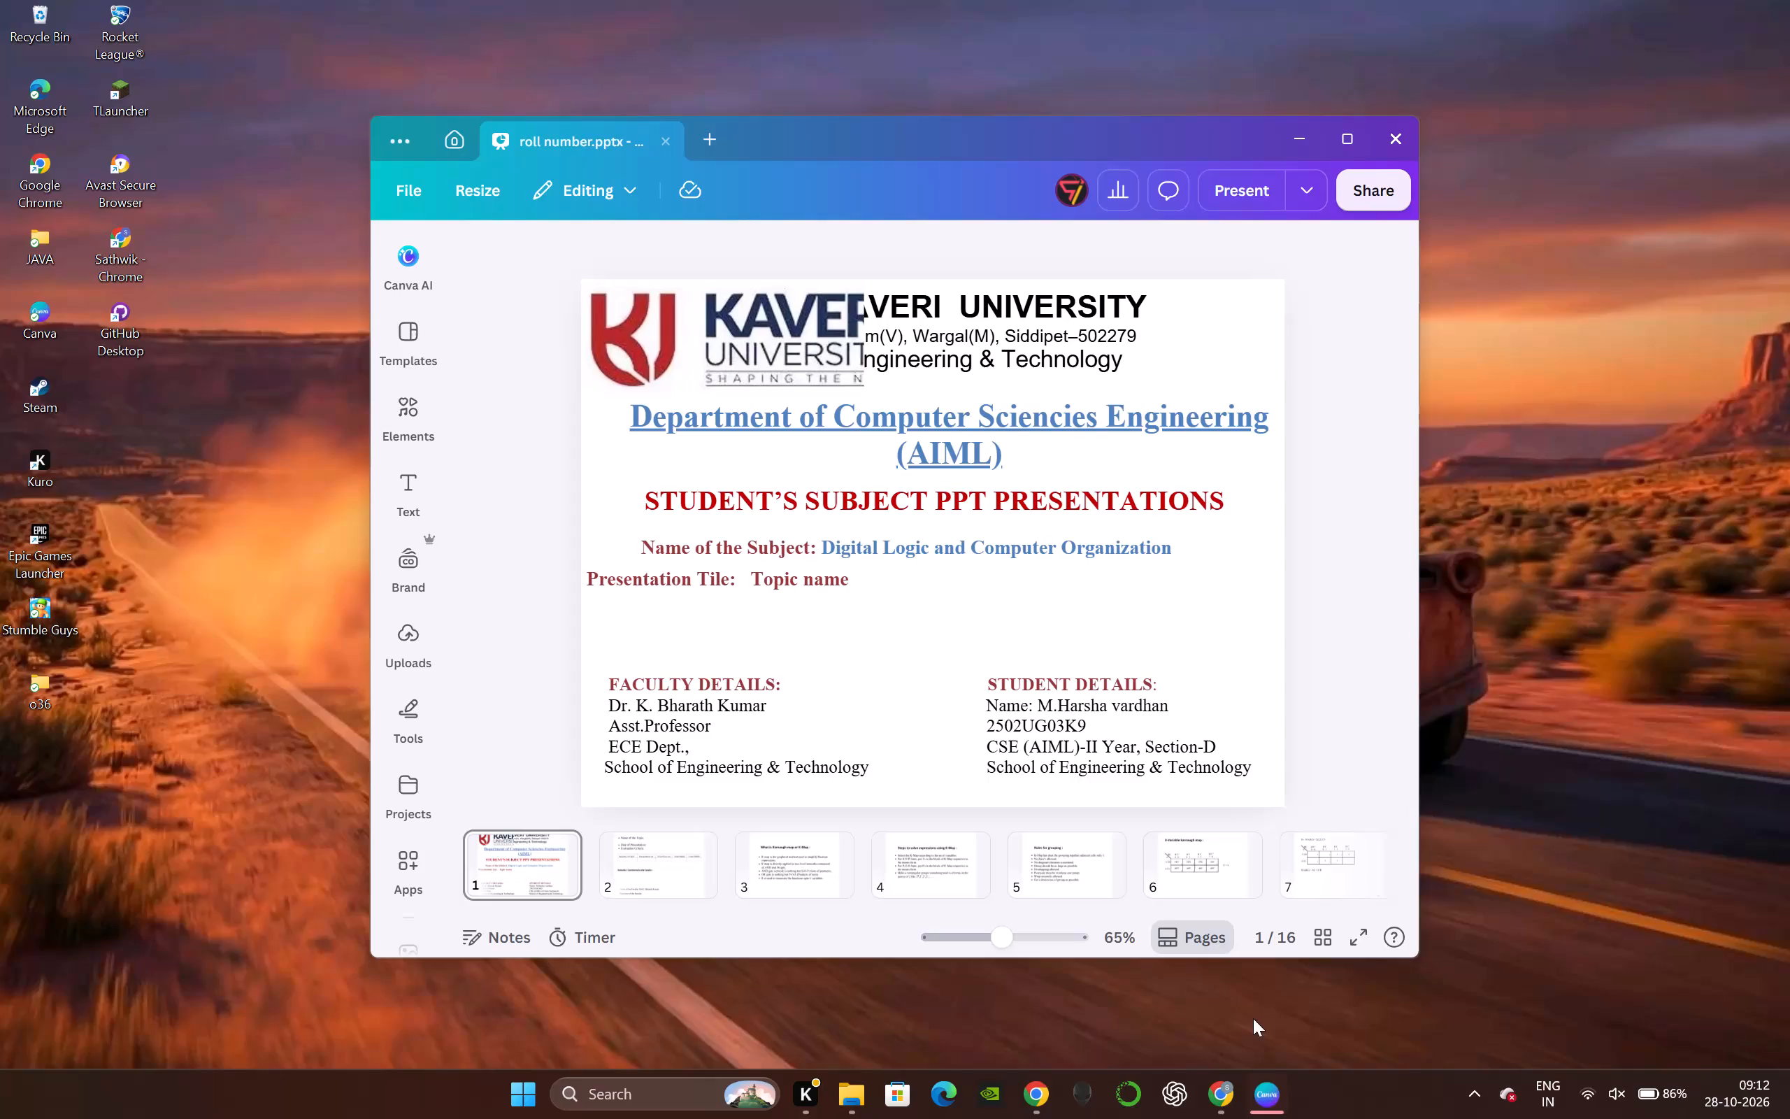
Create a new blank 1920 × 1080 px presentation design in the maximized window.
left_click(1339, 147)
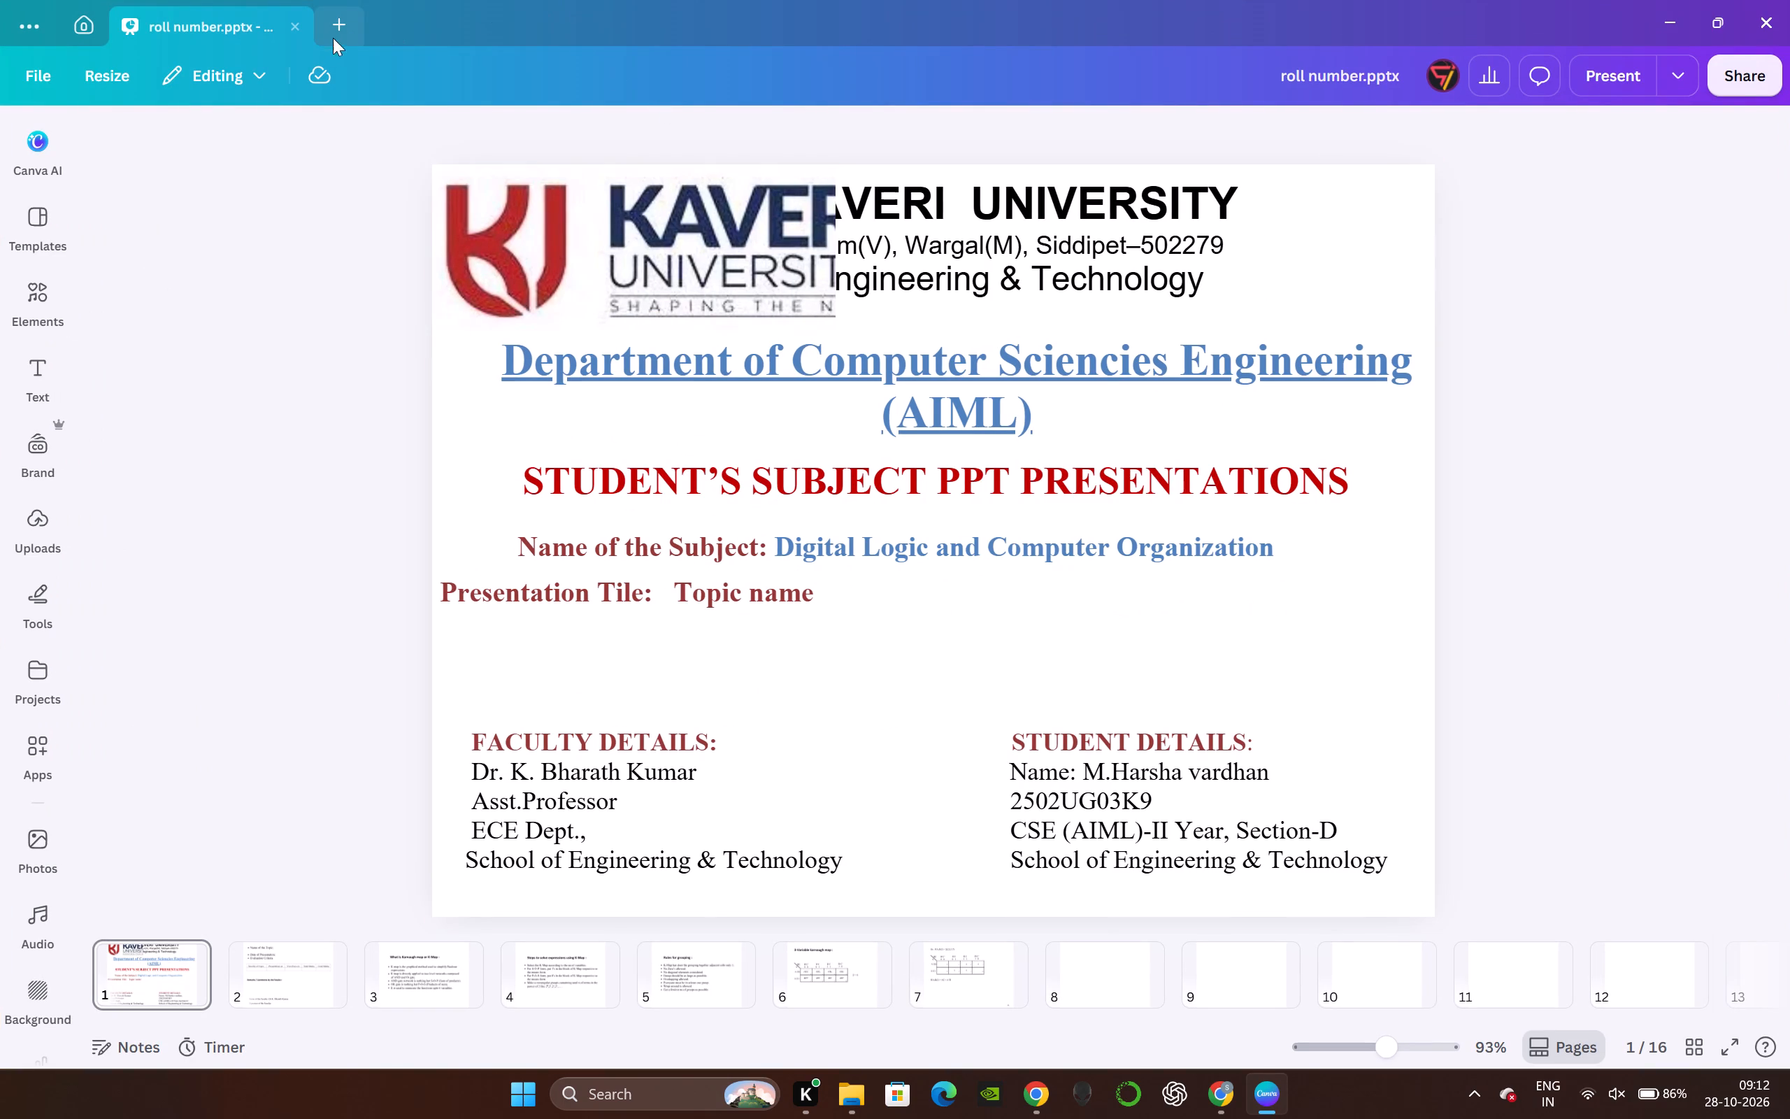
left_click(343, 26)
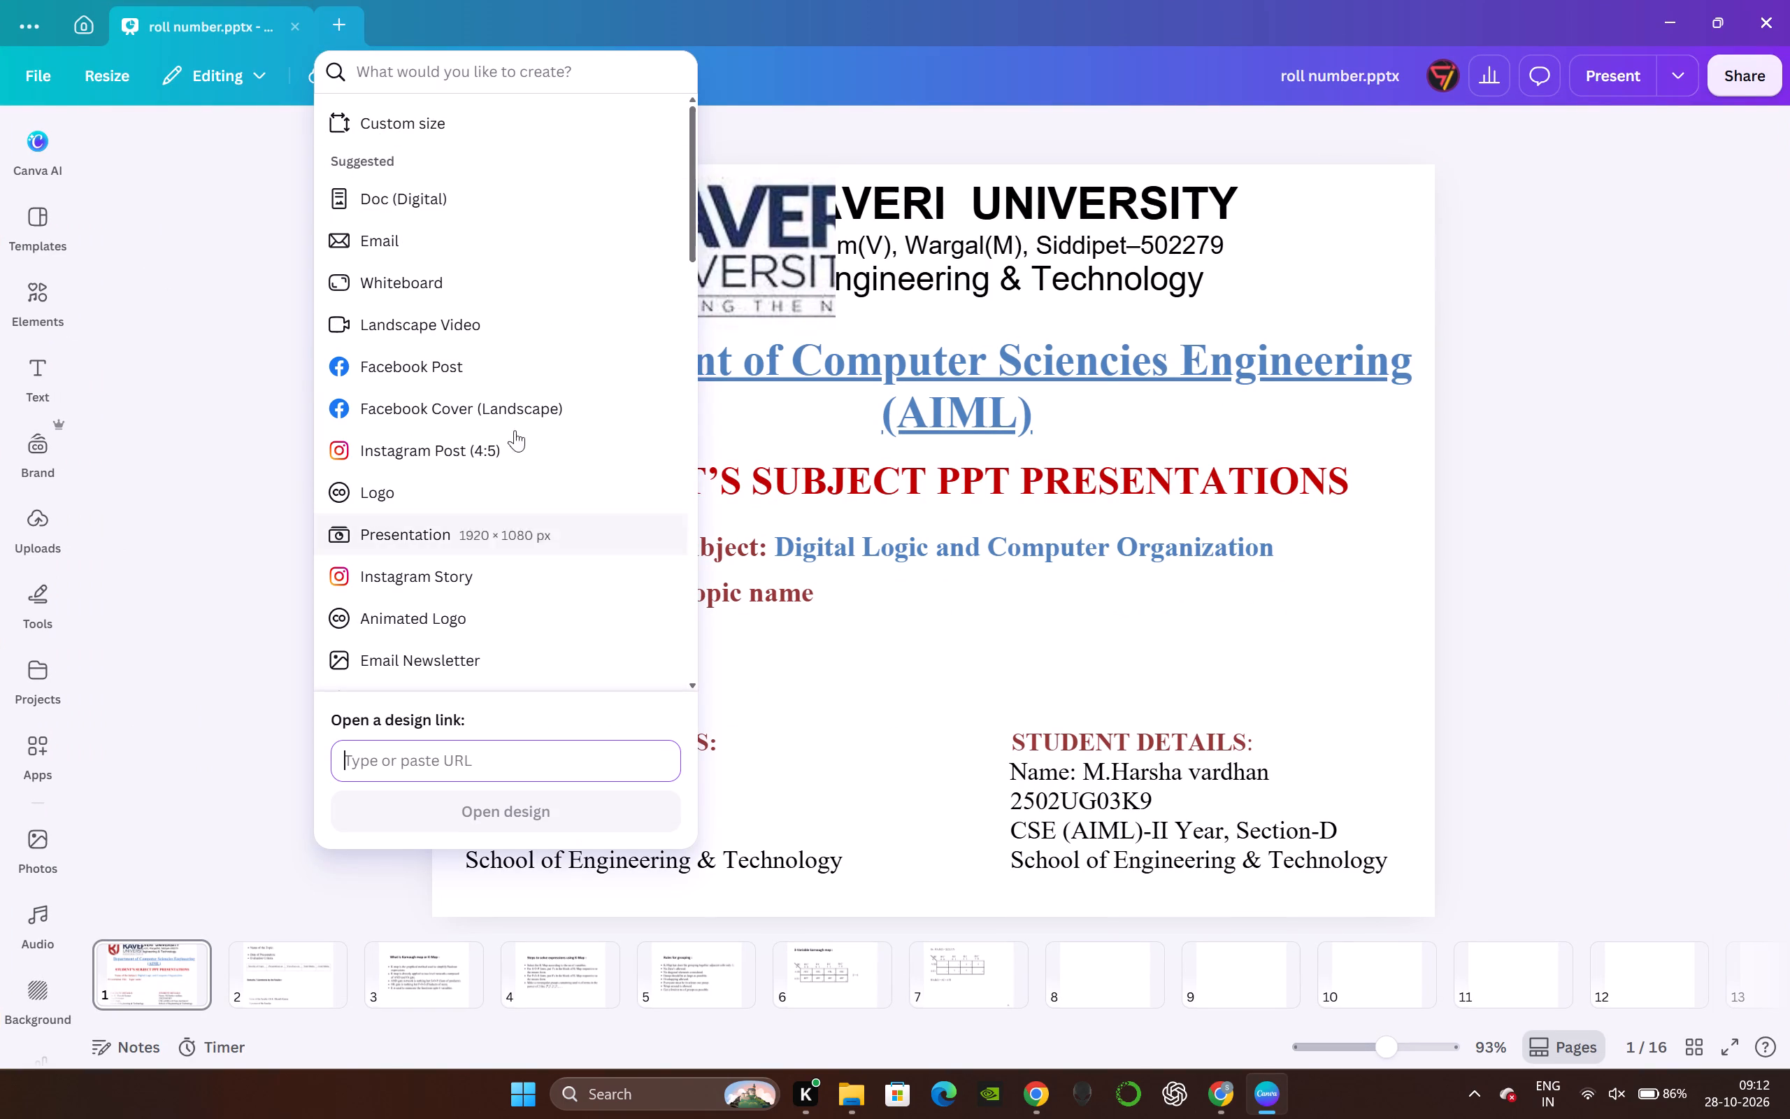
left_click(474, 80)
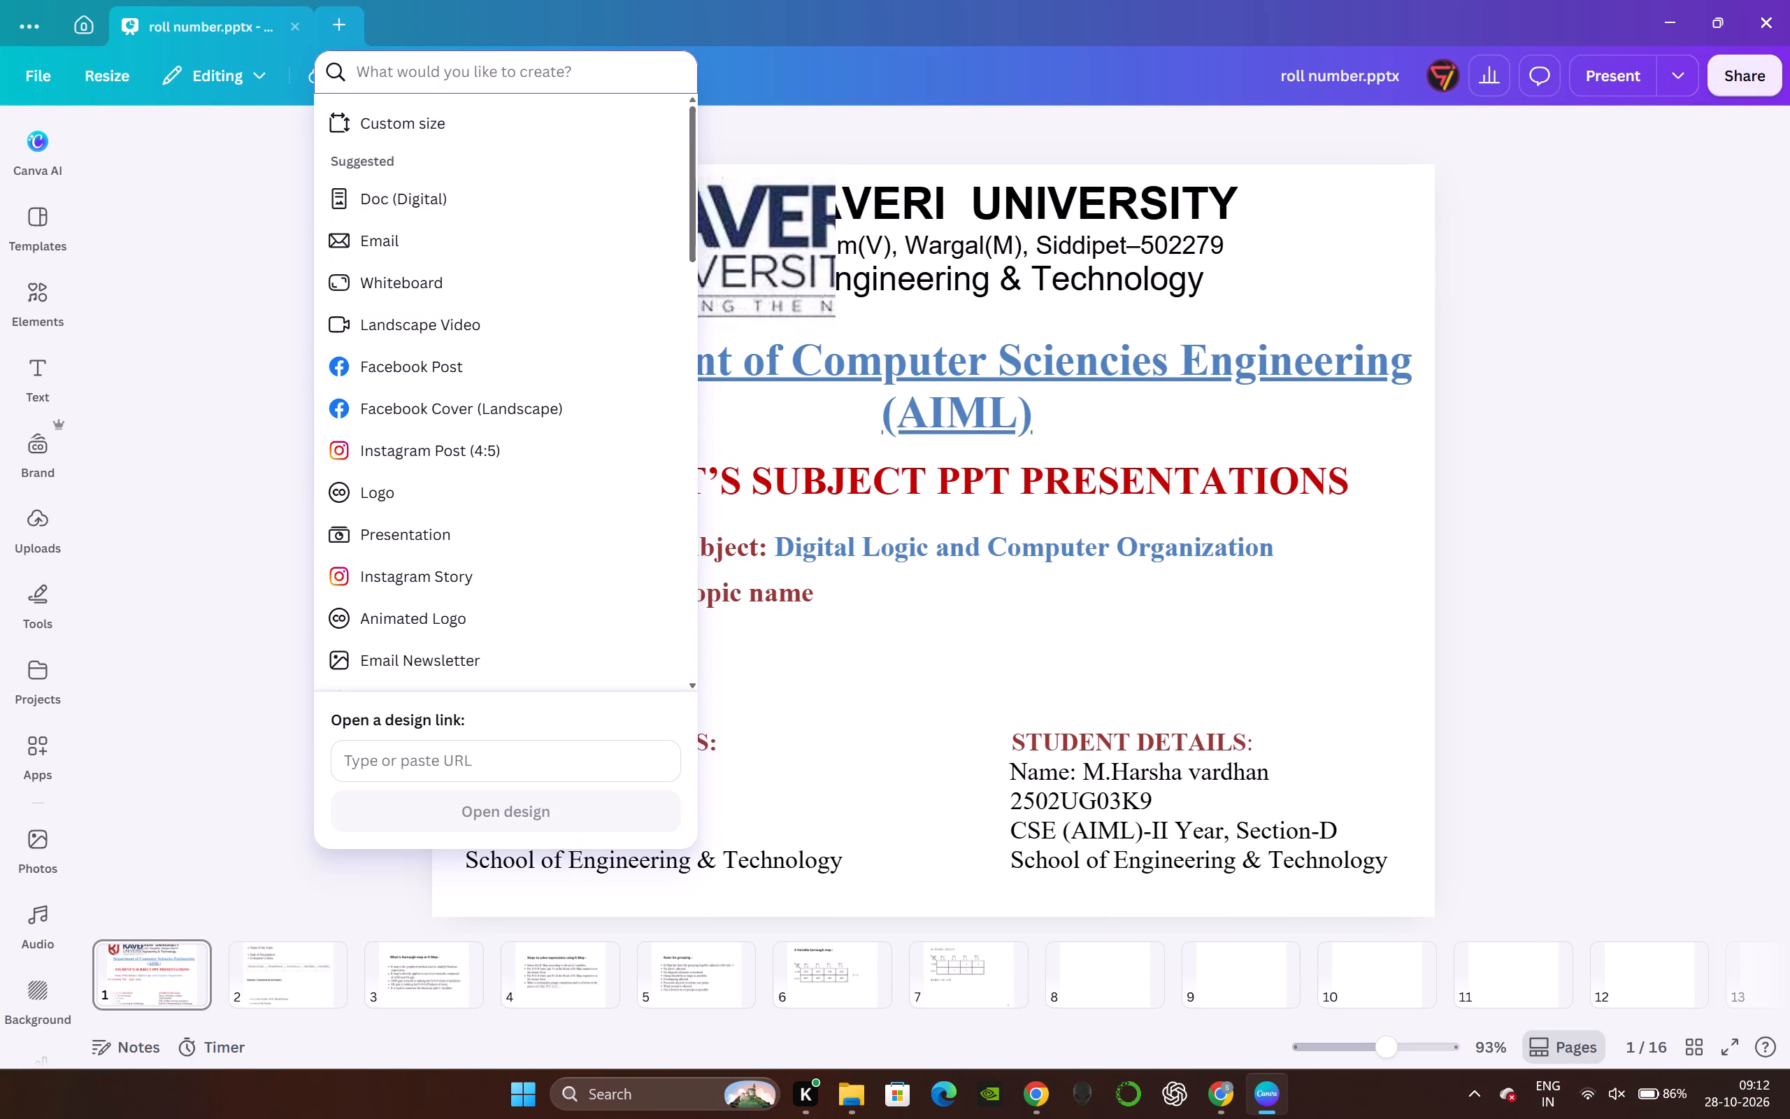
key("p")
type("re")
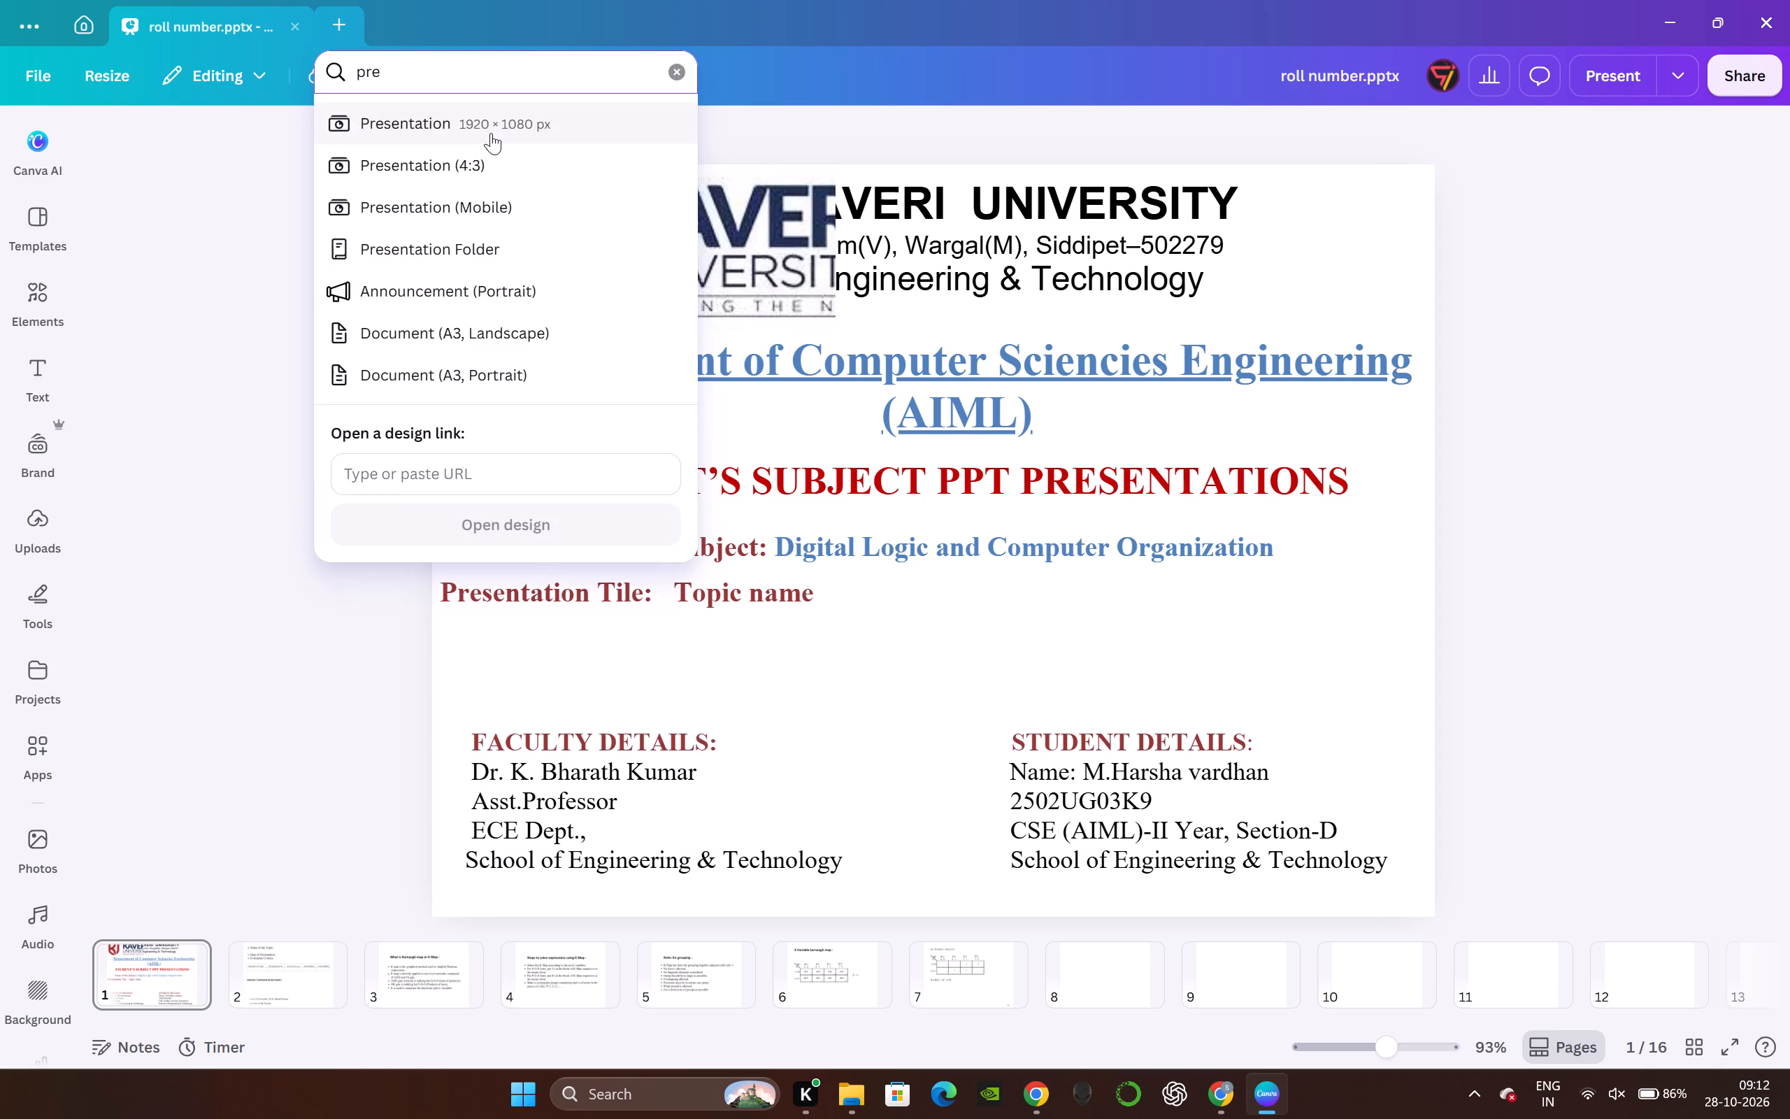
left_click(491, 133)
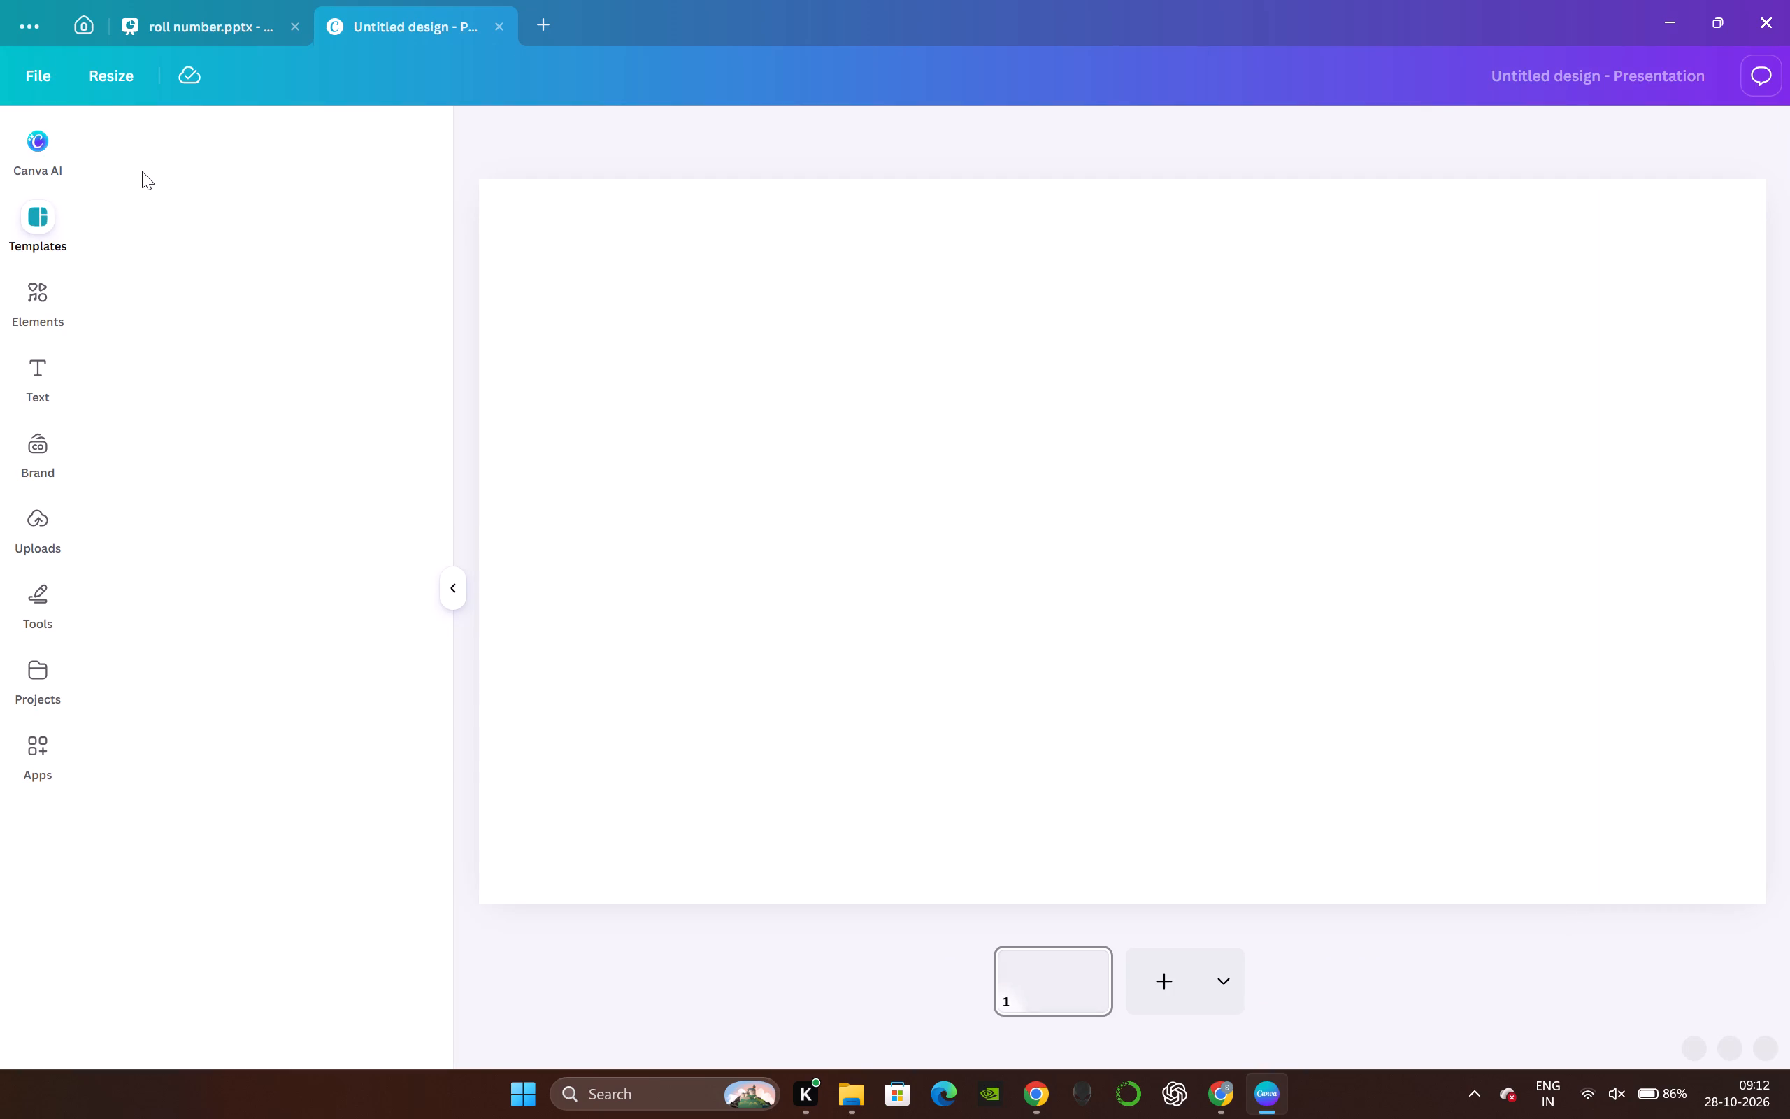
Apply all 16 pages of the uploaded roll number.pptx design to the blank presentation.
left_click(31, 535)
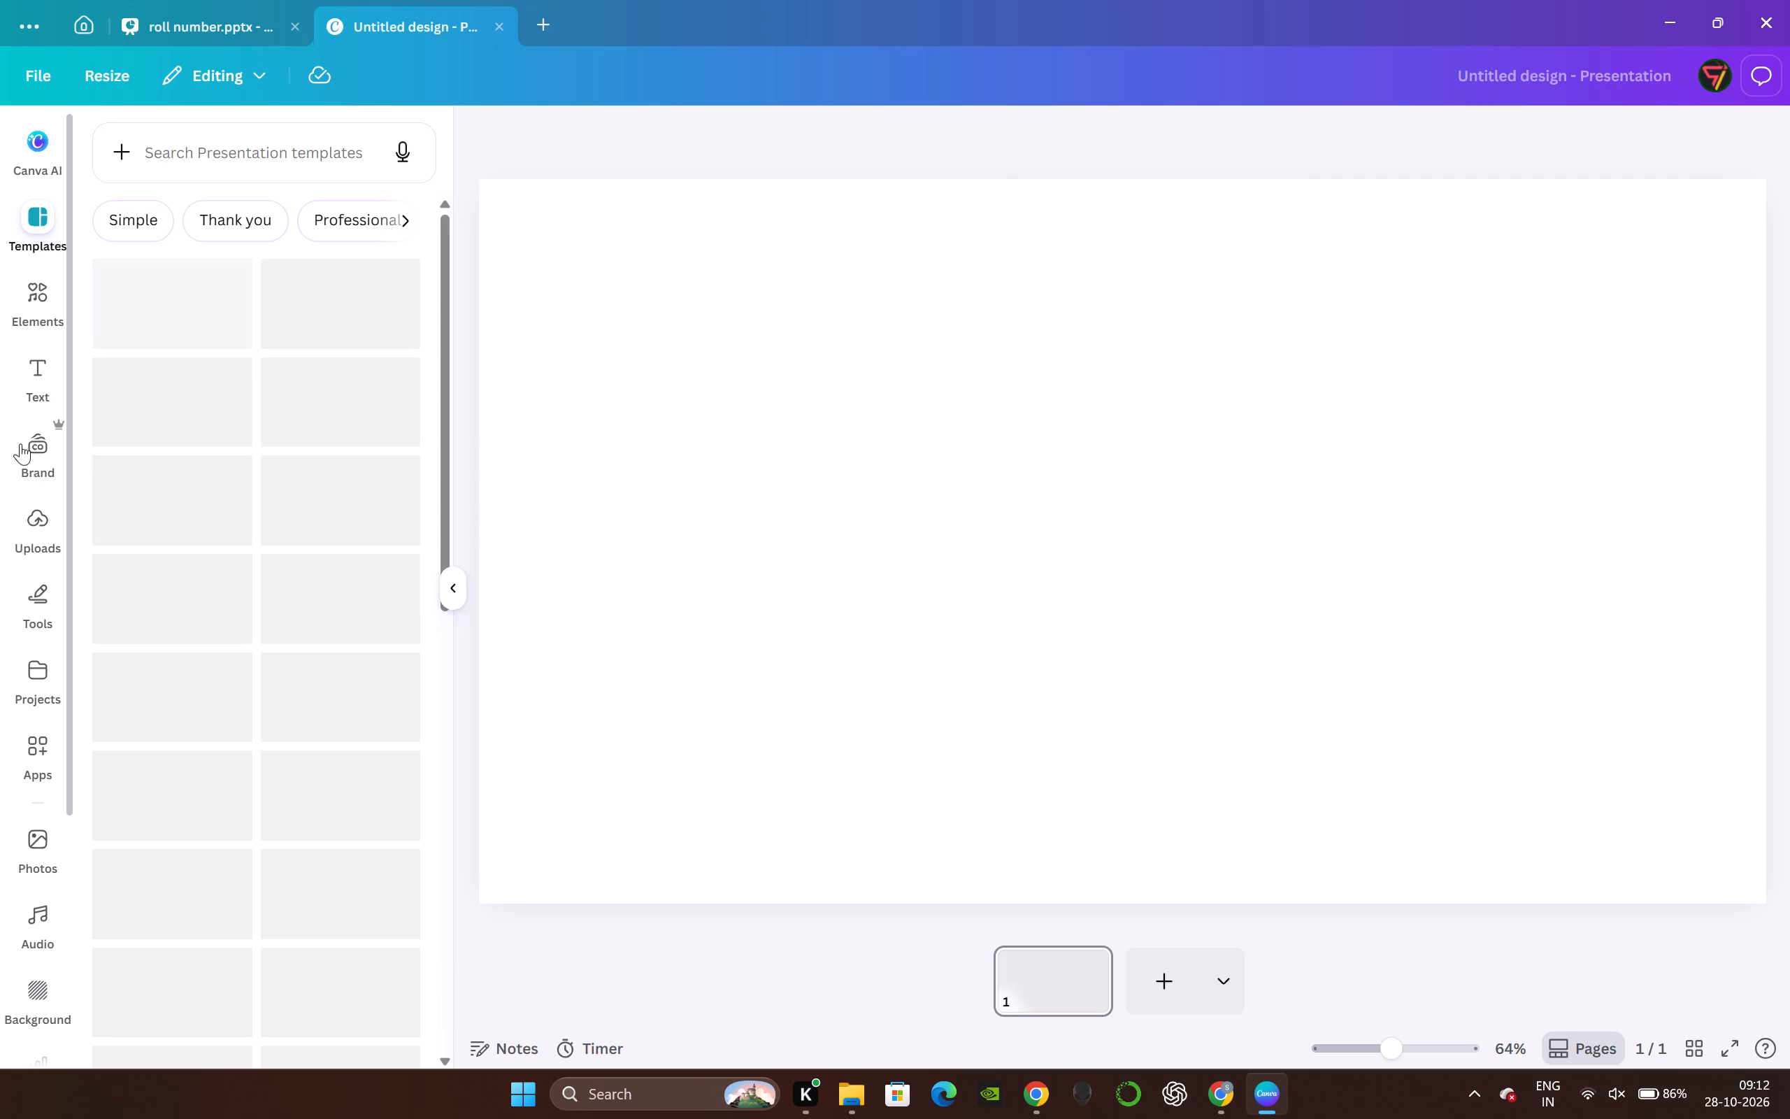
double_click(39, 511)
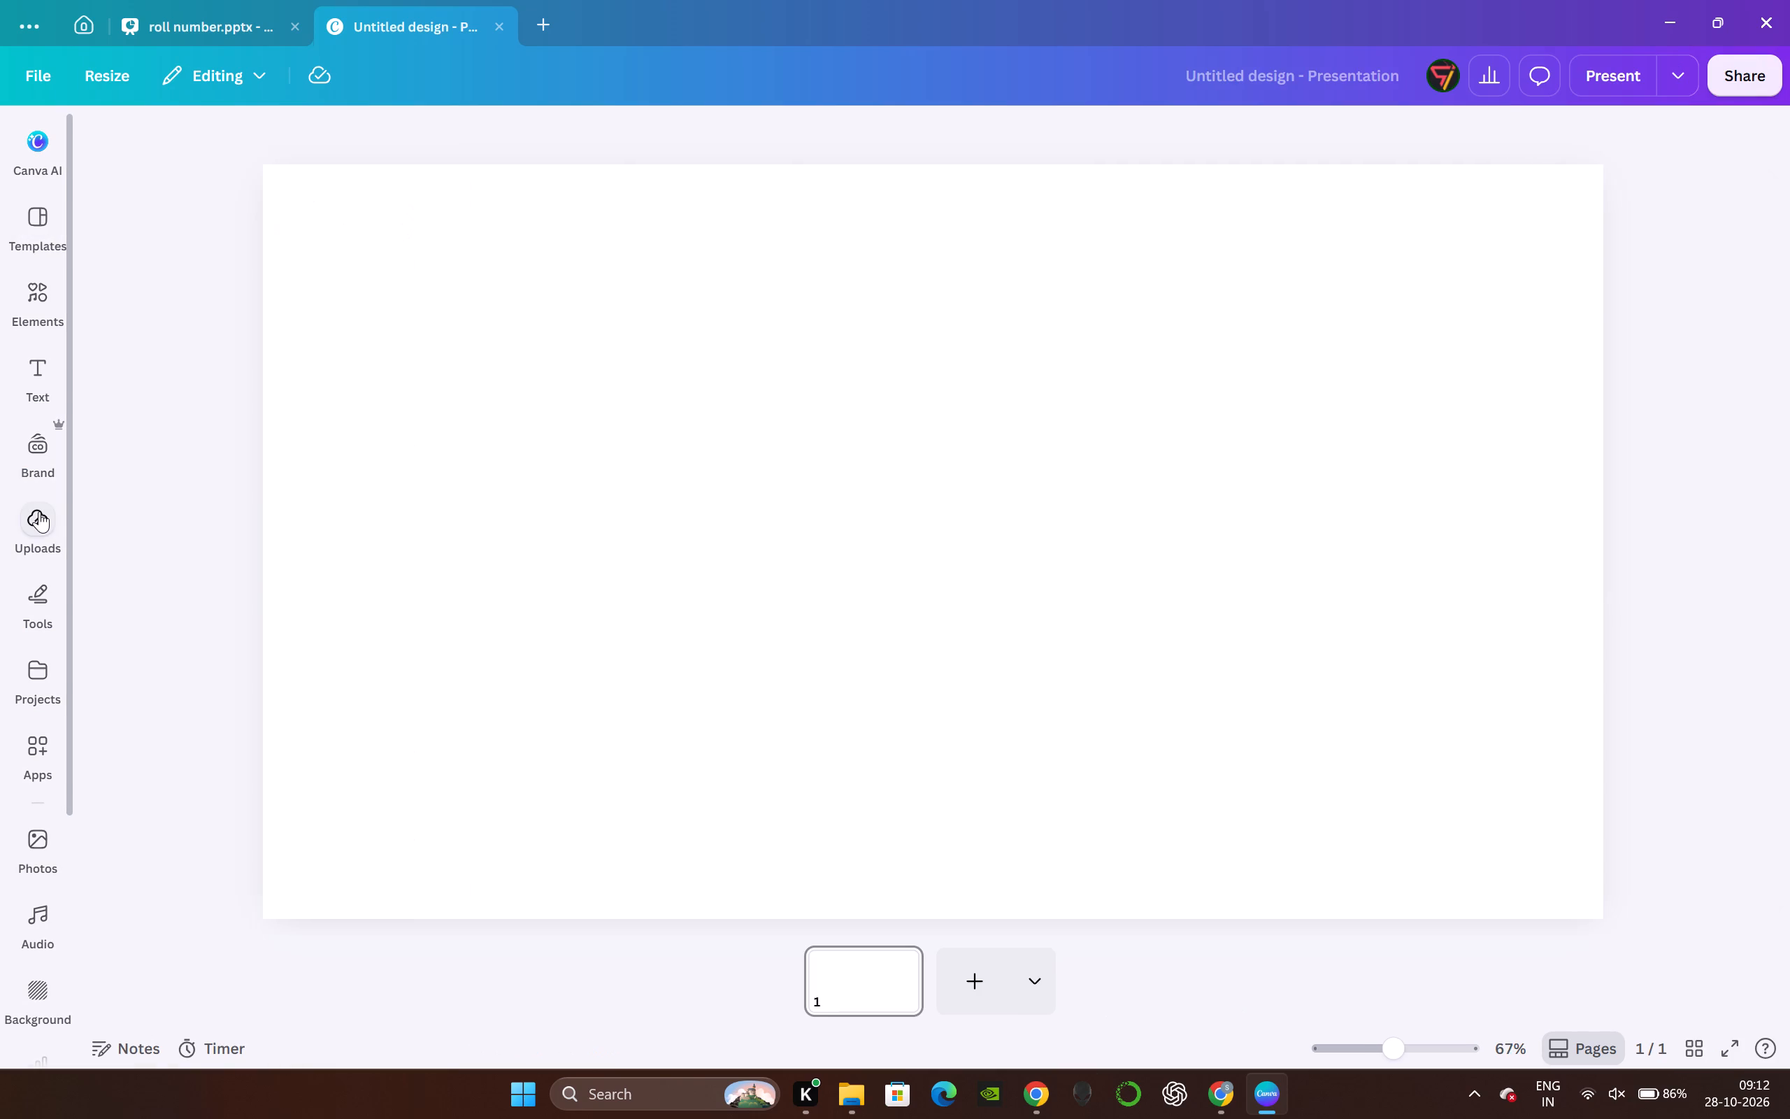
left_click(39, 511)
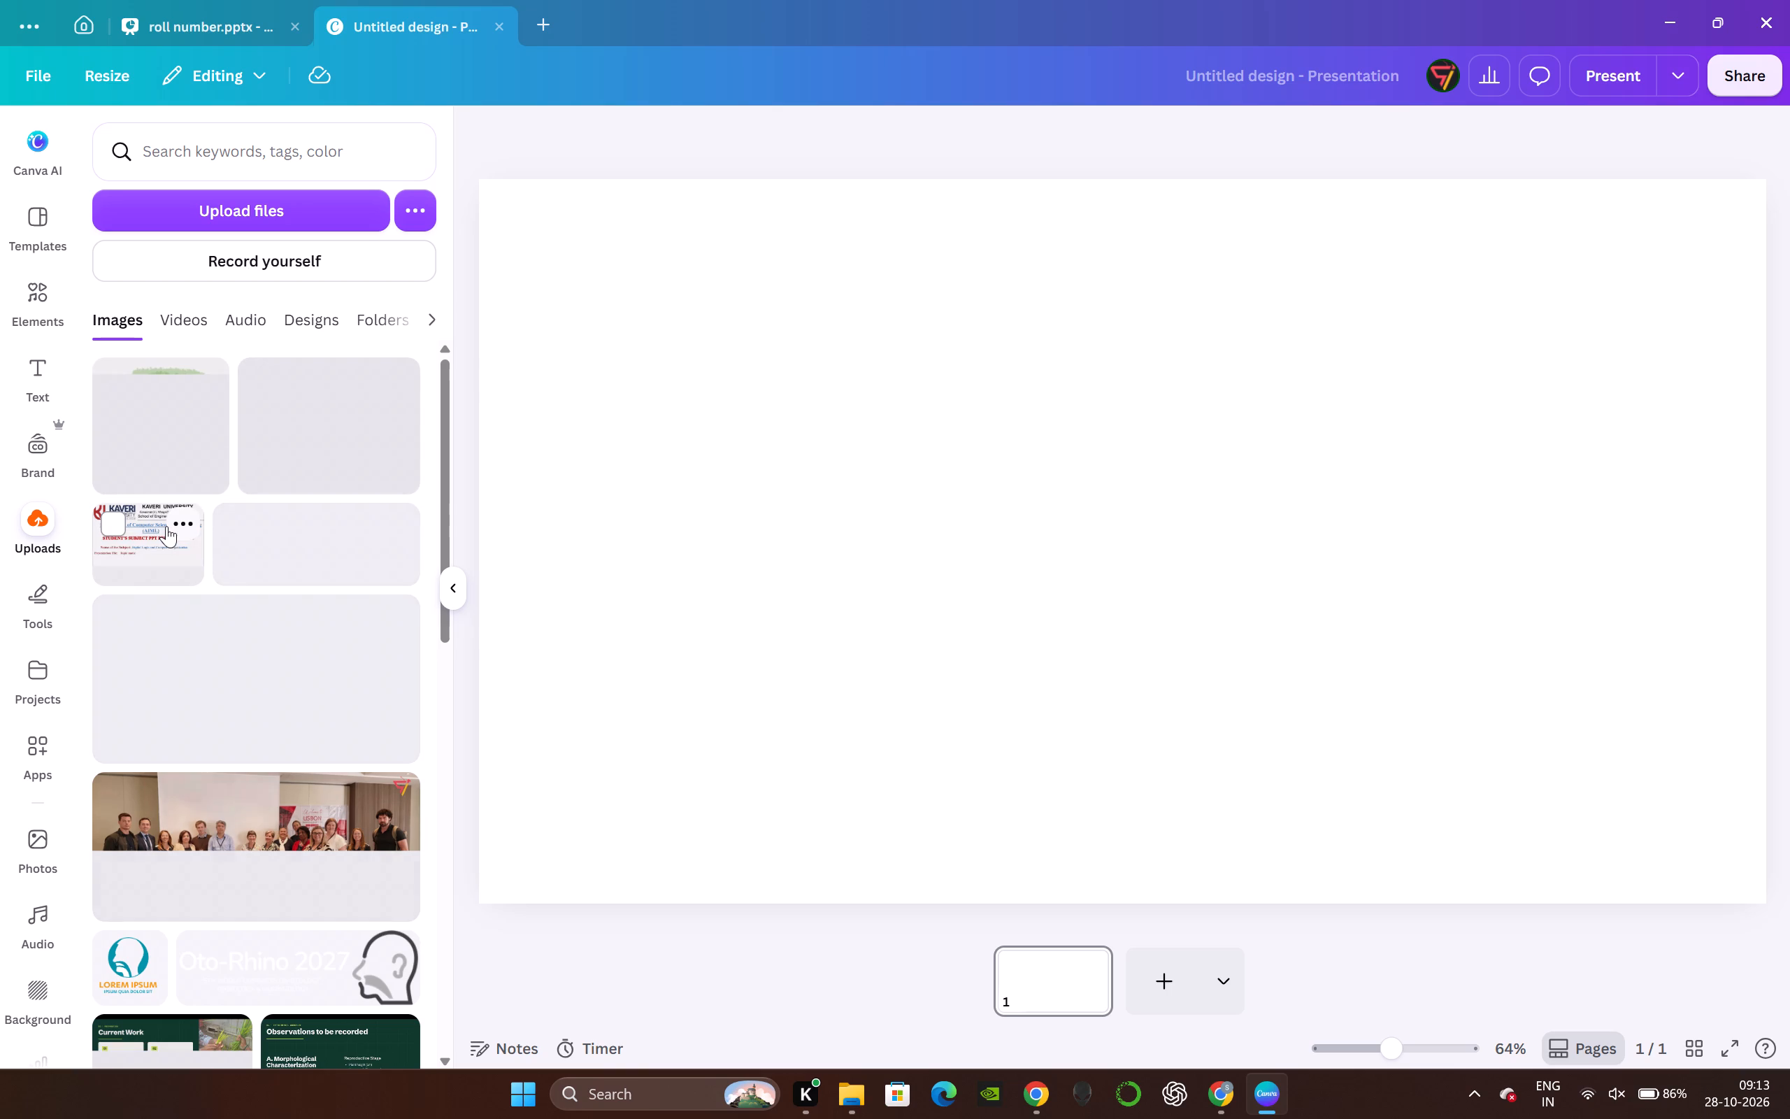
left_click(390, 318)
left_click(422, 319)
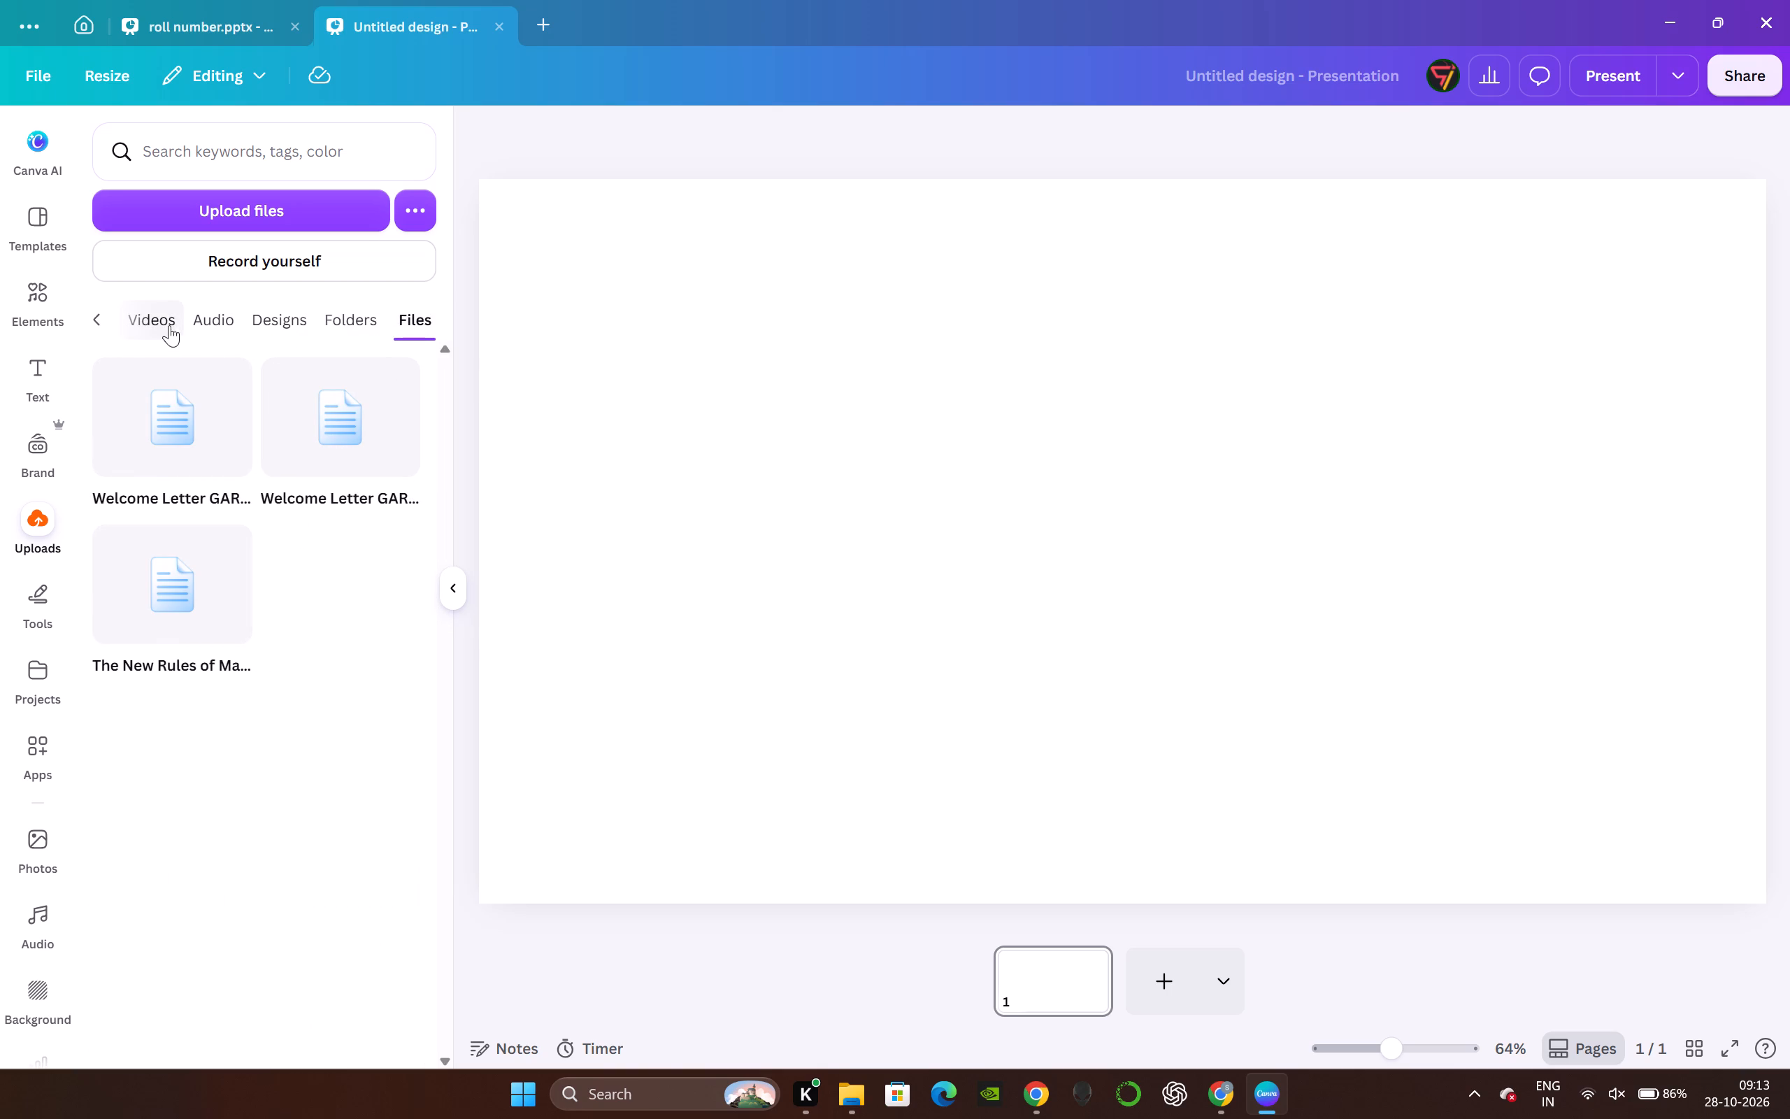
left_click(101, 321)
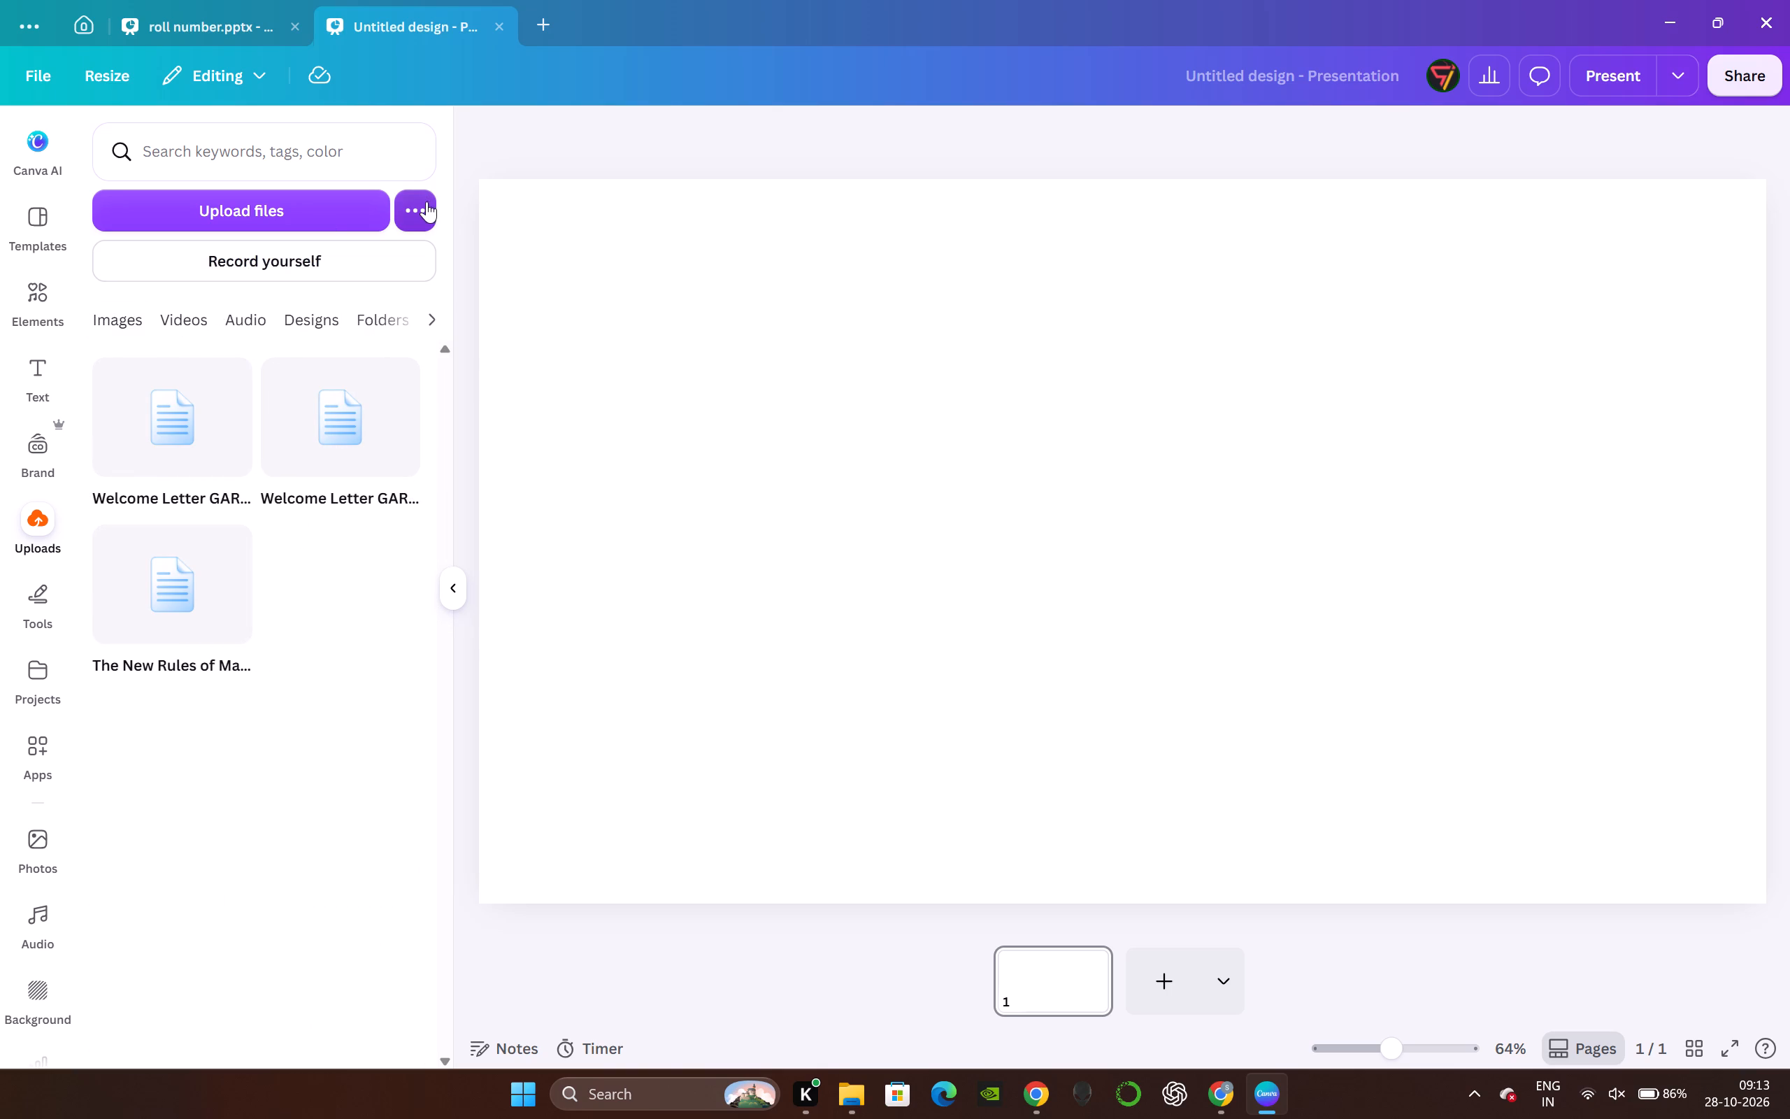
left_click(427, 201)
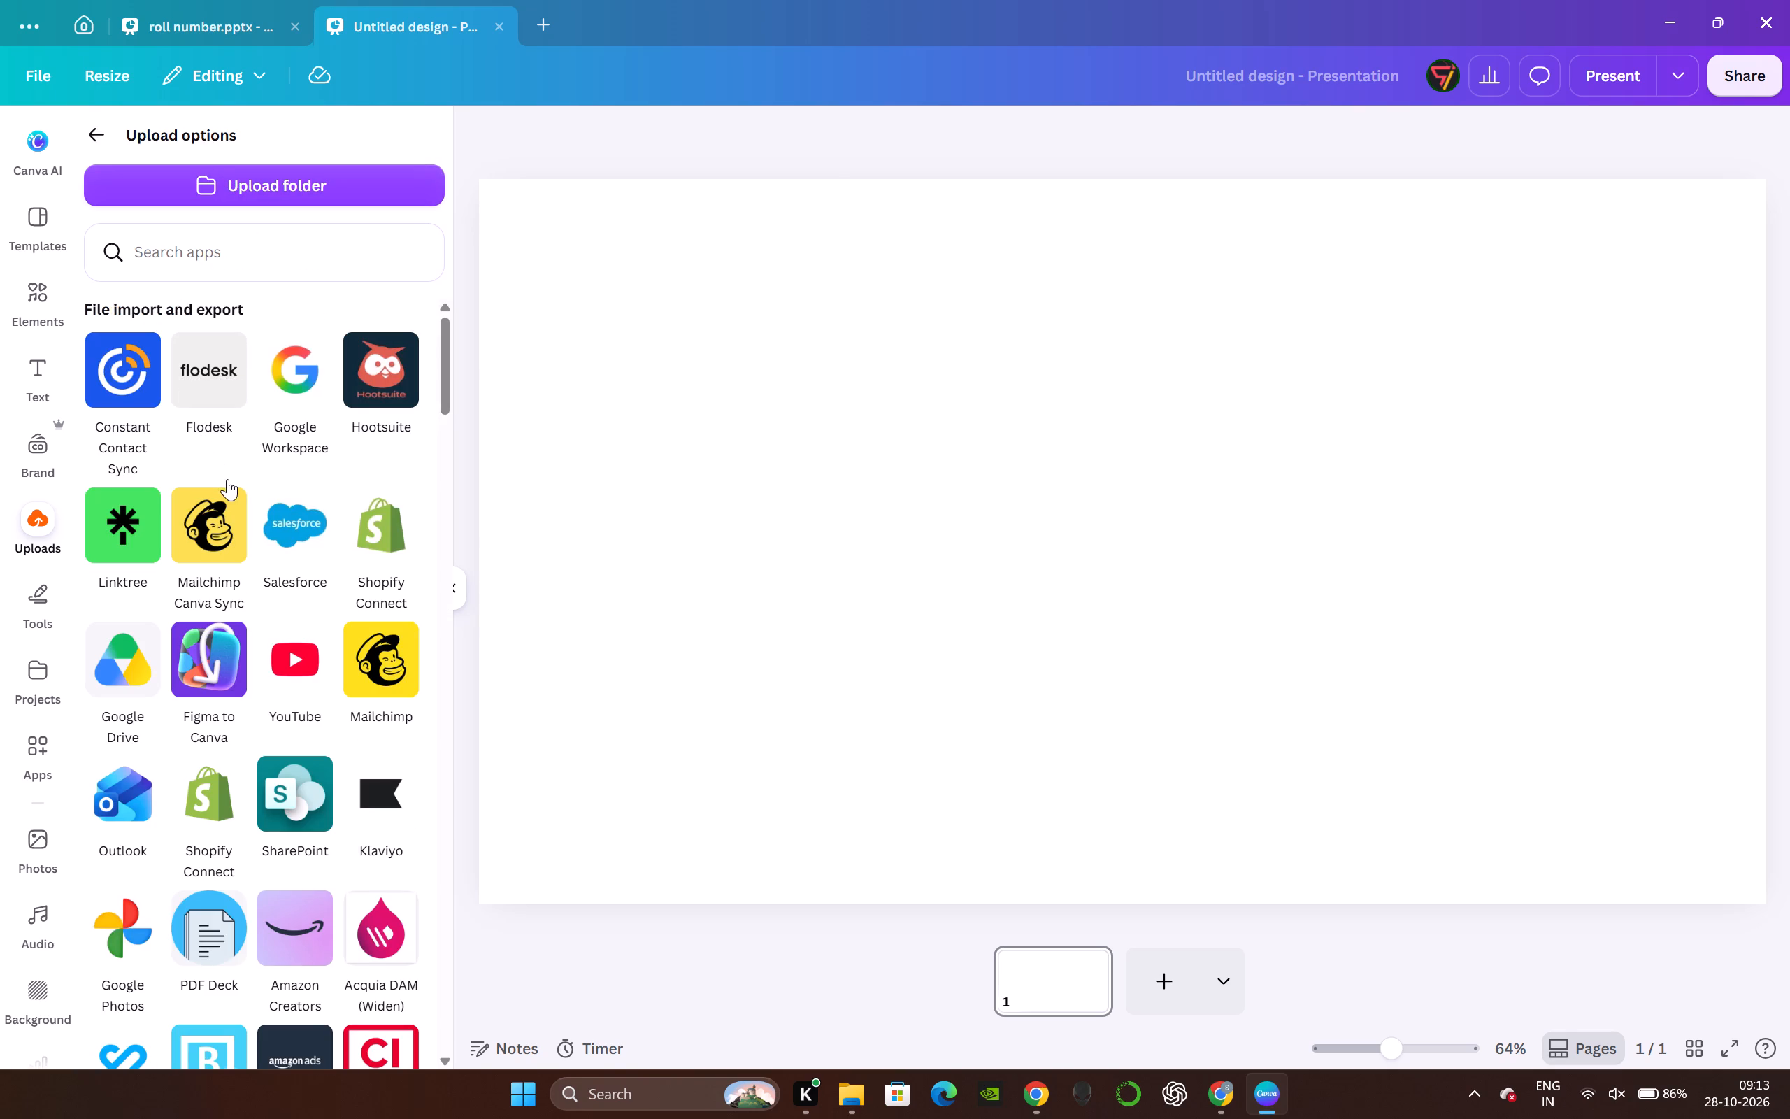
left_click(104, 142)
left_click(125, 329)
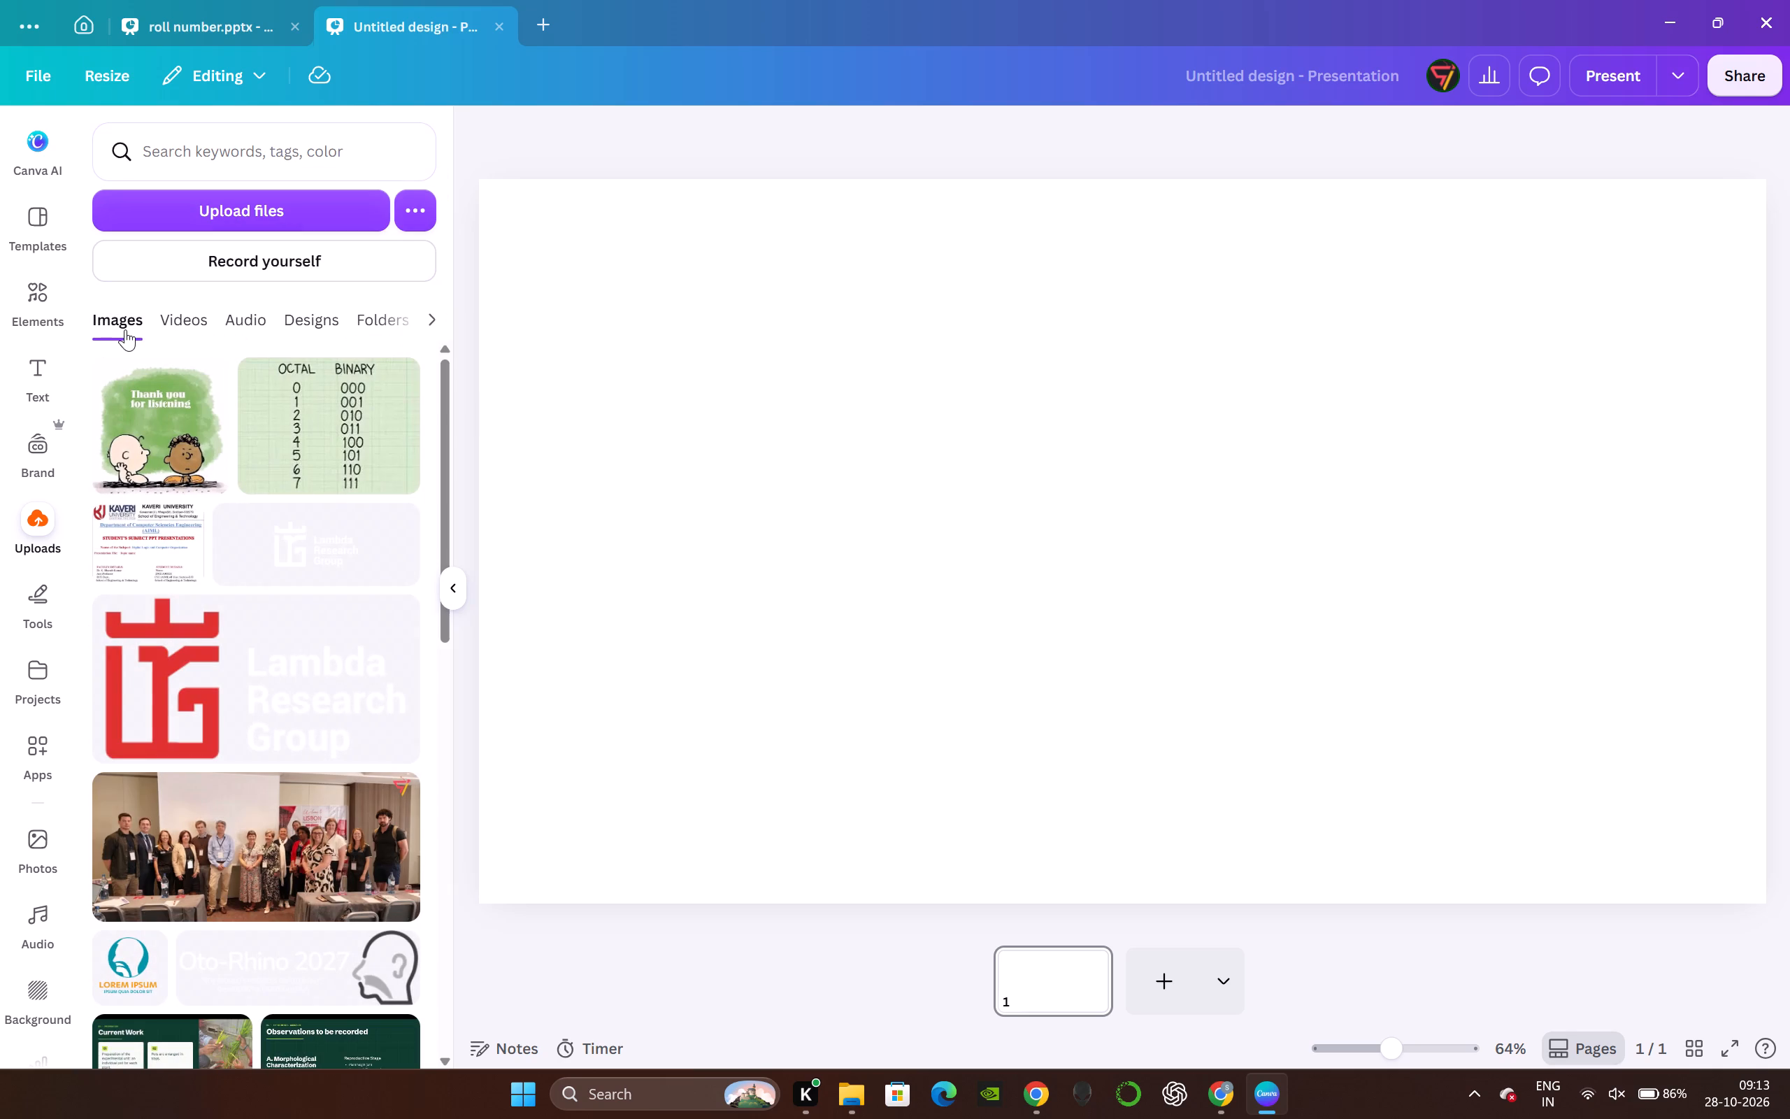
left_click(310, 310)
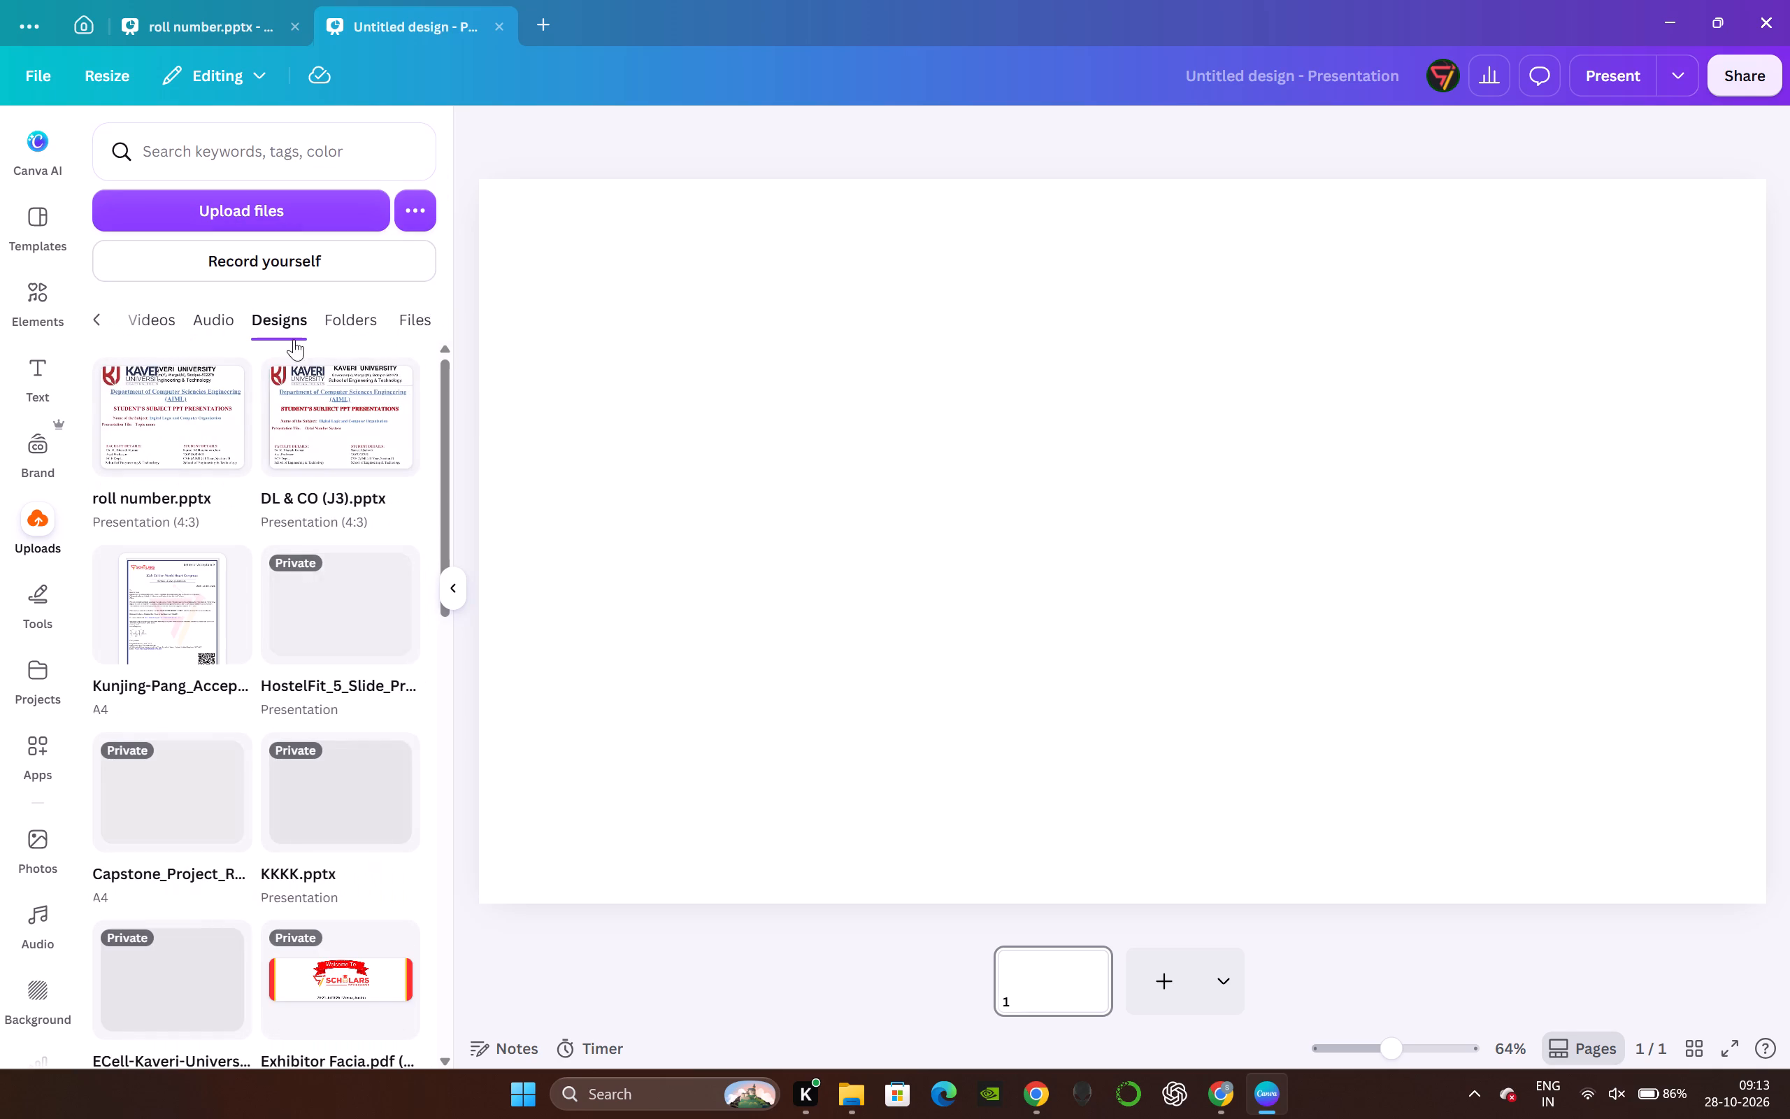
left_click(189, 442)
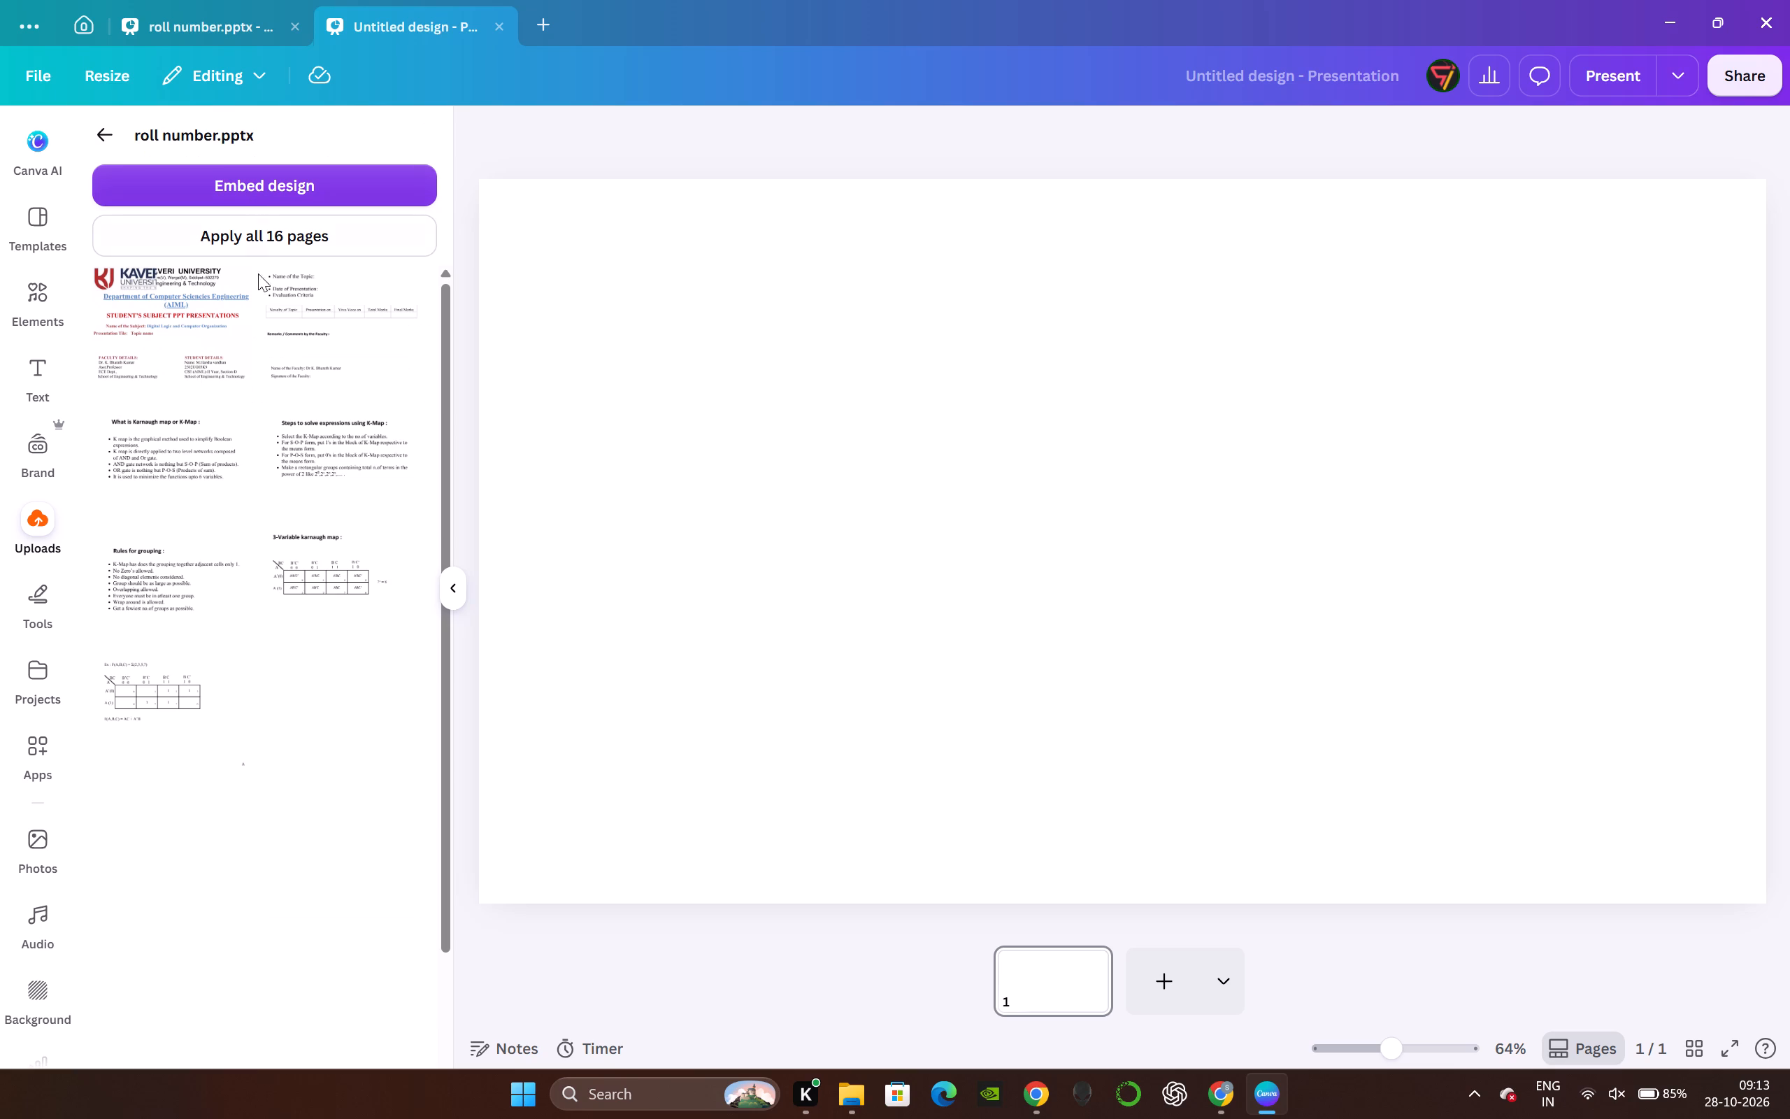
left_click(227, 237)
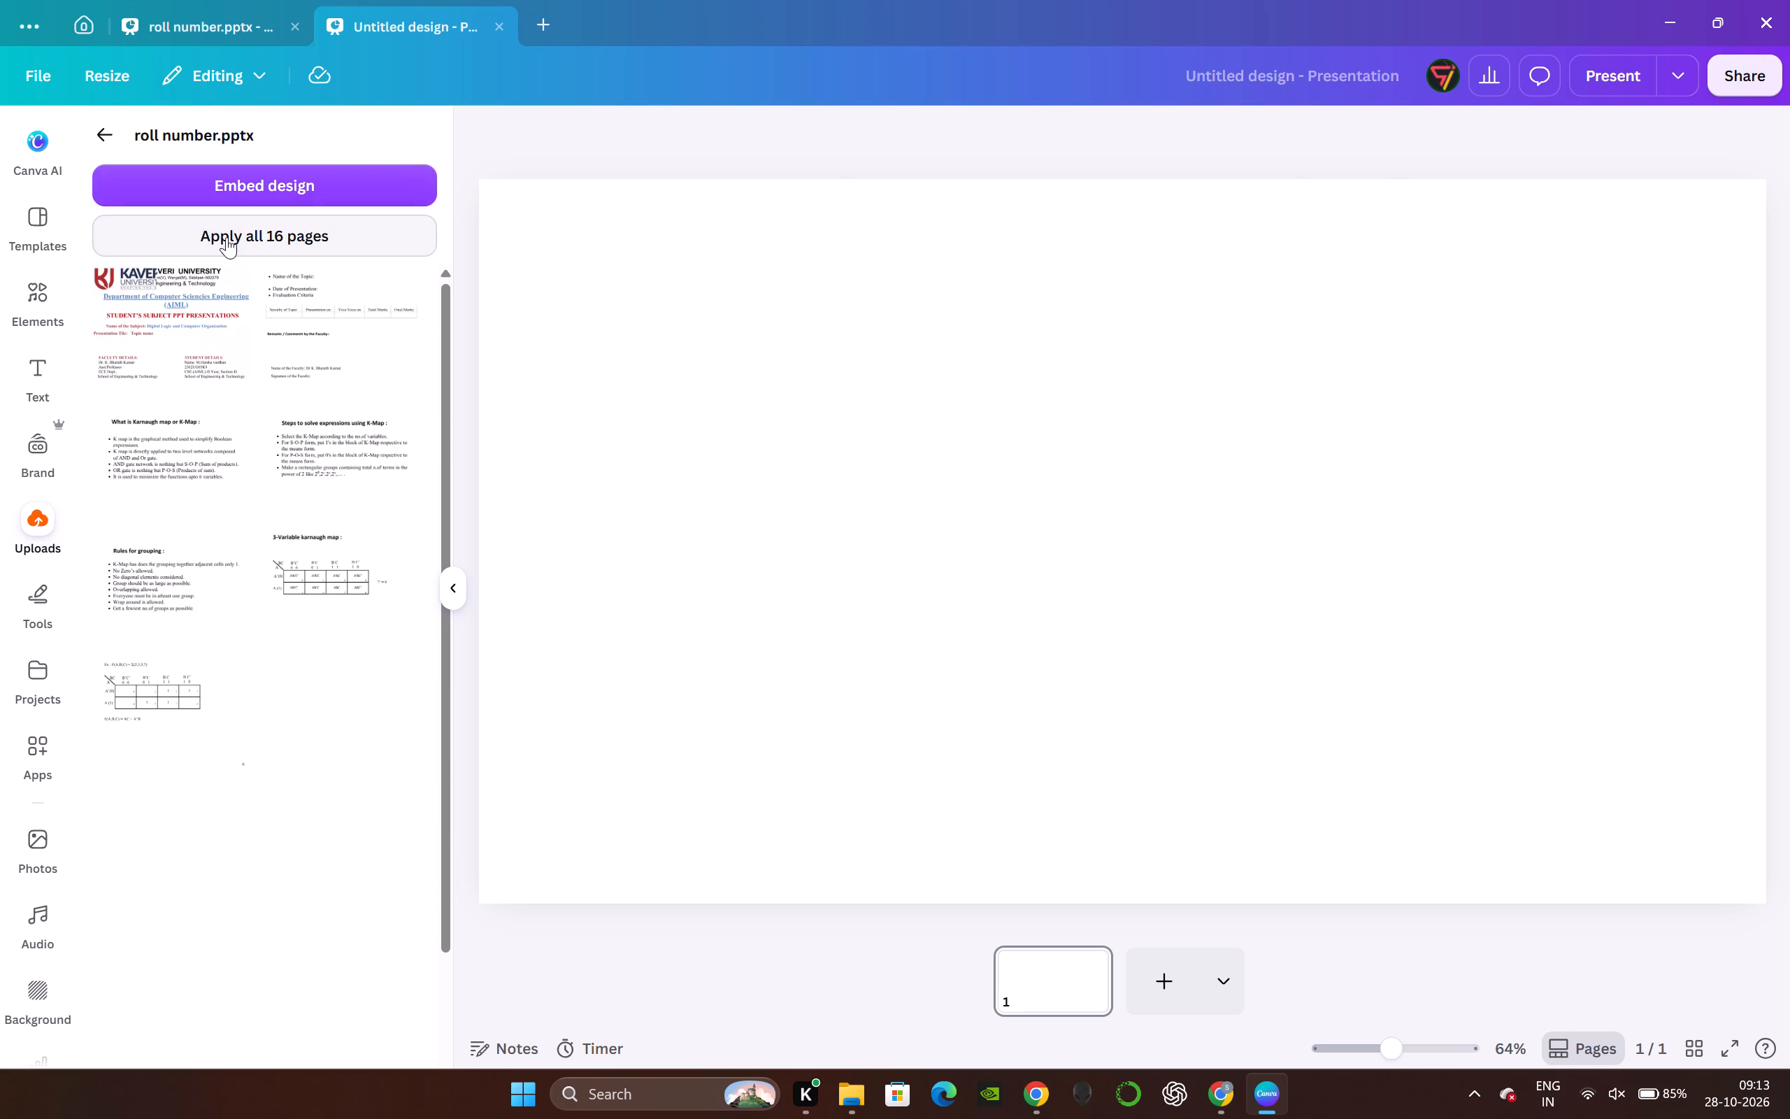
left_click(96, 142)
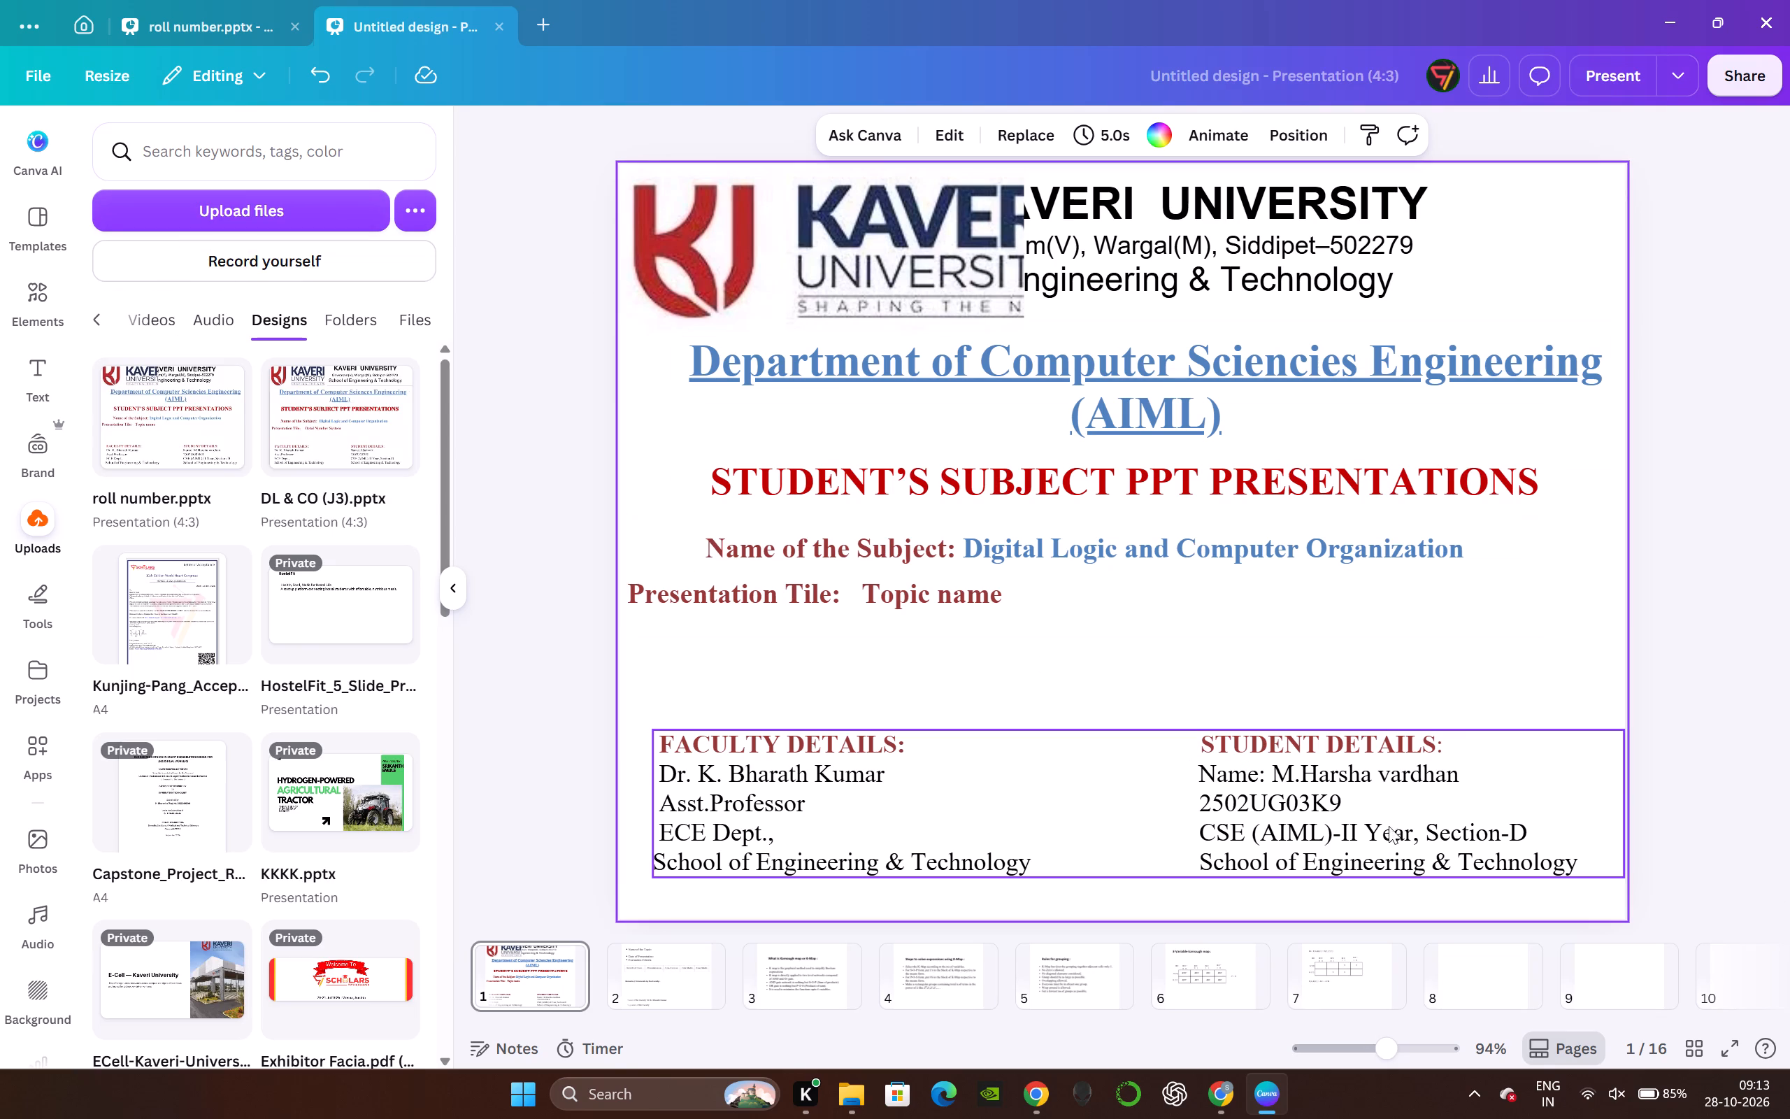
Change the last two characters of the student's roll number on the title page to L4.
double_click(1387, 795)
left_click(1348, 797)
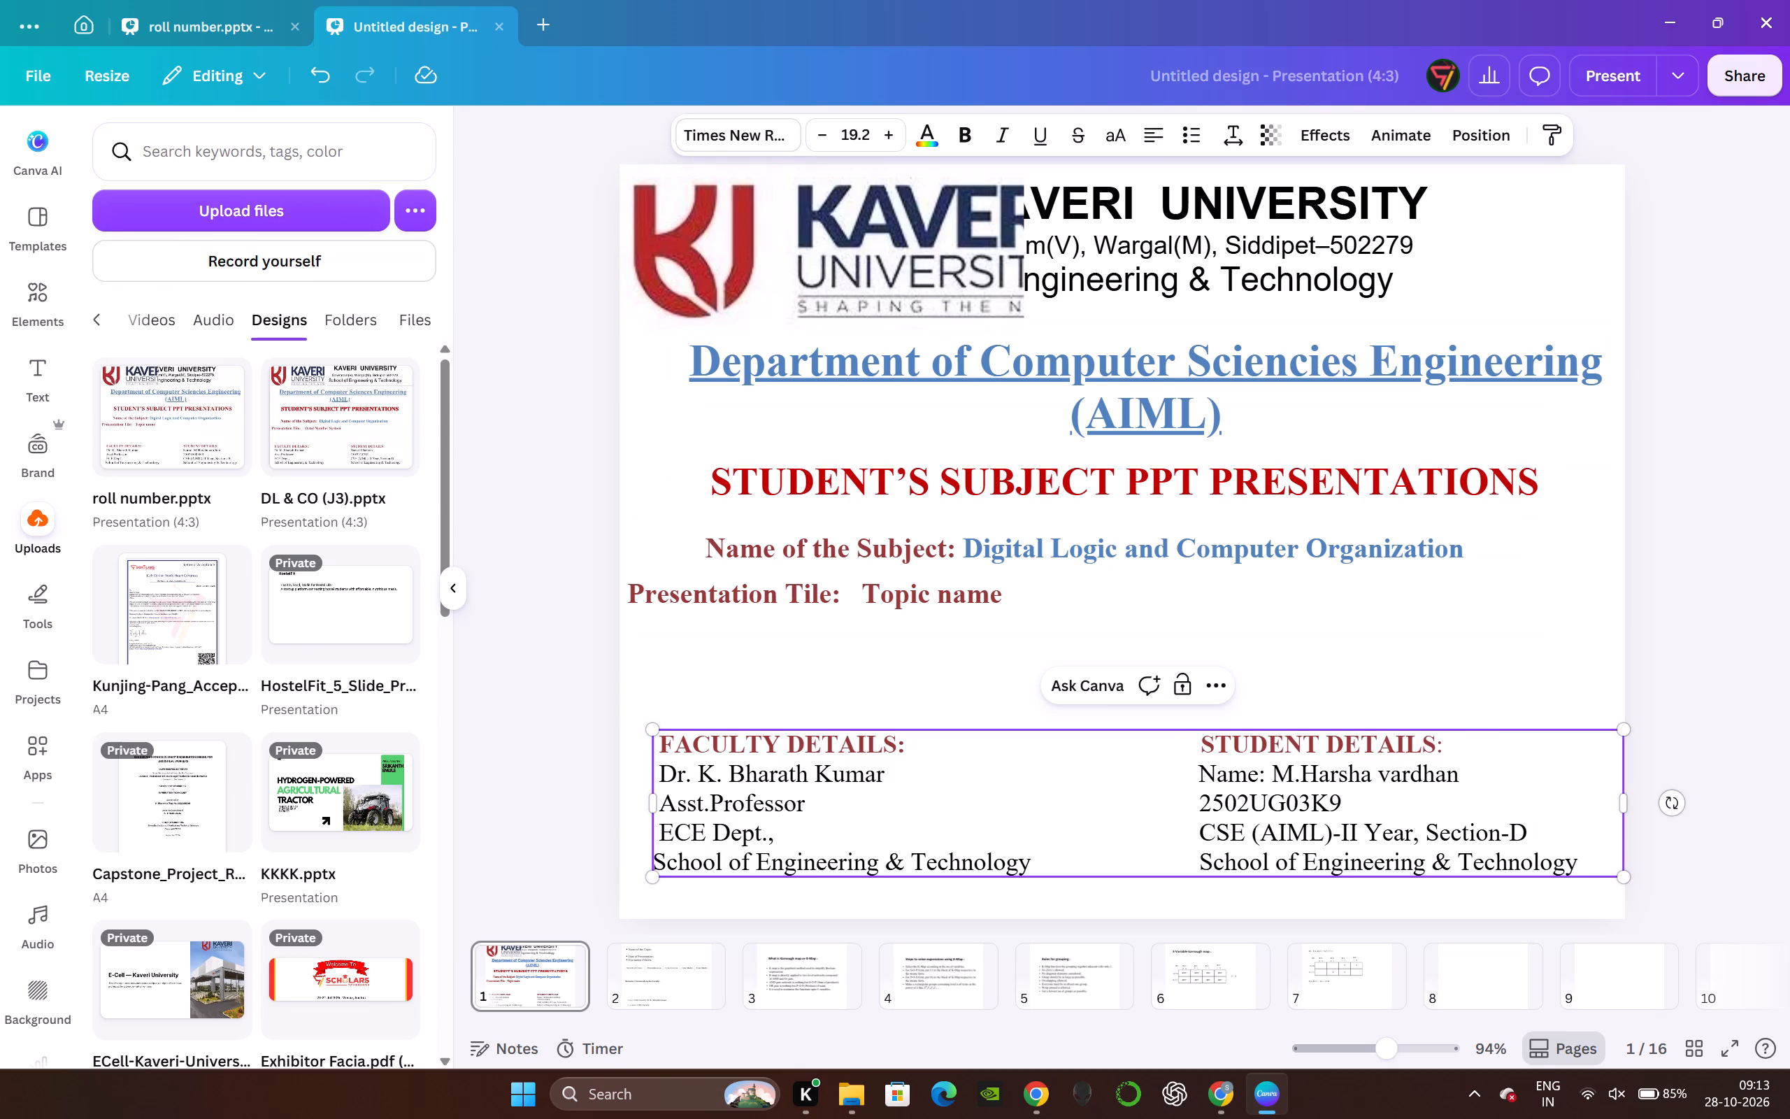
key("BackSpace")
key("BackSpace")
Replace the student's name in the title page's student details with Deepak.
left_click(1460, 774)
key("BackSpace")
key("BackSpace")
key("BackSpace")
key("BackSpace")
key("BackSpace")
key("BackSpace")
key("BackSpace")
key("BackSpace")
key("BackSpace")
key("BackSpace")
key("BackSpace")
key("BackSpace")
key("BackSpace")
key("BackSpace")
key("BackSpace")
key("BackSpace")
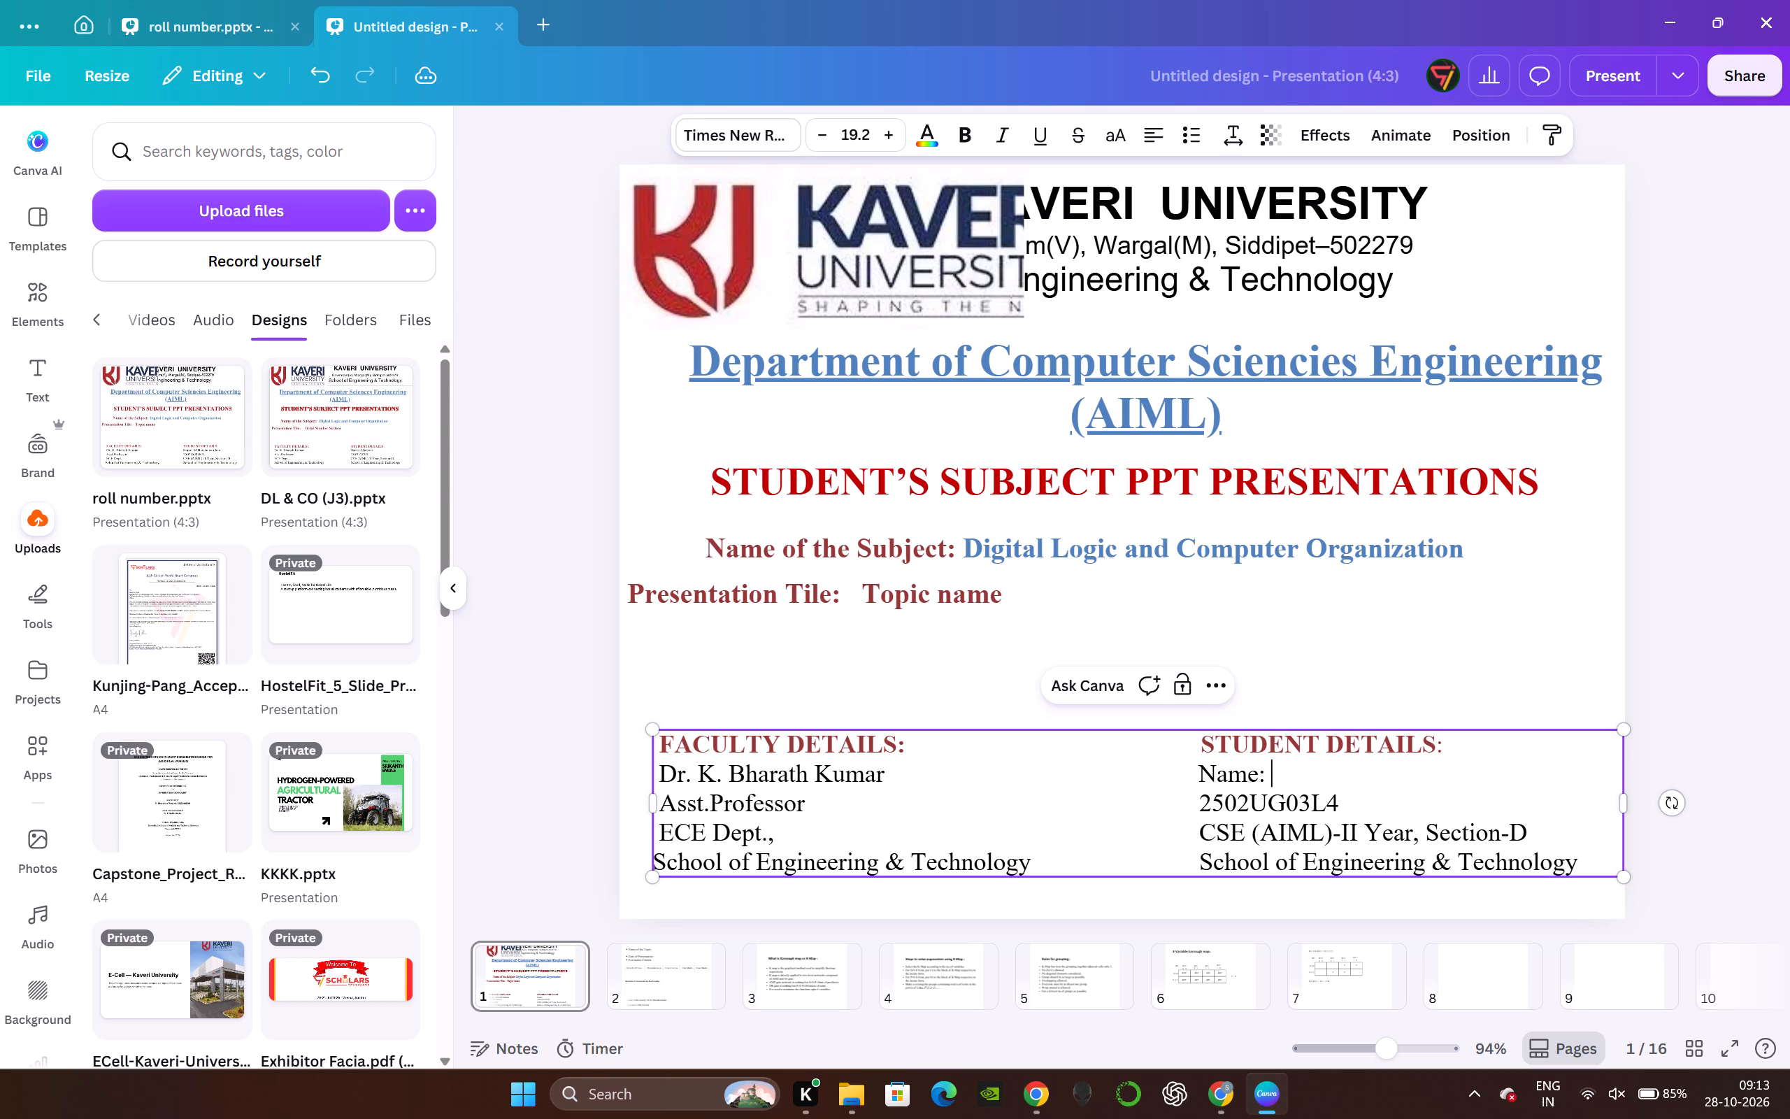
type("eepak")
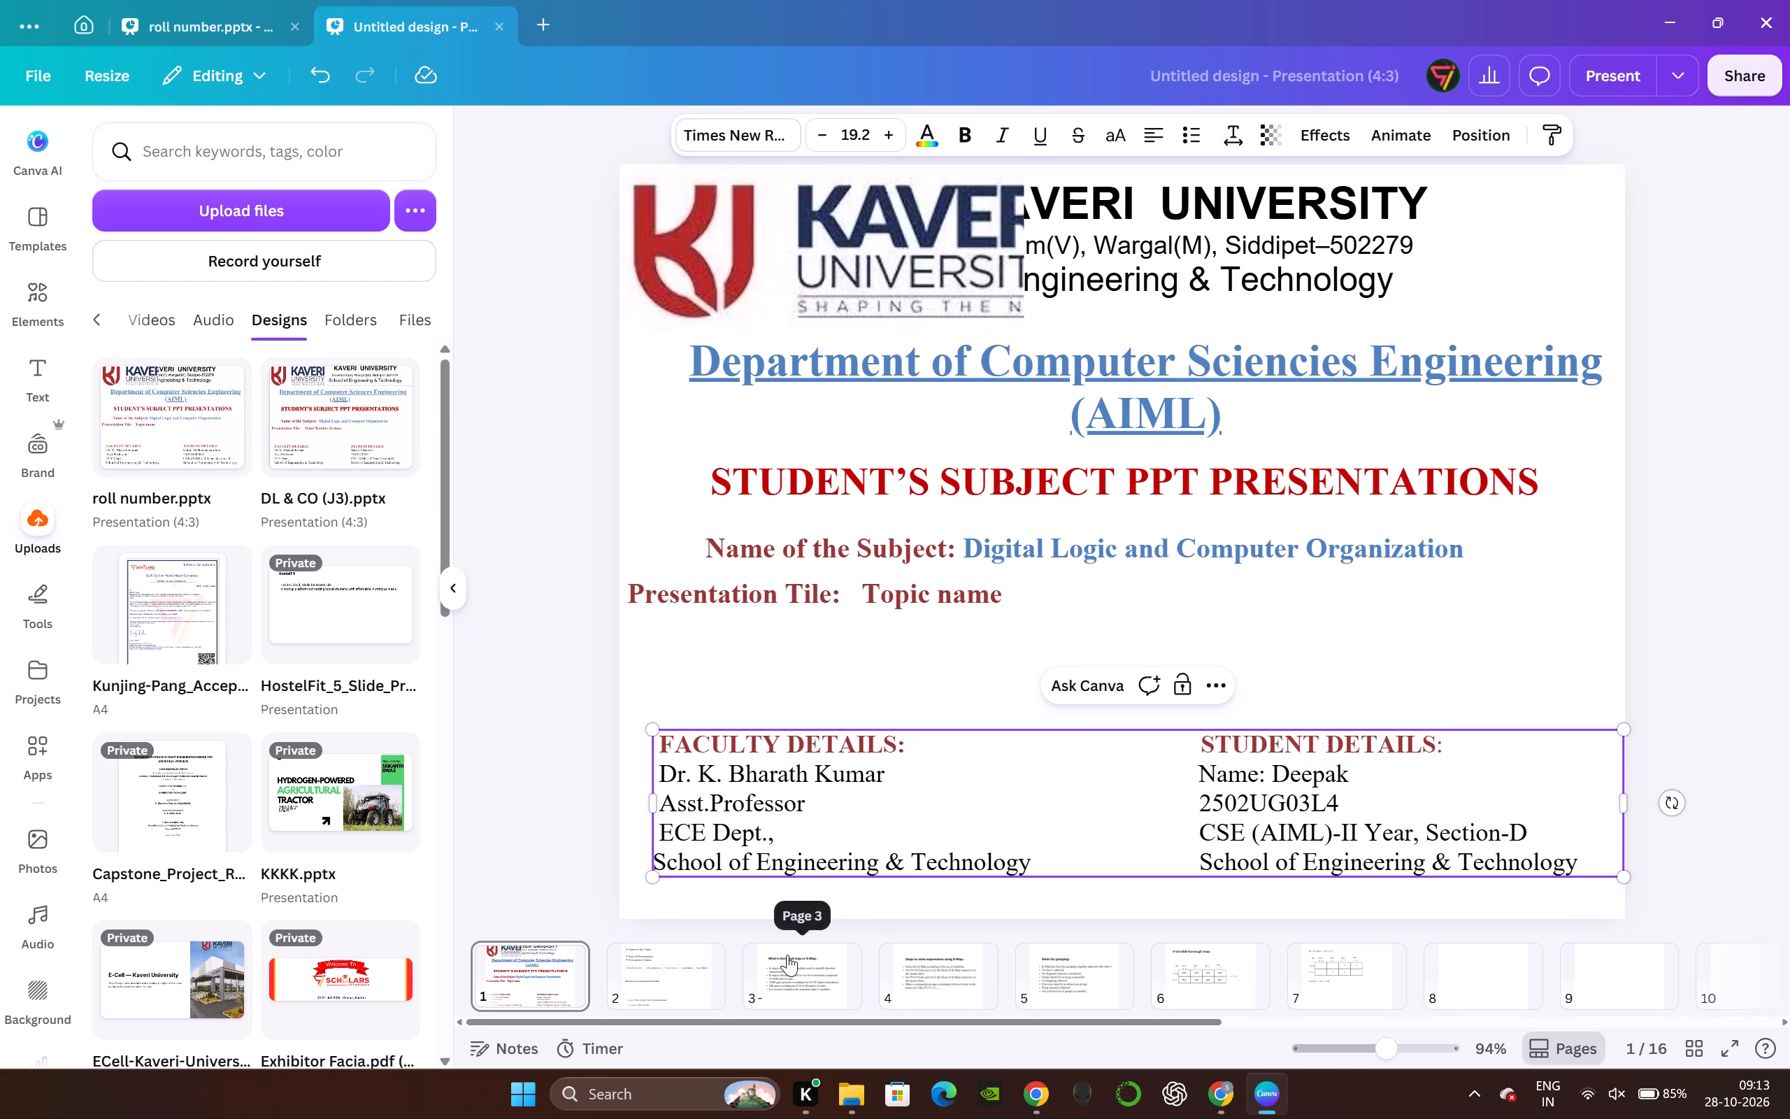
Delete the five Karnaugh map content pages, pages 3 to 7, from the presentation.
left_click(787, 955)
left_click(831, 953)
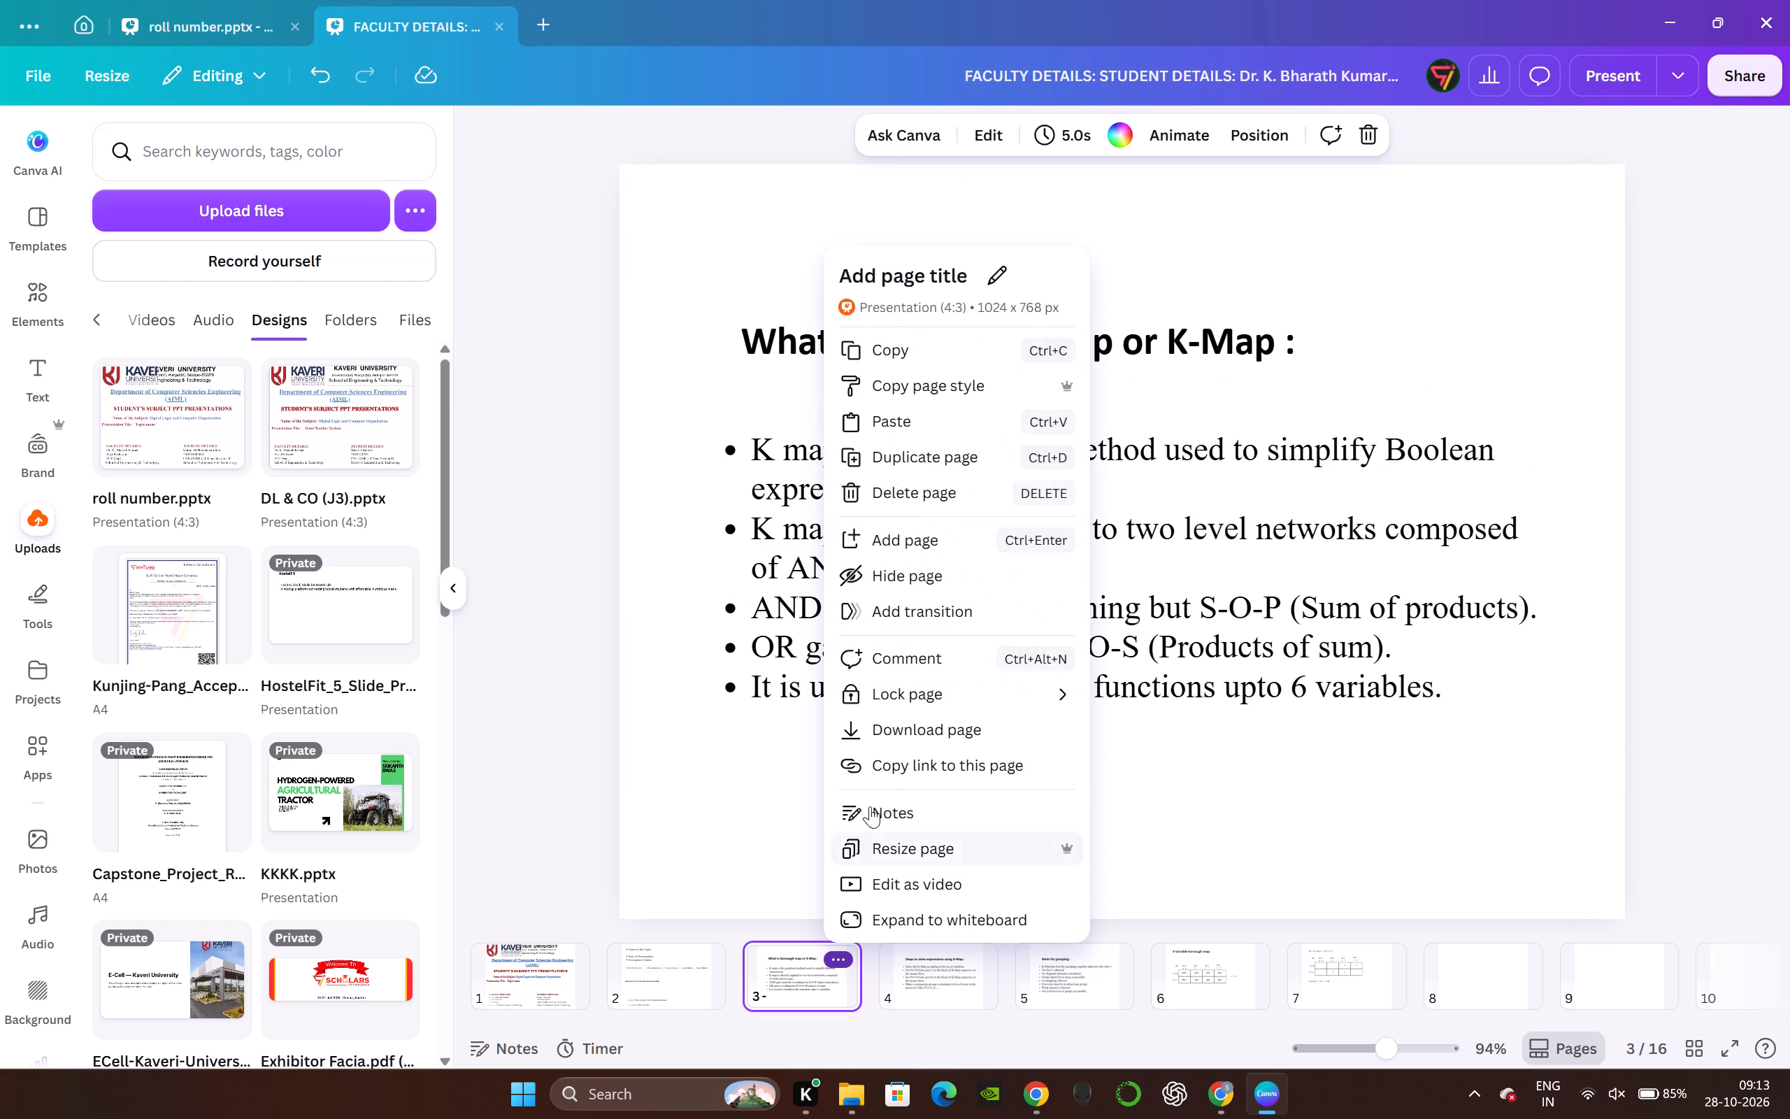
left_click(1175, 888)
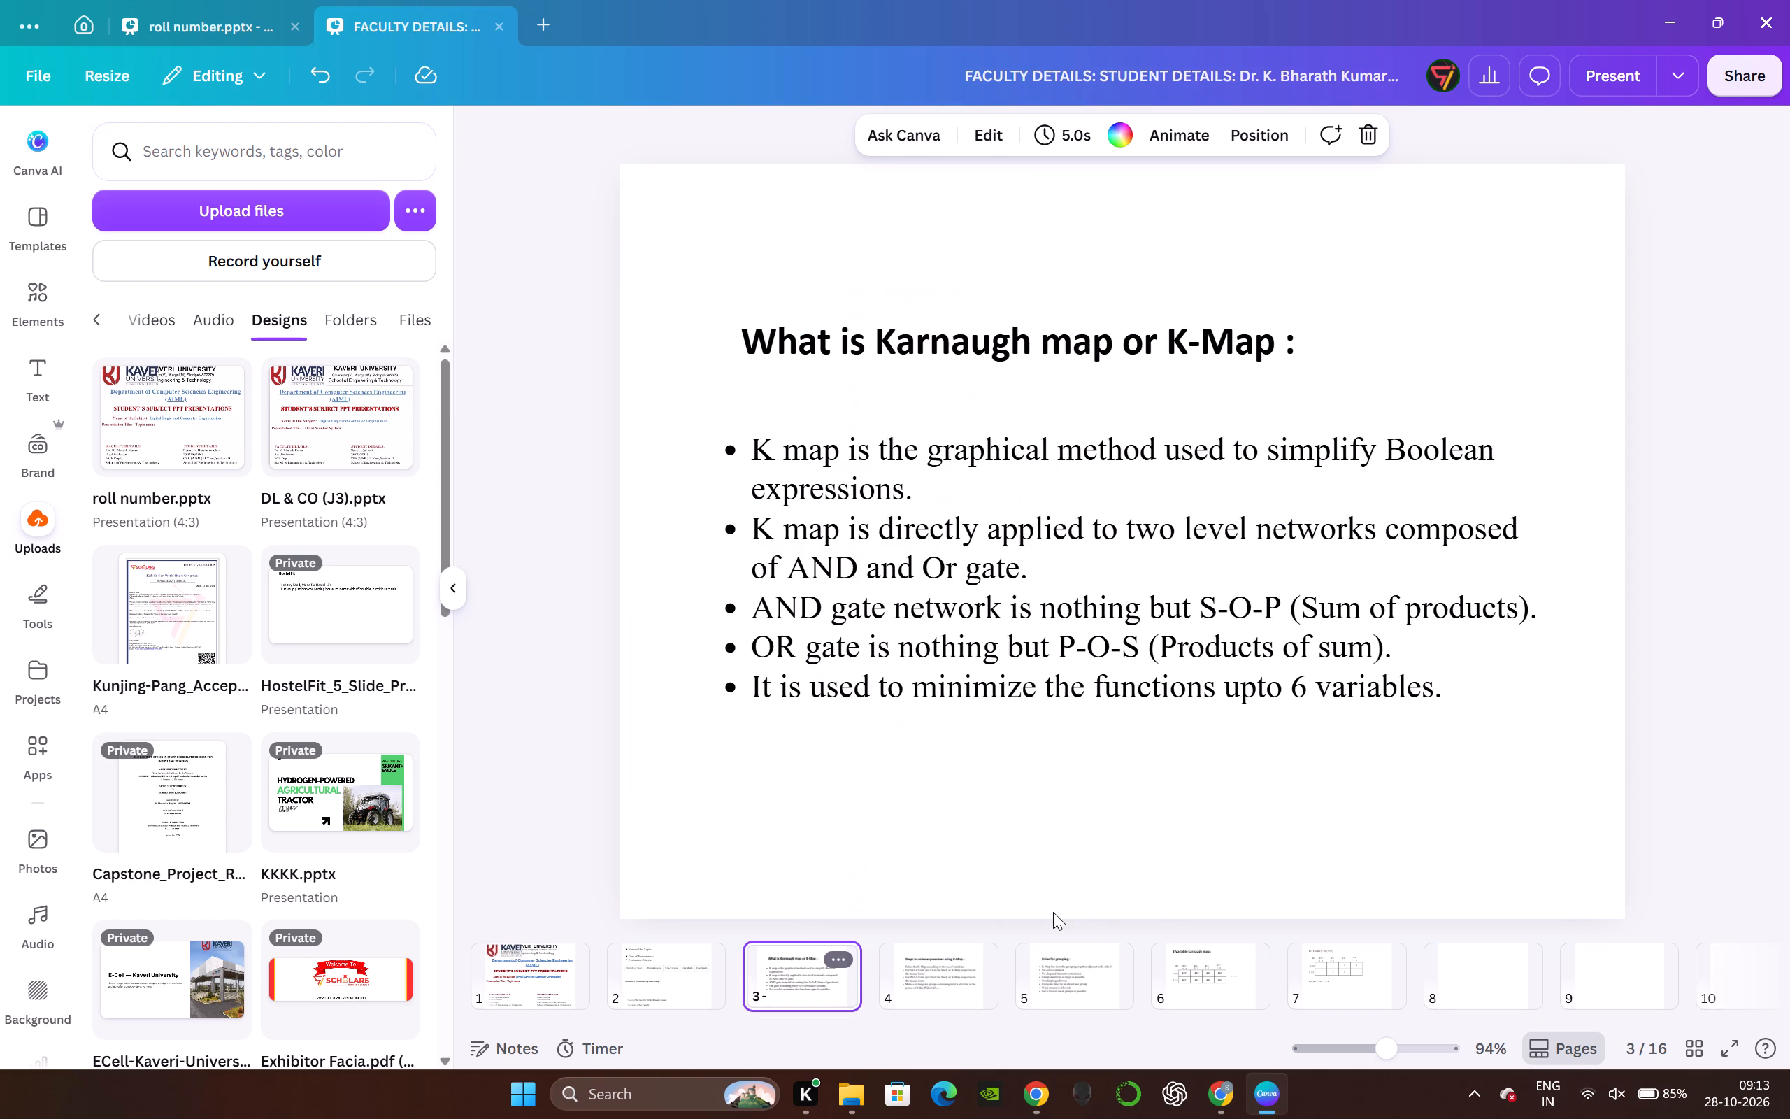
key("Delete")
left_click(938, 986)
key("Delete")
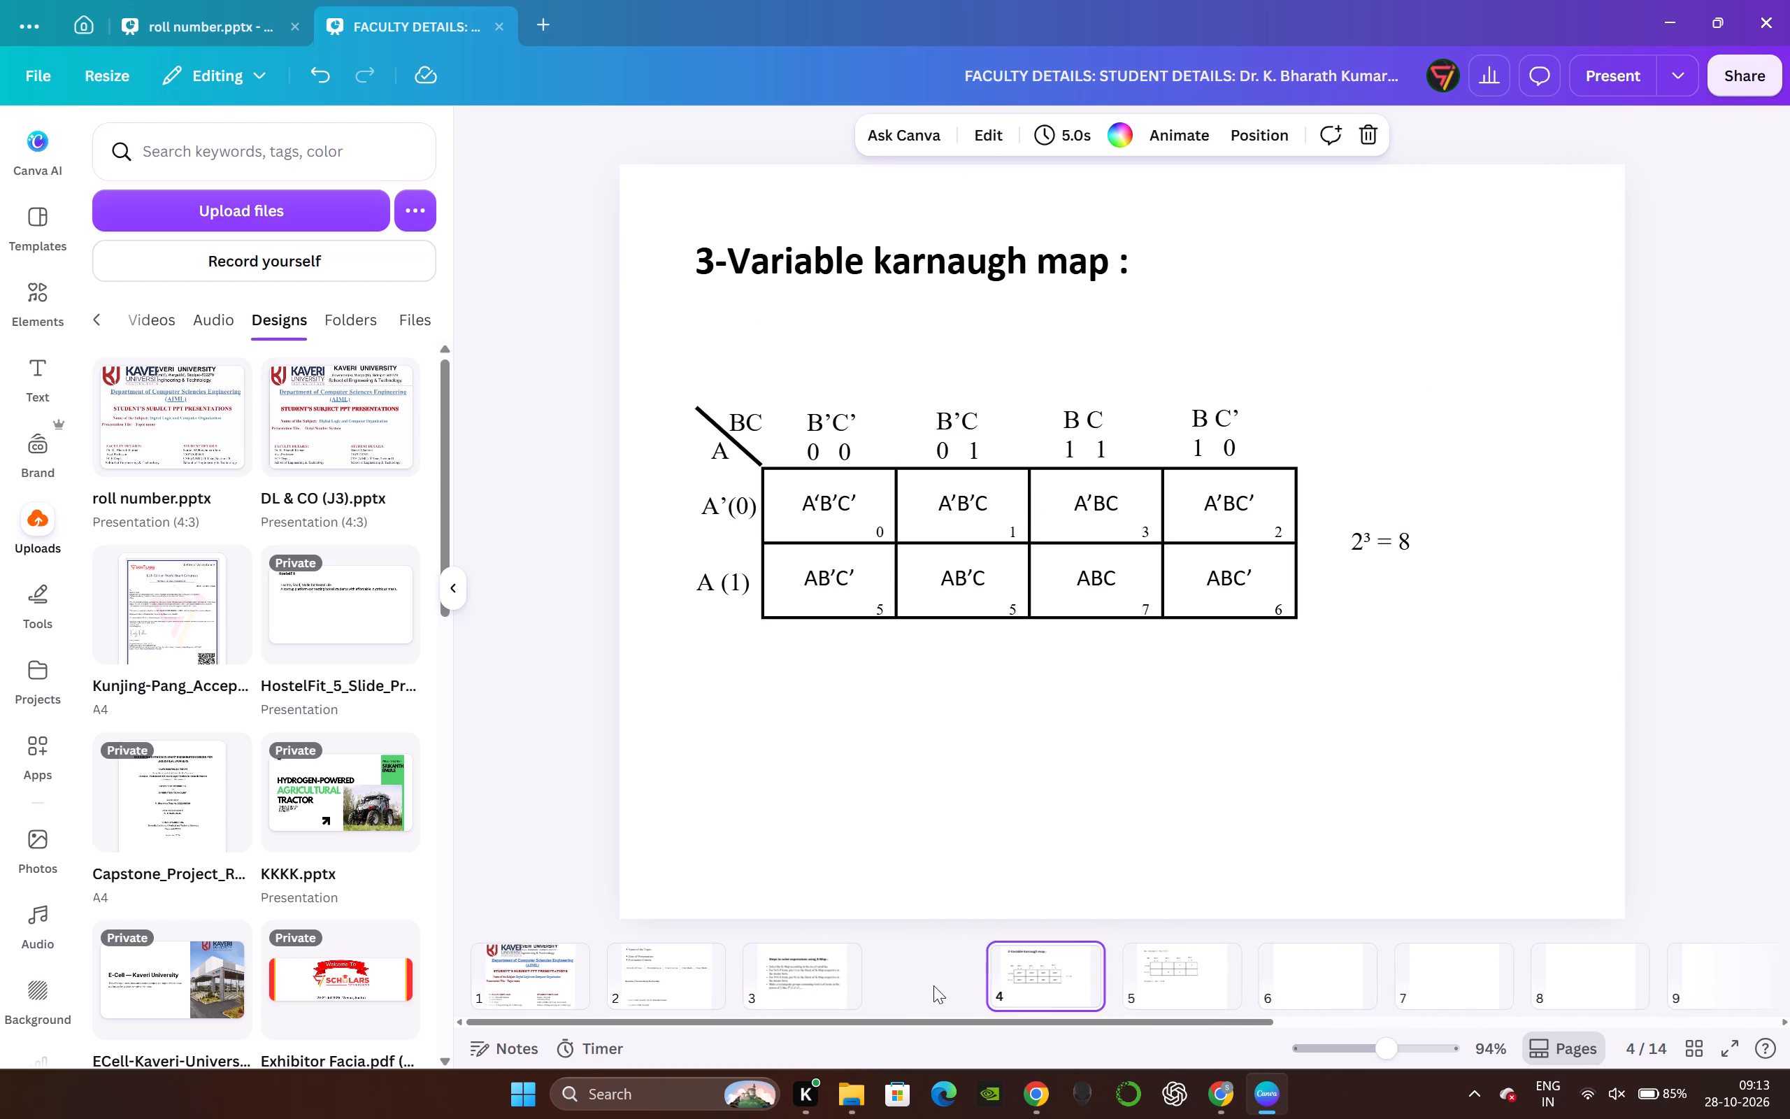
key("Delete")
key("Delete")
left_click(823, 972)
key("Delete")
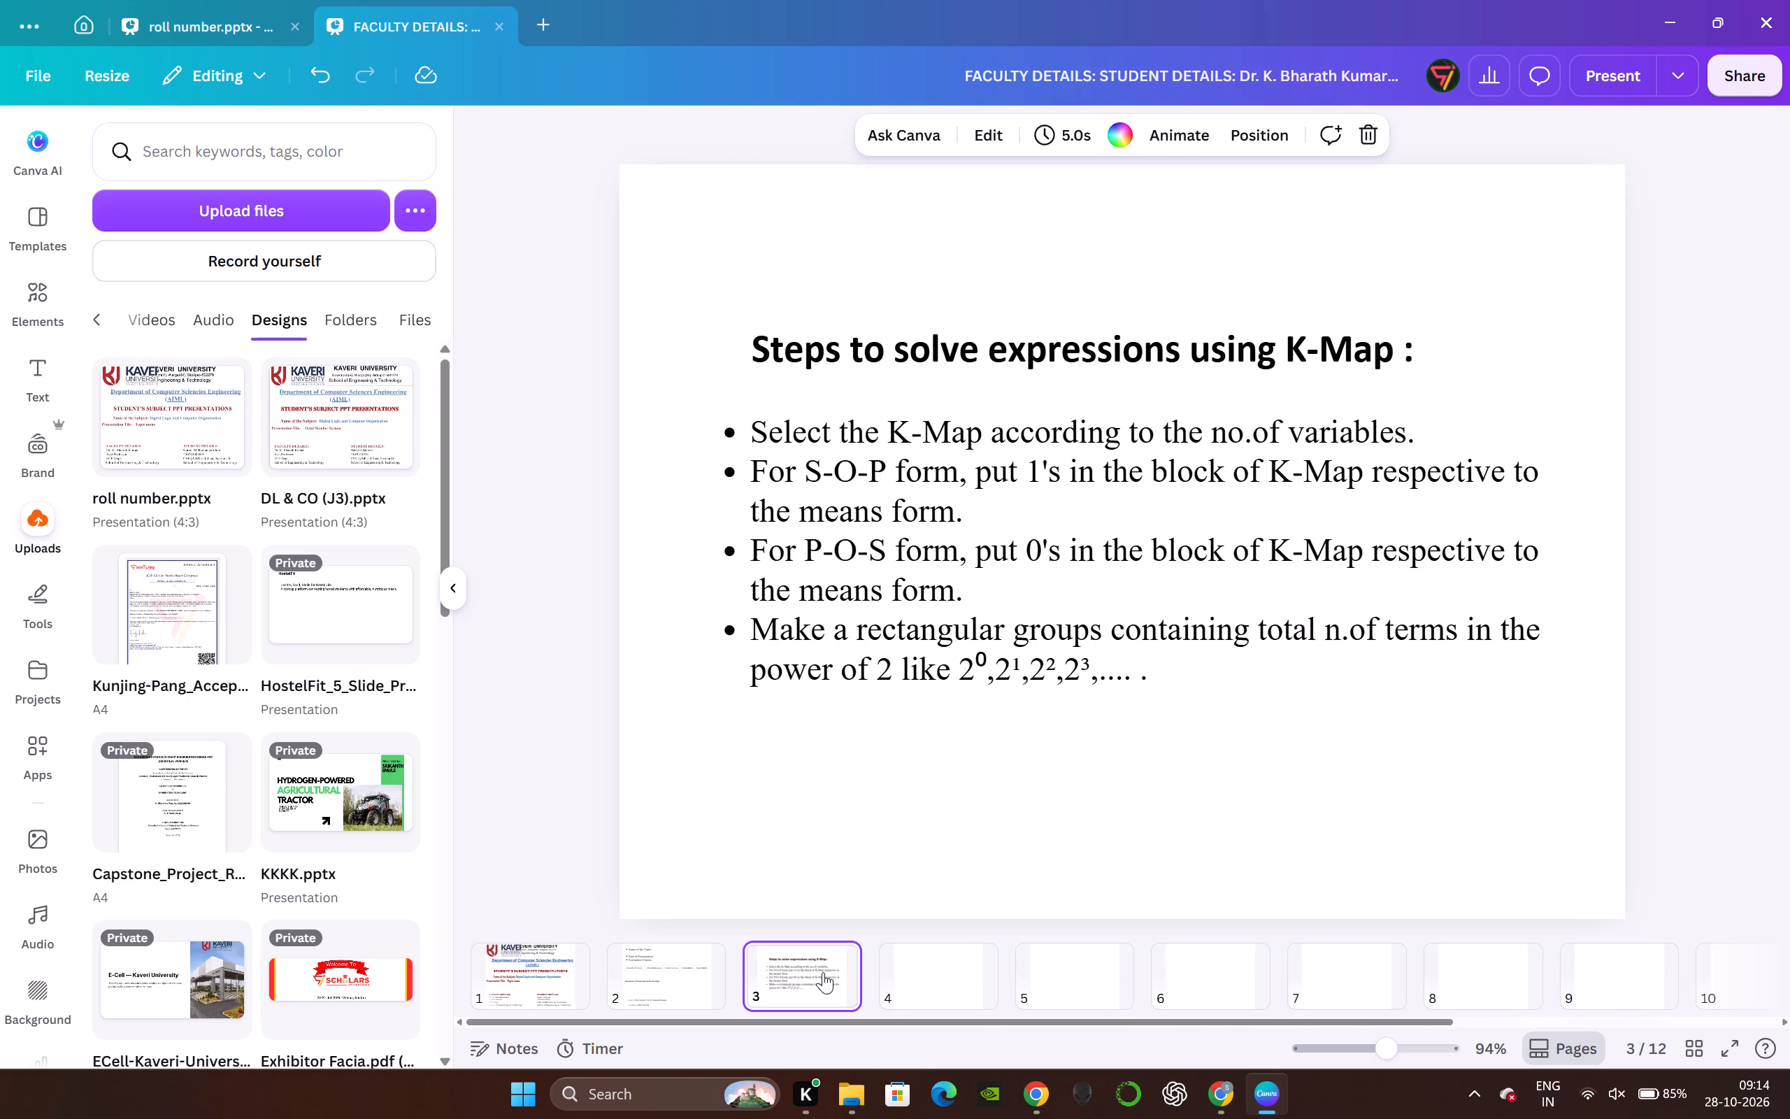
left_click(823, 972)
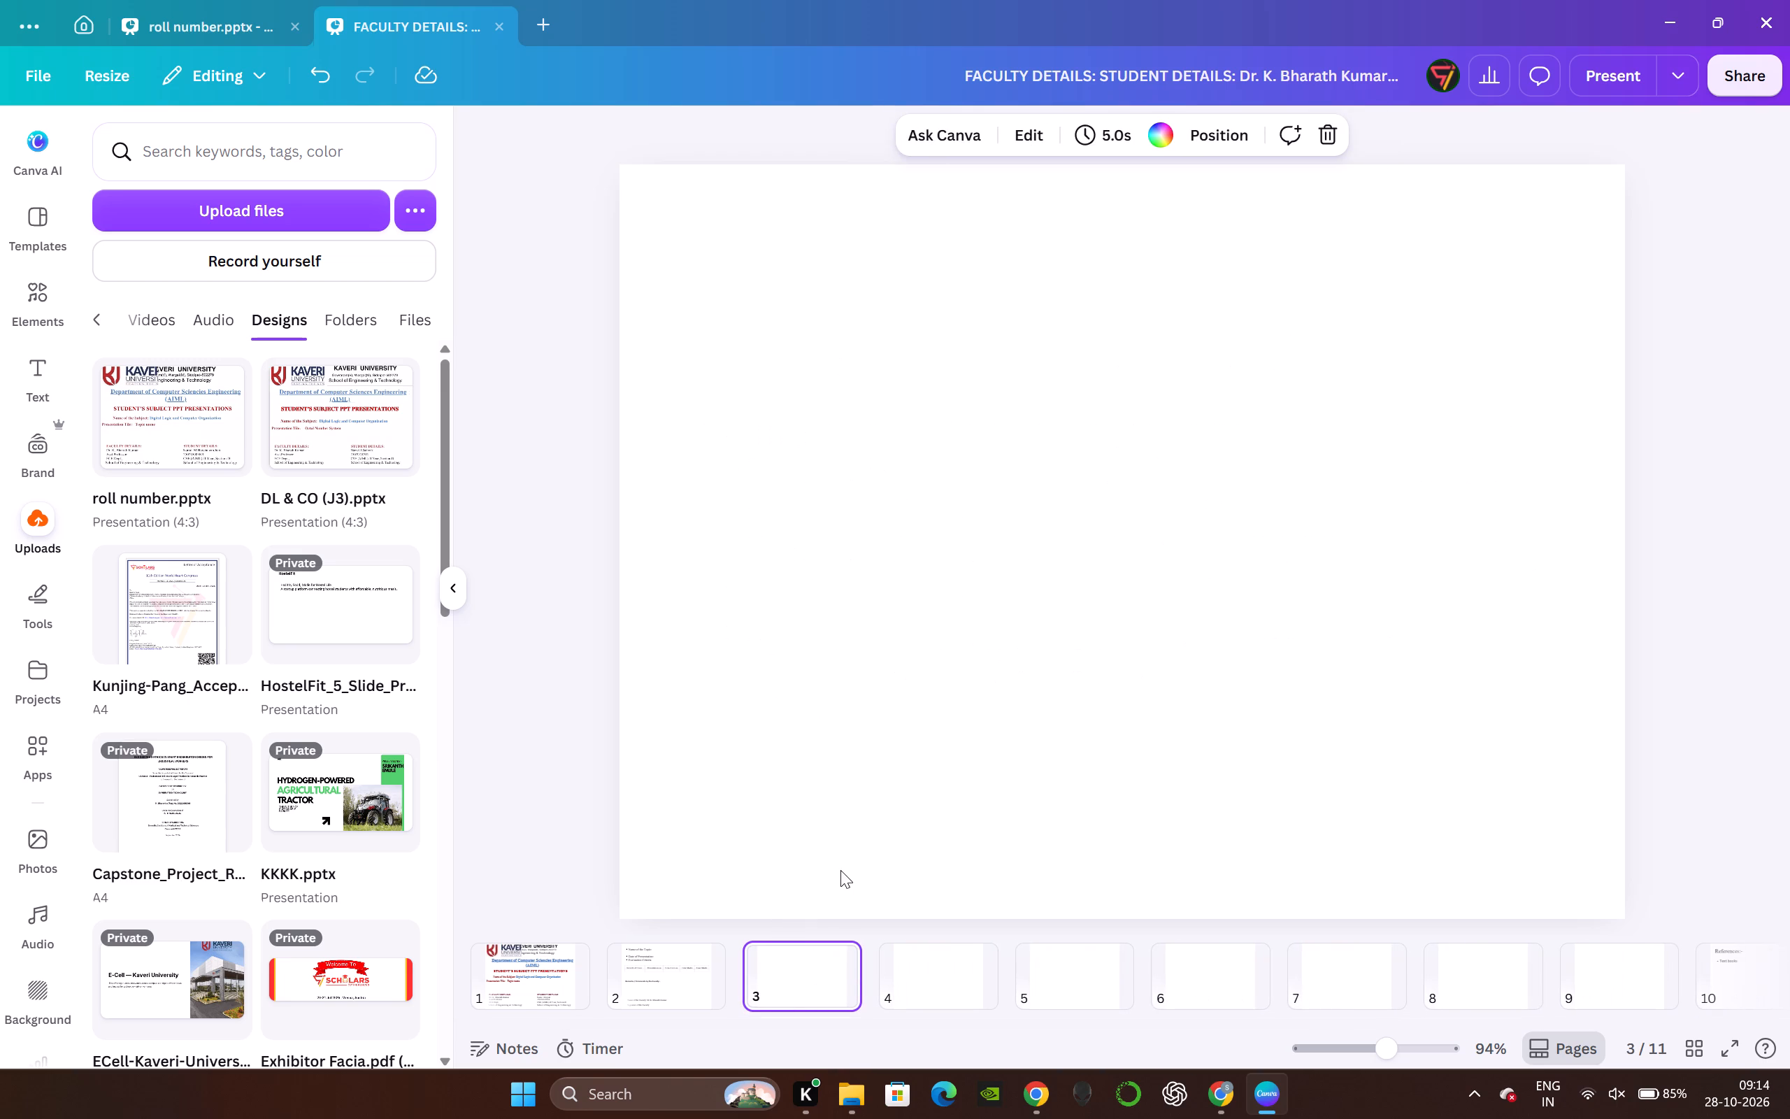
Duplicate the "Remarks / Comments by the Faculty:-" text on page 2 and move the copy onto blank page 3.
left_click(702, 940)
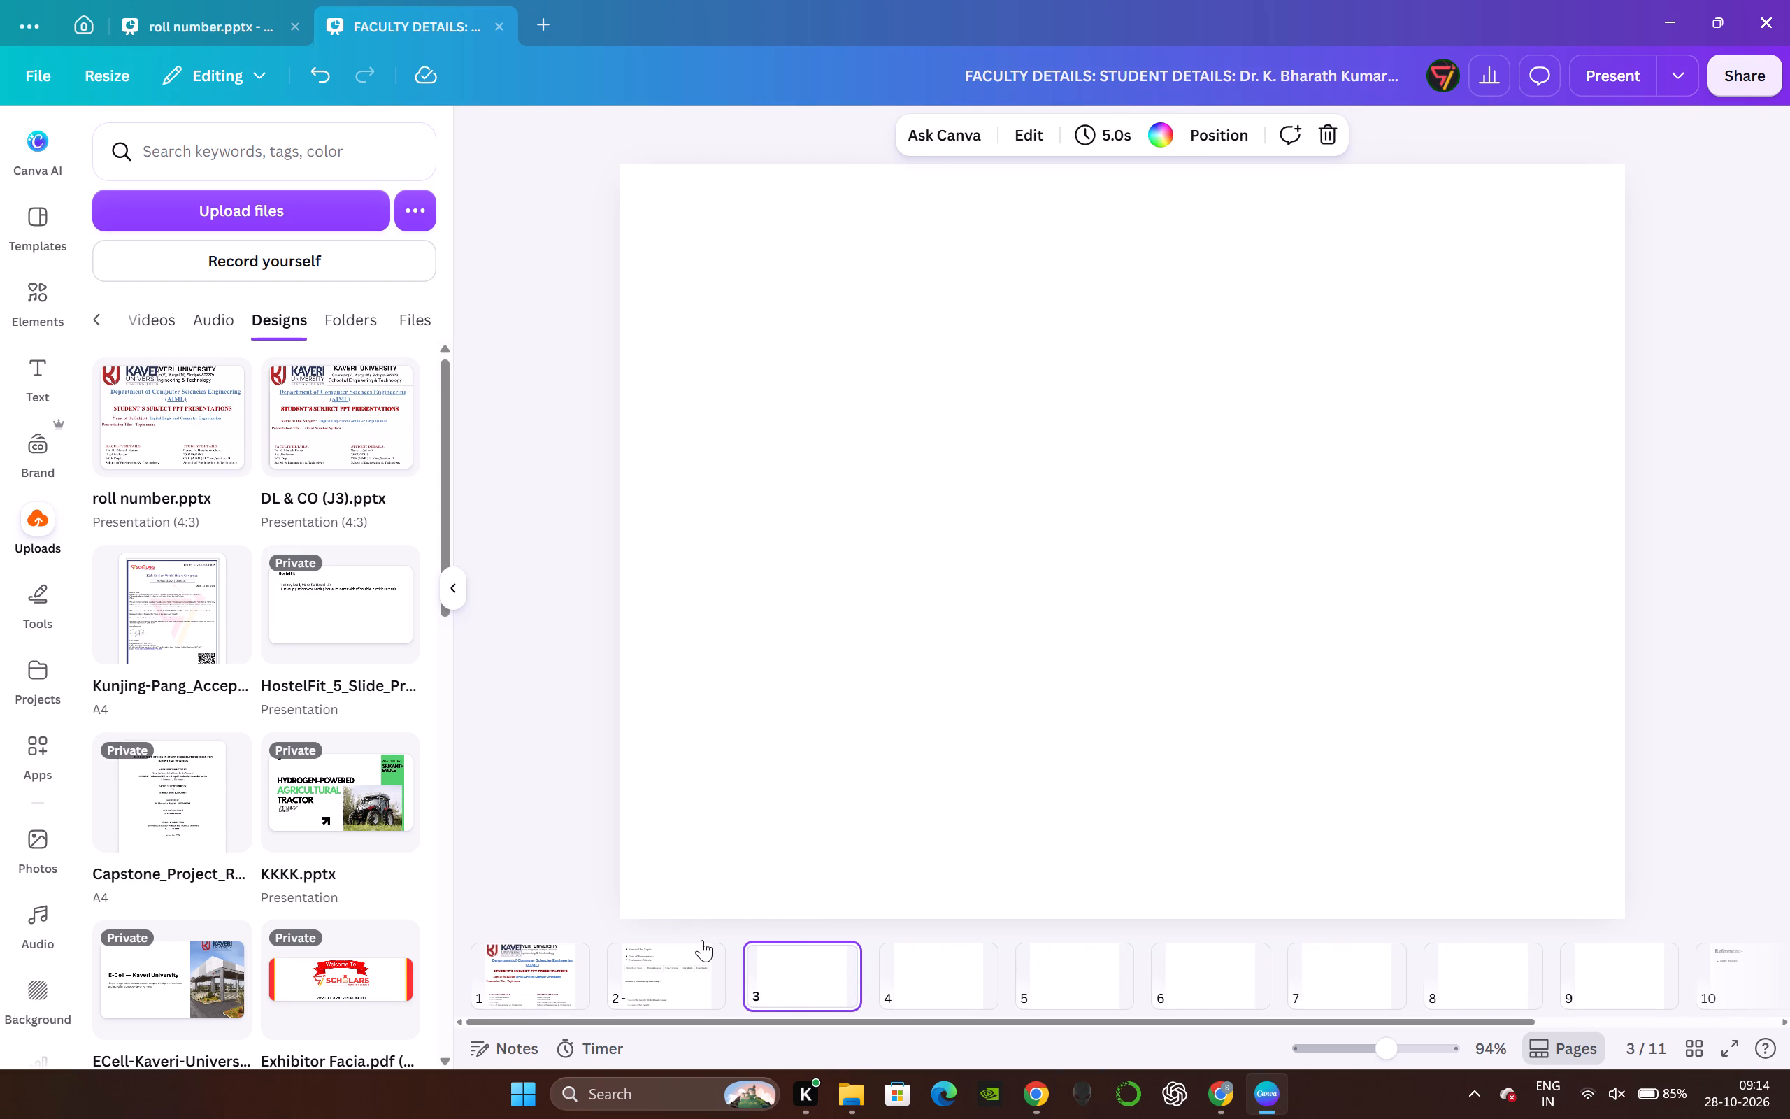
left_click(693, 962)
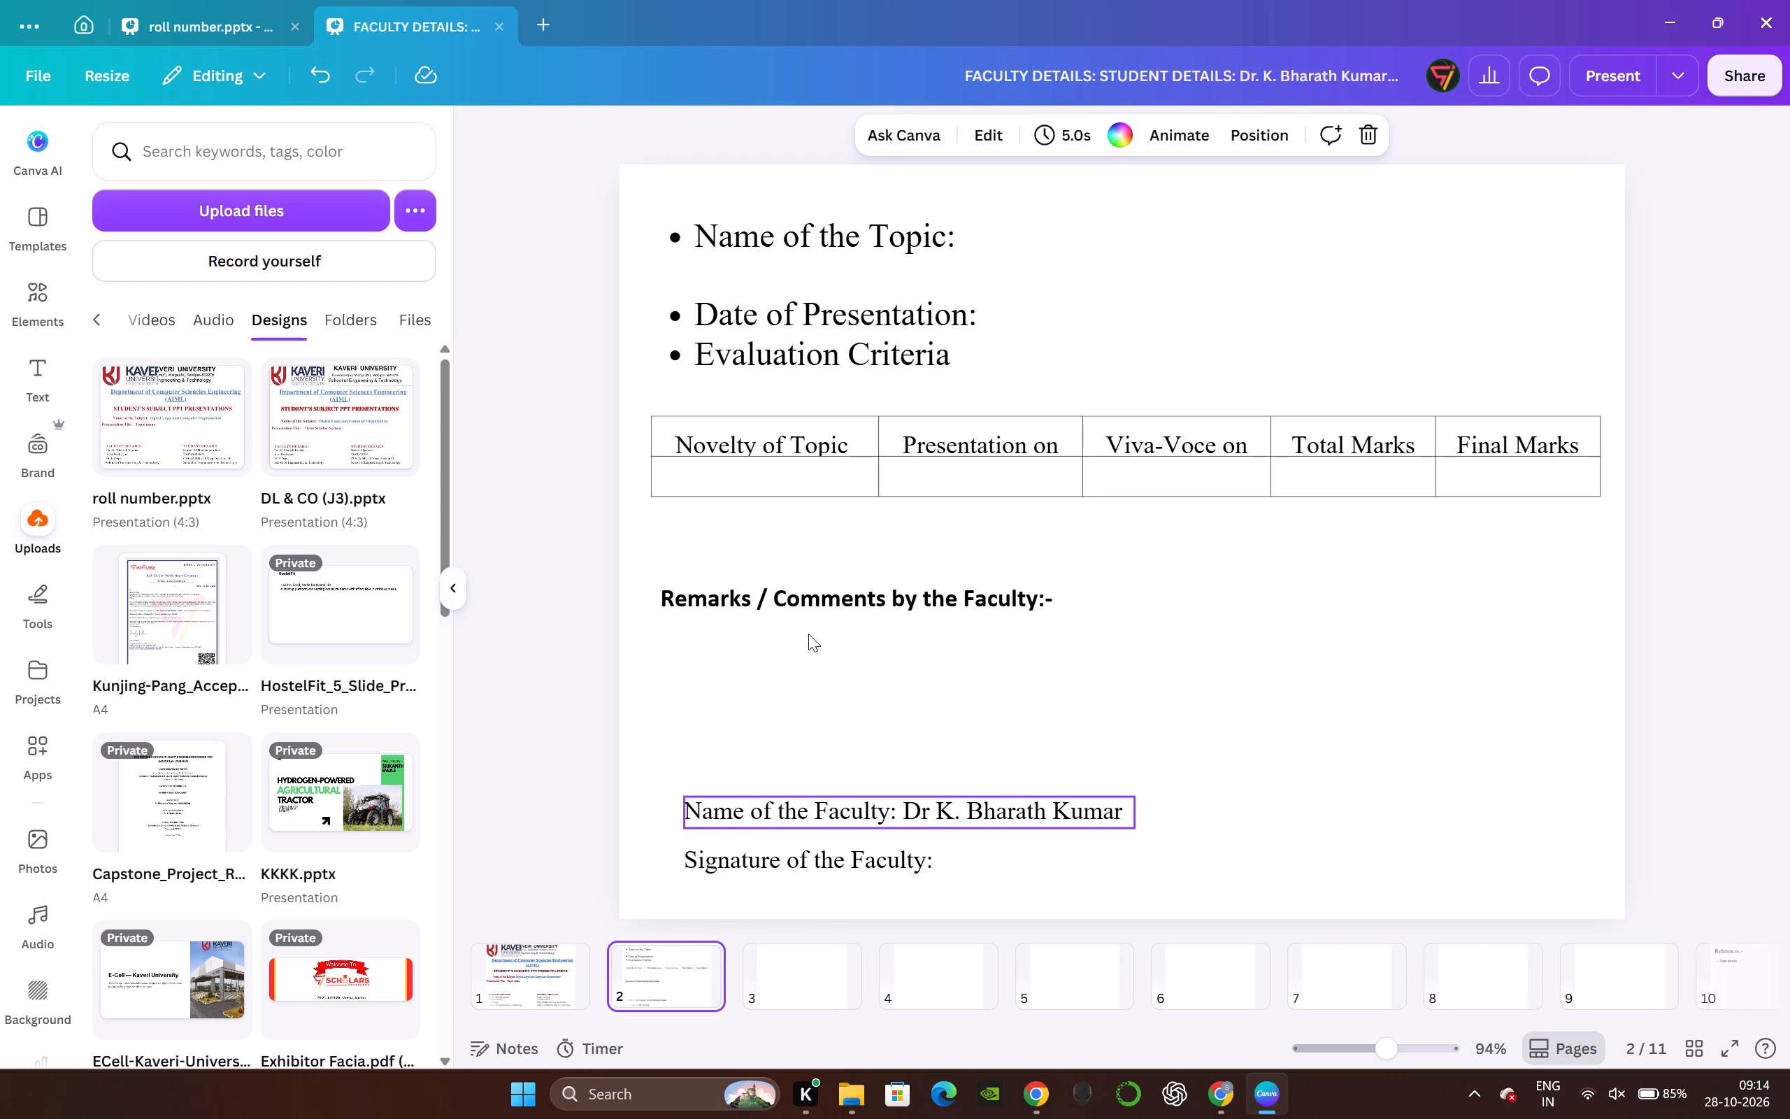
left_click(847, 600)
left_click(894, 540)
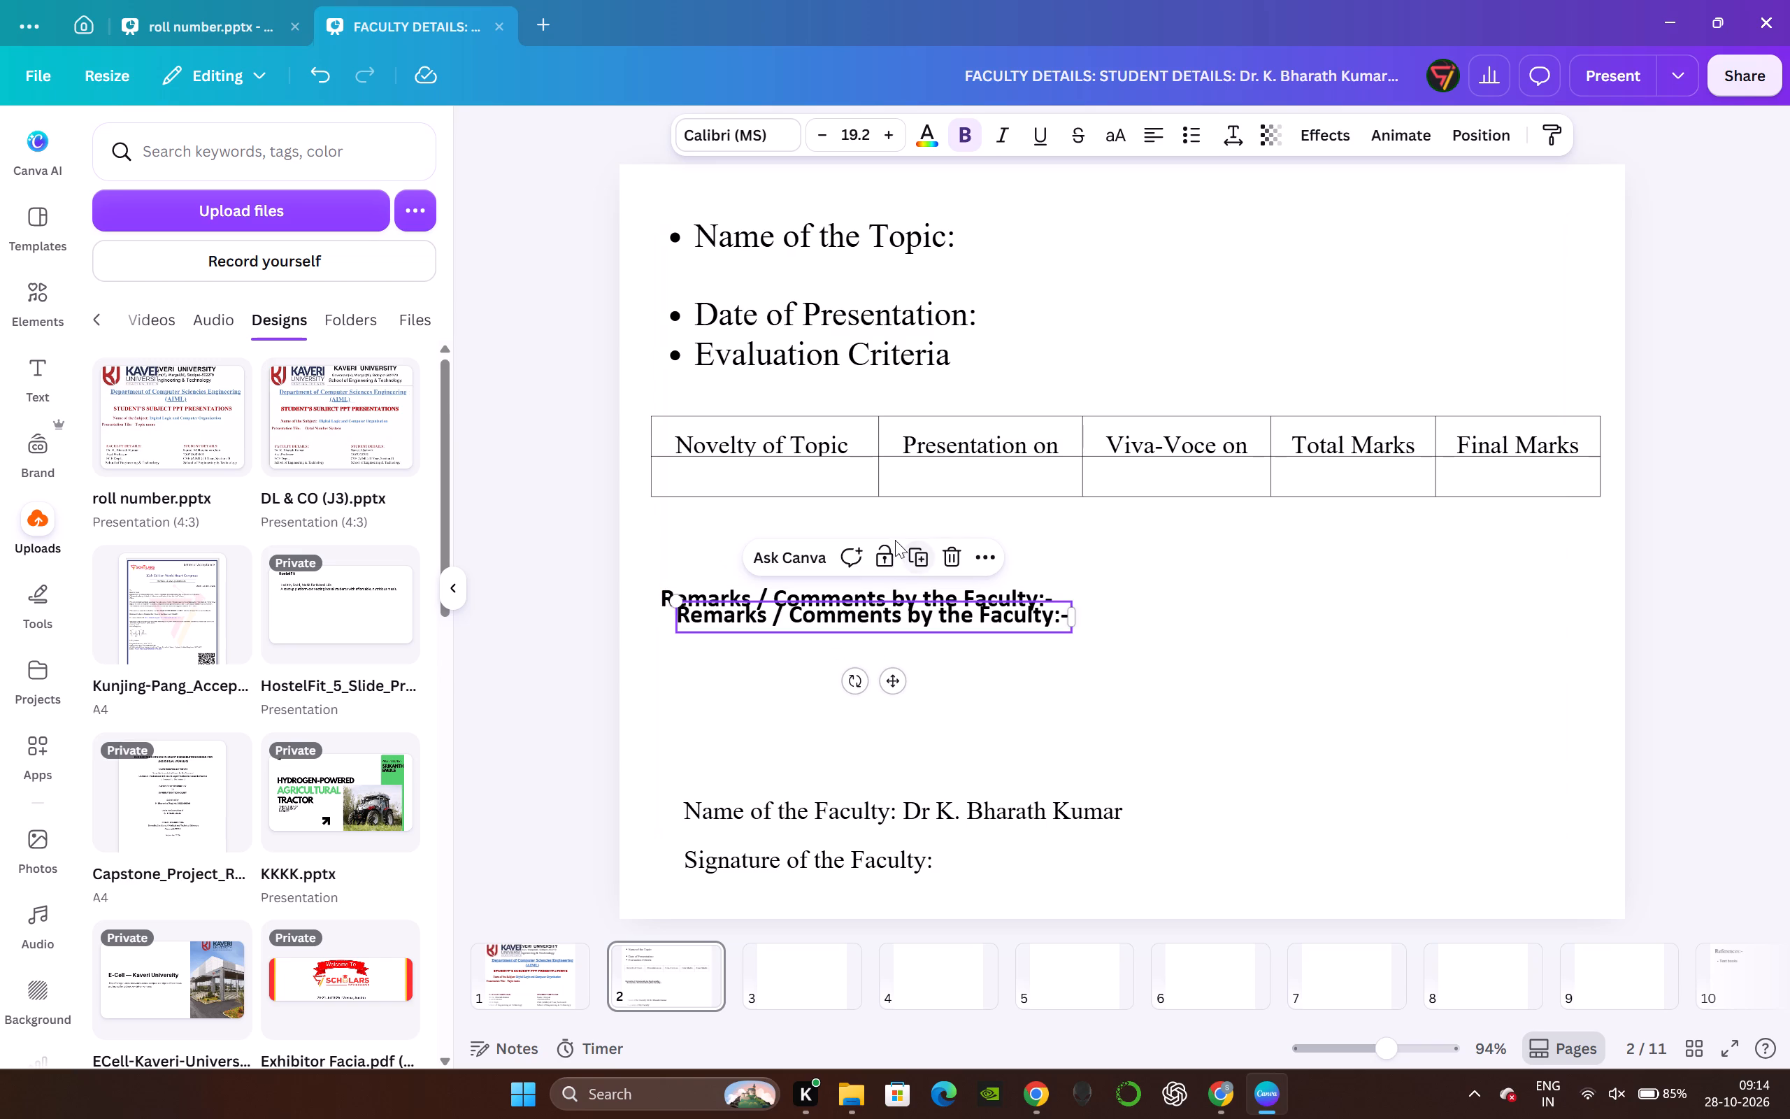
left_click_drag(894, 684, 827, 1017)
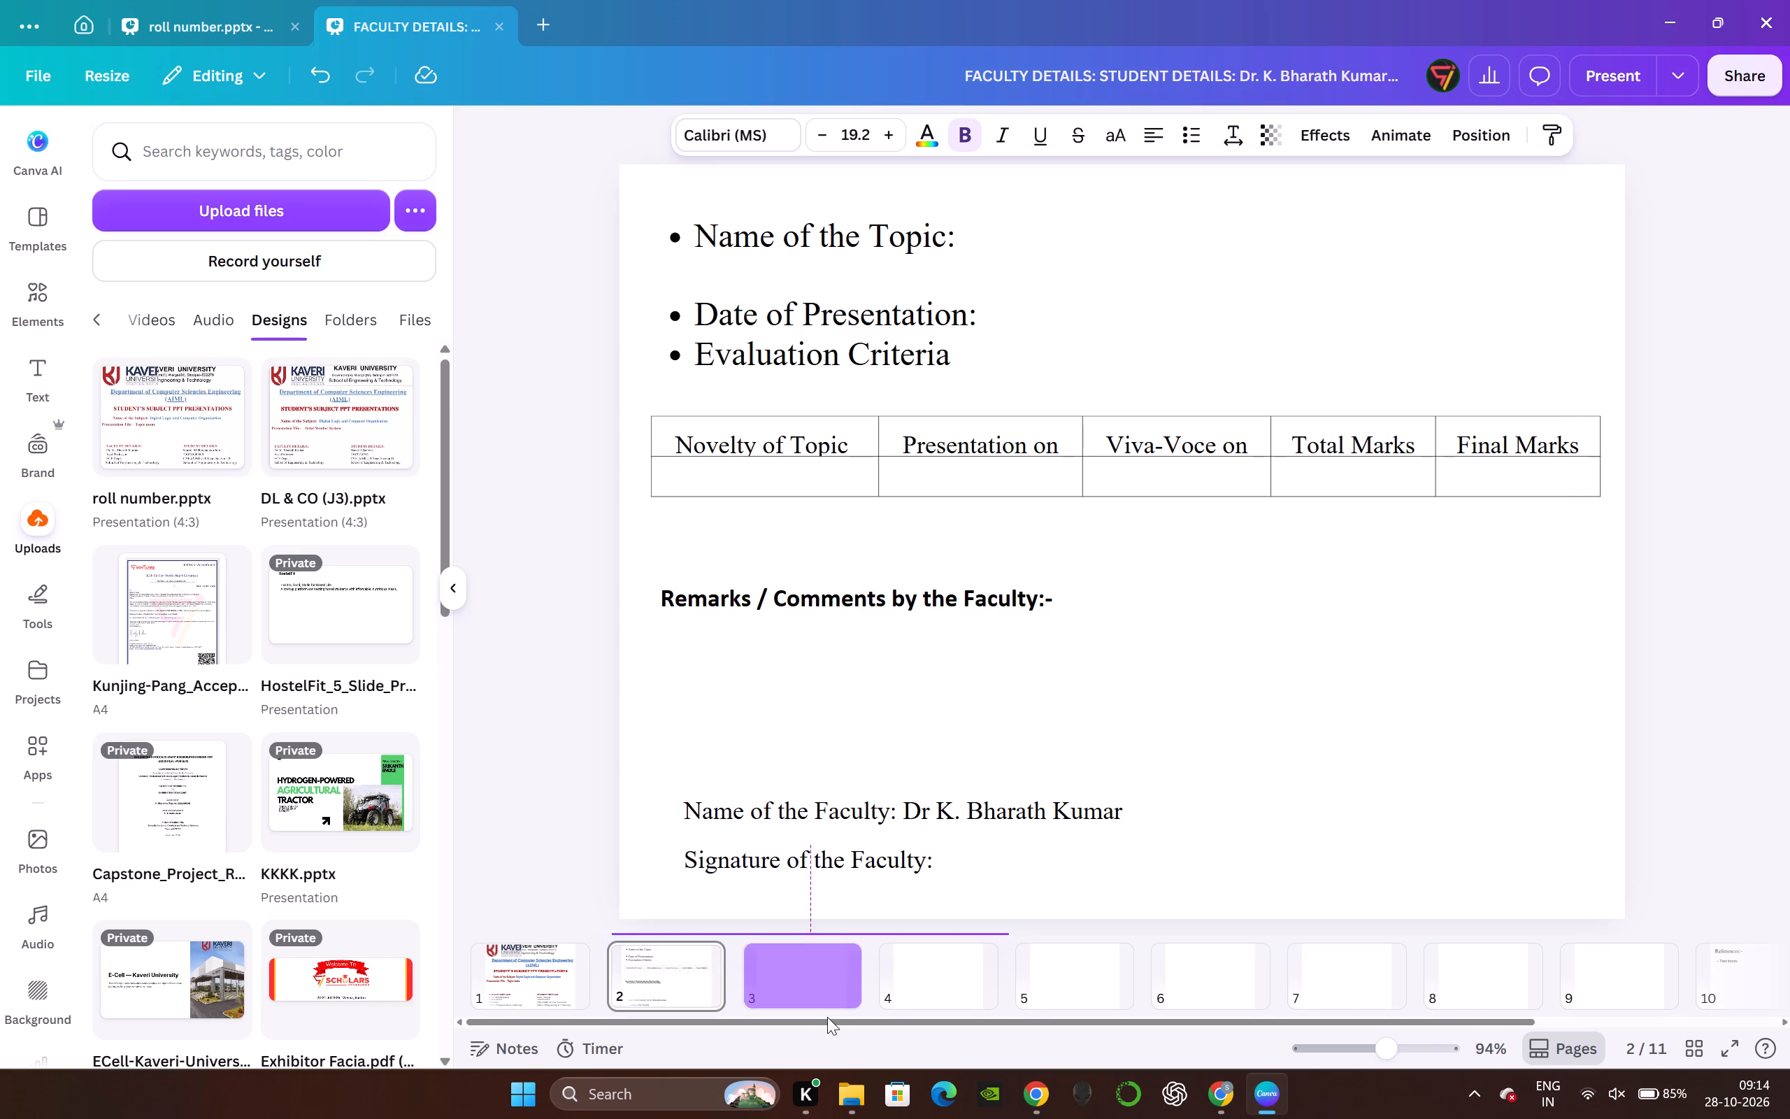
left_click_drag(827, 1017, 828, 1015)
Duplicate the "Signature of the Faculty:" text on page 2 and move the copy onto page 3.
left_click(708, 951)
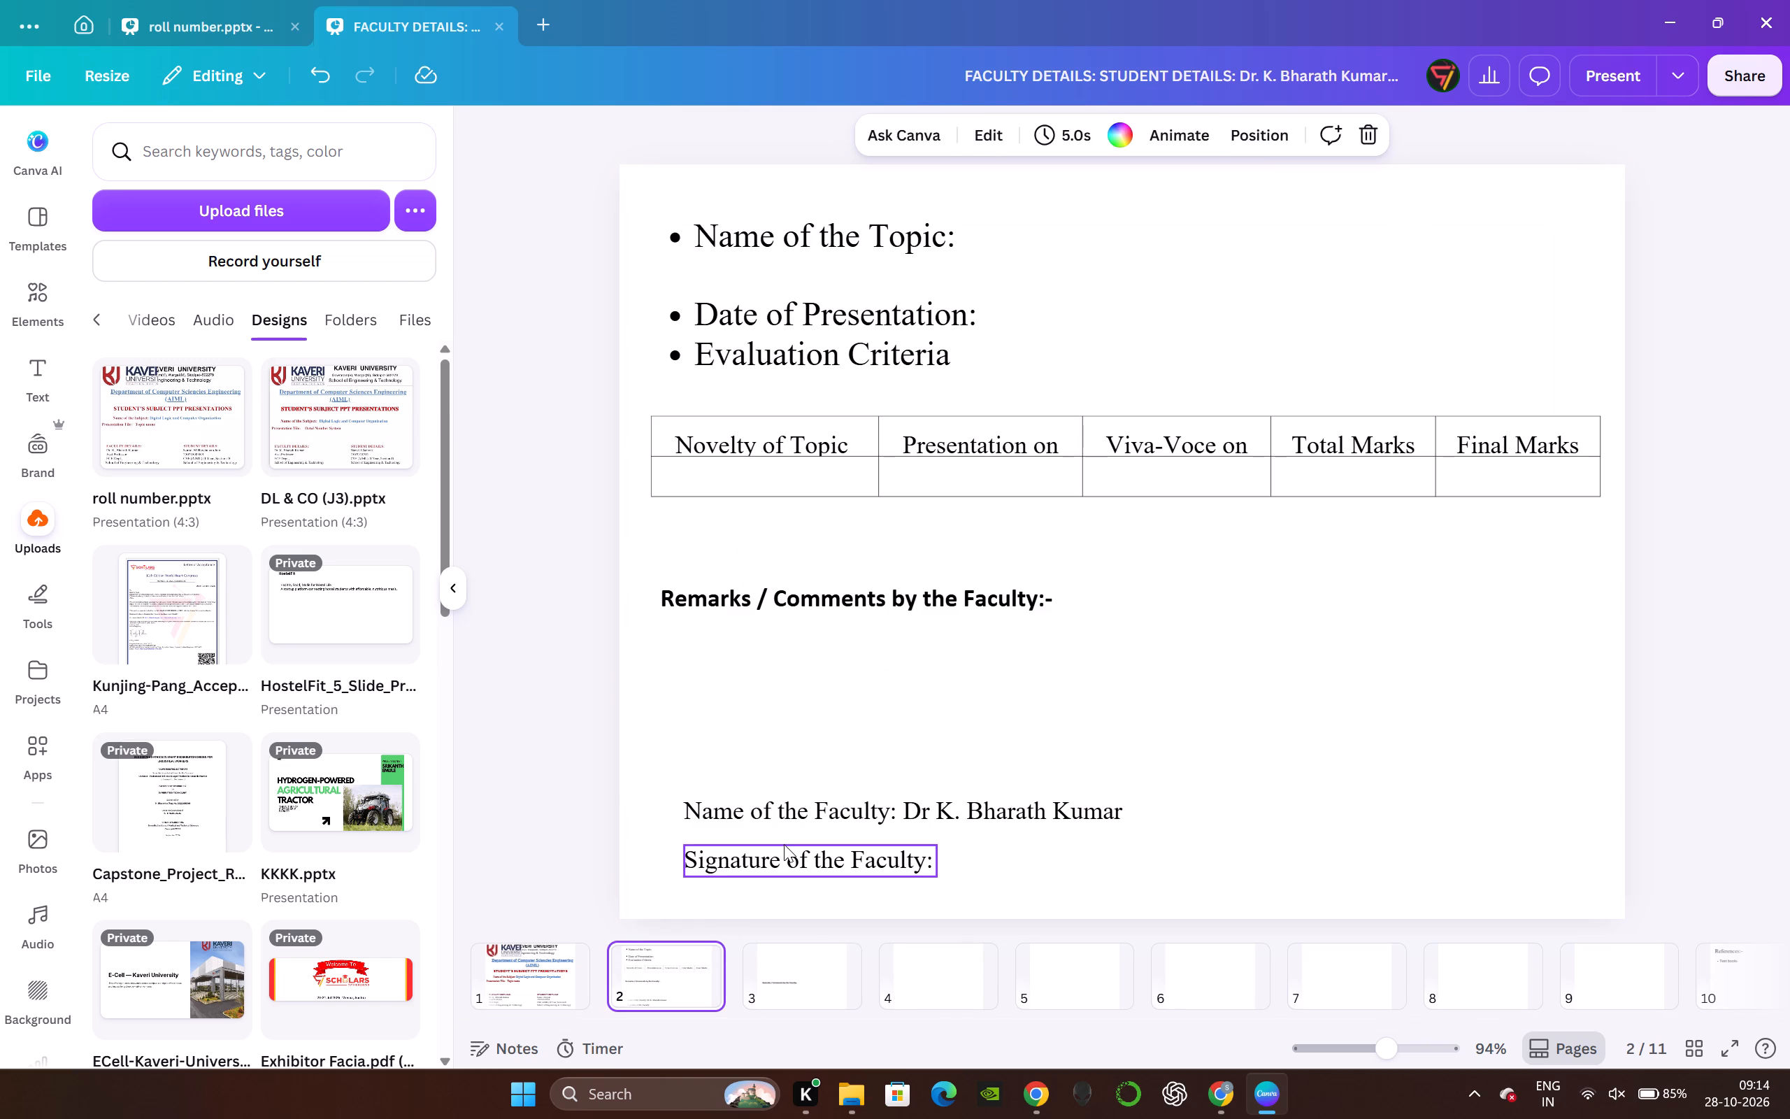
left_click(784, 844)
left_click(847, 804)
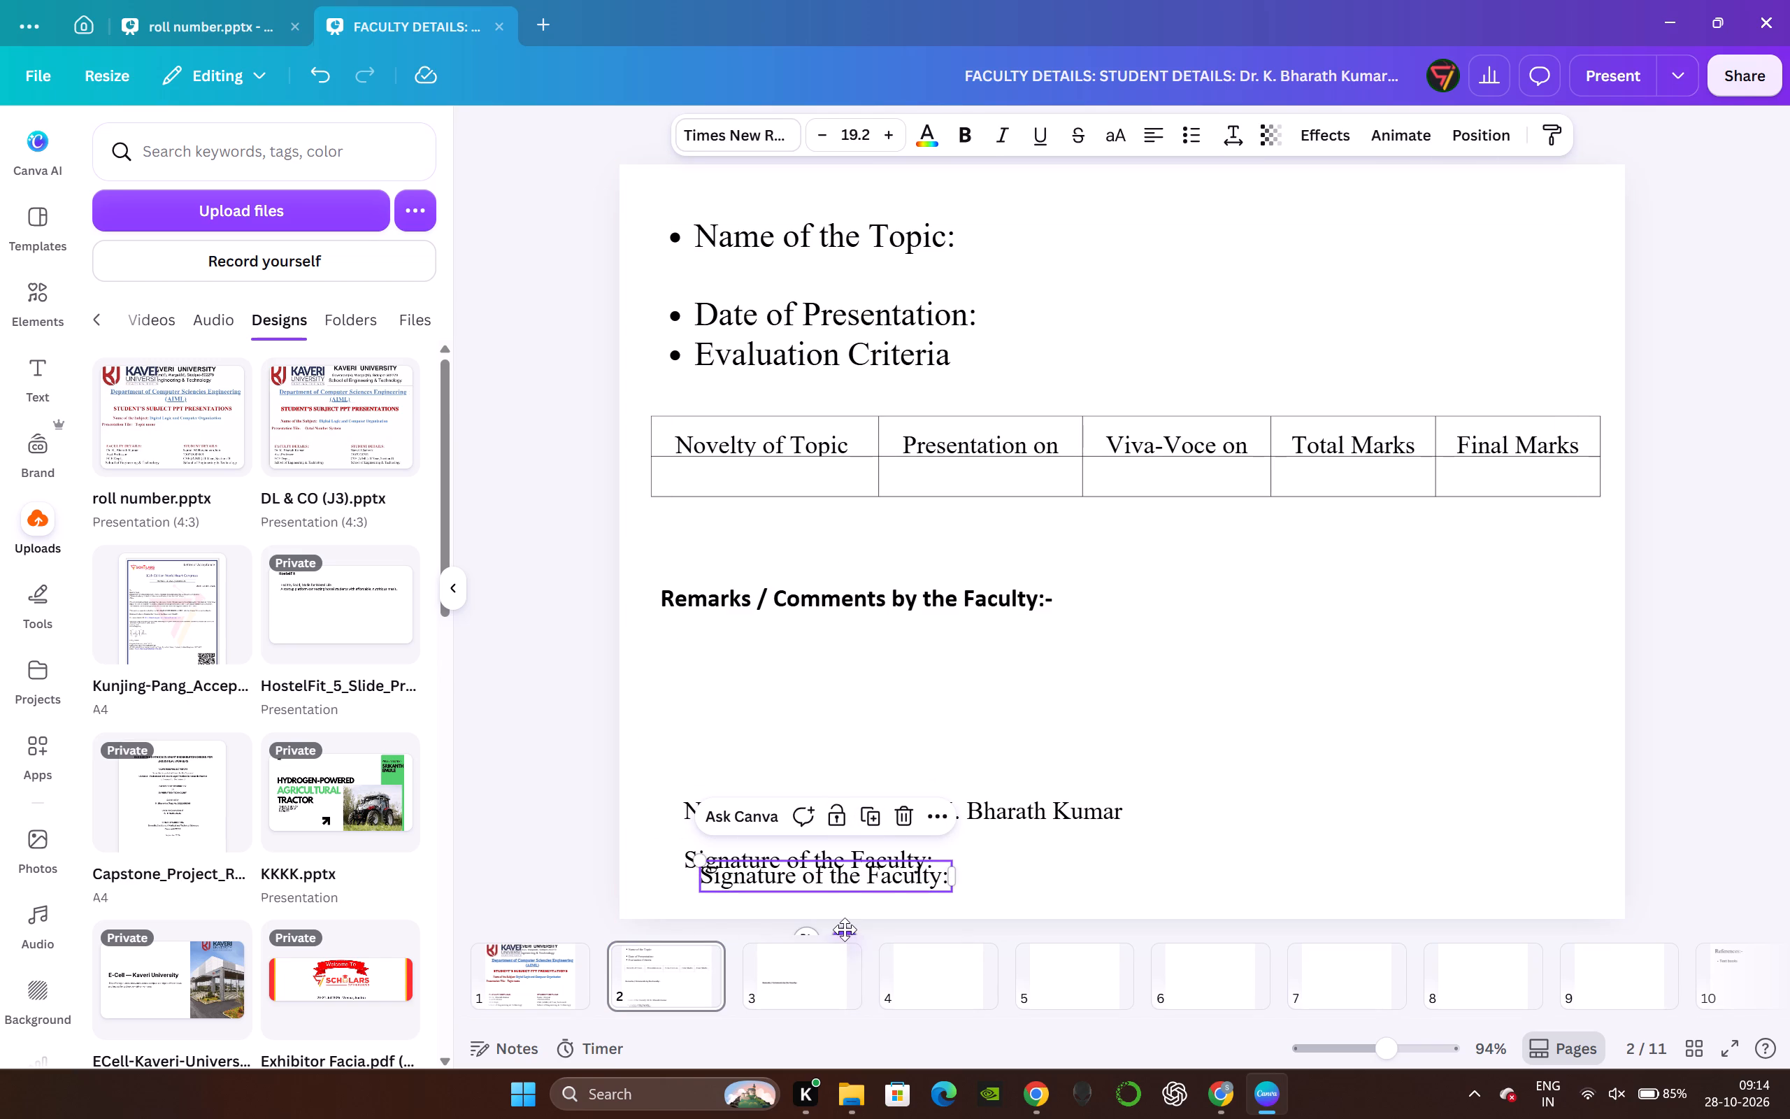
left_click_drag(845, 929, 819, 1006)
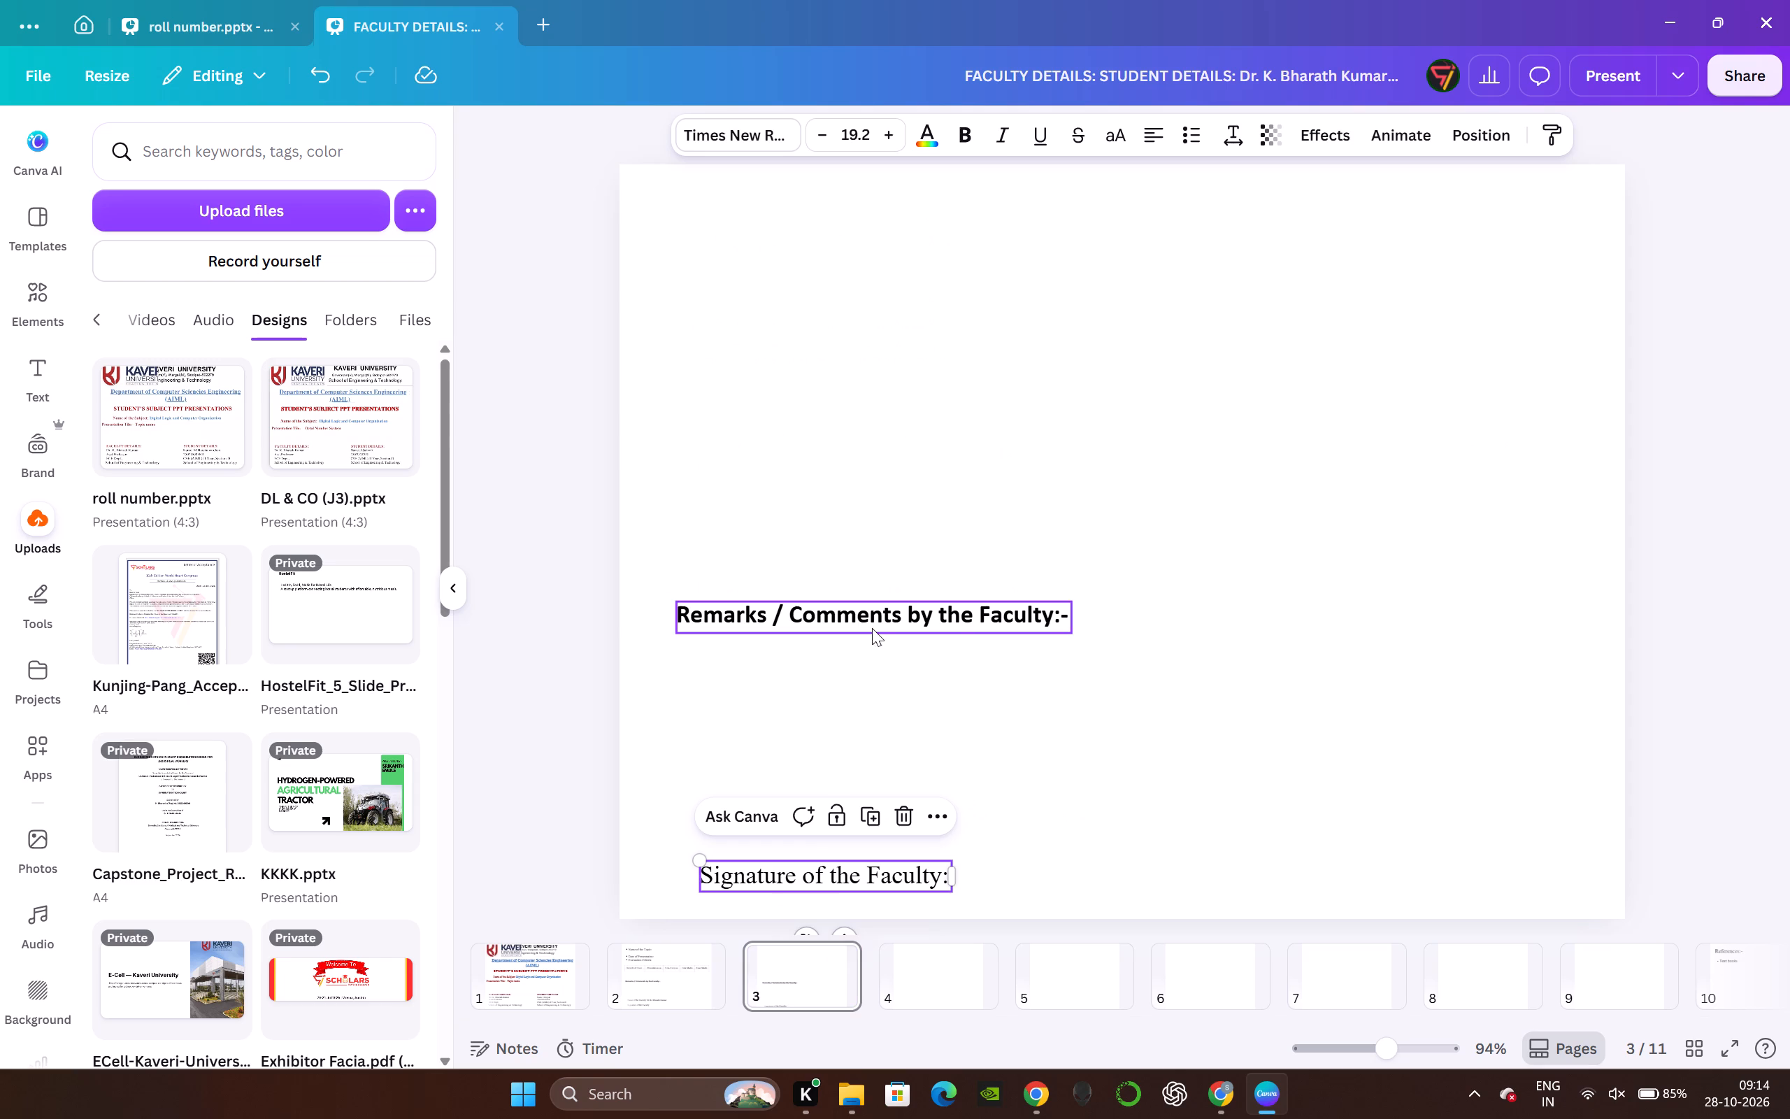
Move the "Remarks / Comments by the Faculty:-" text to the top of page 3 and the signature text below it, left-aligned.
left_click_drag(873, 627, 899, 292)
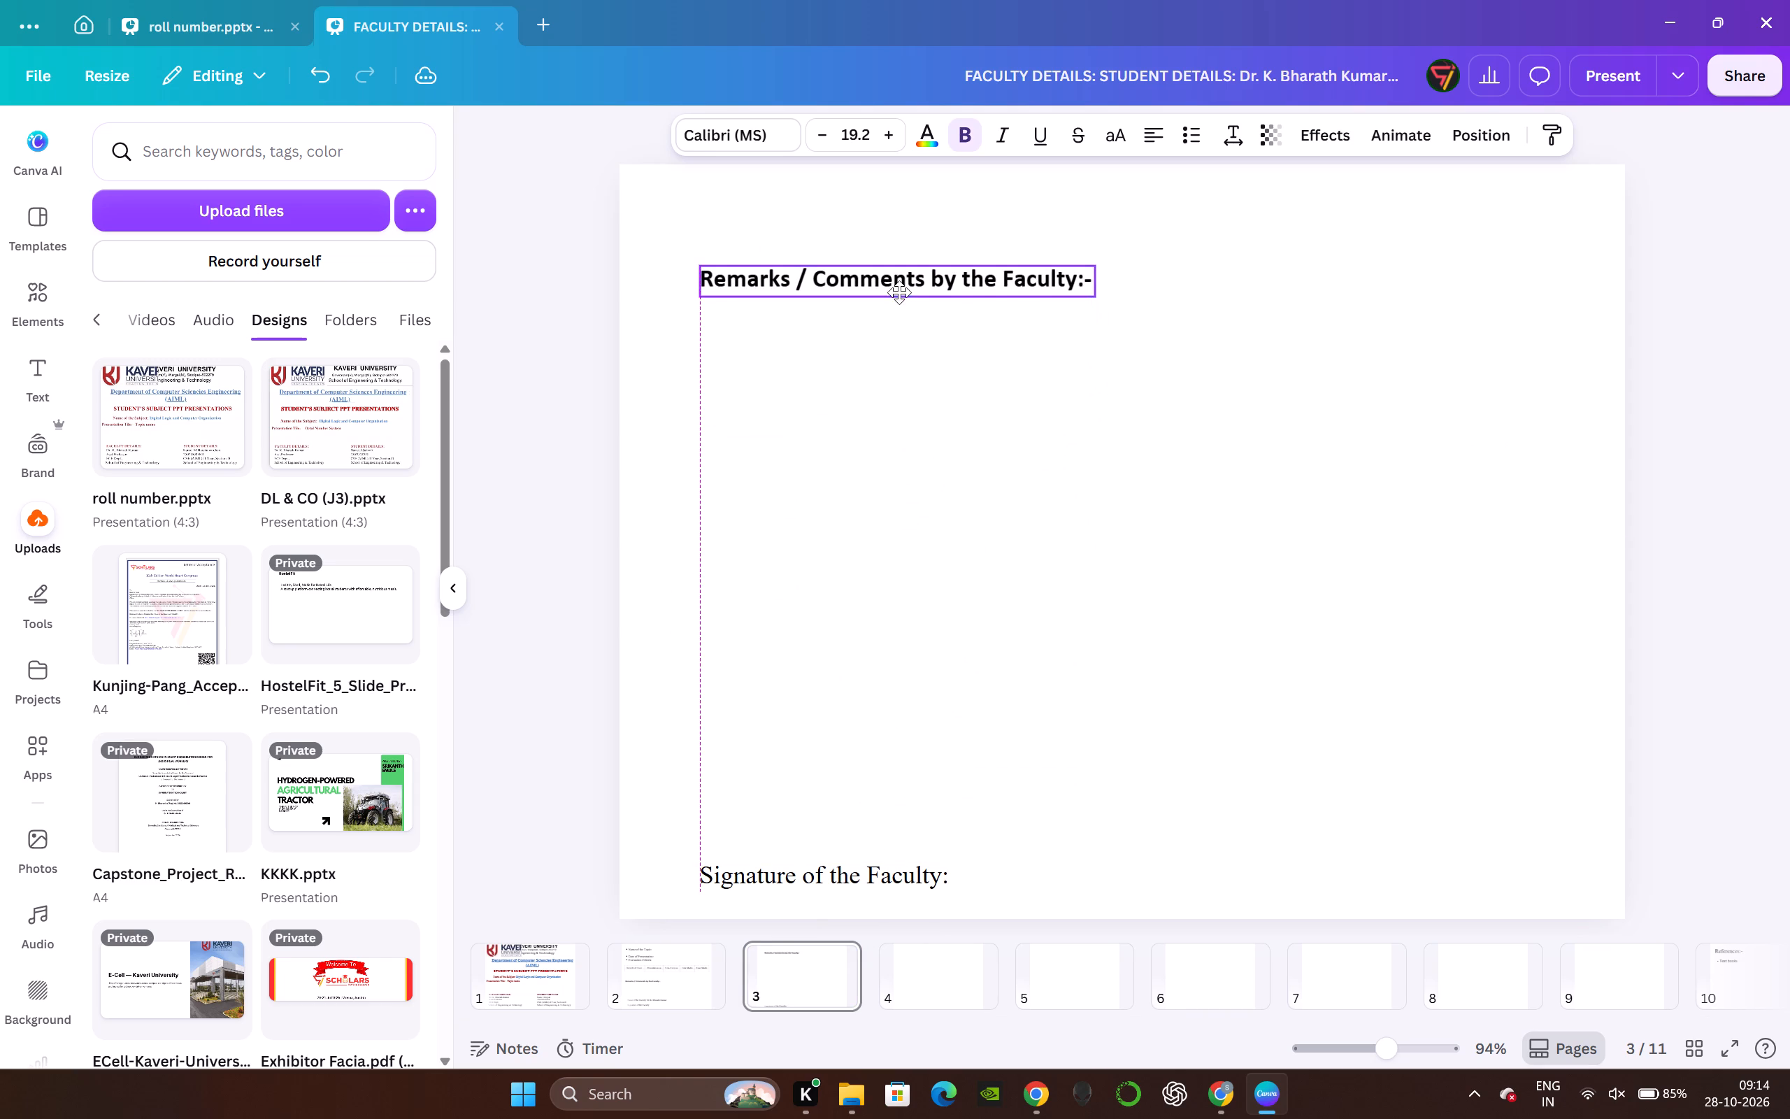
left_click_drag(899, 292, 891, 264)
left_click_drag(876, 865, 892, 387)
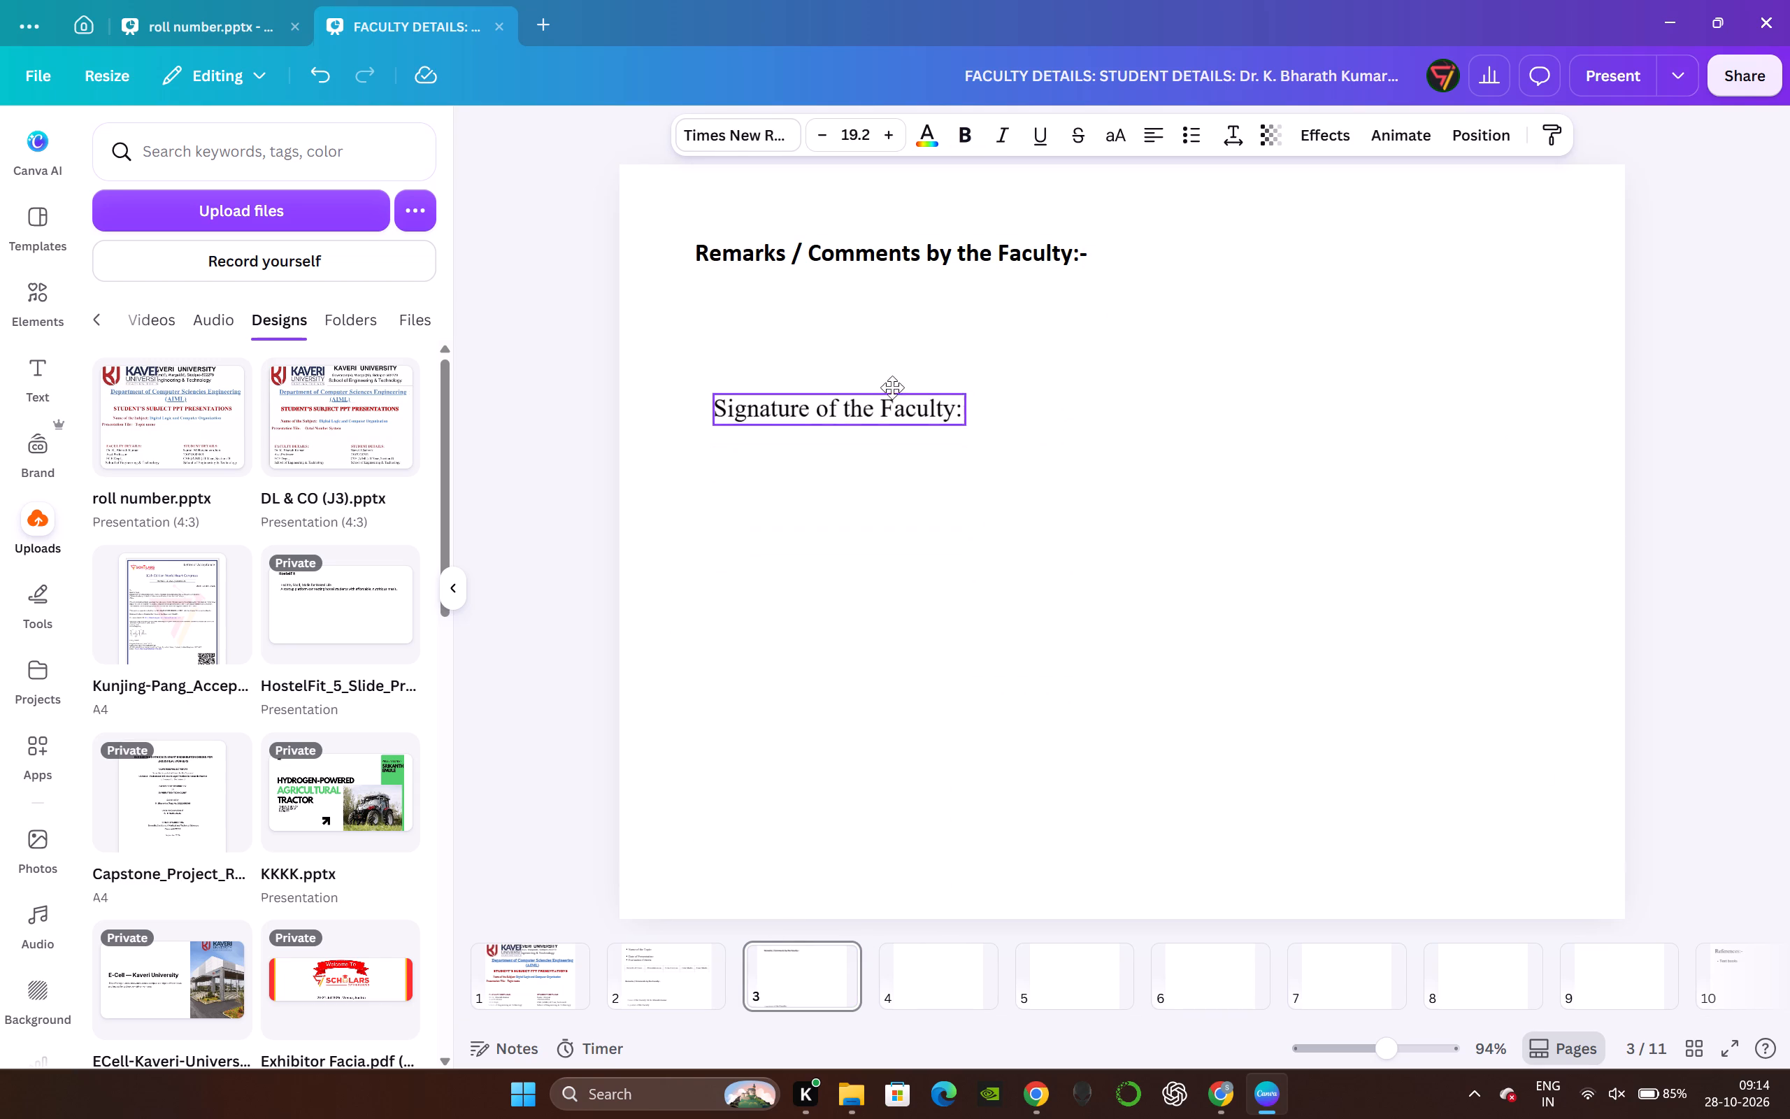
left_click_drag(892, 387, 866, 346)
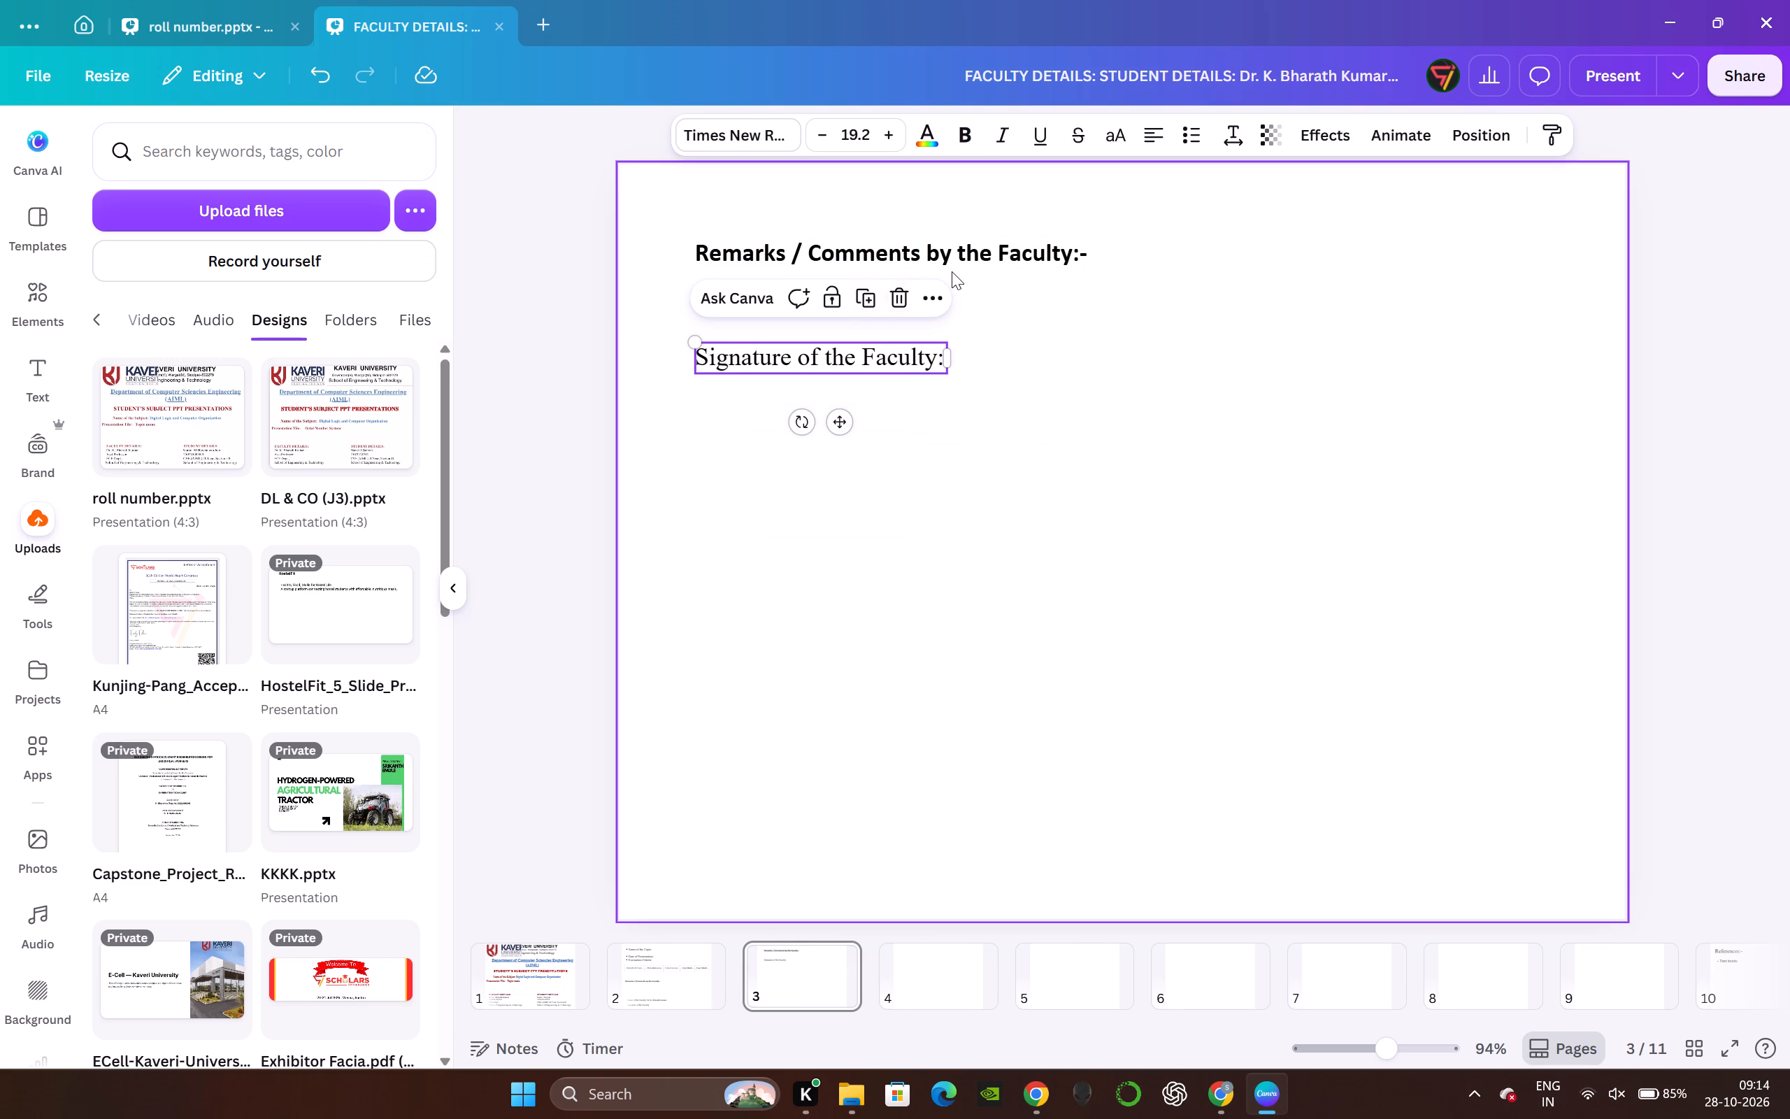
Set the font size of the "Remarks / Comments by the Faculty:-" text on page 3 to 24.
left_click(952, 271)
double_click(989, 269)
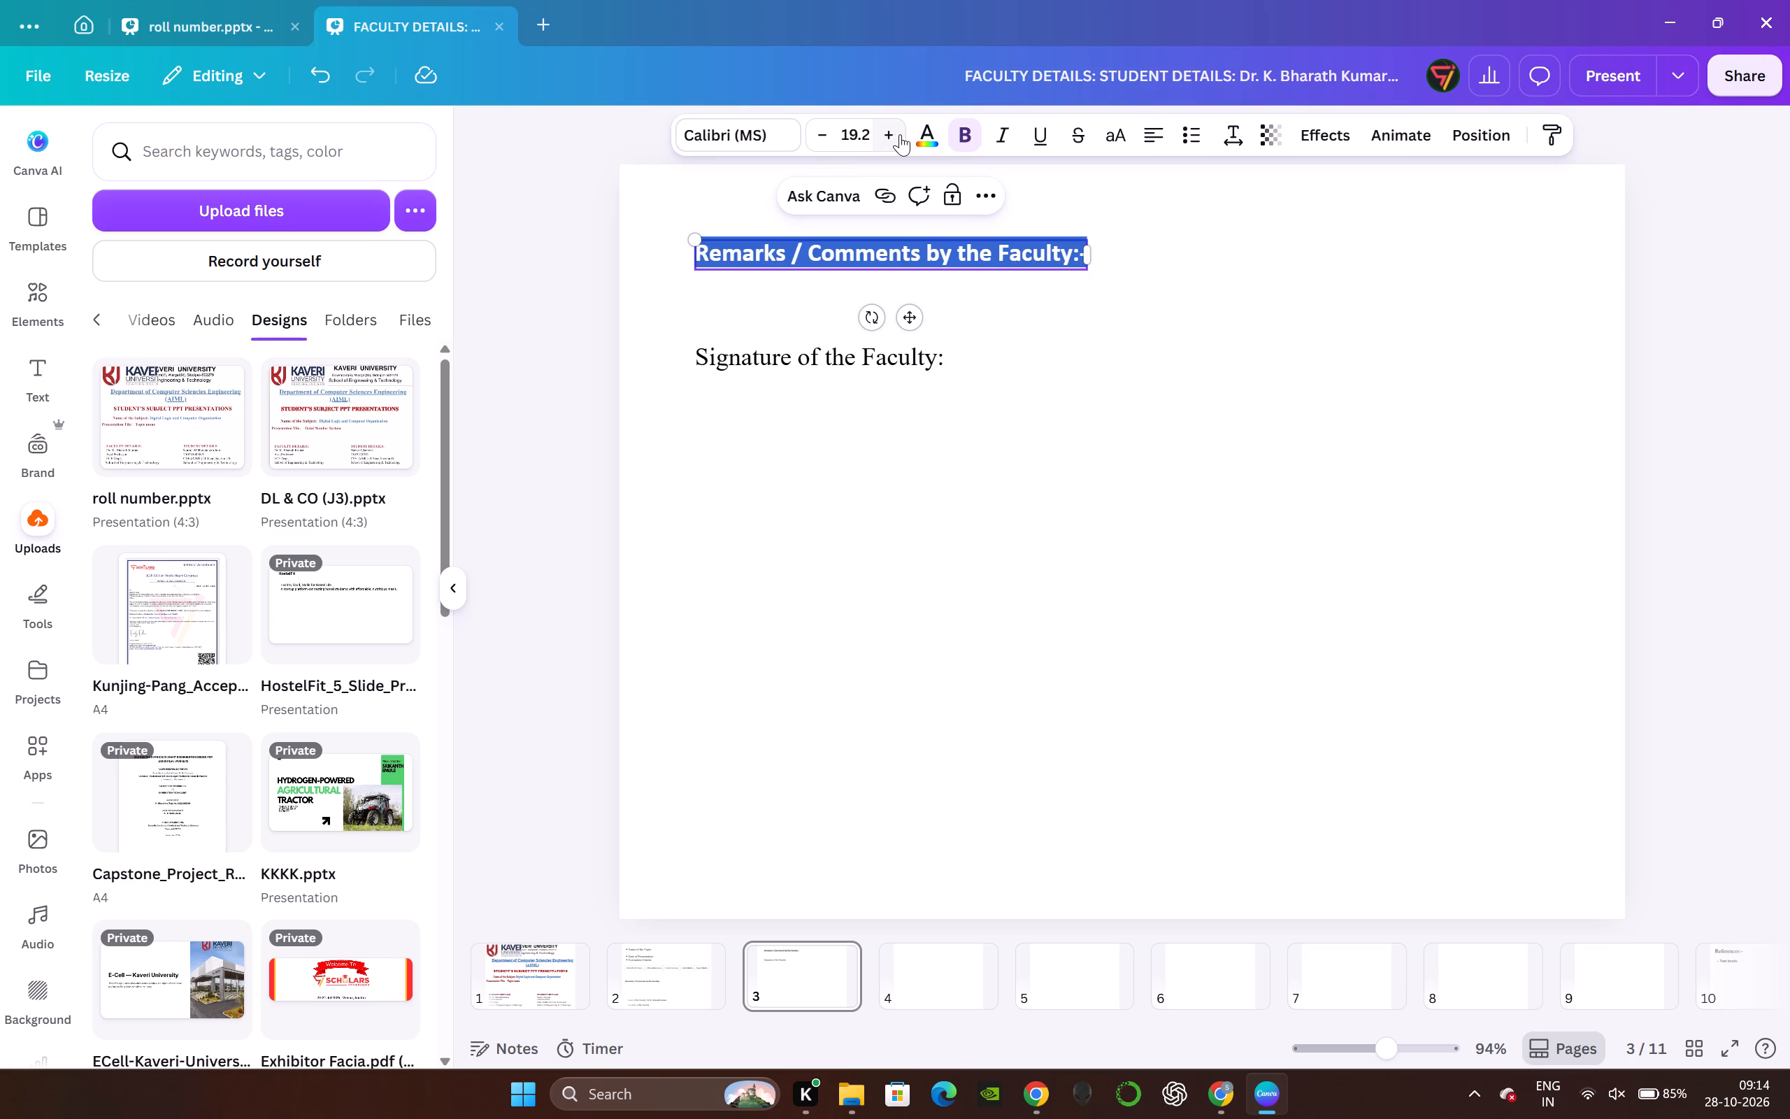
left_click(875, 139)
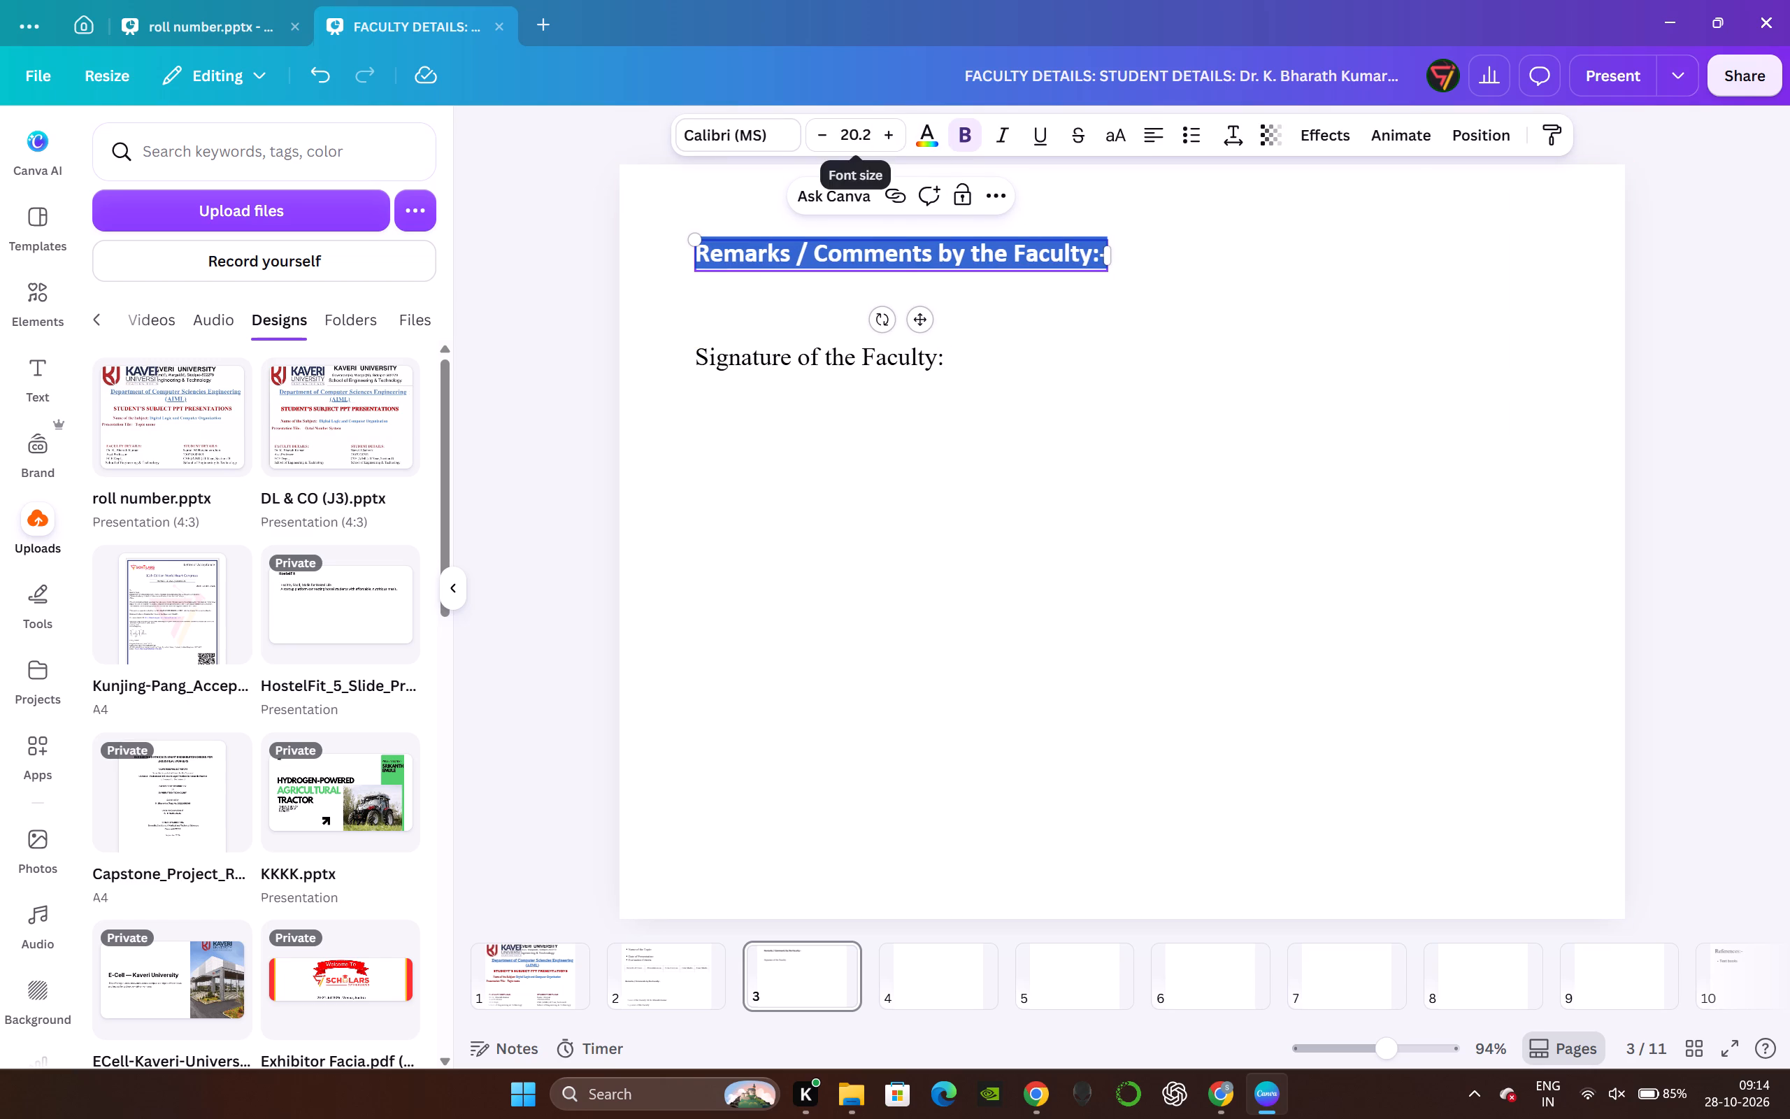
left_click(860, 131)
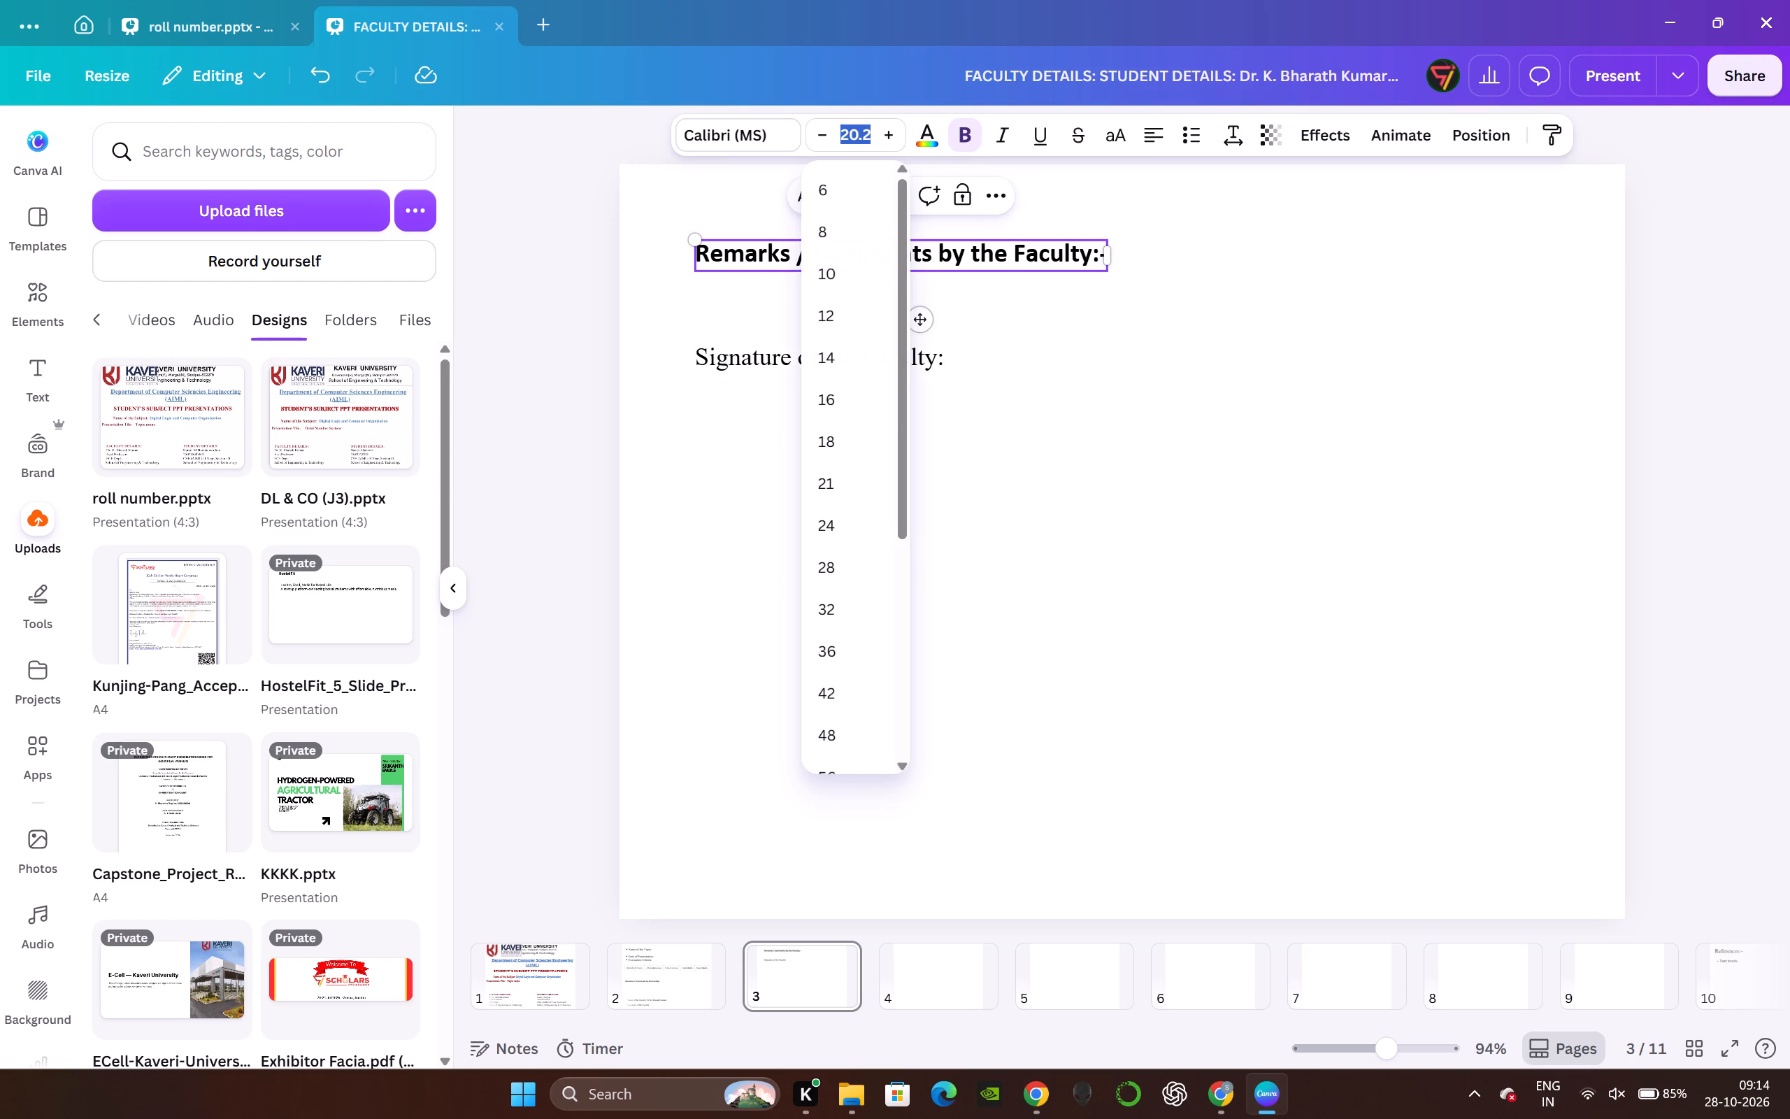
type("24")
key("Return")
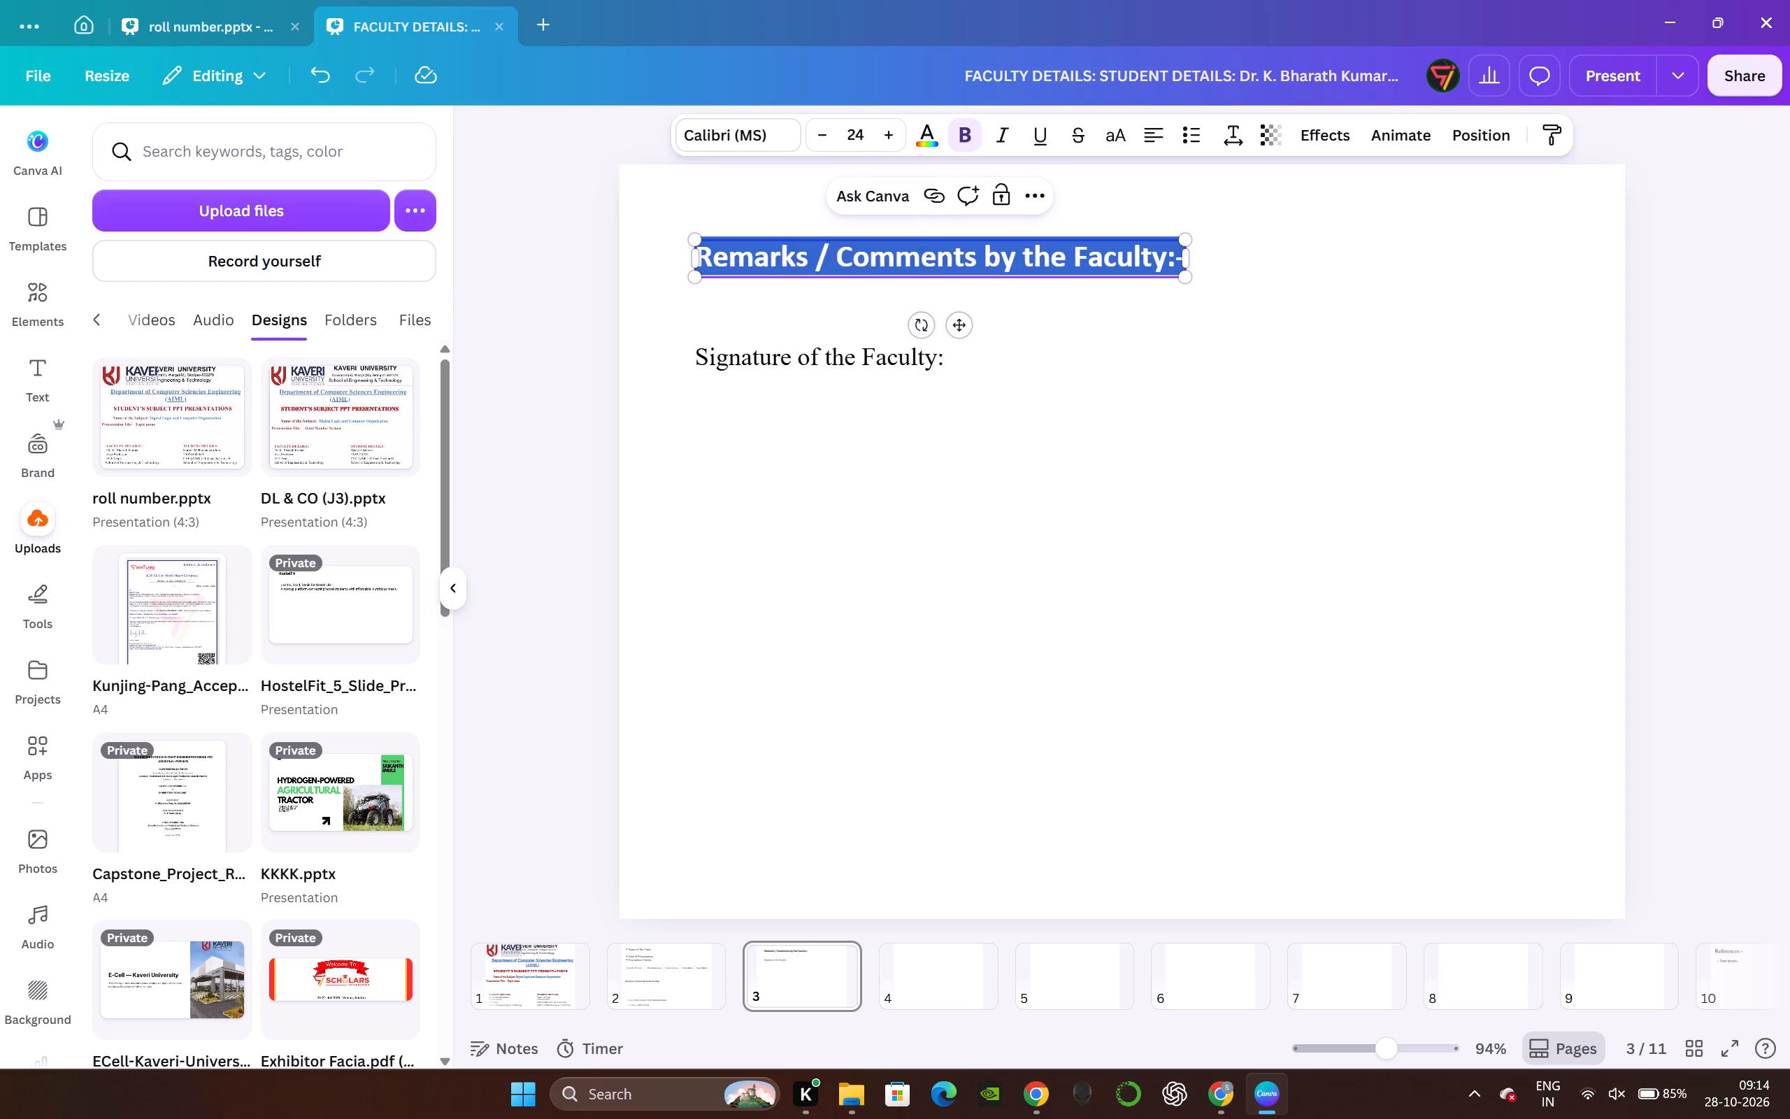
left_click(989, 479)
Set the font size of the "Signature of the Faculty:" text on page 3 to 22.
double_click(843, 357)
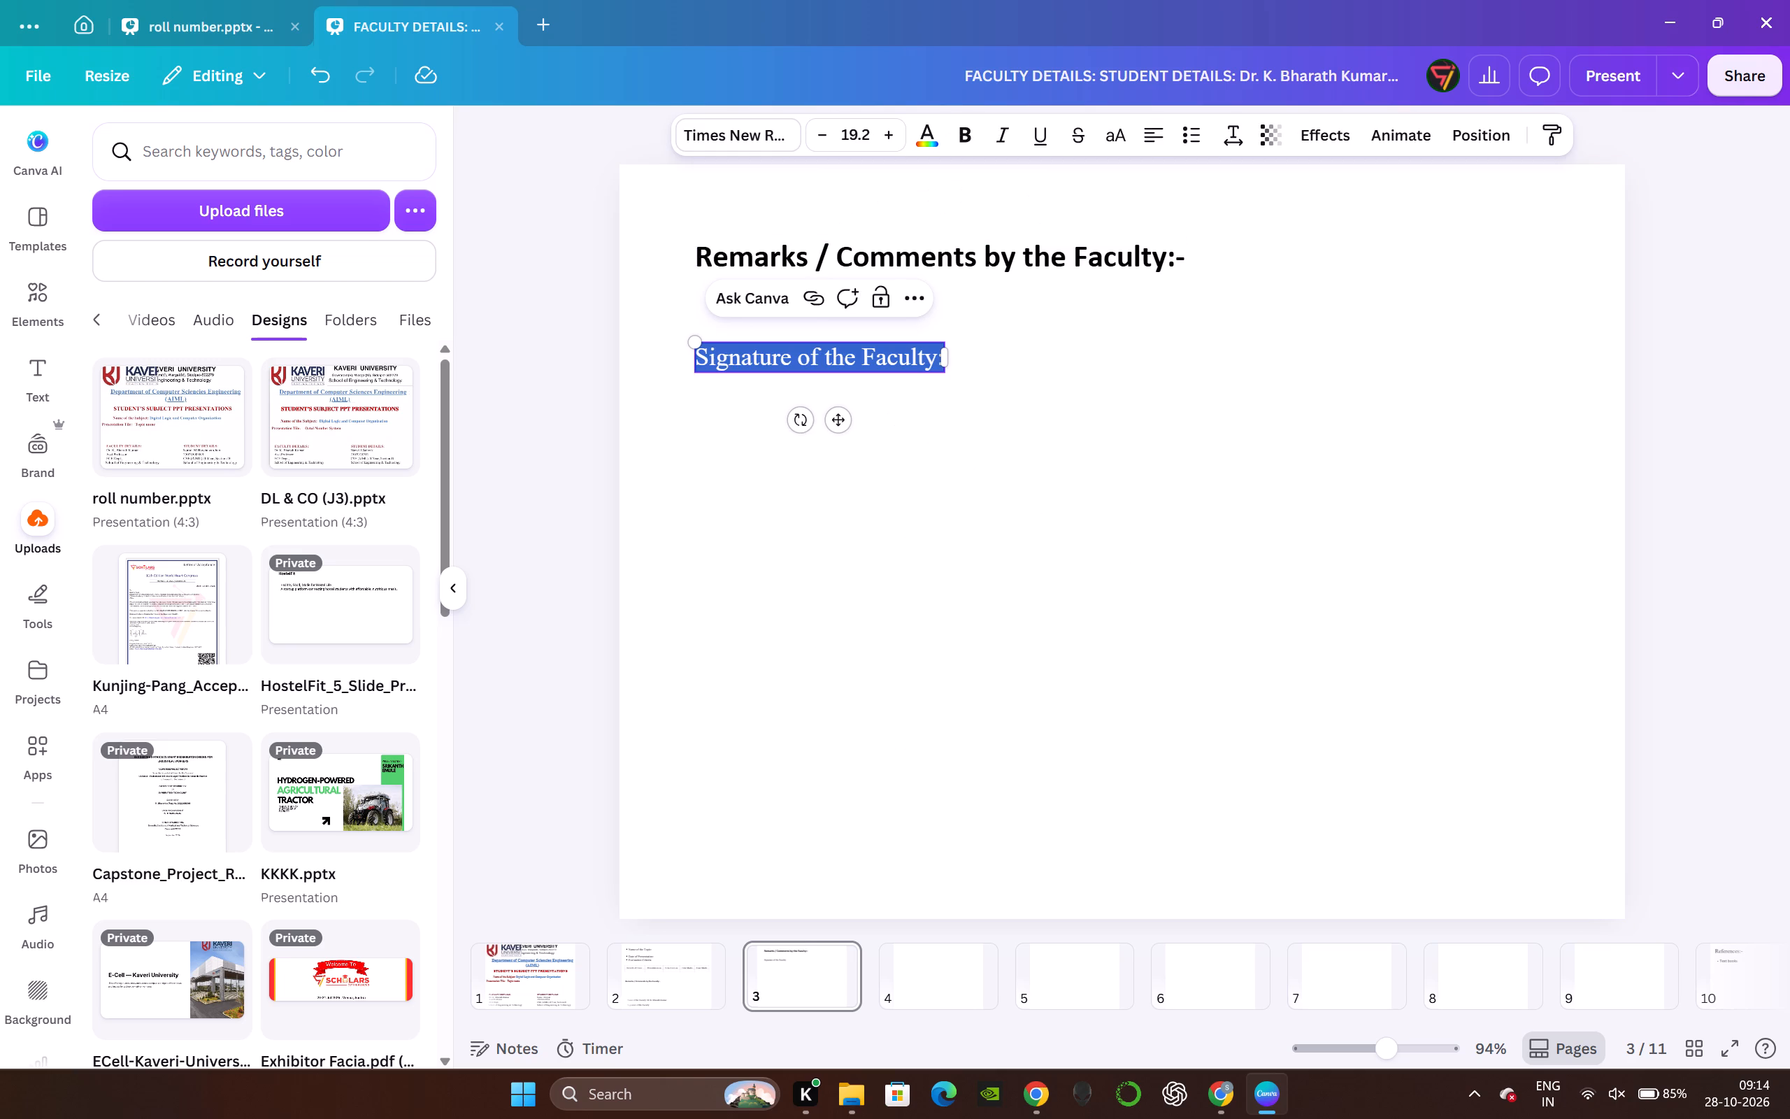
key("1")
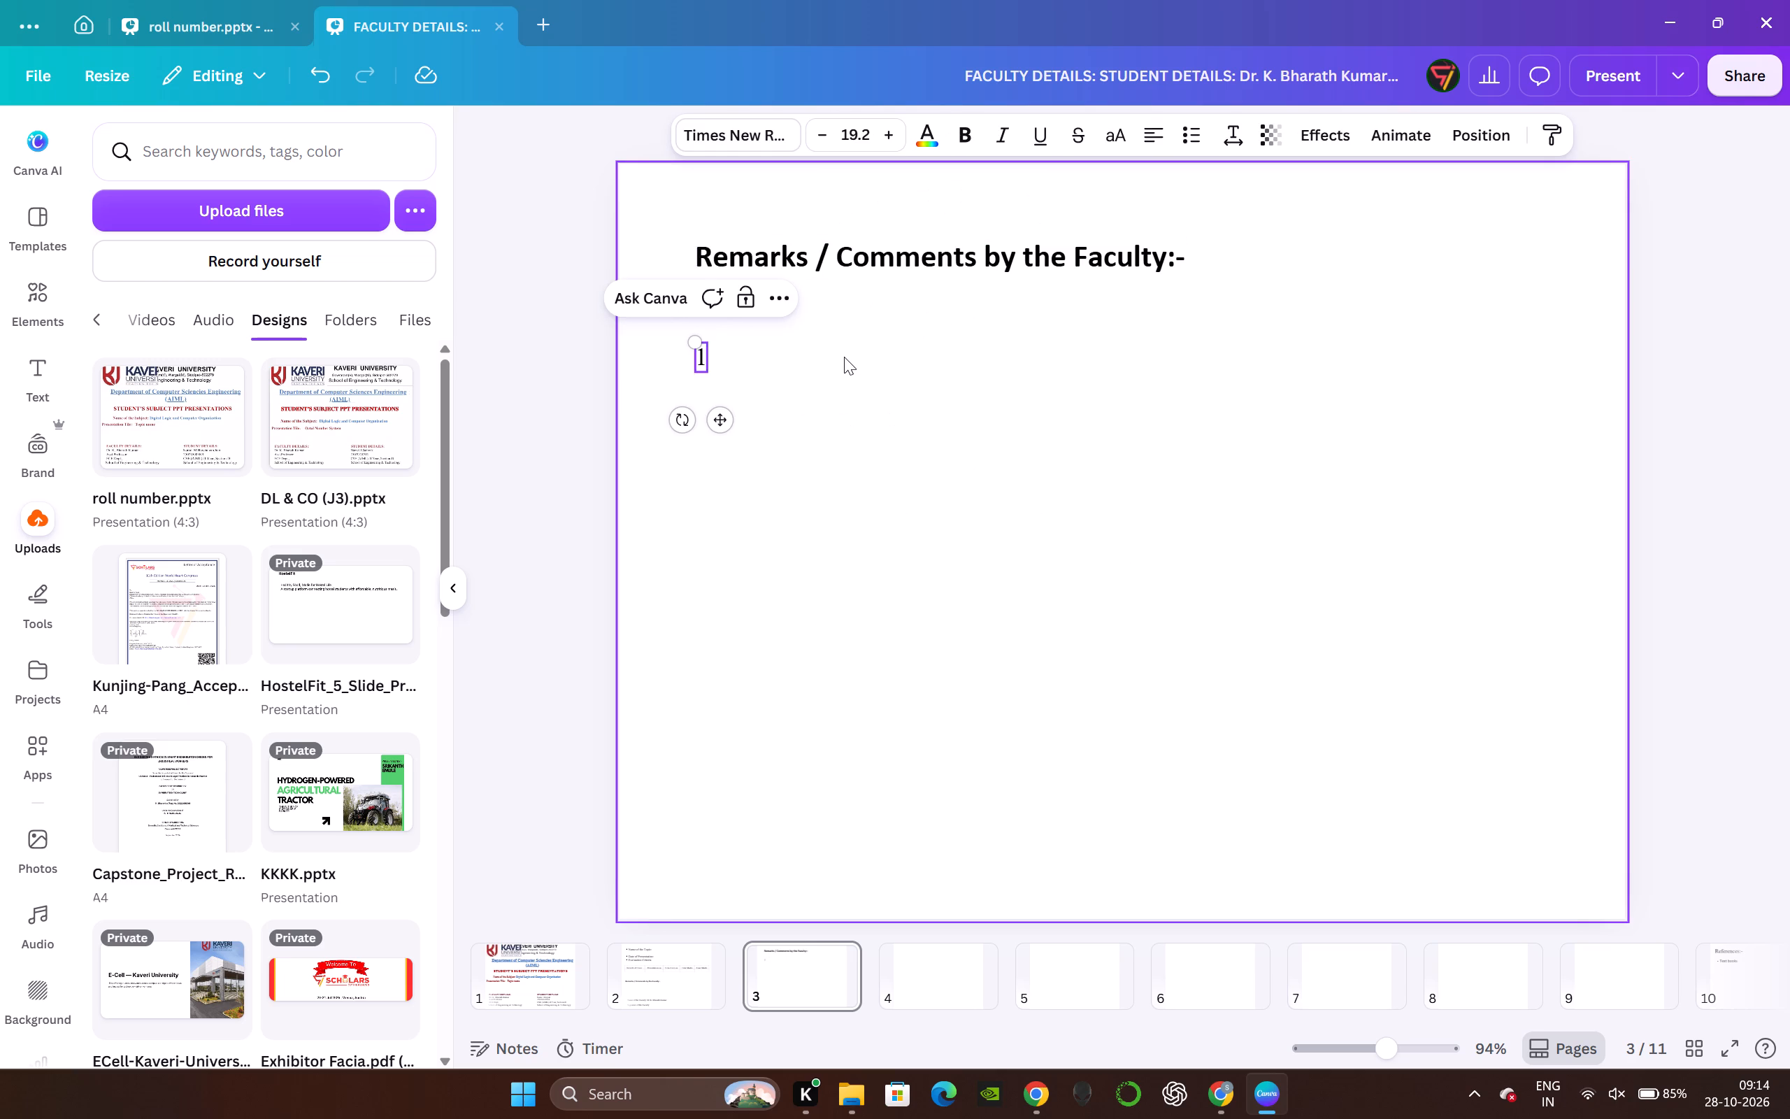
key("BackSpace")
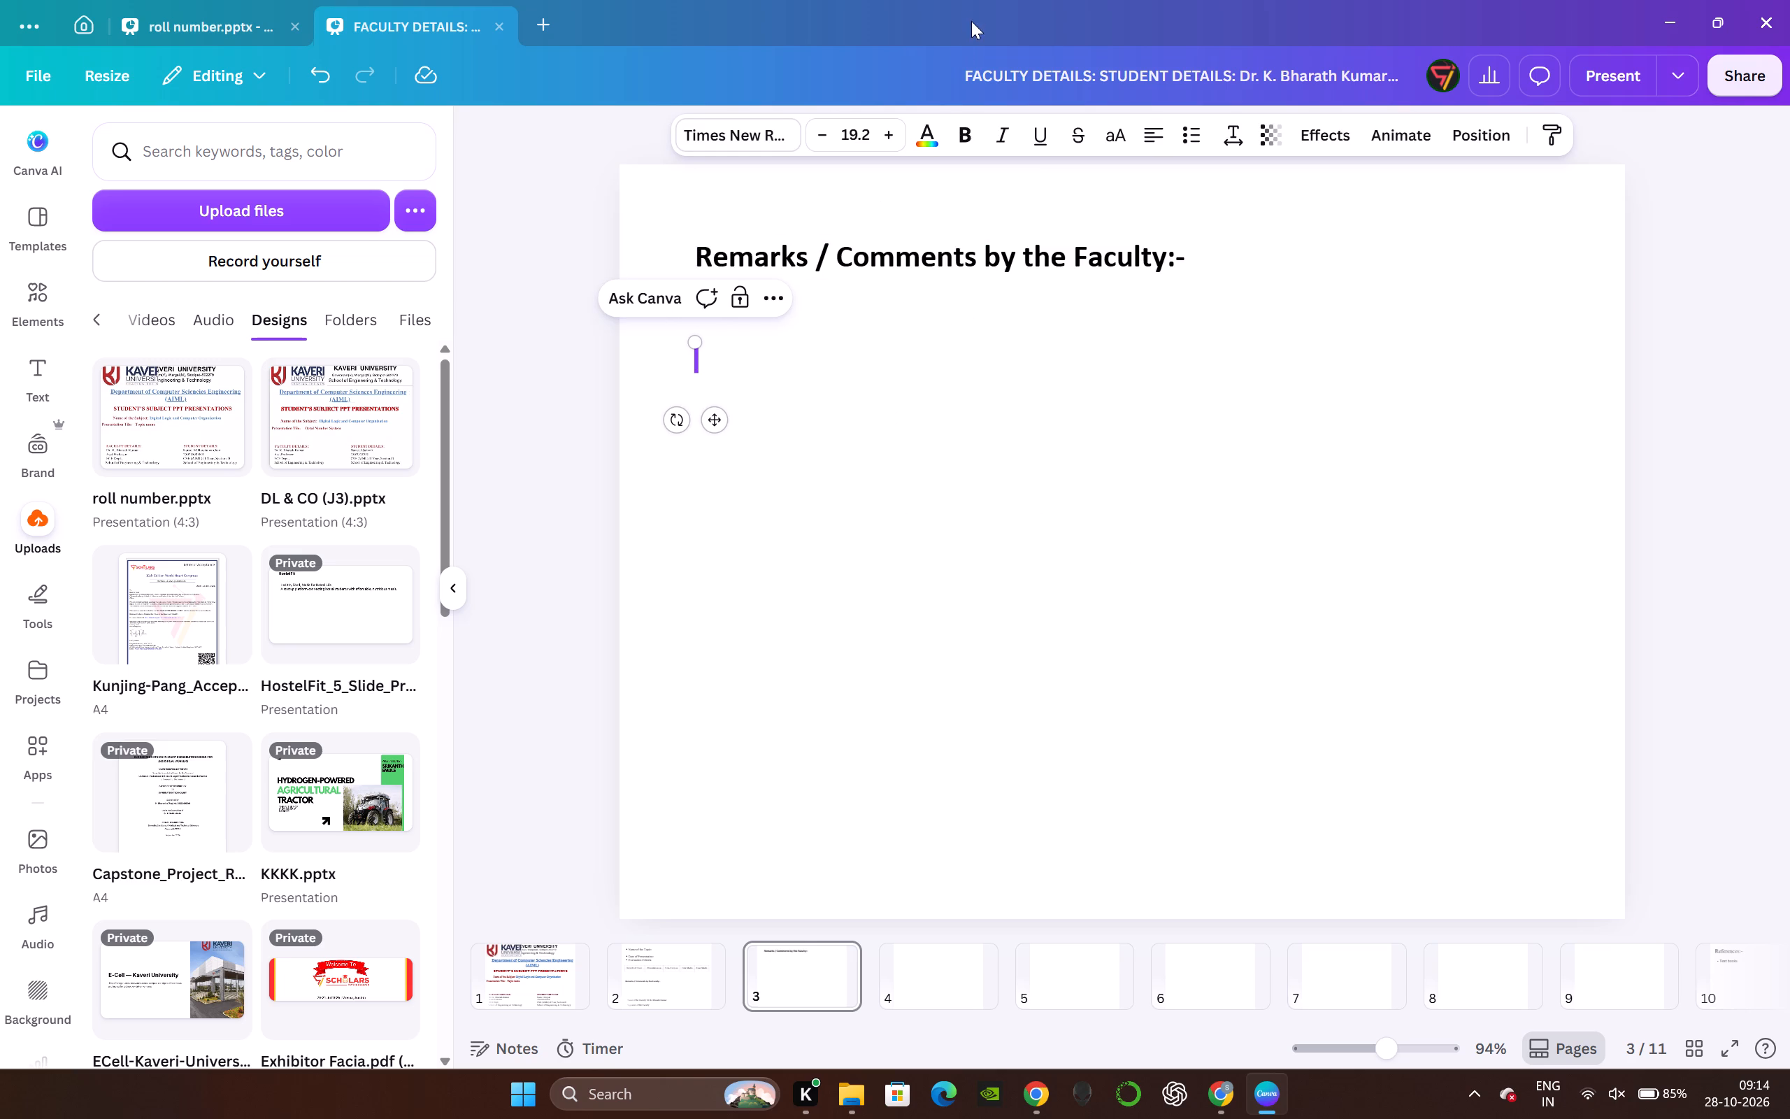
key("ctrl+z")
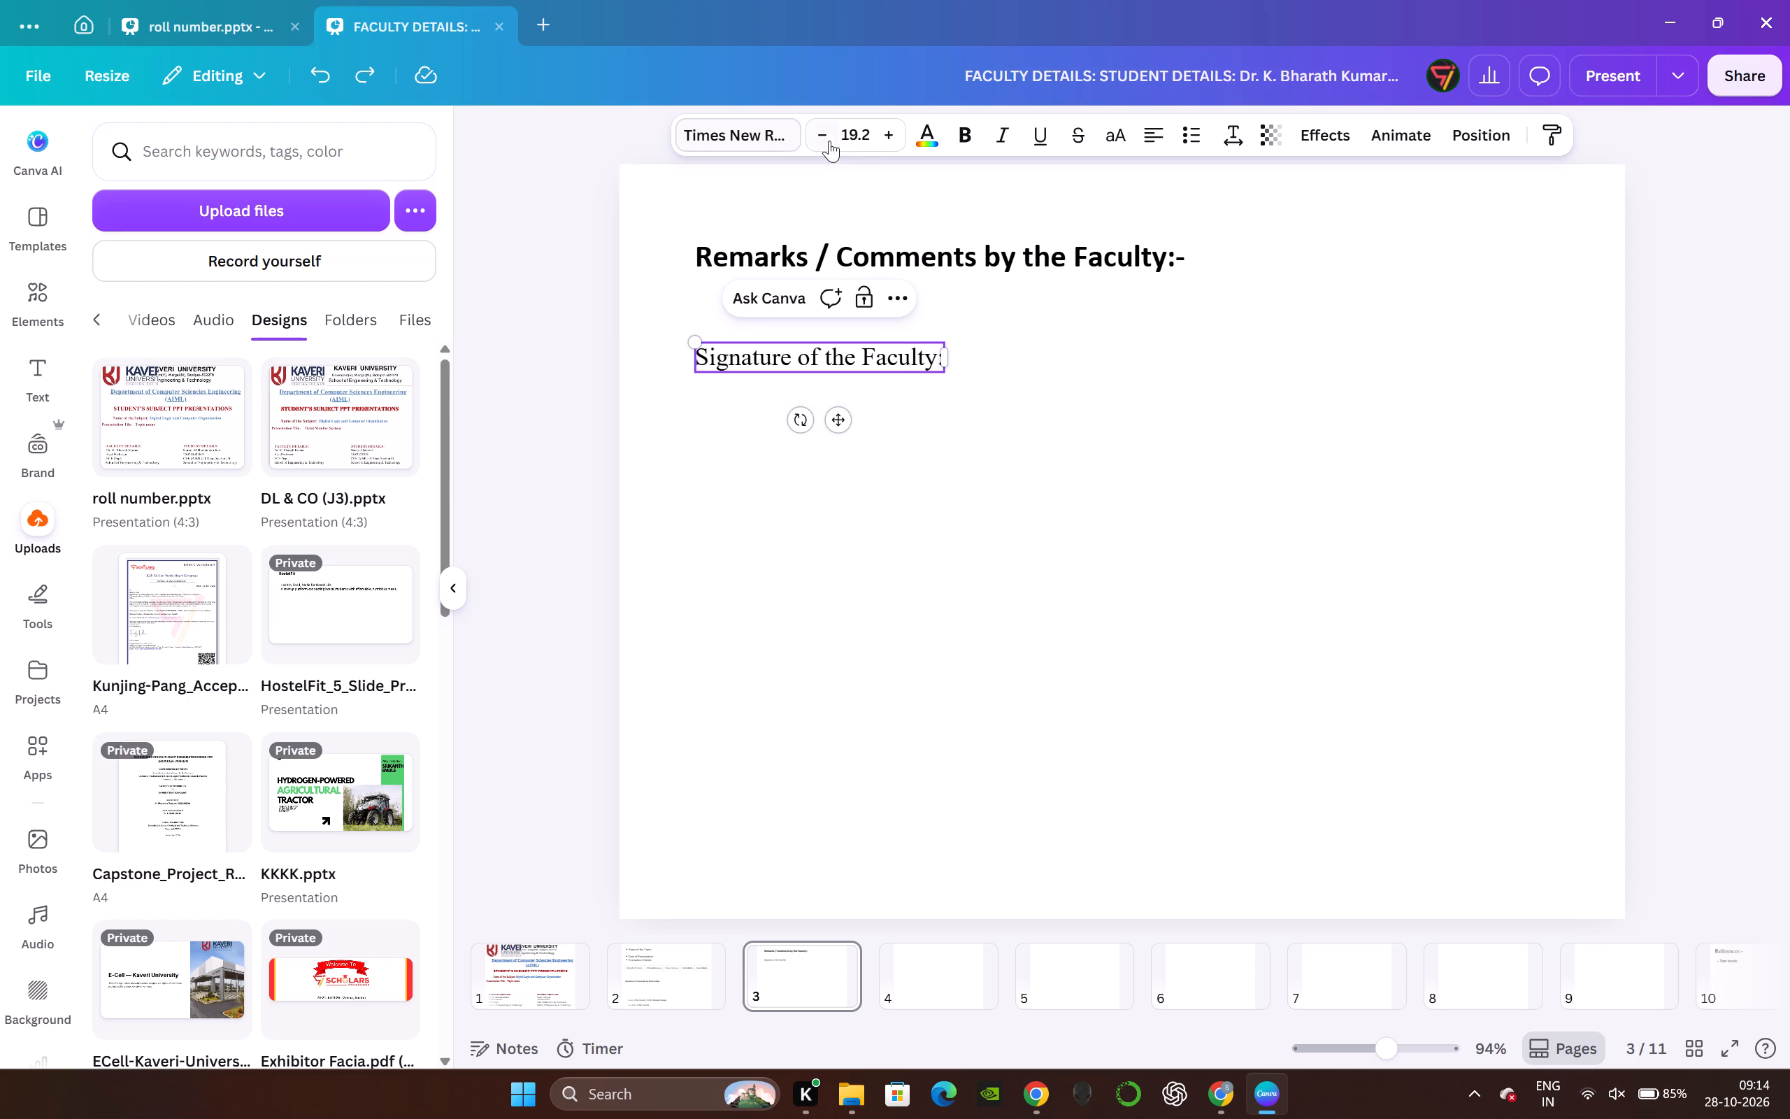
left_click(846, 134)
type("22")
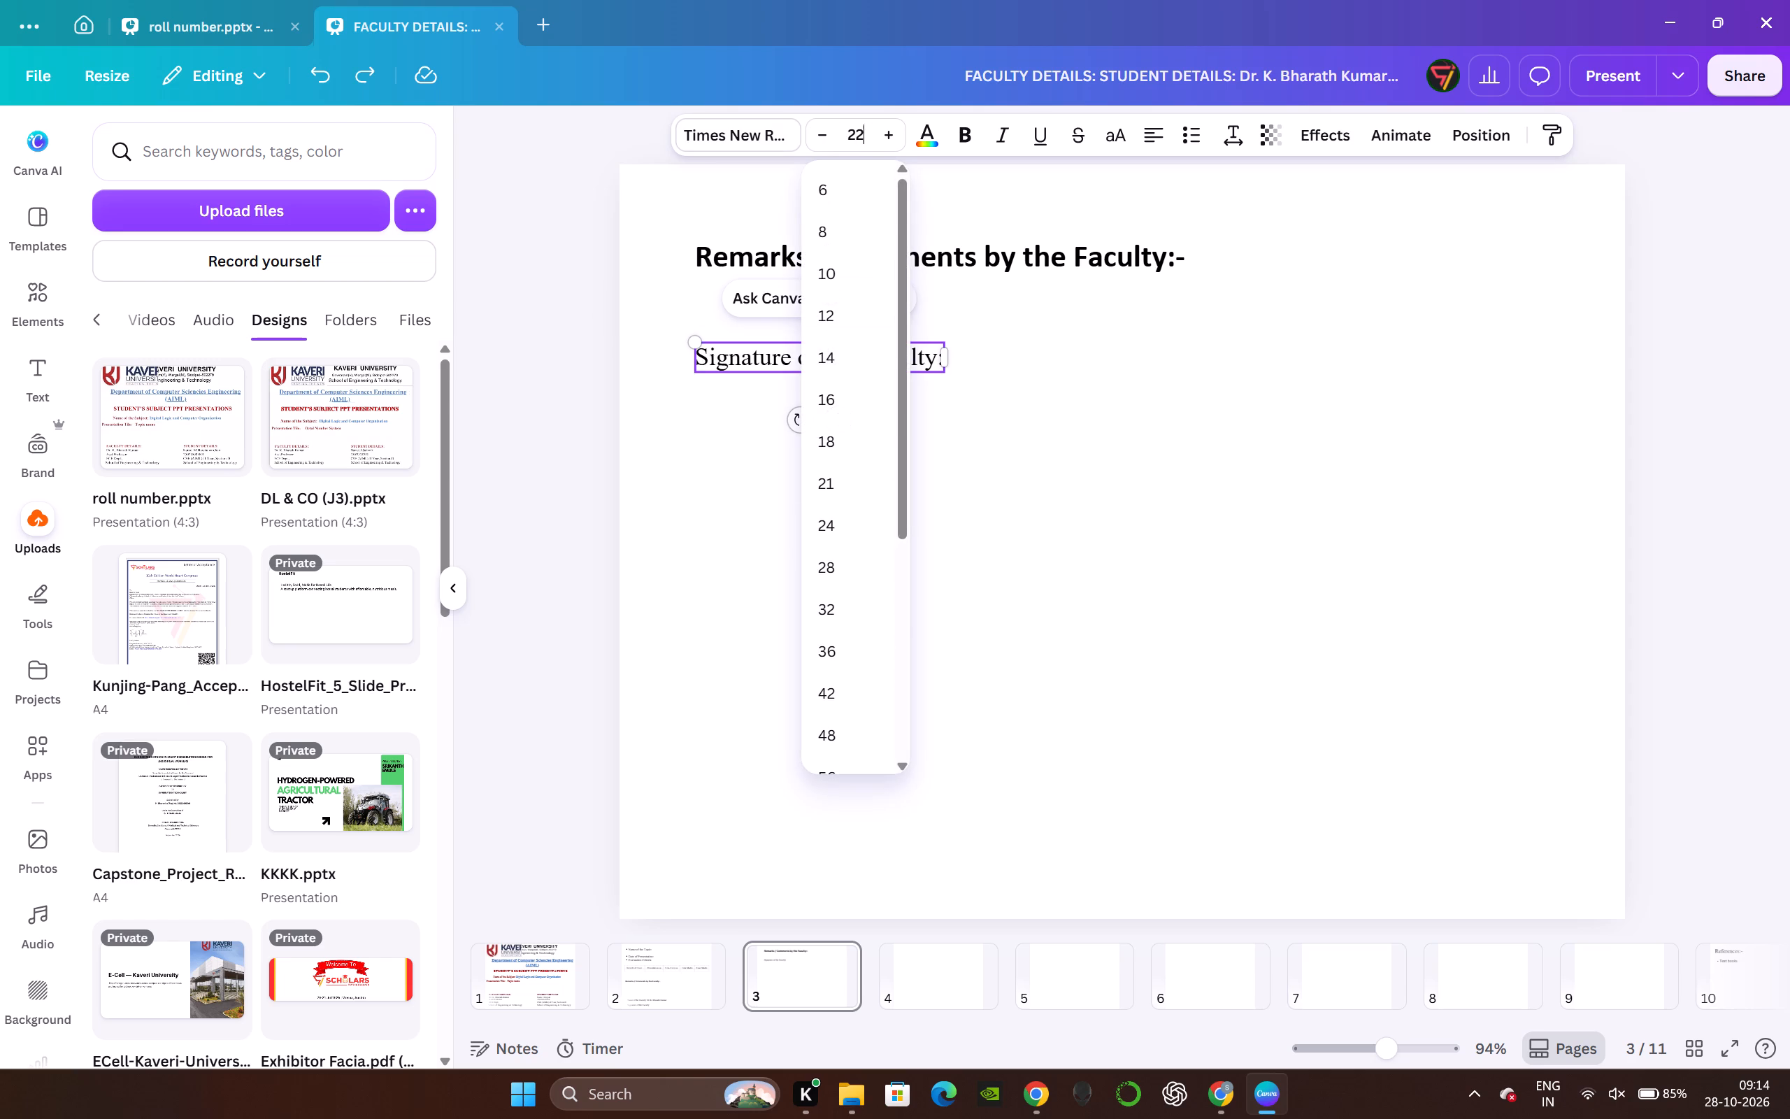
key("Return")
left_click(573, 420)
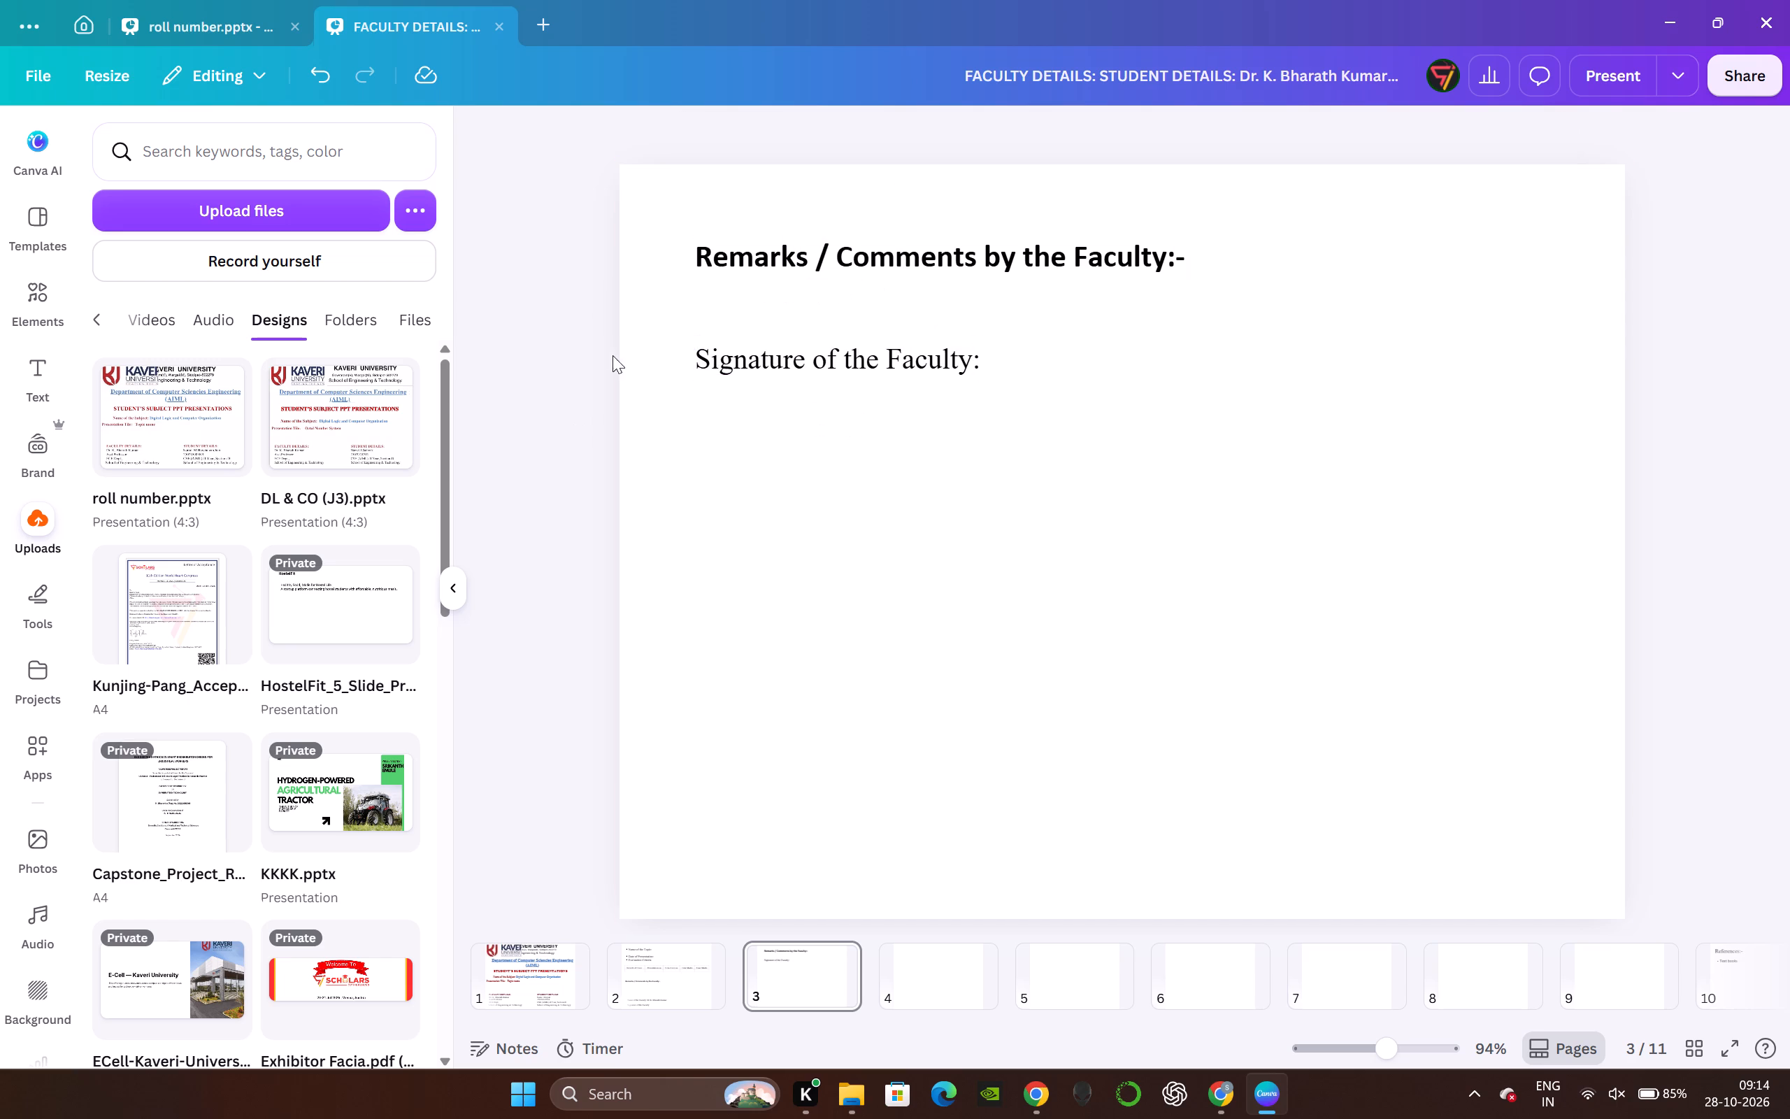
Move the "Signature of the Faculty:" text up to sit directly beneath the remarks heading on page 3.
left_click_drag(813, 378, 807, 333)
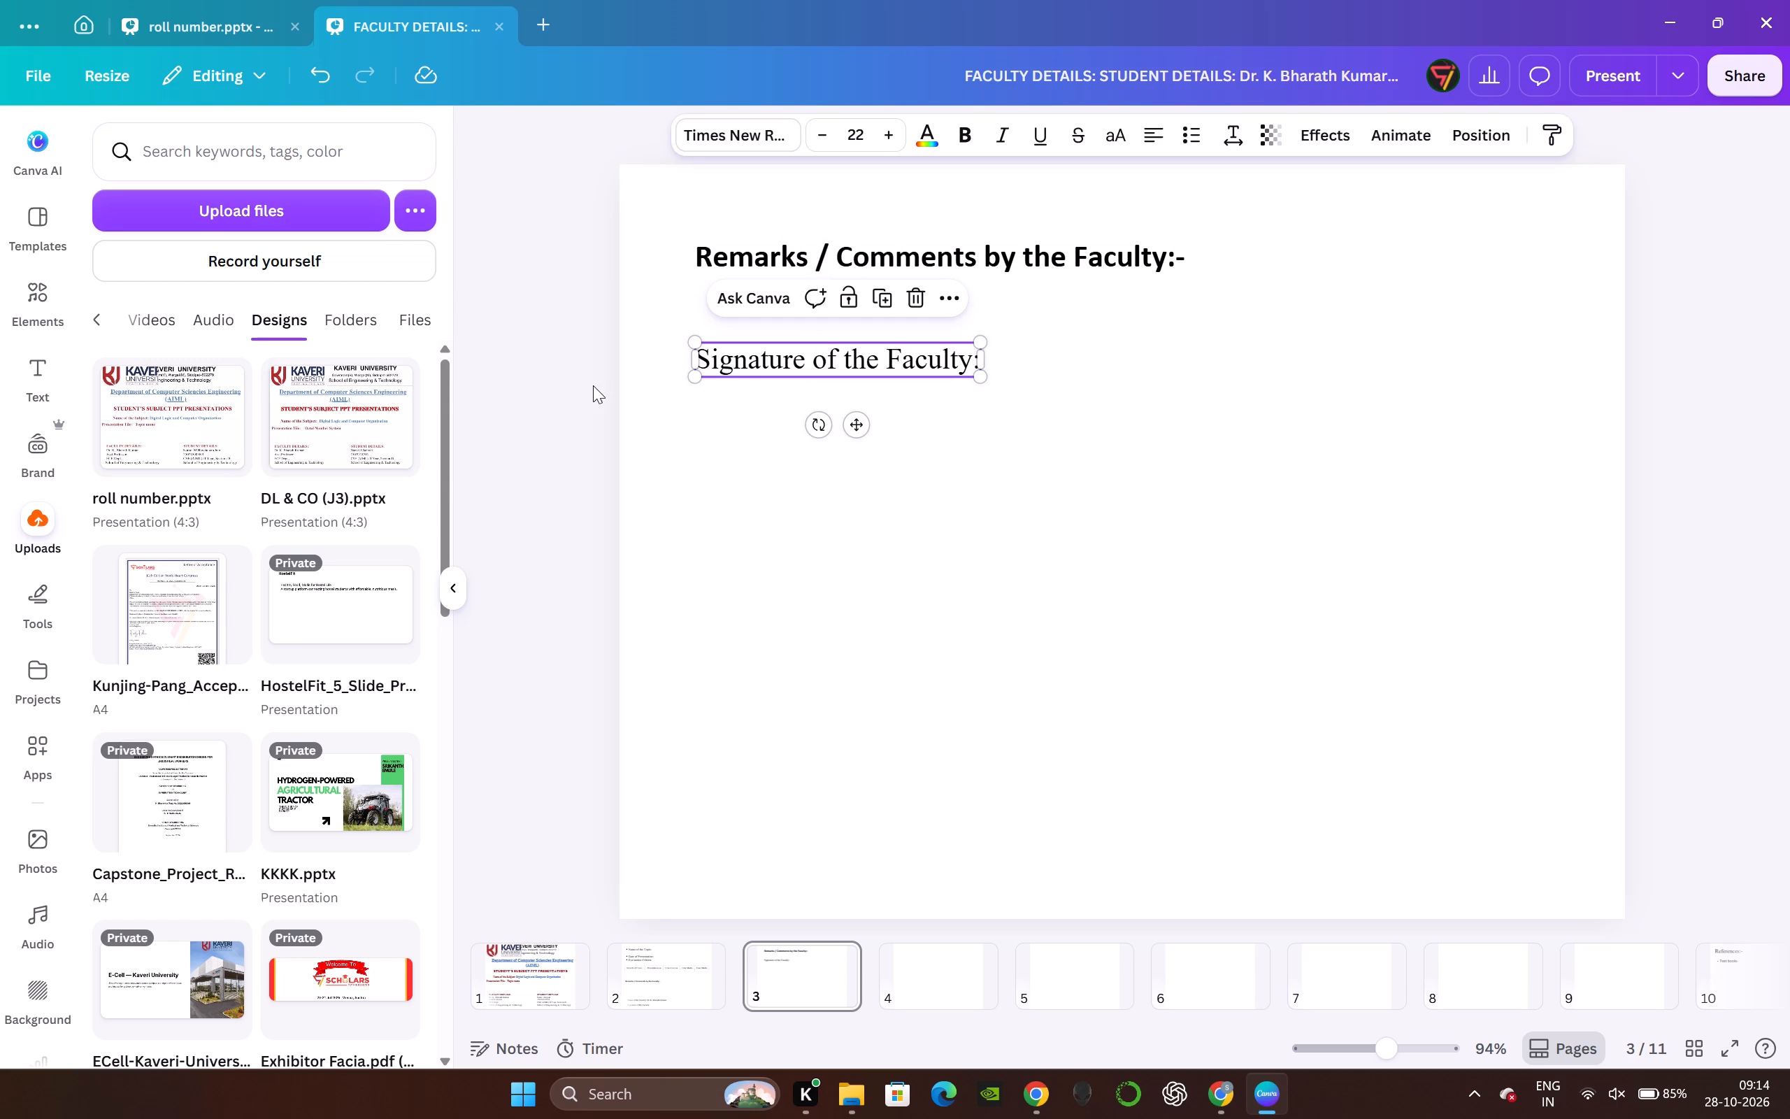
left_click(593, 385)
left_click_drag(775, 351, 775, 303)
double_click(1014, 274)
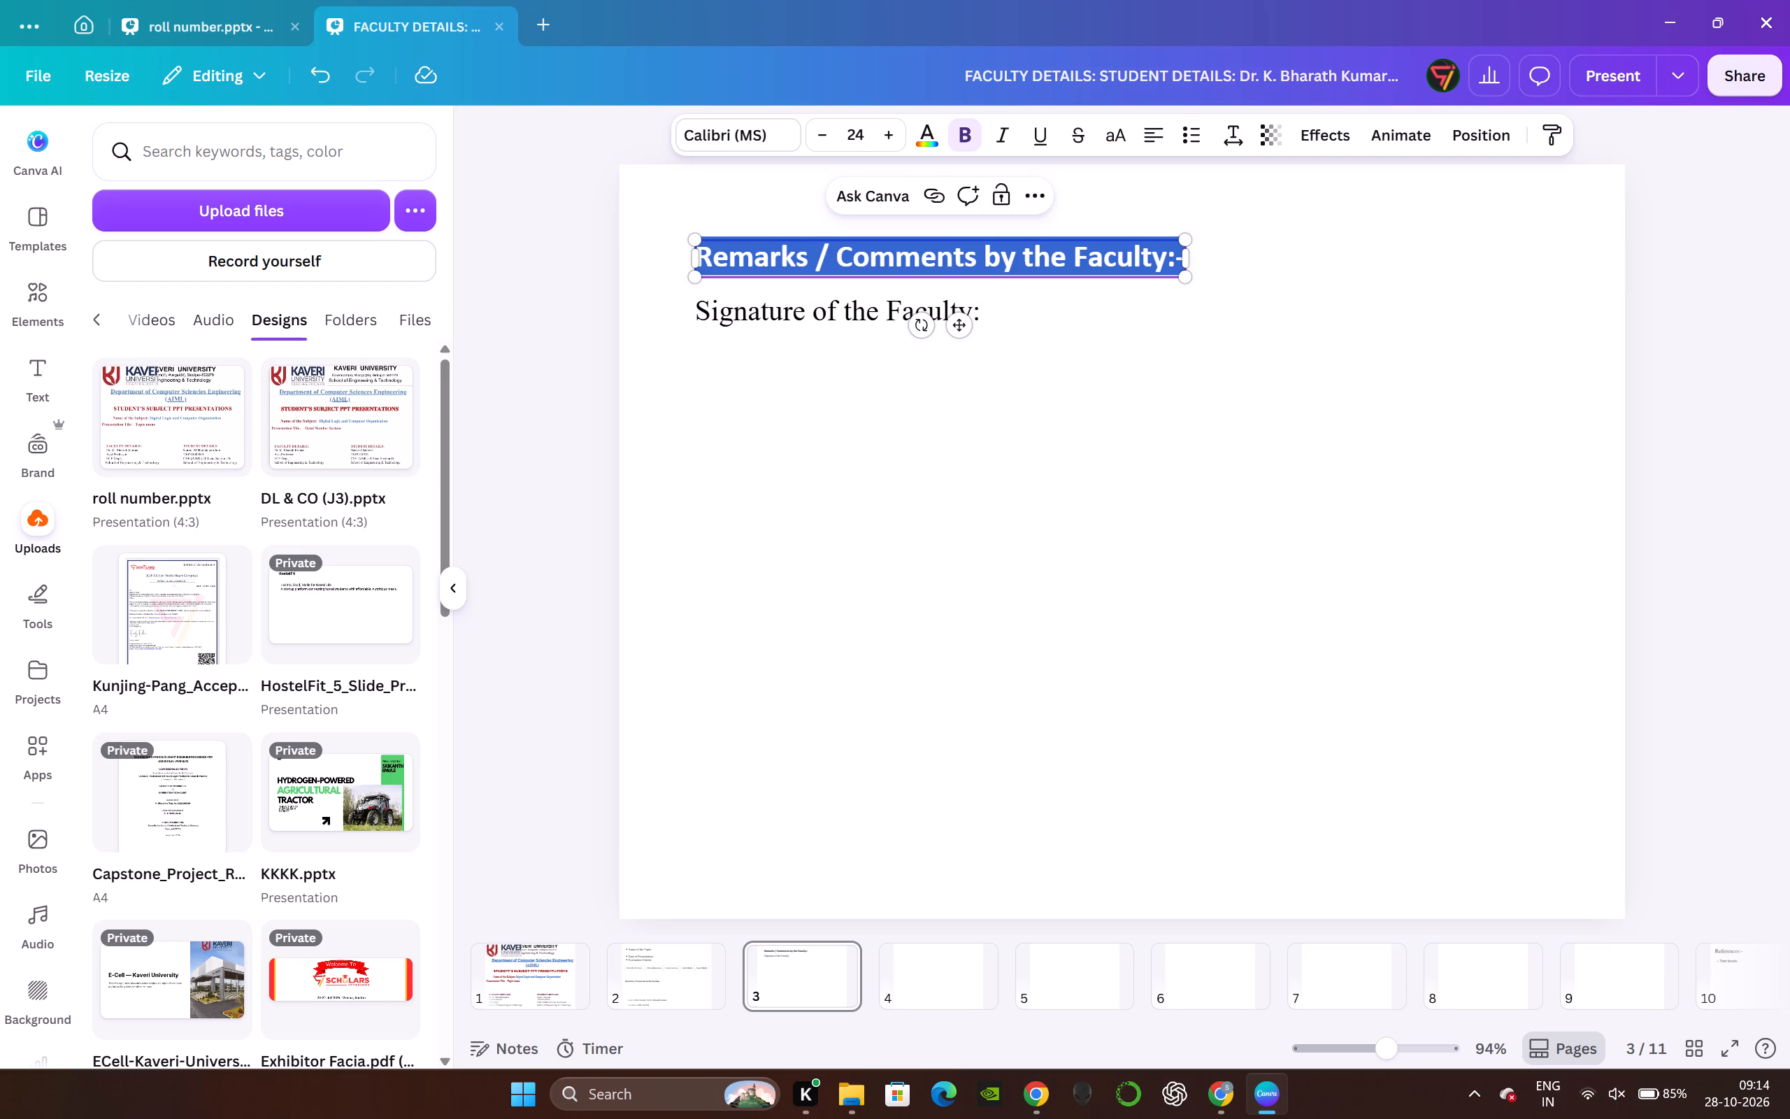
Remove the blank space above the "Name of the Subject" line on the title page.
left_click(550, 960)
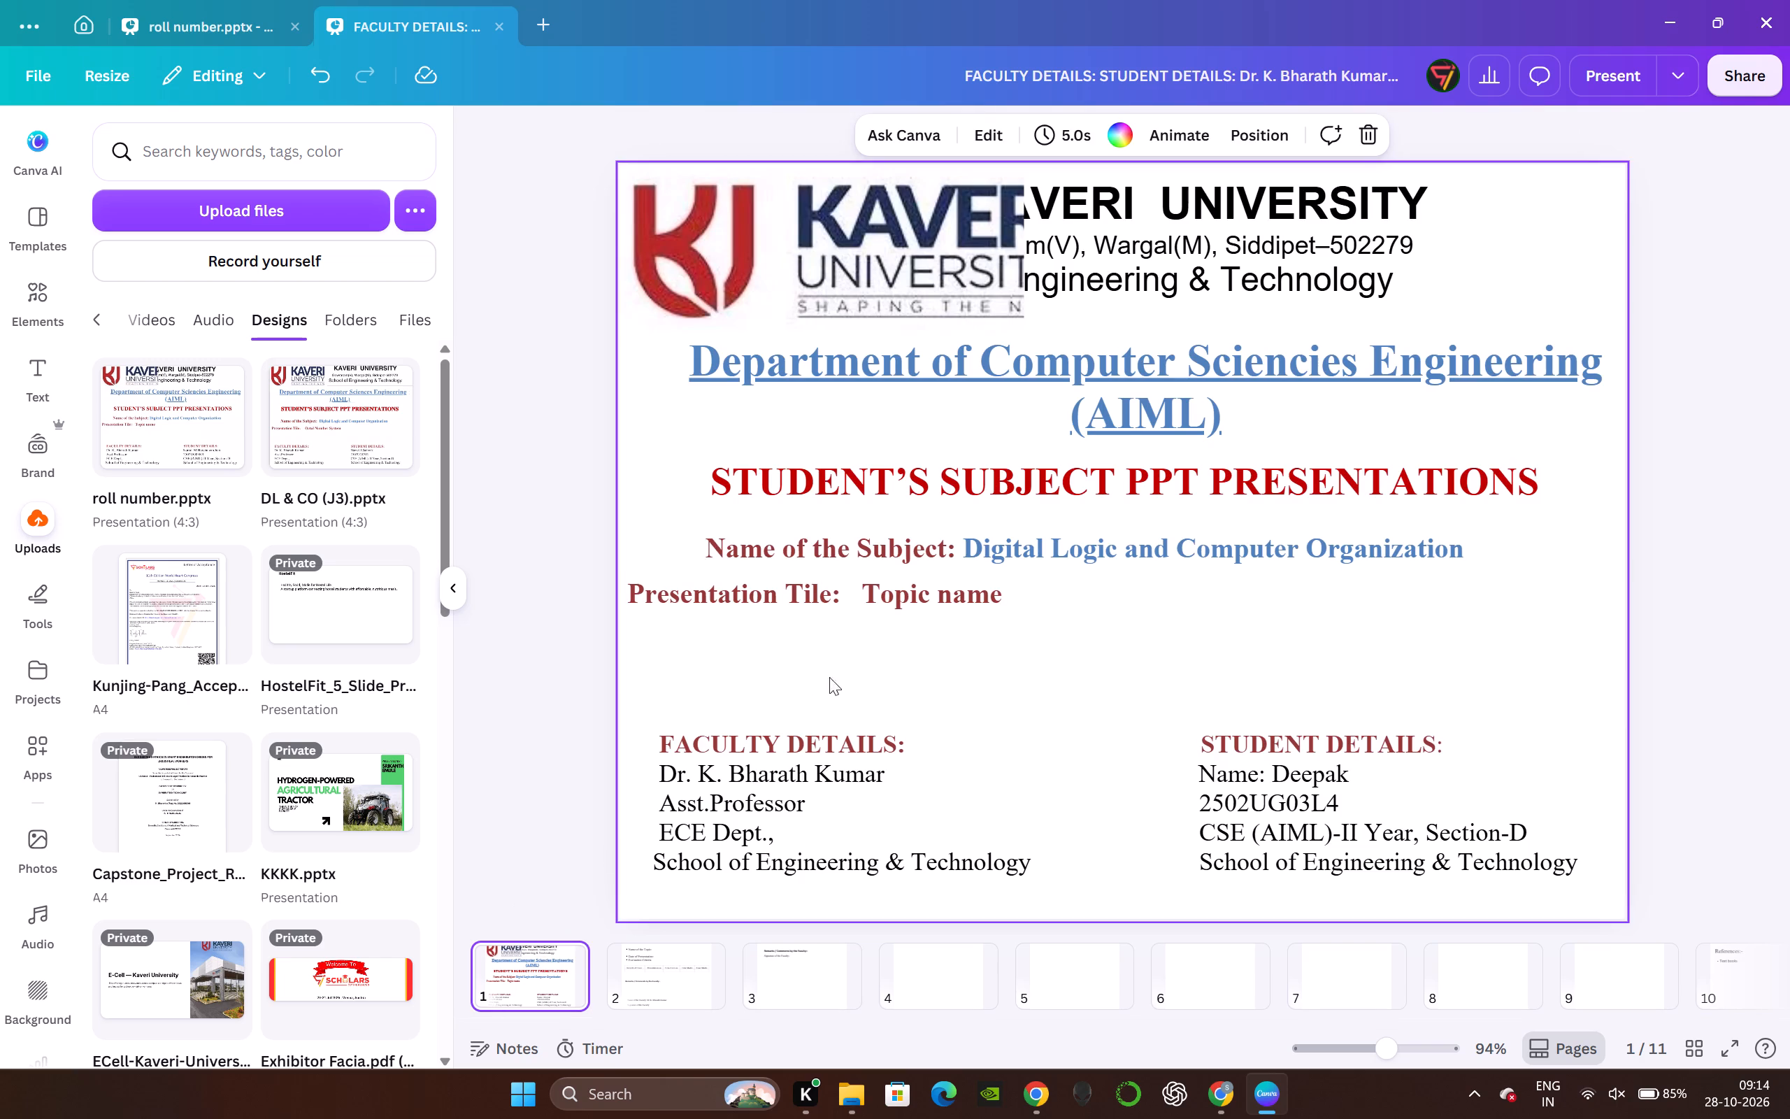
double_click(958, 609)
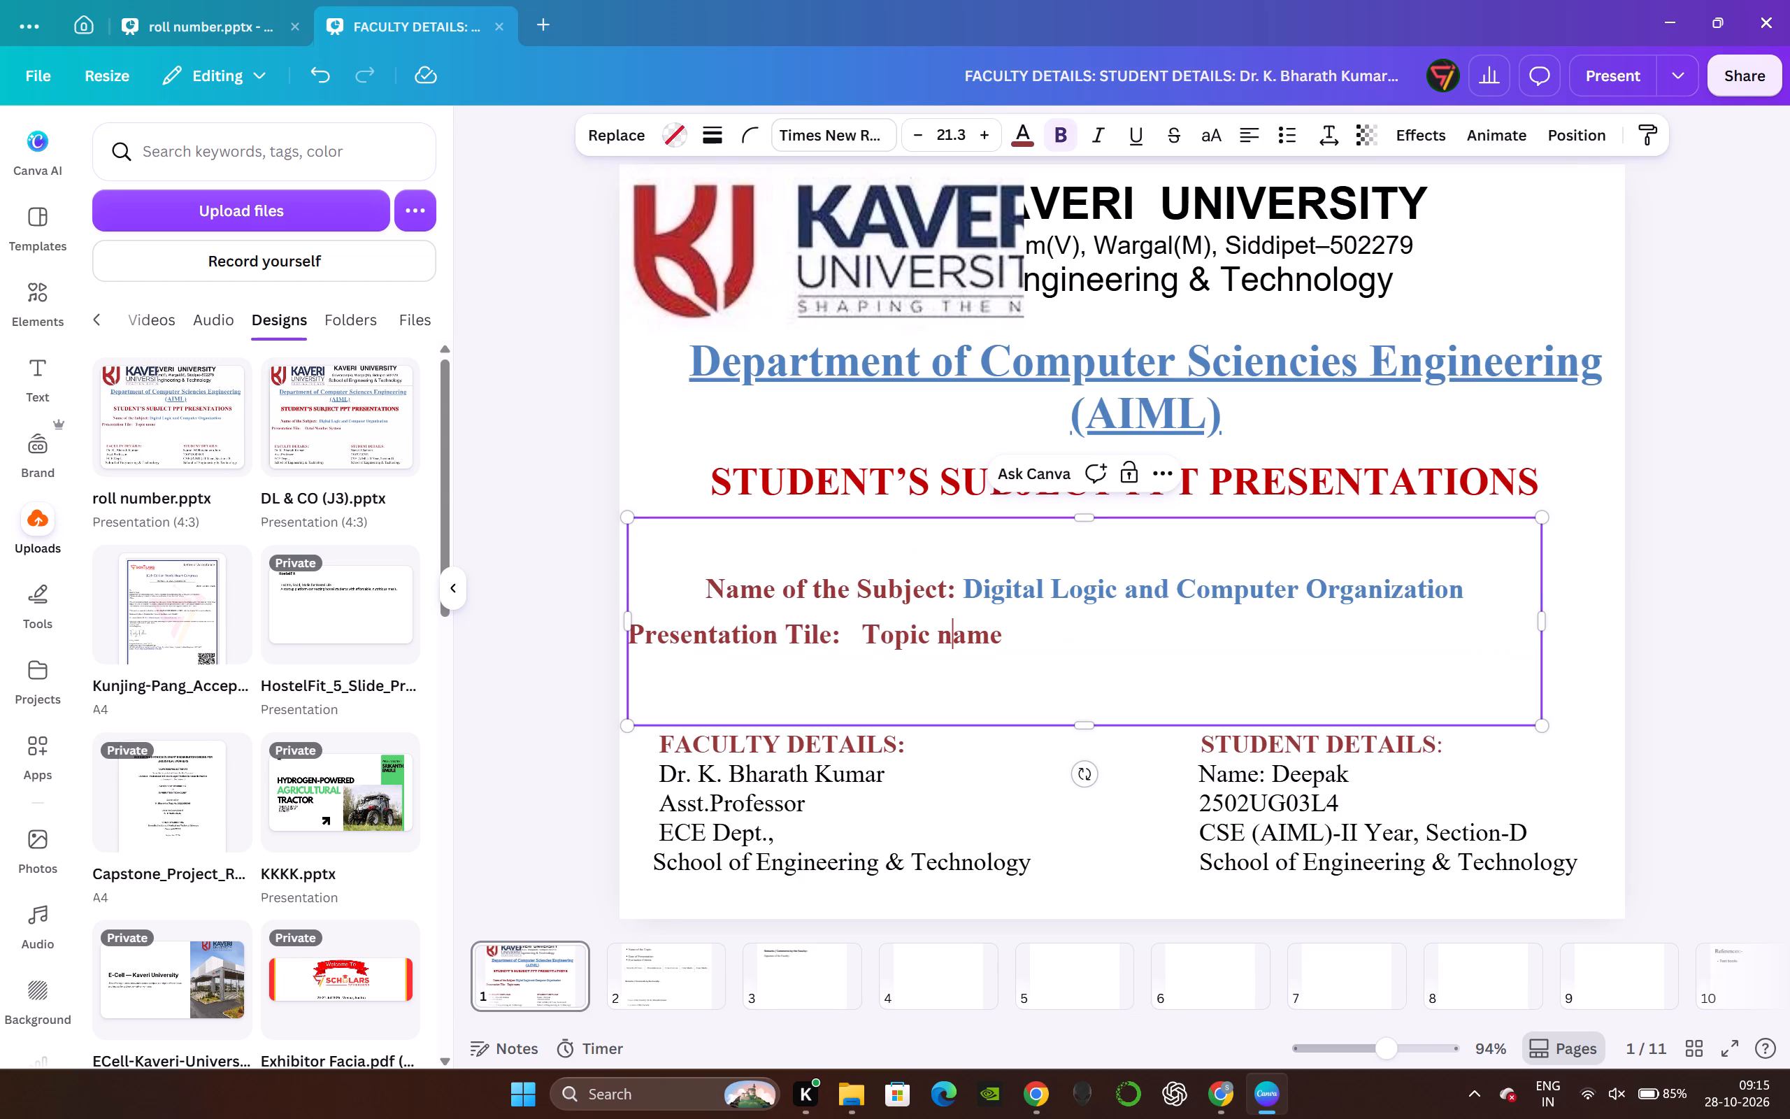
left_click(547, 583)
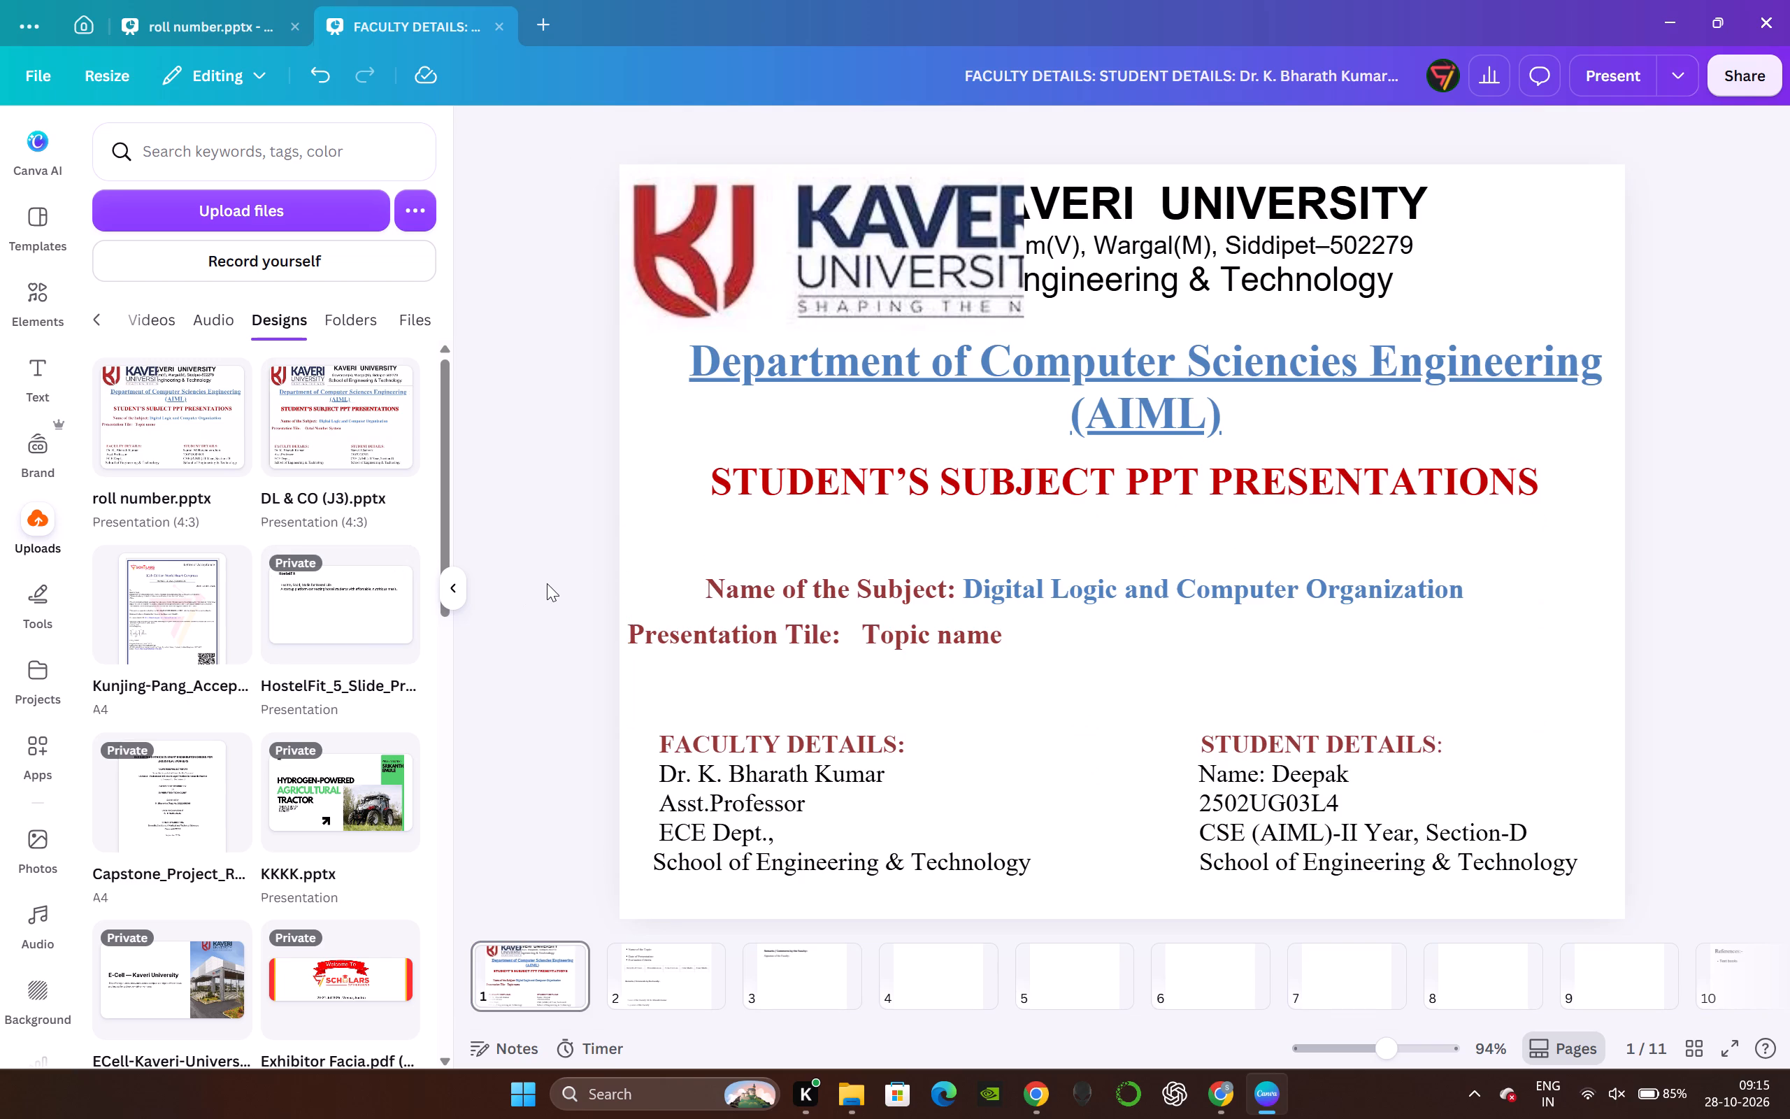
key("ctrl+z")
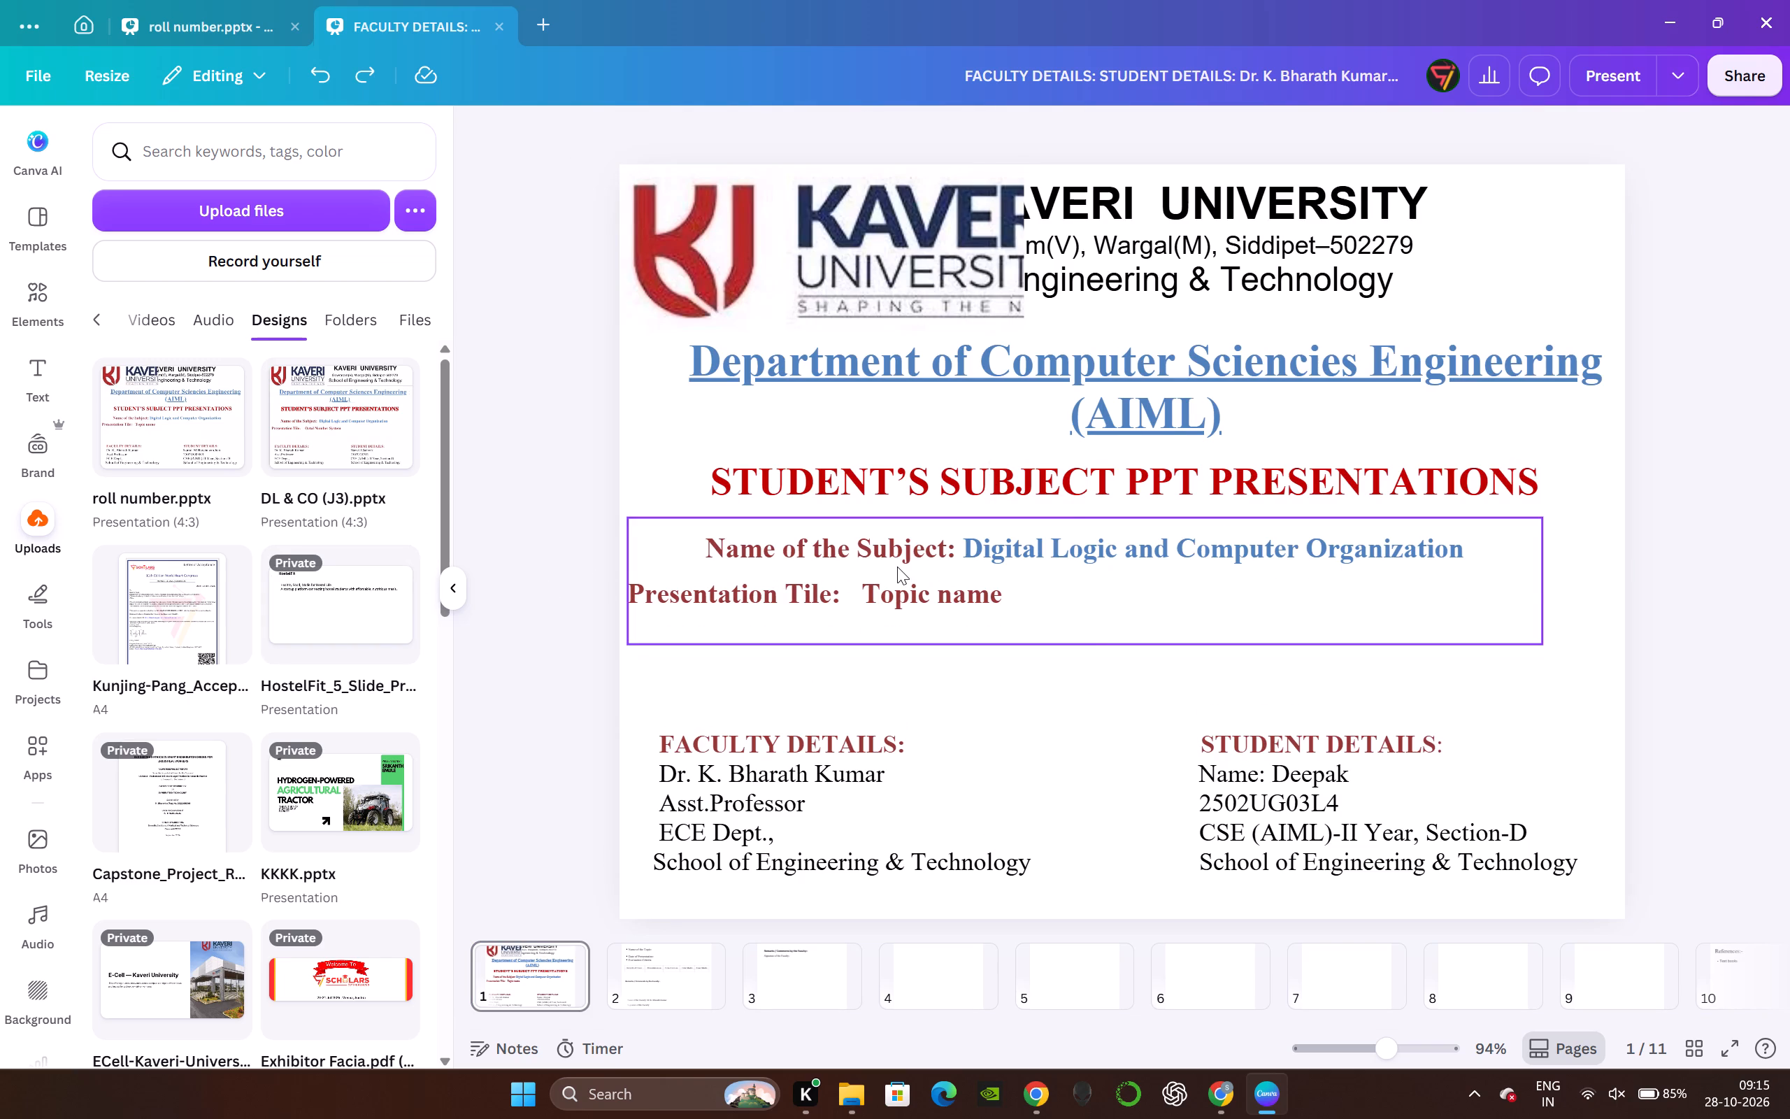
left_click(897, 566)
left_click(969, 580)
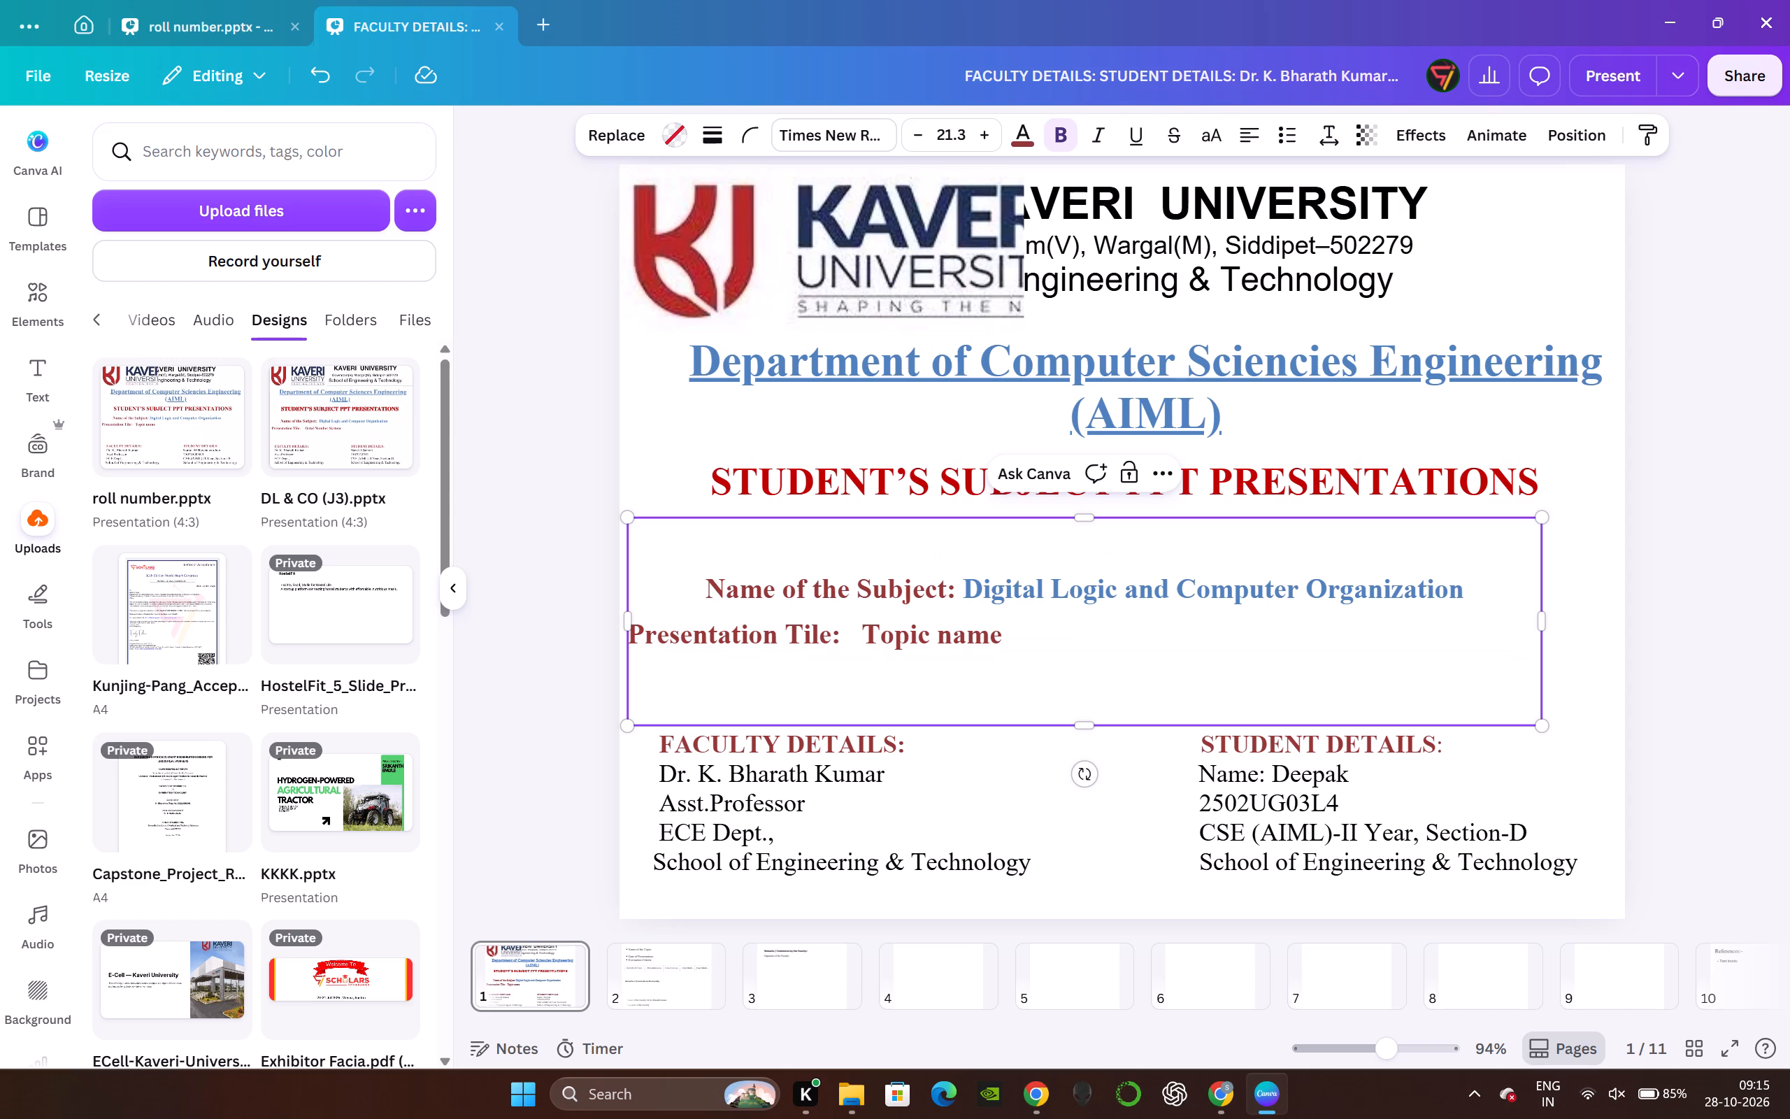
left_click(982, 566)
left_click(715, 594)
key("BackSpace")
key("BackSpace")
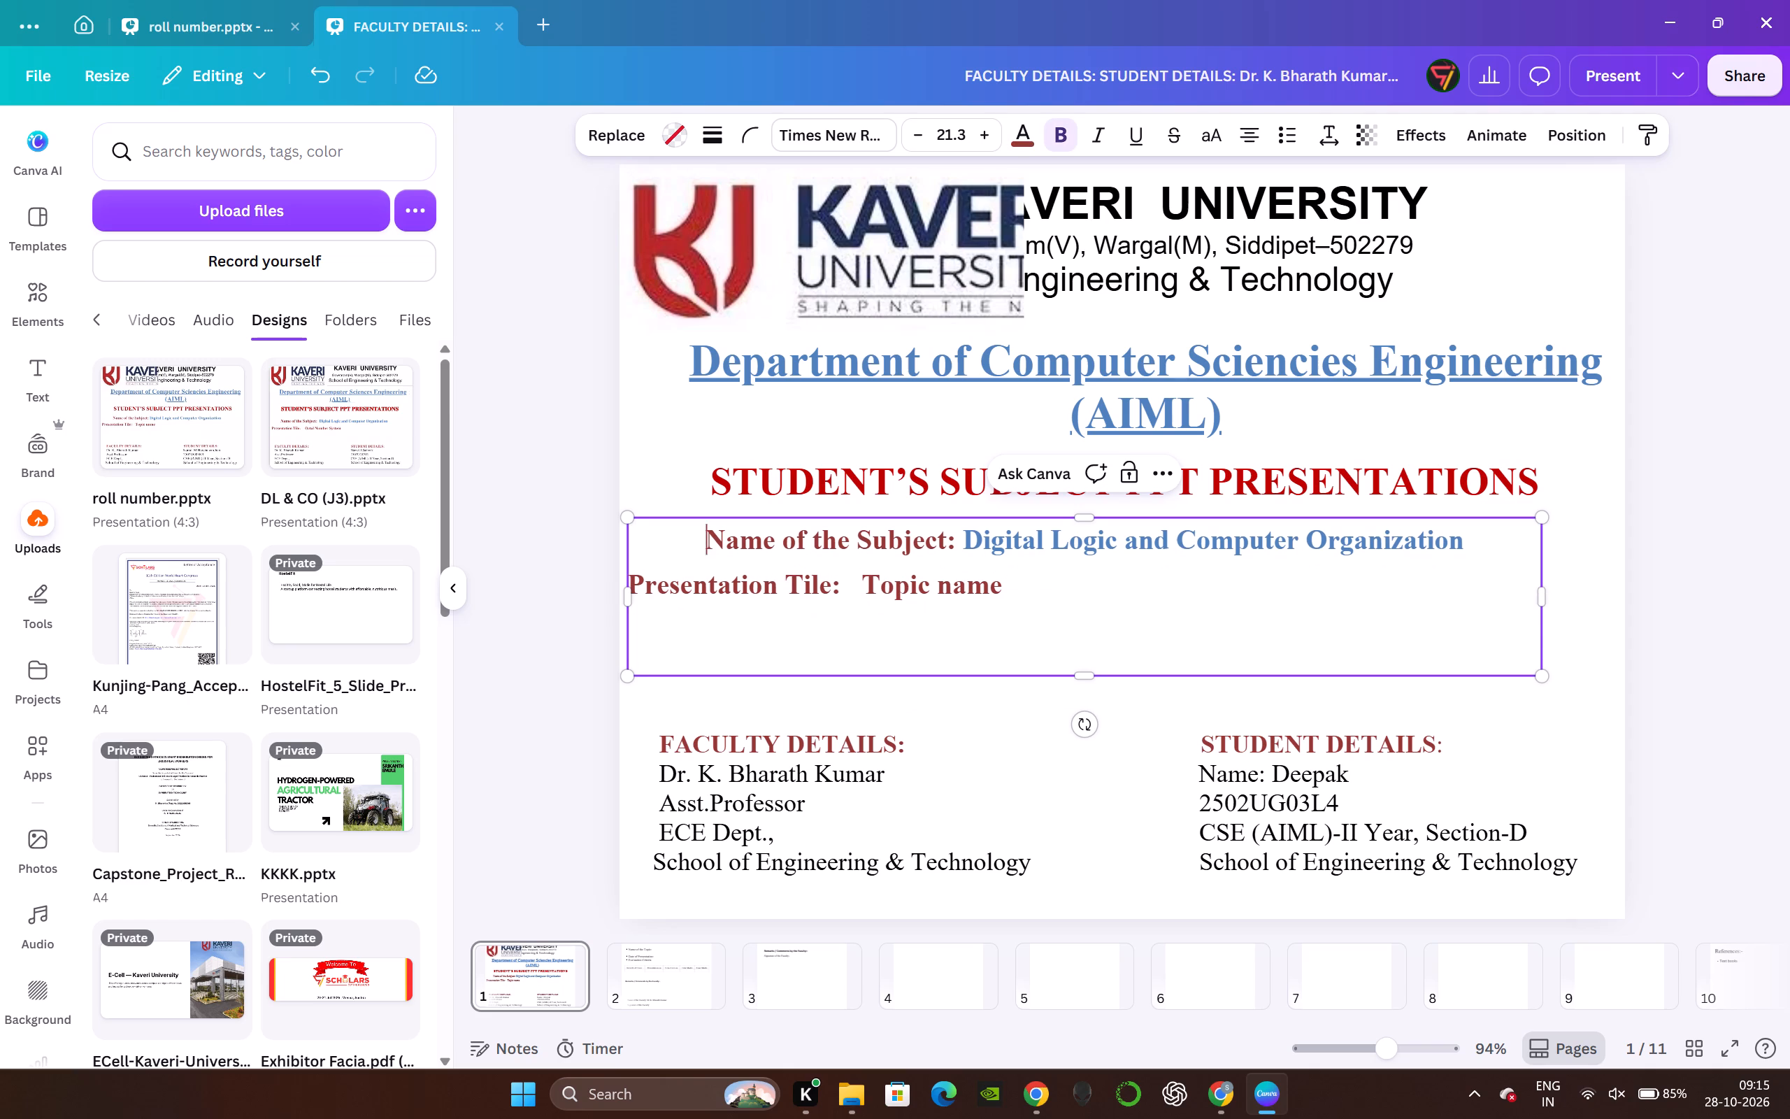
Replace the "Topic name" placeholder in the title page's presentation title line with "NAND Gate implementation".
left_click(1027, 590)
key("BackSpace")
key("BackSpace")
key("BackSpace")
key("BackSpace")
key("BackSpace")
key("BackSpace")
key("BackSpace")
key("BackSpace")
key("BackSpace")
key("BackSpace")
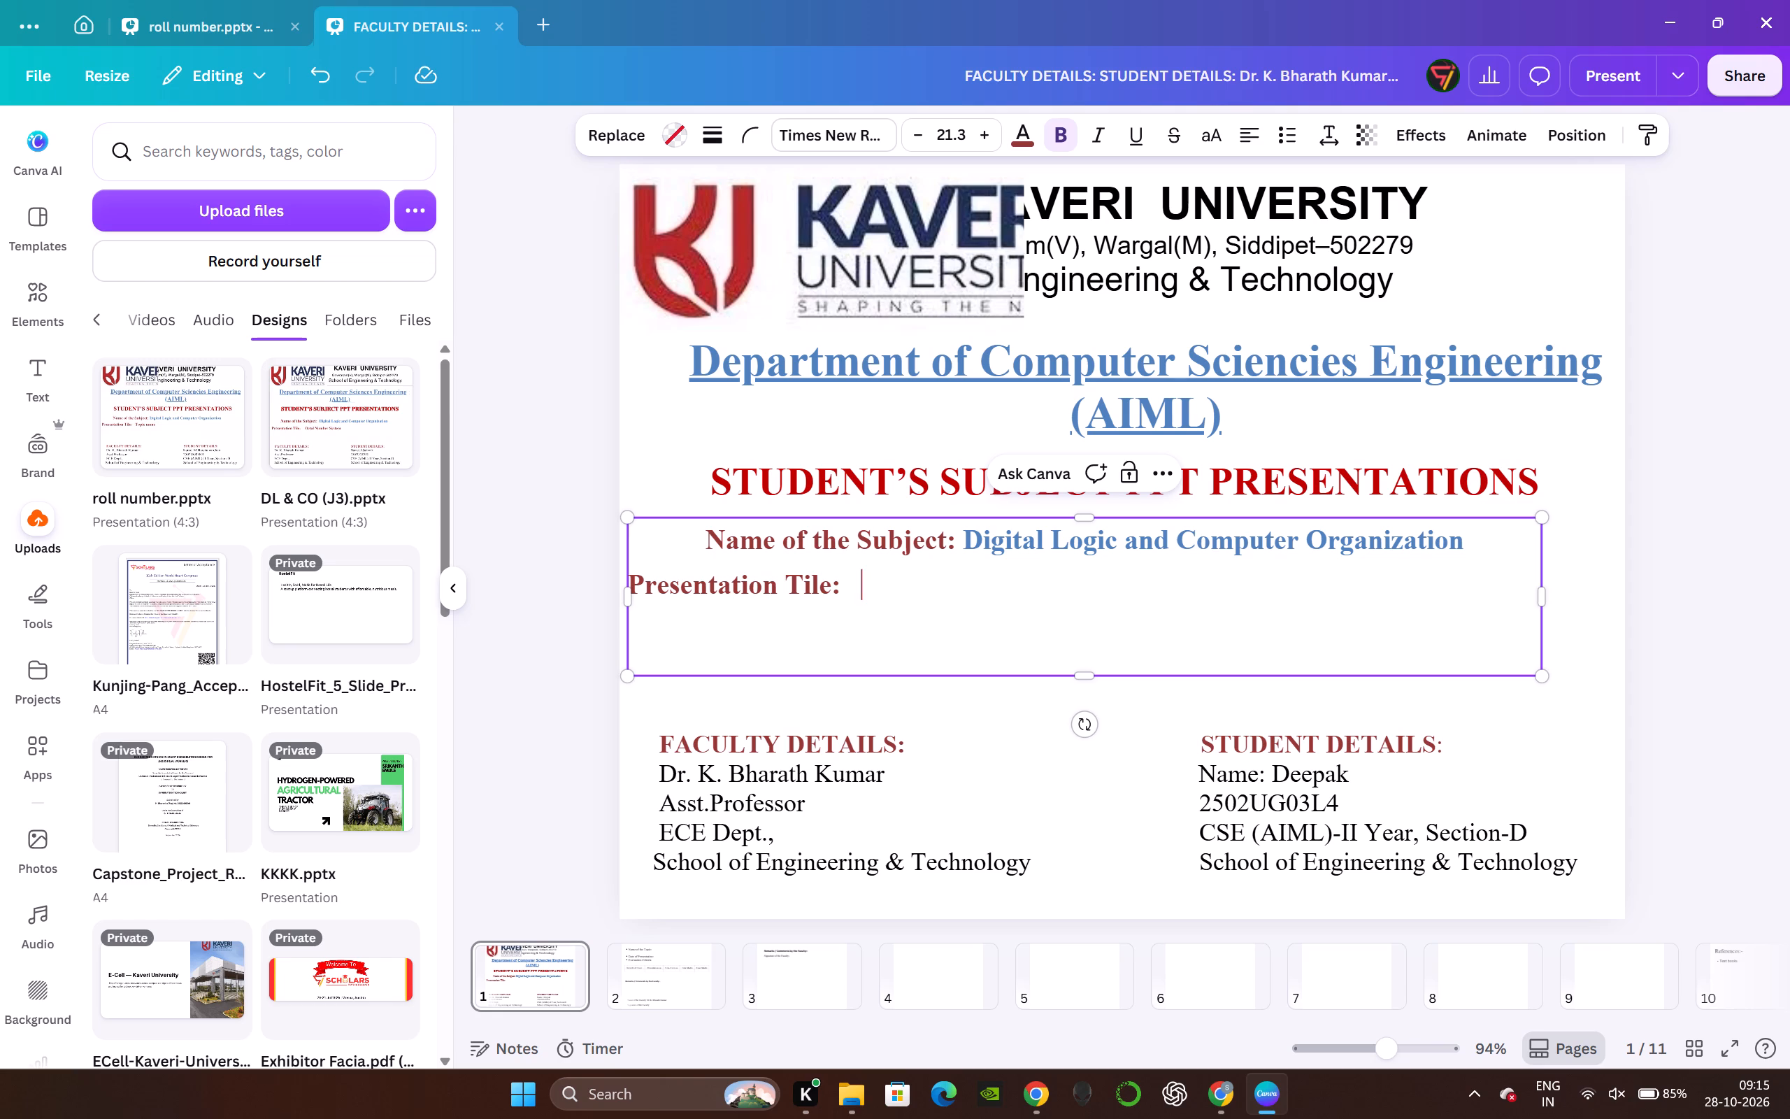
key("n")
type("ANA")
key("BackSpace")
type("D")
key("space")
key("BackSpace")
key("g")
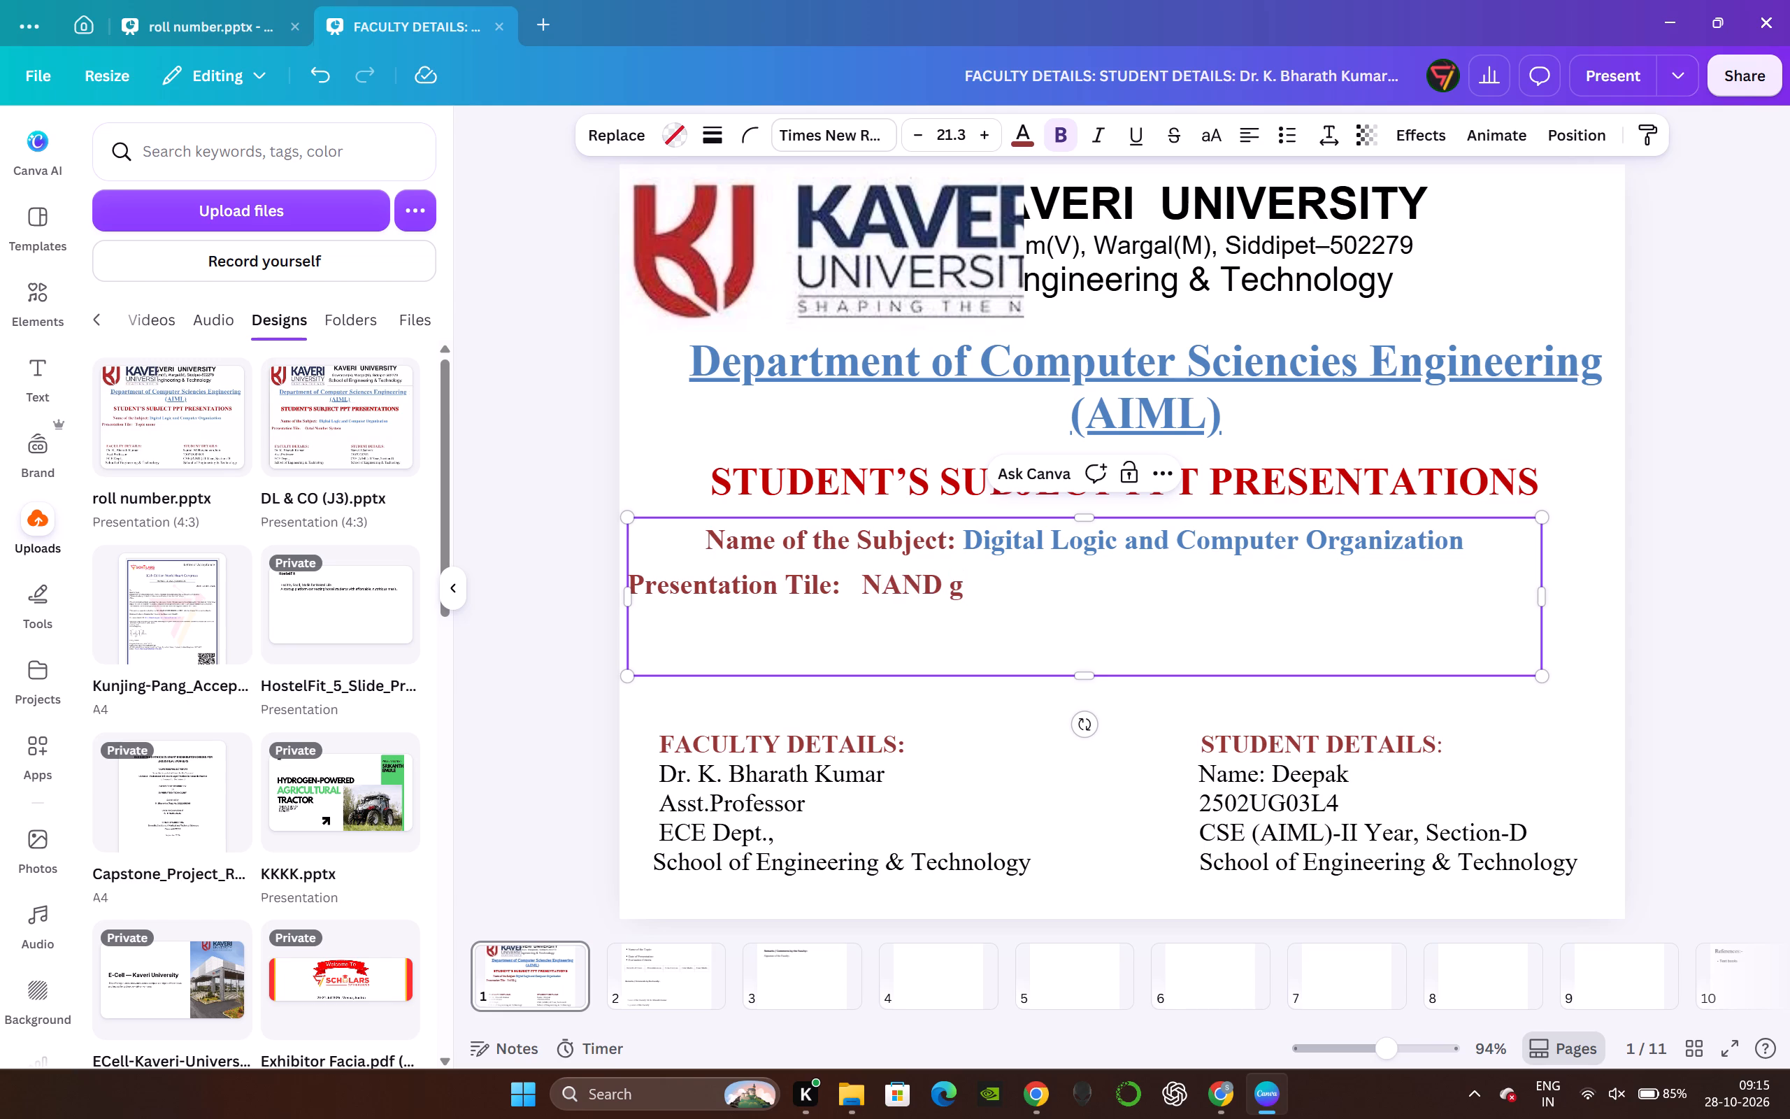
key("BackSpace")
type("Gate implementation")
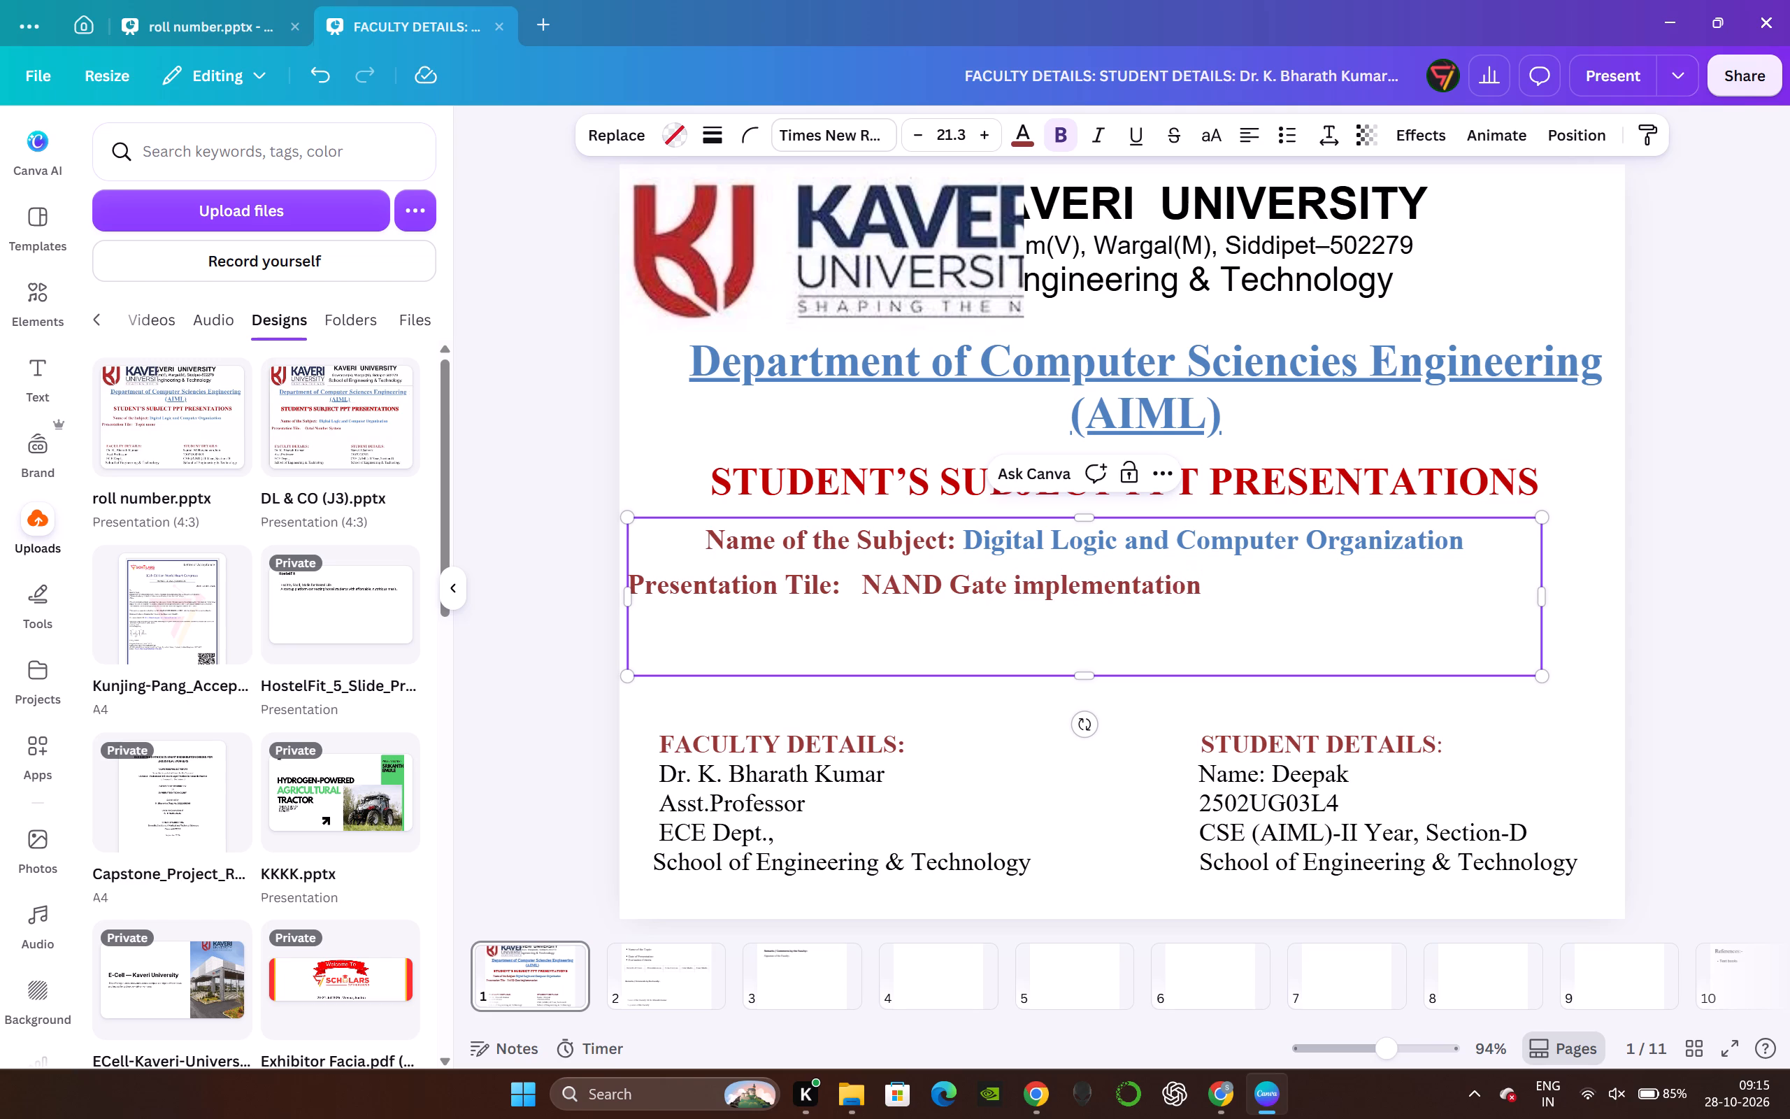
left_click(1656, 536)
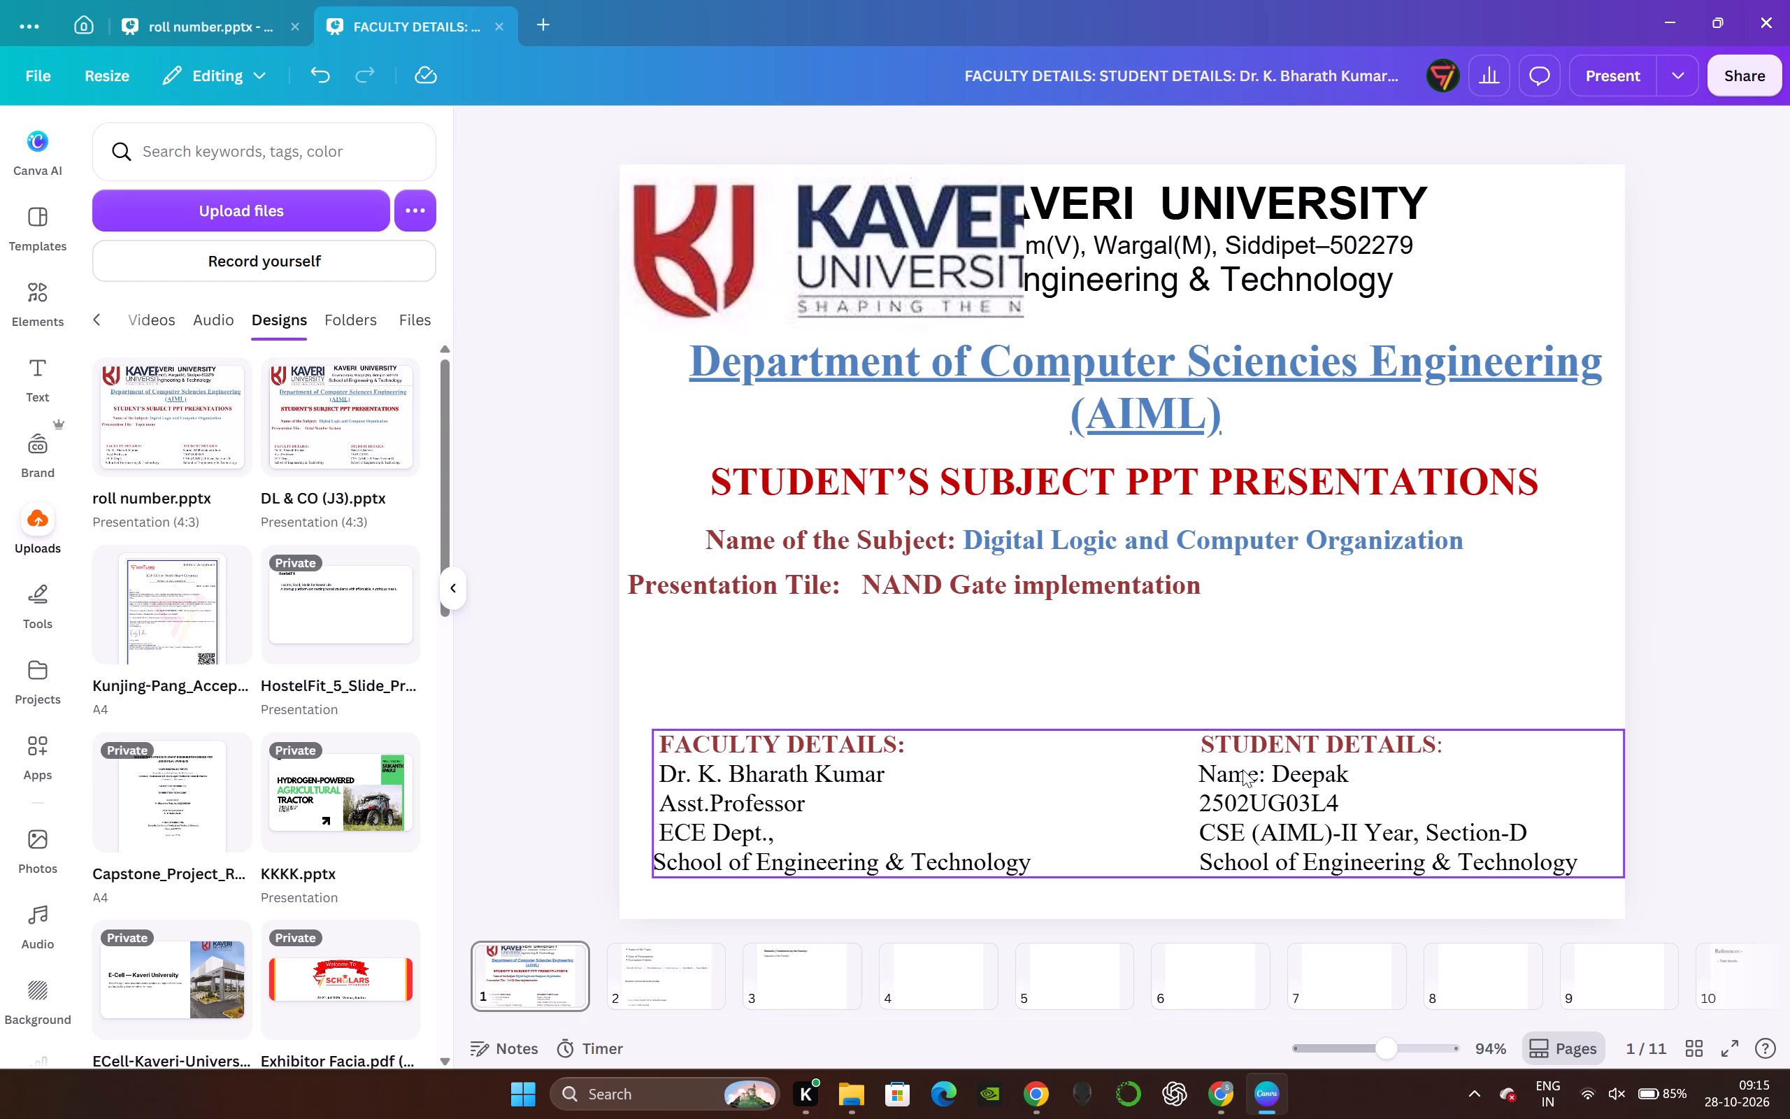
Indent the "Presentation Tile:" line with leading spaces so it lines up with the "Name of the Subject" line above.
left_click(934, 612)
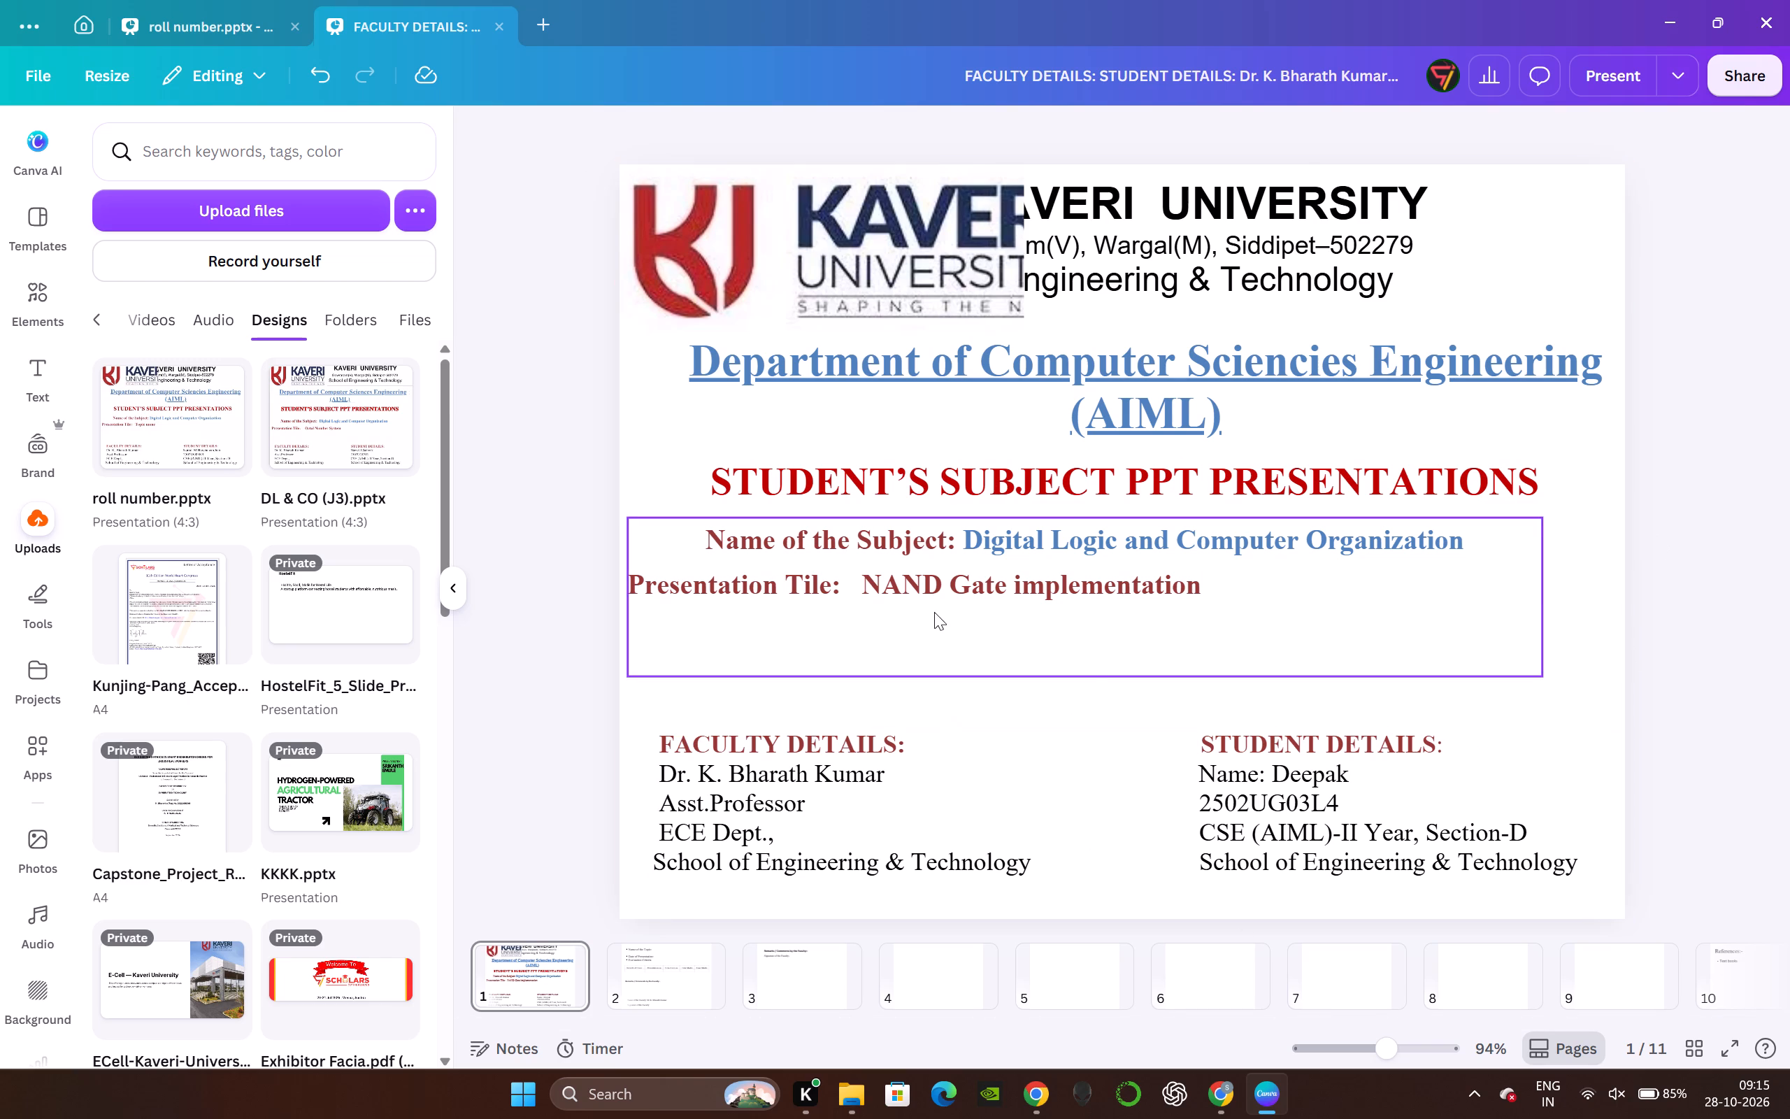
left_click(636, 578)
left_click(636, 578)
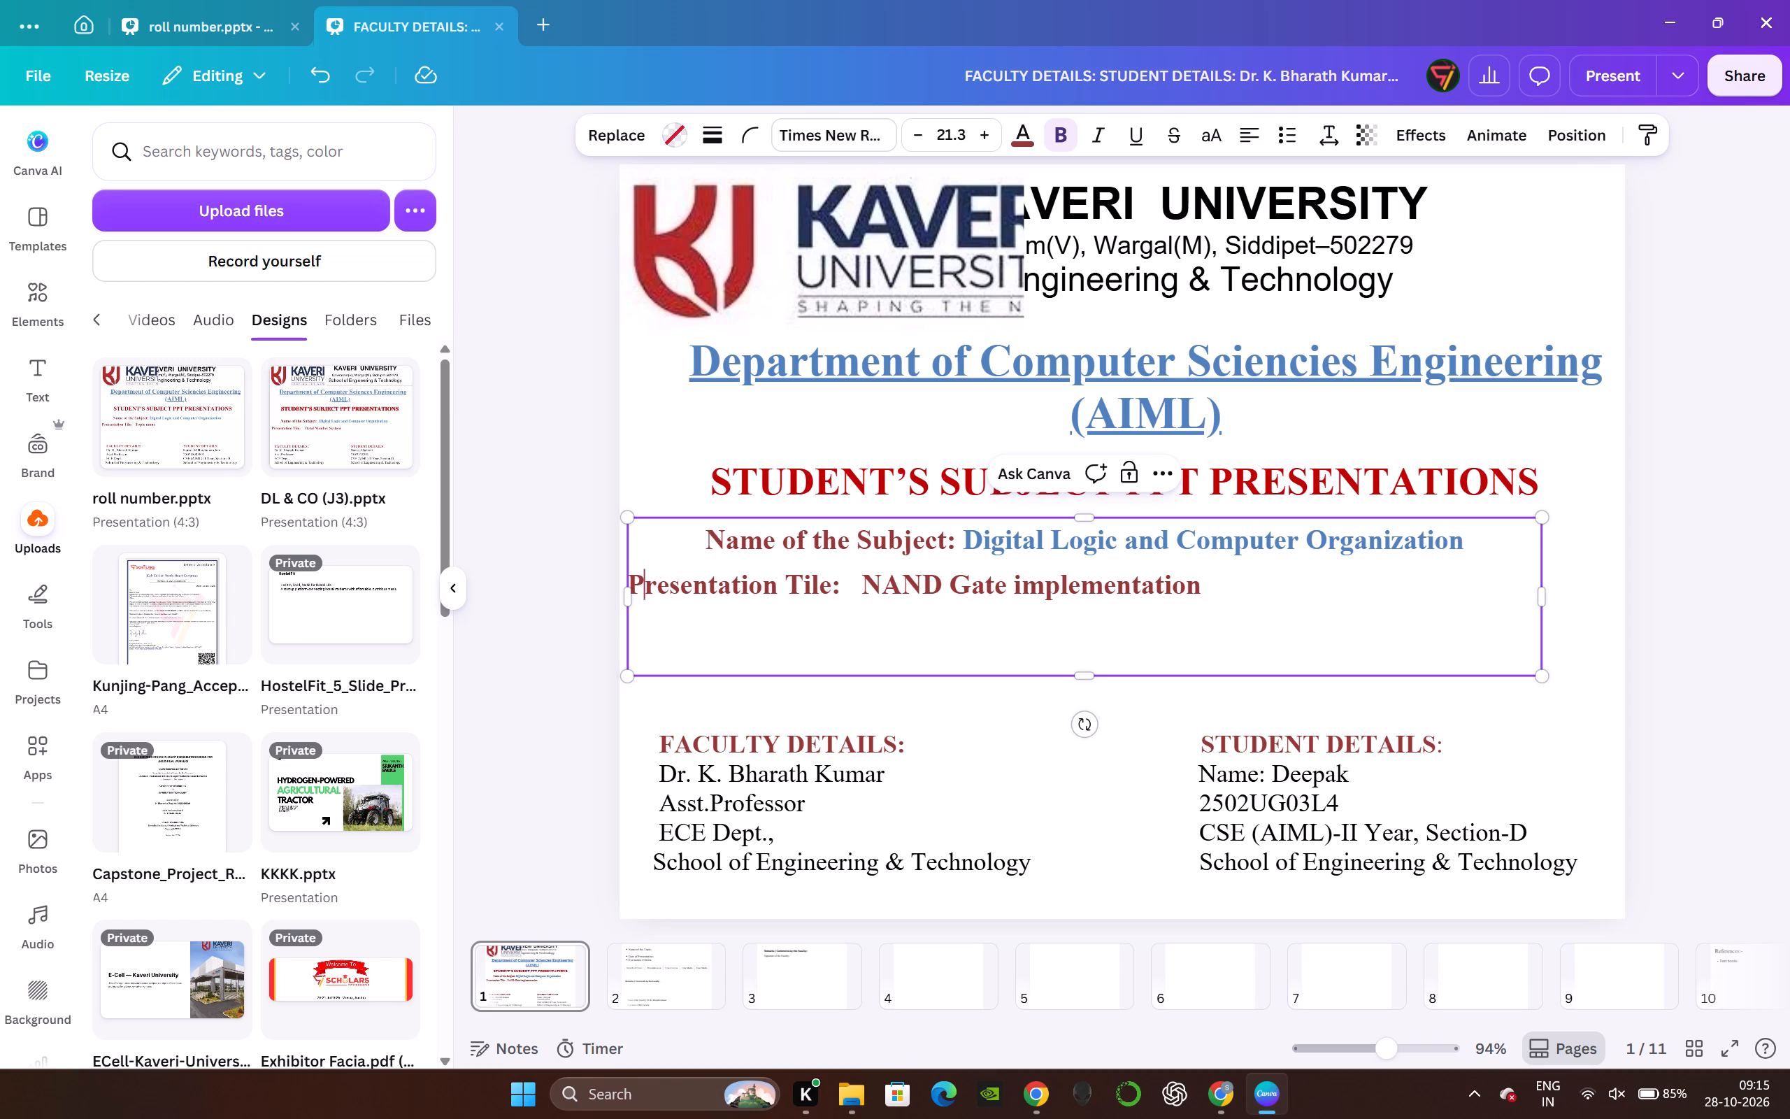
key("Left")
key("space")
key("space")
key("space")
key("space")
key("space")
key("space")
key("space")
key("space")
key("space")
key("space")
key("space")
key("space")
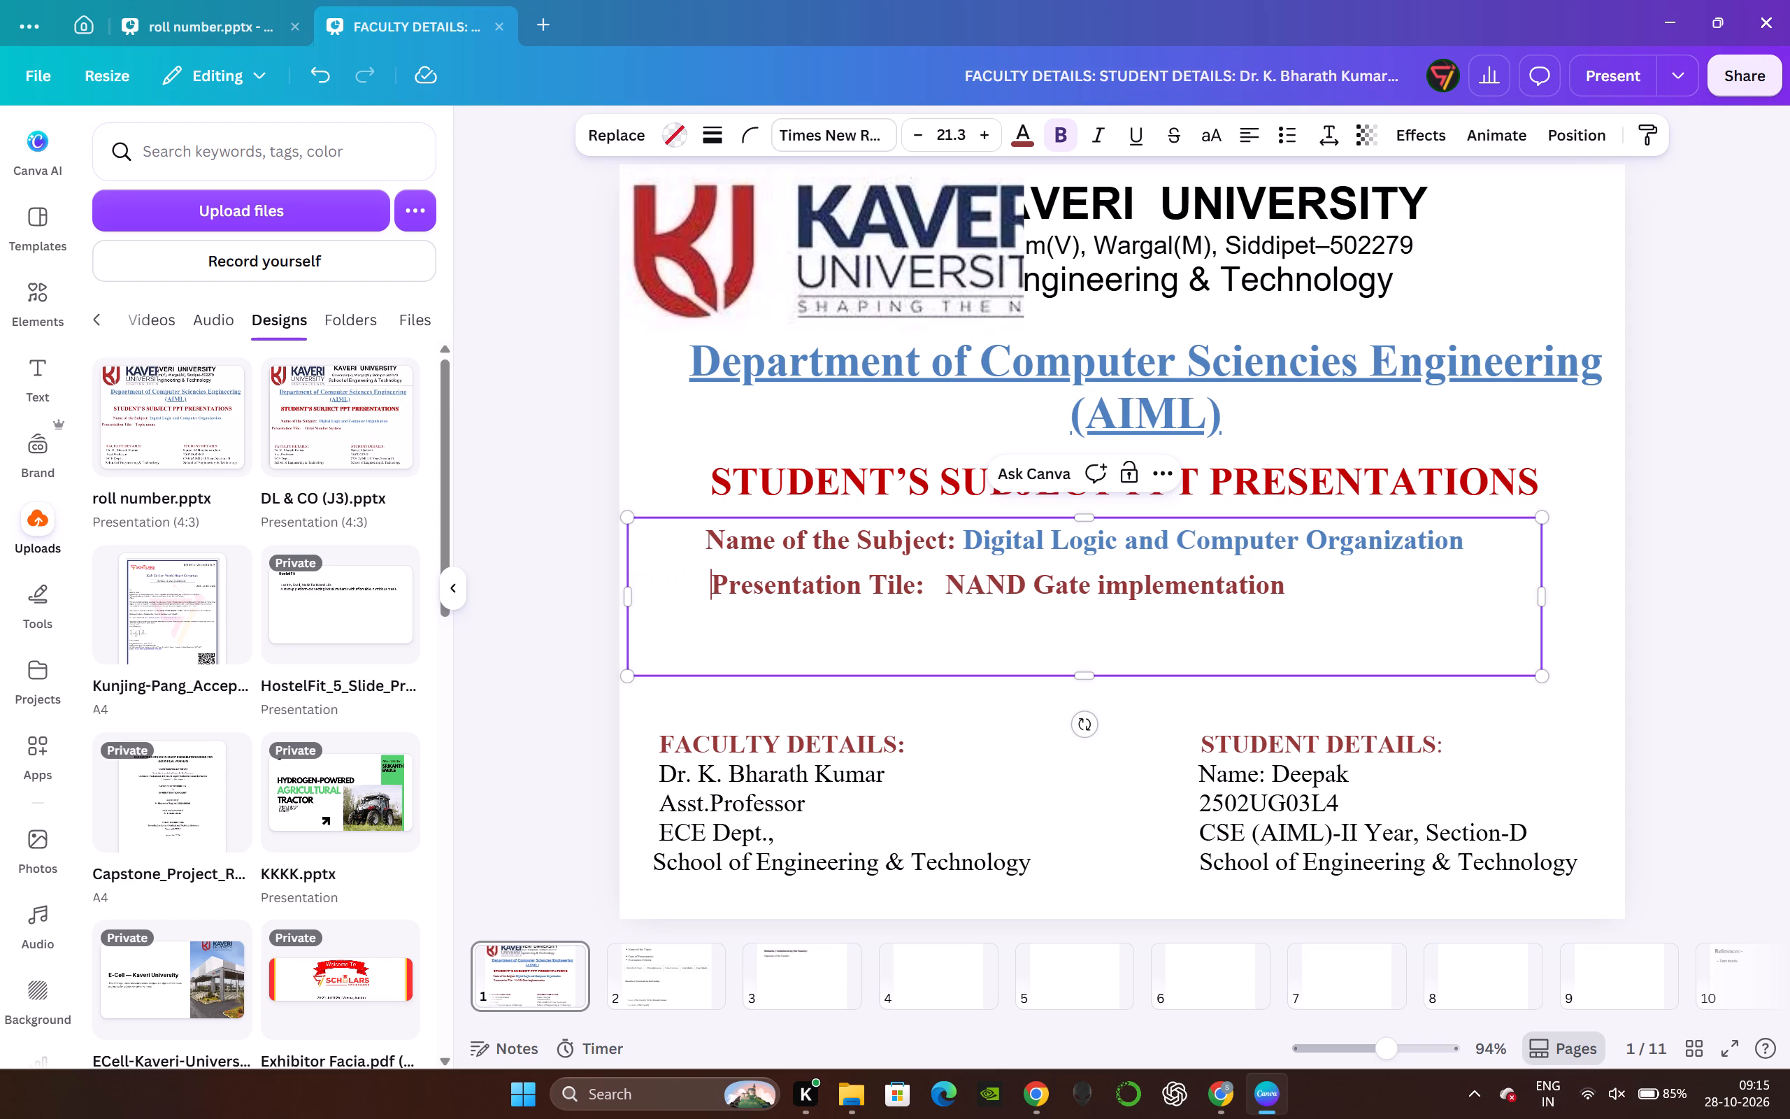
key("BackSpace")
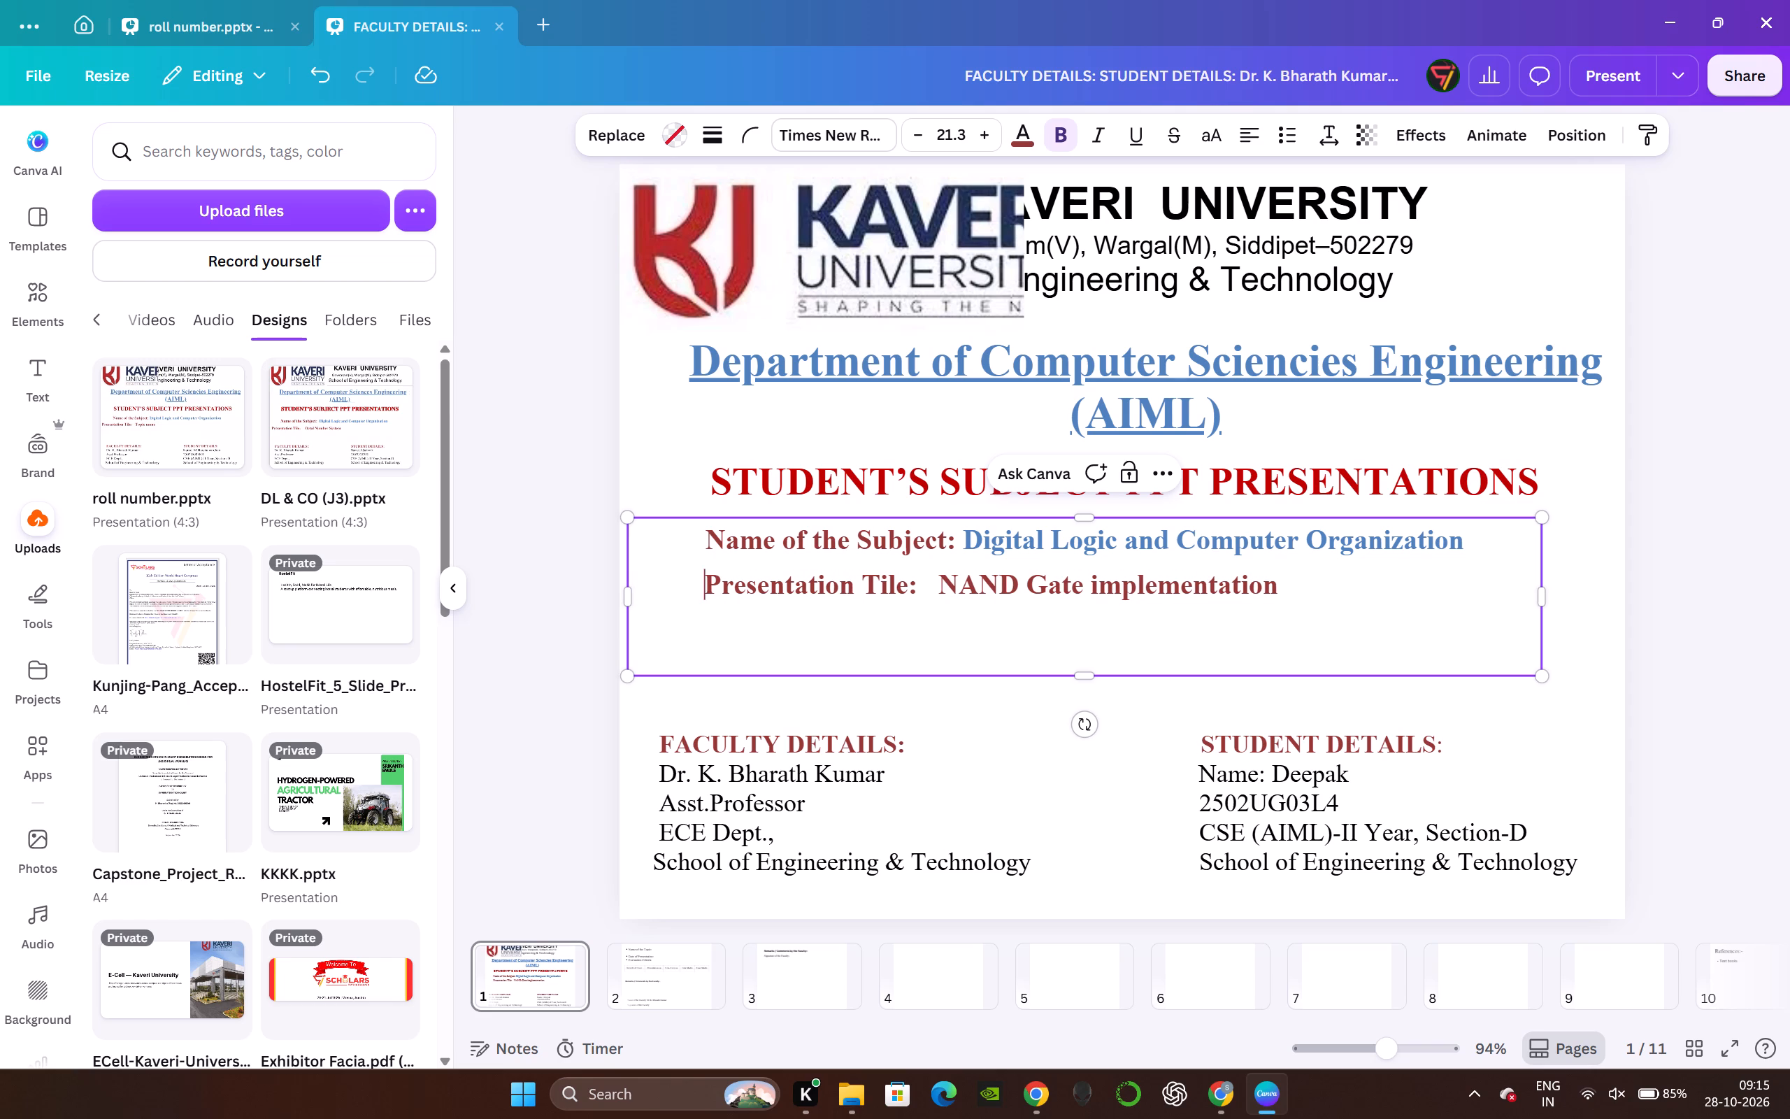
left_click(1733, 650)
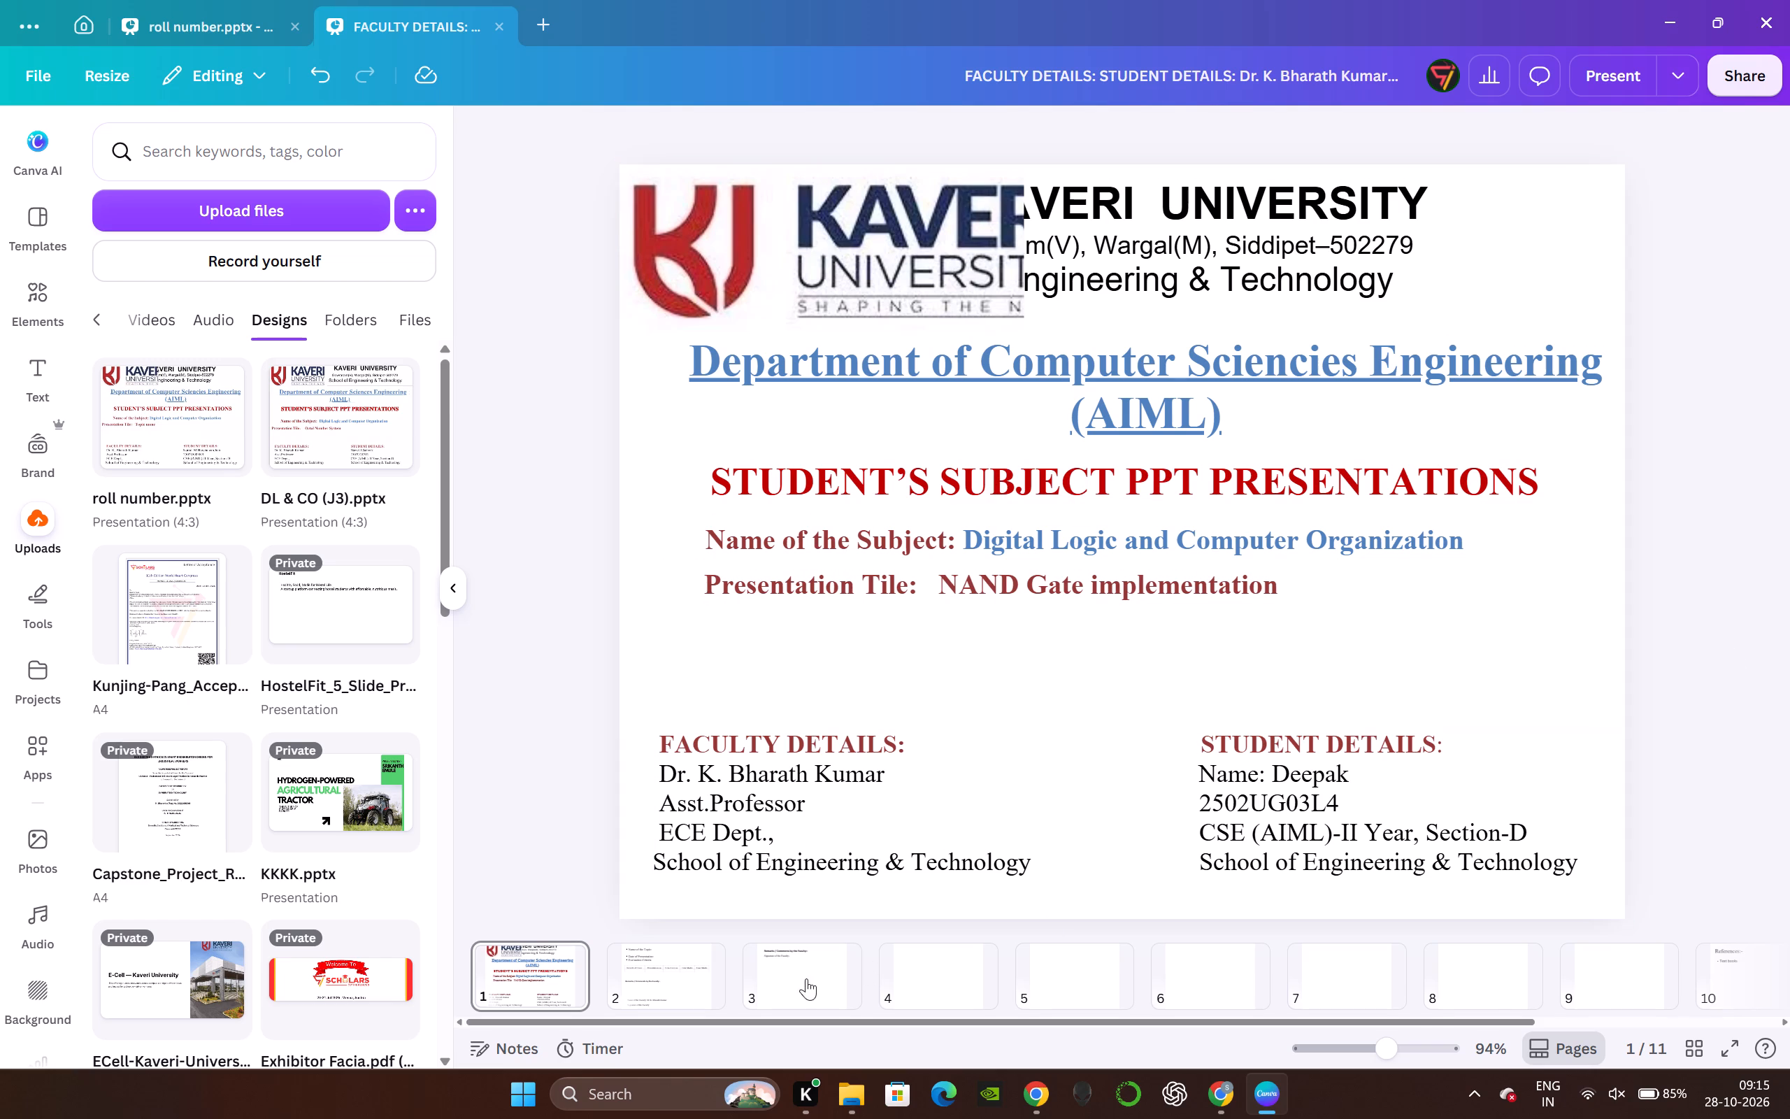
Replace the "Remarks / Comments by the Faculty:-" heading on page 3 with "Introduction :".
left_click(808, 977)
left_click(1031, 234)
double_click(1041, 265)
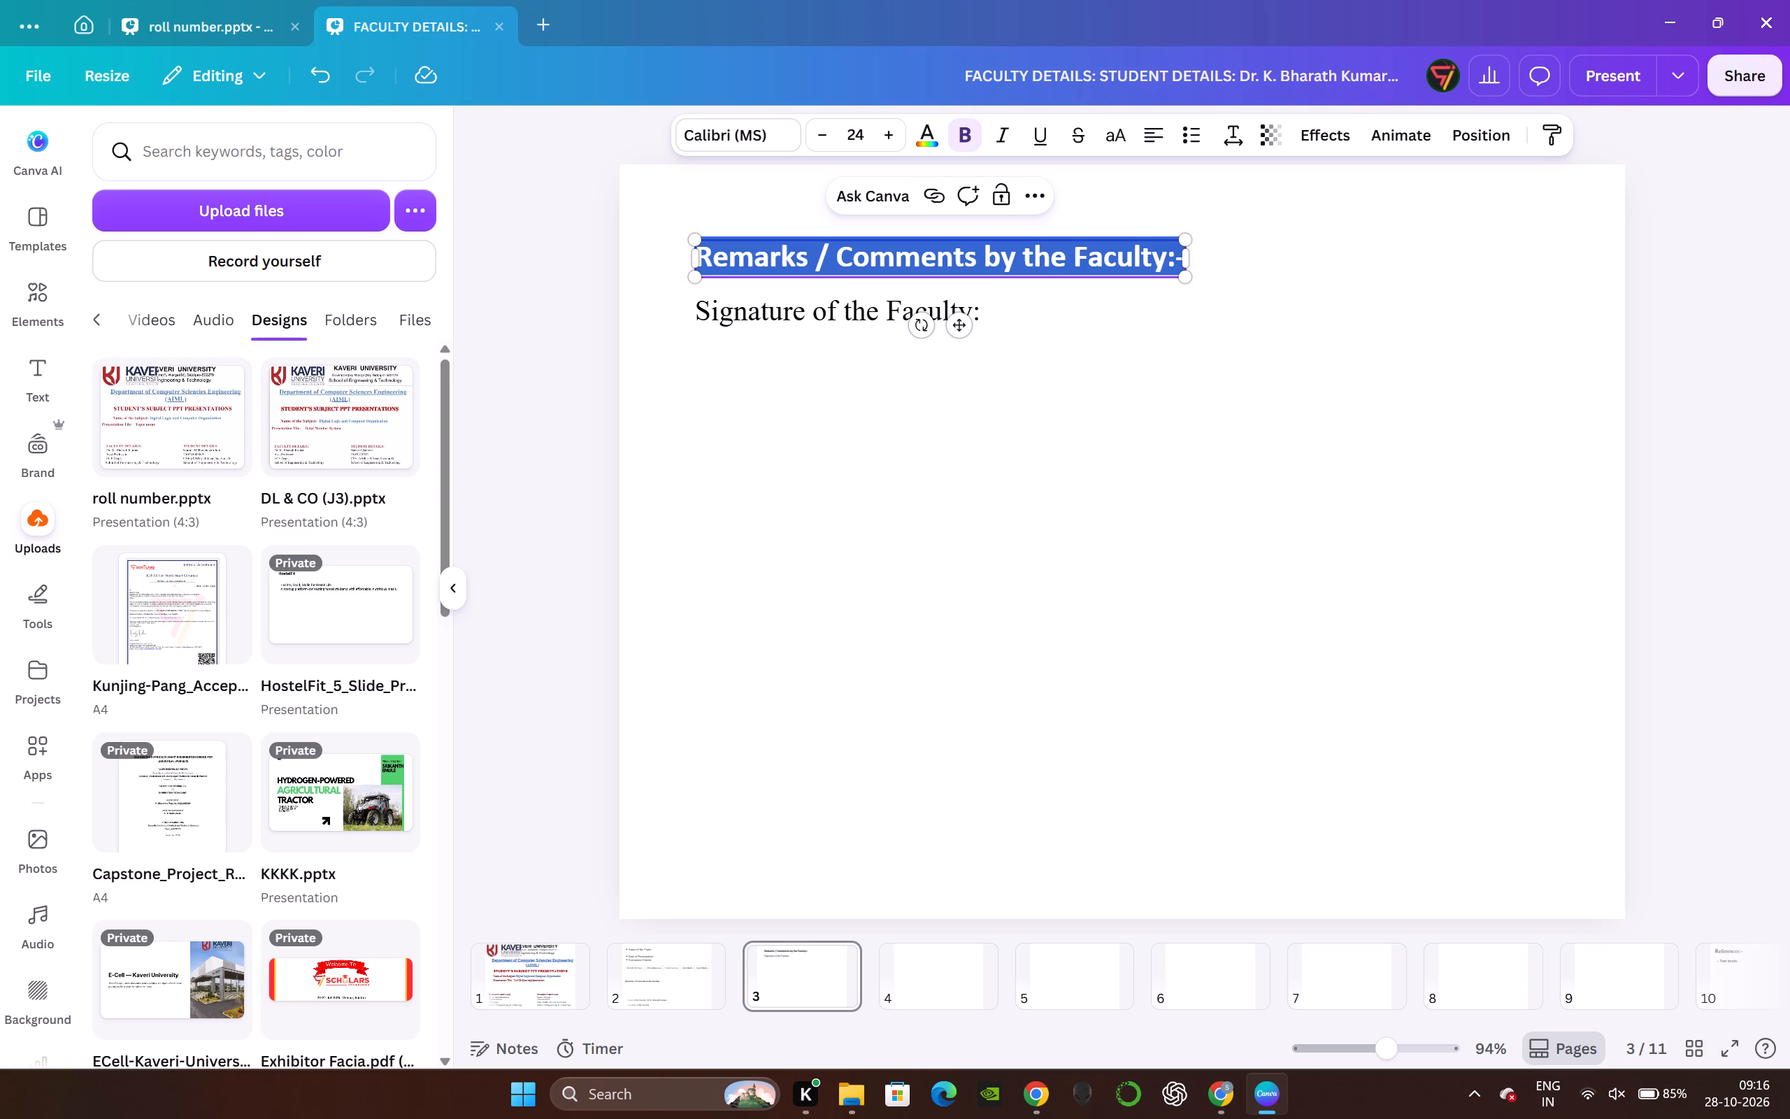
key("i")
type("ntroductioj")
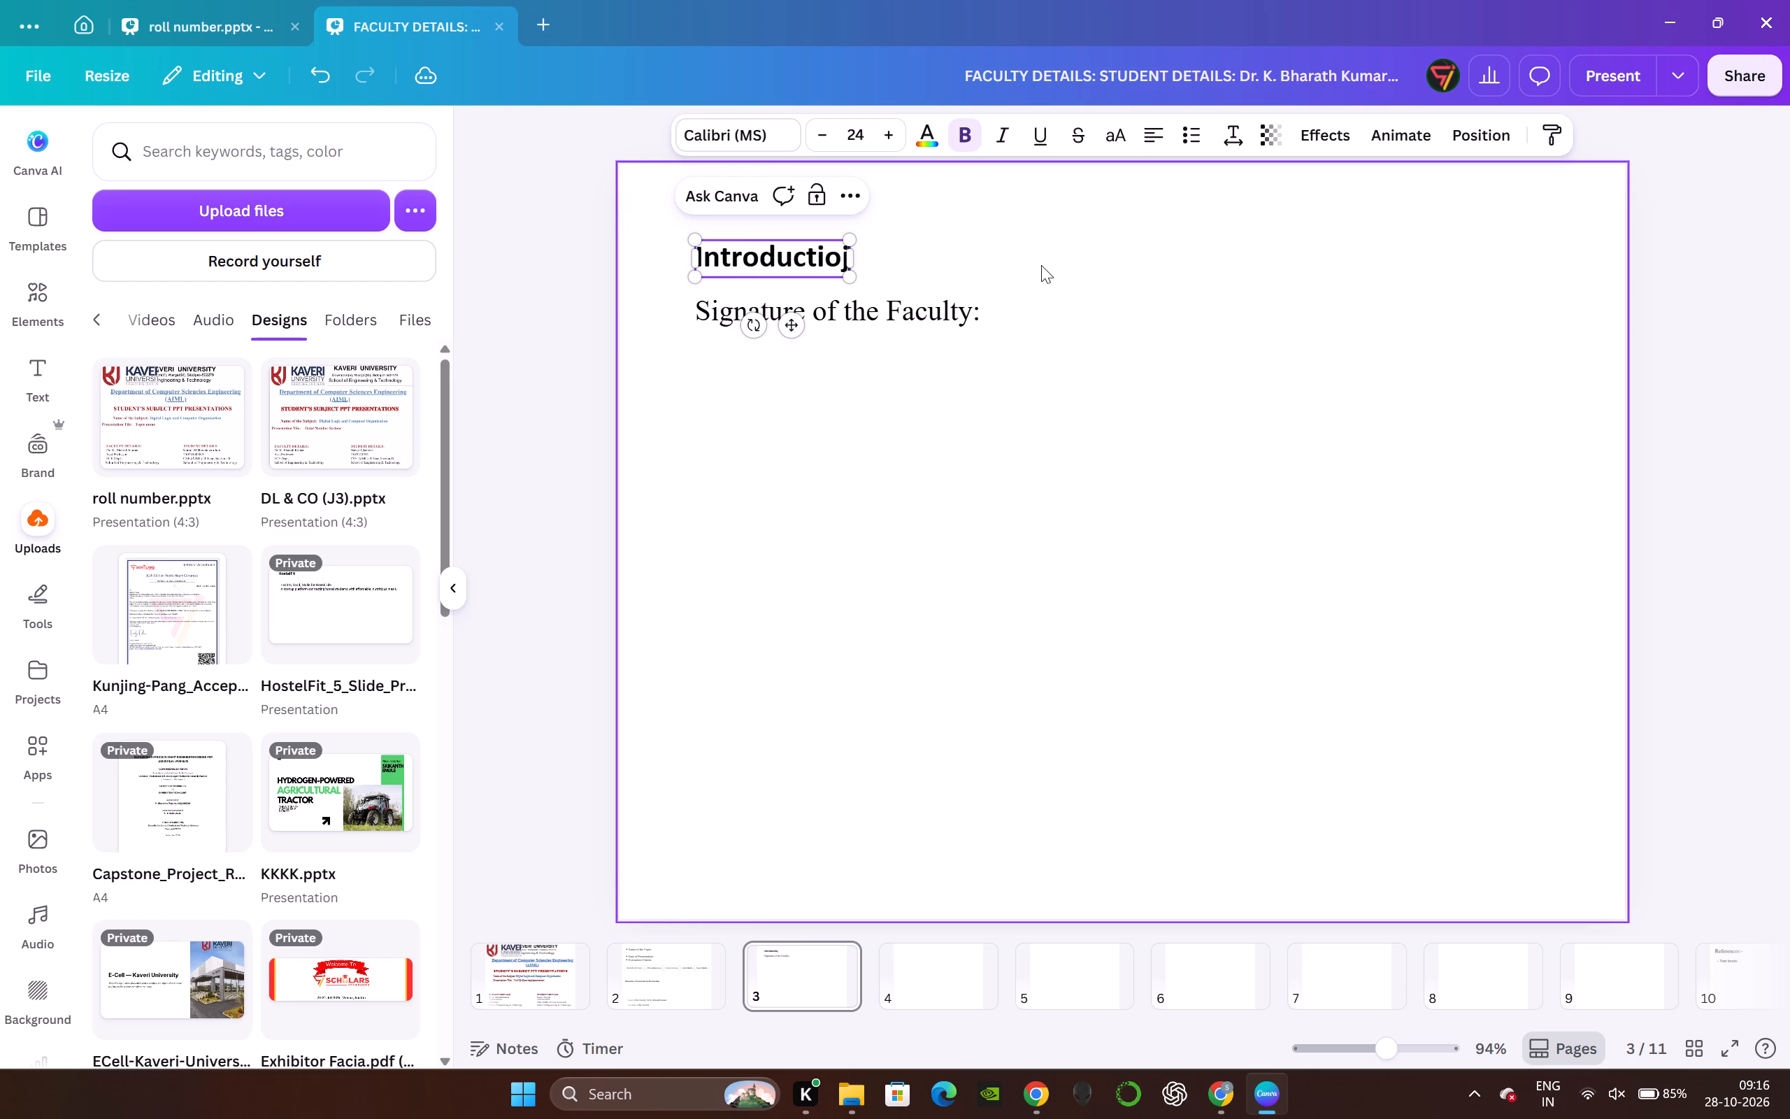
key("BackSpace")
type("n ;")
key("BackSpace")
key("shift+colon")
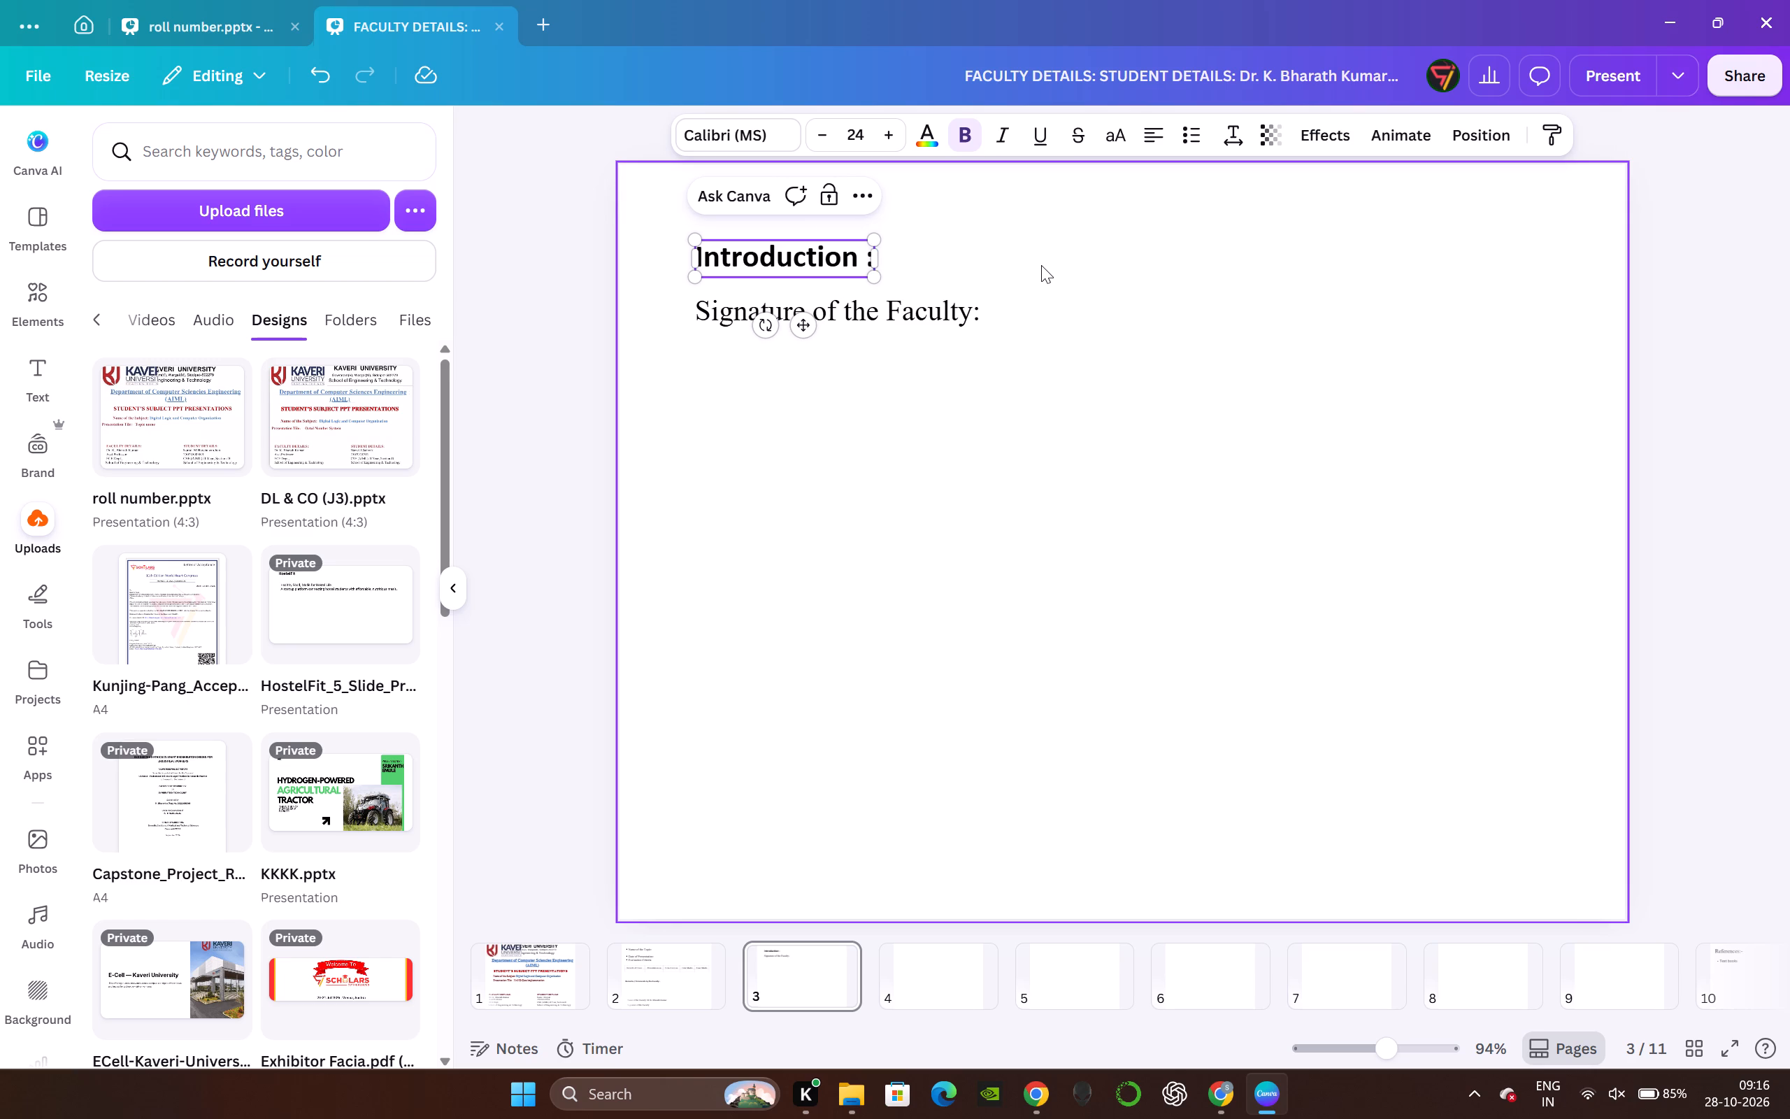
left_click(1041, 271)
double_click(925, 312)
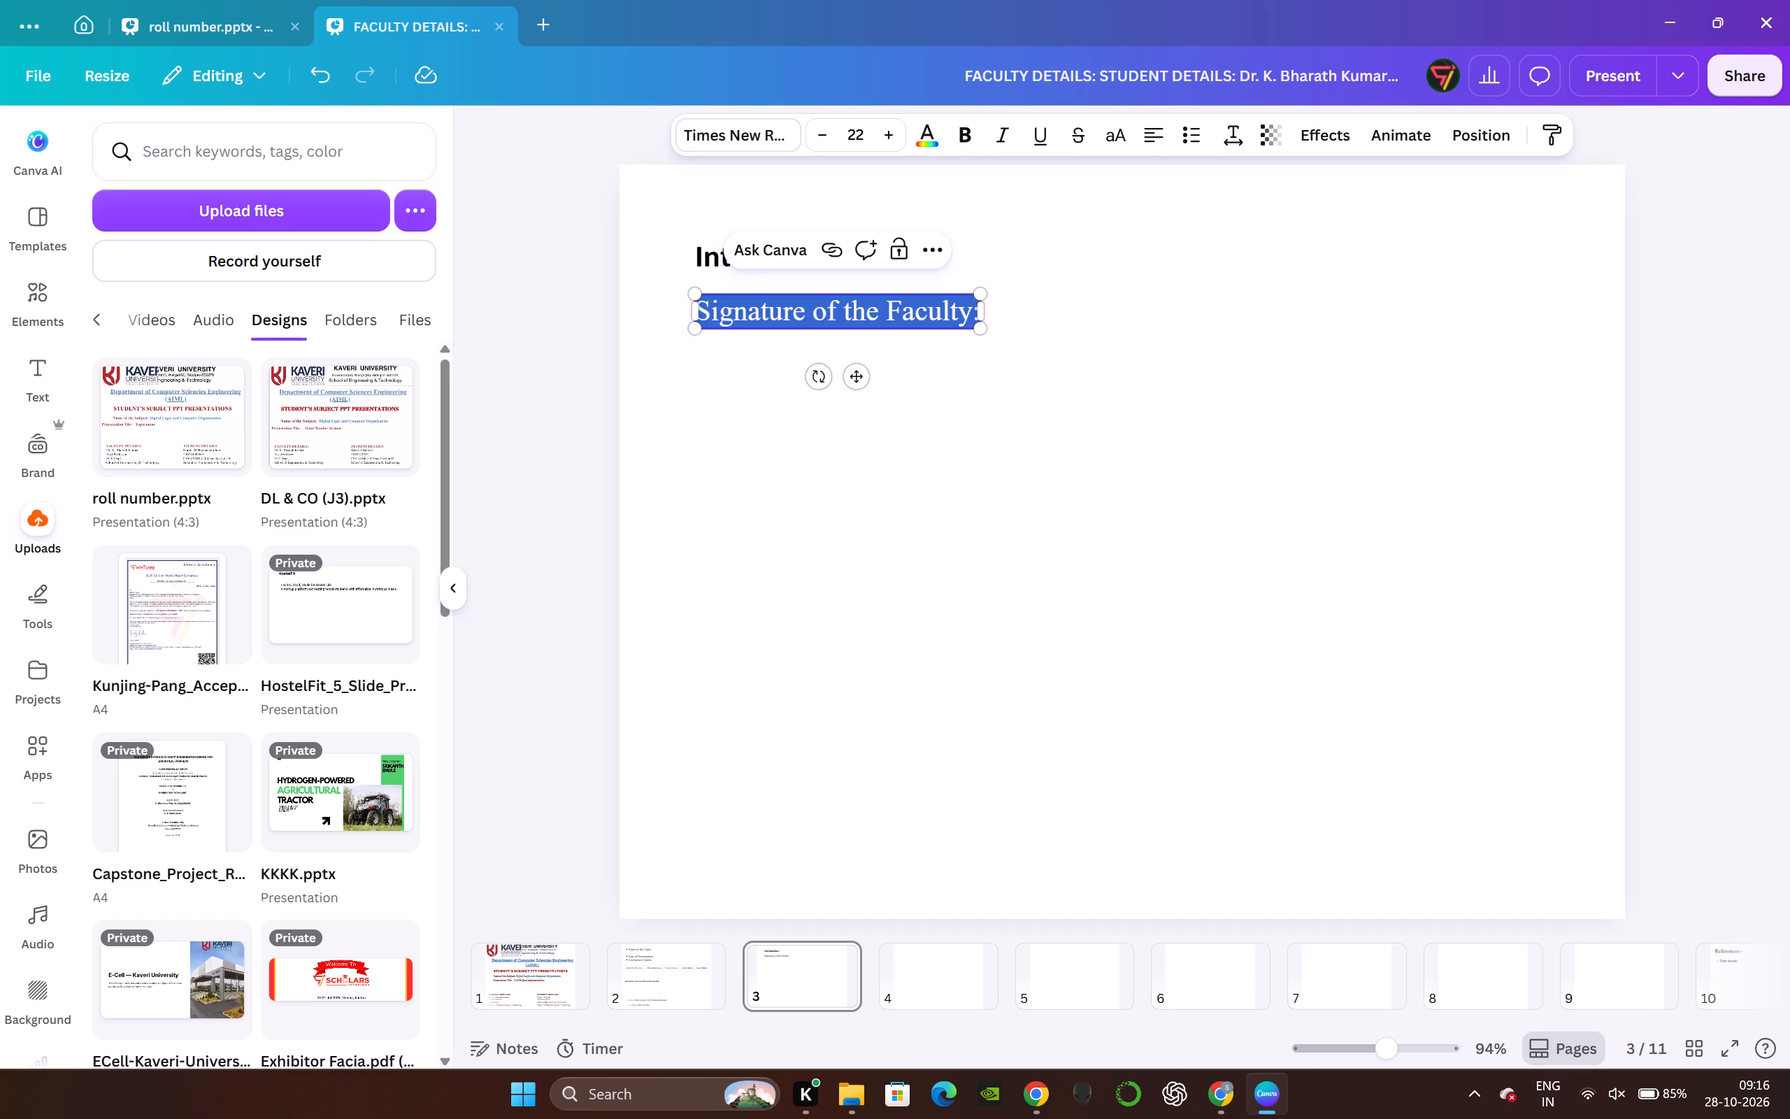
left_click(926, 313)
left_click(1003, 399)
Extend the page 3 heading to read "Introduction to NAND gate :".
double_click(845, 264)
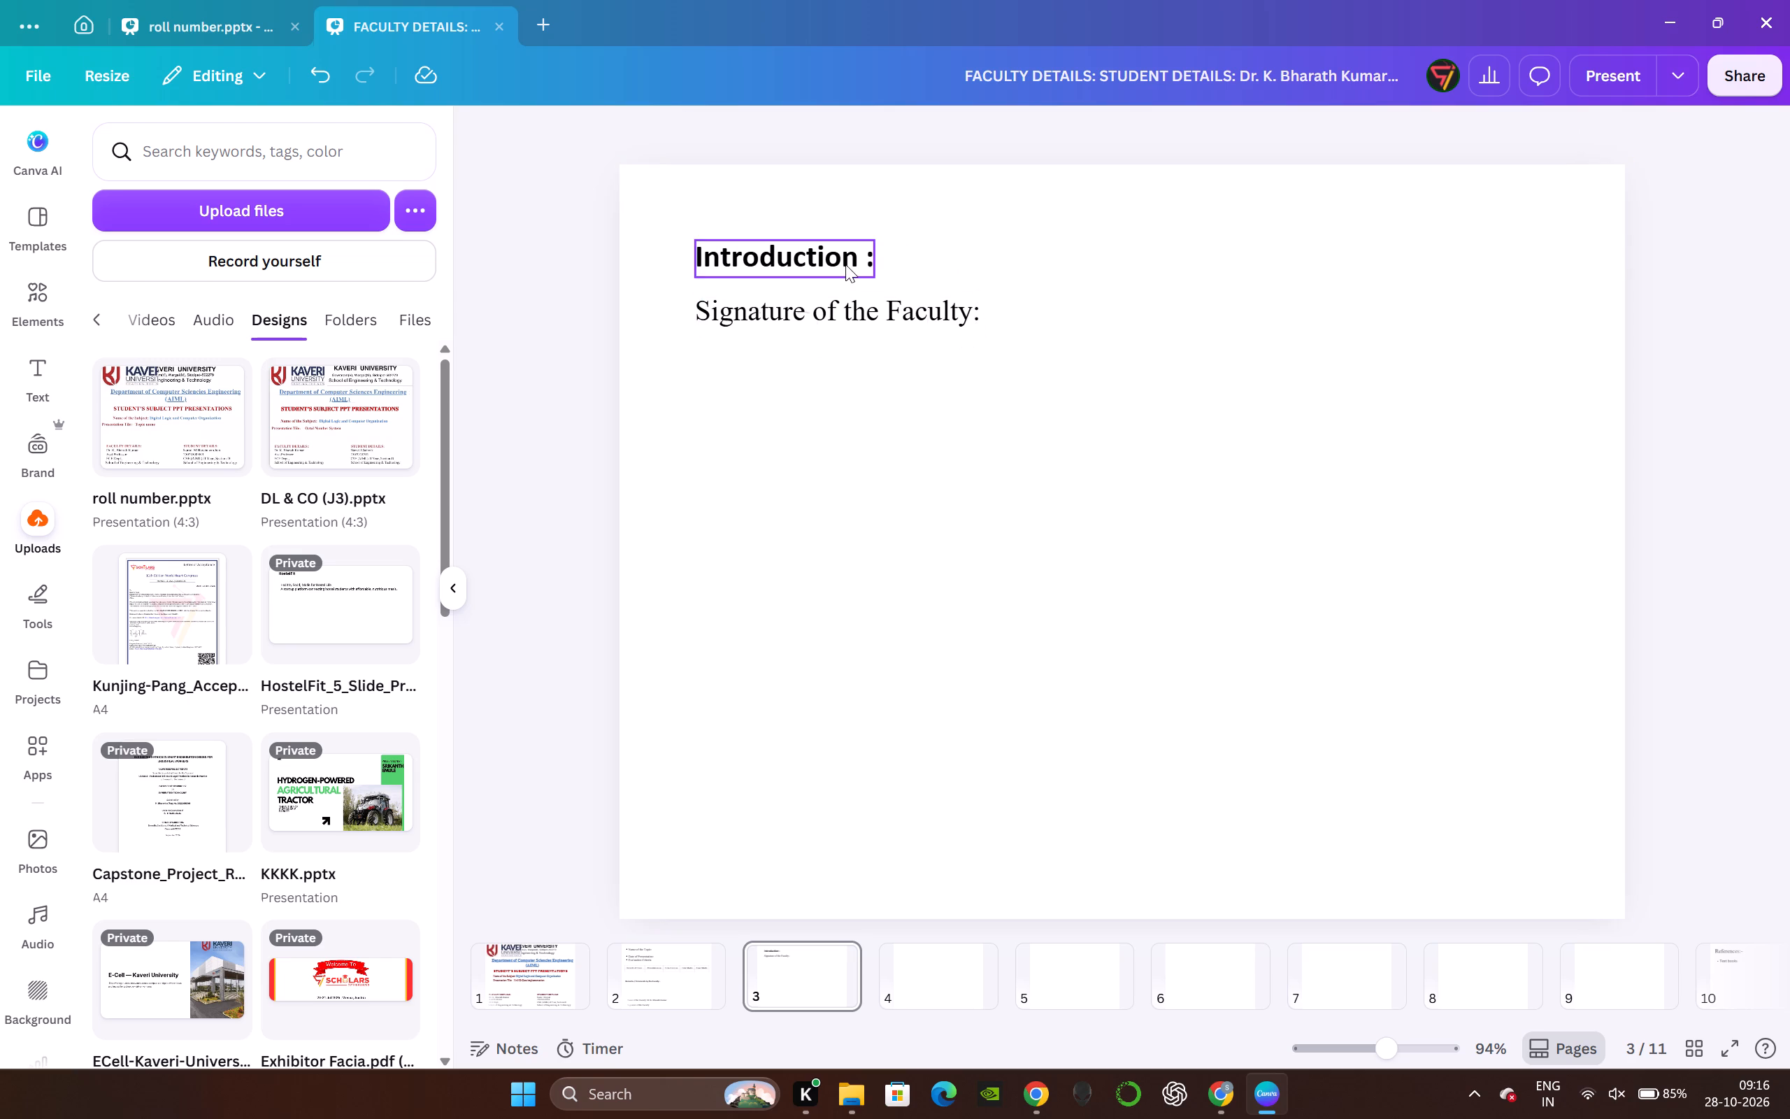
left_click(857, 264)
key("space")
type("ti")
key("BackSpace")
type("o nand")
key("BackSpace")
key("BackSpace")
key("BackSpace")
key("BackSpace")
type("NAND")
key("space")
type("gate")
key("space")
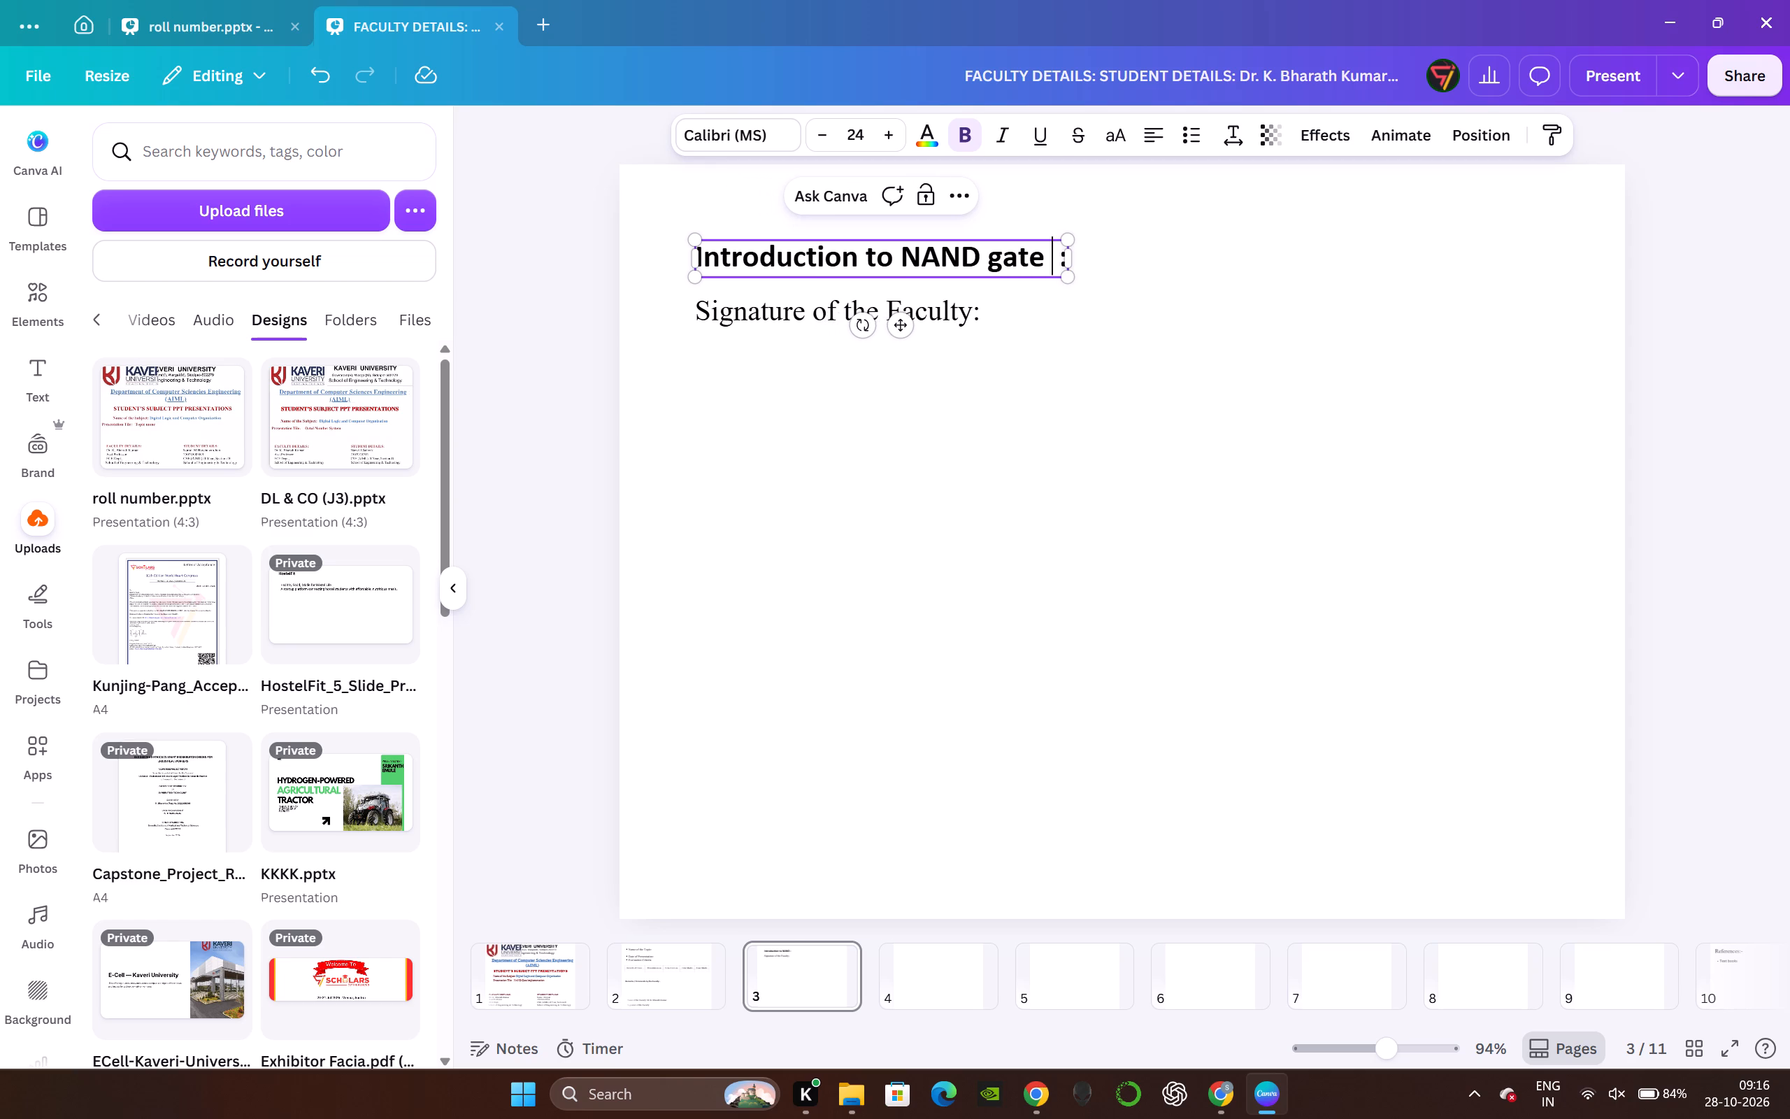
key("BackSpace")
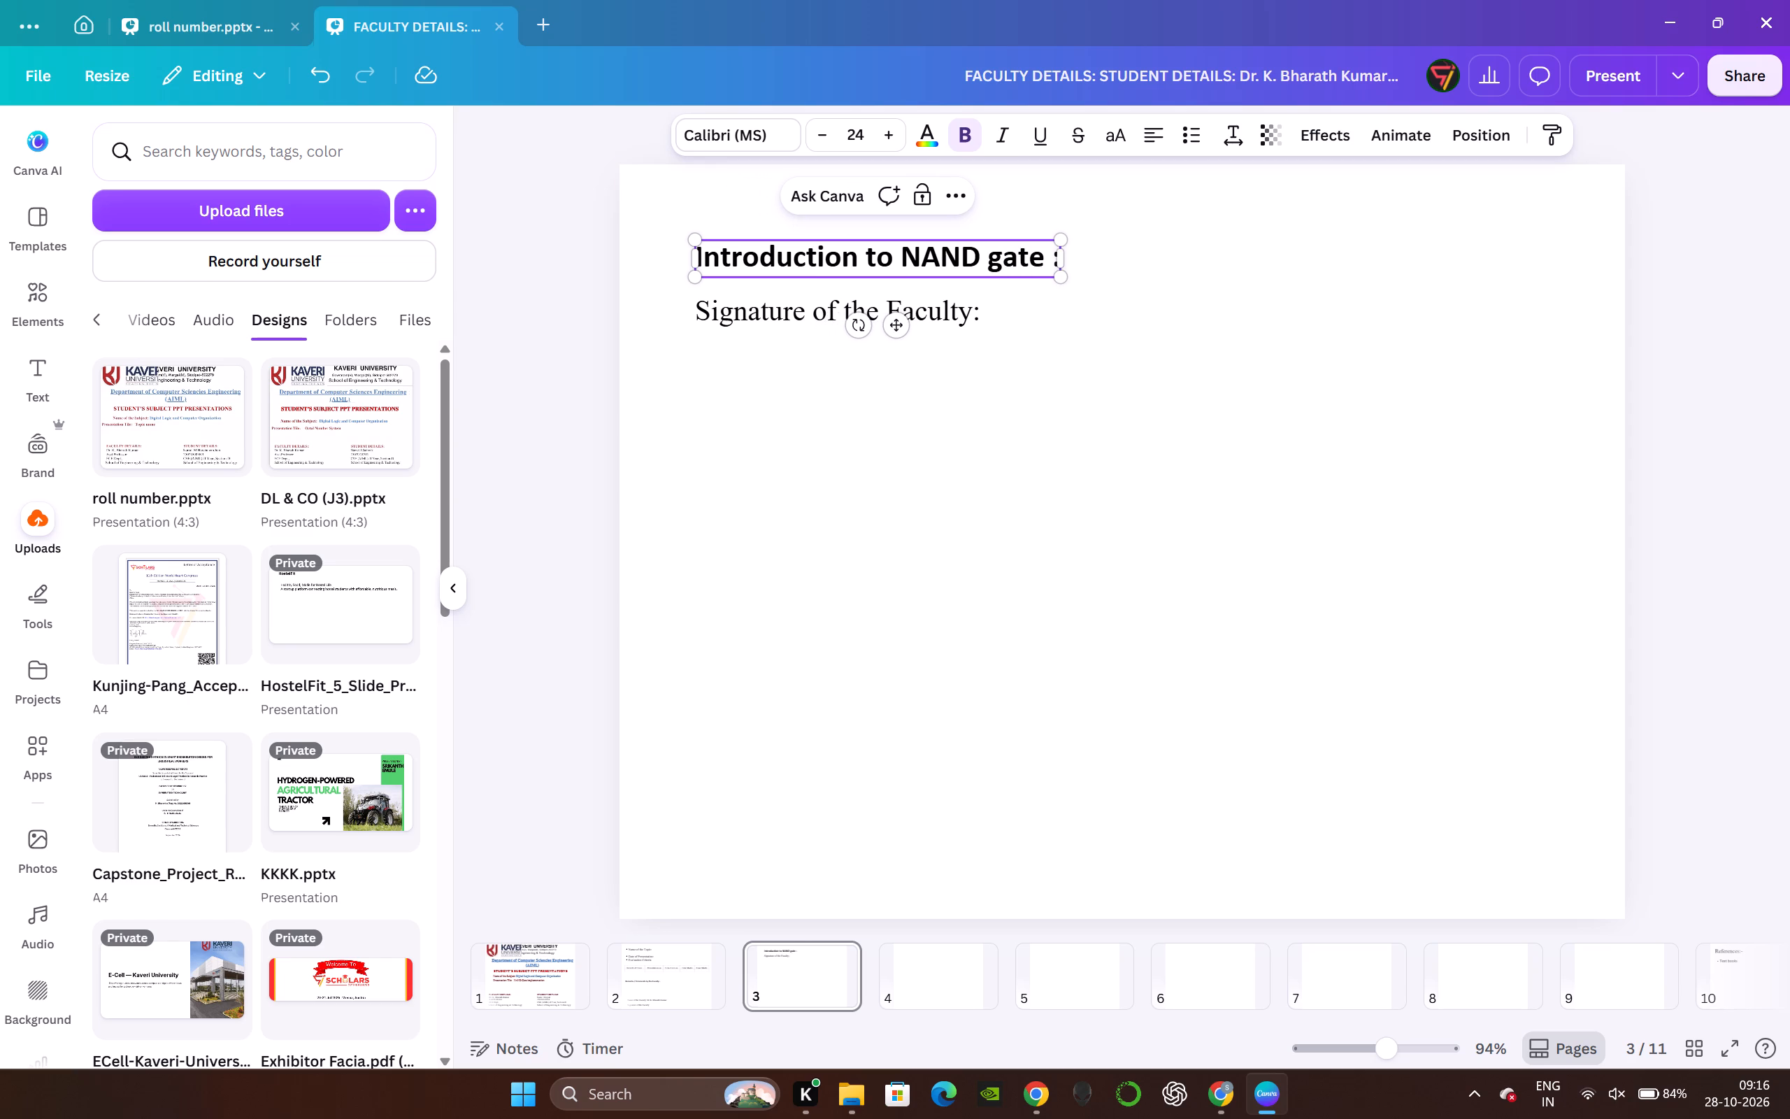
Replace the "Signature of the Faculty:" line with "A NAND gate is and AND gate foloowed by NOT gate".
left_click(996, 350)
double_click(968, 320)
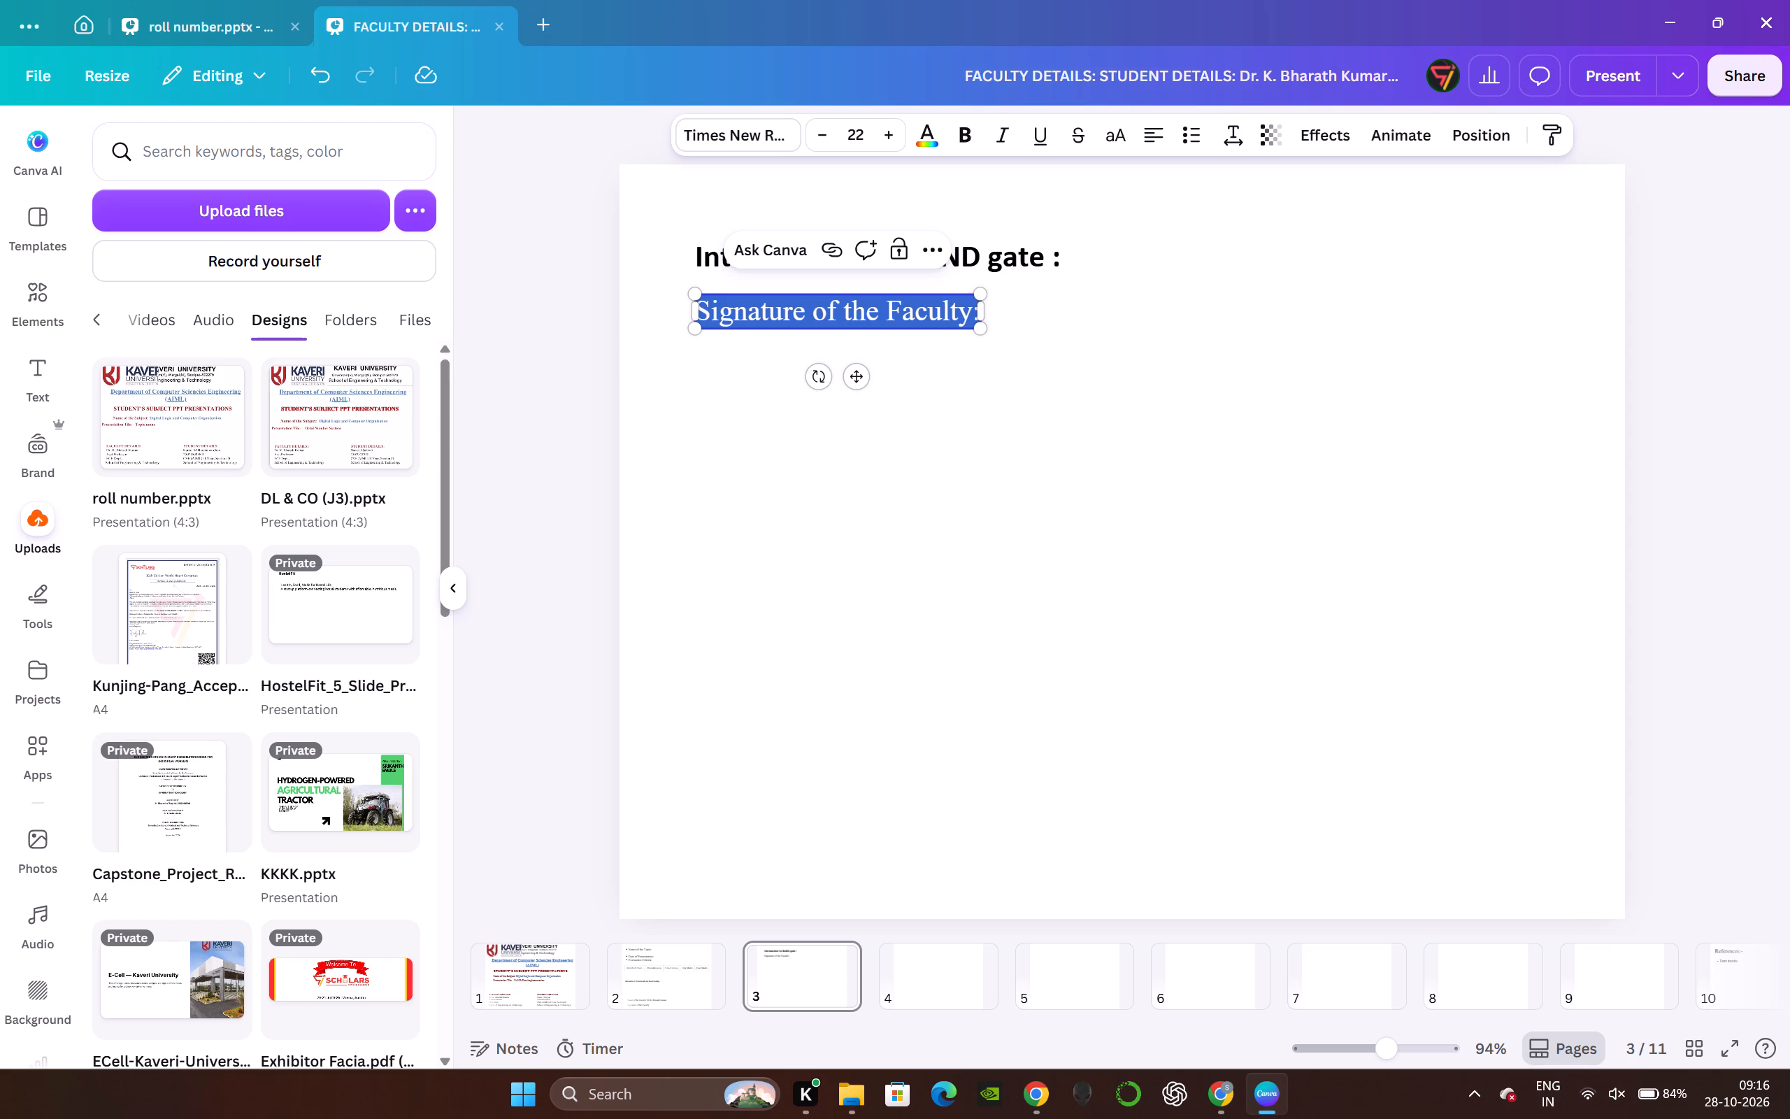
key("a")
key("space")
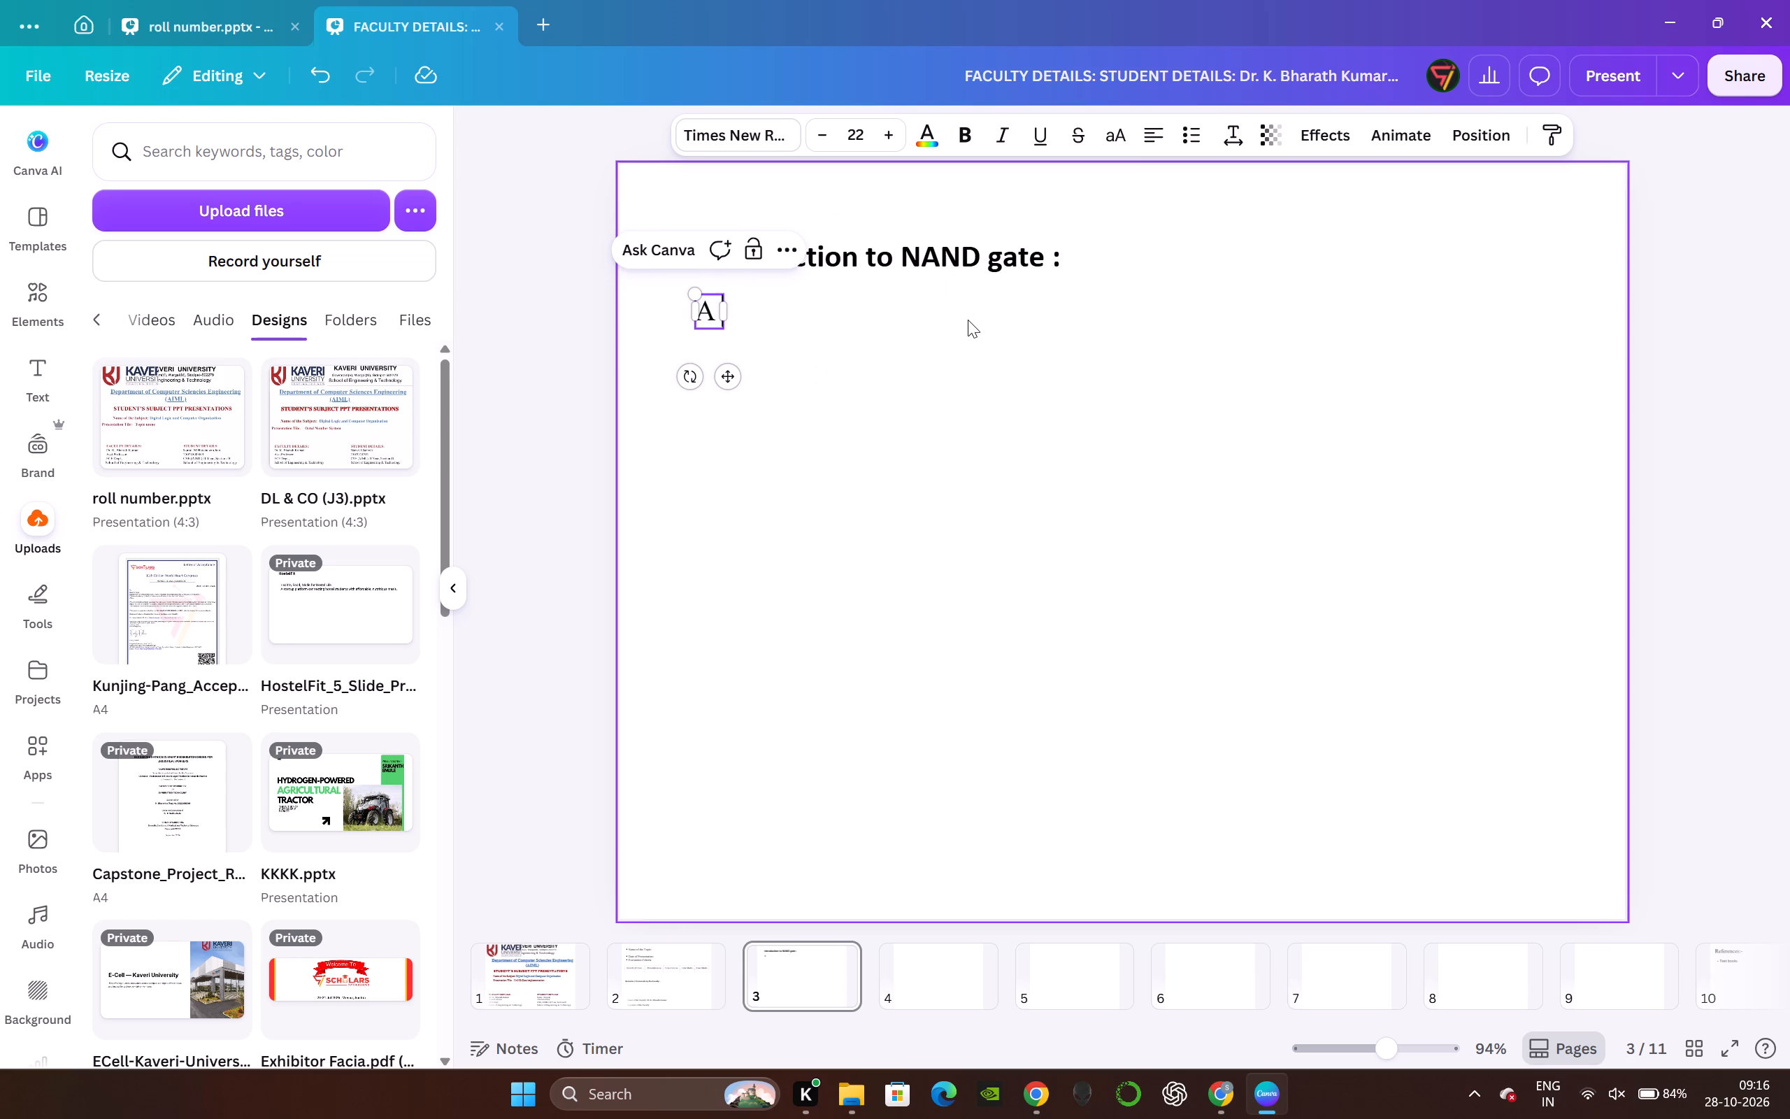
type("NAND")
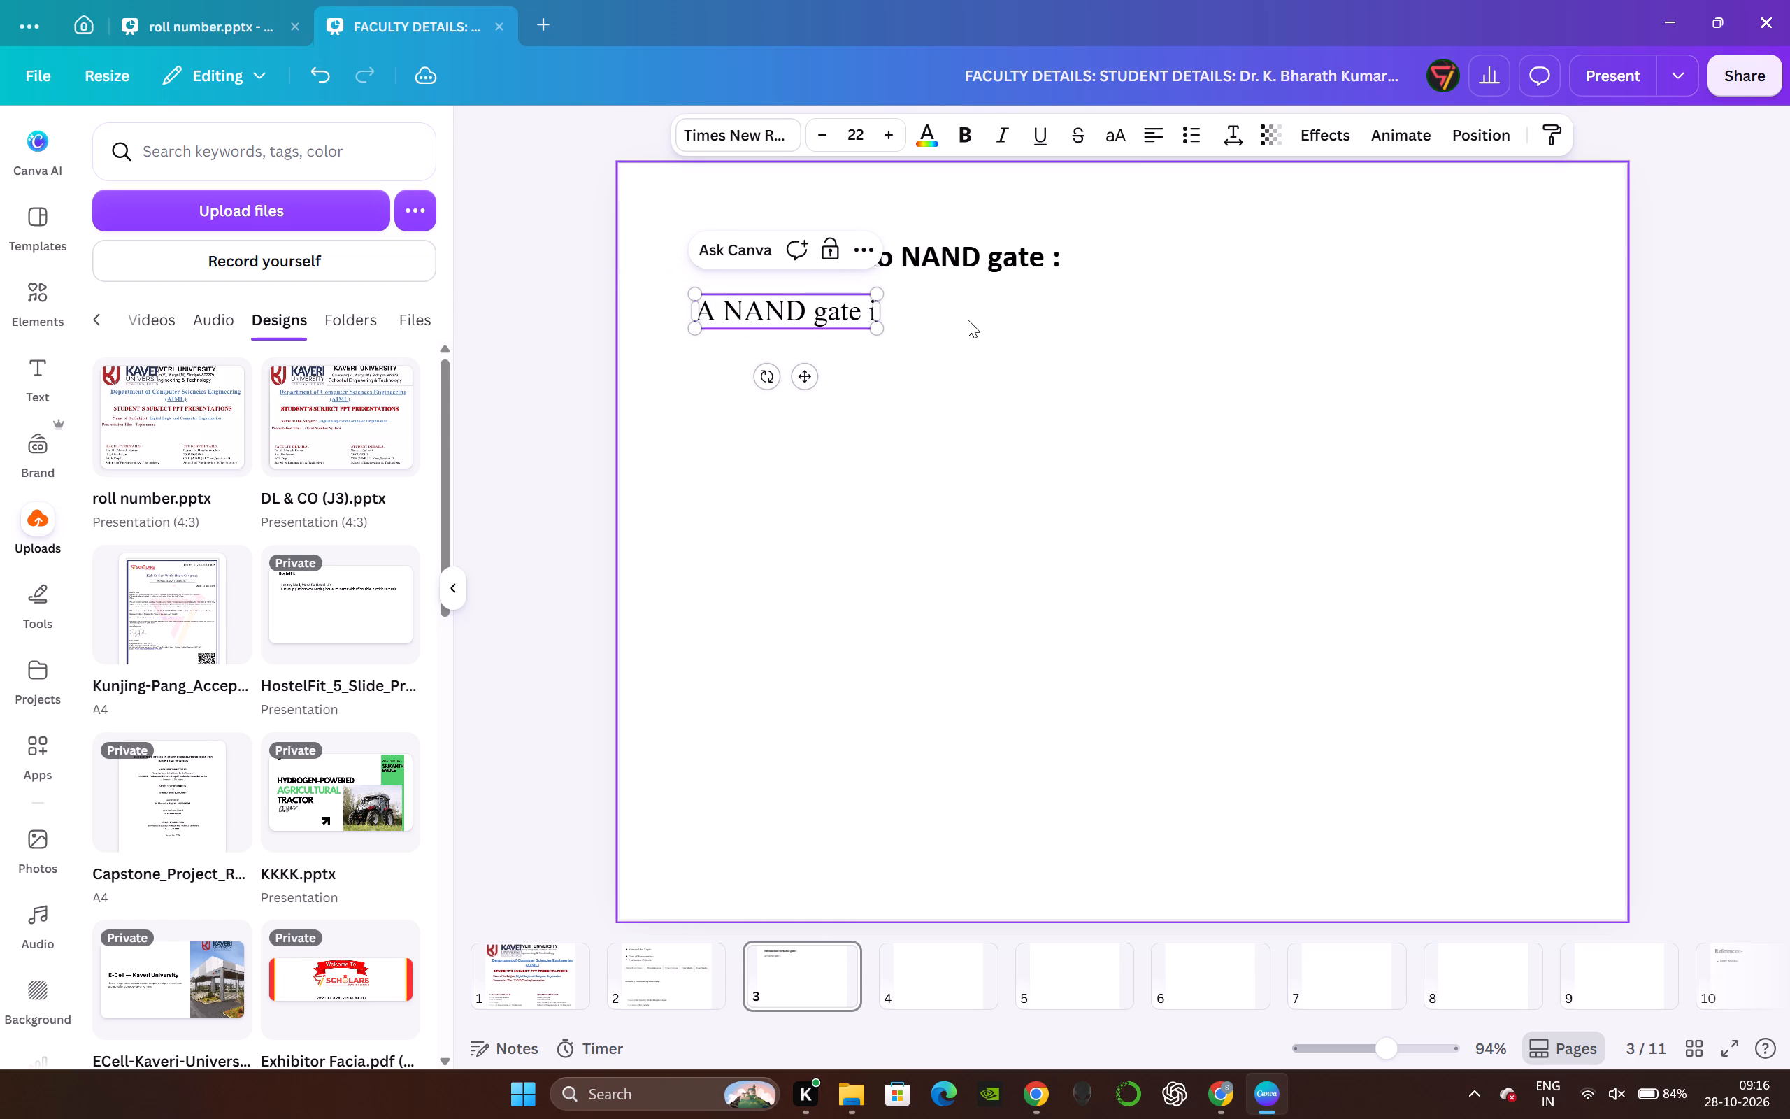
type("s and a")
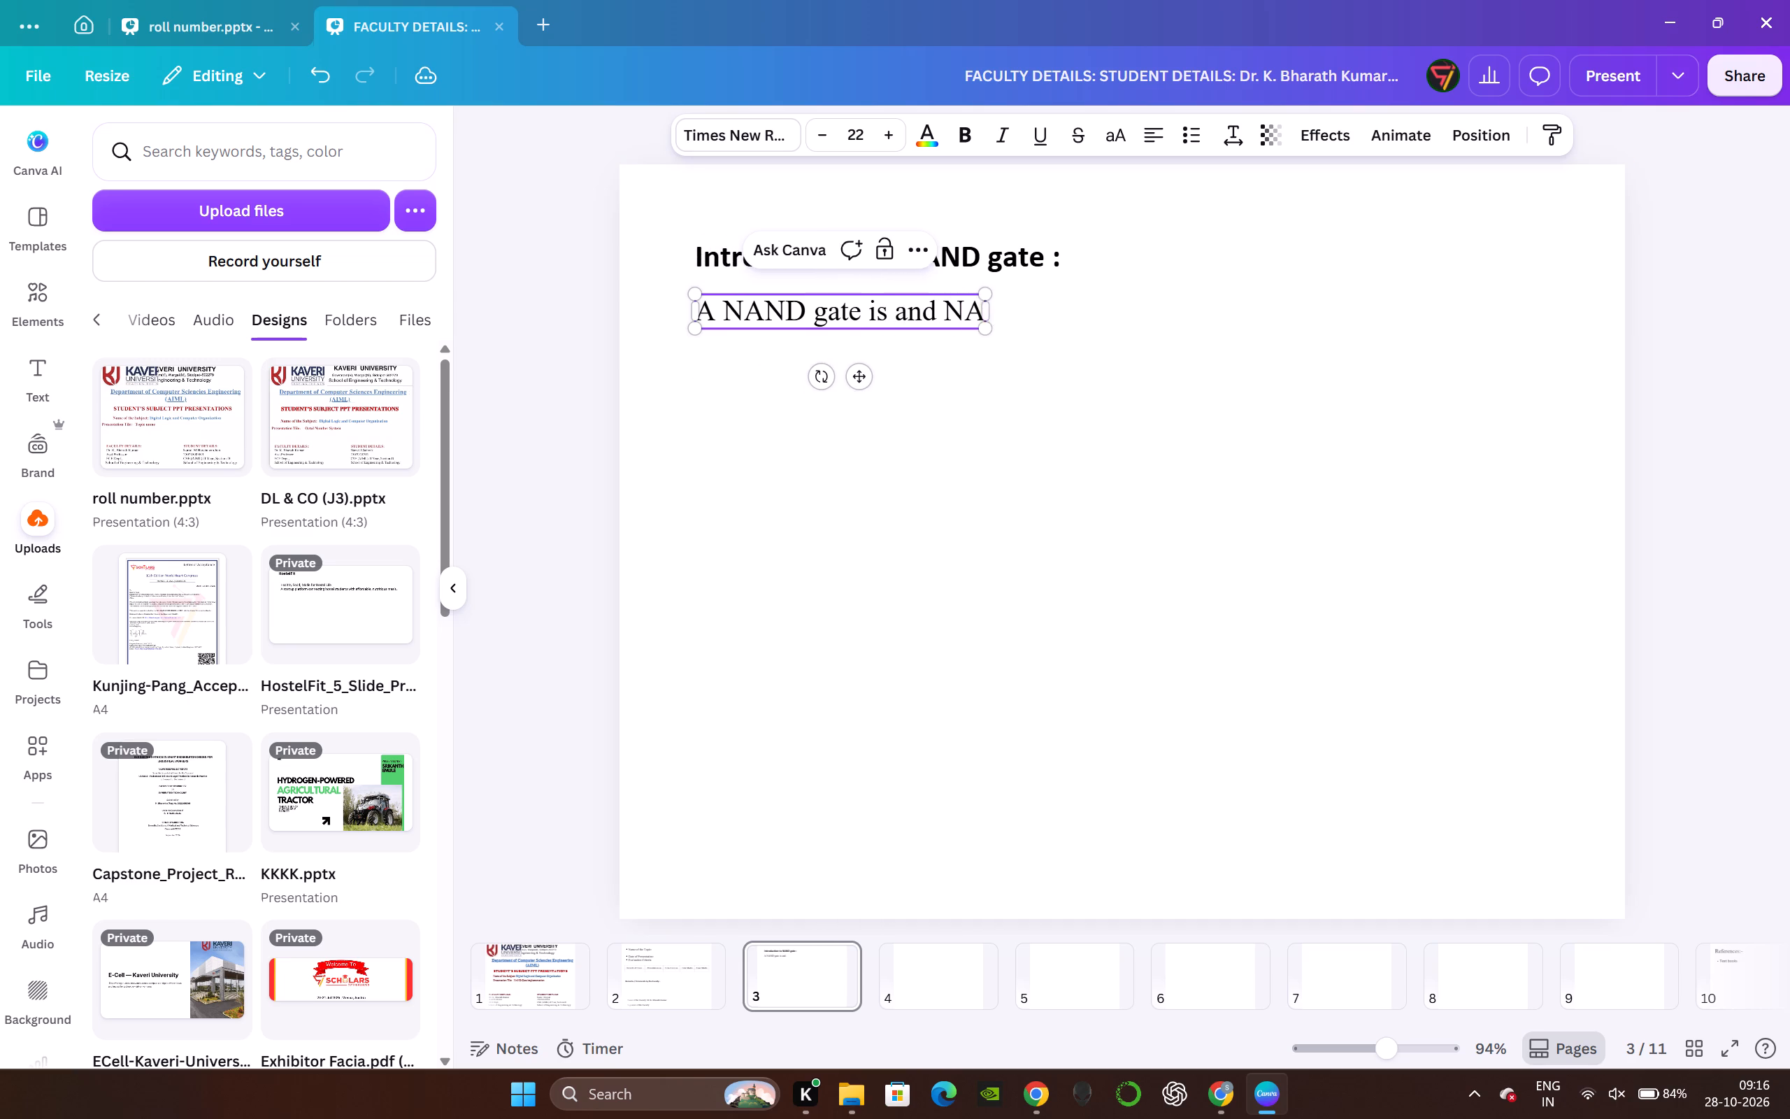
key("BackSpace")
key("BackSpace")
key("BackSpace")
key("BackSpace")
type("AND")
key("space")
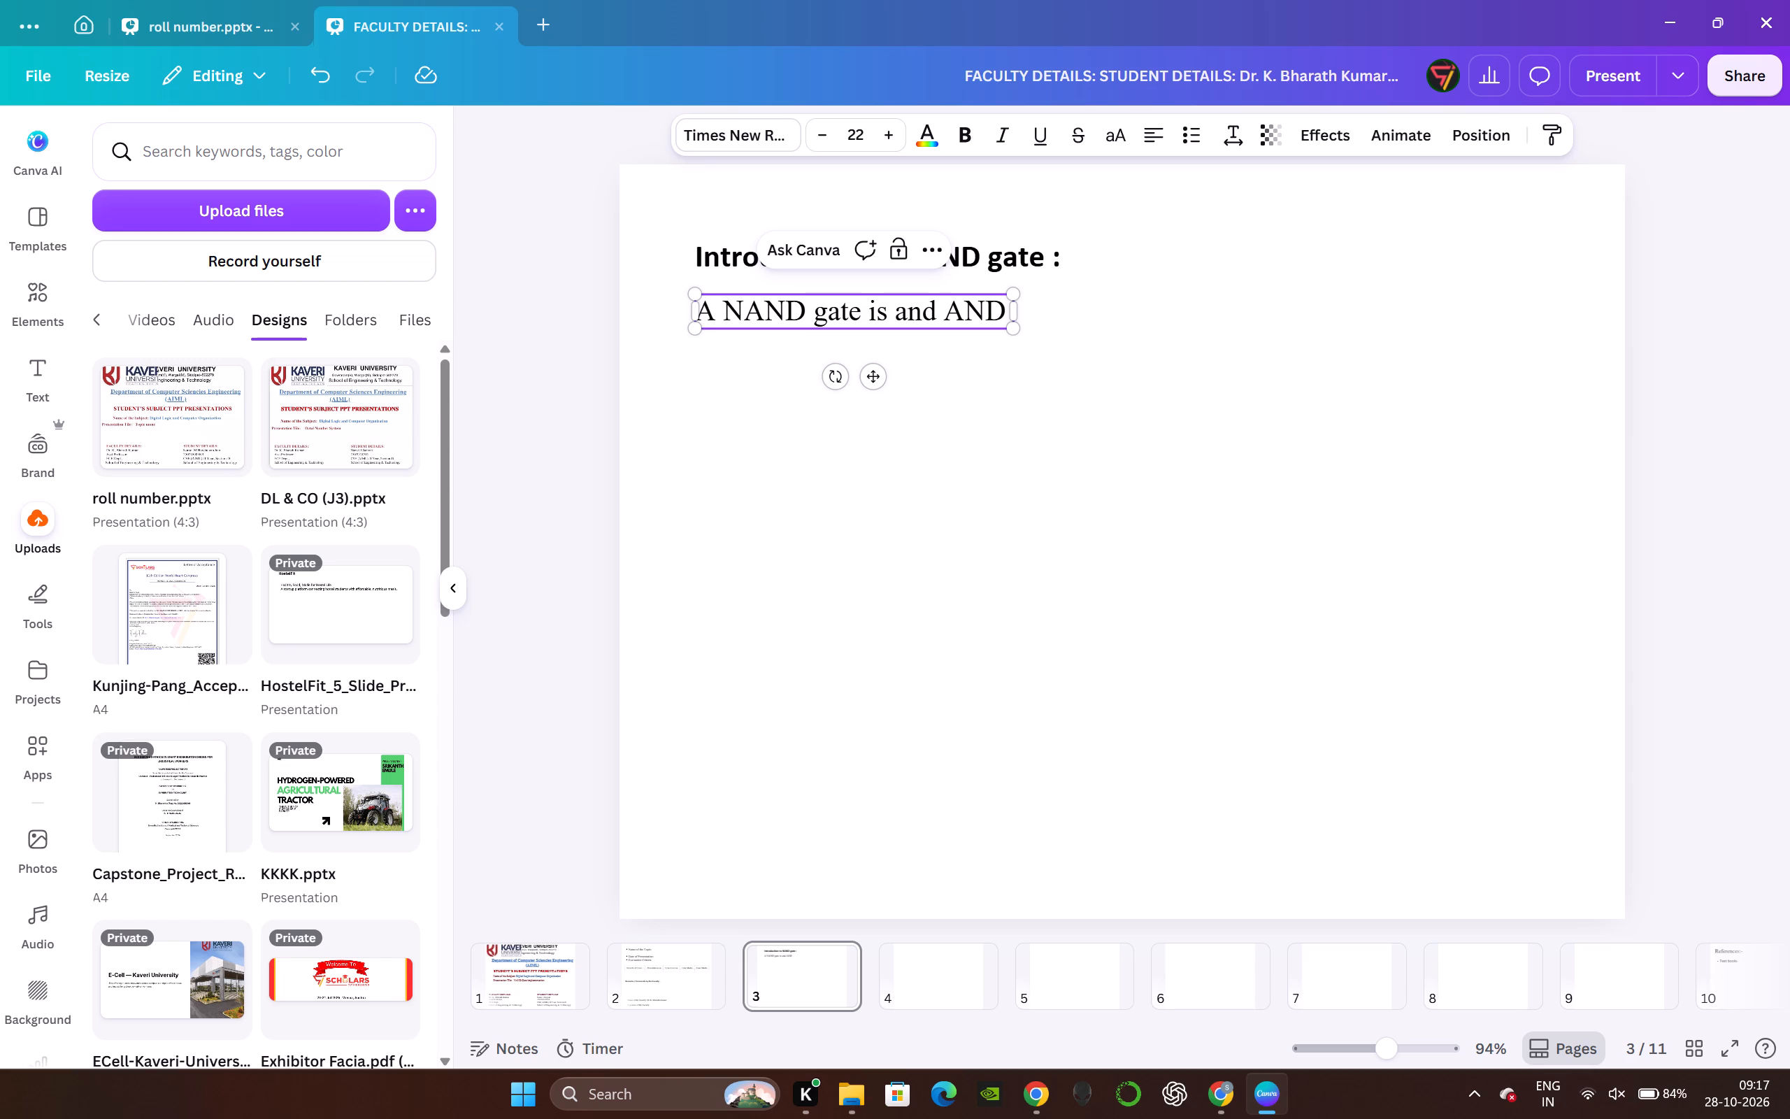
type("gatev")
key("space")
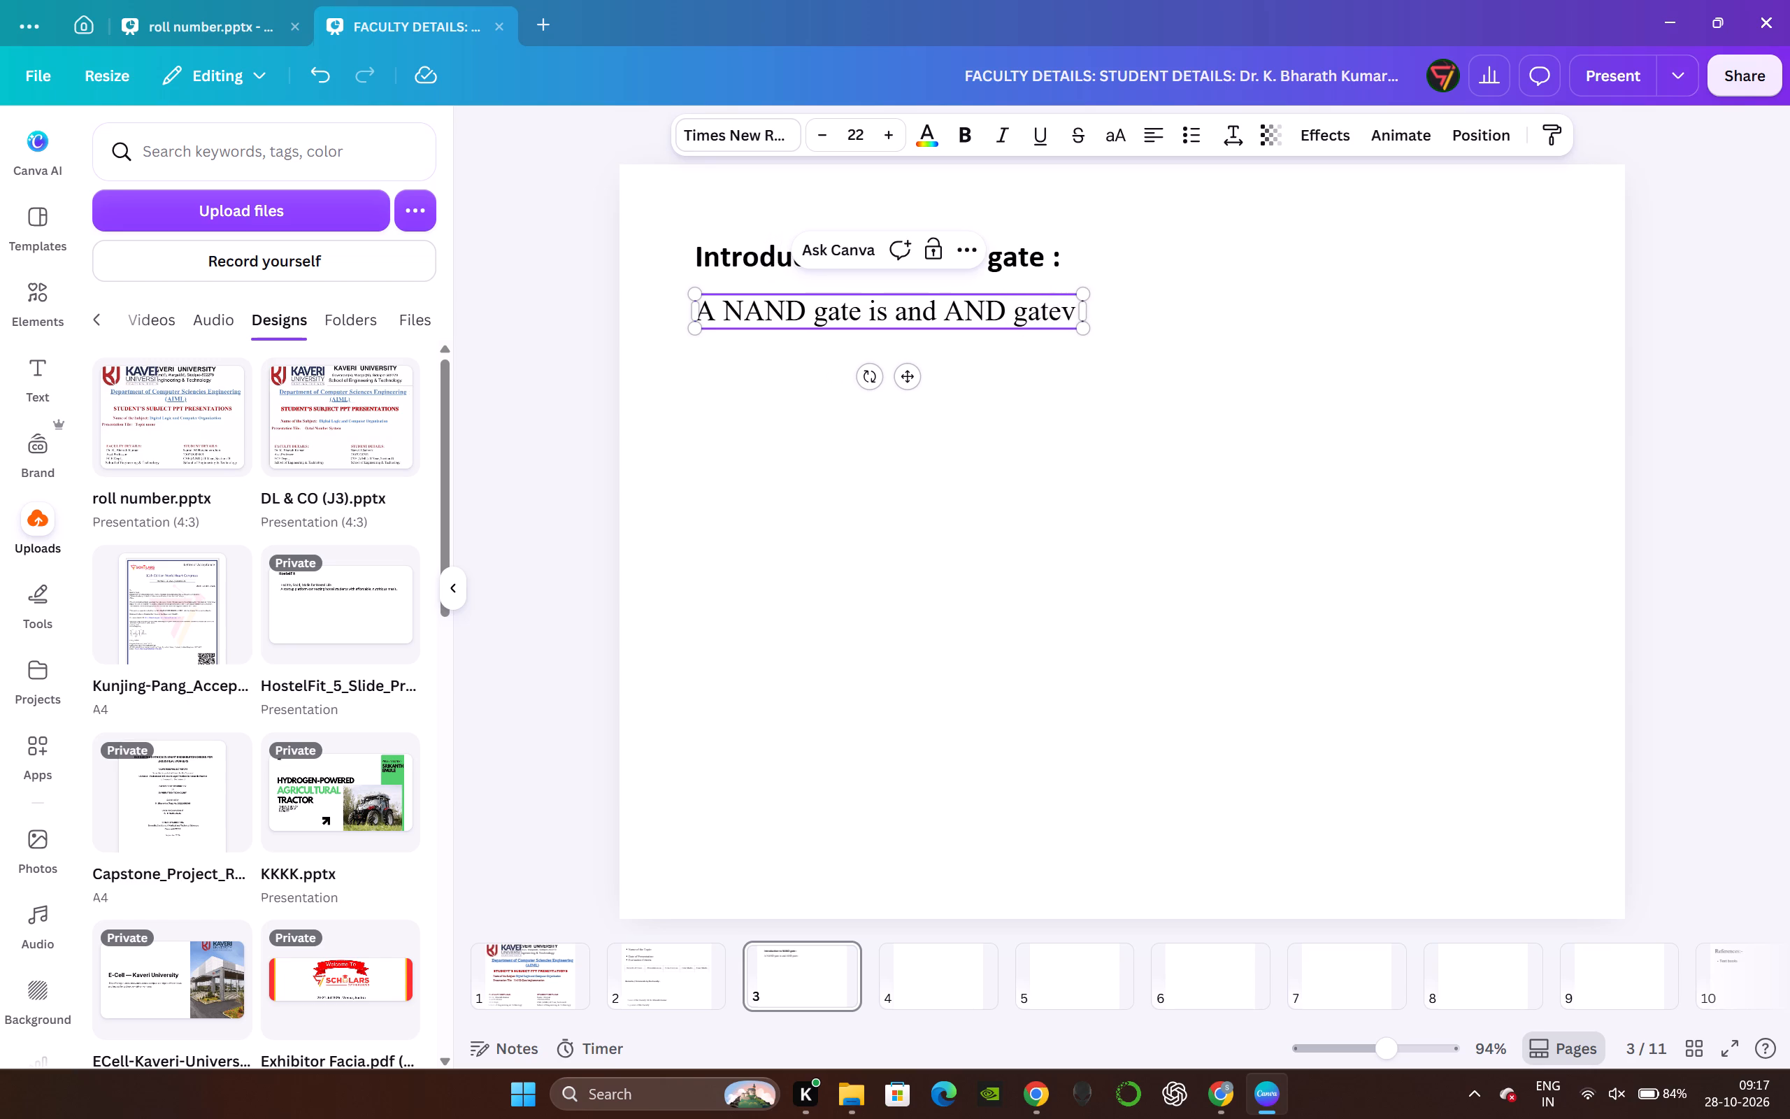
key("BackSpace")
key("BackSpace")
key("space")
type("foloowed by")
key("space")
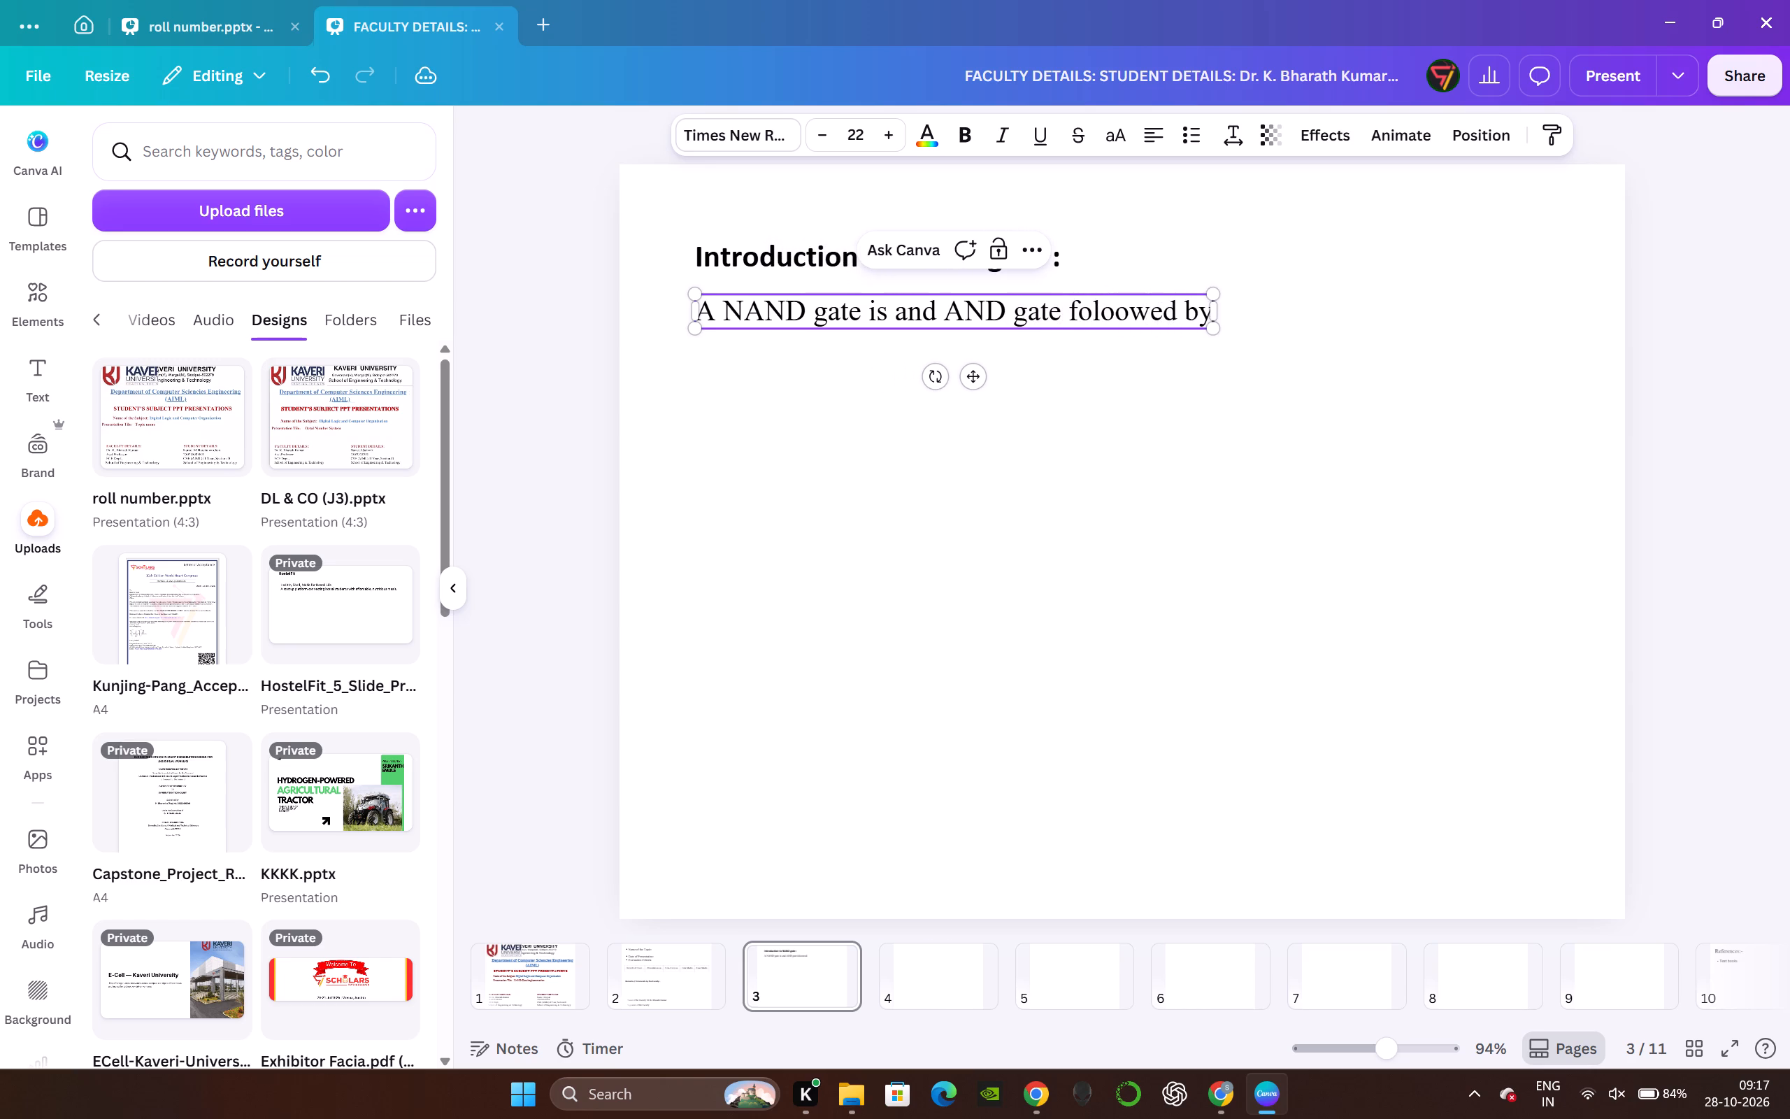
key("shift+n")
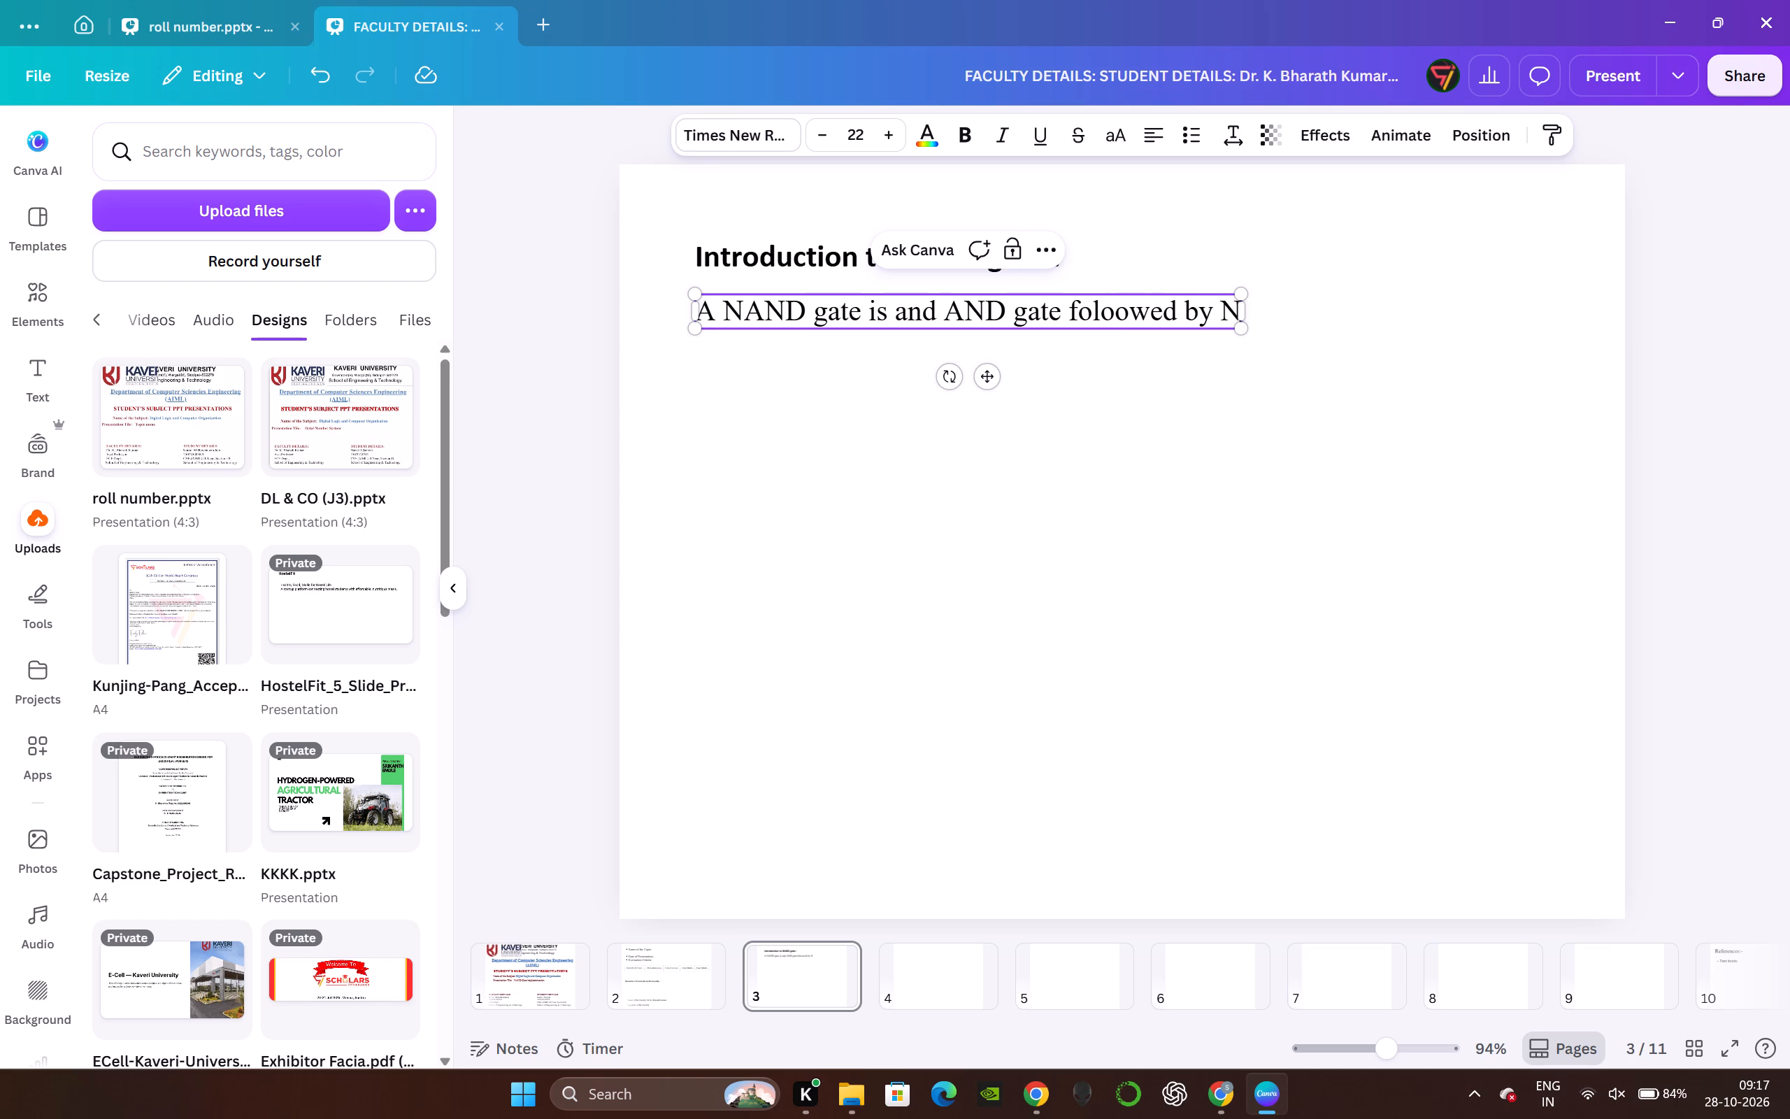
type("OT gate")
key("space")
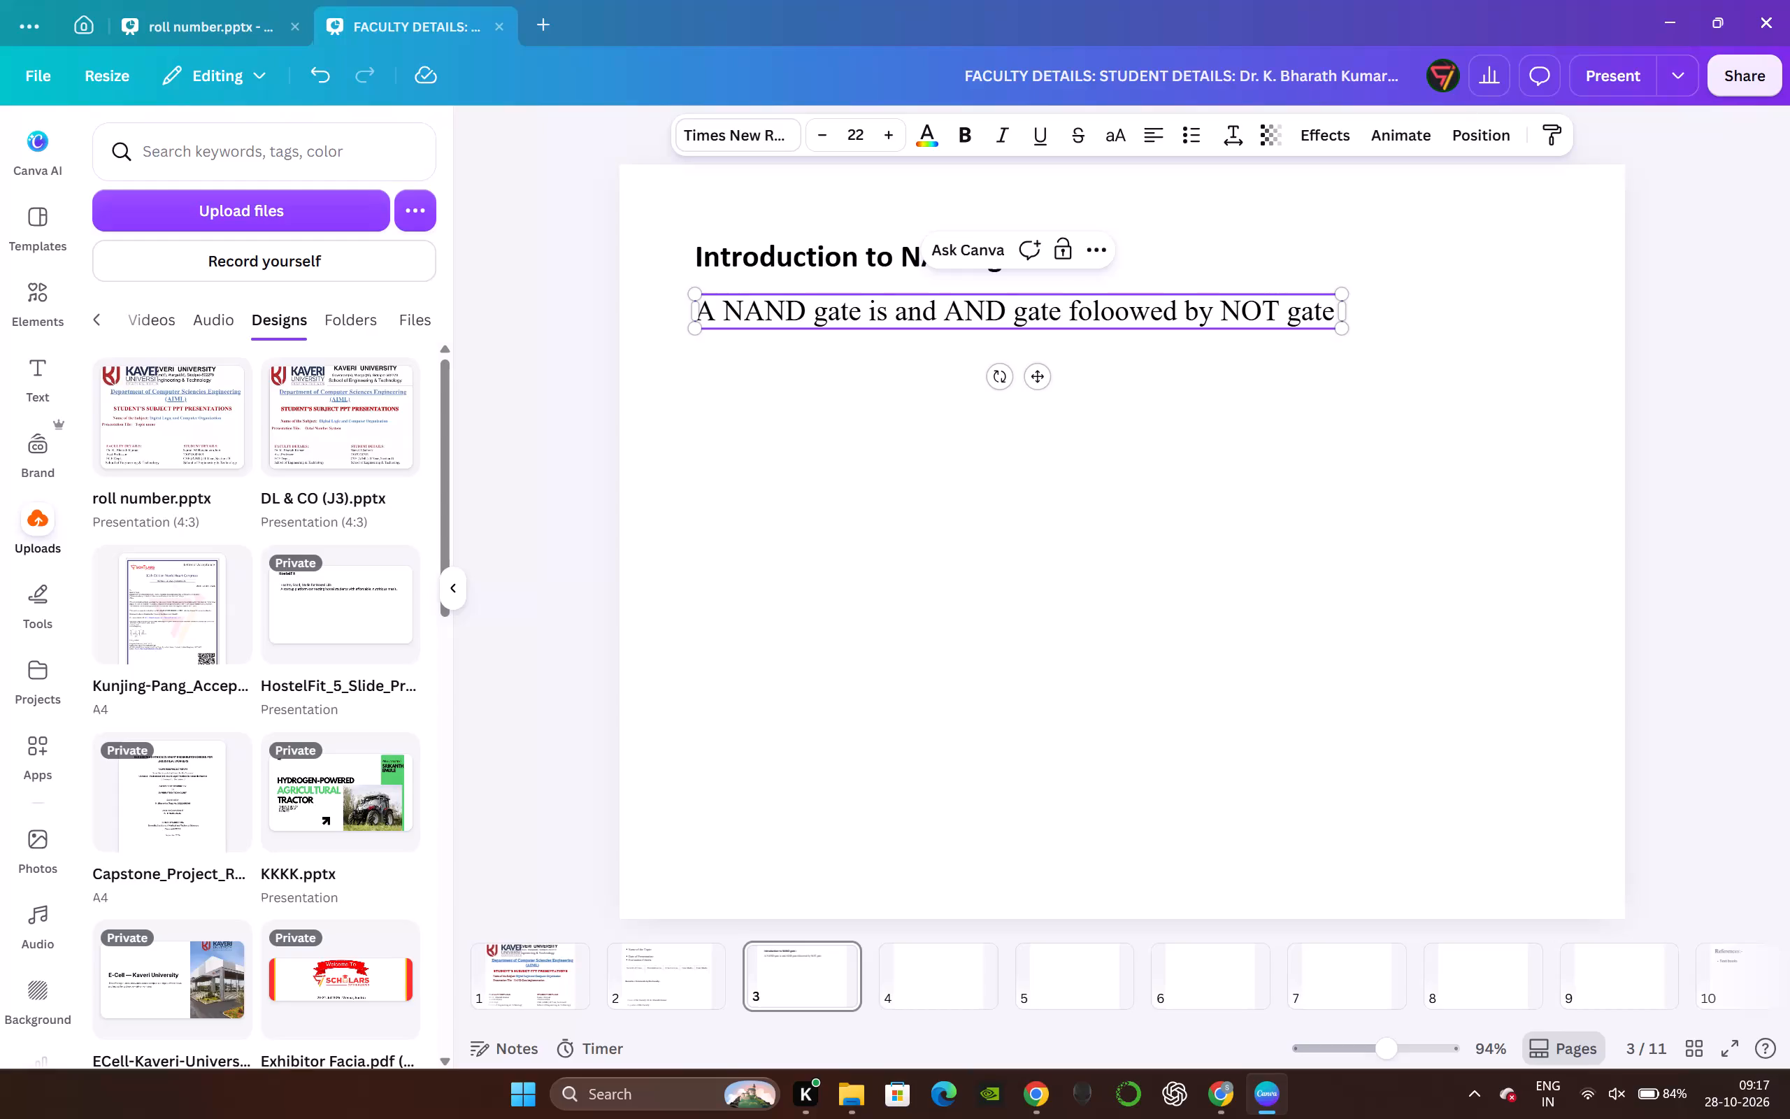
Correct "and" to "an" before "AND gate" and end the sentence with a spaced full stop.
left_click(933, 304)
key("BackSpace")
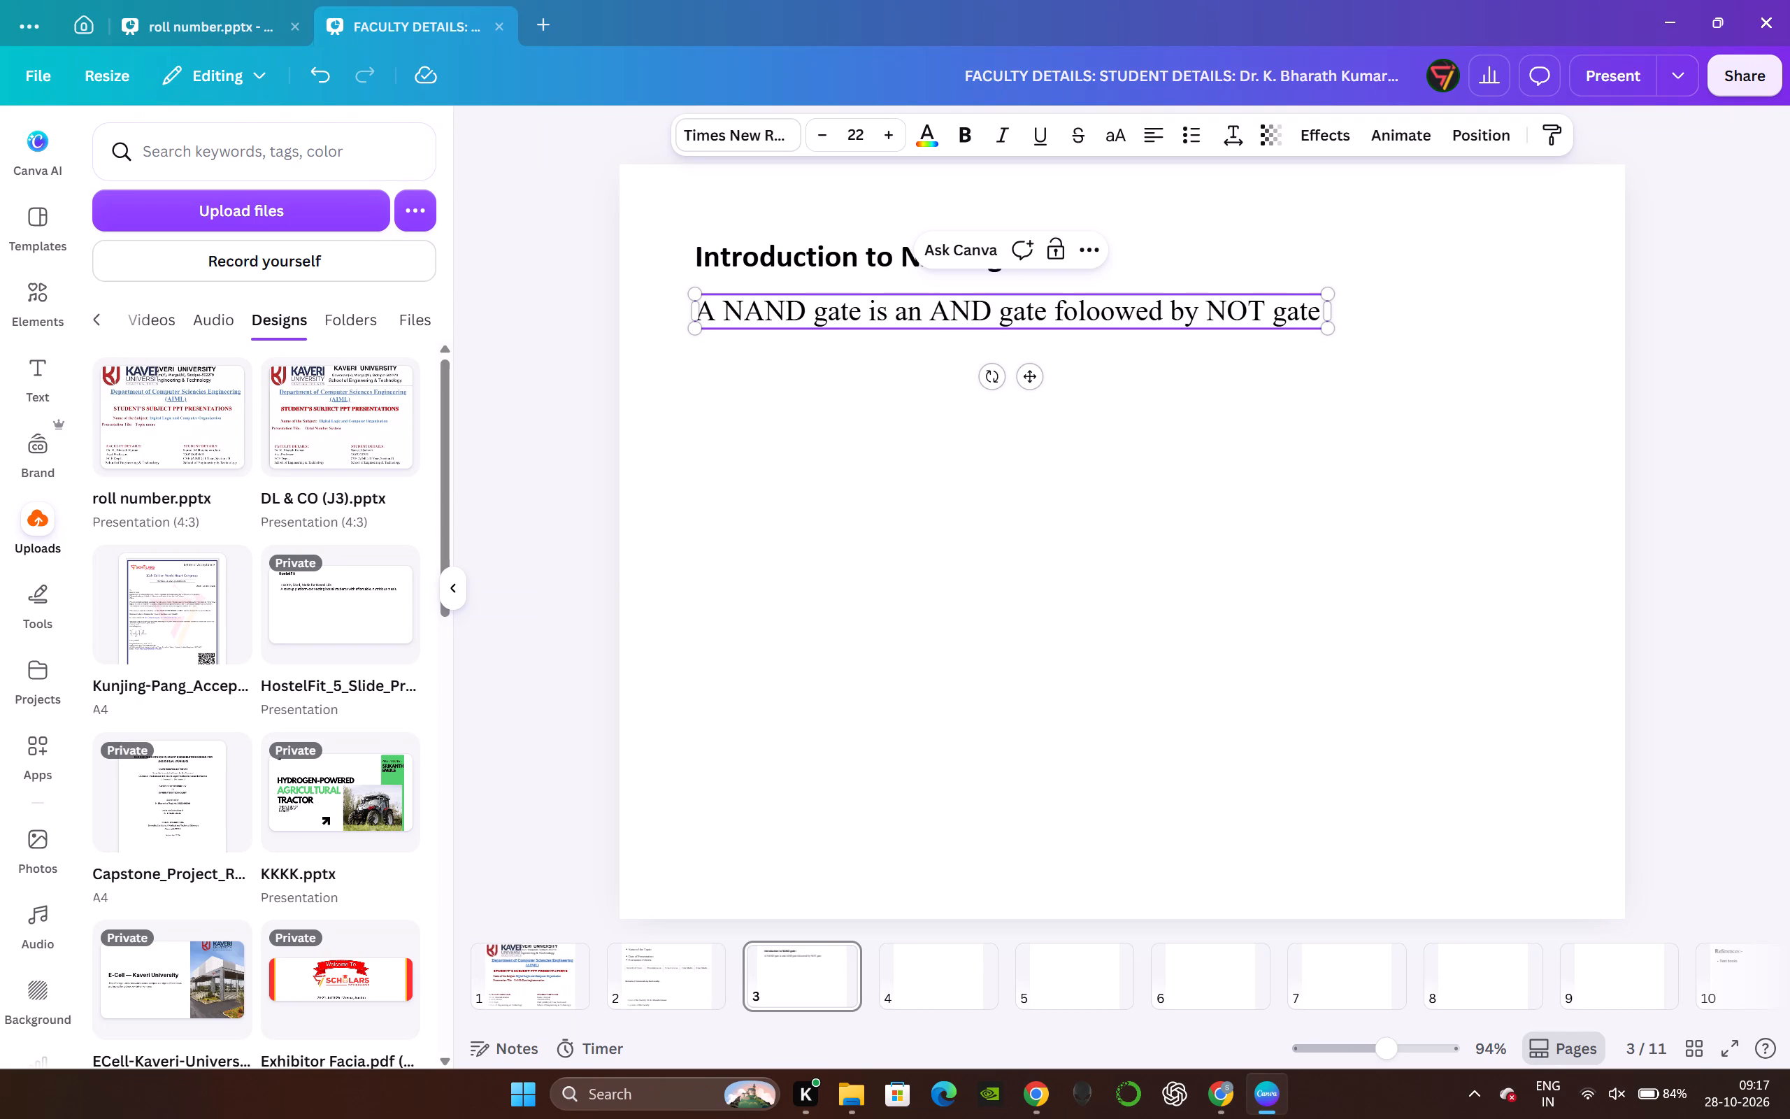
left_click(1294, 309)
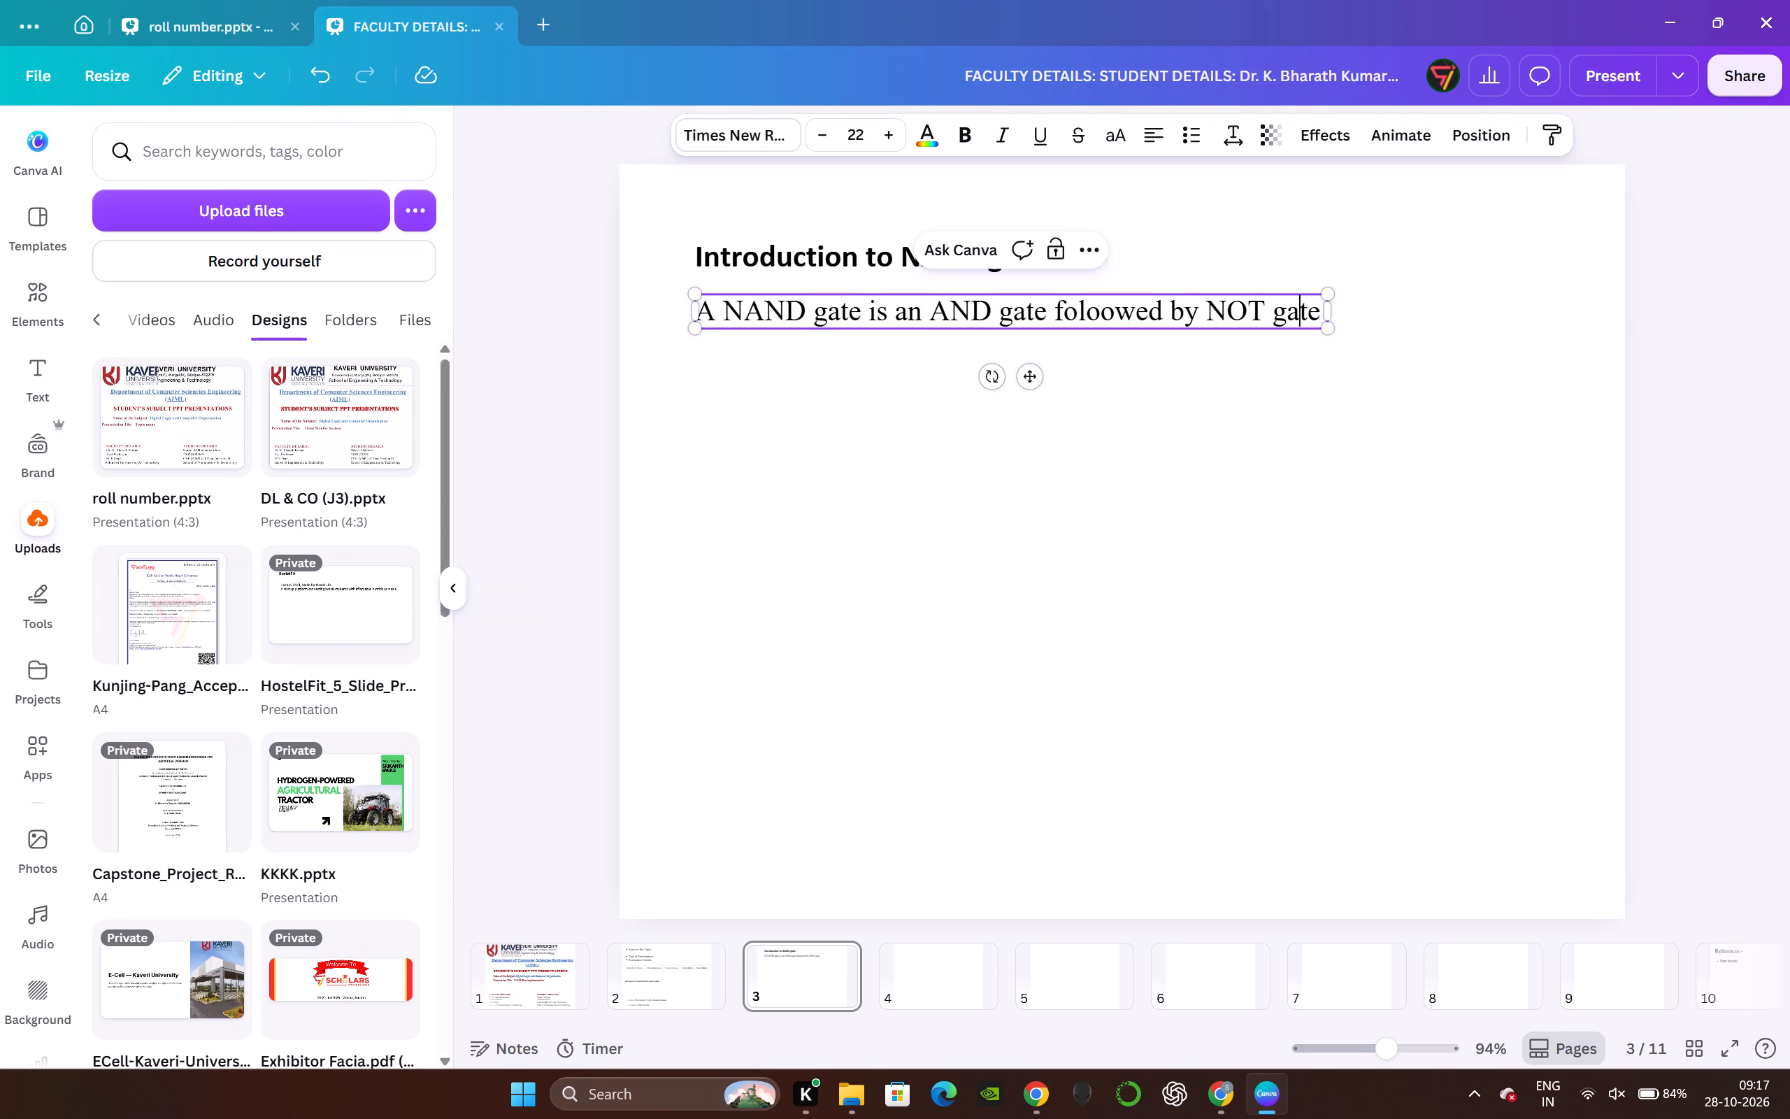
left_click(1310, 313)
key("Right")
key("space")
type(".")
key("space")
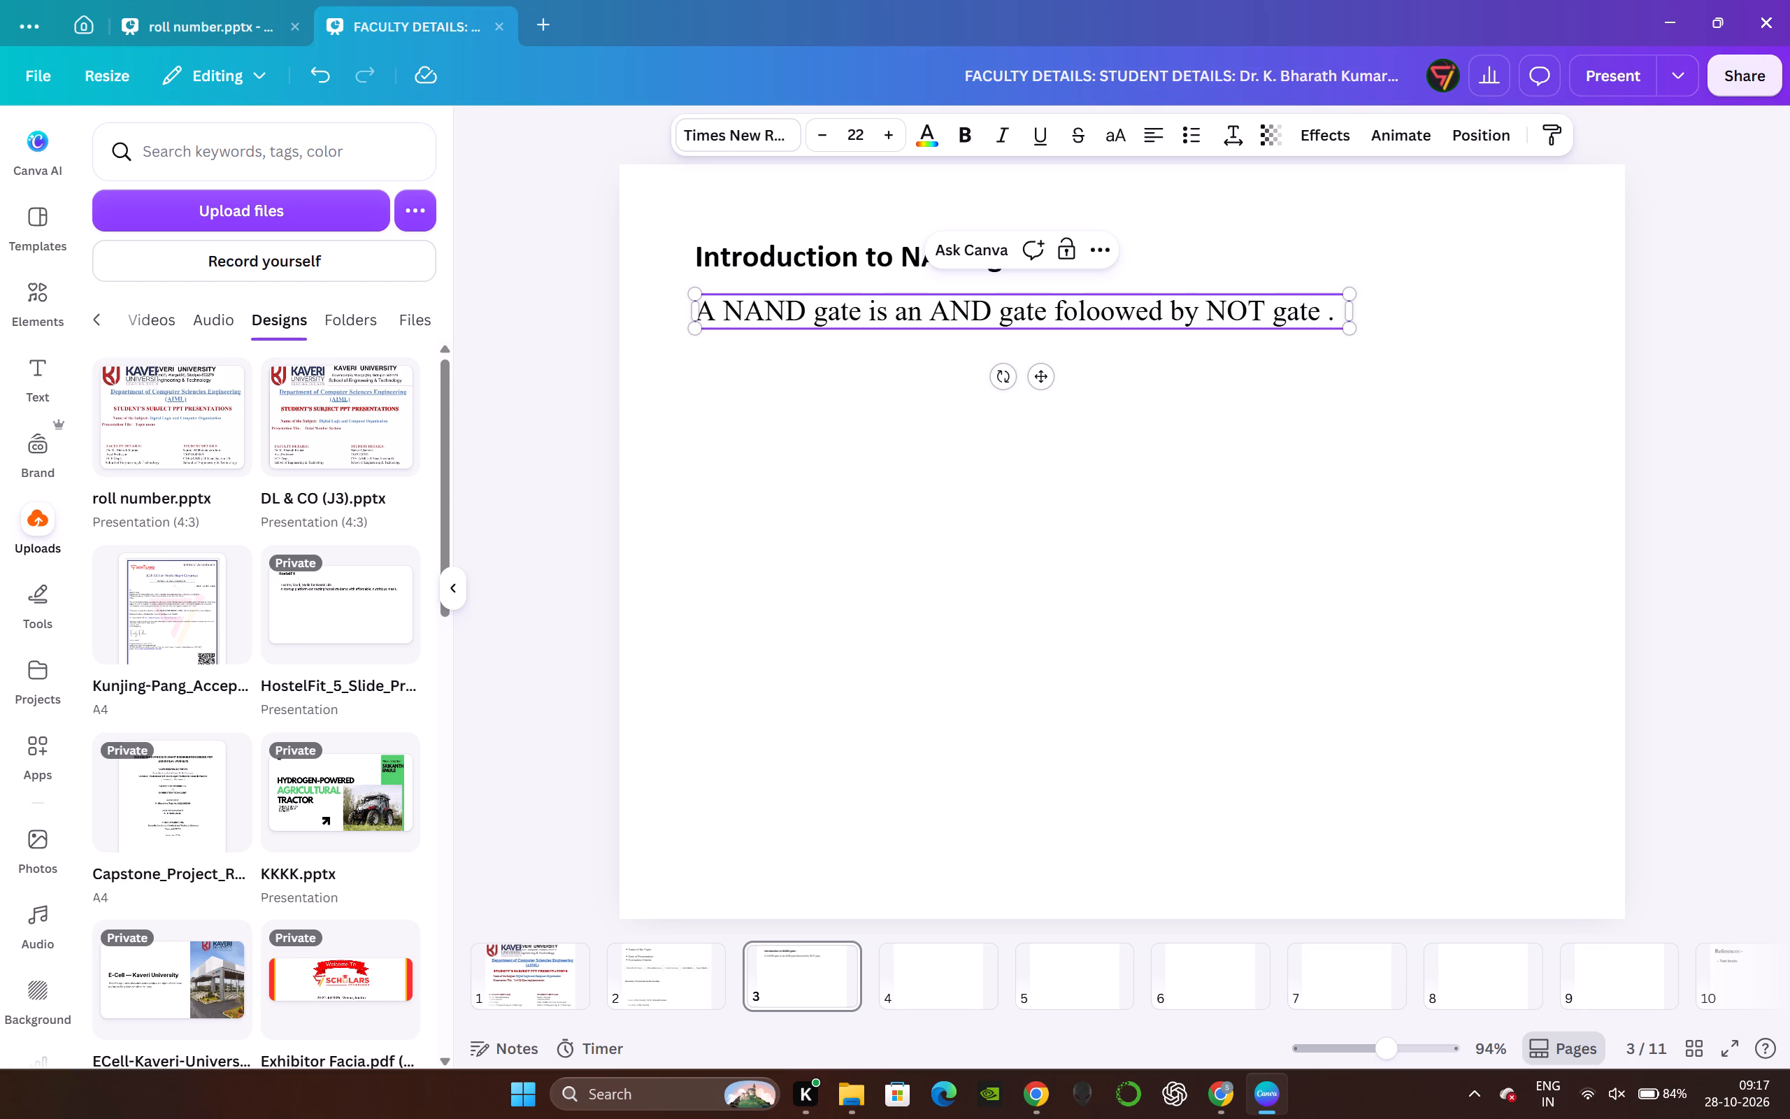
Format the NAND gate sentence as a bulleted list and add a second bullet reading "It is represented as shown".
left_click(1185, 124)
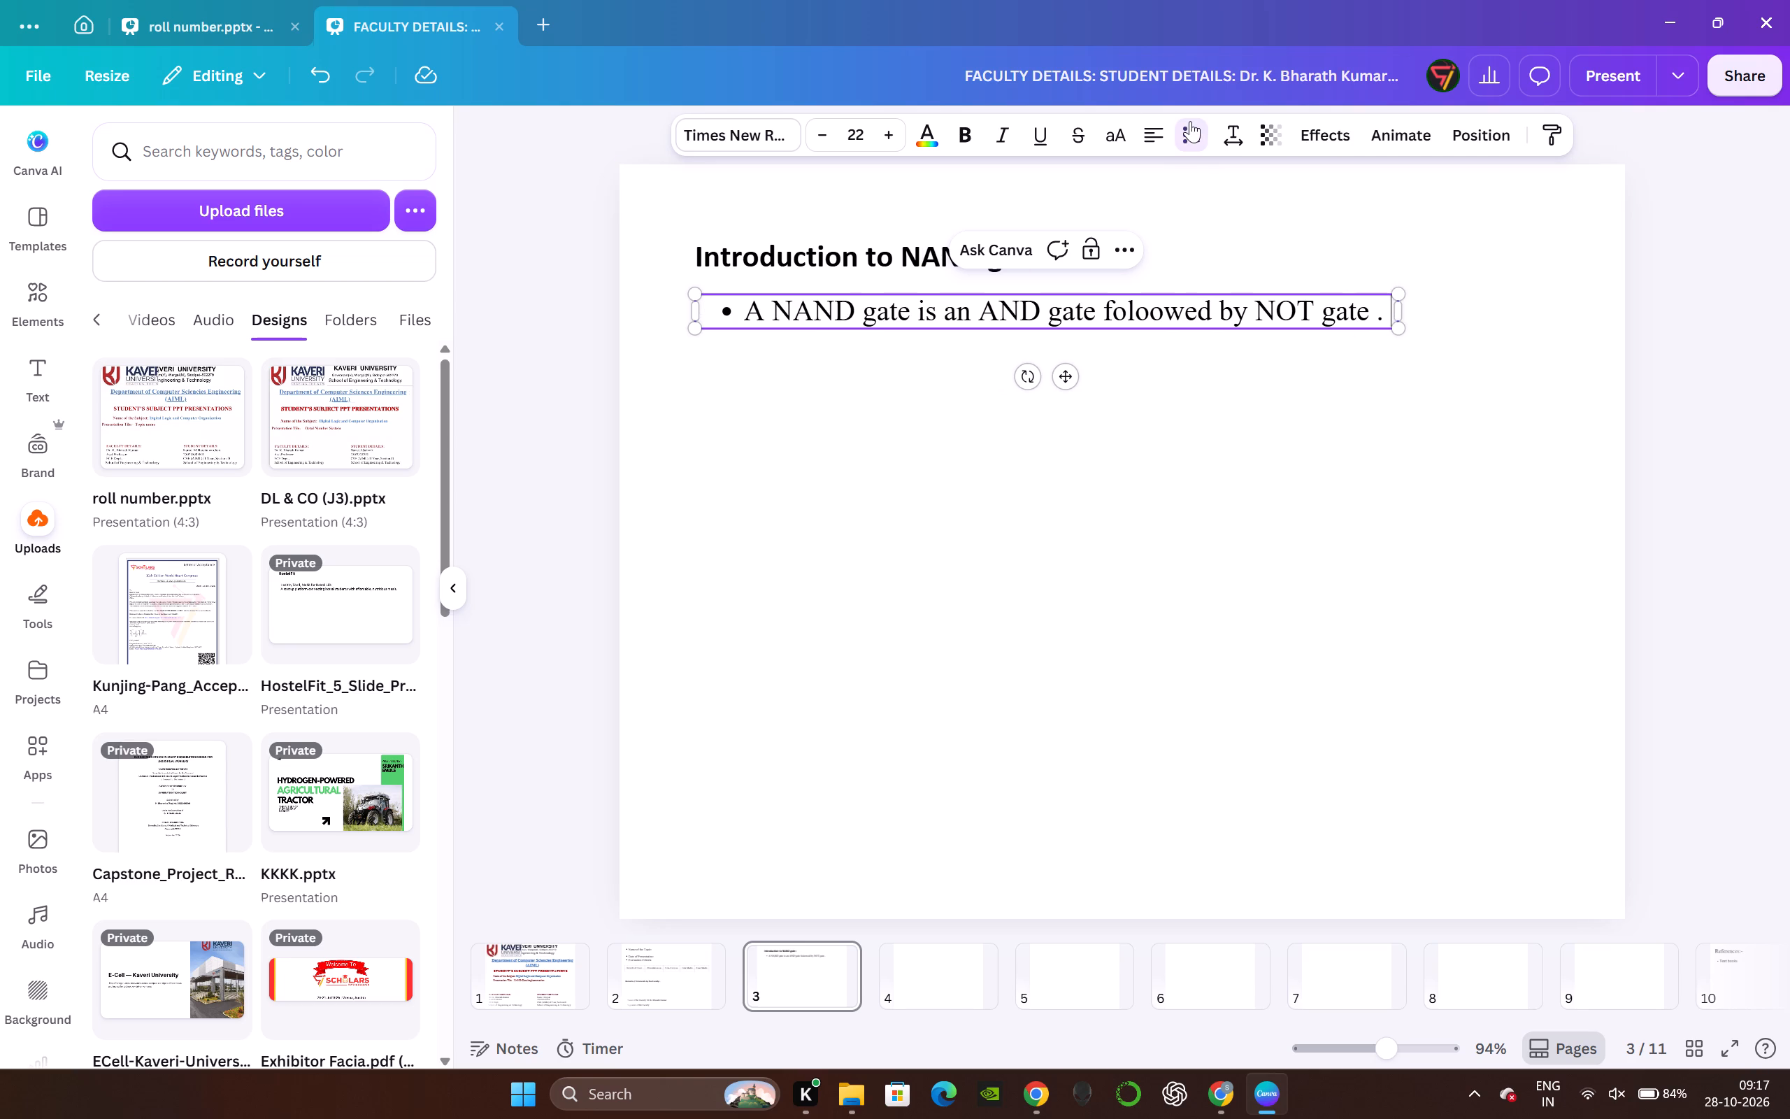
key("Return")
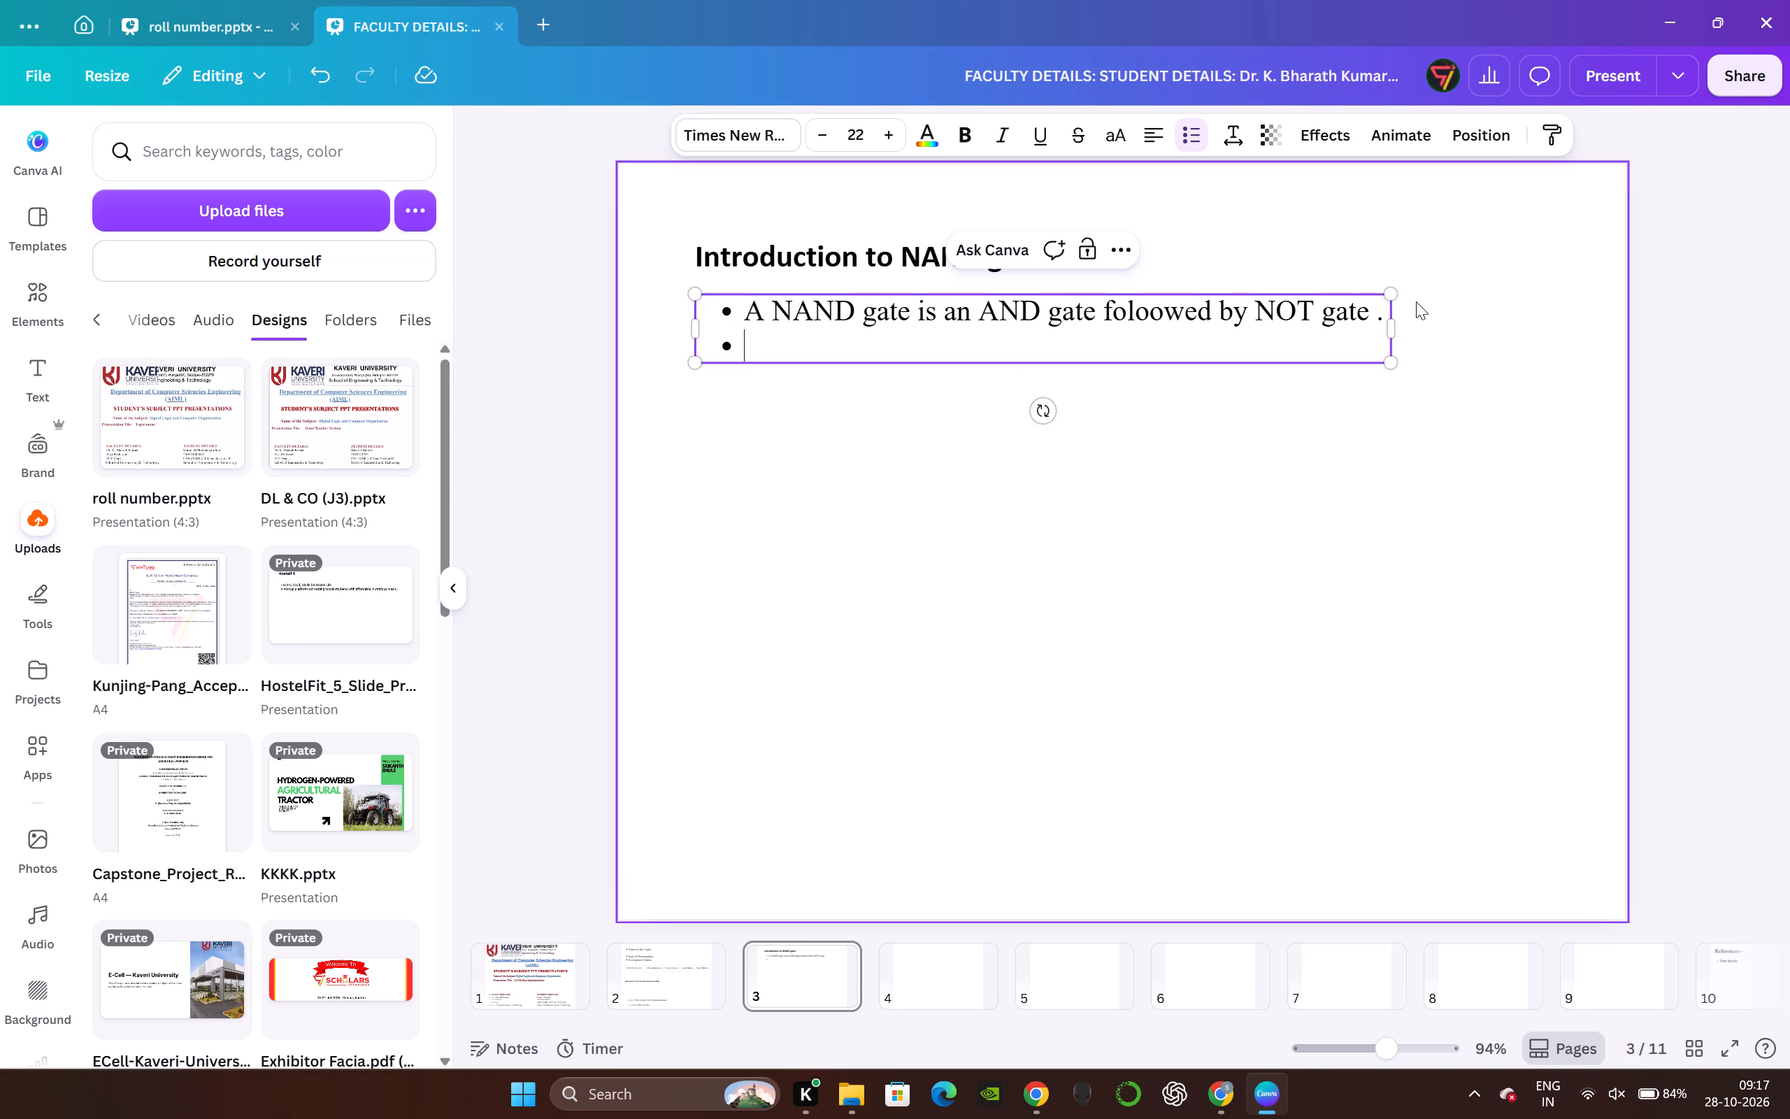
type("It")
key("space")
type("is represented as")
key("space")
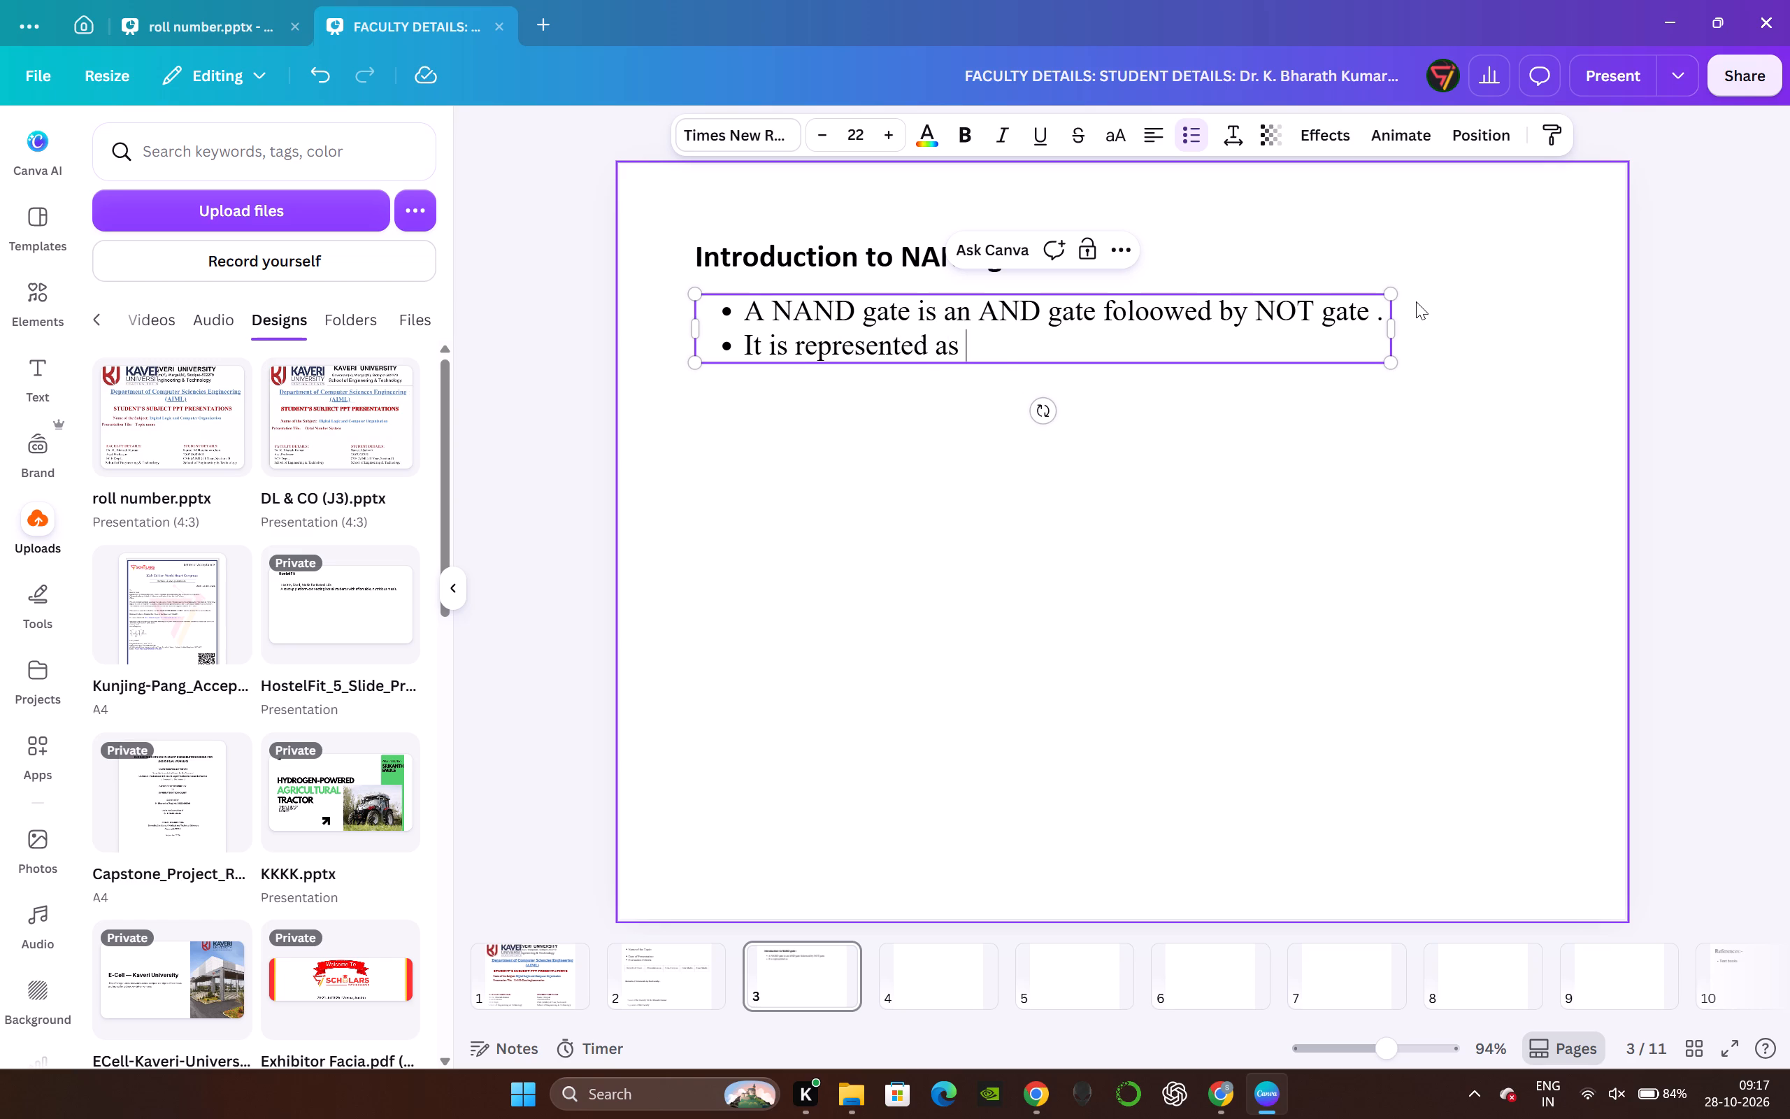
type("shown")
key("space")
left_click(567, 362)
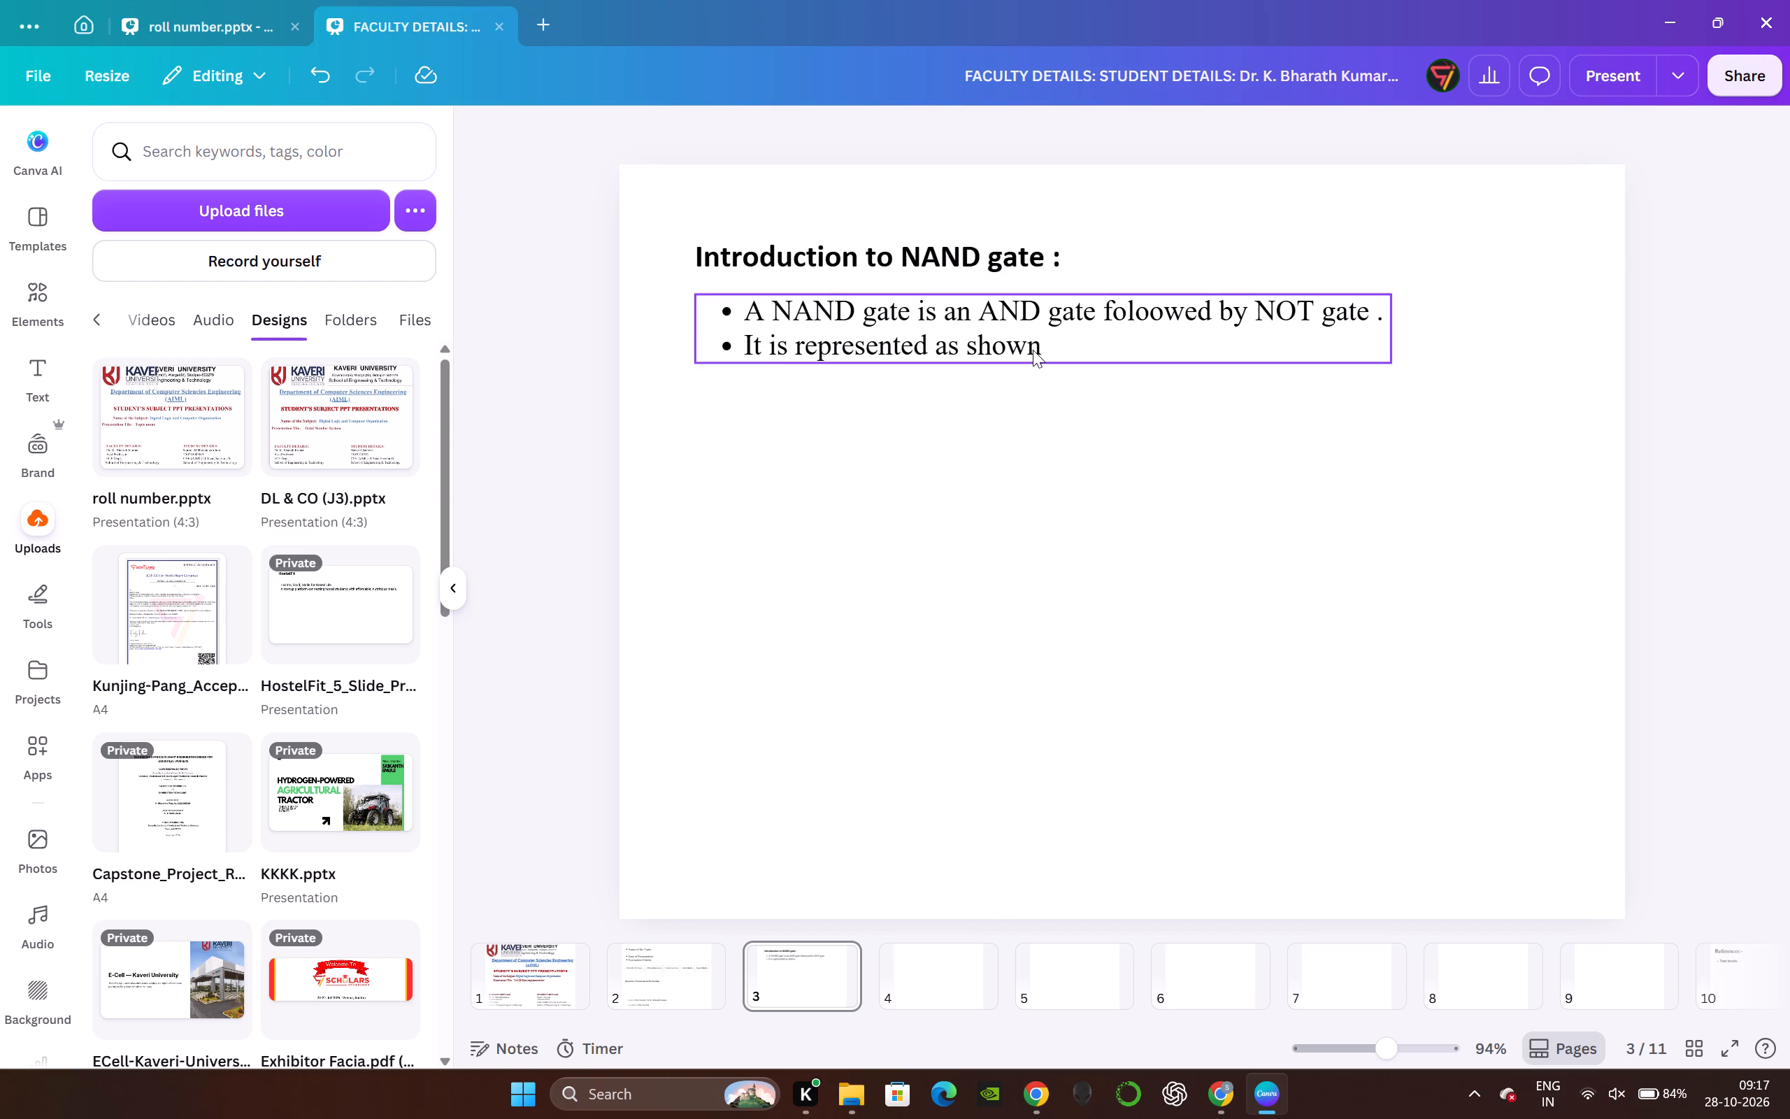
Shift the bulleted text box left so its bullets start slightly outside the heading's left edge.
left_click_drag(1033, 350, 979, 353)
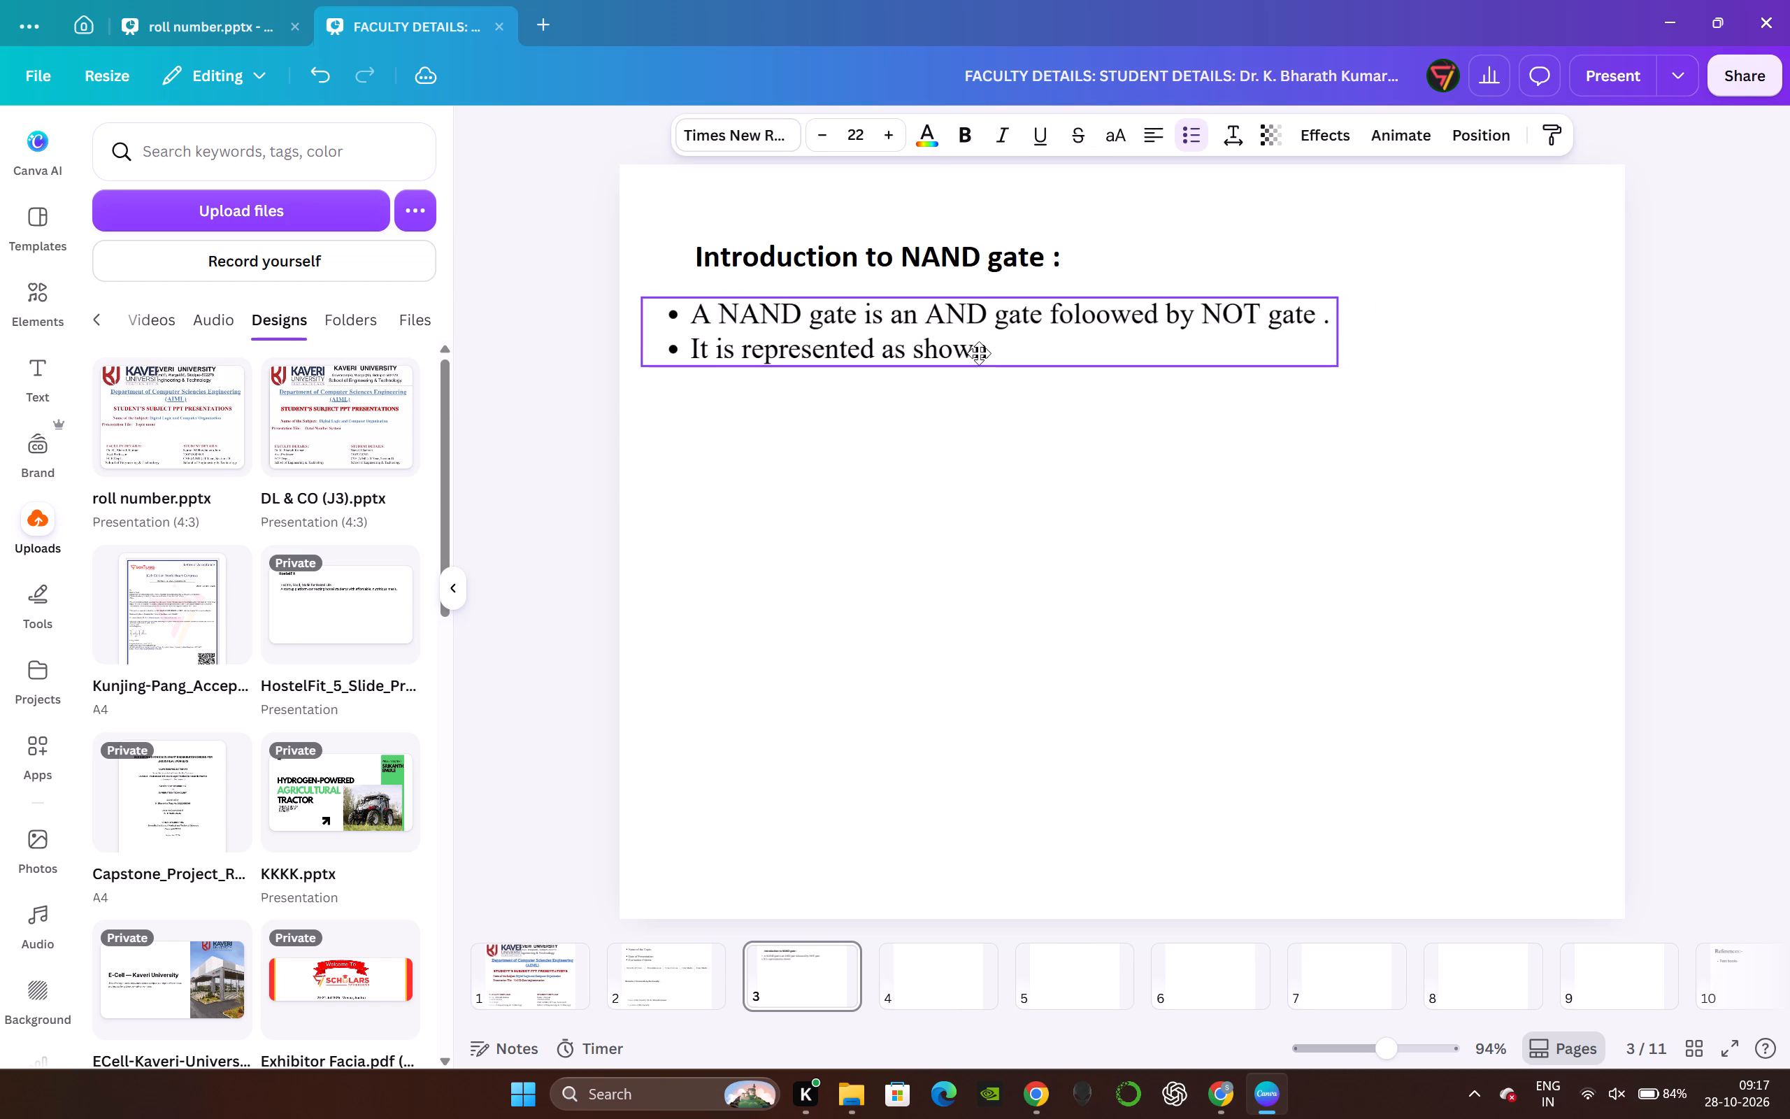
left_click_drag(979, 353, 978, 352)
left_click(545, 379)
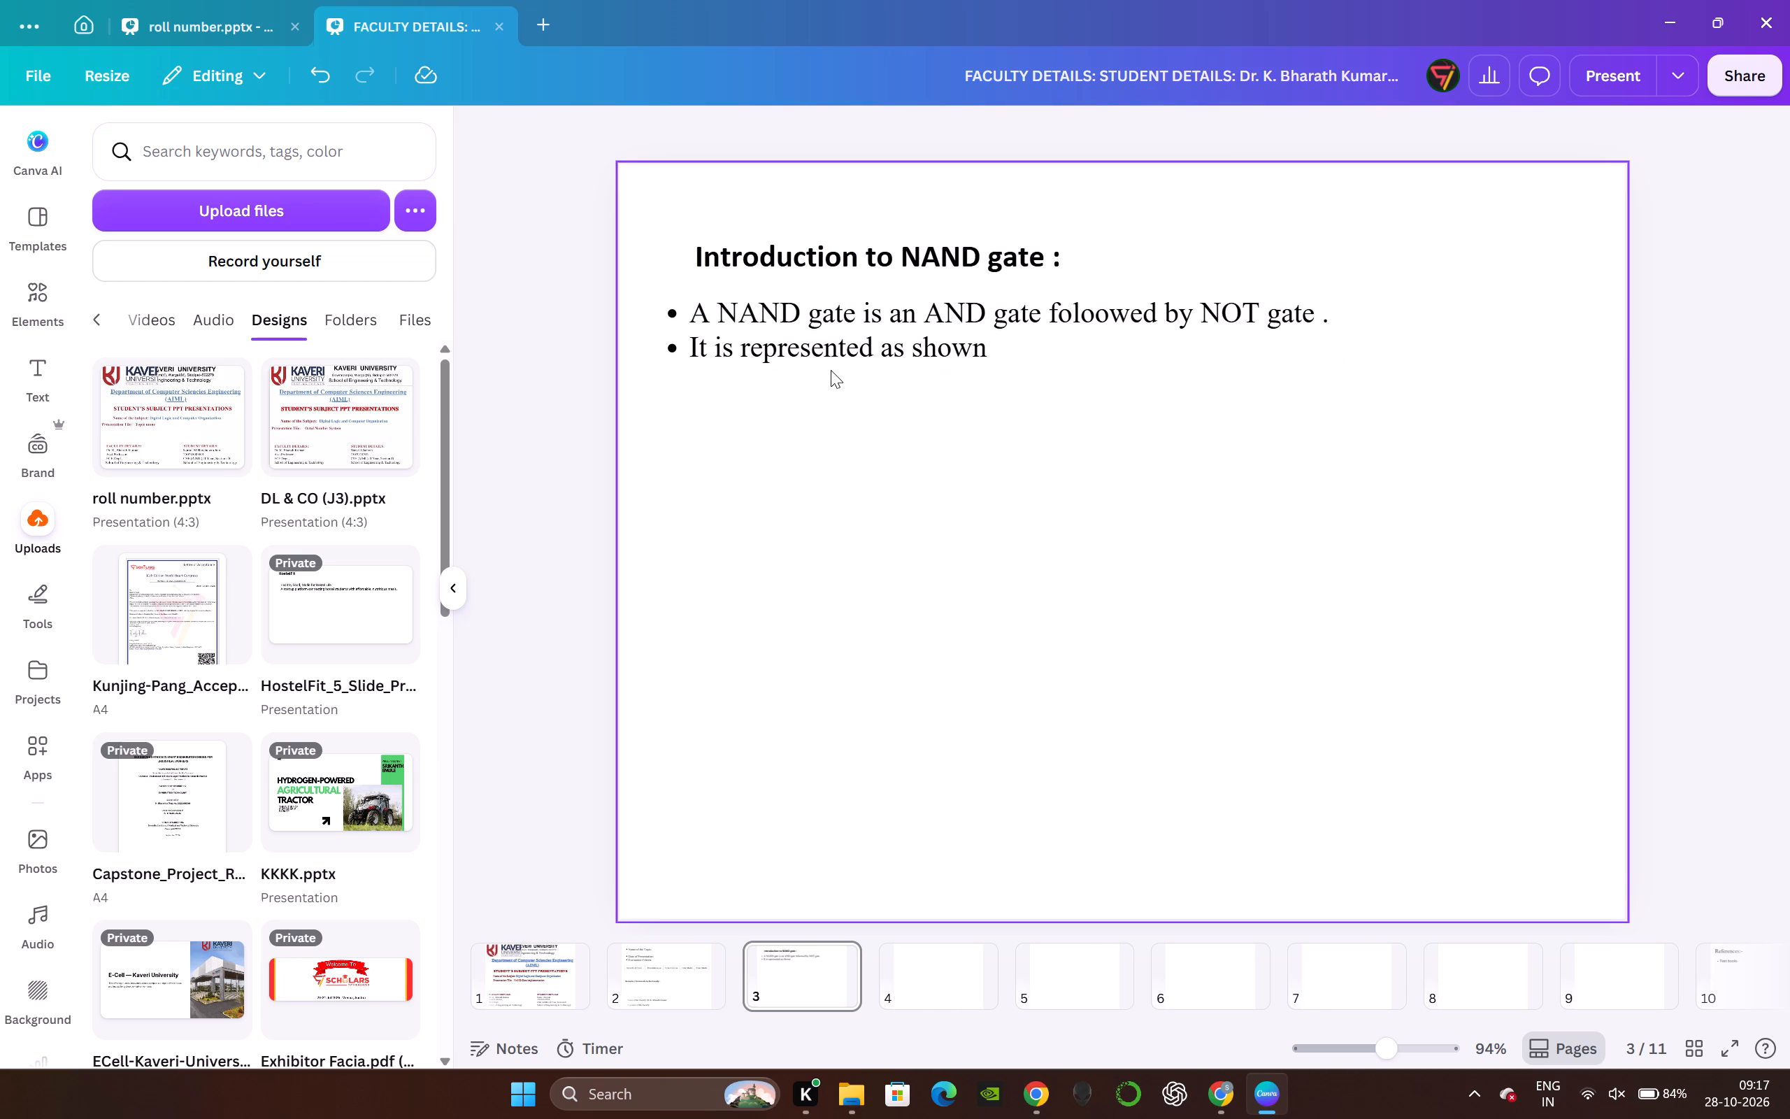
left_click(565, 408)
Switch to Chrome and search Google in a new tab for "nand gate symbol".
left_click(1221, 1096)
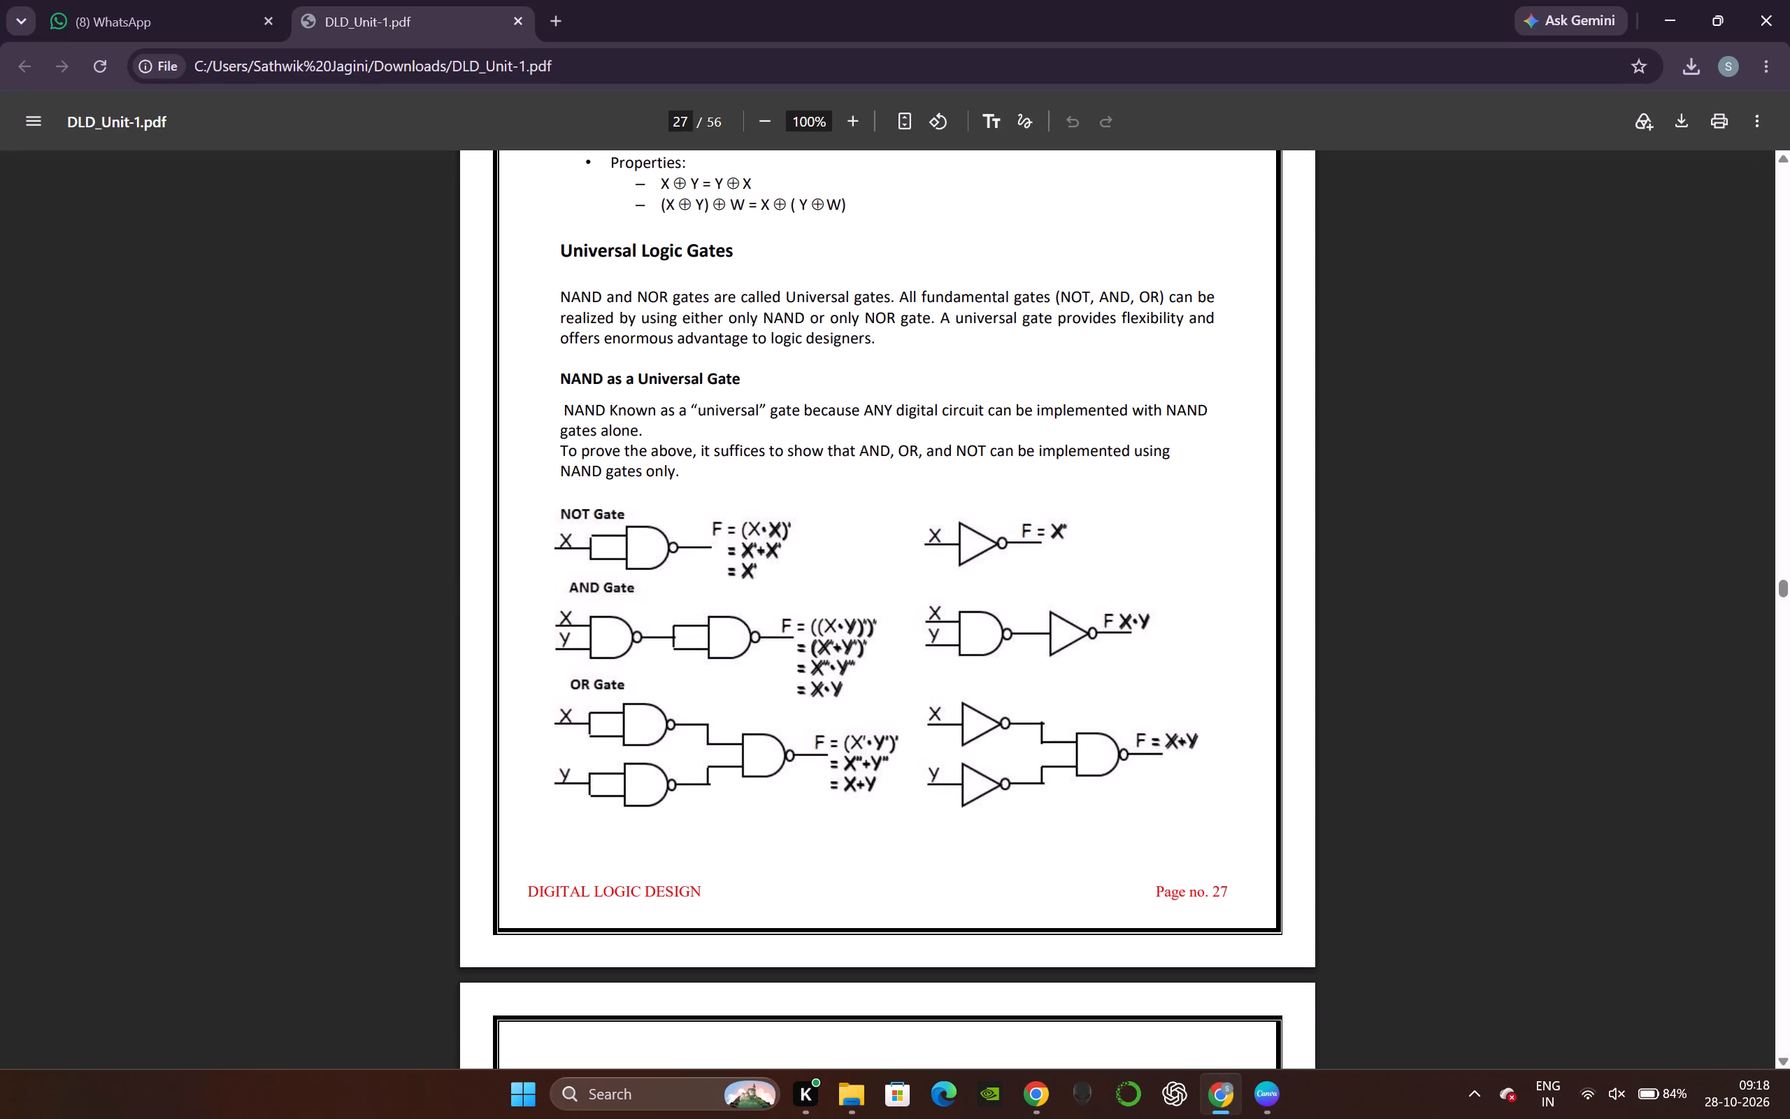
left_click(554, 26)
left_click(529, 73)
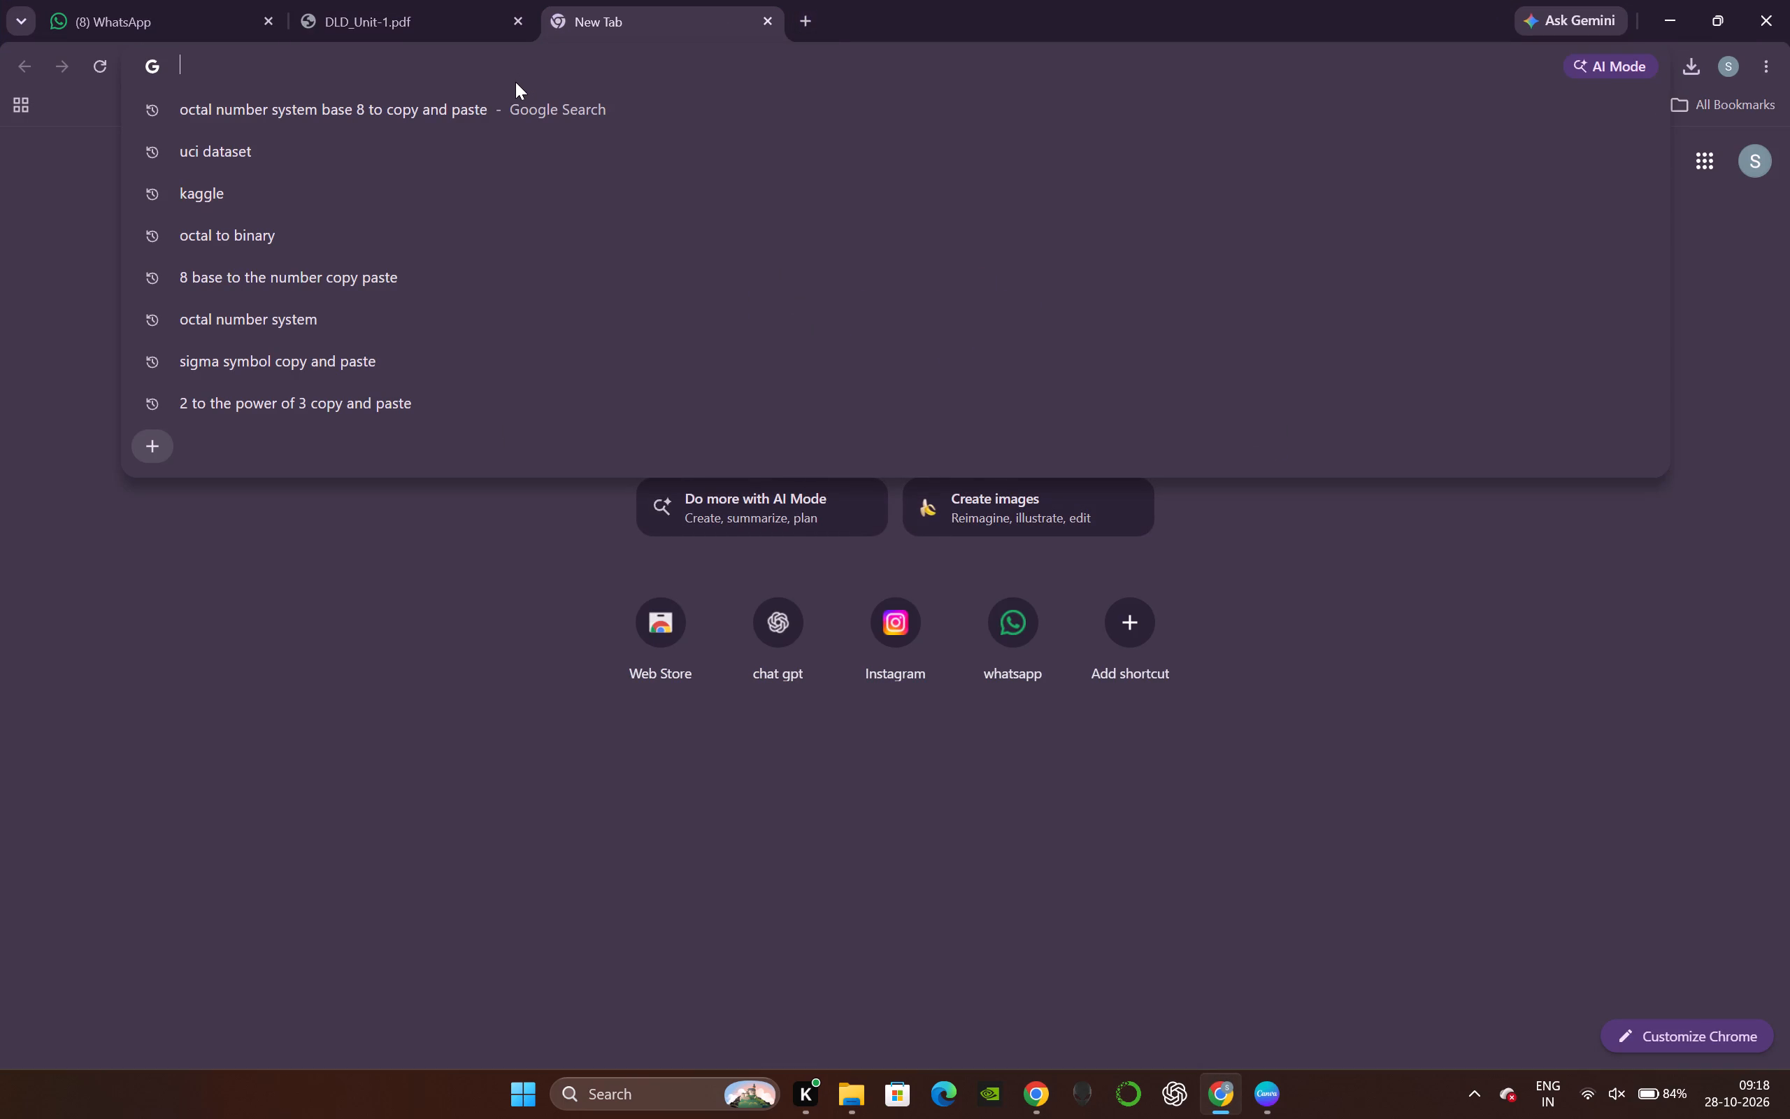
type("NAND")
key("space")
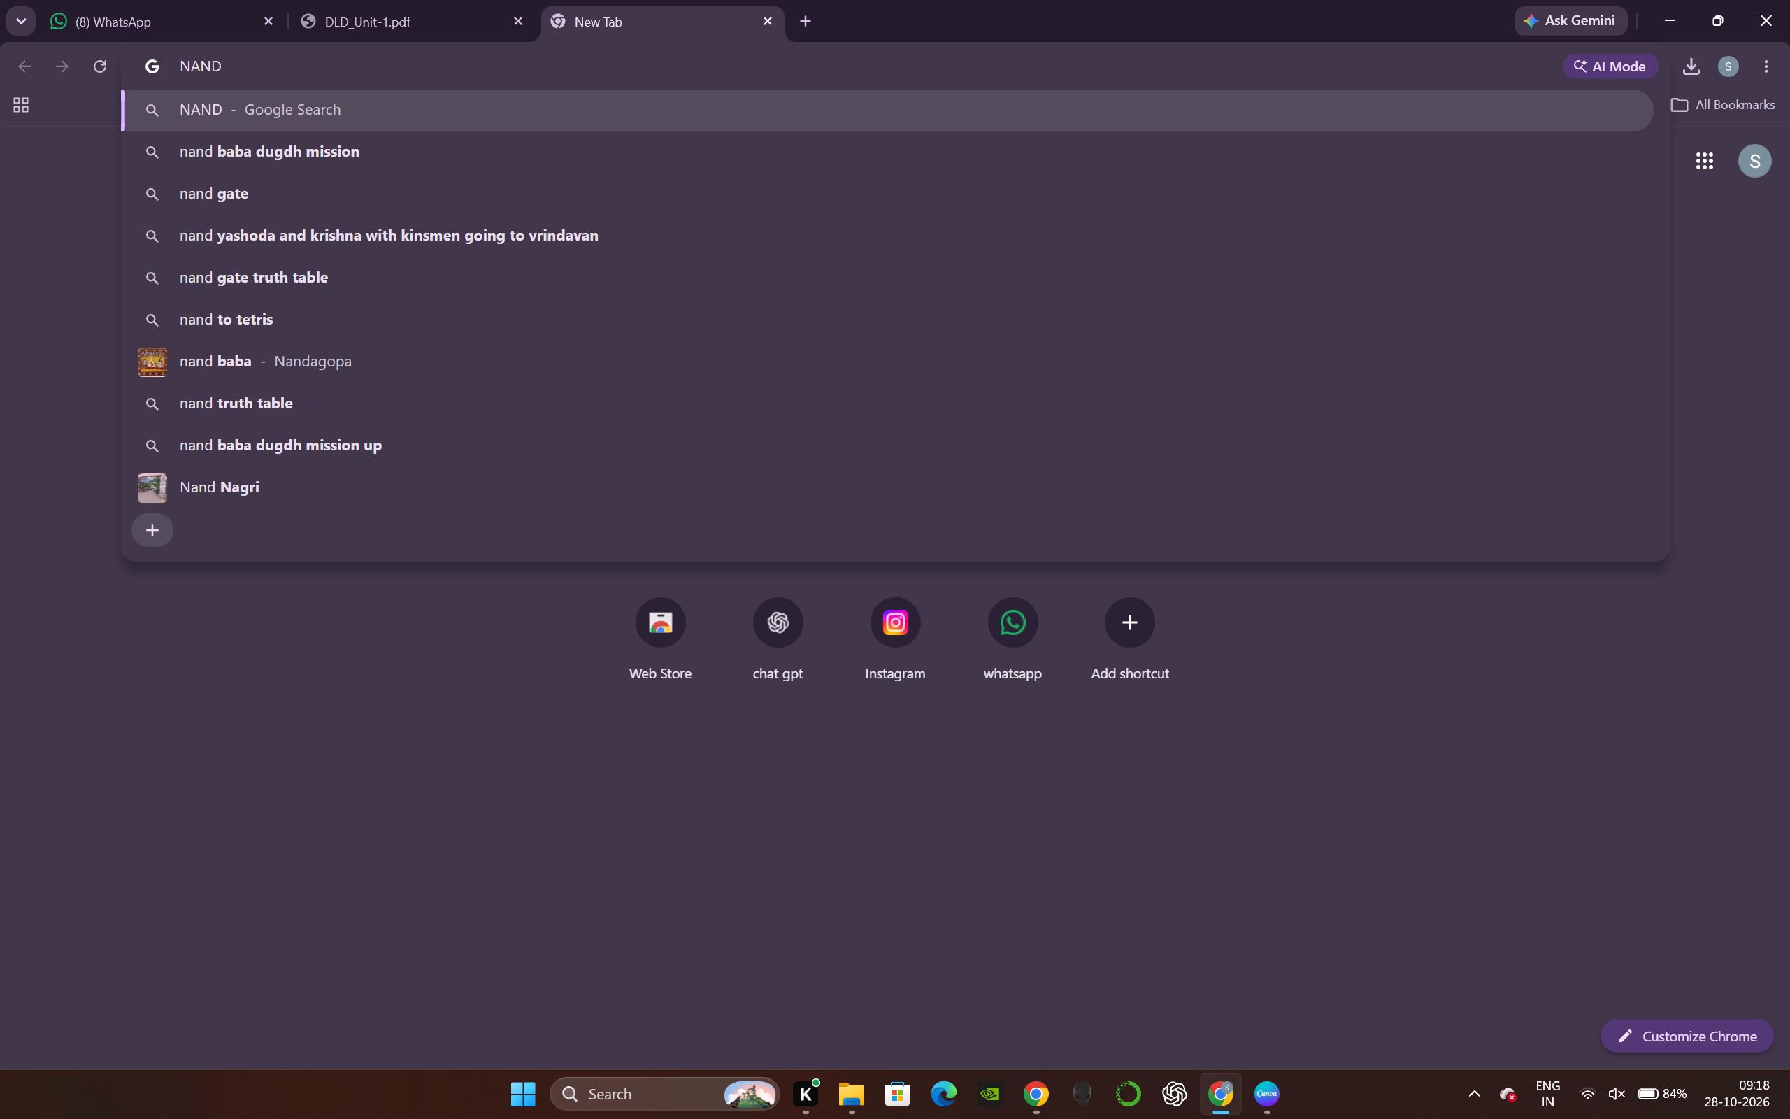
type("gate")
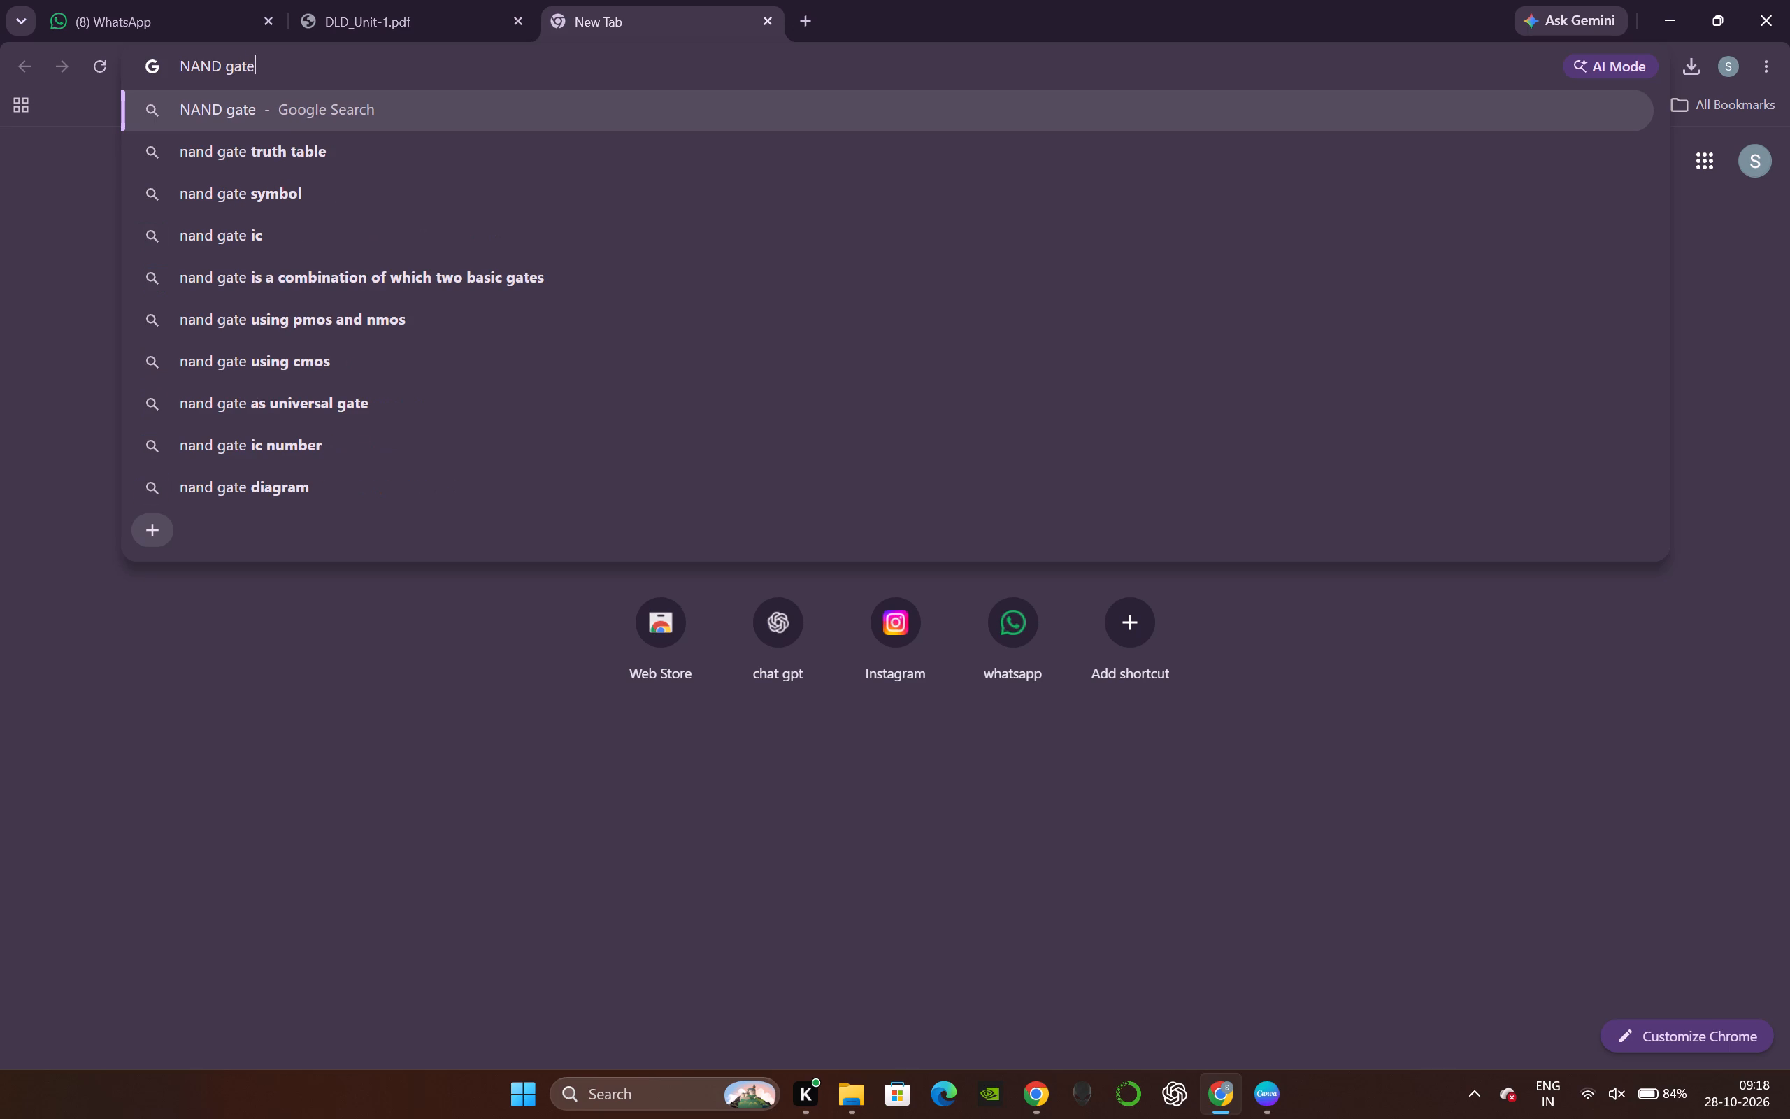
left_click(317, 206)
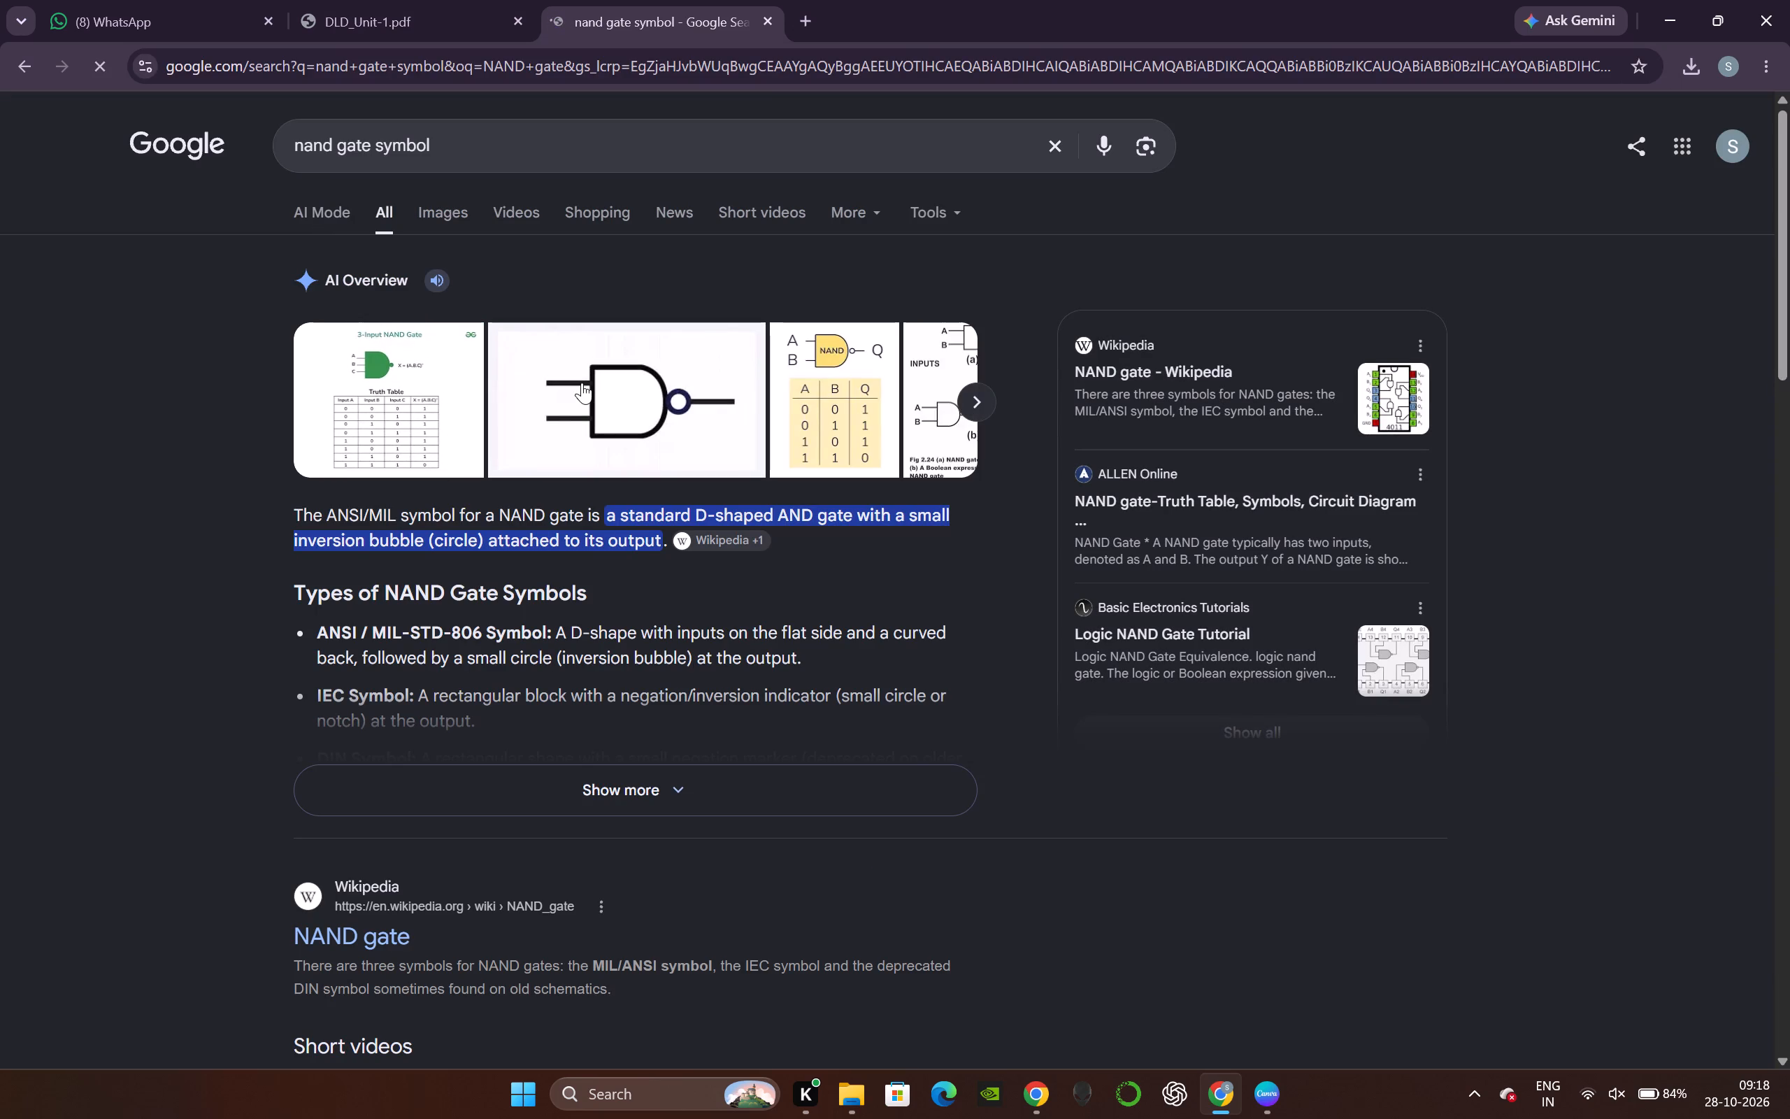
Find the Virtual Labs NAND gate symbol with inputs A, B and "out" in the image results and save it as "nand".
left_click(582, 383)
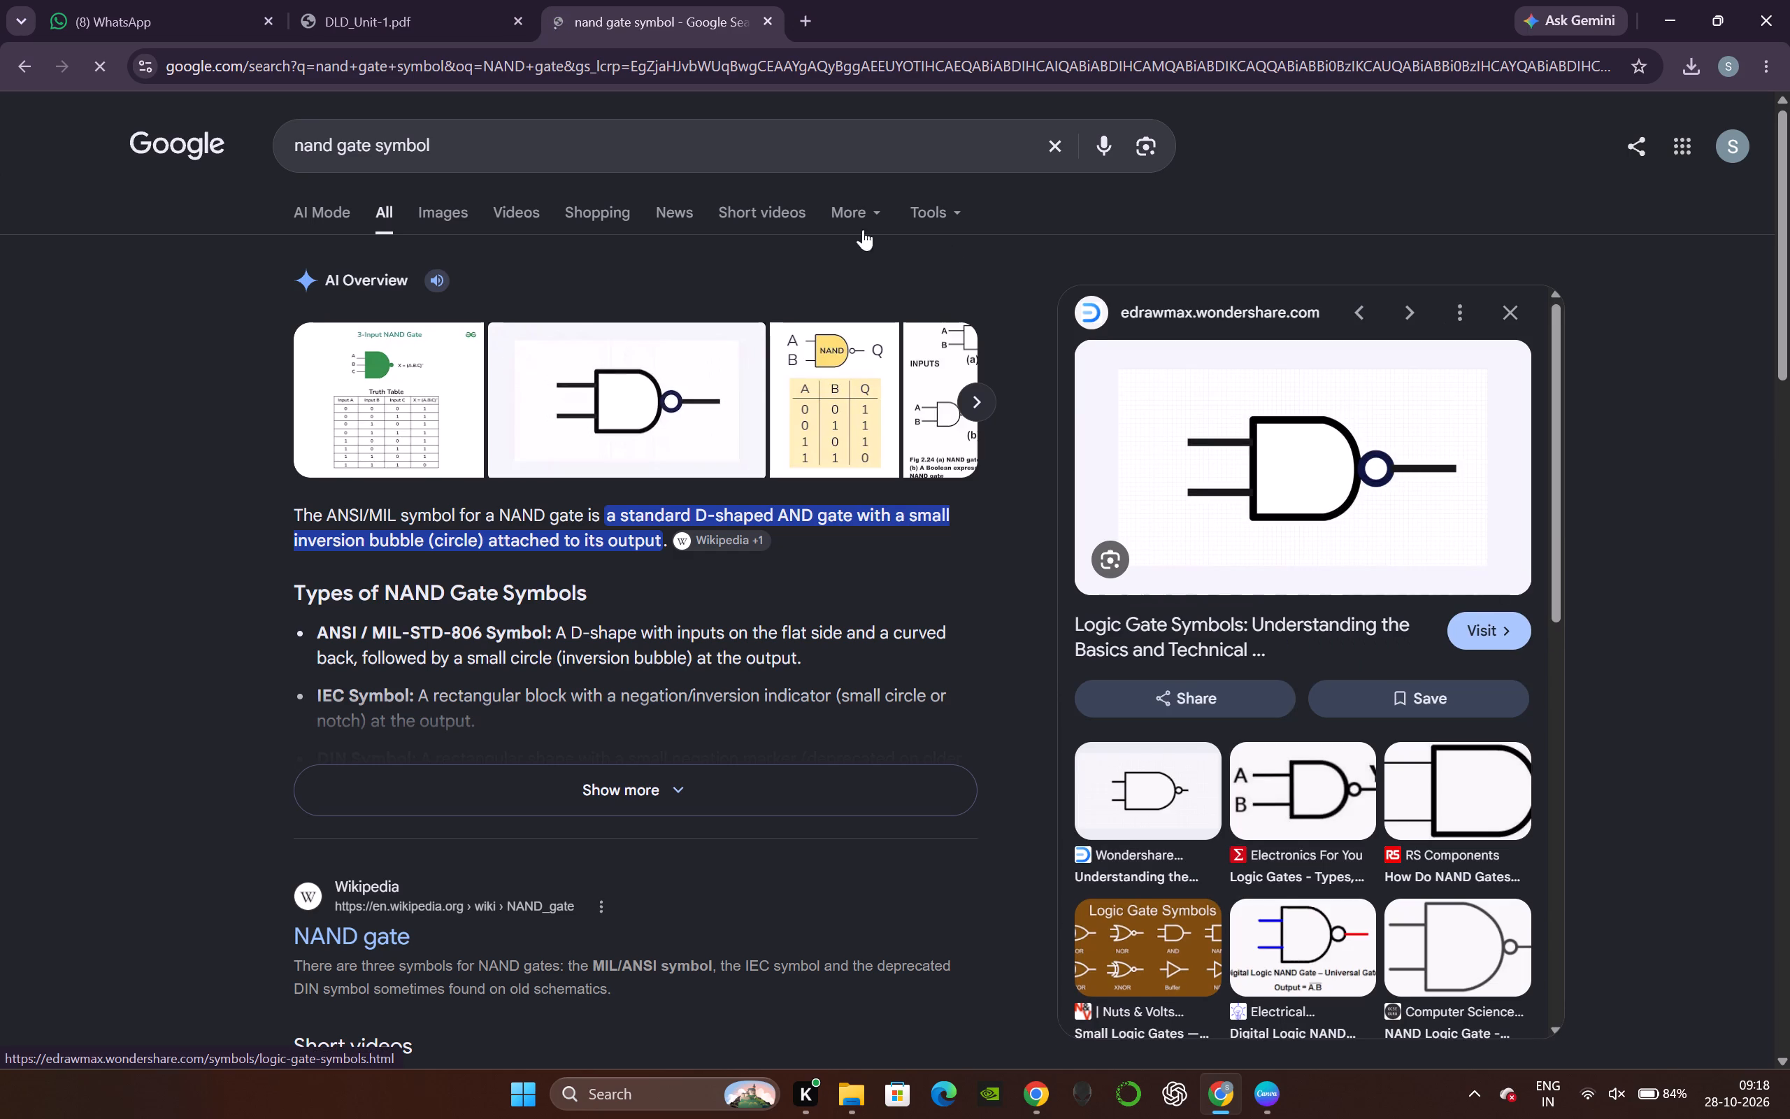
left_click(467, 211)
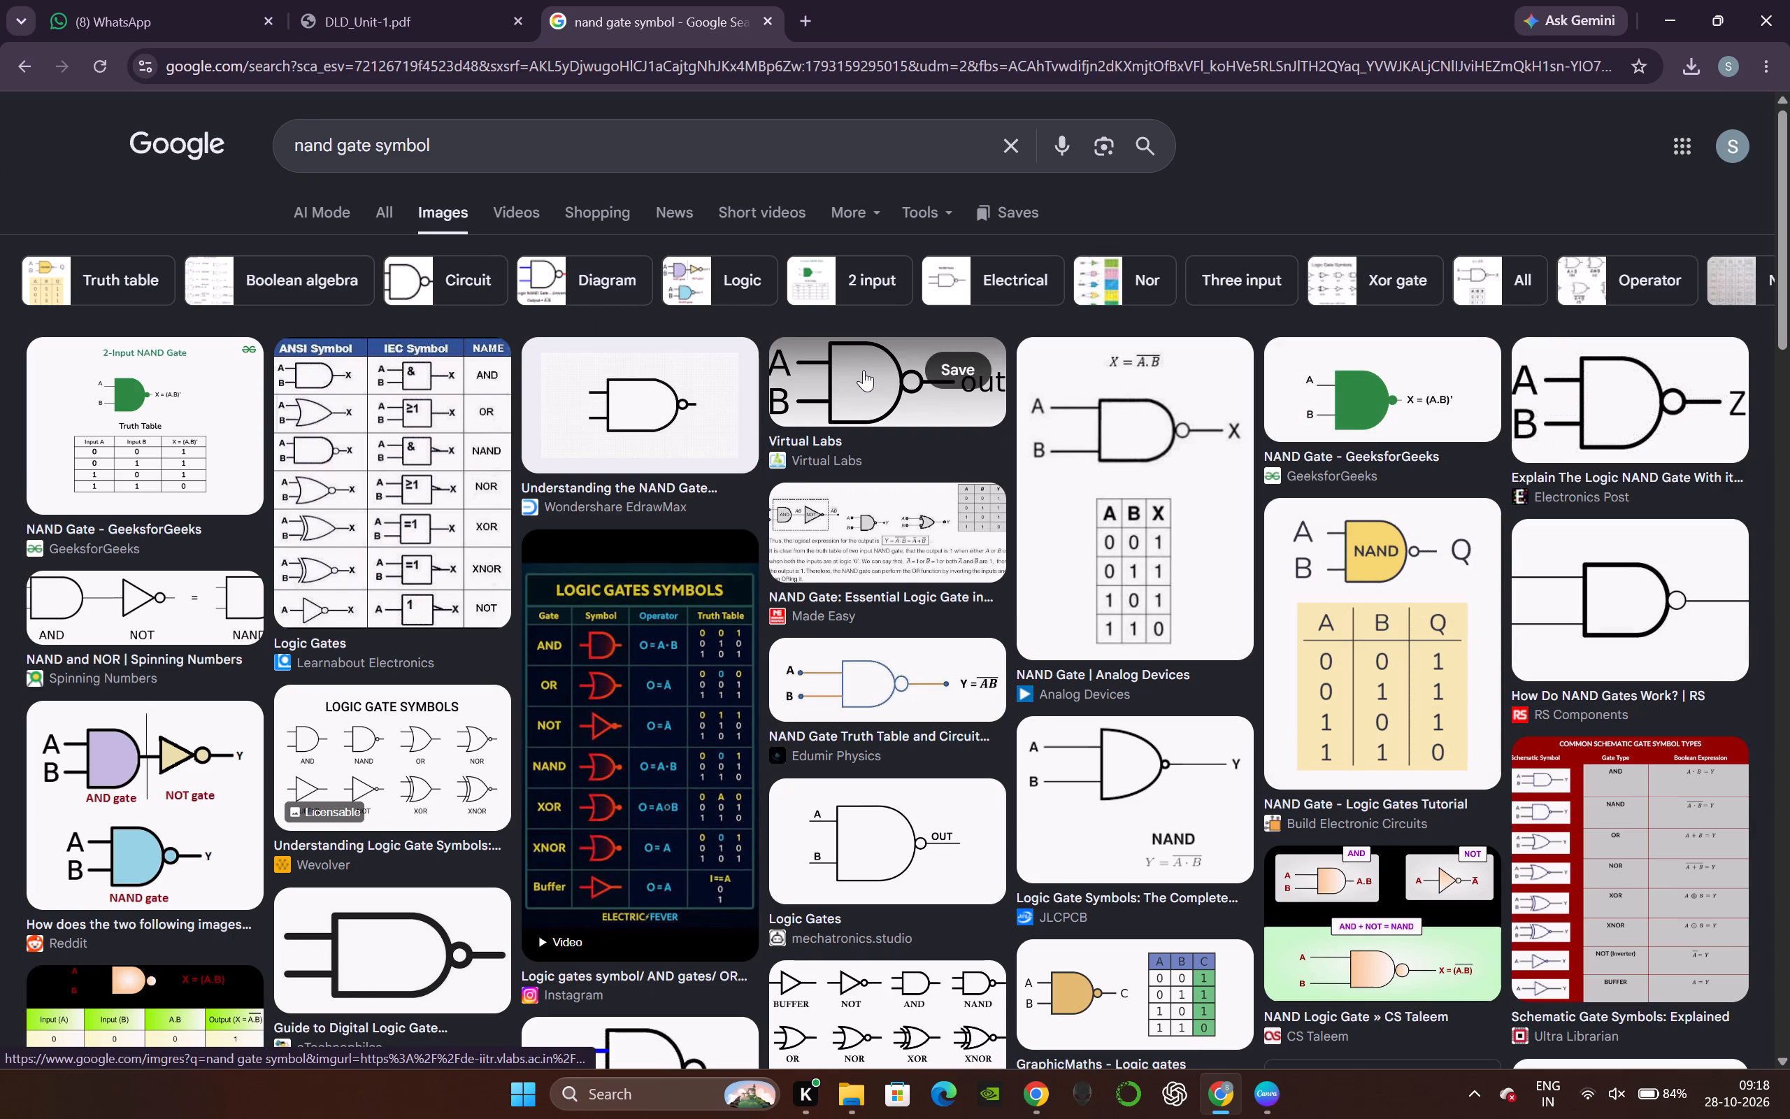
left_click(860, 395)
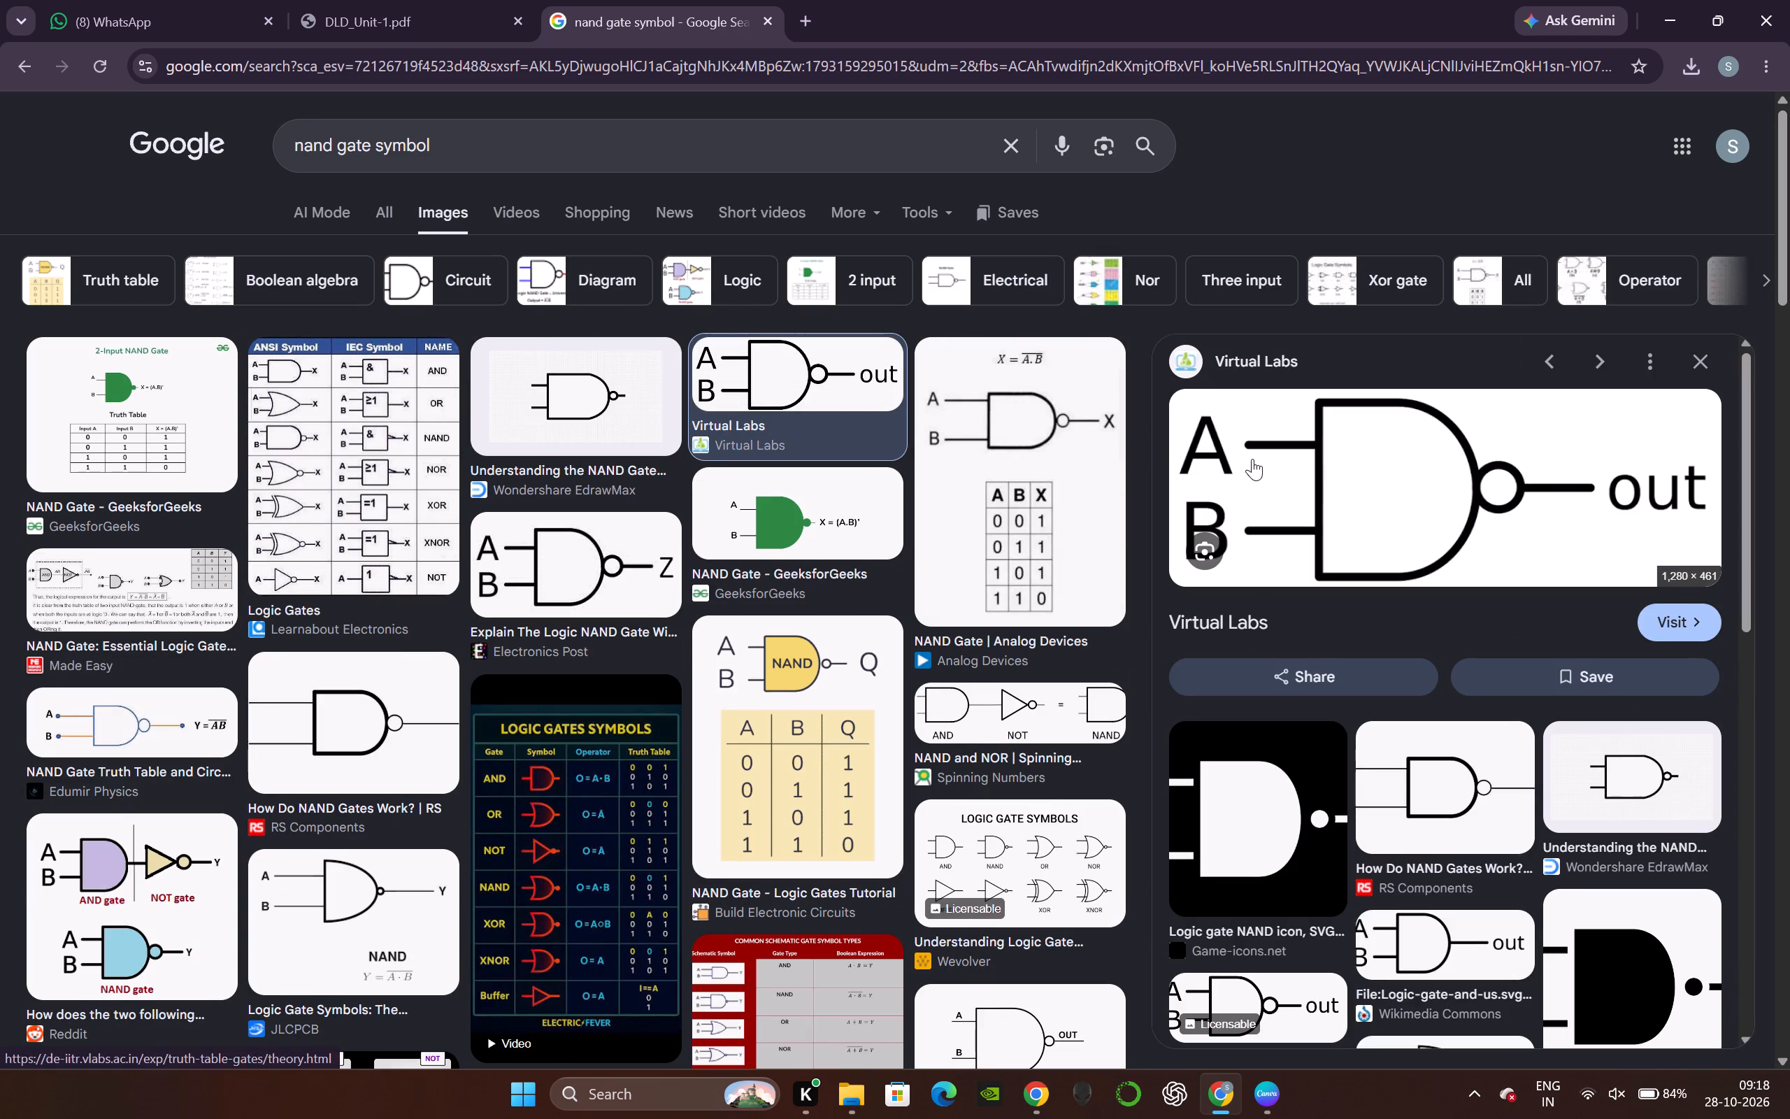
left_click(1252, 459)
left_click(1018, 23)
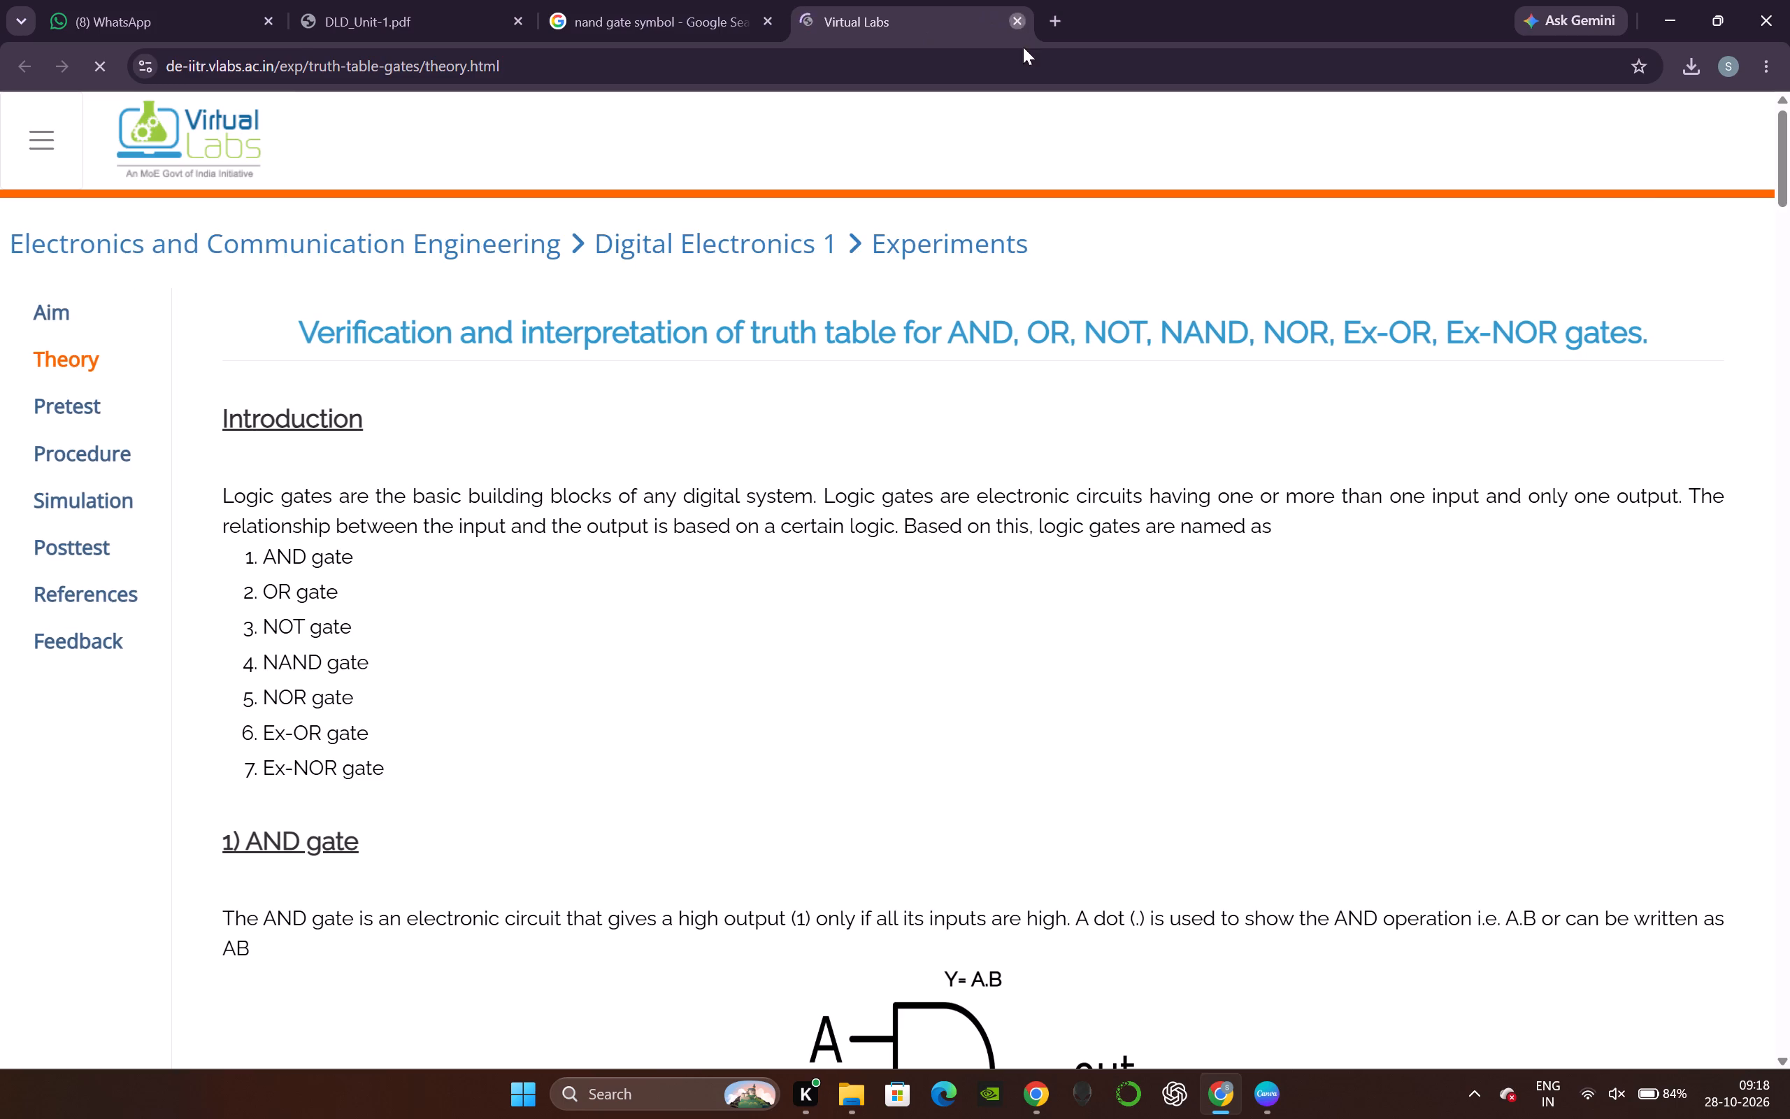
right_click(1393, 475)
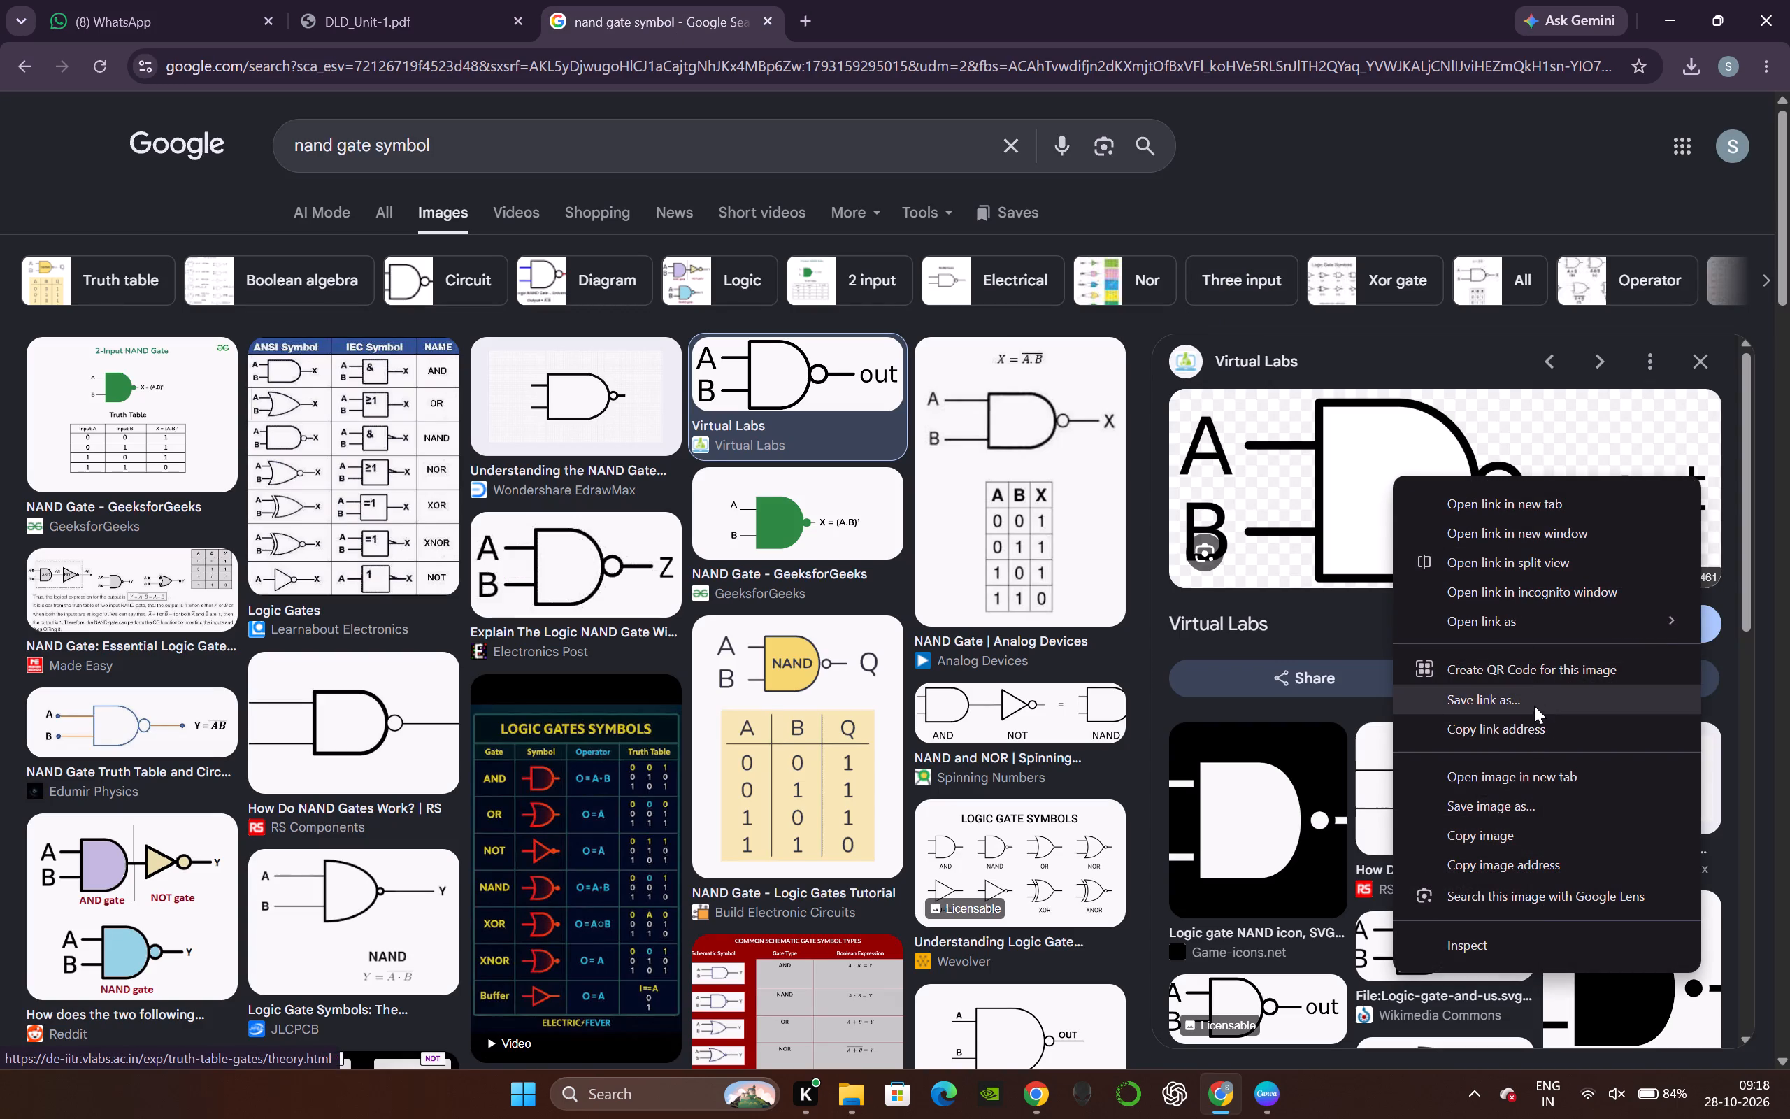
left_click(1605, 817)
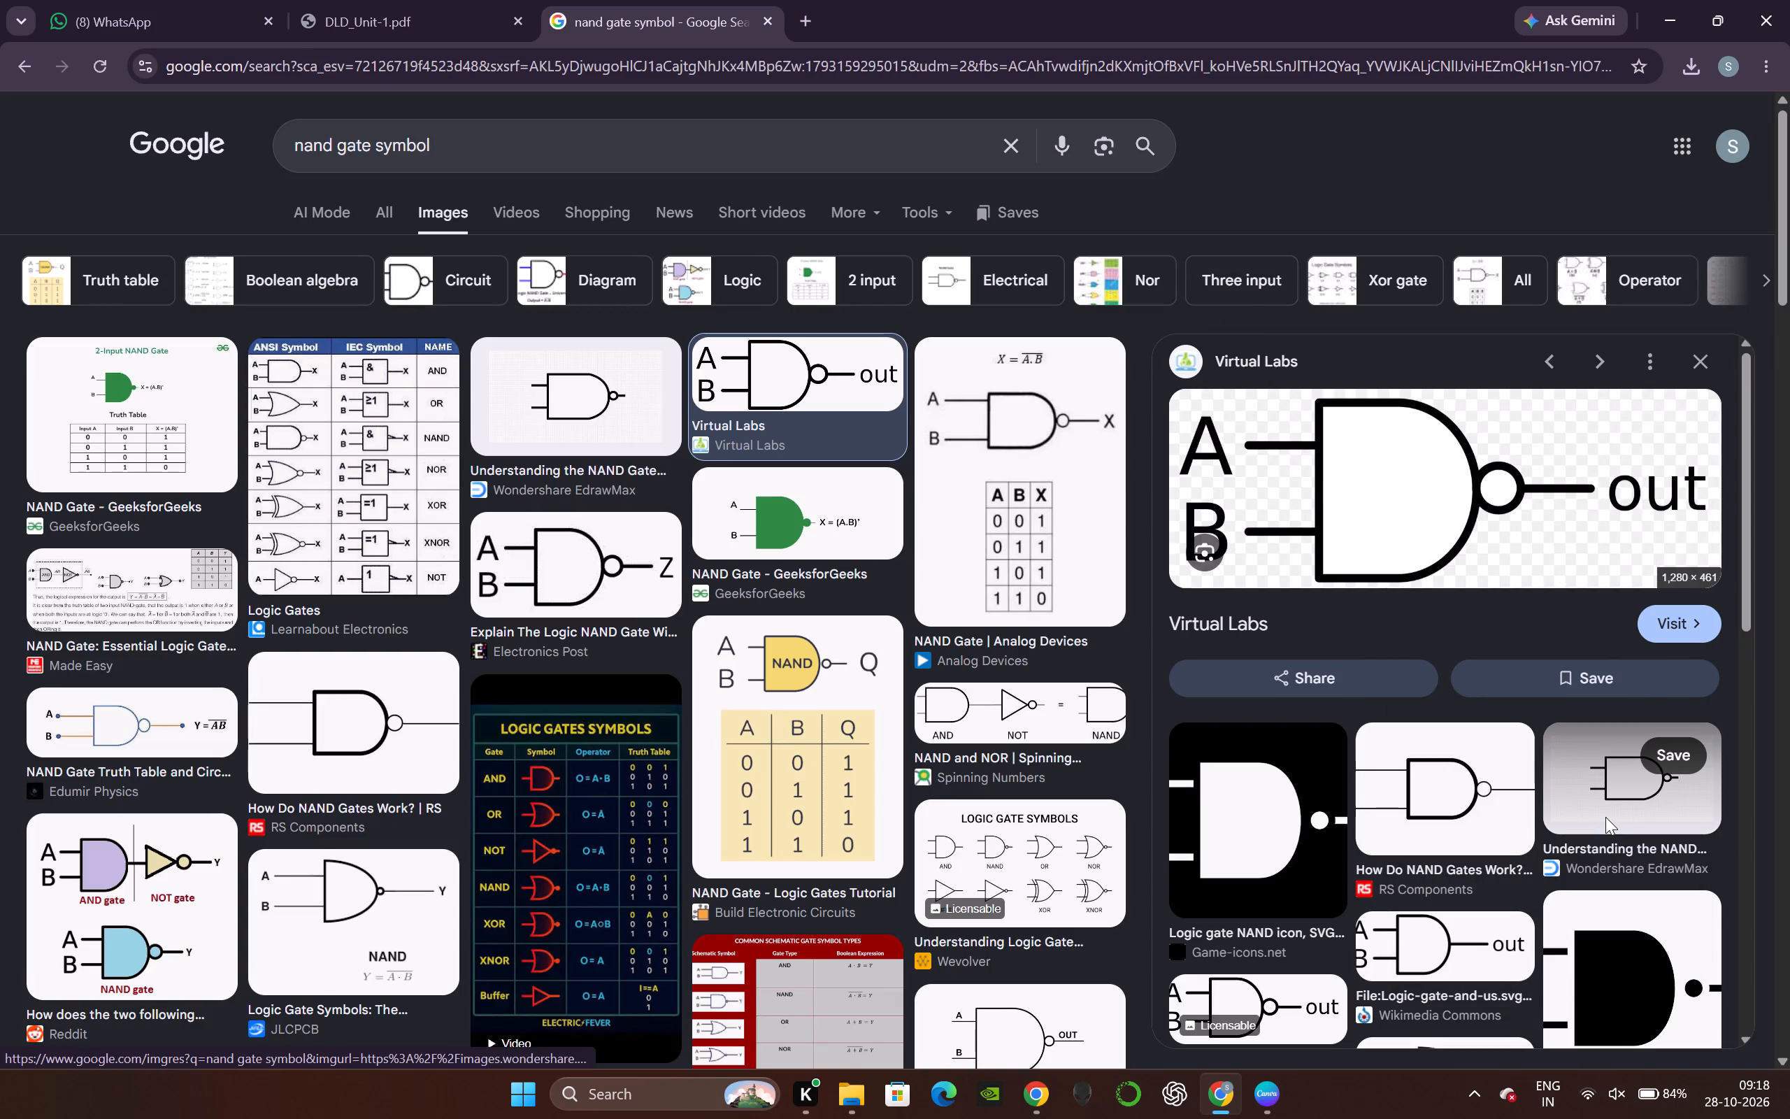
type("nand")
key("Return")
key("Escape")
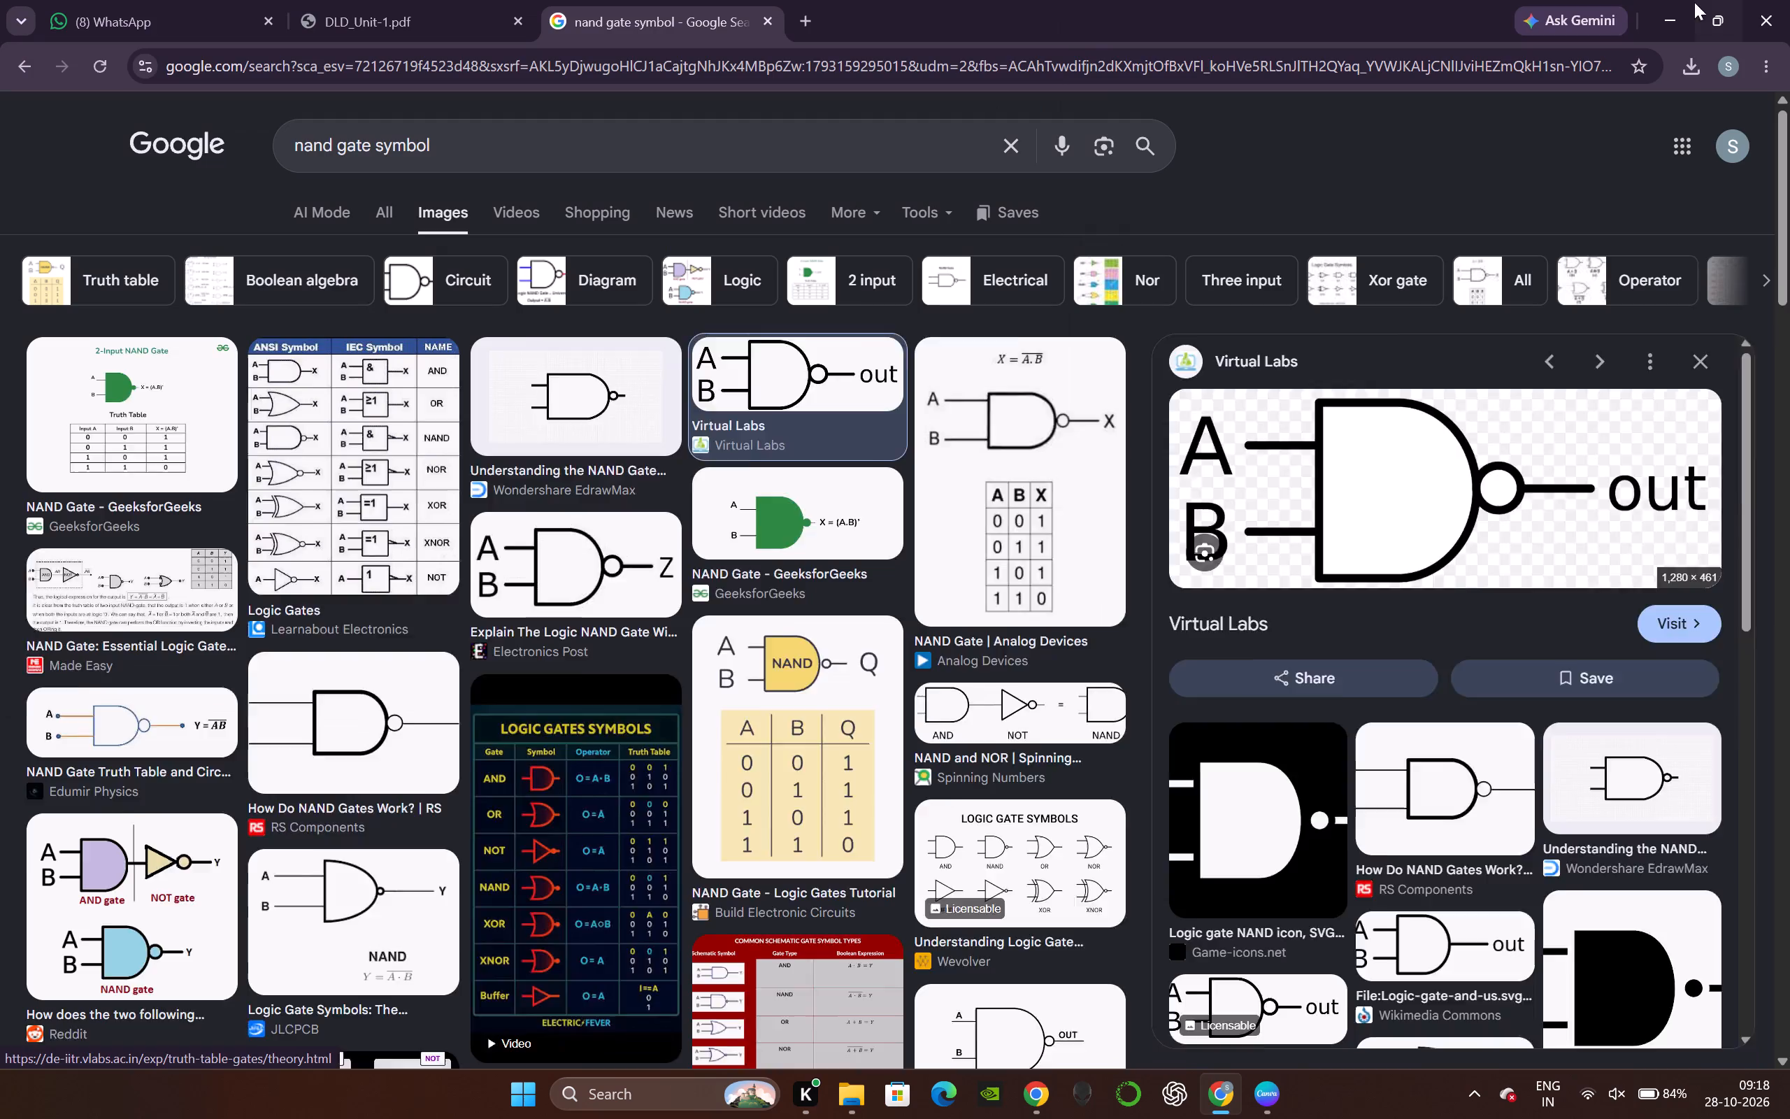
Switch back to Canva, upload the nand image from Downloads and insert it on page 3.
left_click(1682, 13)
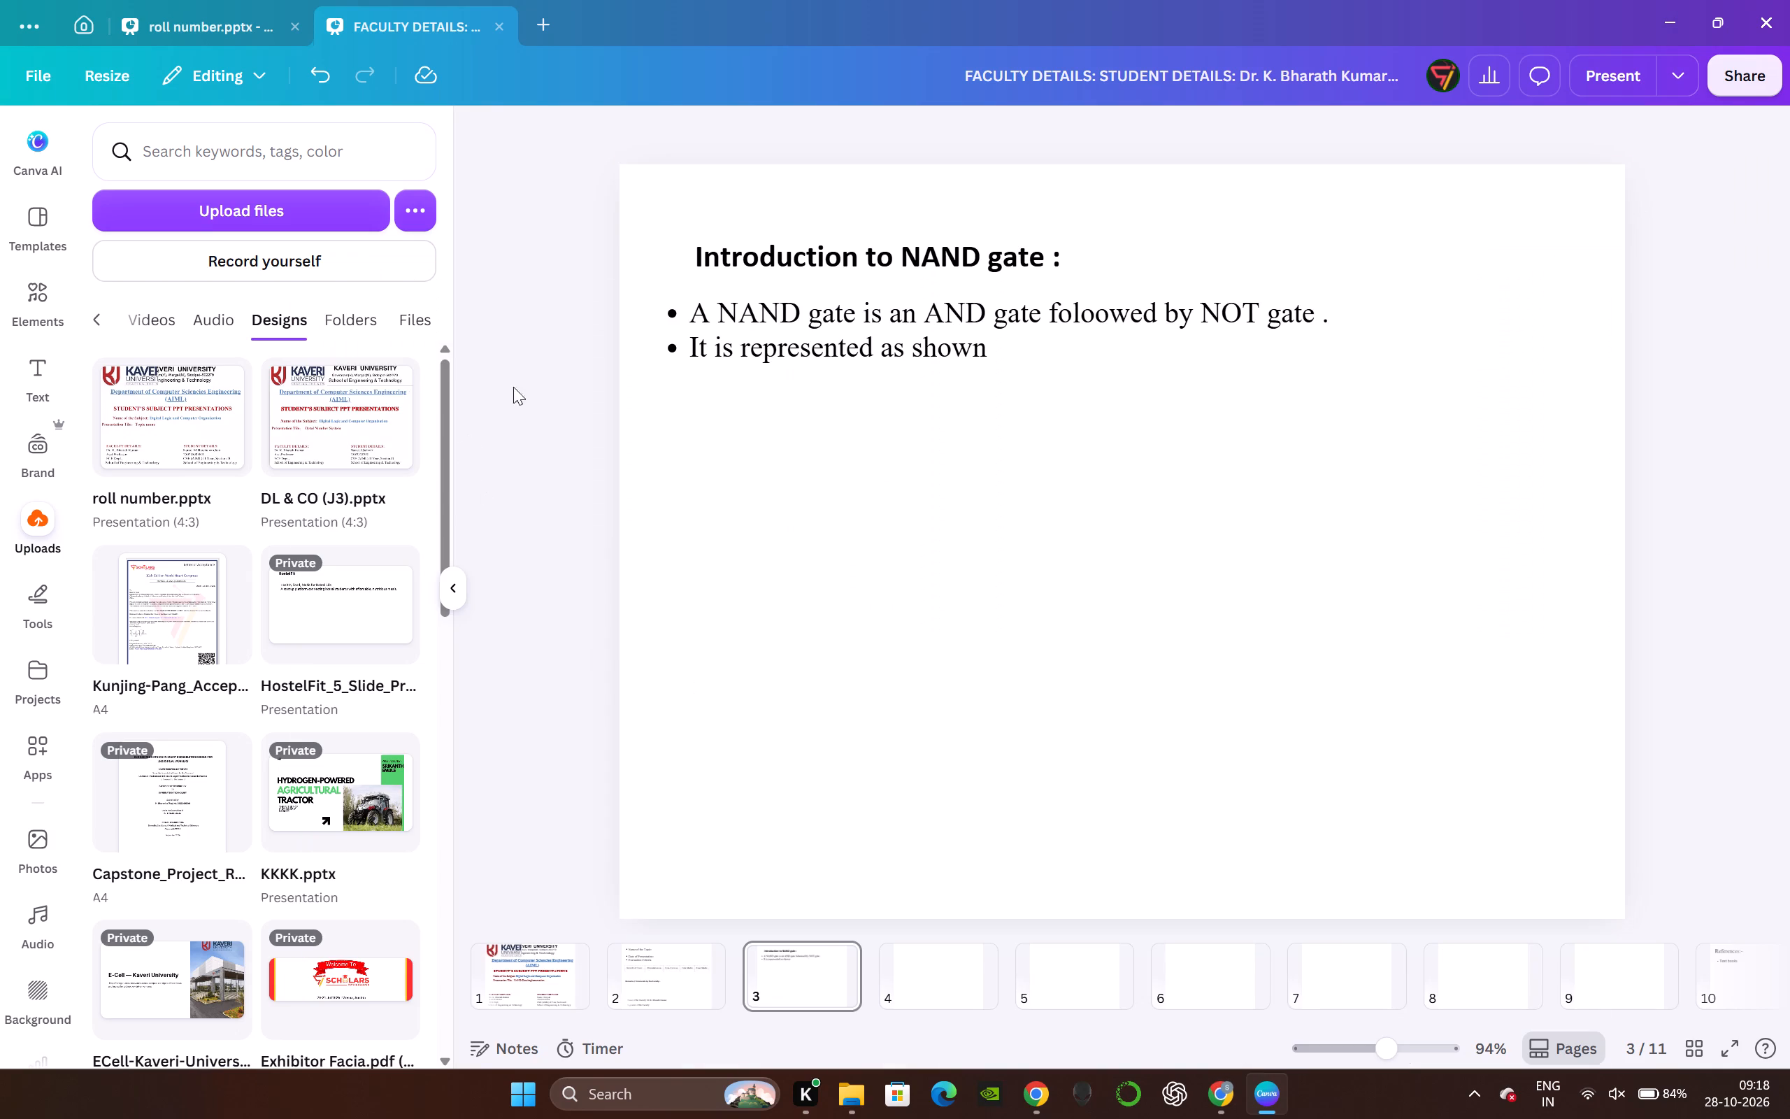
left_click(231, 211)
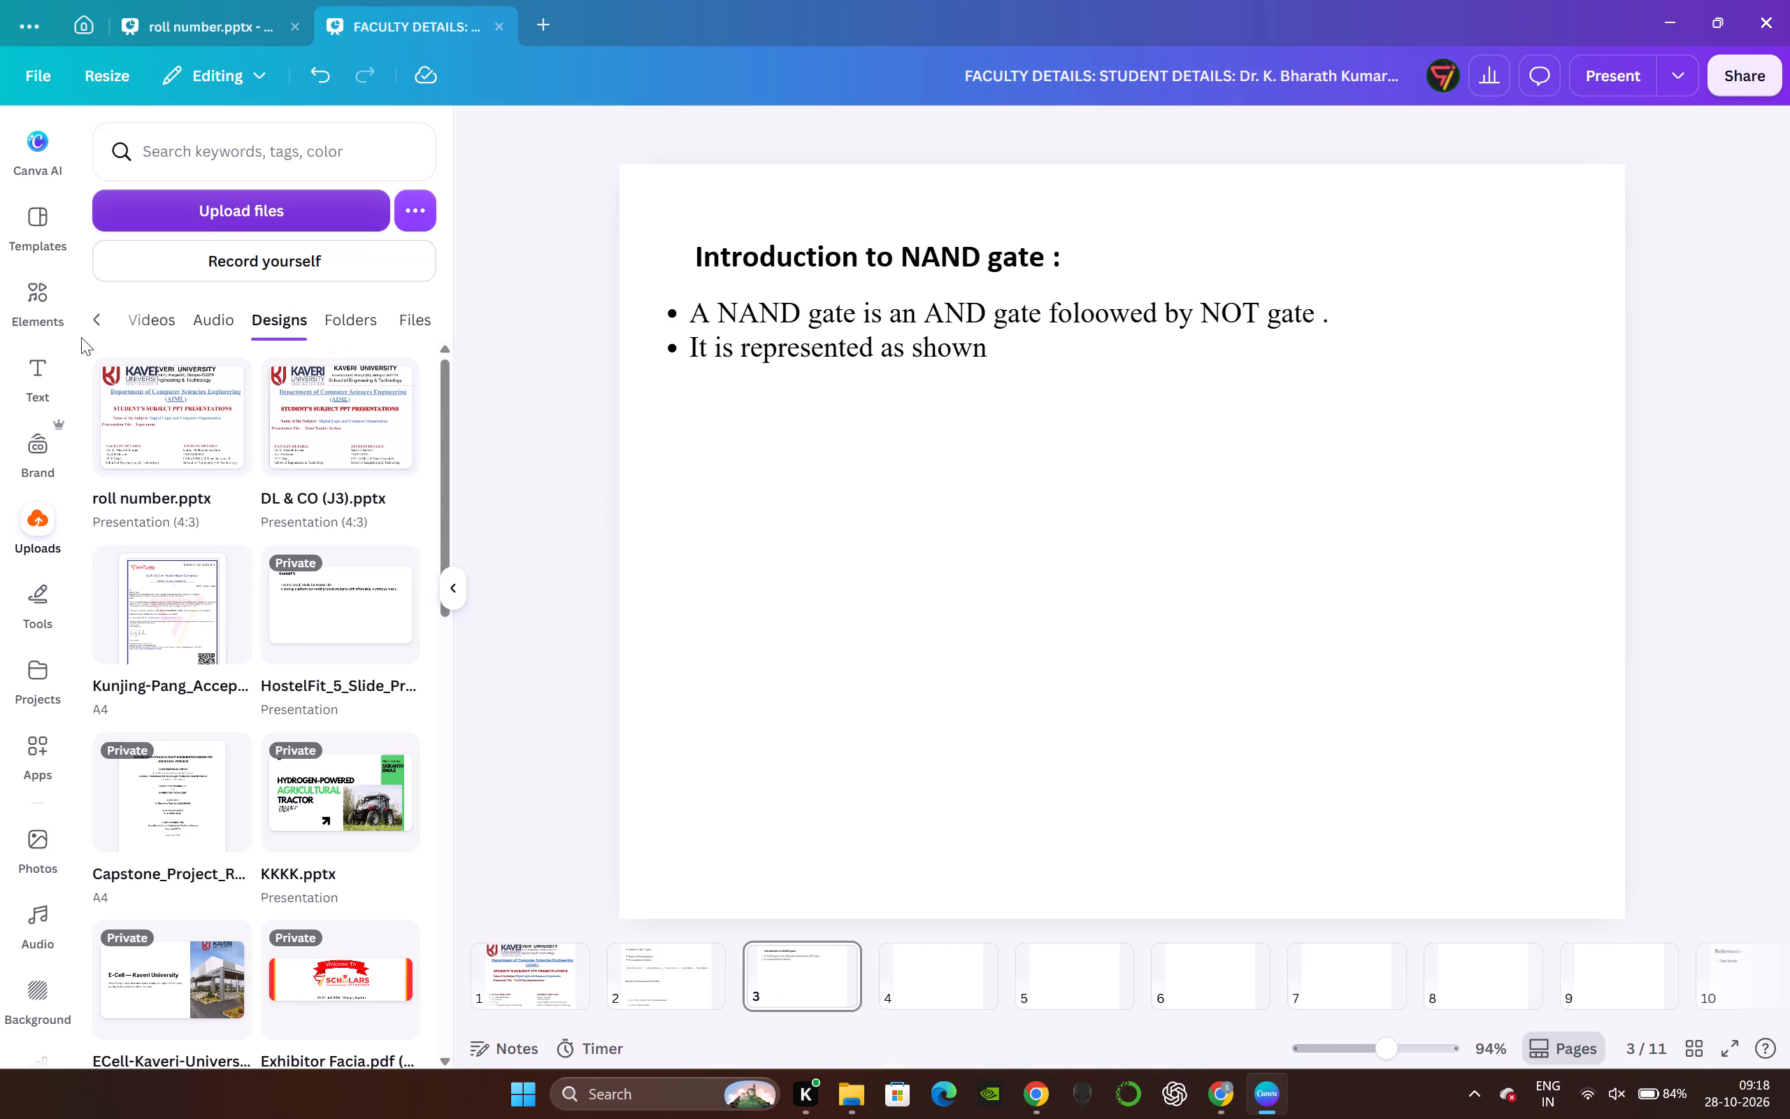
triple_click(97, 321)
double_click(98, 321)
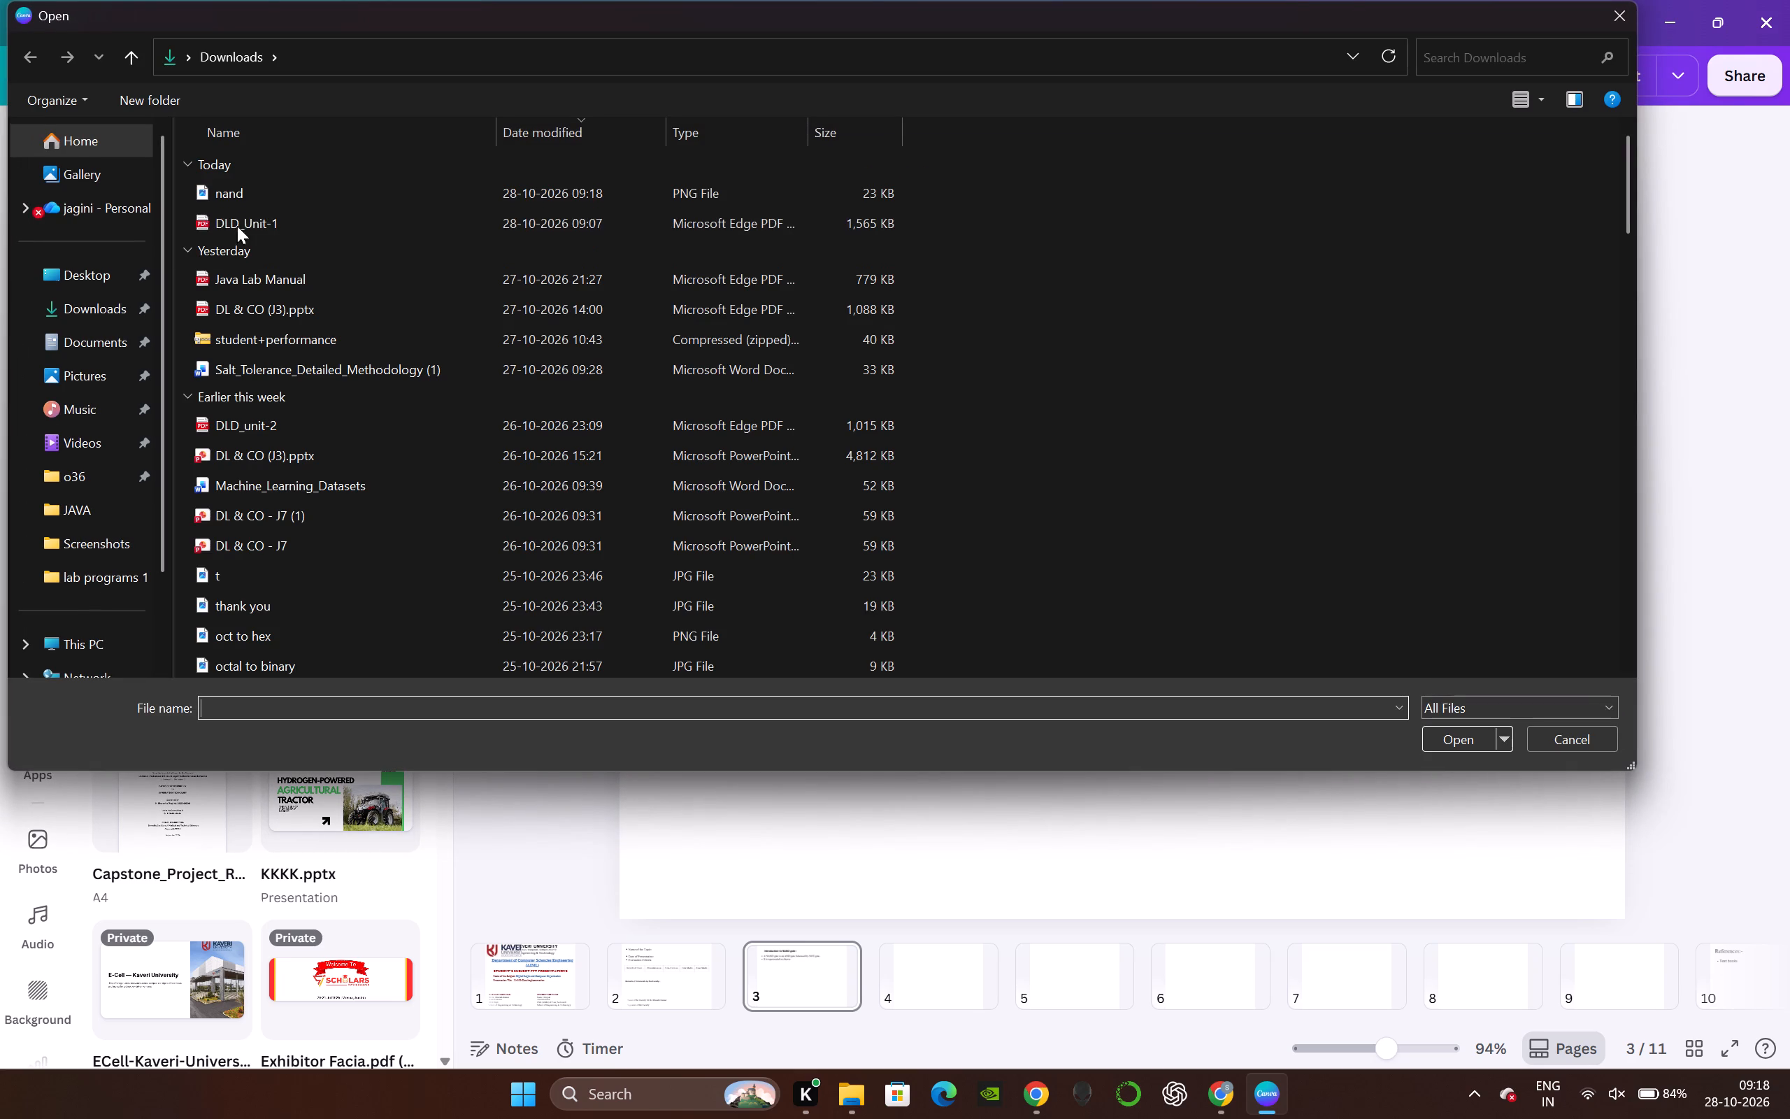
double_click(255, 200)
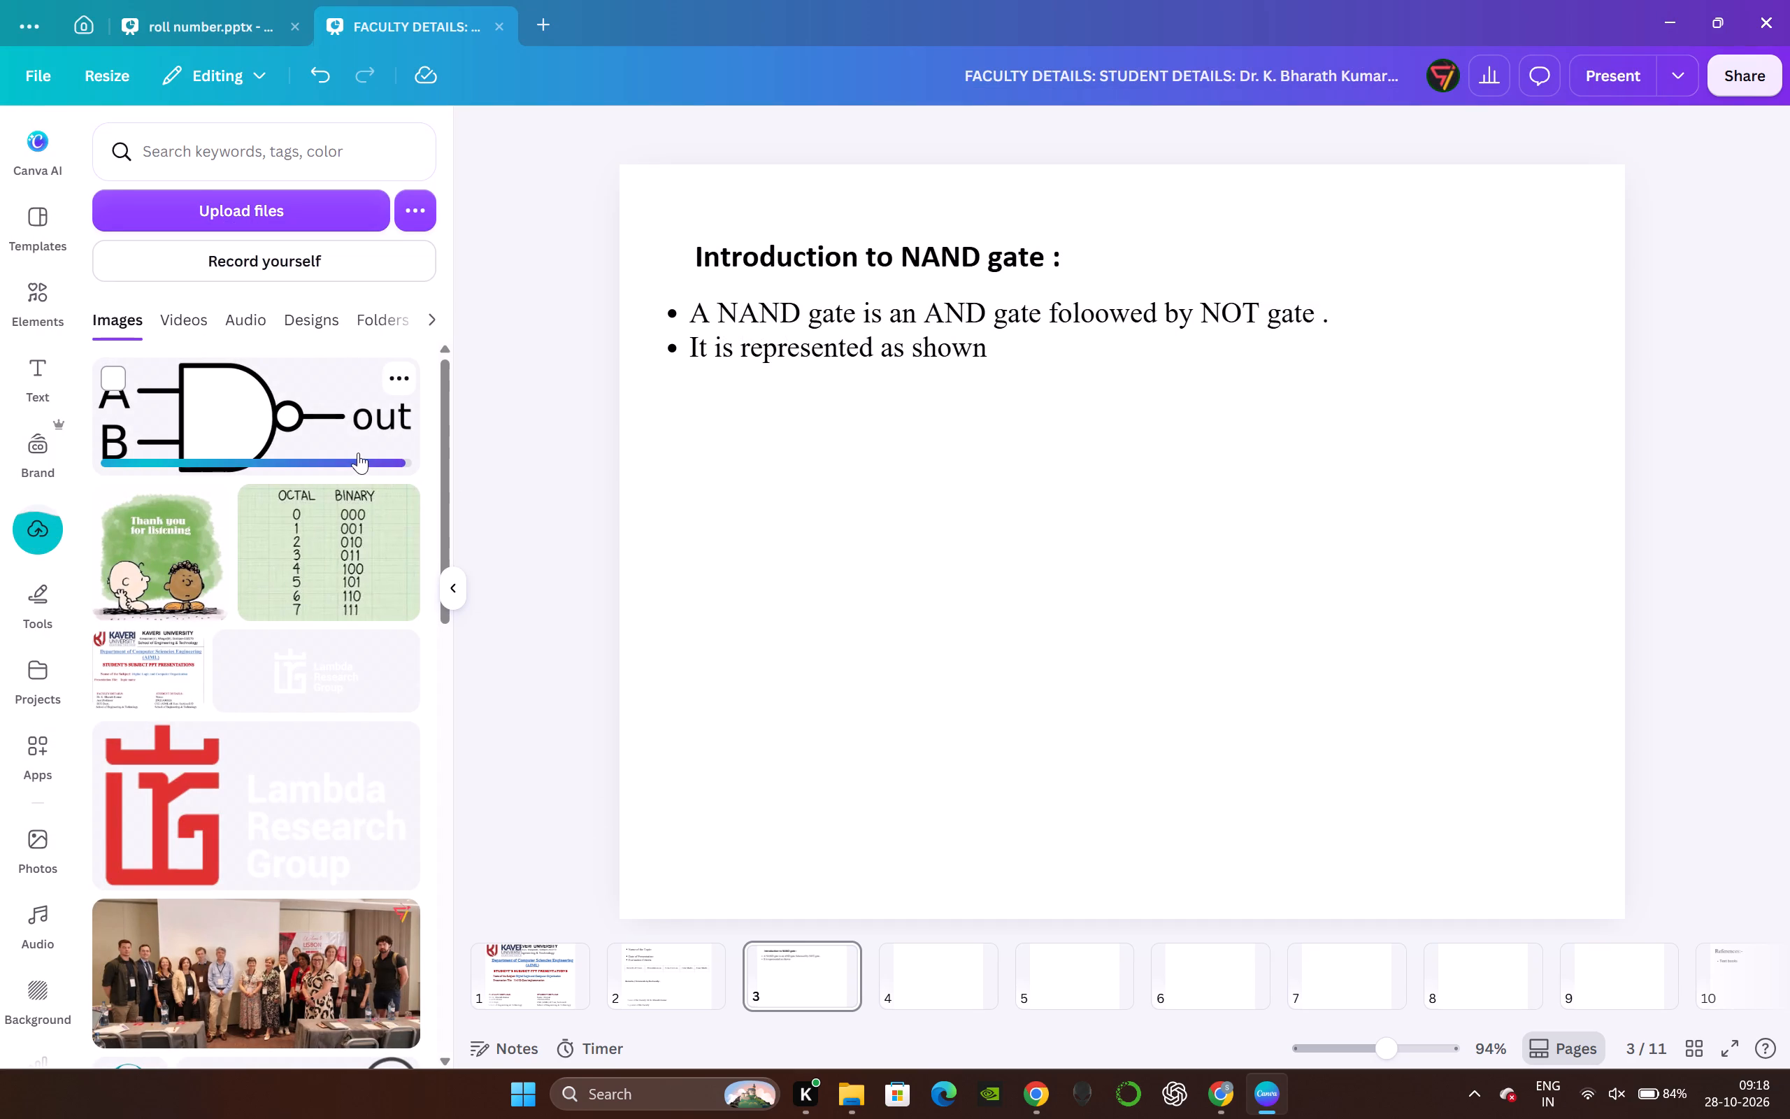
left_click(329, 402)
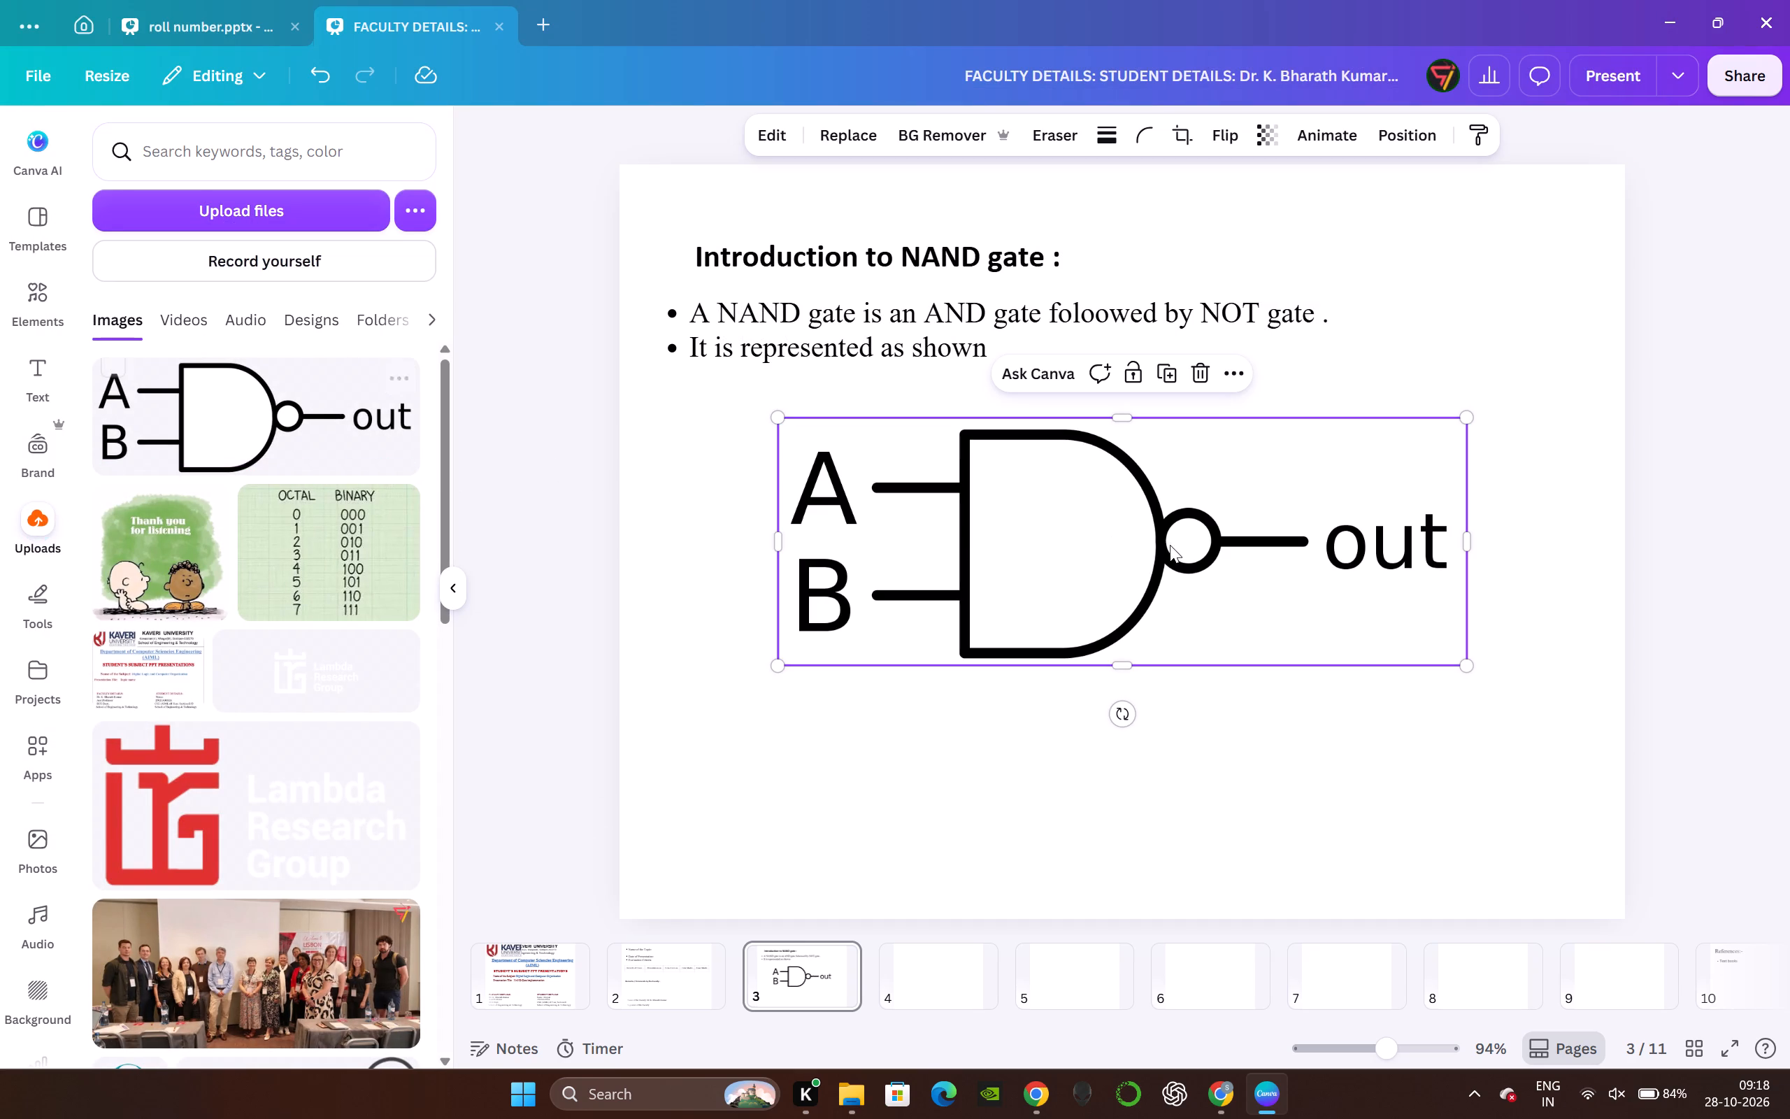
Shrink the NAND gate image to a small symbol and move it just below the end of the first bullet.
left_click_drag(1470, 673, 905, 539)
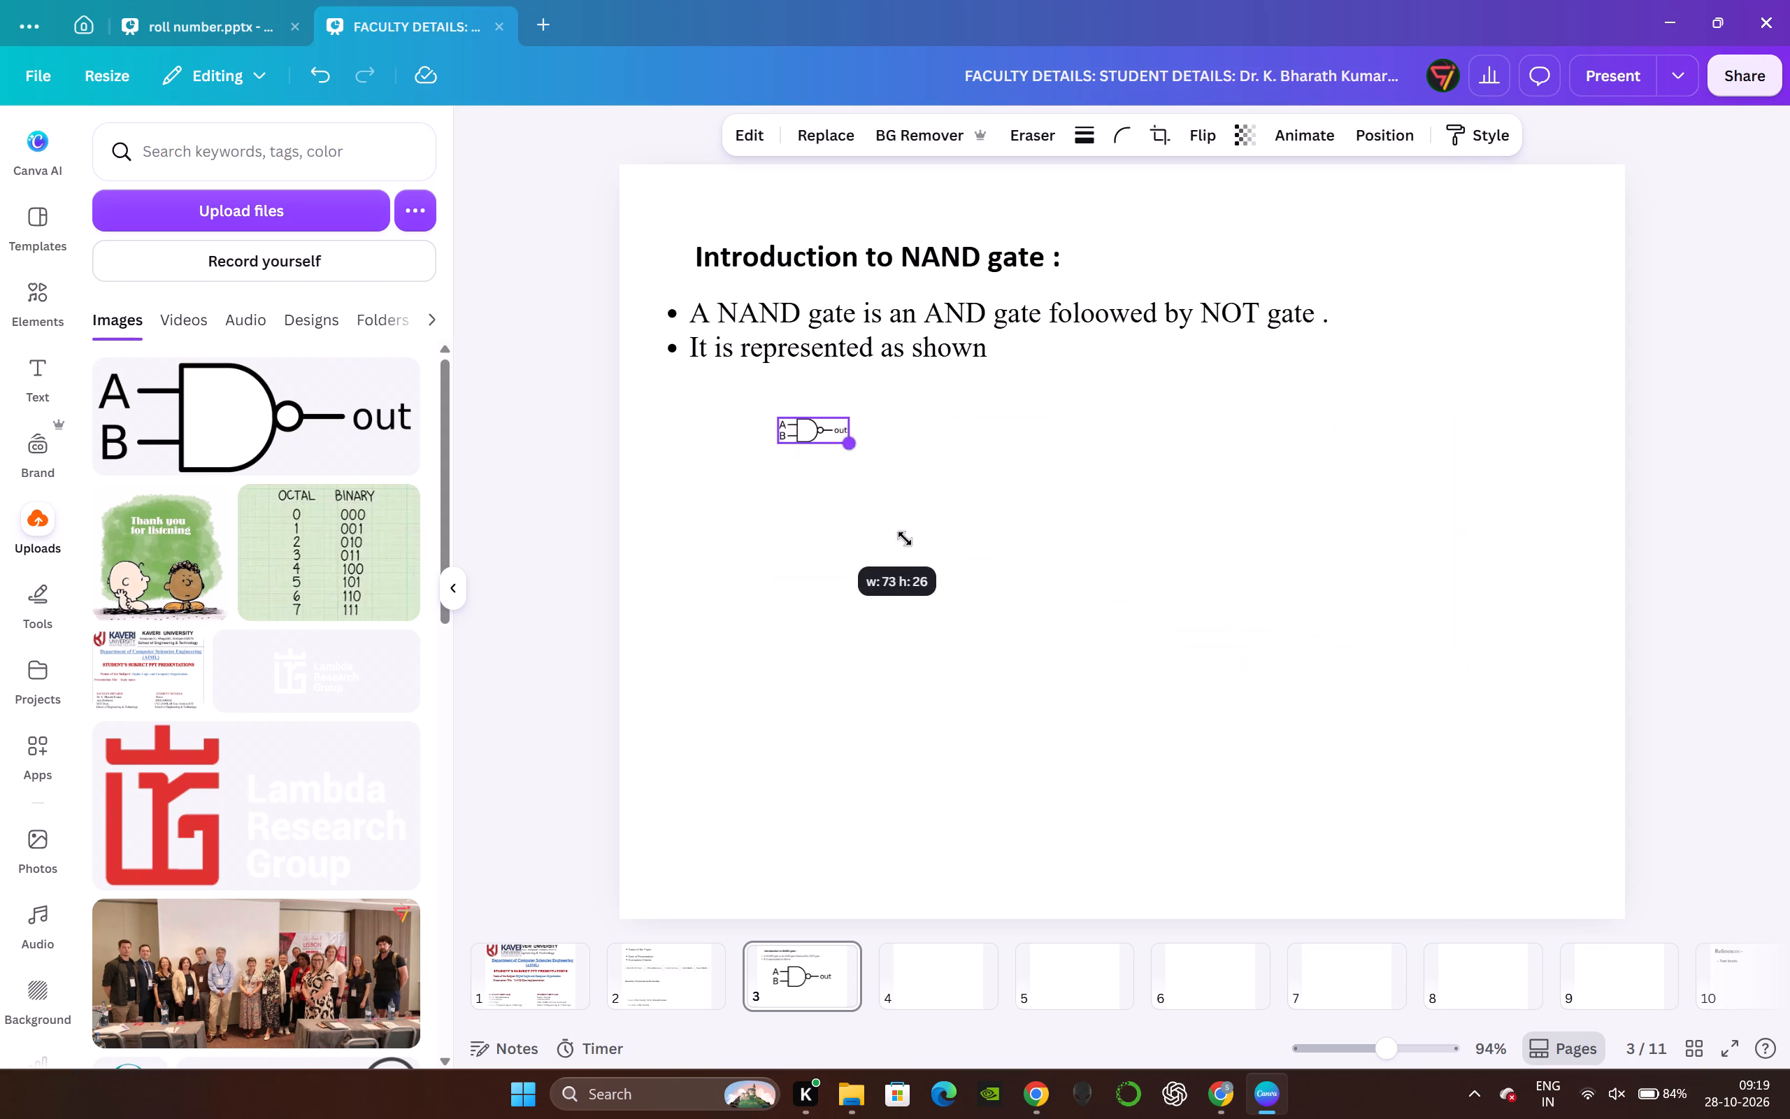
left_click_drag(905, 539, 958, 549)
left_click_drag(885, 448, 1297, 390)
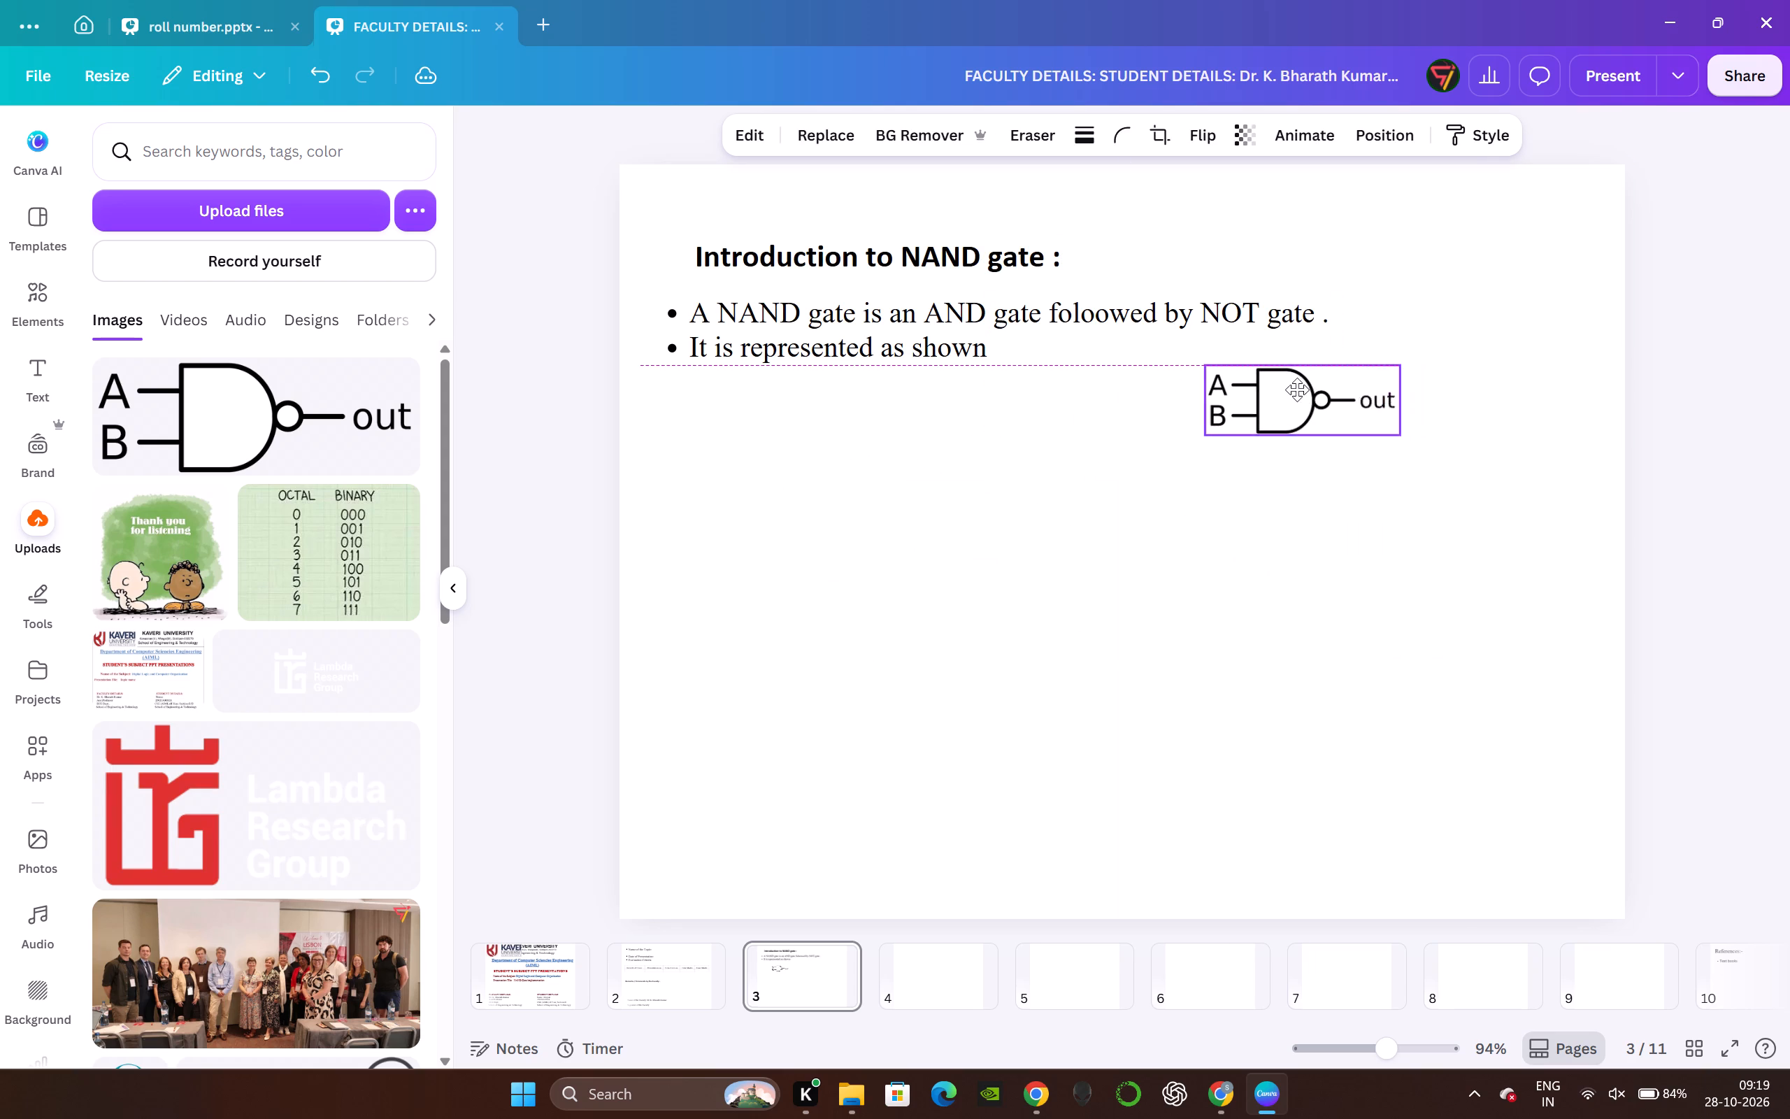
left_click_drag(1297, 390, 1296, 390)
Shift the bulleted text box down and slightly right, and lower the "Introduction to NAND gate :" heading a little.
left_click_drag(845, 333, 859, 359)
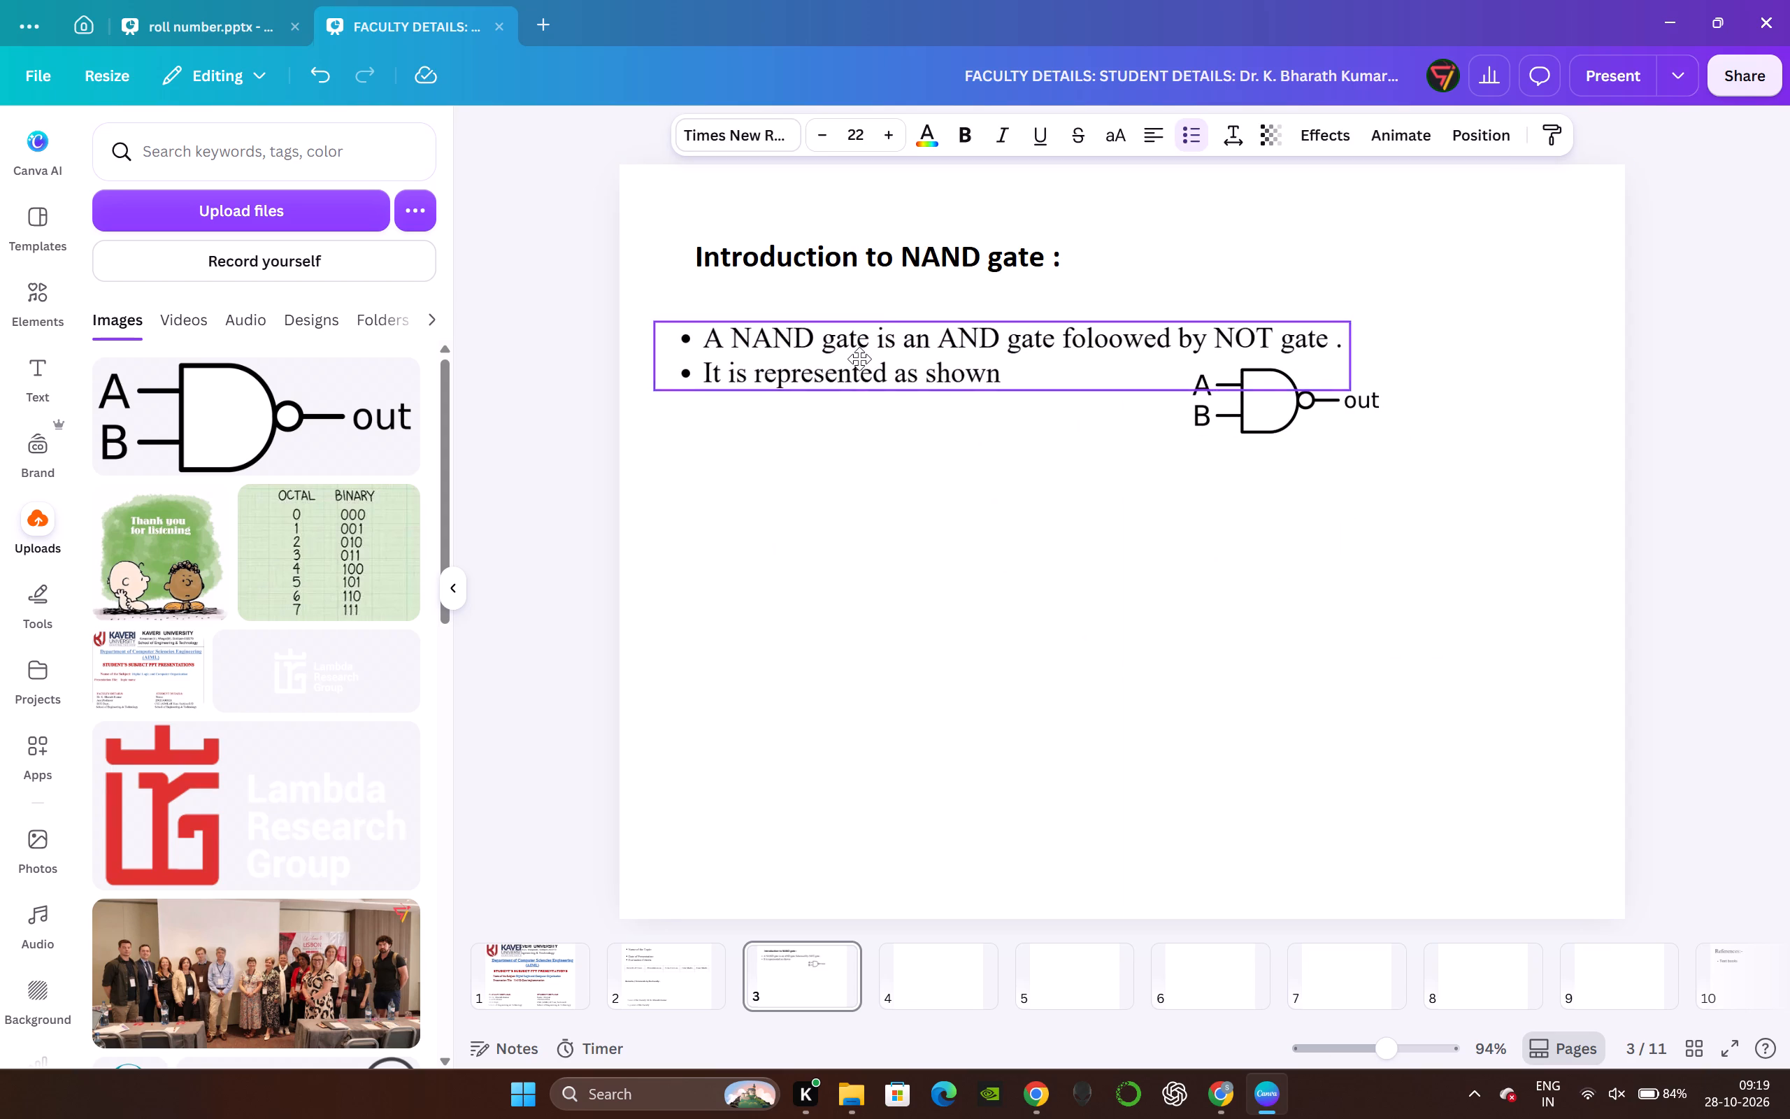
left_click_drag(859, 359, 869, 367)
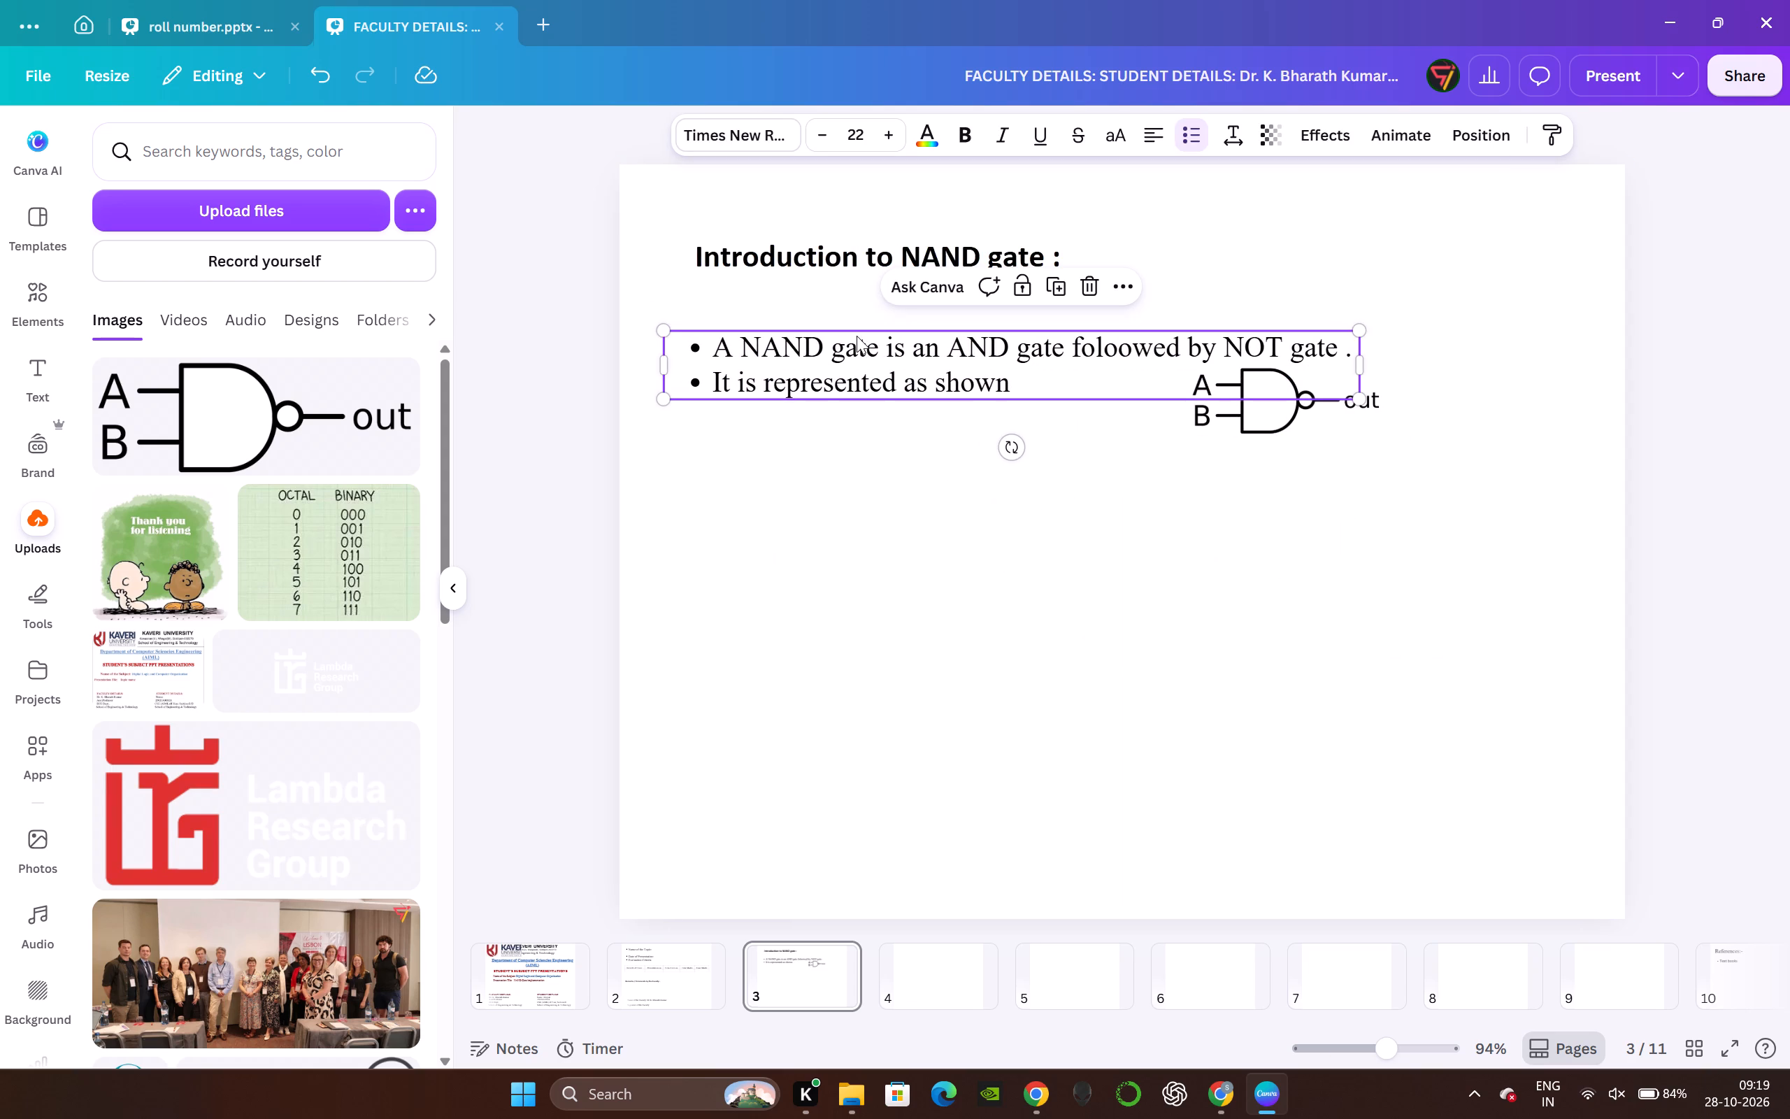
left_click_drag(804, 245, 802, 257)
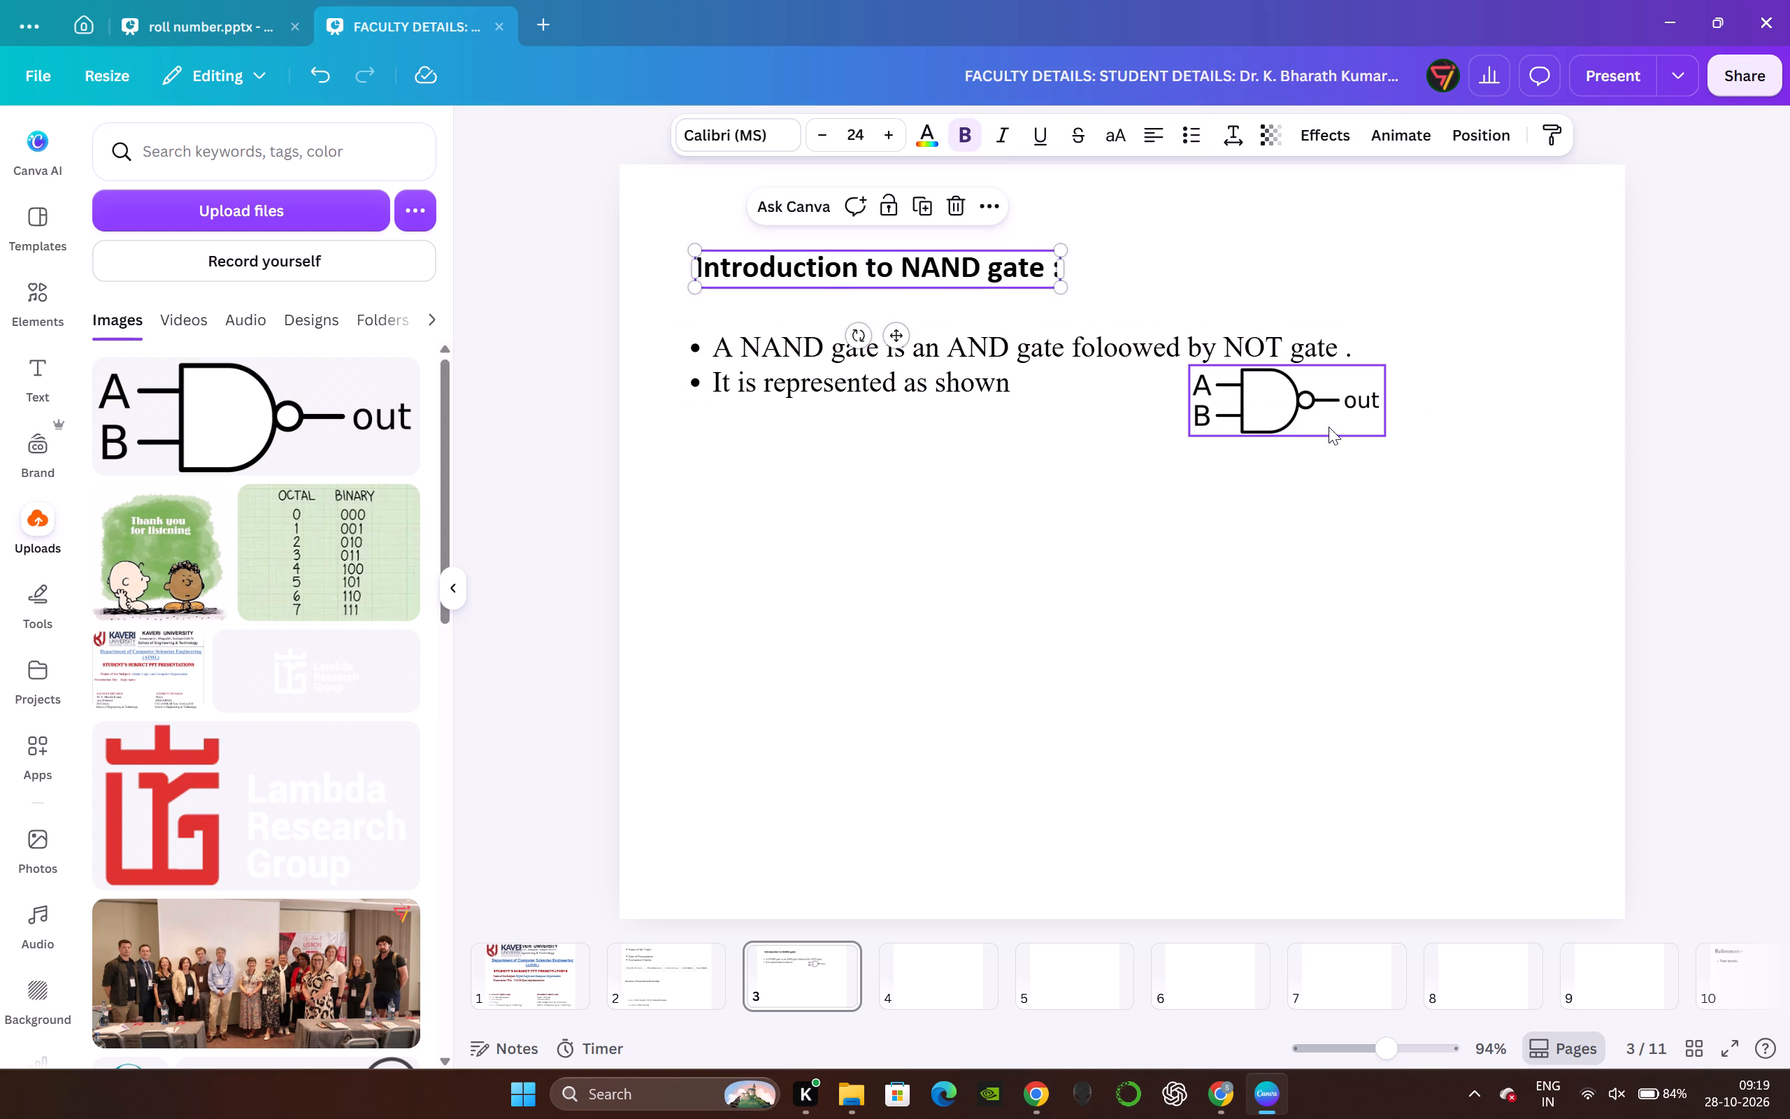
Place the NAND gate image directly after "It is represented as shown" and enlarge it moderately.
left_click_drag(1326, 426, 1171, 438)
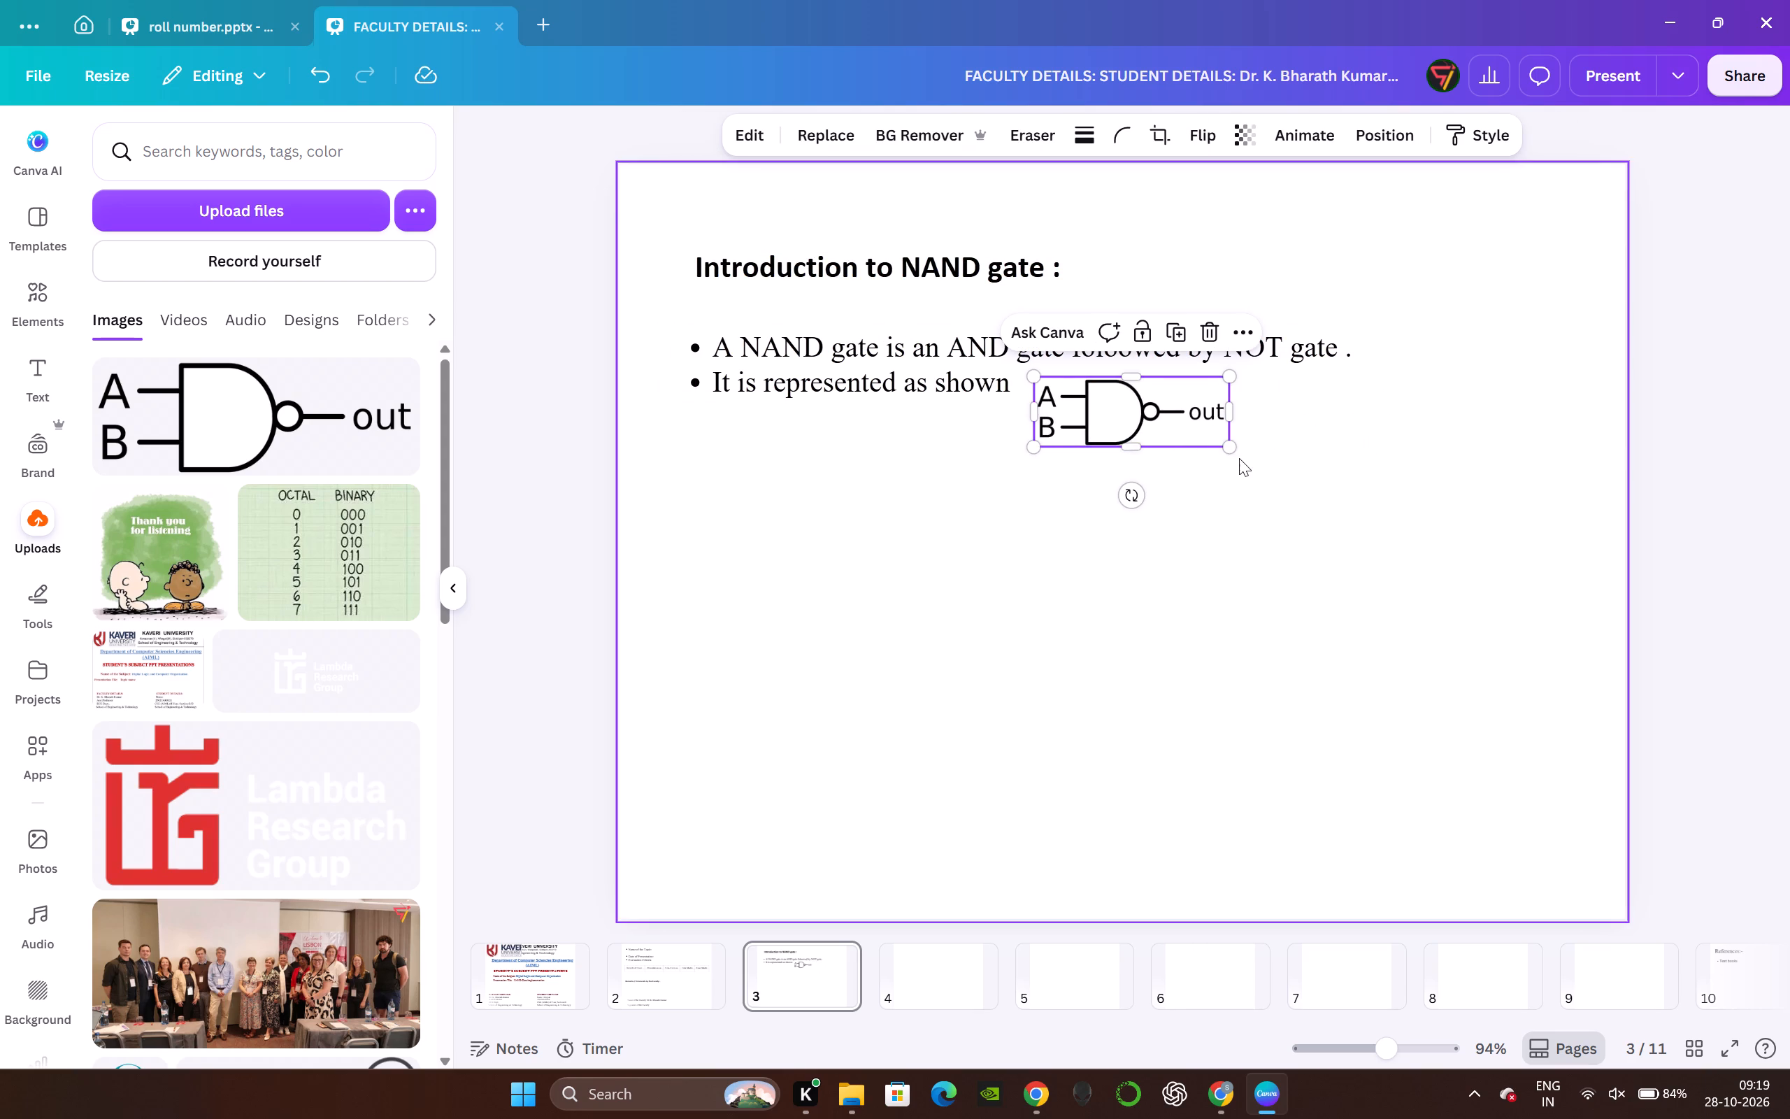
left_click_drag(1231, 450, 1309, 495)
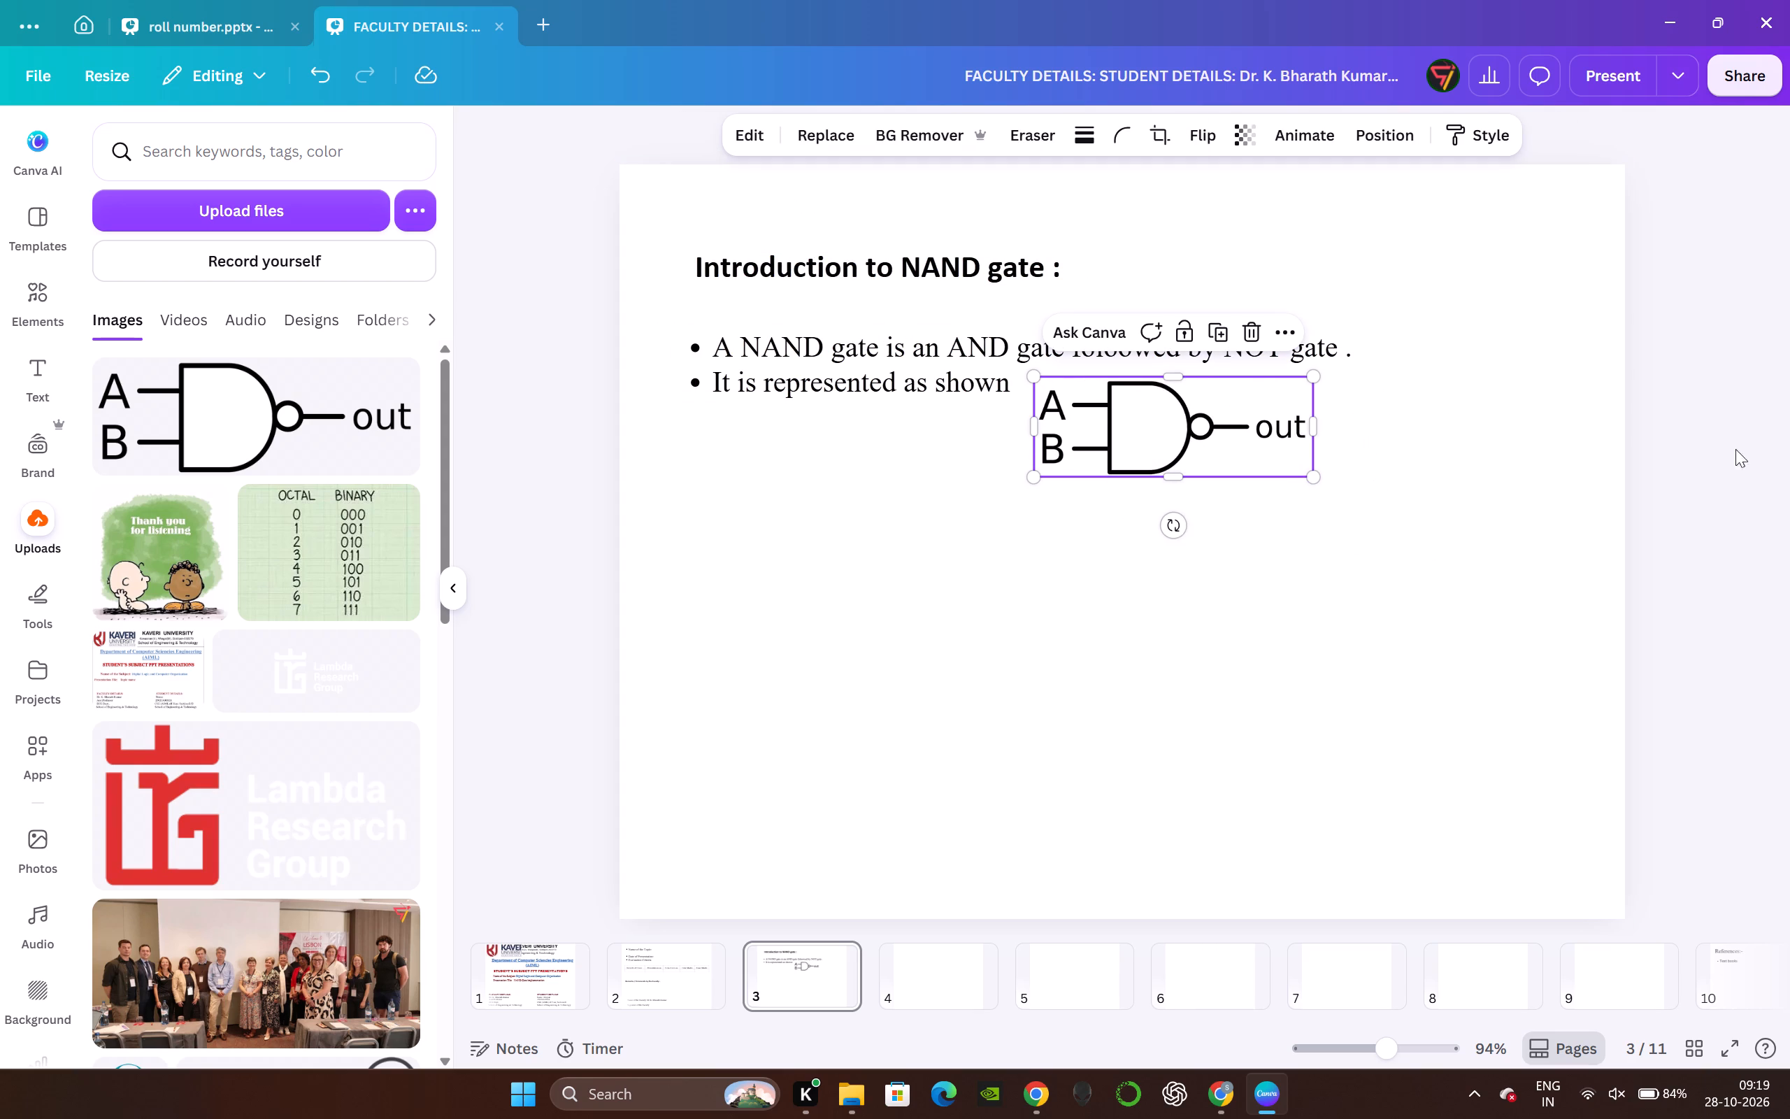
left_click(1710, 451)
left_click(532, 475)
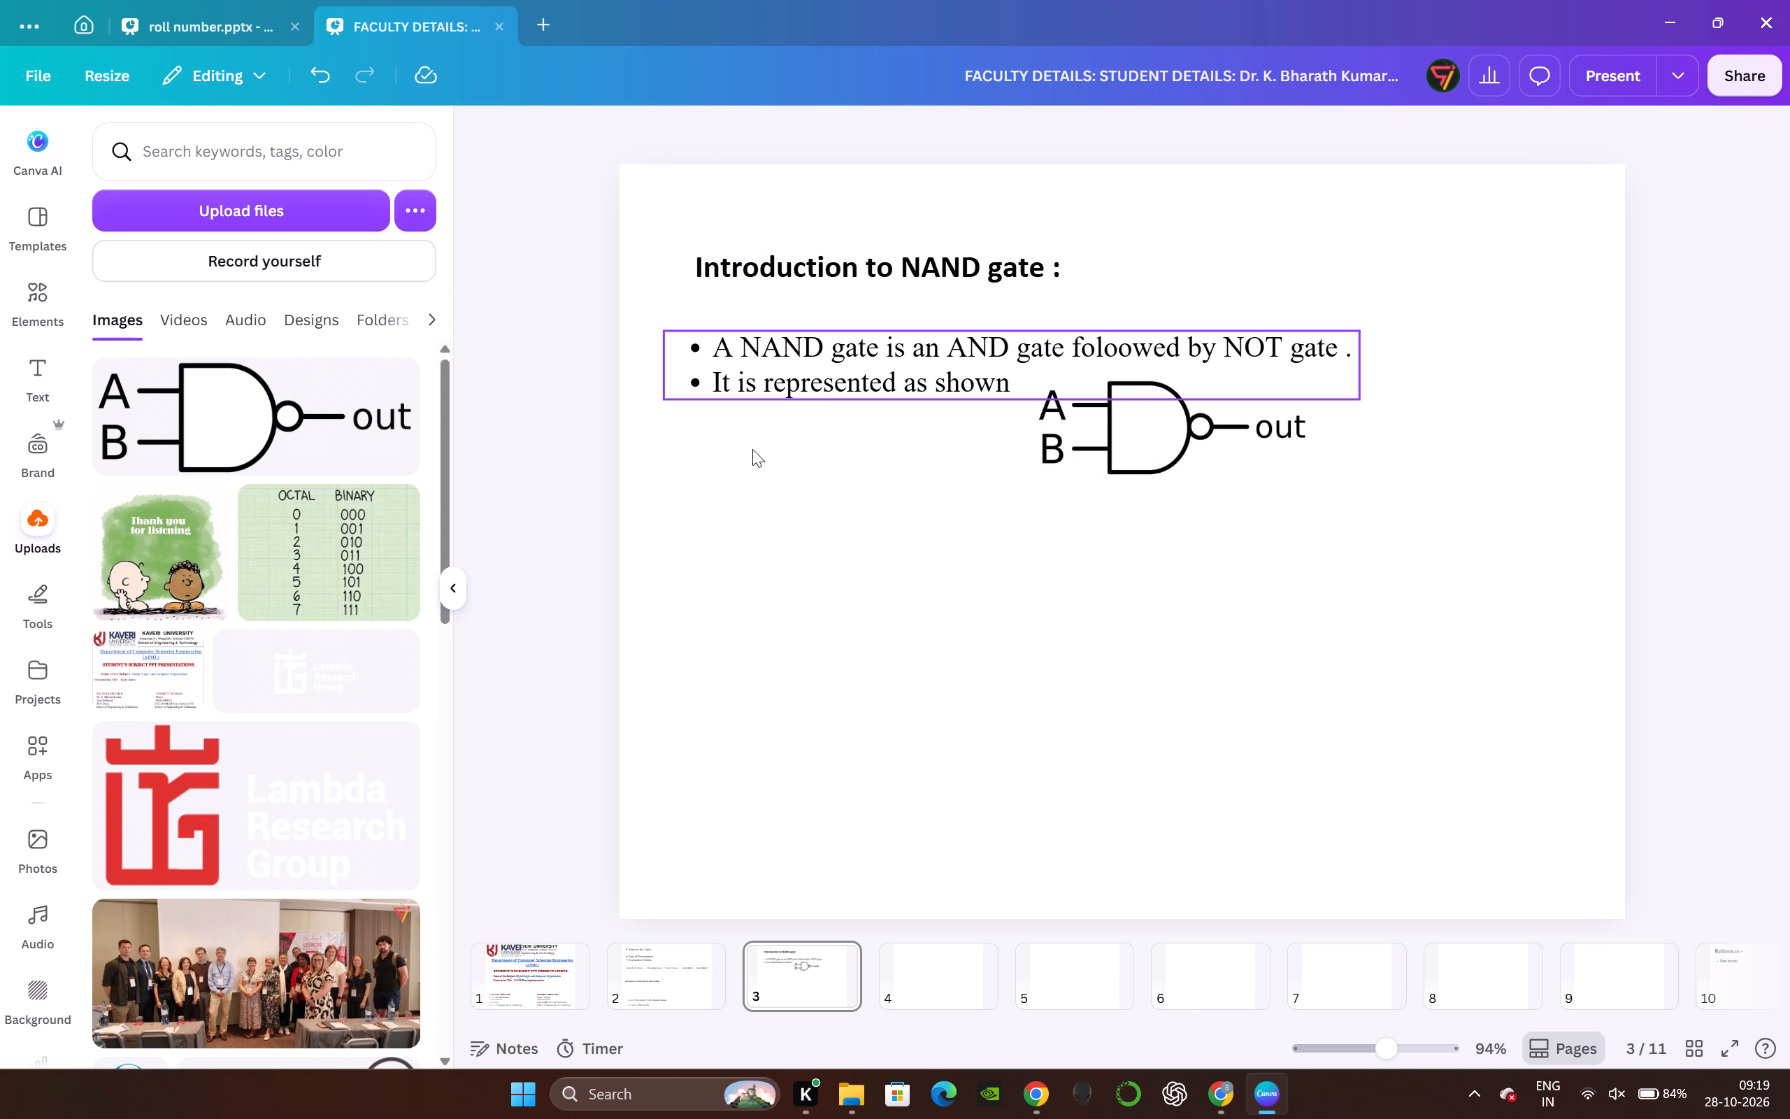
Duplicate the "Signature of the Faculty:" text on page 2 and move the copy to page 3 beneath the existing bullets.
left_click(694, 941)
left_click_drag(696, 938, 696, 946)
left_click(687, 977)
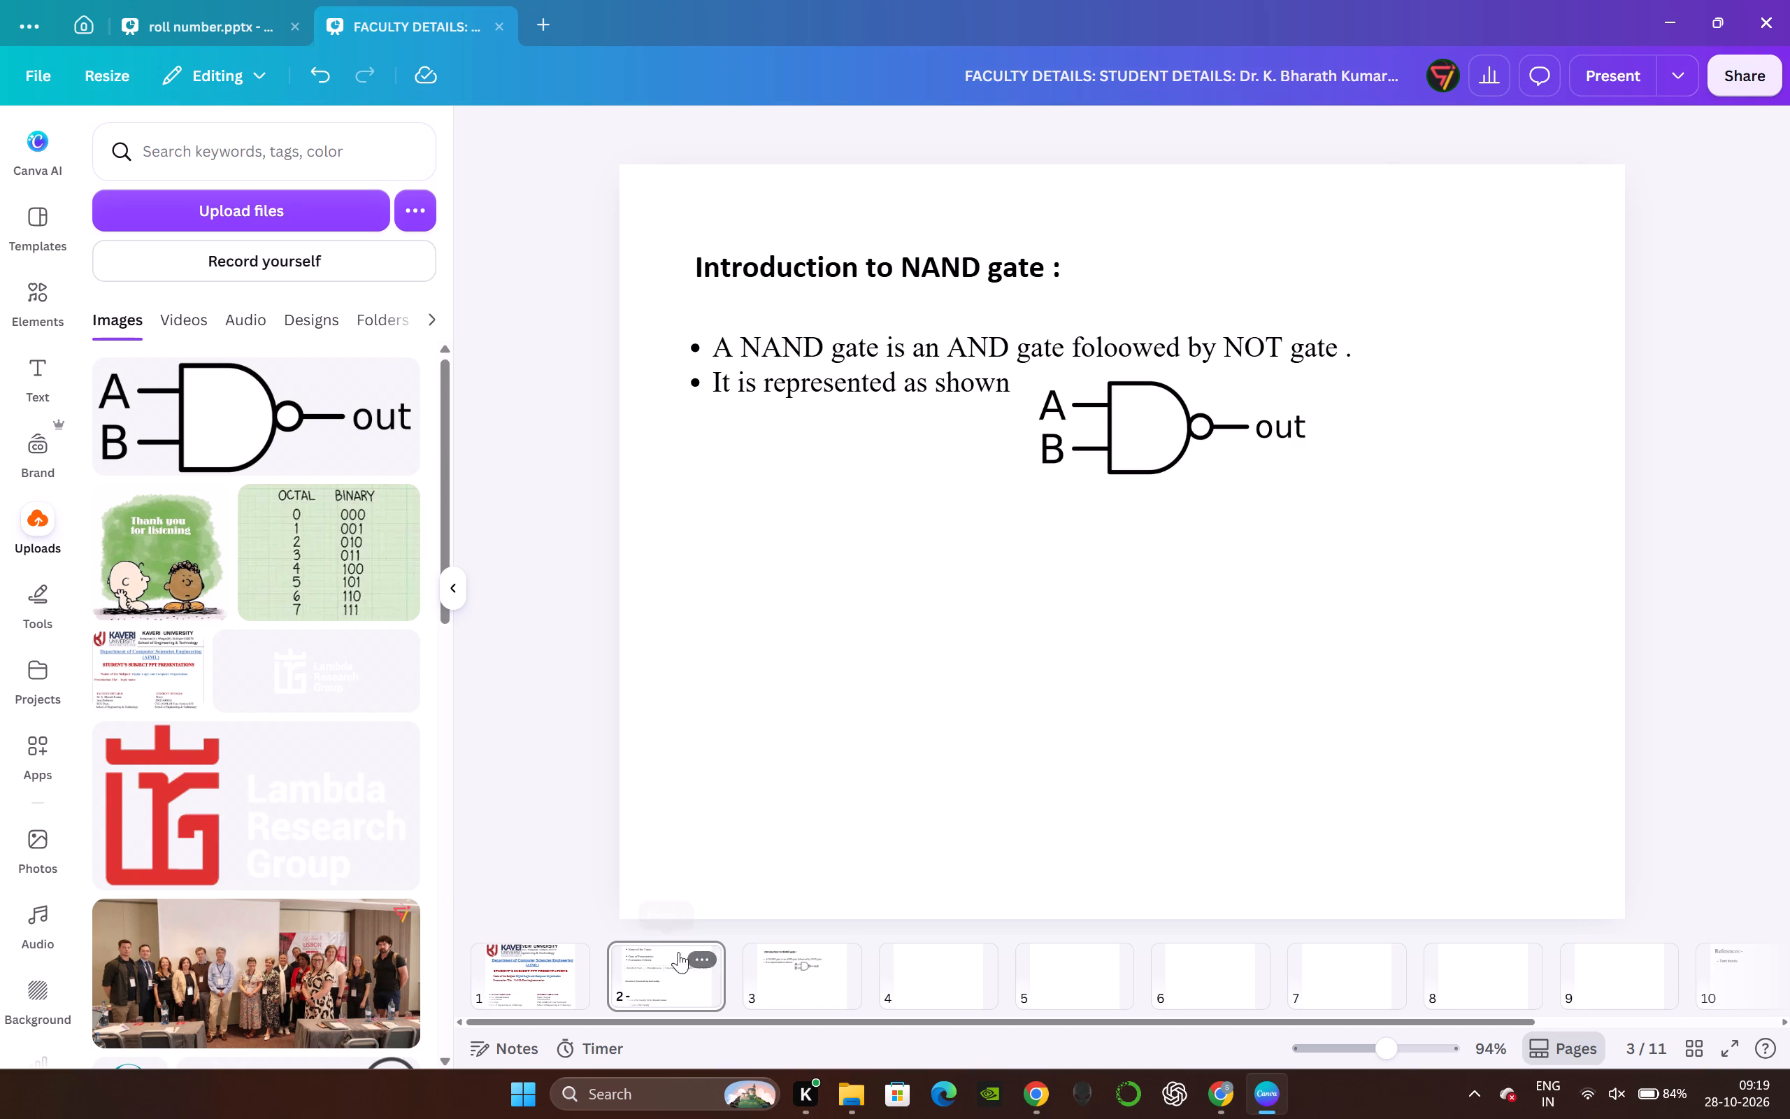
left_click(733, 862)
left_click(864, 799)
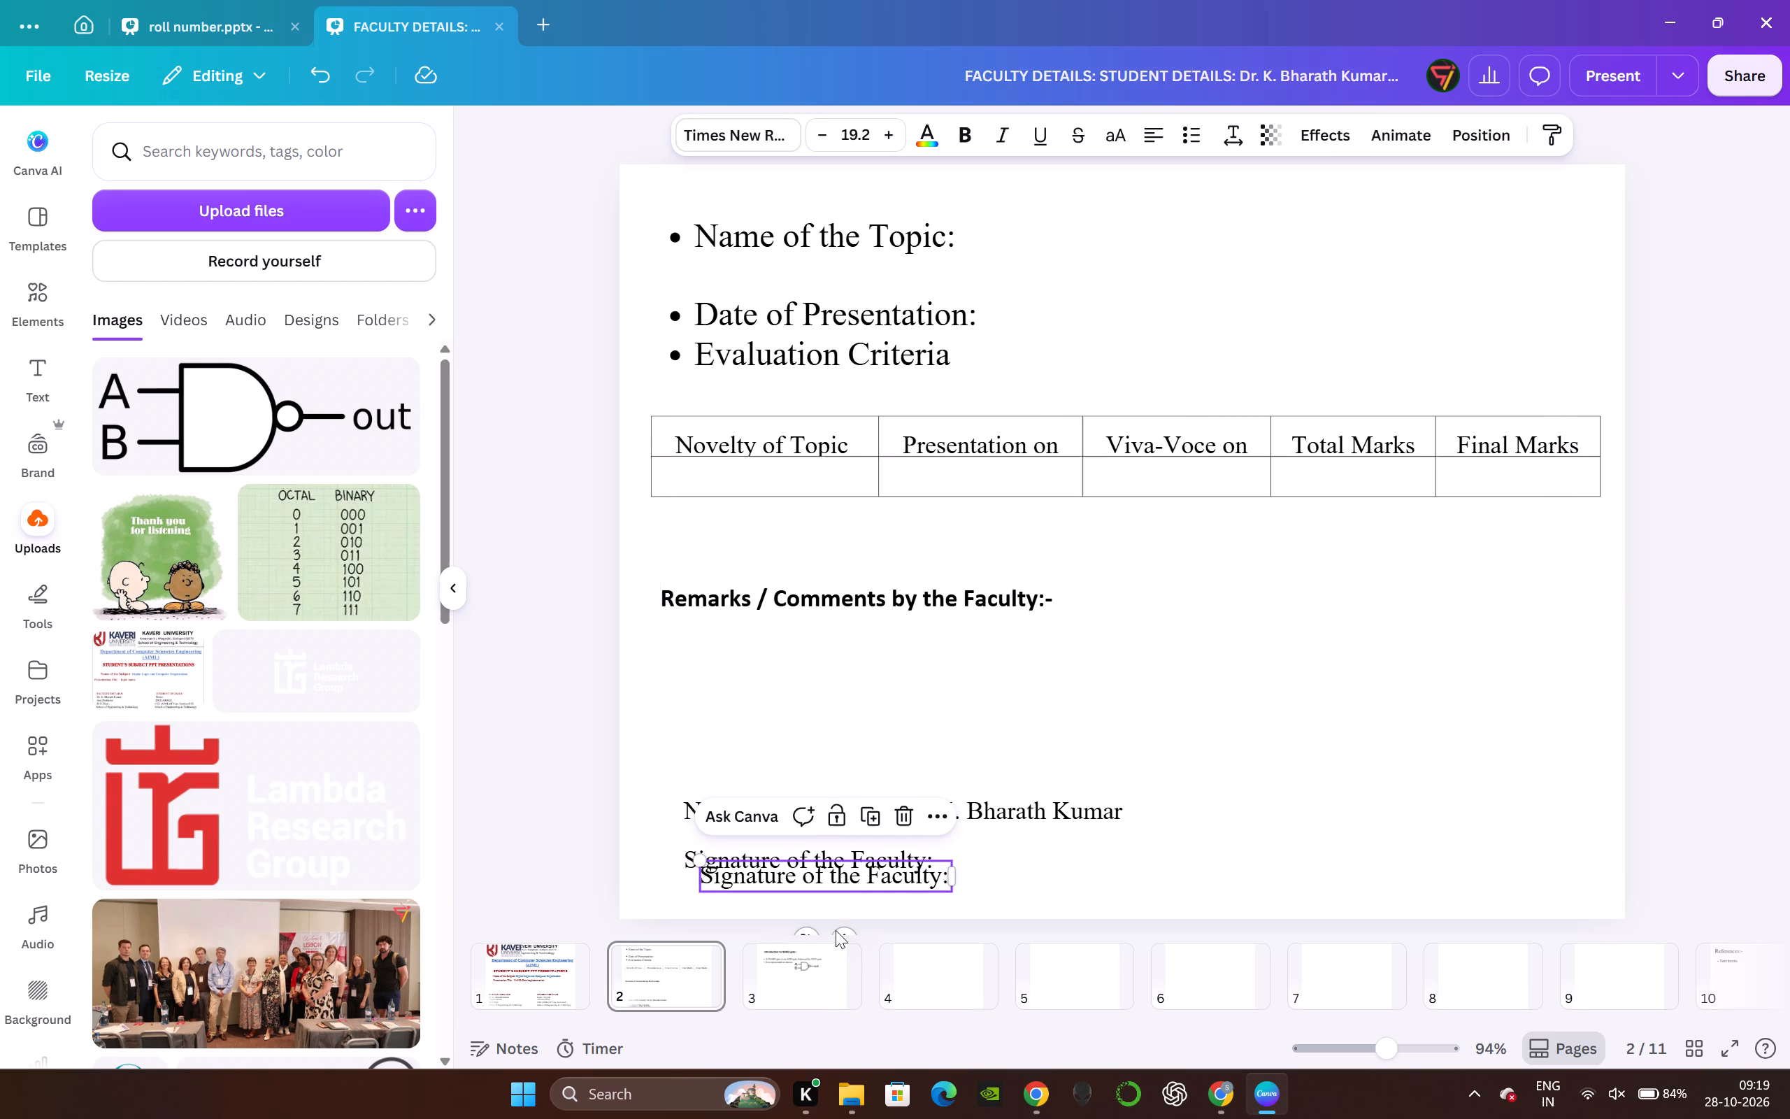
left_click_drag(839, 933, 817, 1006)
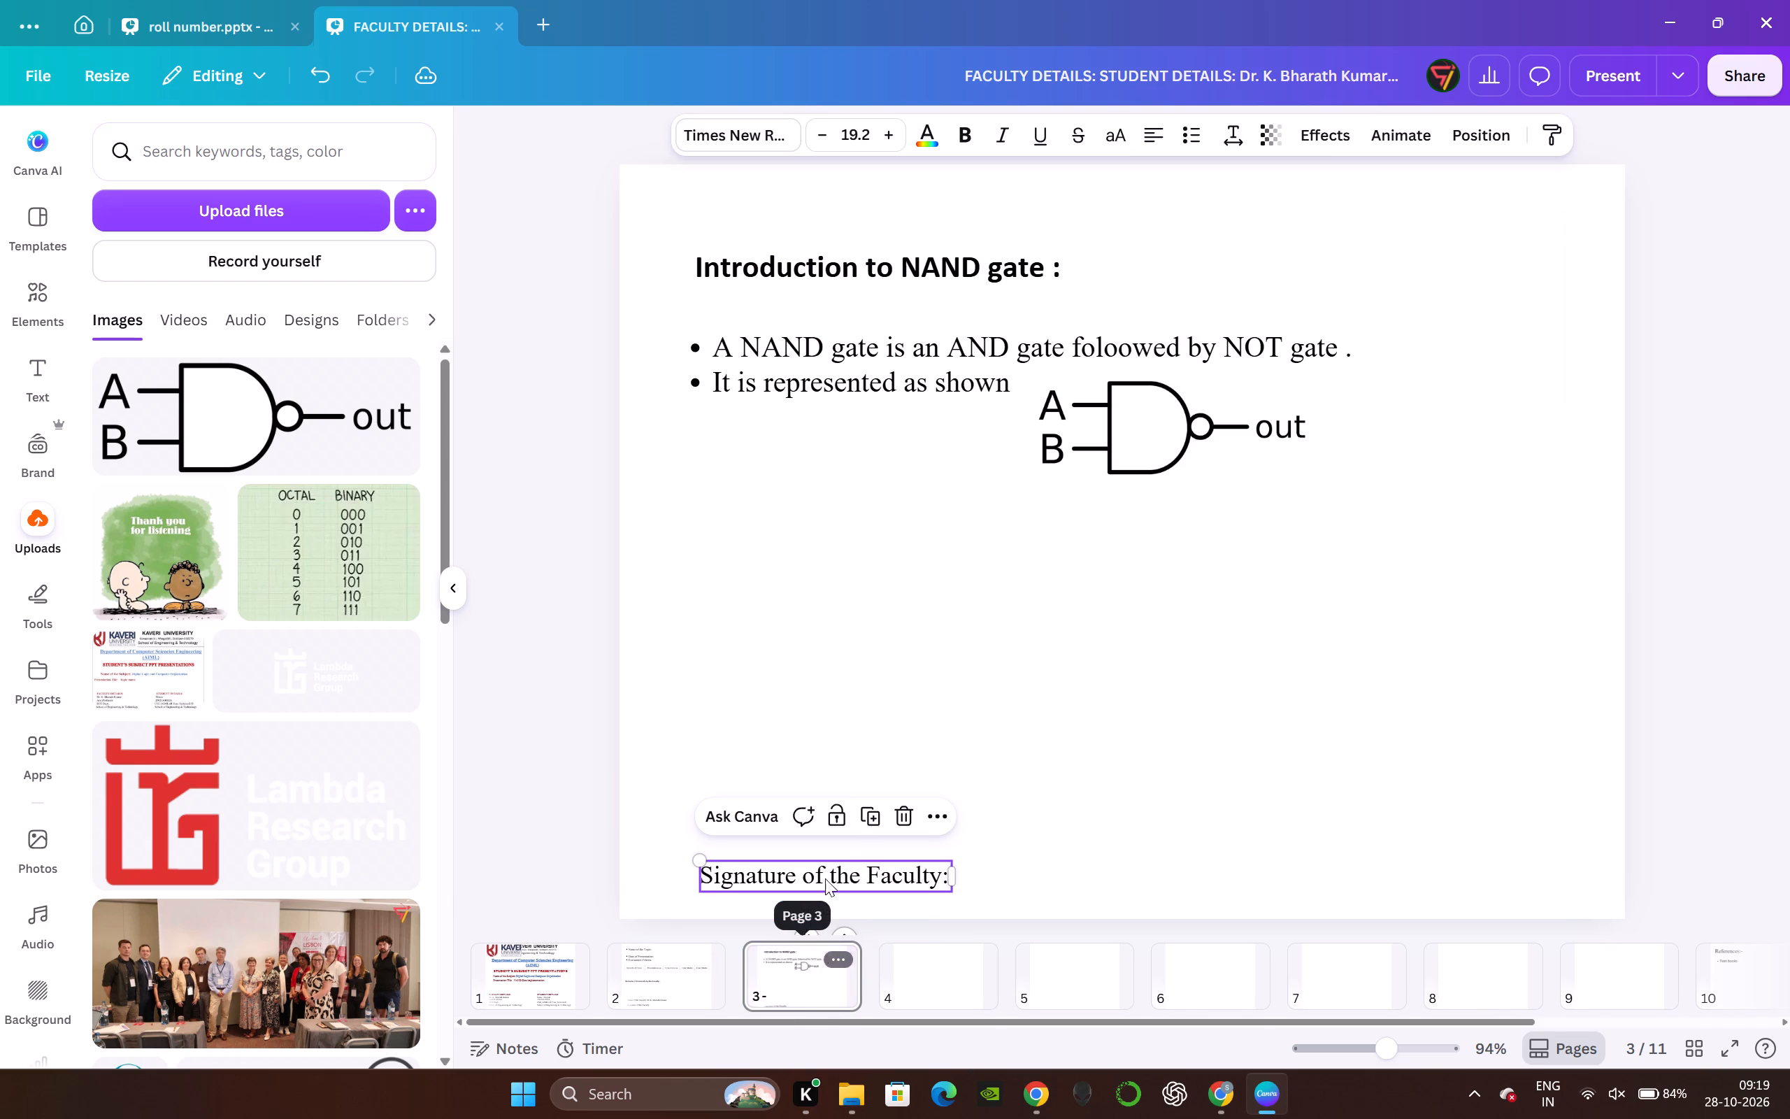
left_click_drag(840, 931, 814, 594)
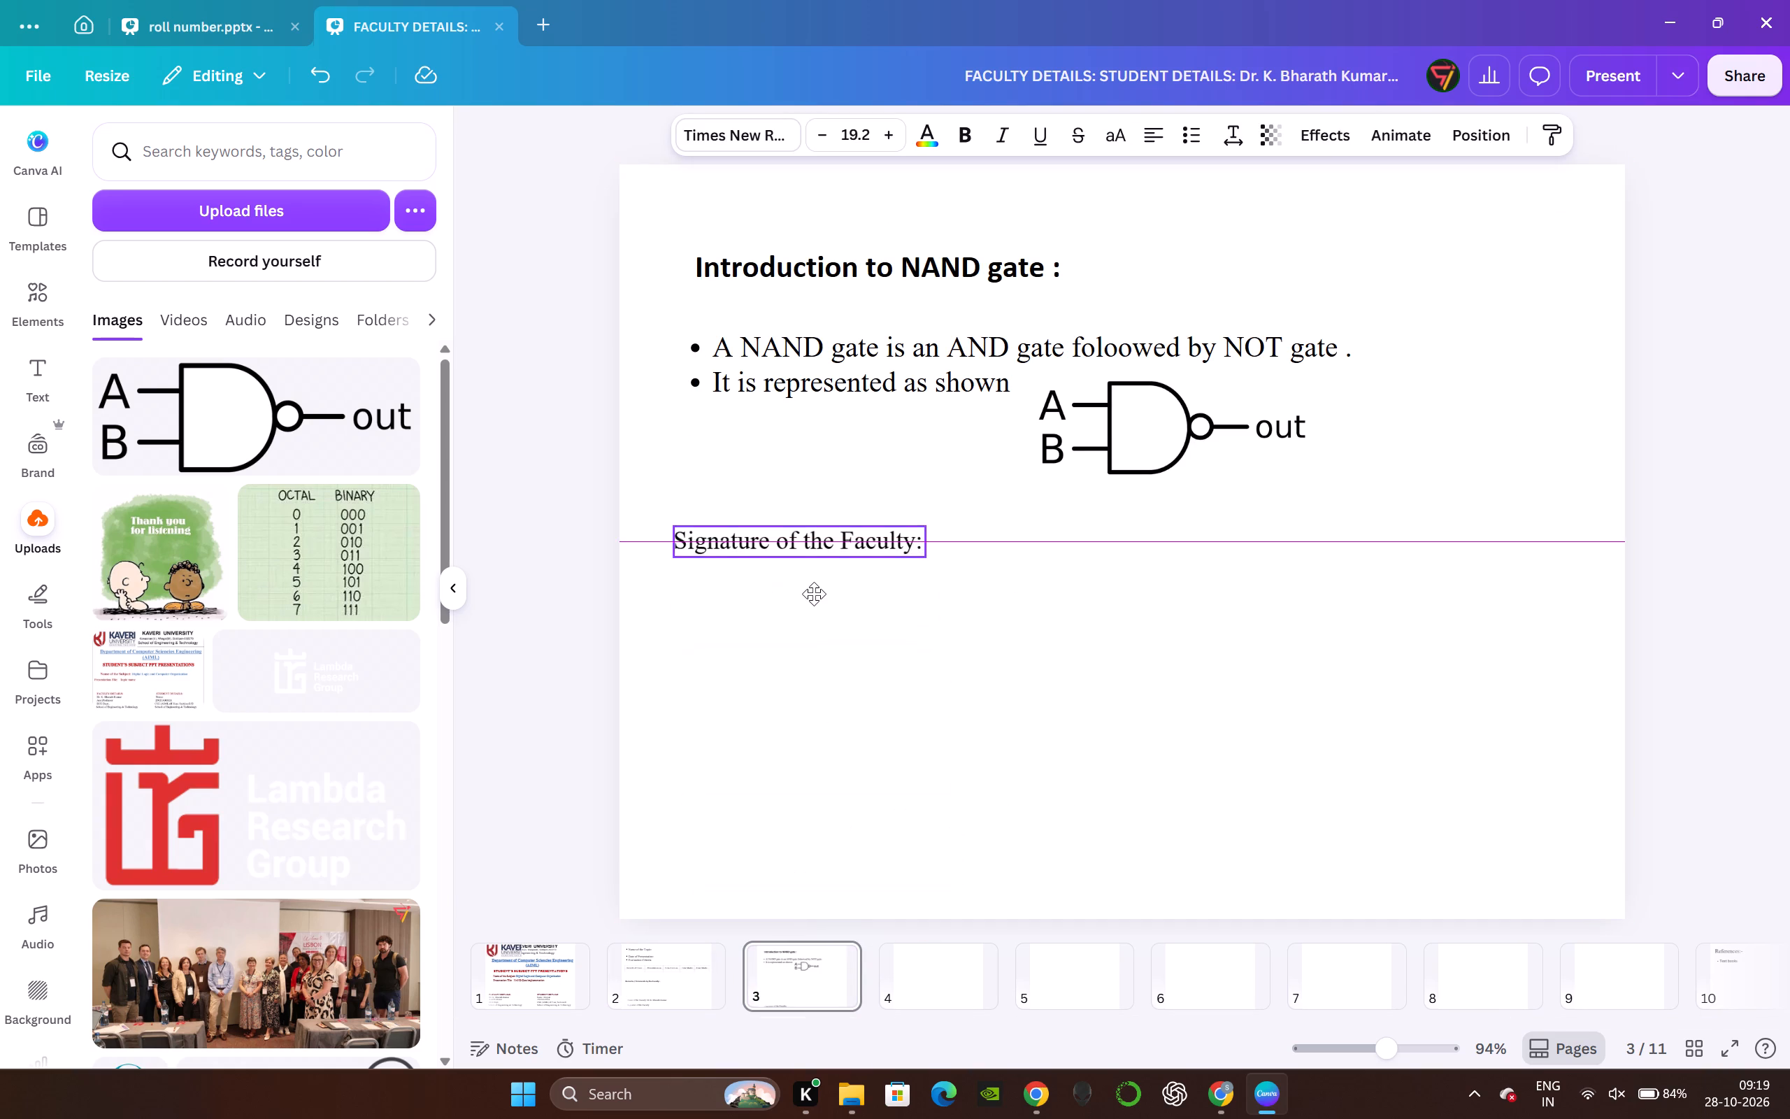
left_click_drag(814, 594, 826, 589)
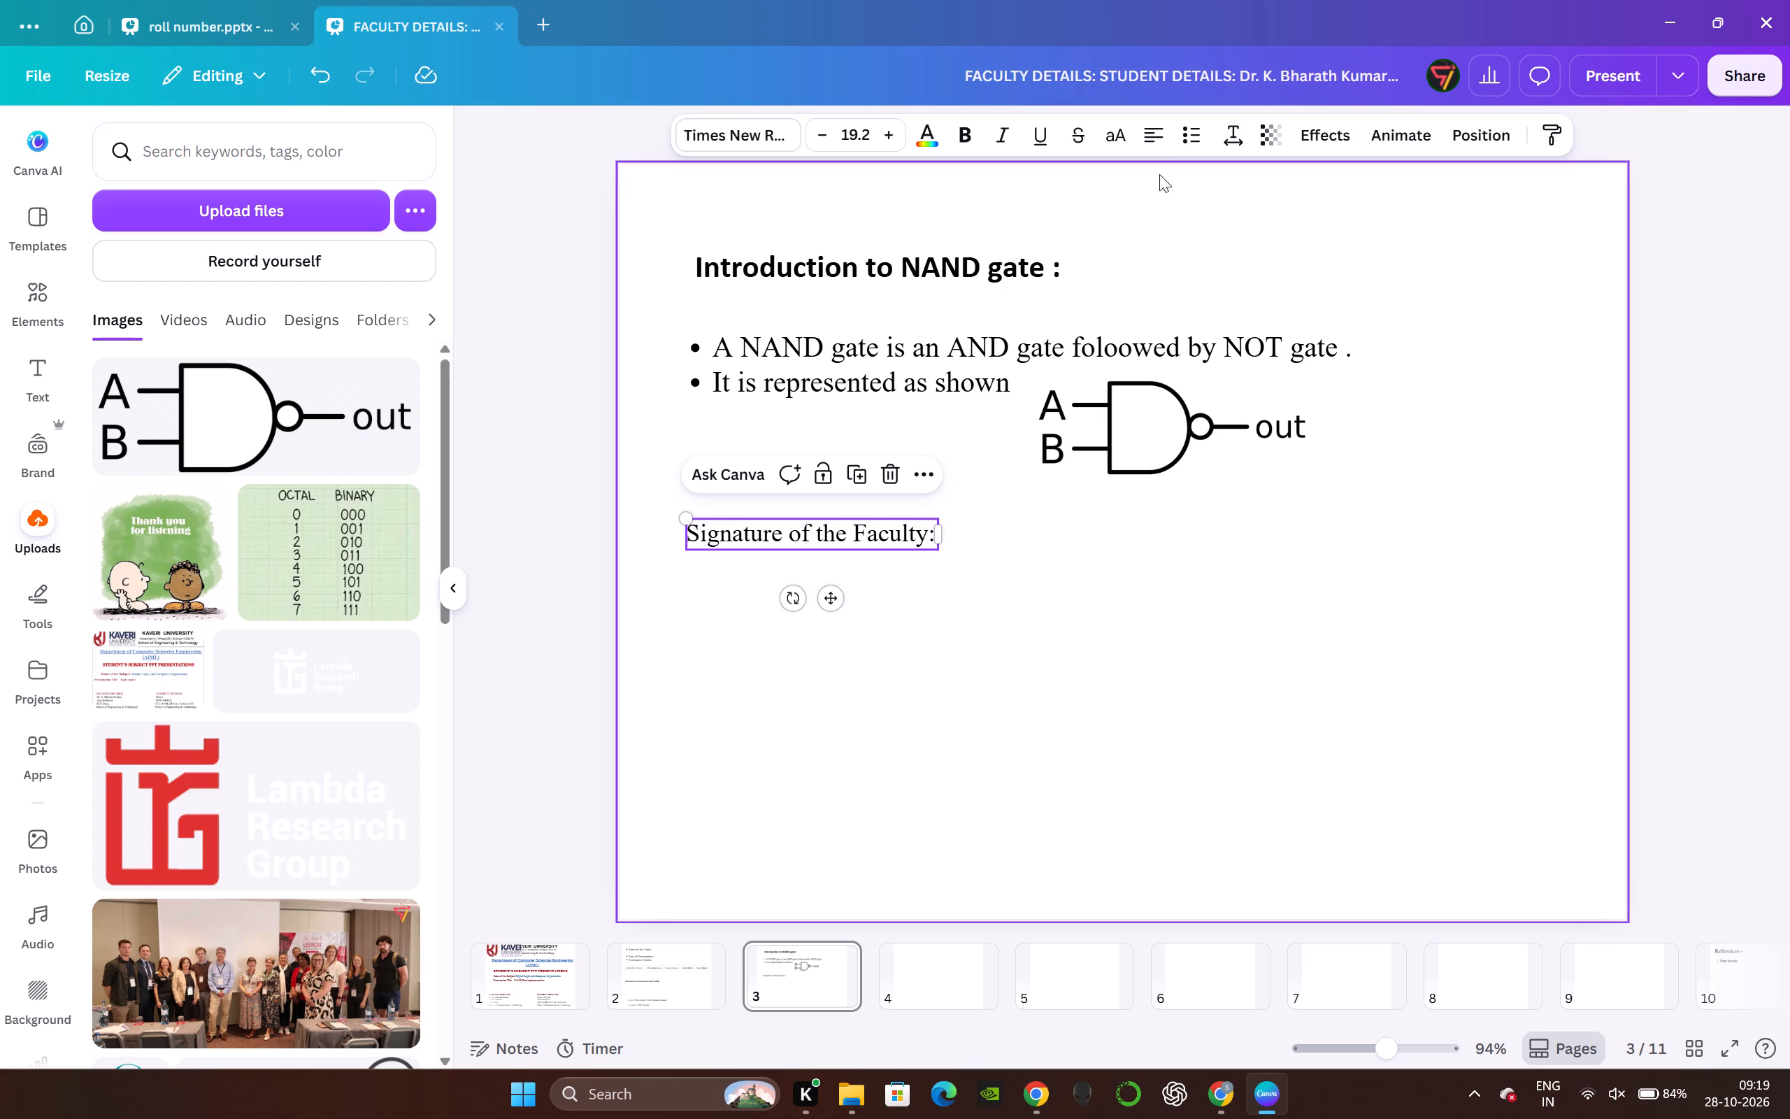
Format the copied "Signature of the Faculty:" text as a bulleted list with font size 22, matching the bullets above.
left_click(1194, 147)
left_click(978, 365)
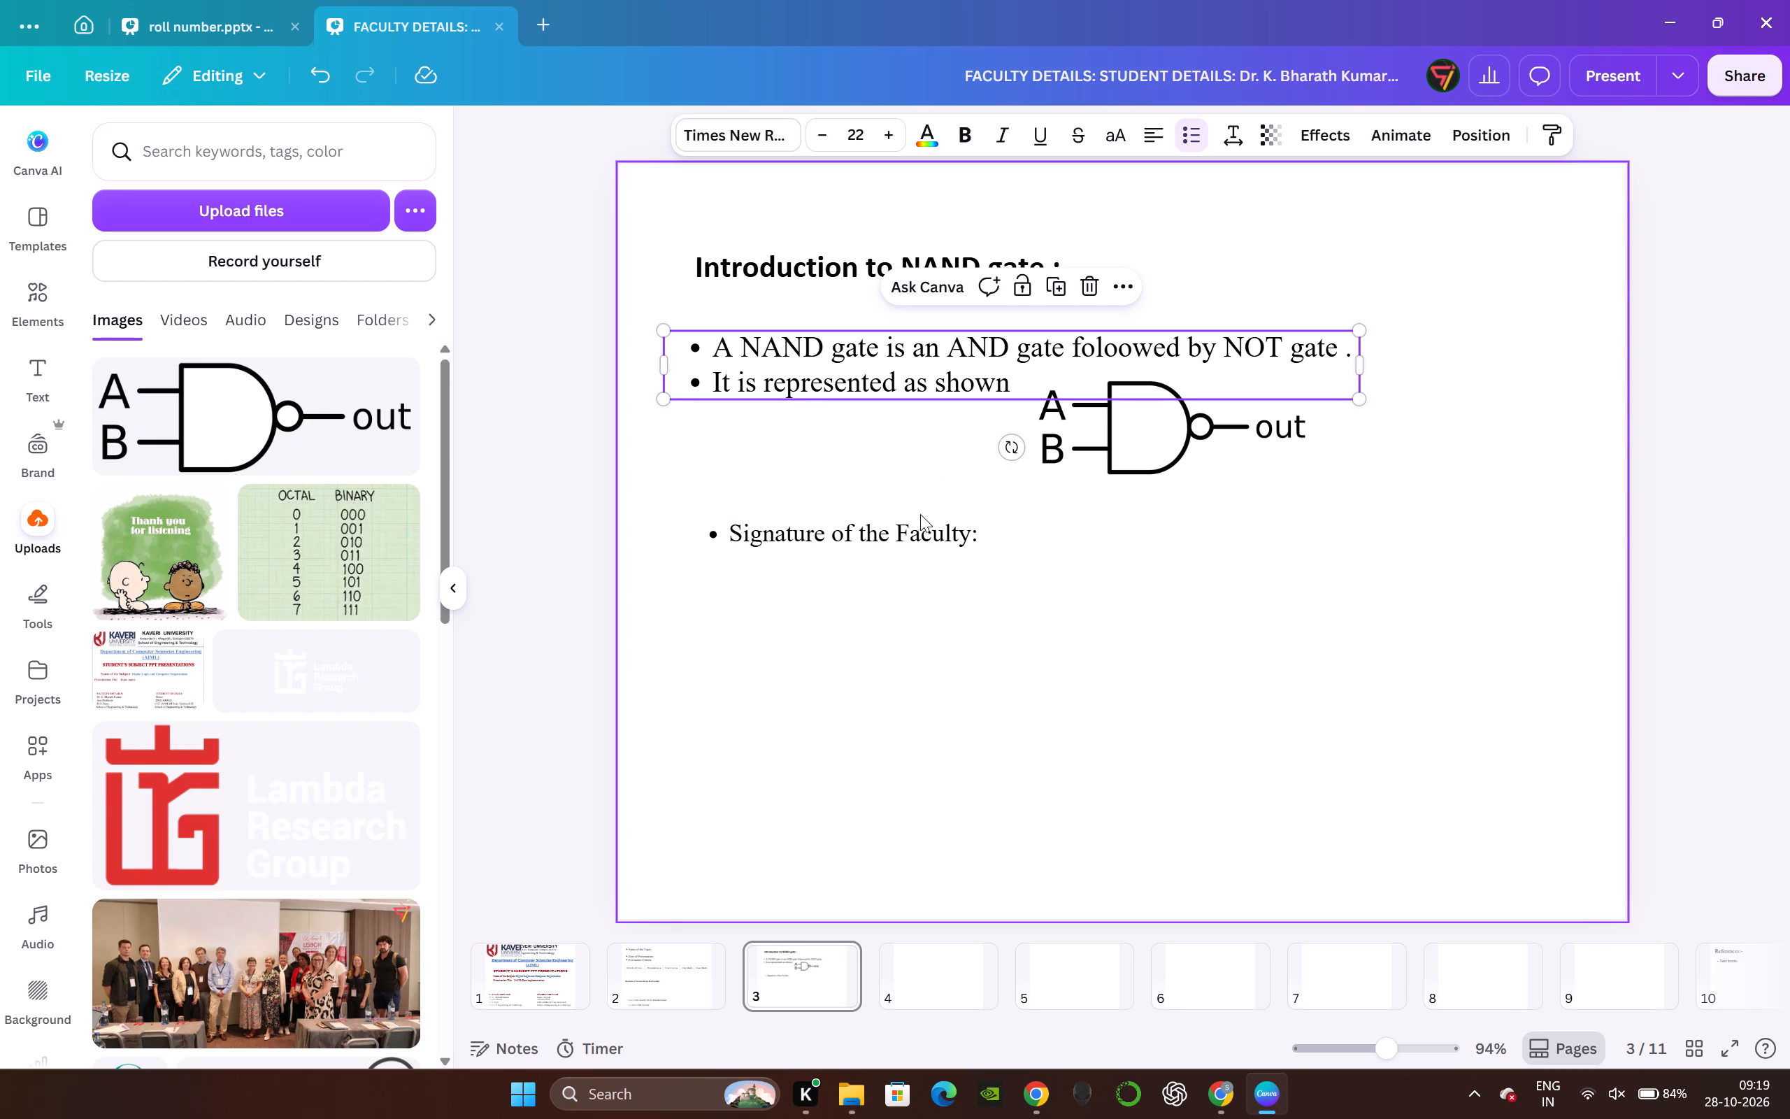
left_click(920, 526)
left_click(859, 147)
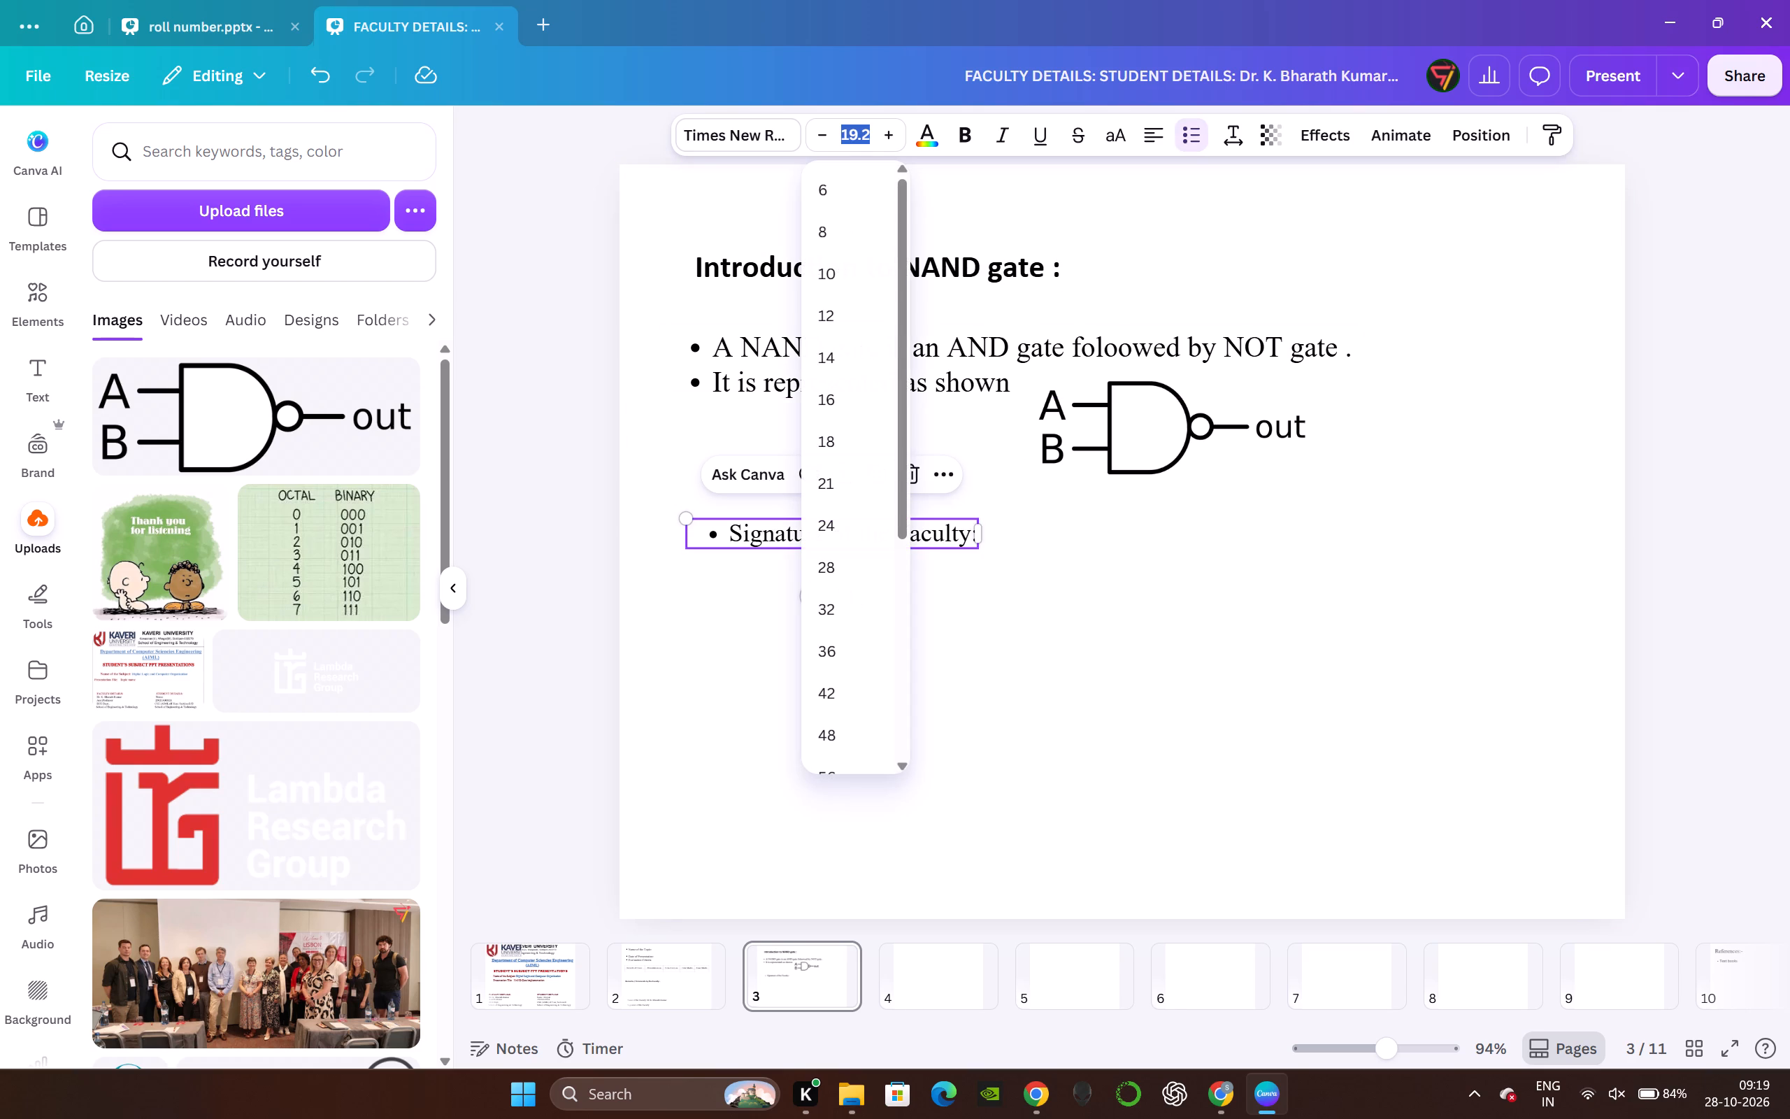
type("22")
key("Return")
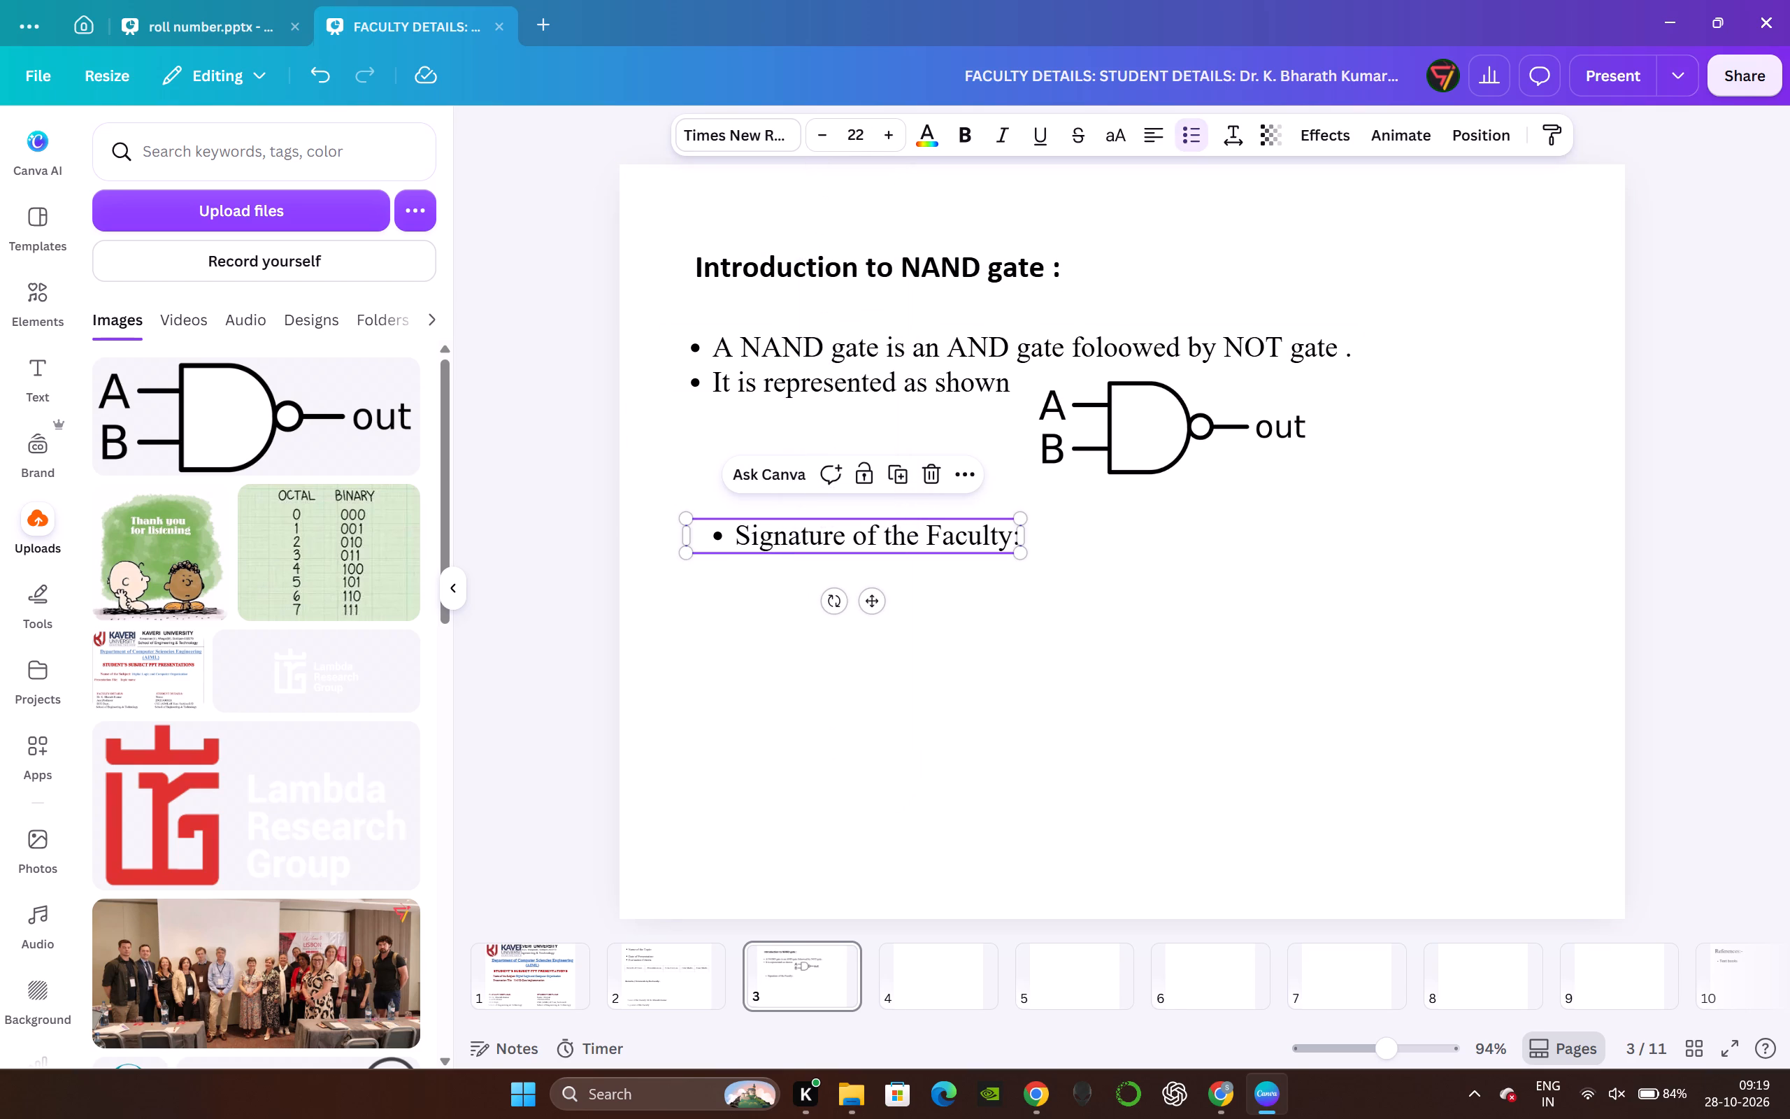
left_click(583, 404)
Align the copied bulleted text box with the left edge of the bulleted text box above.
left_click_drag(847, 537, 839, 532)
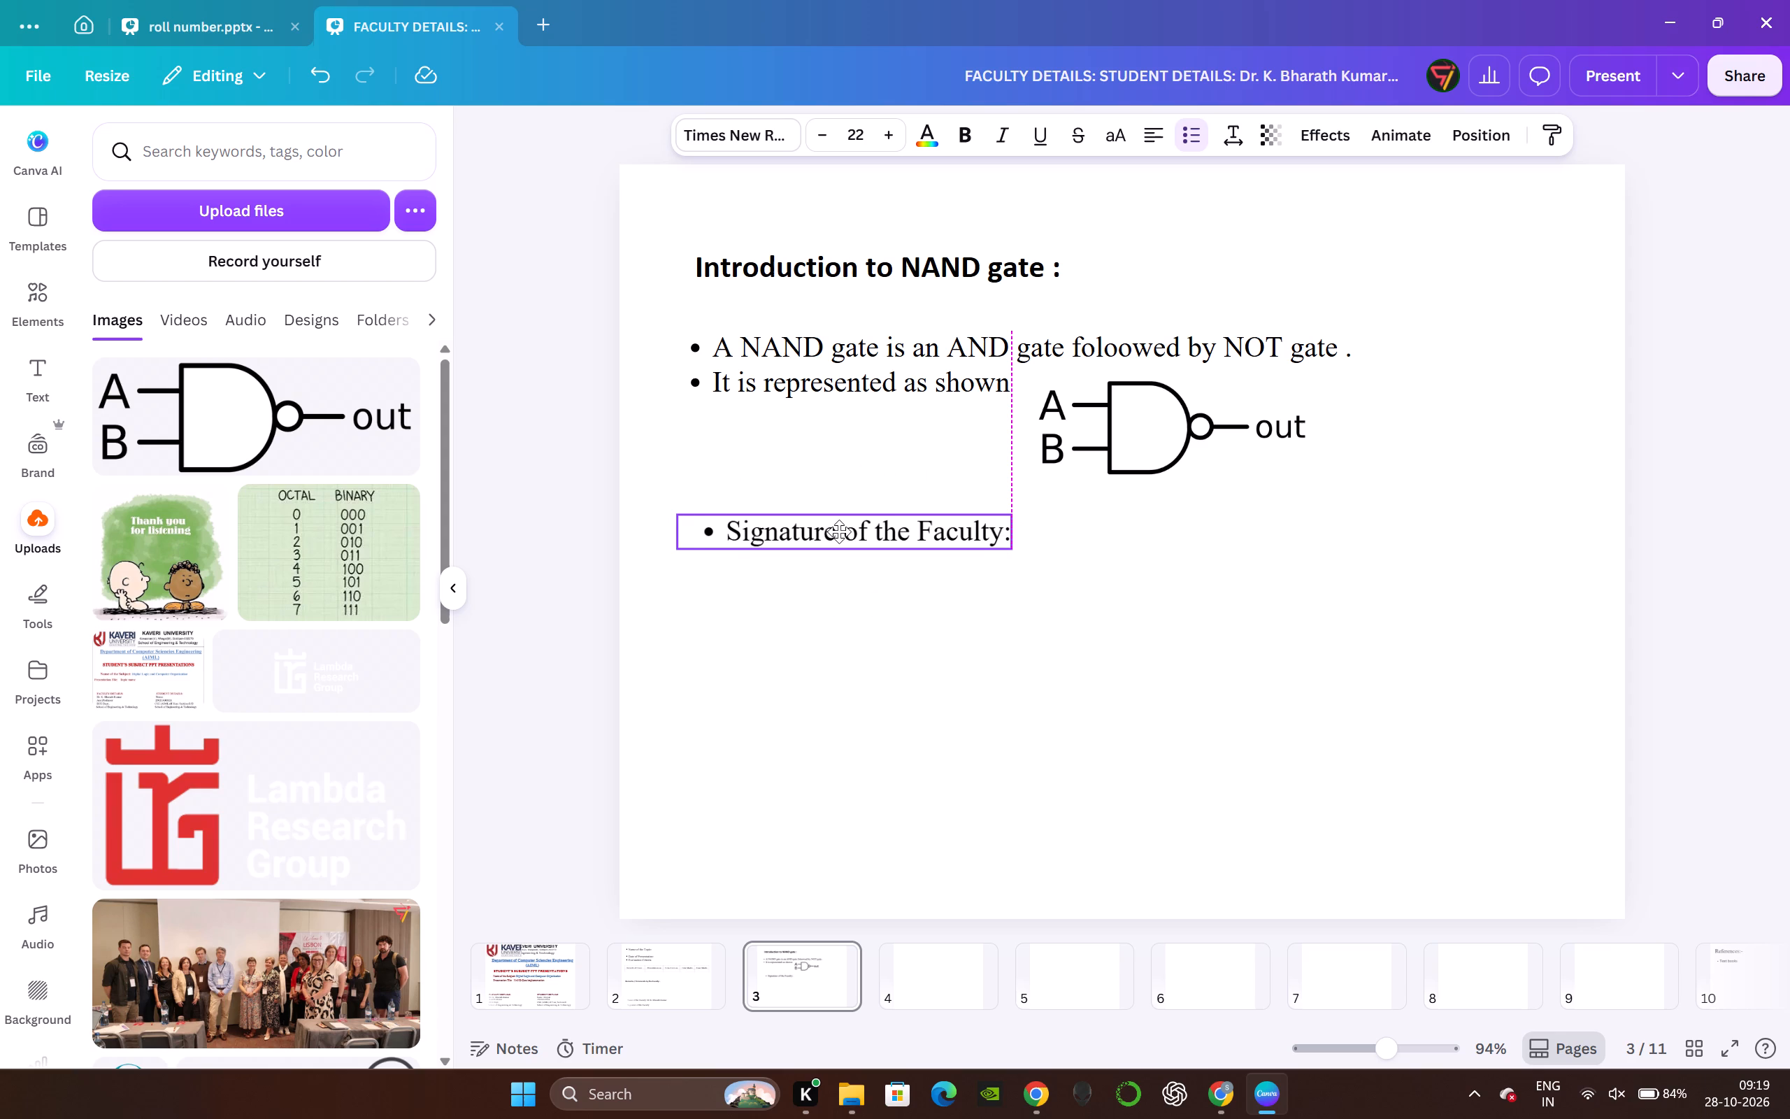
left_click_drag(839, 532, 837, 539)
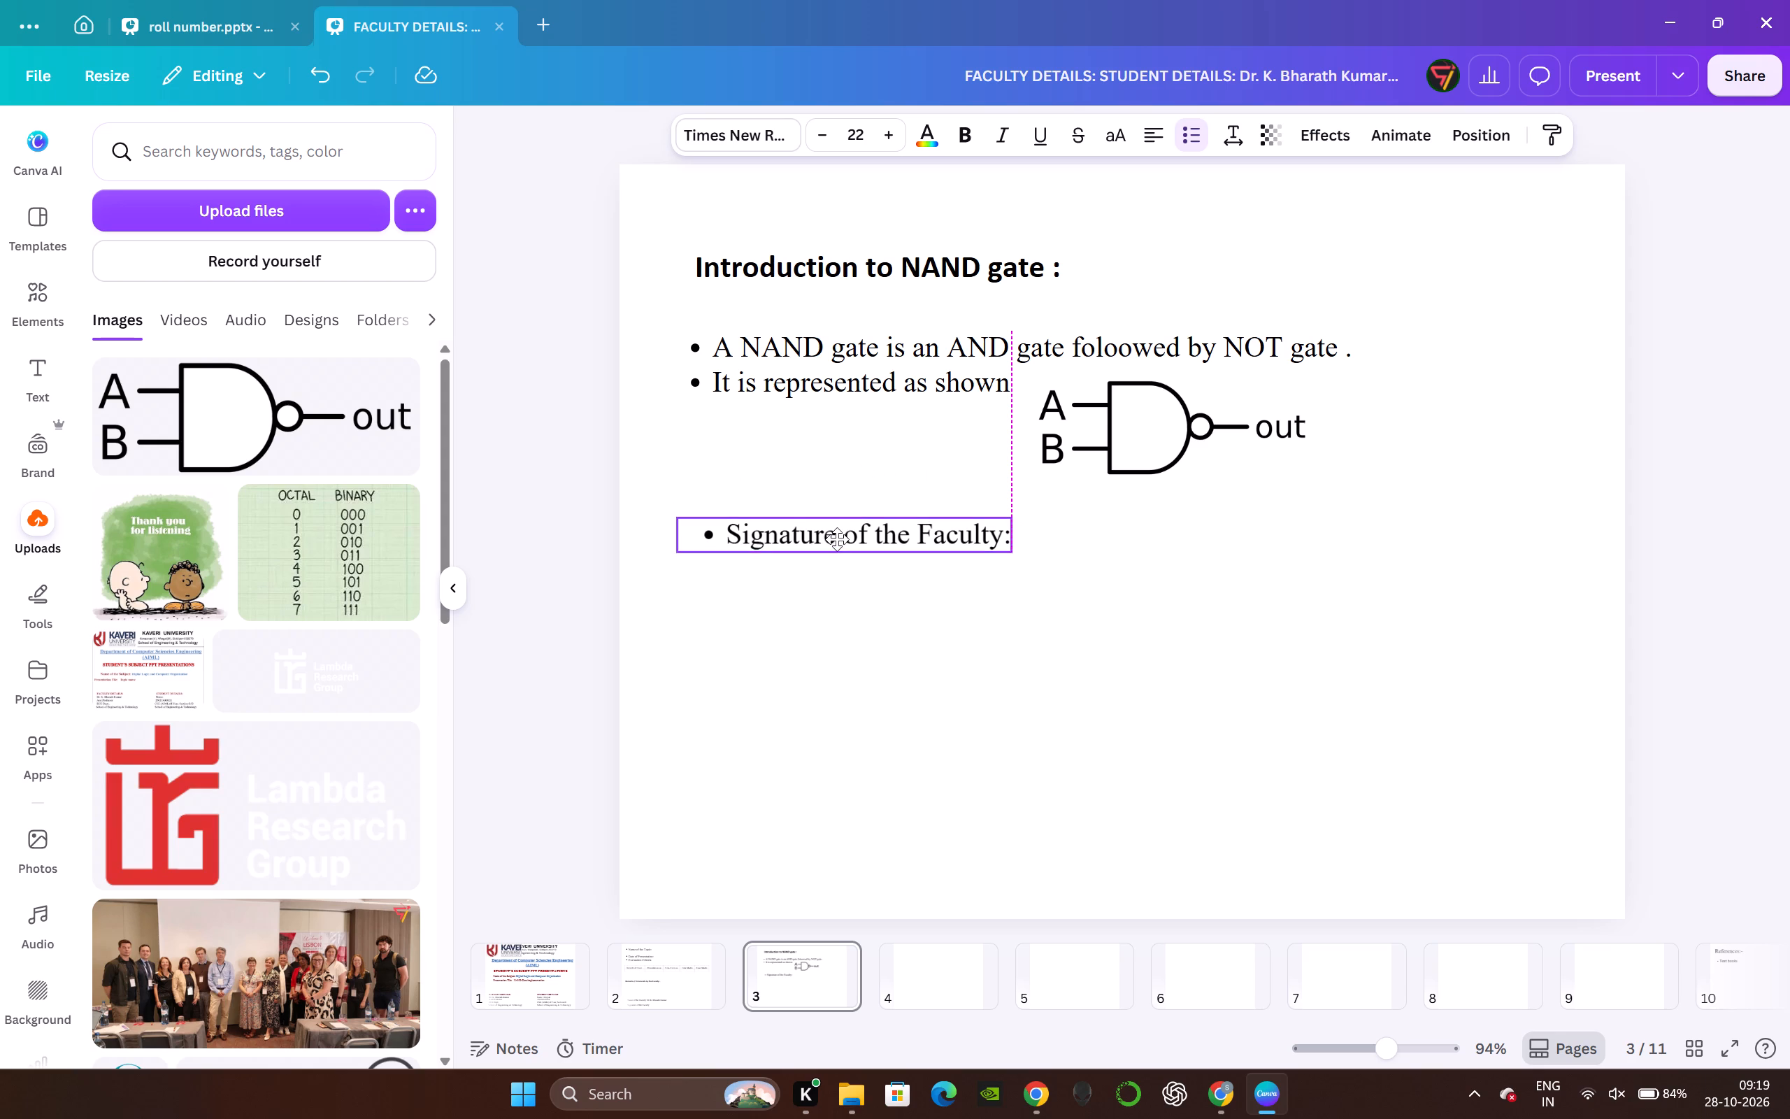
left_click_drag(837, 539, 827, 548)
left_click(585, 555)
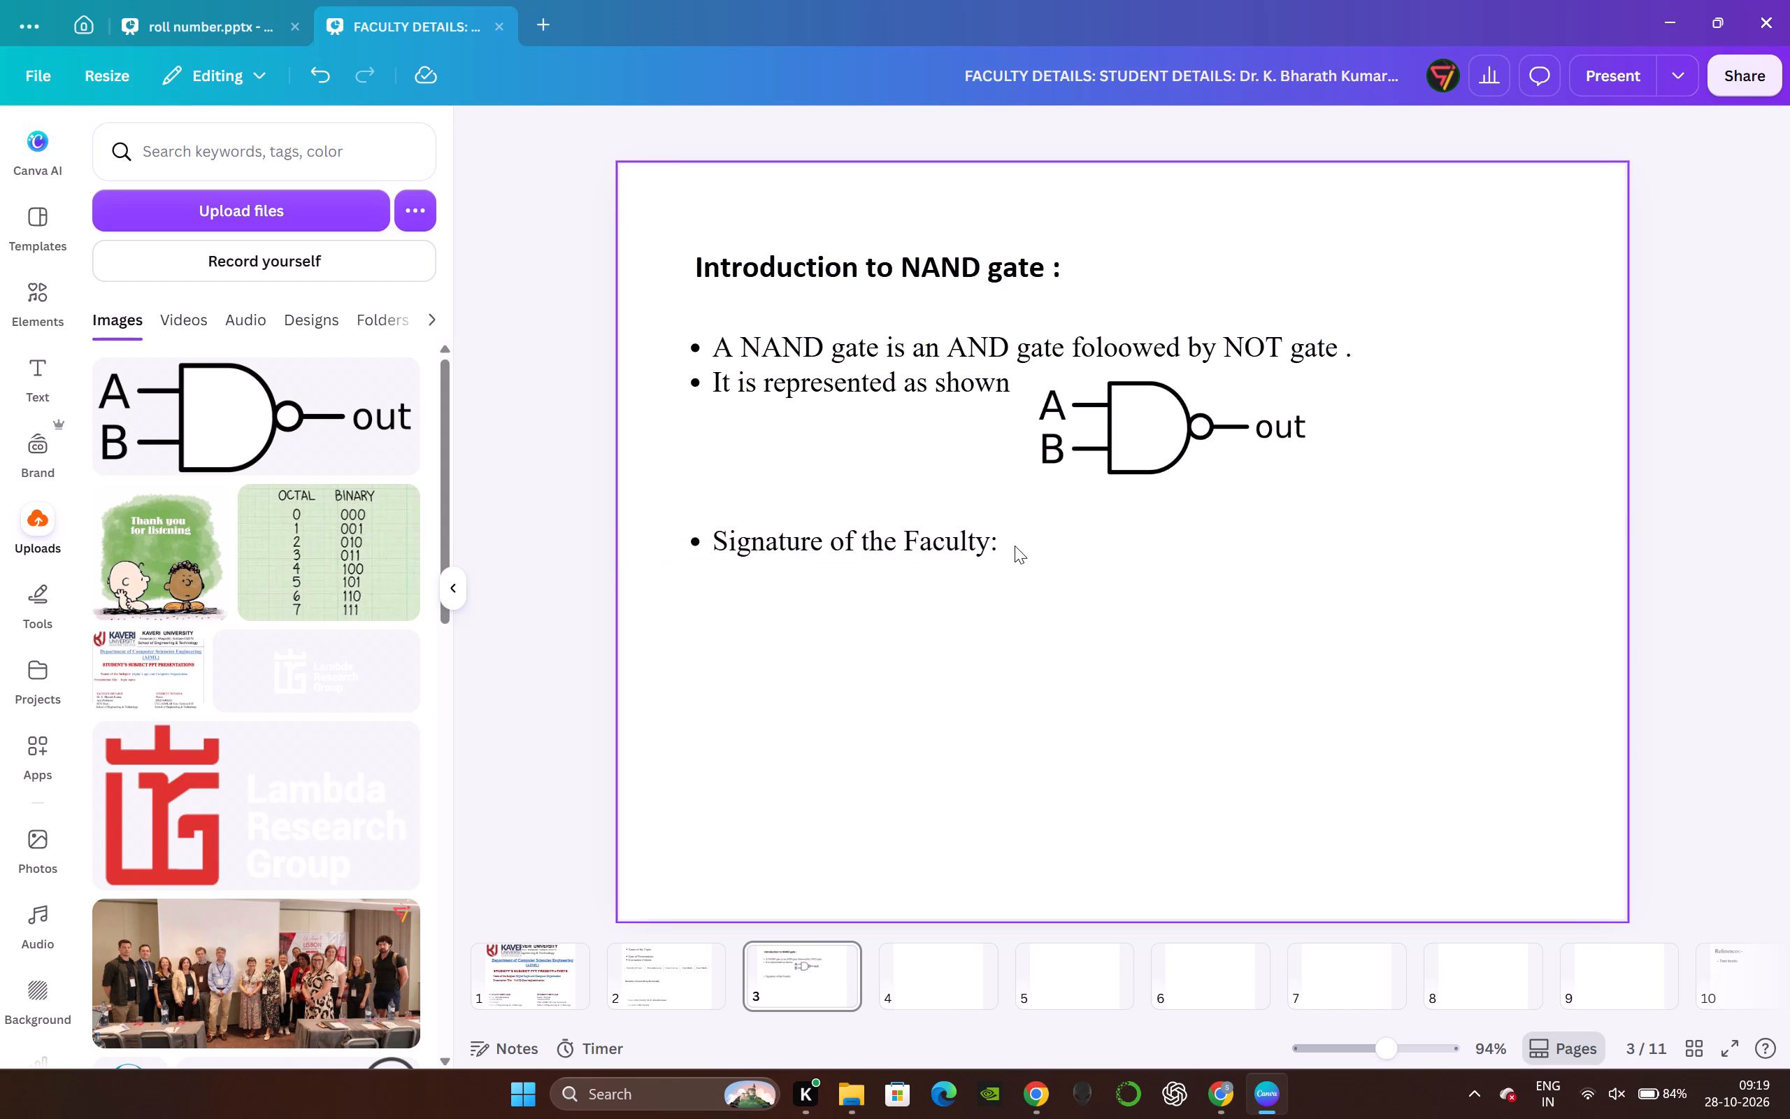
Replace the copied signature text with "NAND gate is universal gate .".
double_click(971, 537)
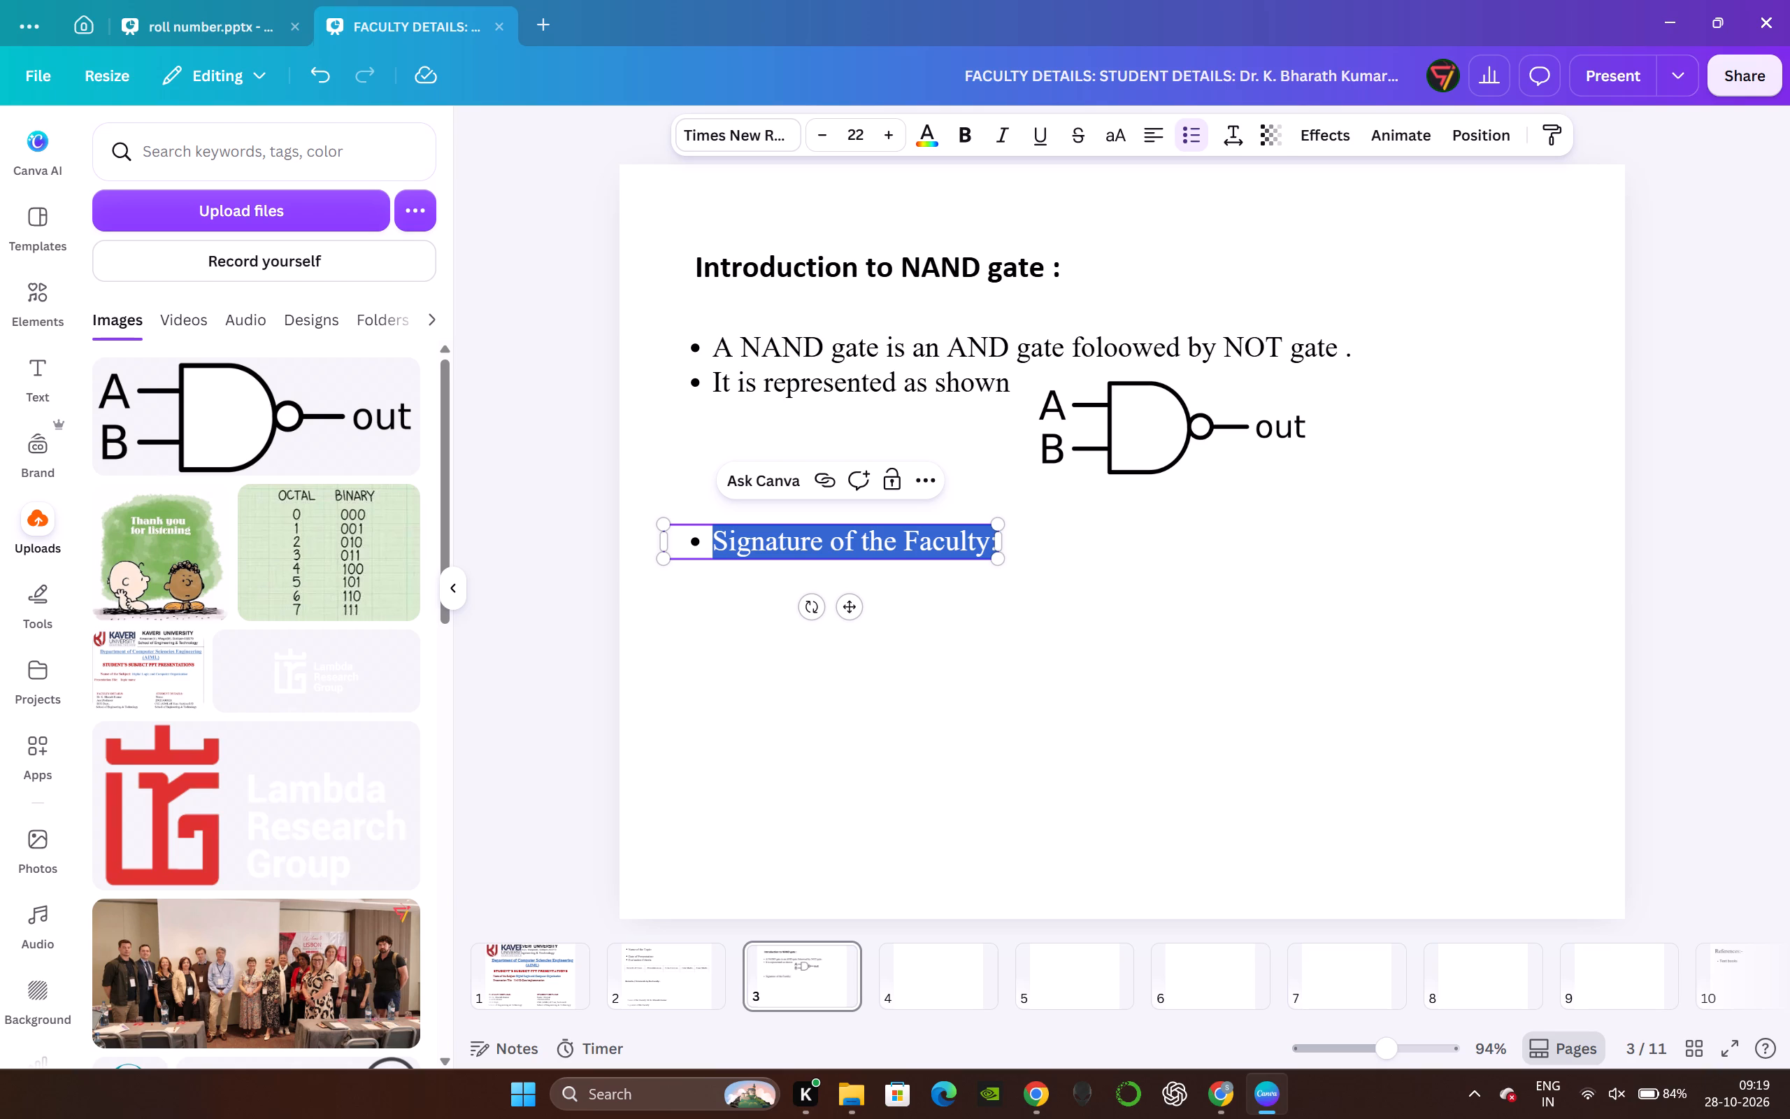
type("NAND")
key("space")
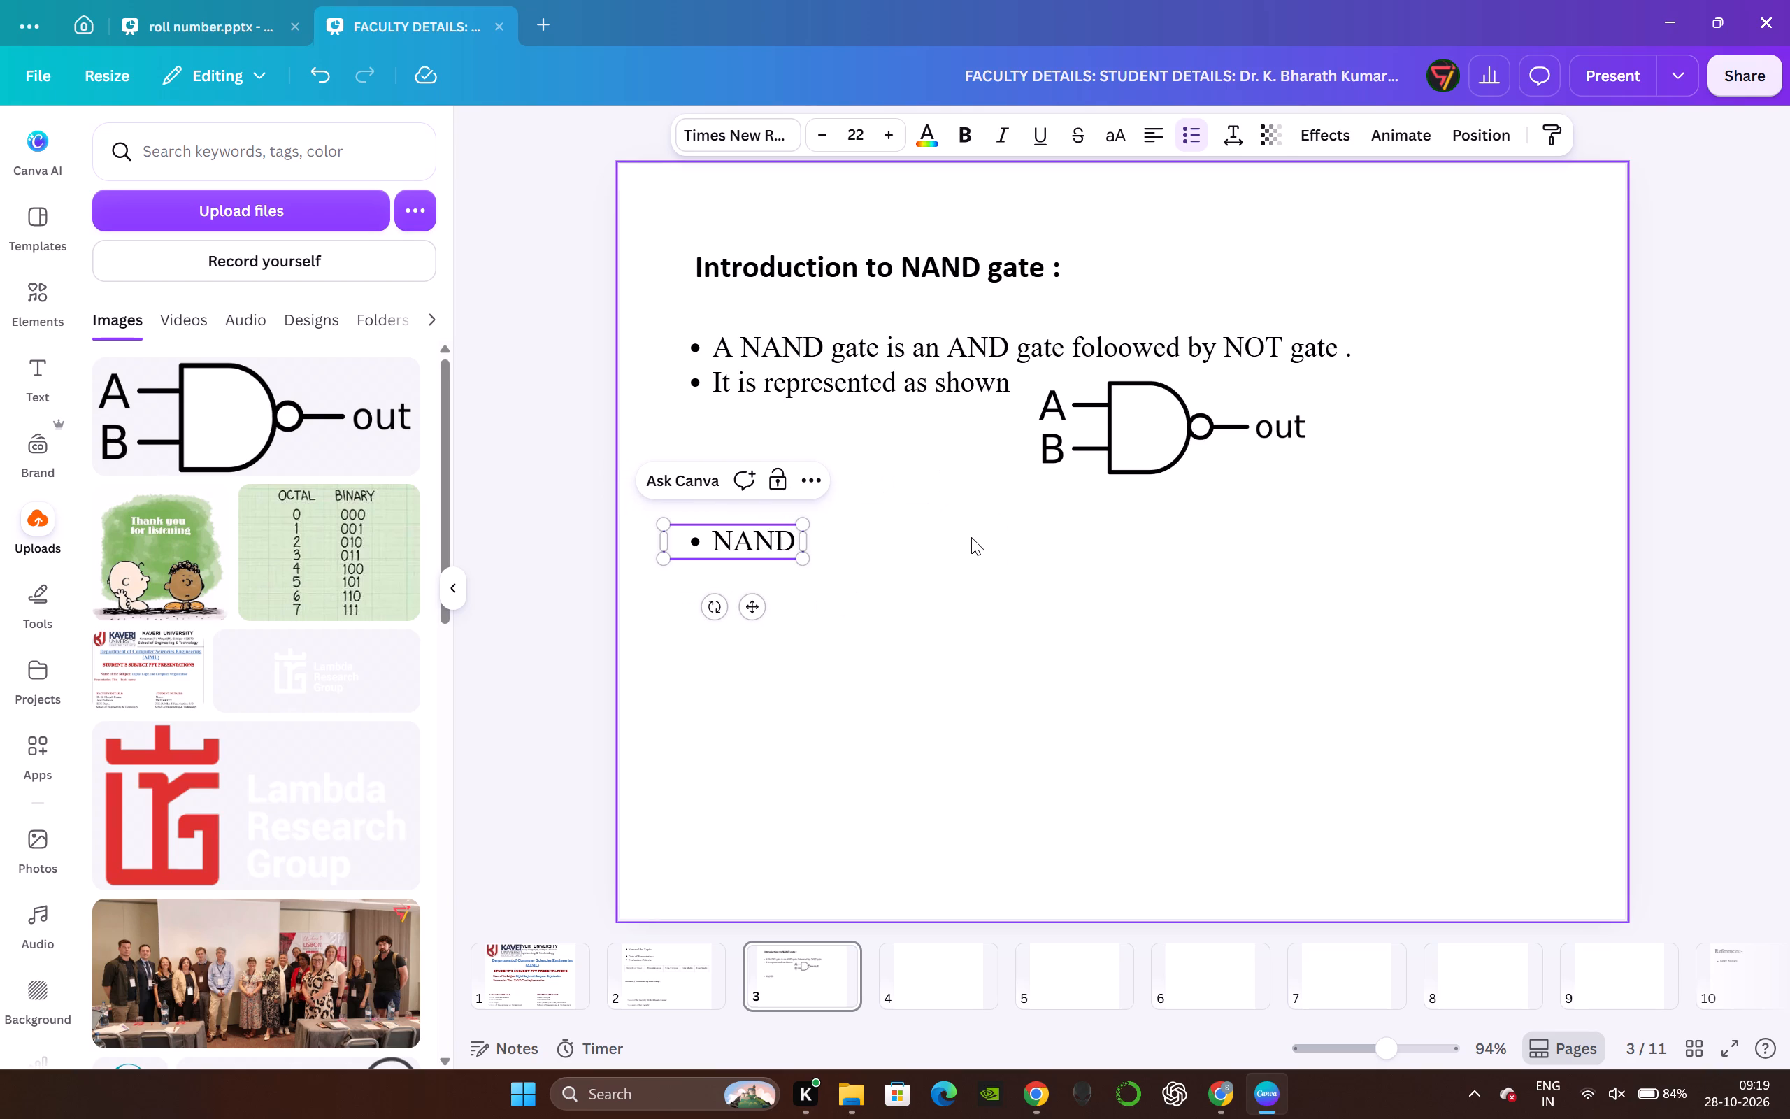
type("gate is universal gate")
key("space")
type(".")
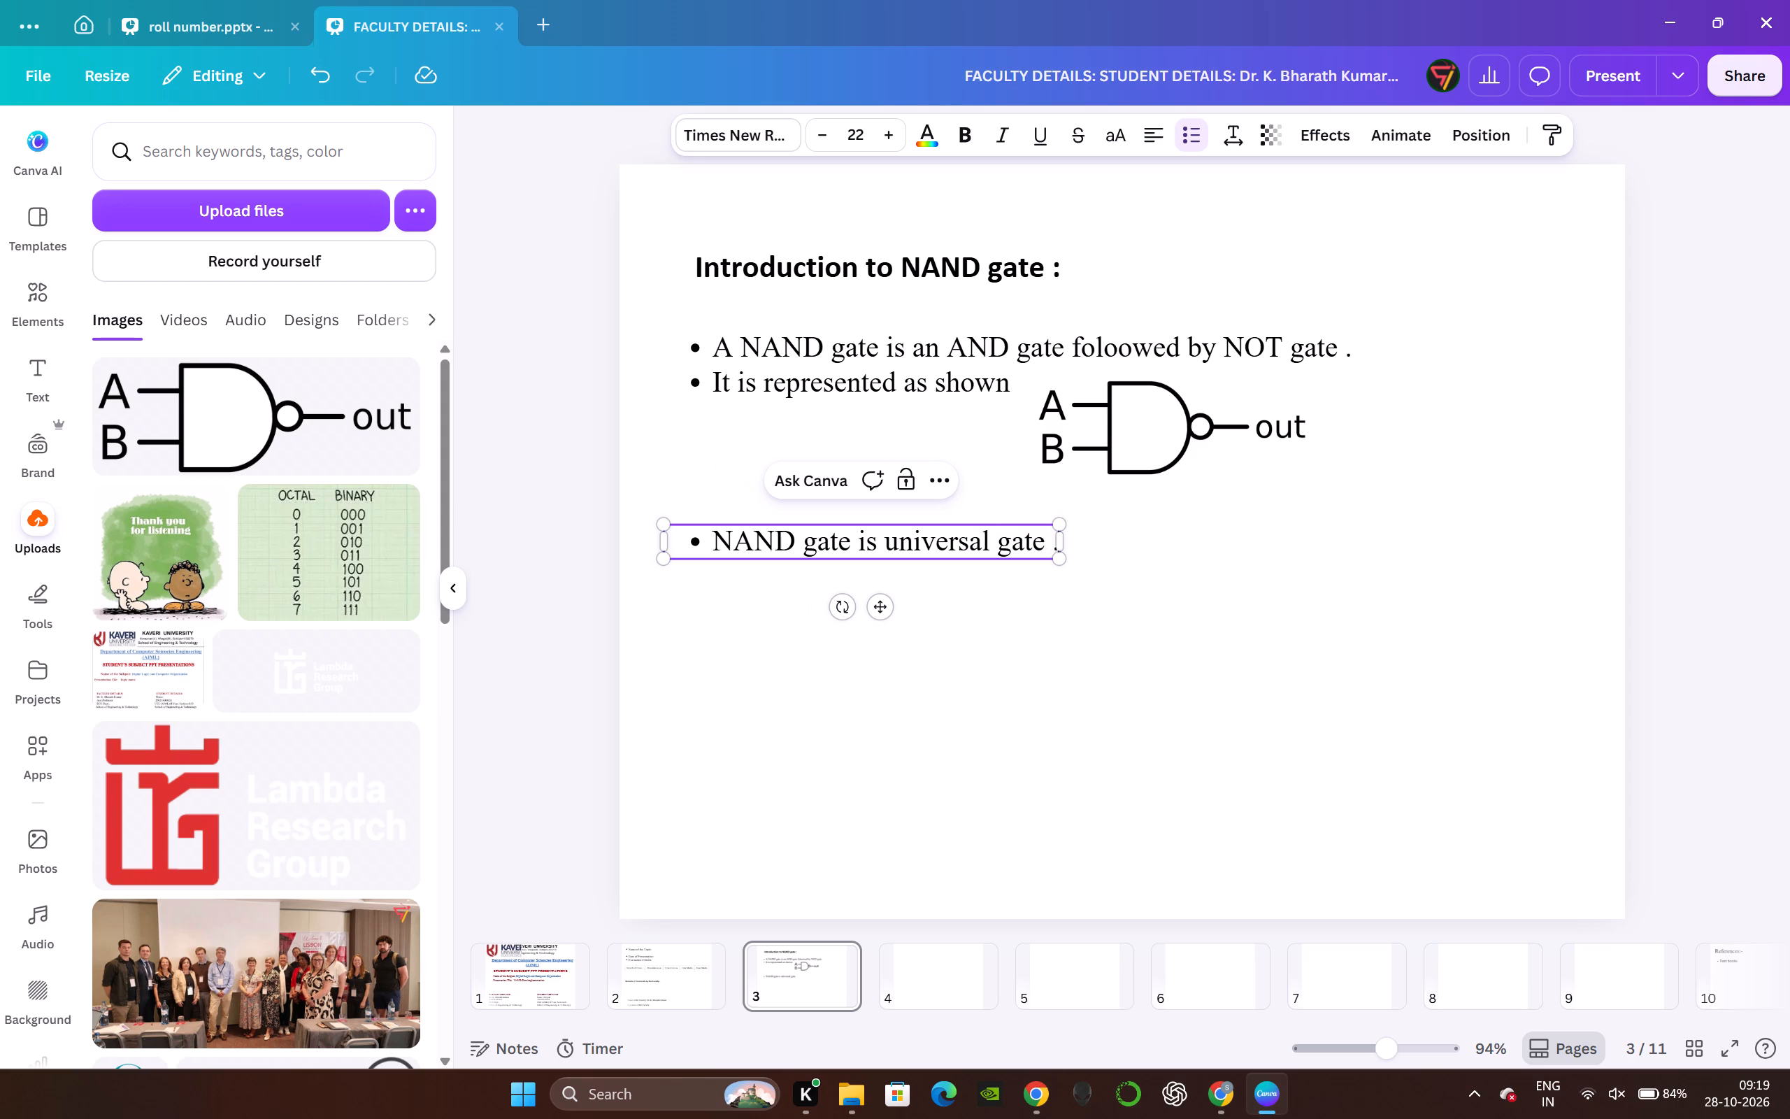
key("space")
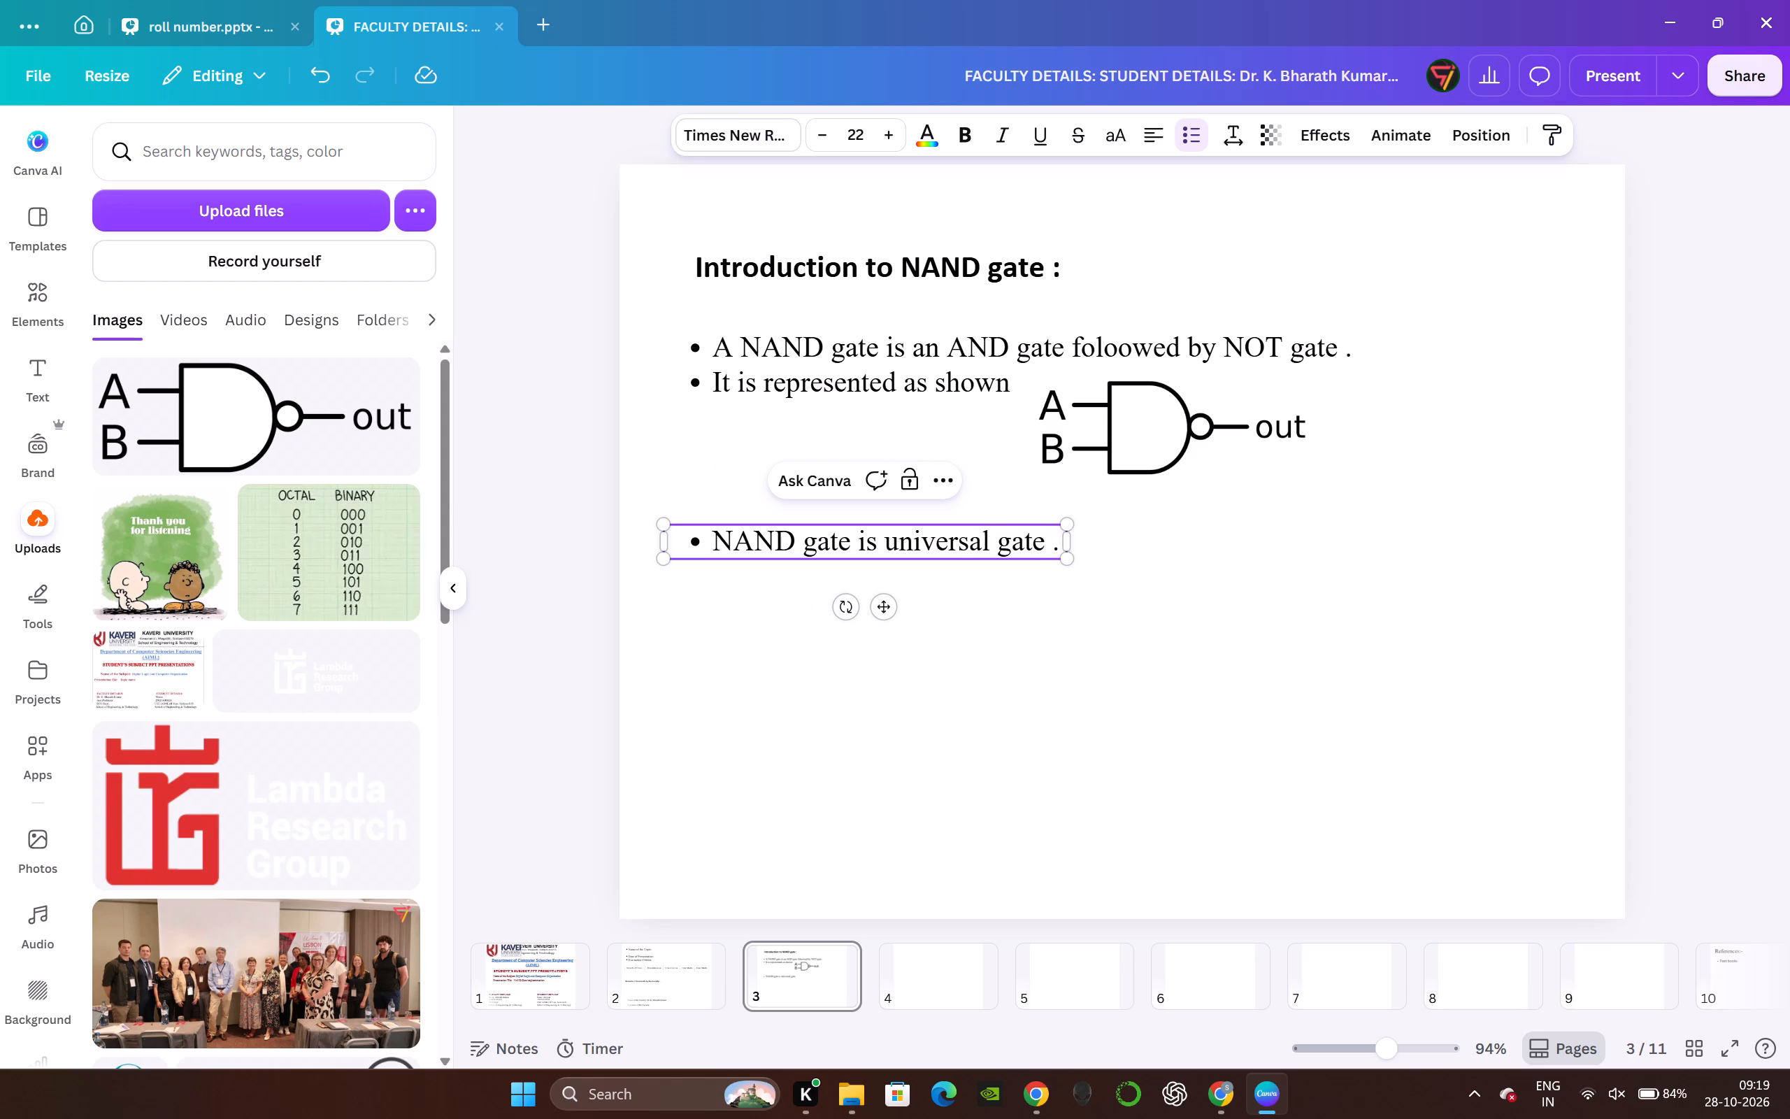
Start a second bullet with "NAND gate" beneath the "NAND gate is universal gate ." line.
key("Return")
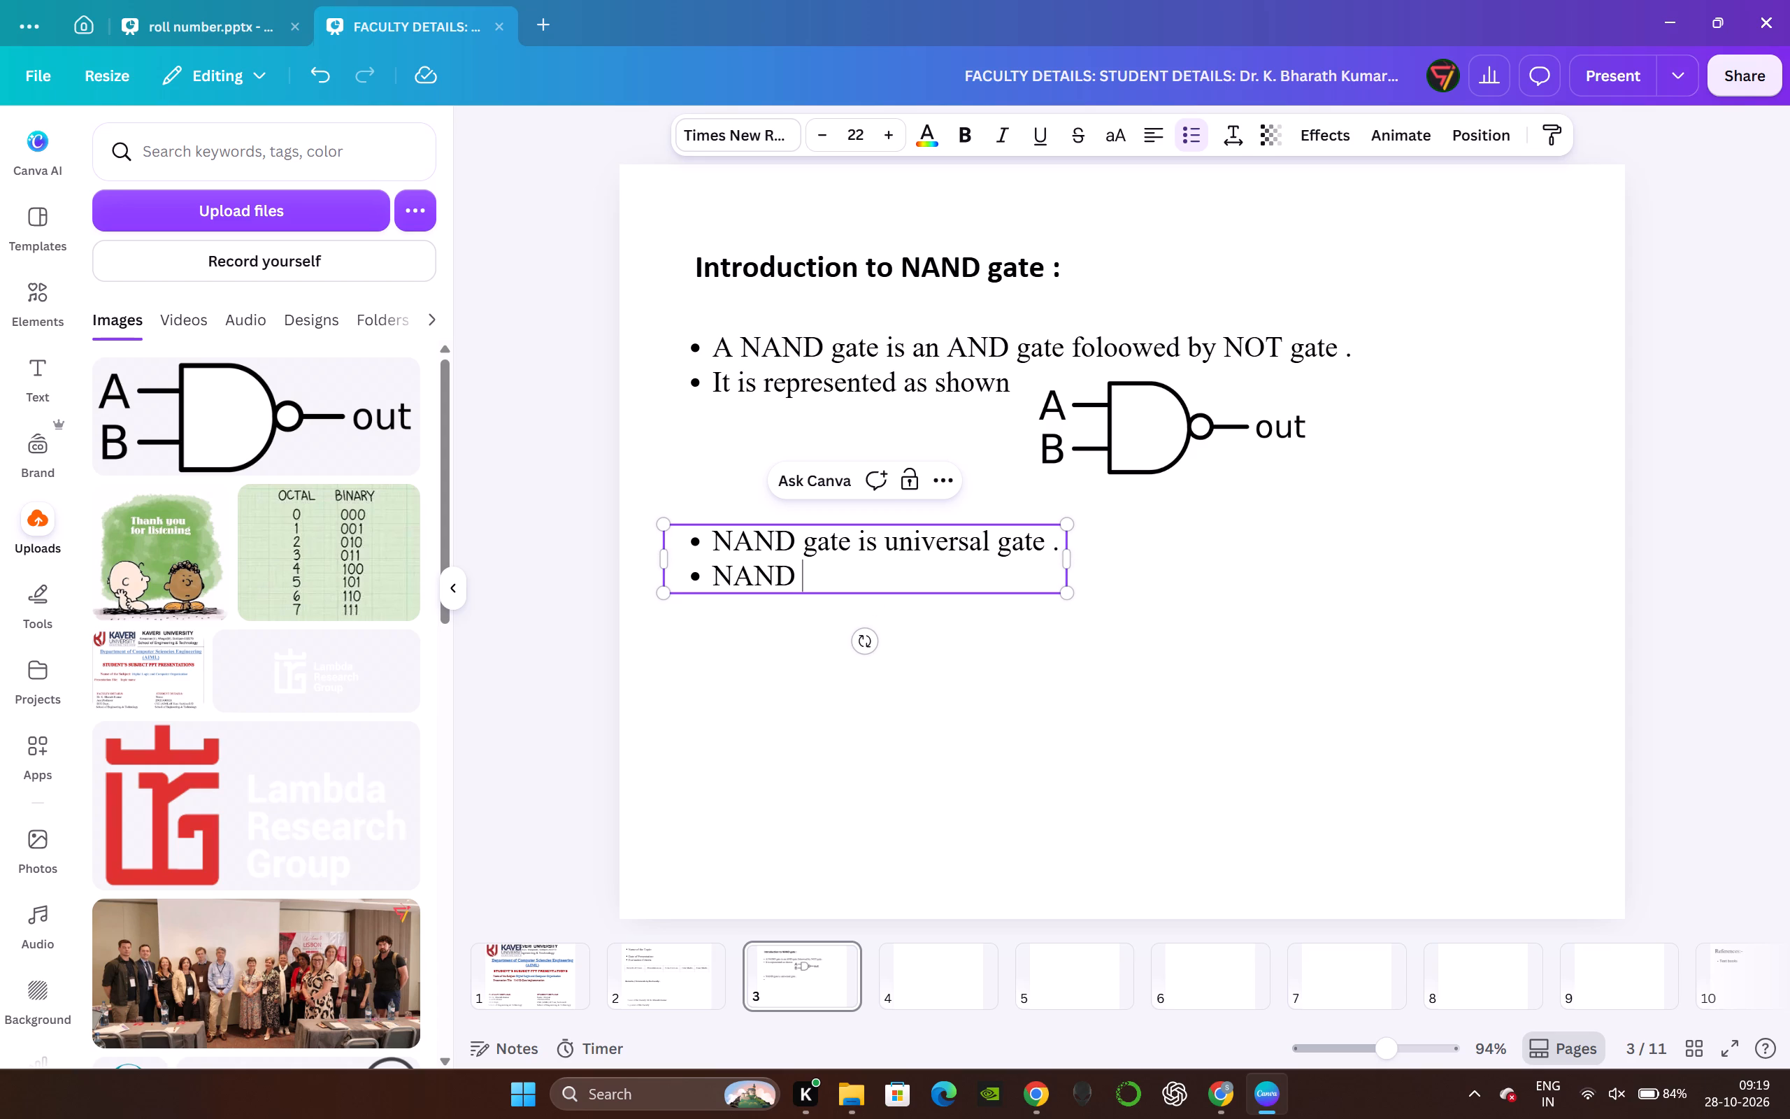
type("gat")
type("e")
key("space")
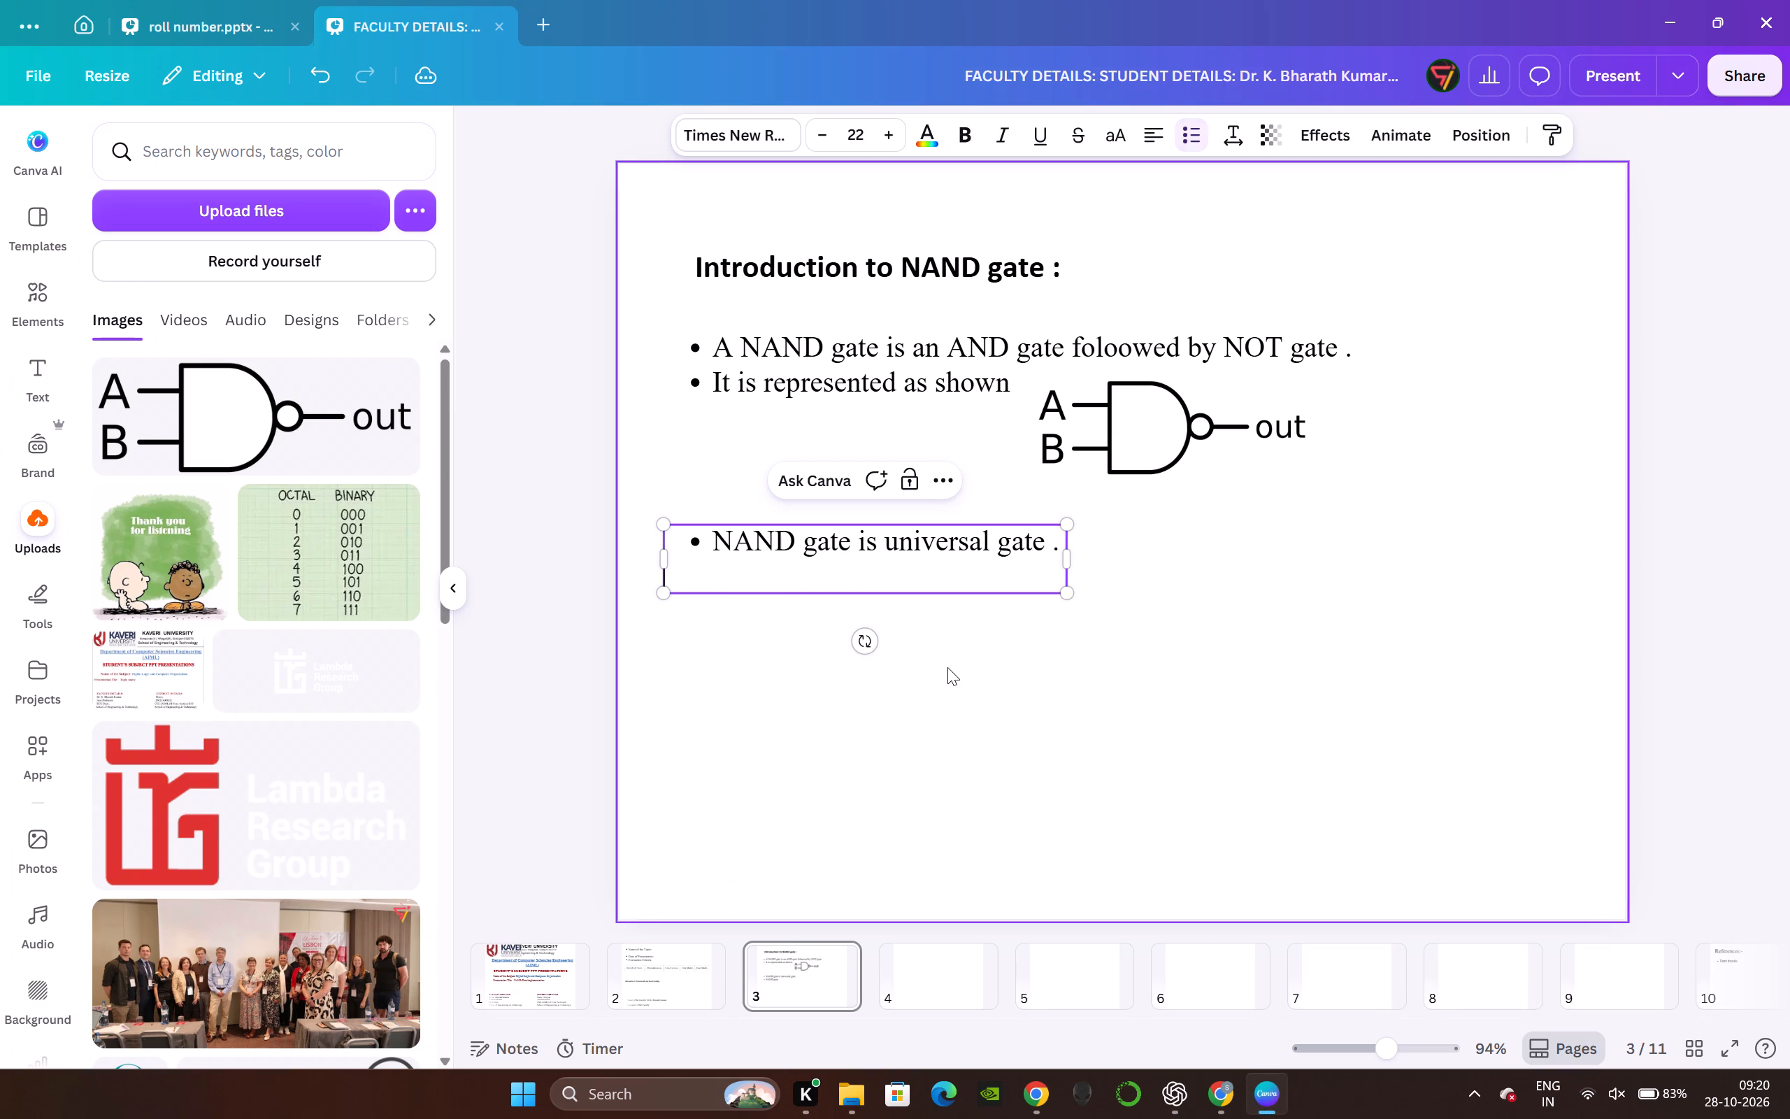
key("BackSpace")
Add a bullet below "NAND gate is universal gate ." reading "The boolean expression of the NAND gate is".
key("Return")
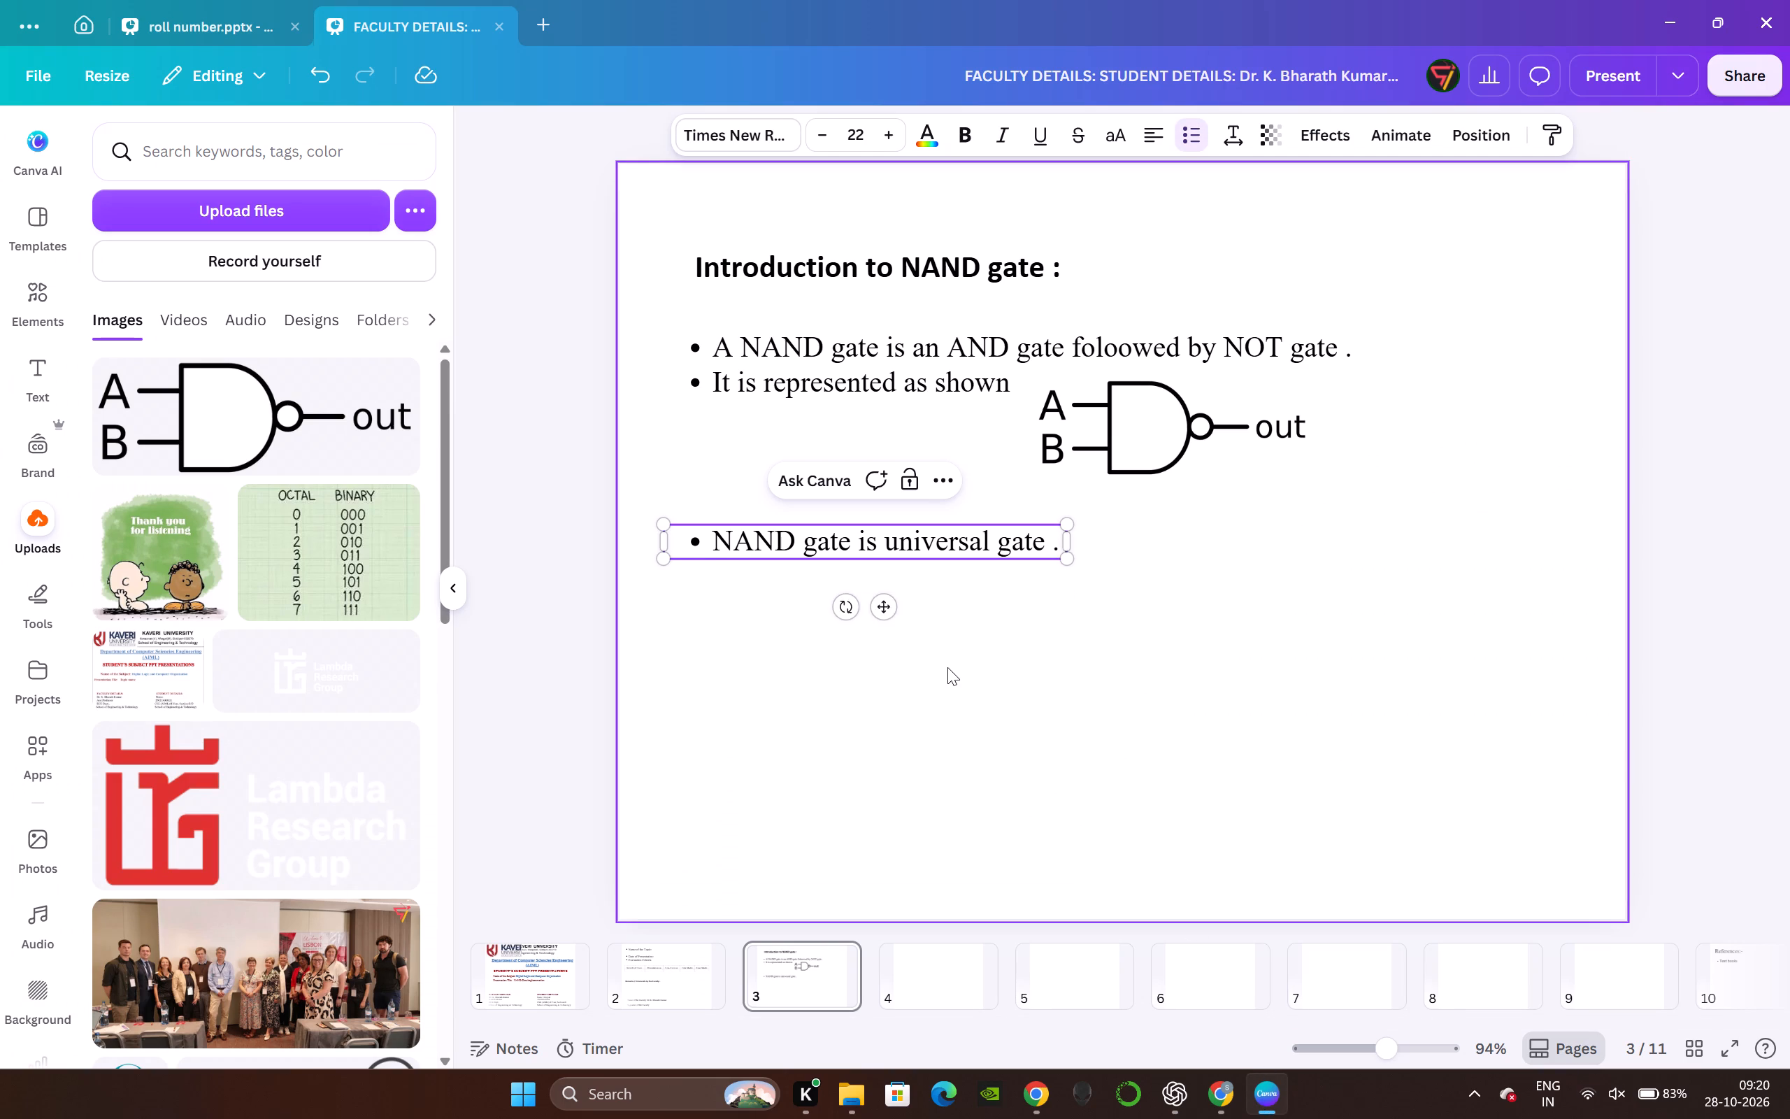
type("The boolean exc")
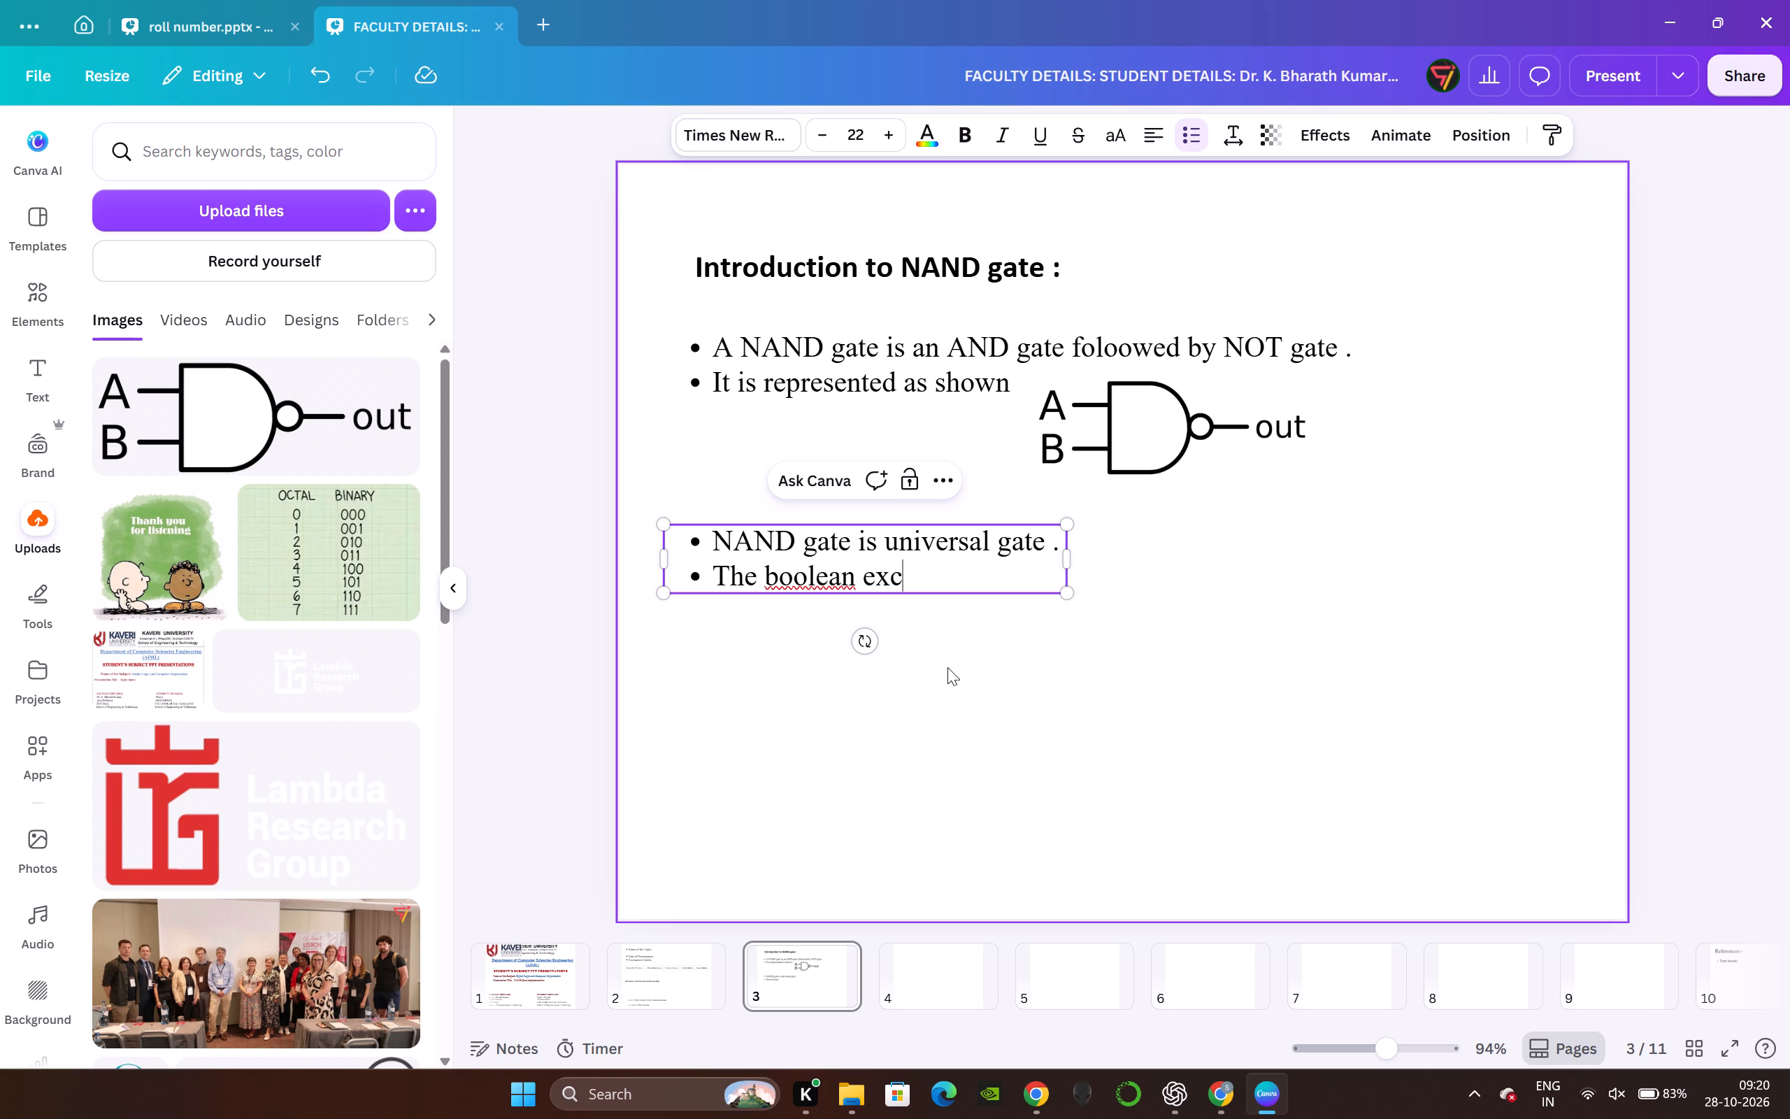
key("BackSpace")
type("pressii")
key("BackSpace")
key("BackSpace")
type("ioo")
key("BackSpace")
type("n of the")
key("space")
type("NANd gate isd")
key("space")
key("BackSpace")
type("s")
key("space")
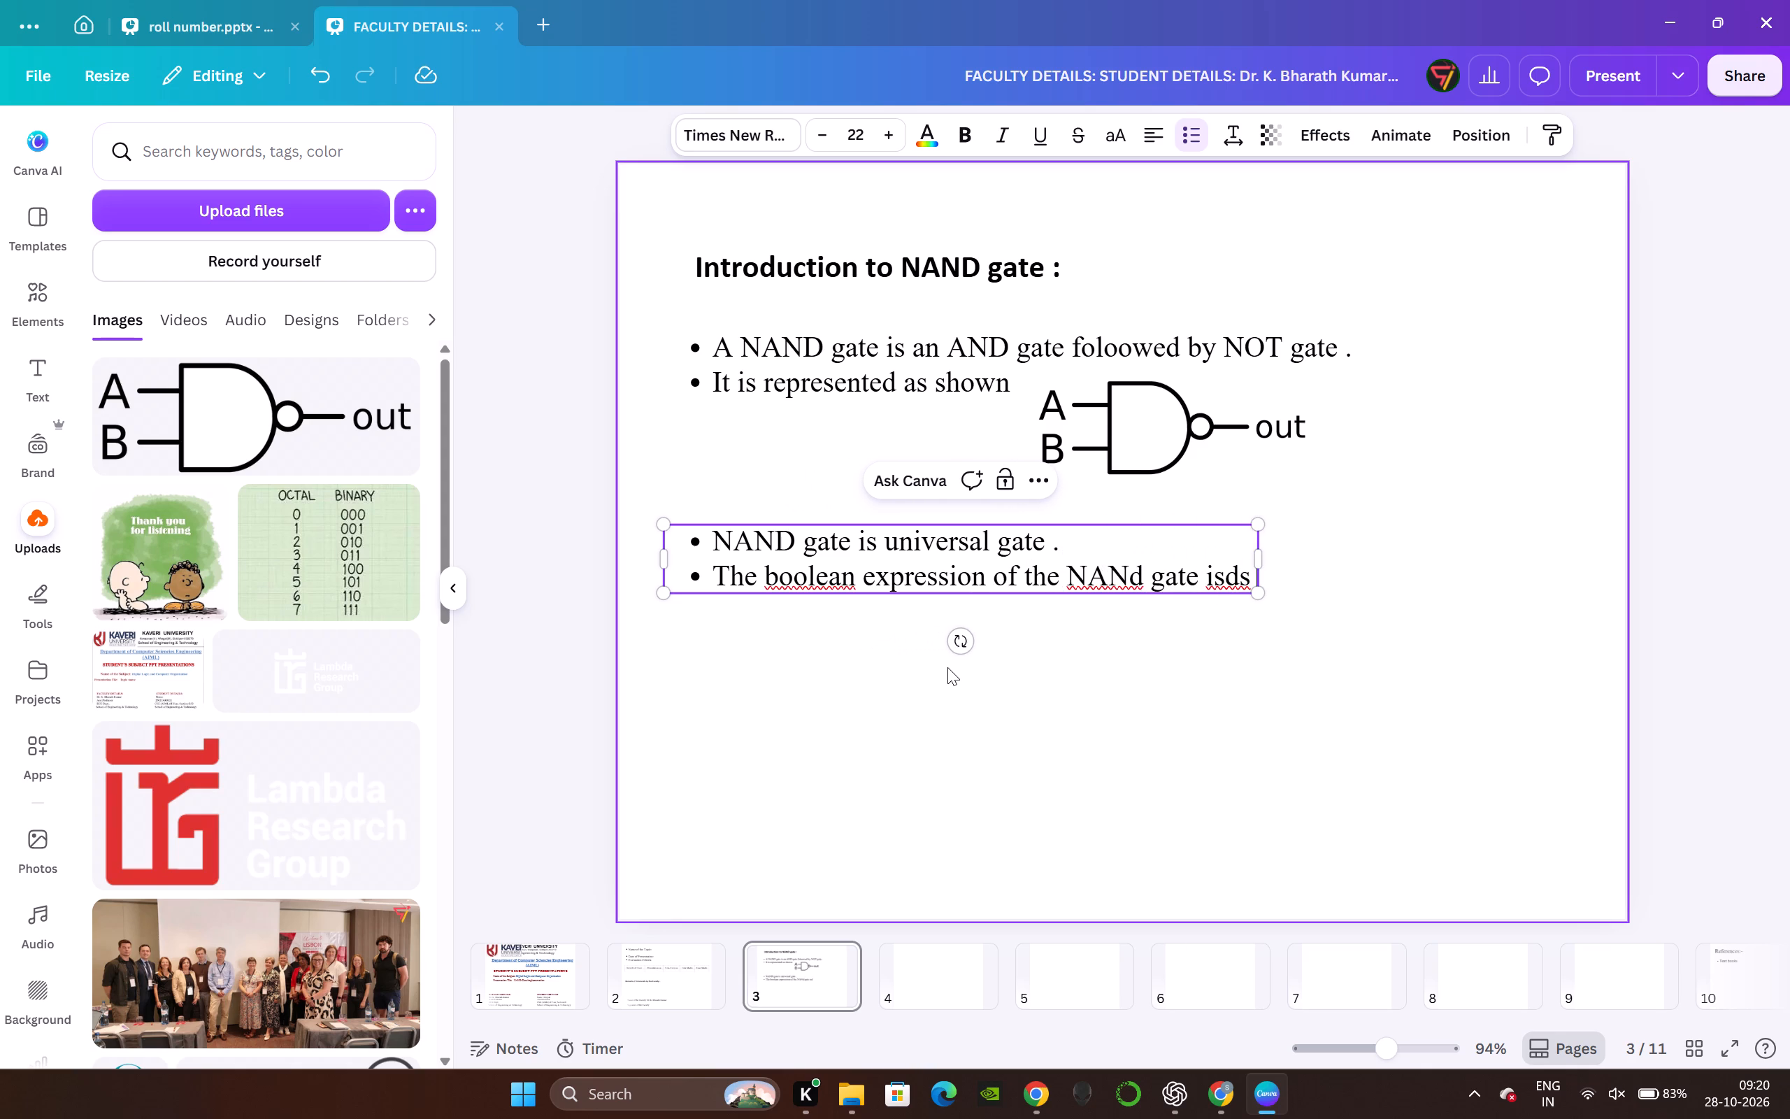
key("BackSpace")
key("BackSpace")
key("BackSpace")
key("s")
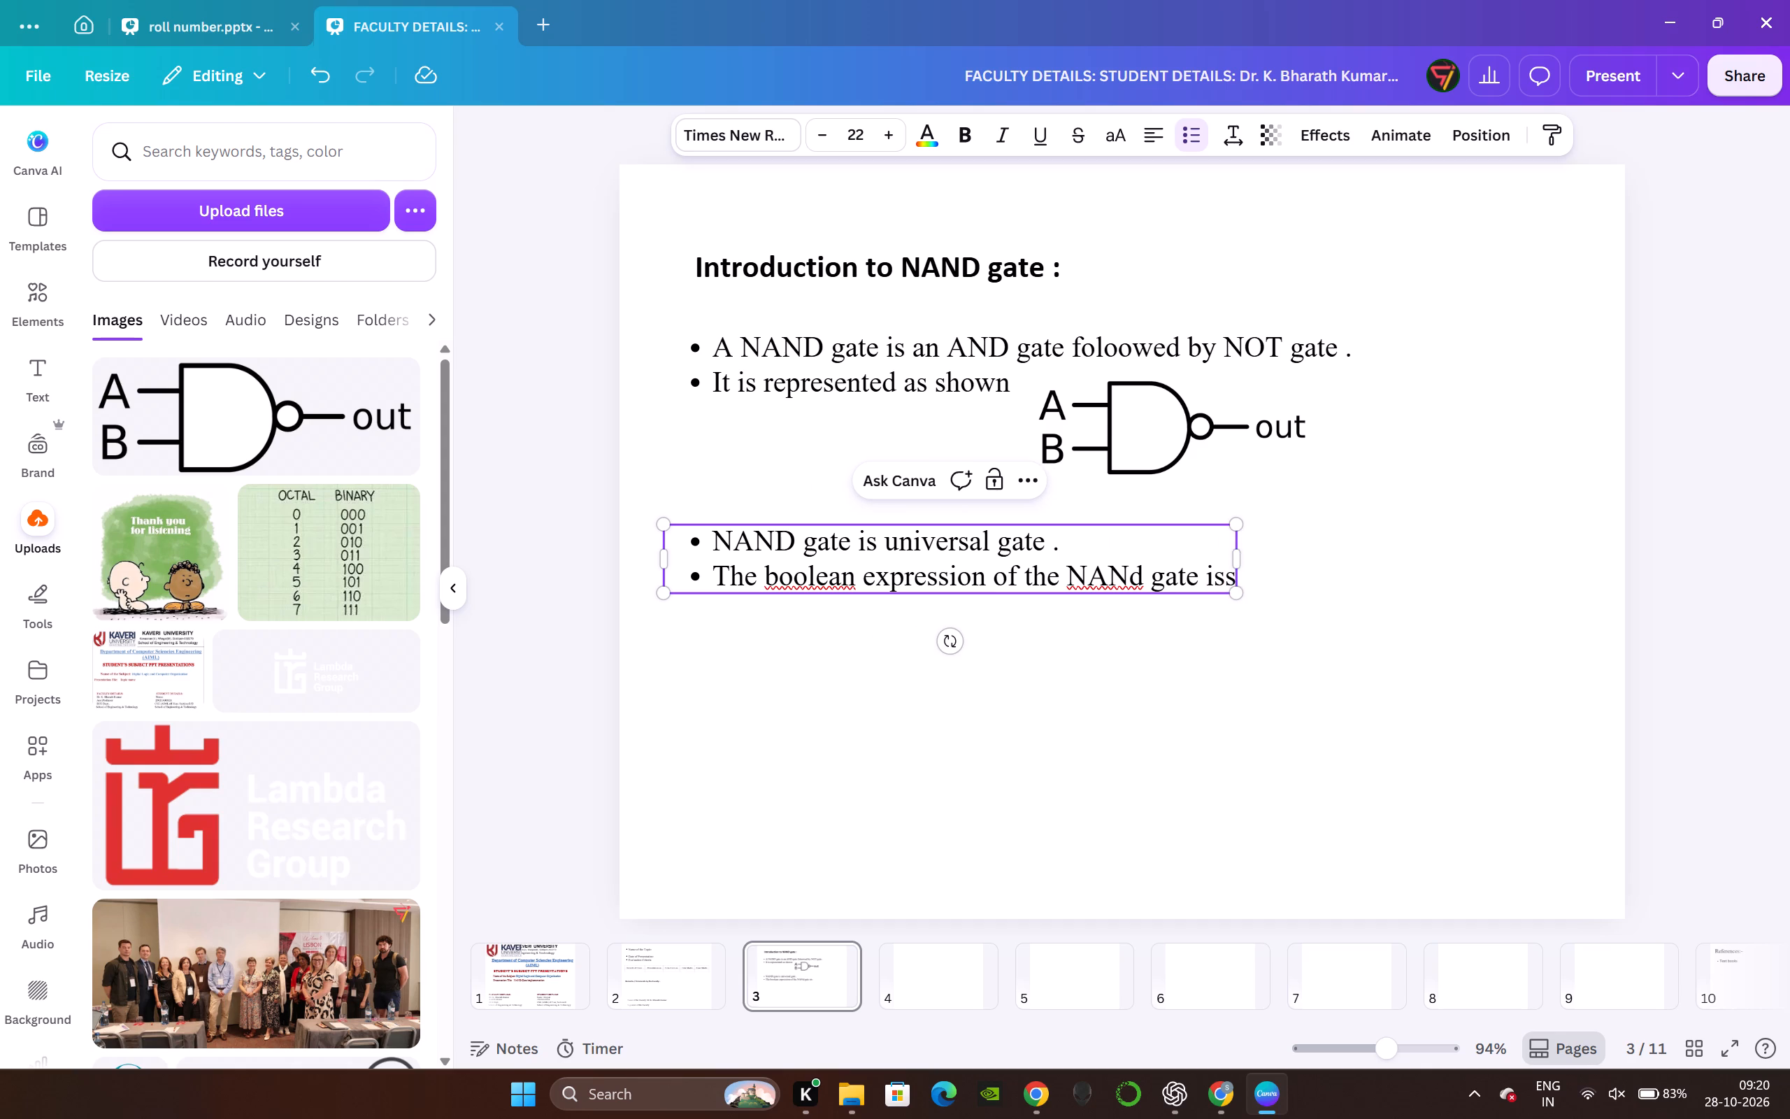
left_click(1141, 578)
key("BackSpace")
key("shift+d")
key("Right")
key("Right")
key("Right")
key("Right")
key("Right")
key("Right")
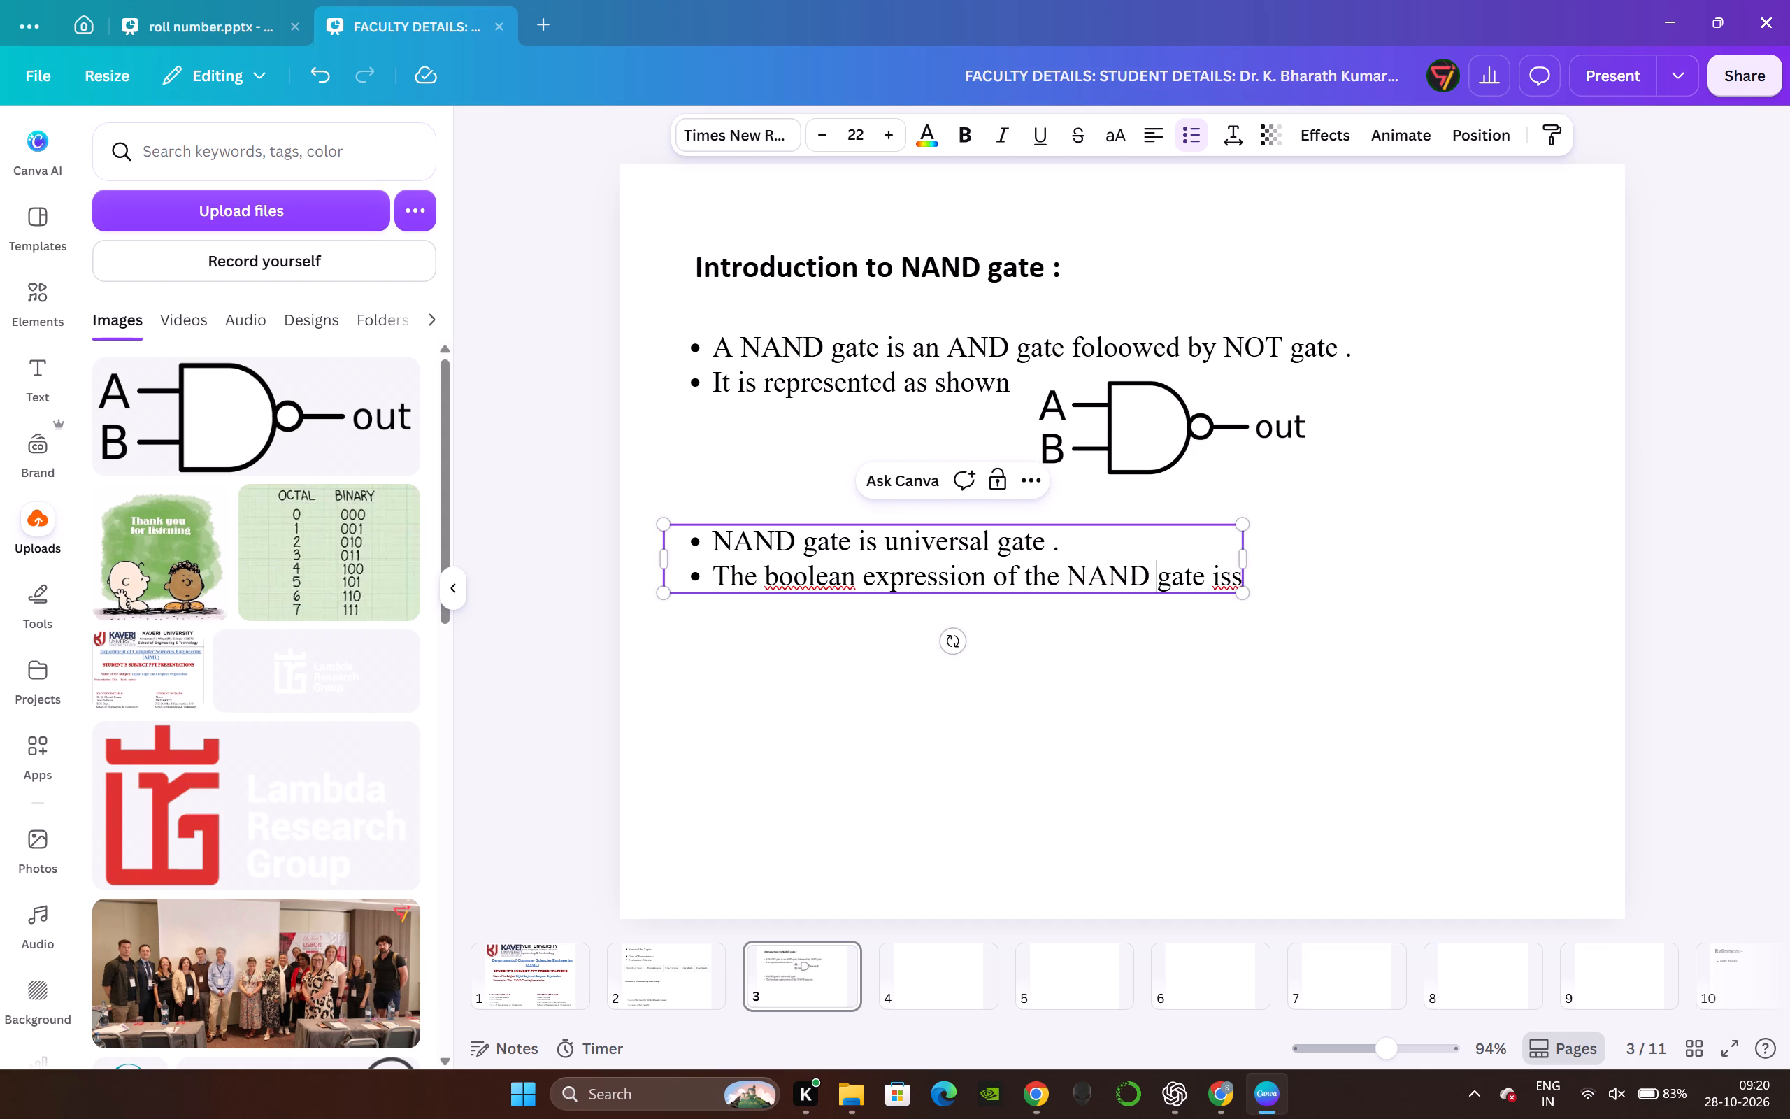
key("Right")
key("Right")
key("BackSpace")
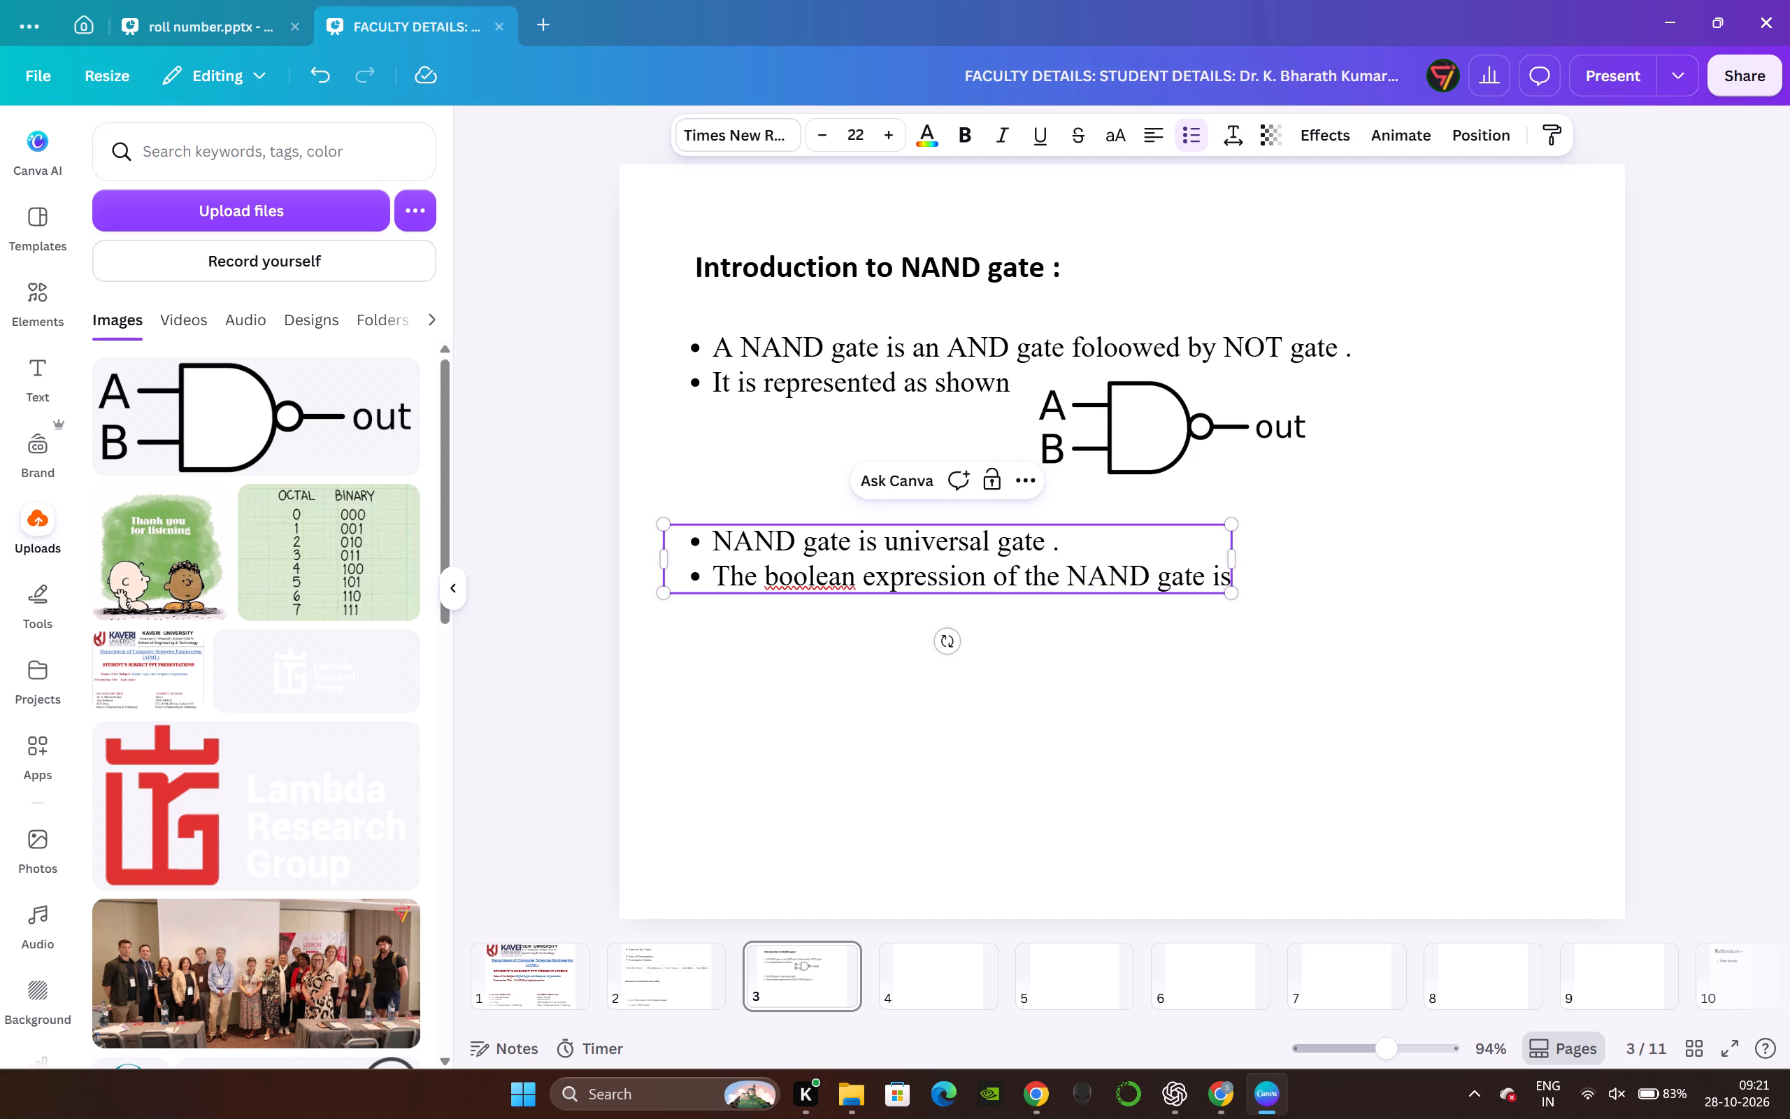
Capitalize "boolean" as "Boolean" in the expression bullet.
key("Left")
key("Left")
key("Left")
key("Left")
key("Left")
key("Left")
key("Left")
key("Left")
key("Left")
key("Left")
key("Left")
key("Left")
key("Left")
key("Left")
key("Left")
key("Left")
key("Left")
key("Left")
key("Left")
key("Left")
key("Left")
key("Left")
key("Delete")
key("BackSpace")
key("shift+b")
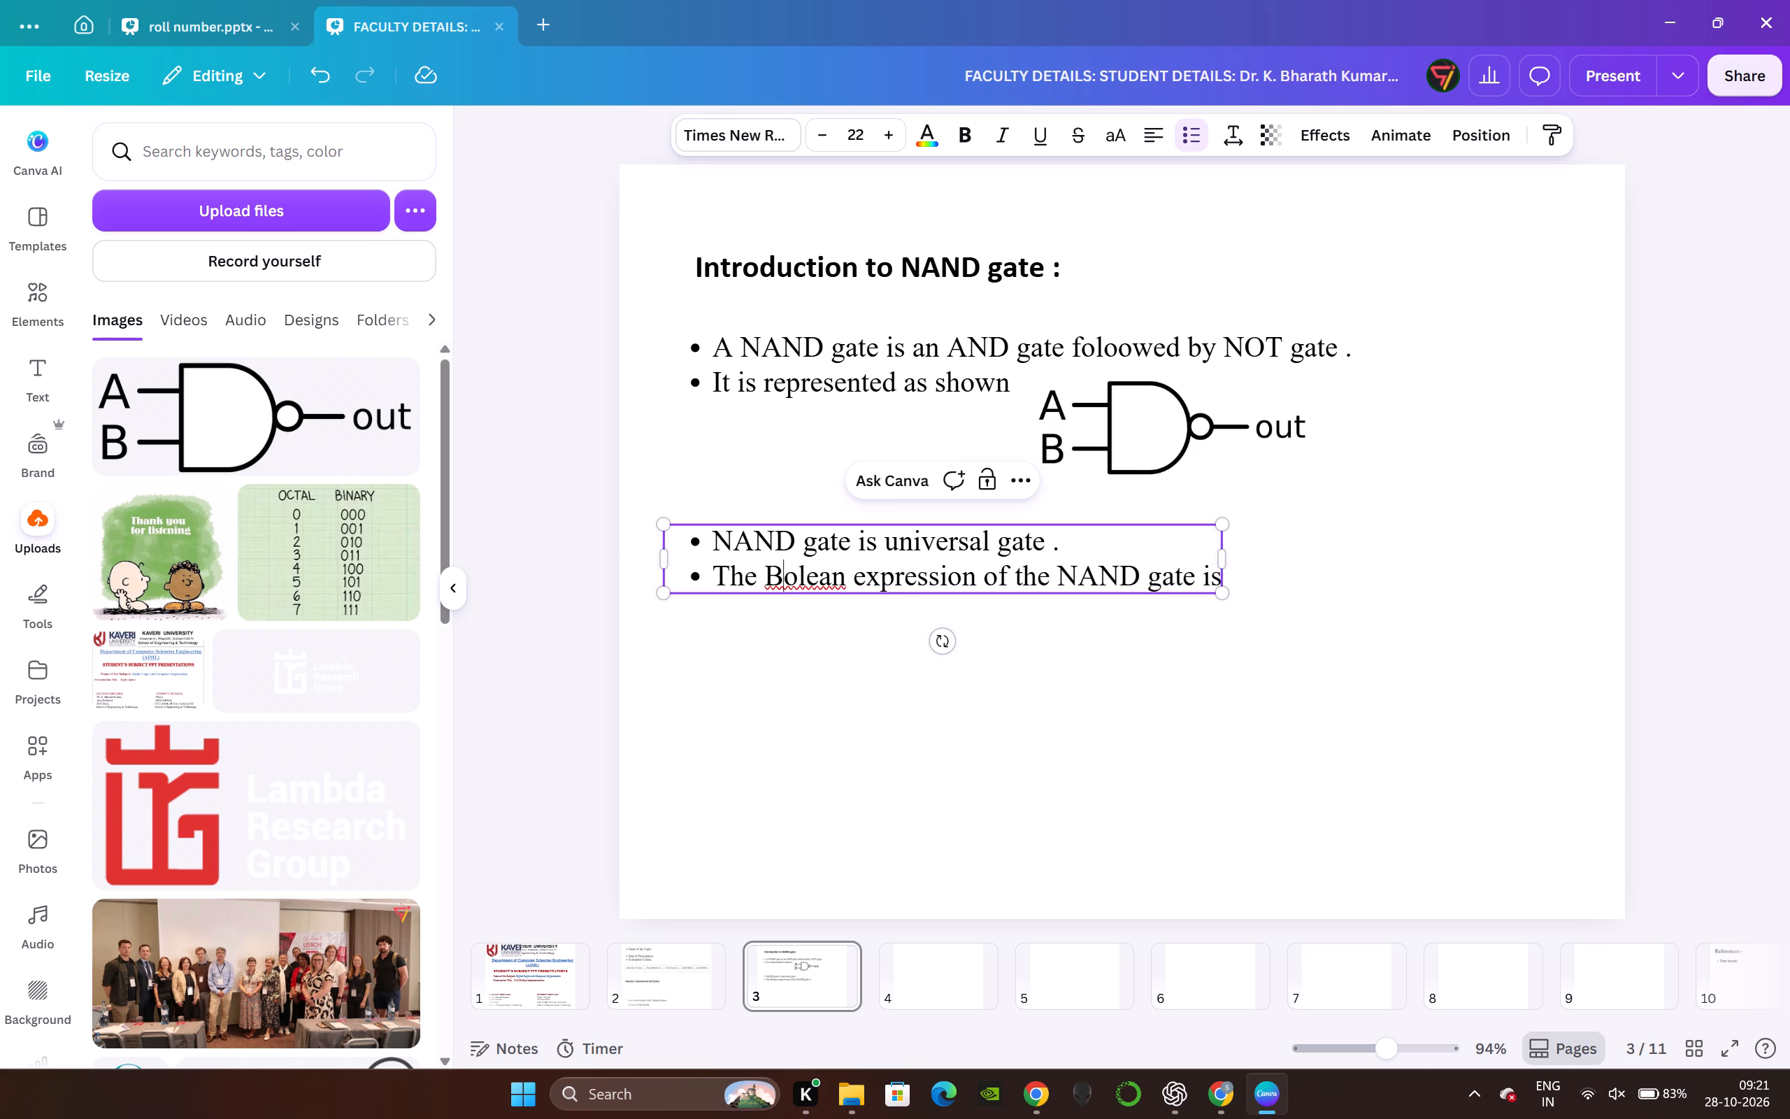
key("o")
left_click(1363, 504)
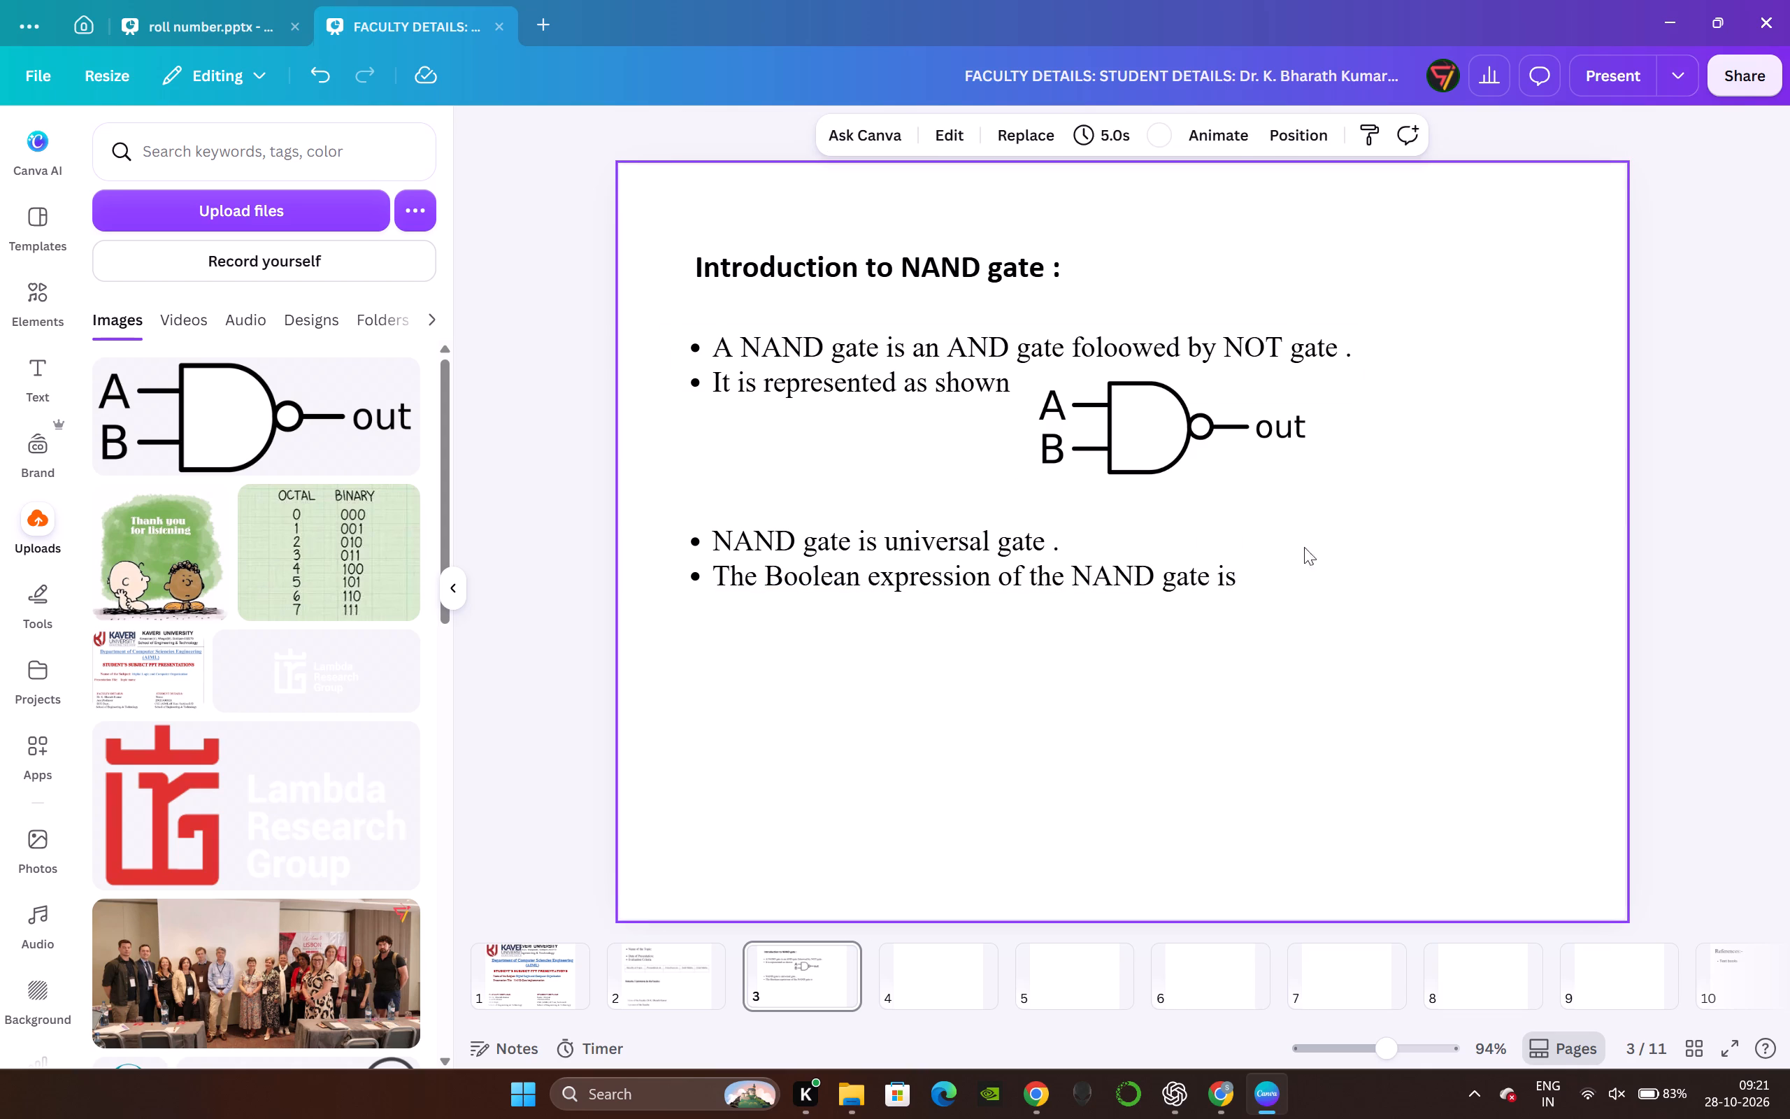
Append an equals sign followed by a space at the end of the Boolean expression bullet.
left_click(1242, 567)
left_click(1219, 587)
left_click(1229, 569)
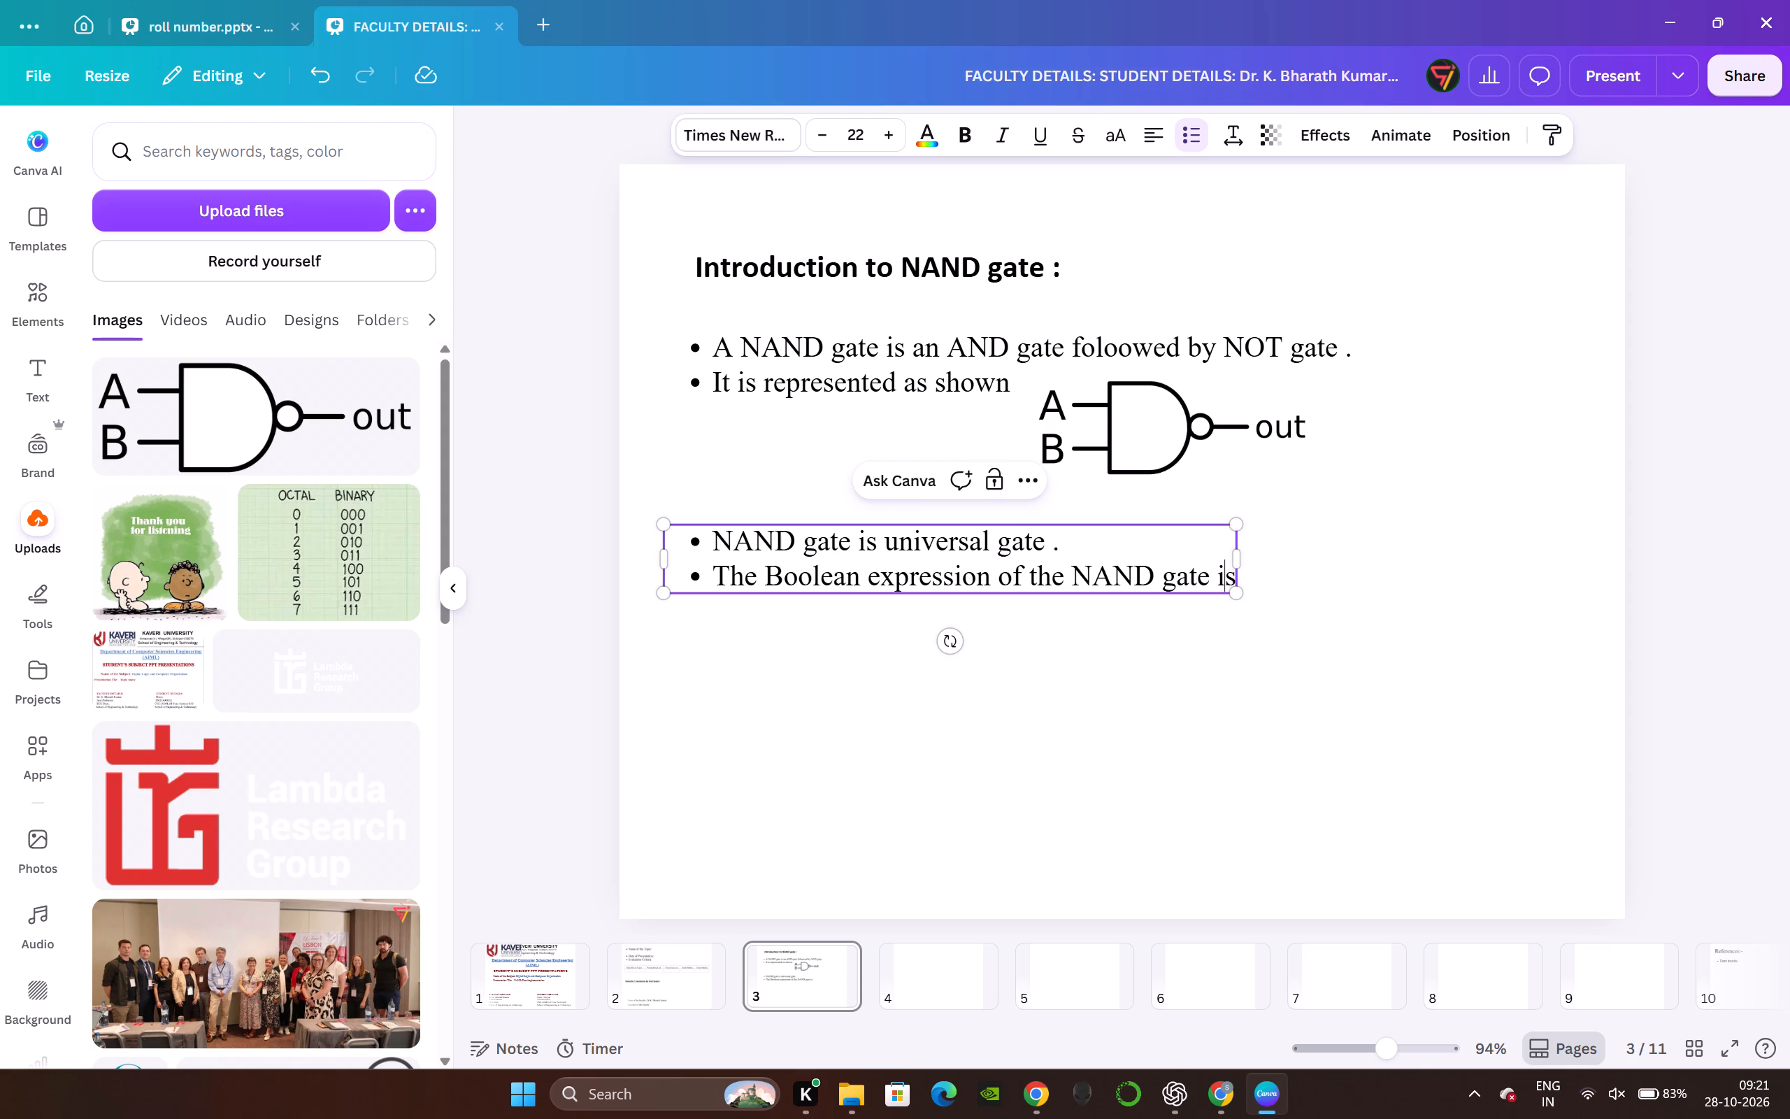
key("Right")
key("space")
type("=")
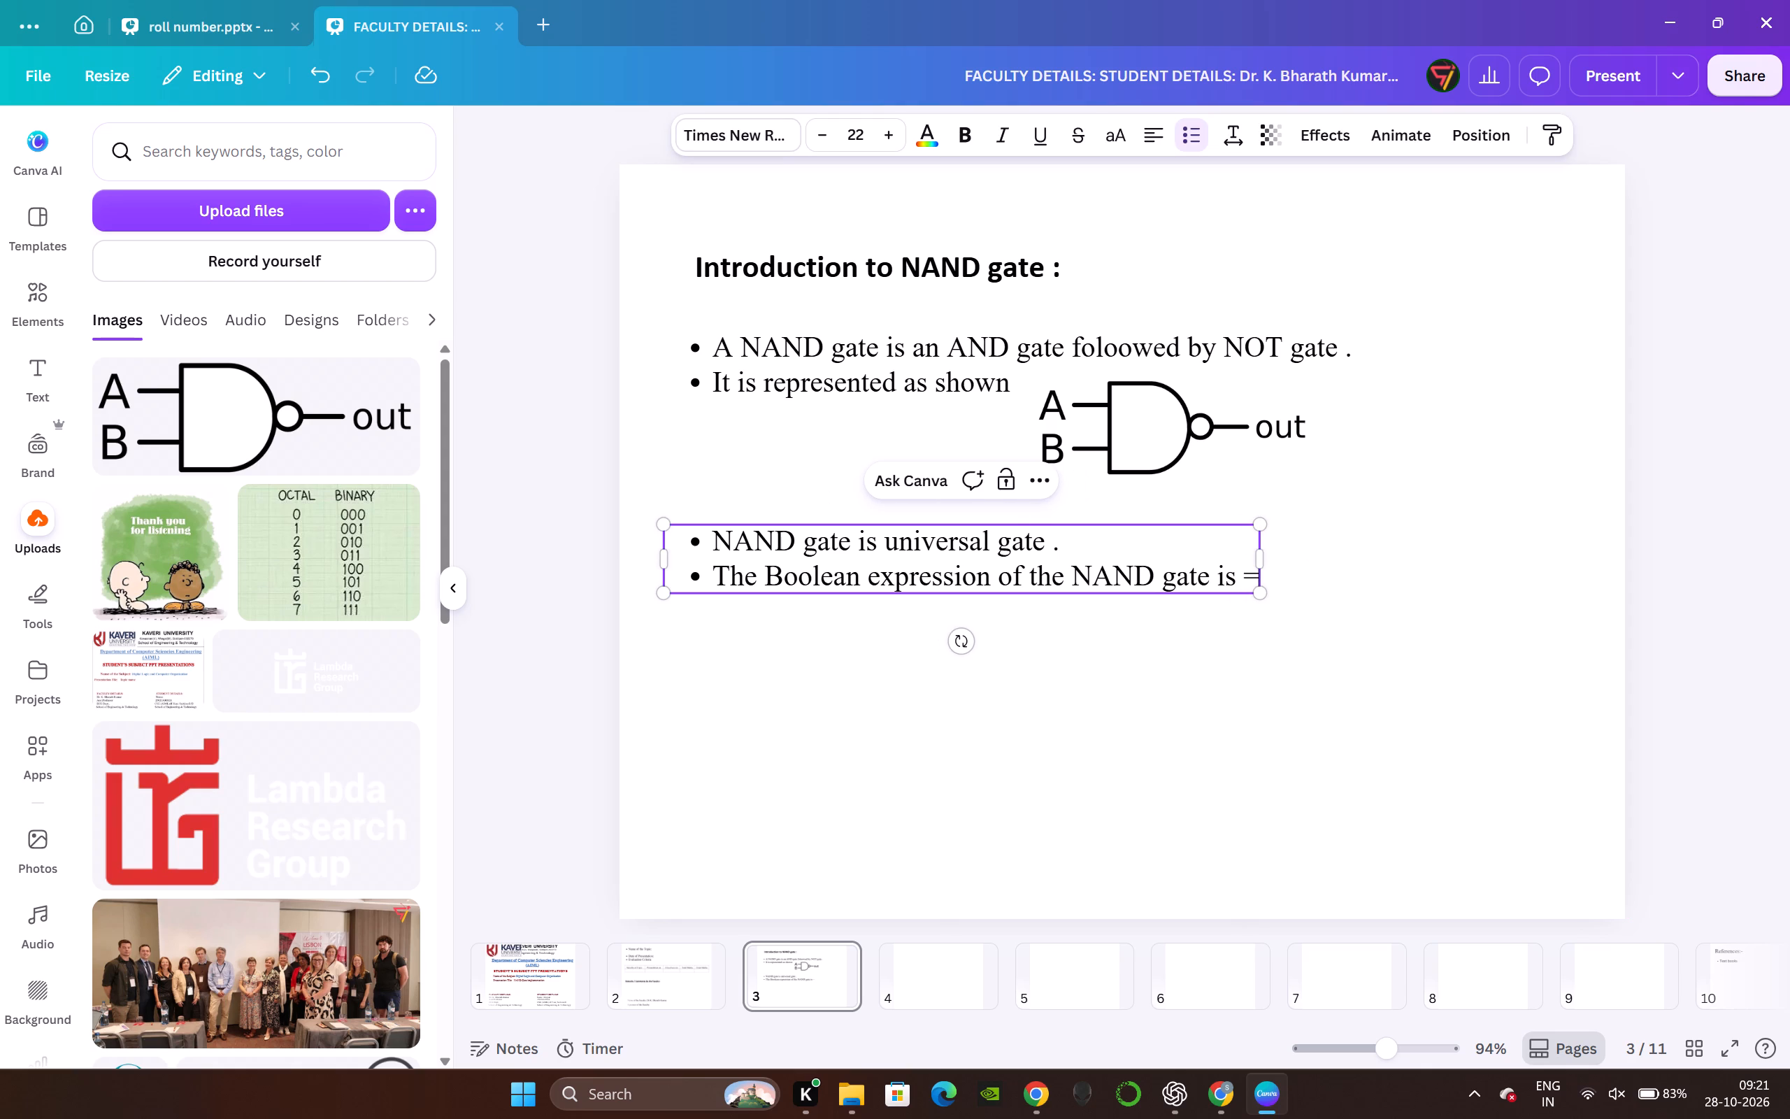
key("space")
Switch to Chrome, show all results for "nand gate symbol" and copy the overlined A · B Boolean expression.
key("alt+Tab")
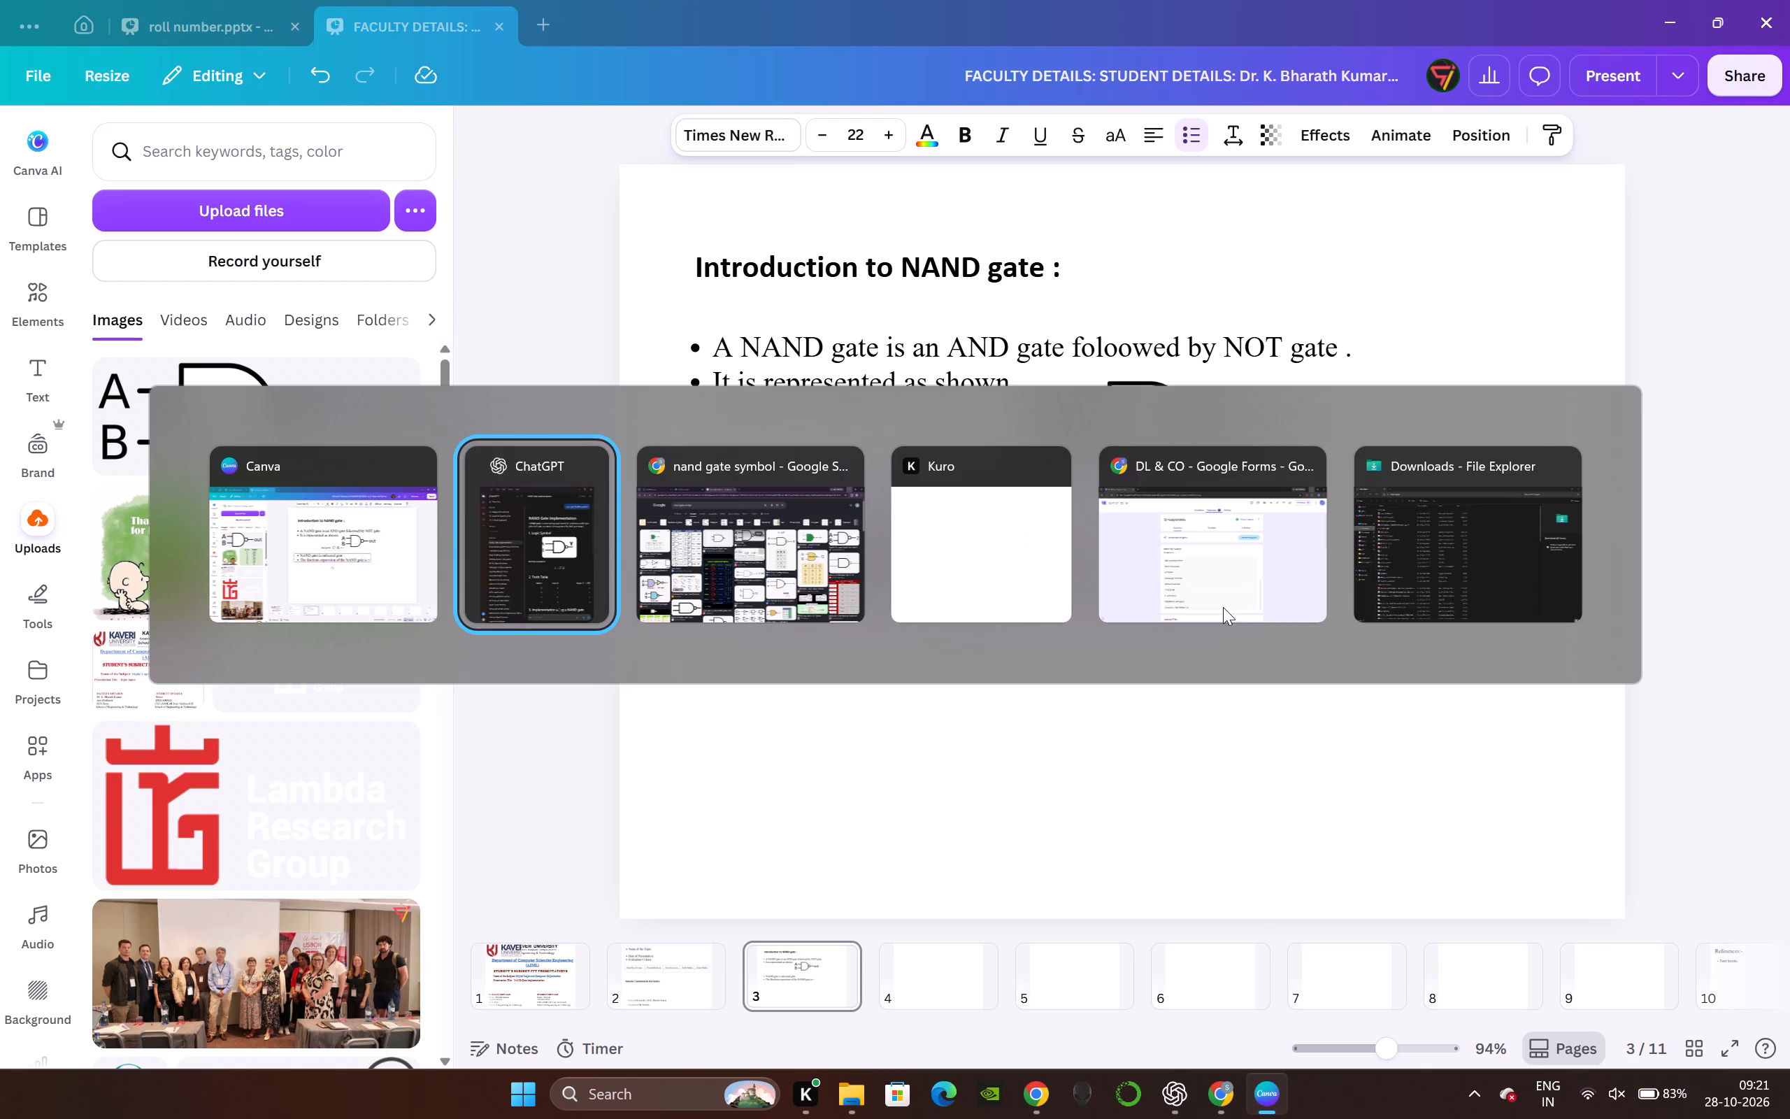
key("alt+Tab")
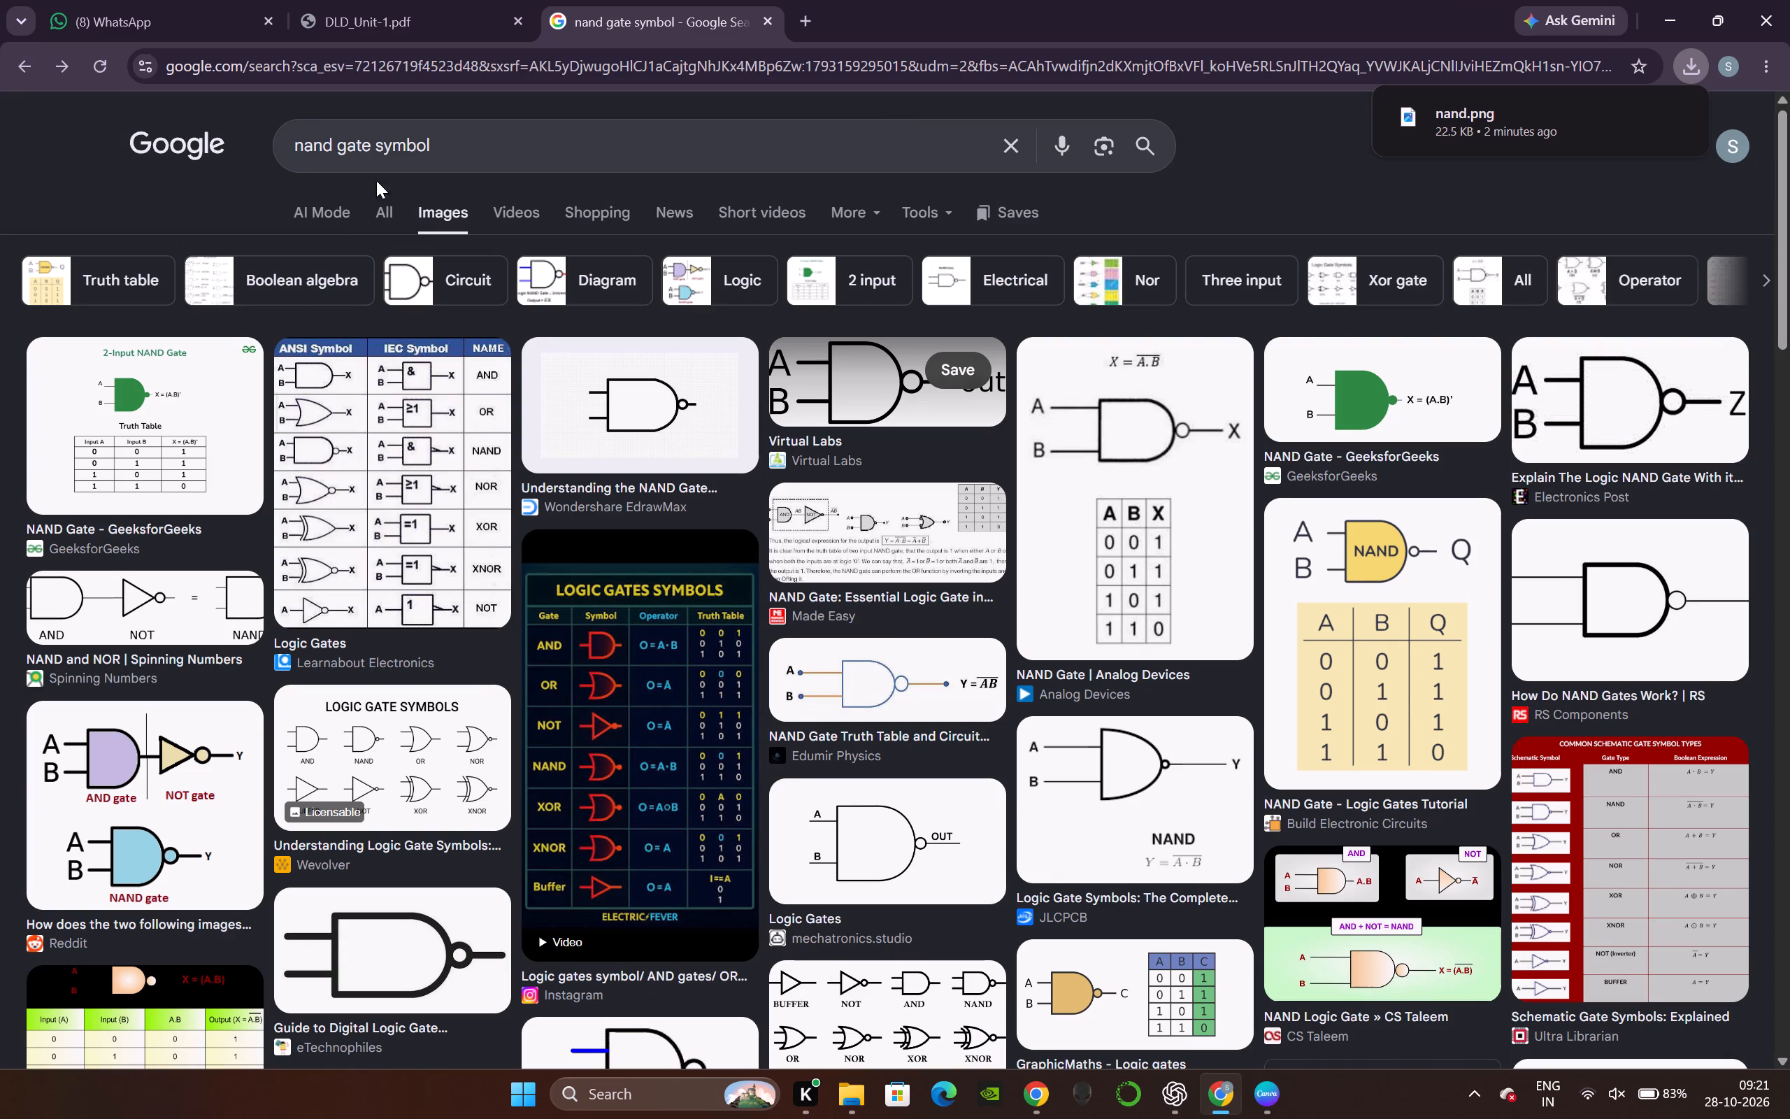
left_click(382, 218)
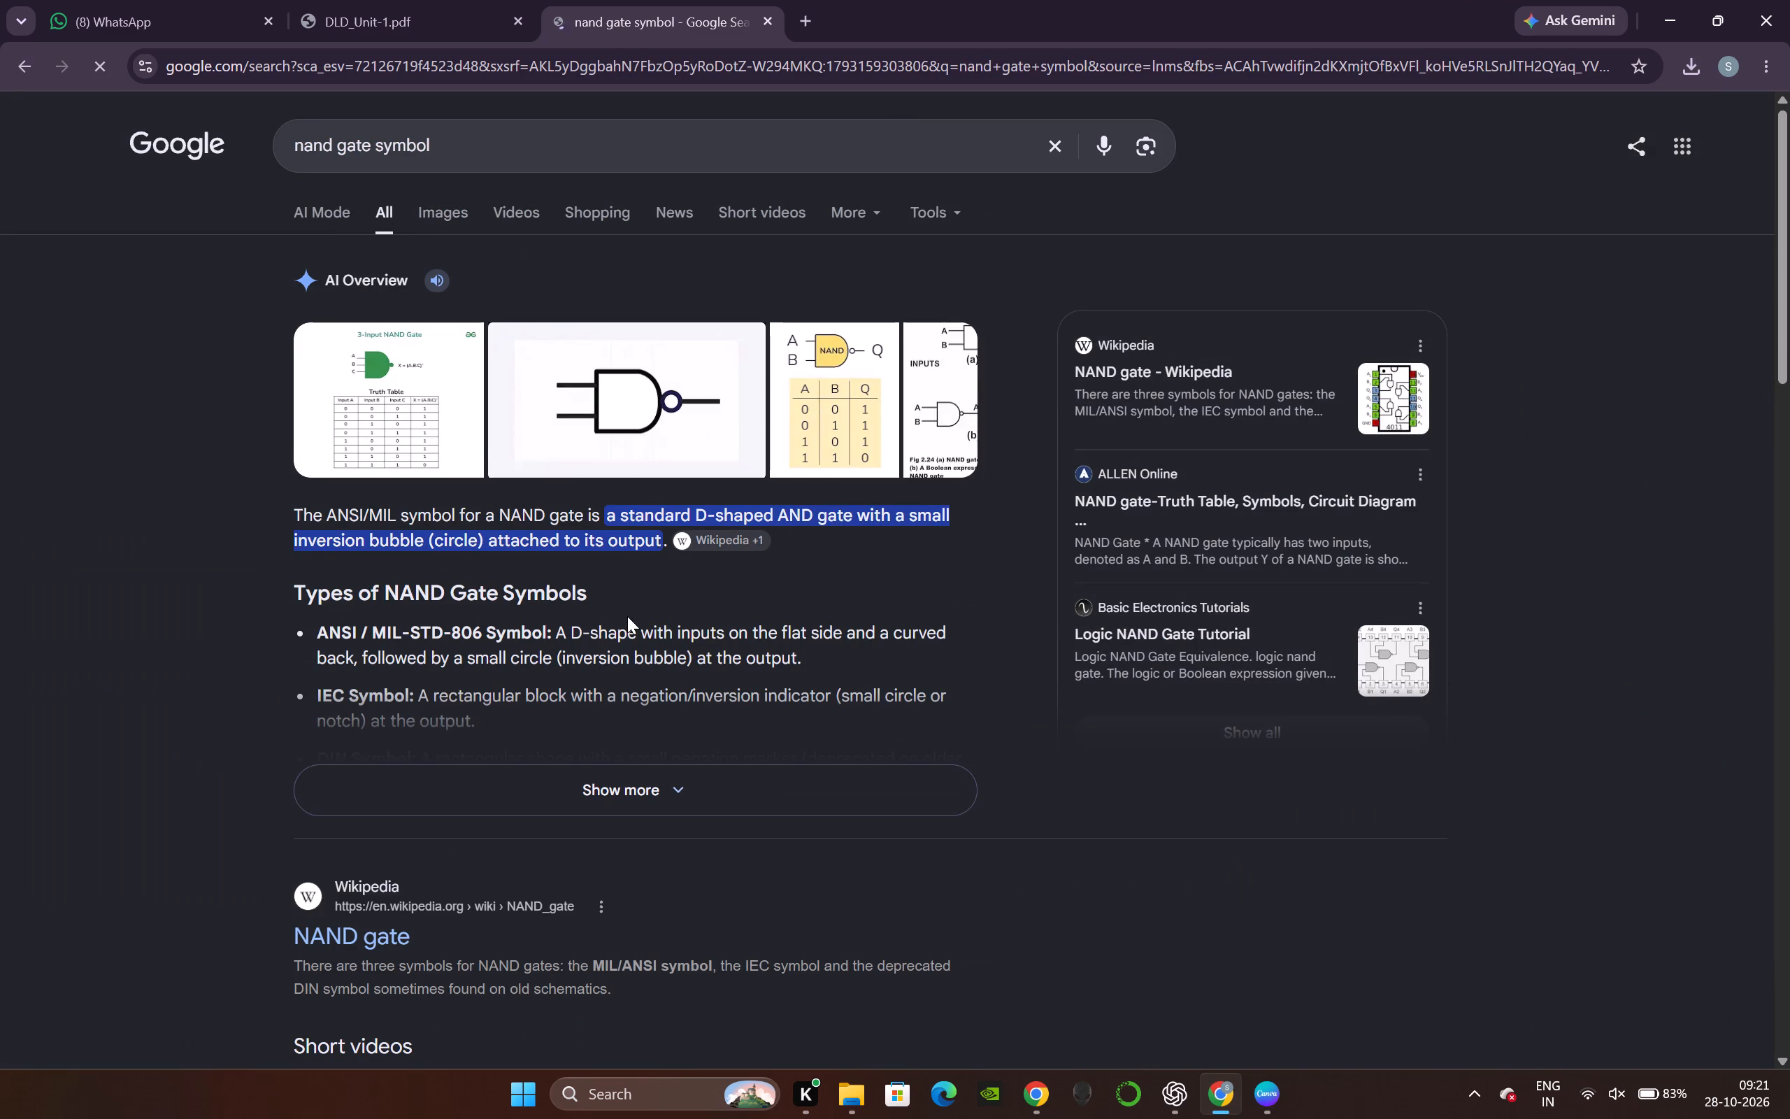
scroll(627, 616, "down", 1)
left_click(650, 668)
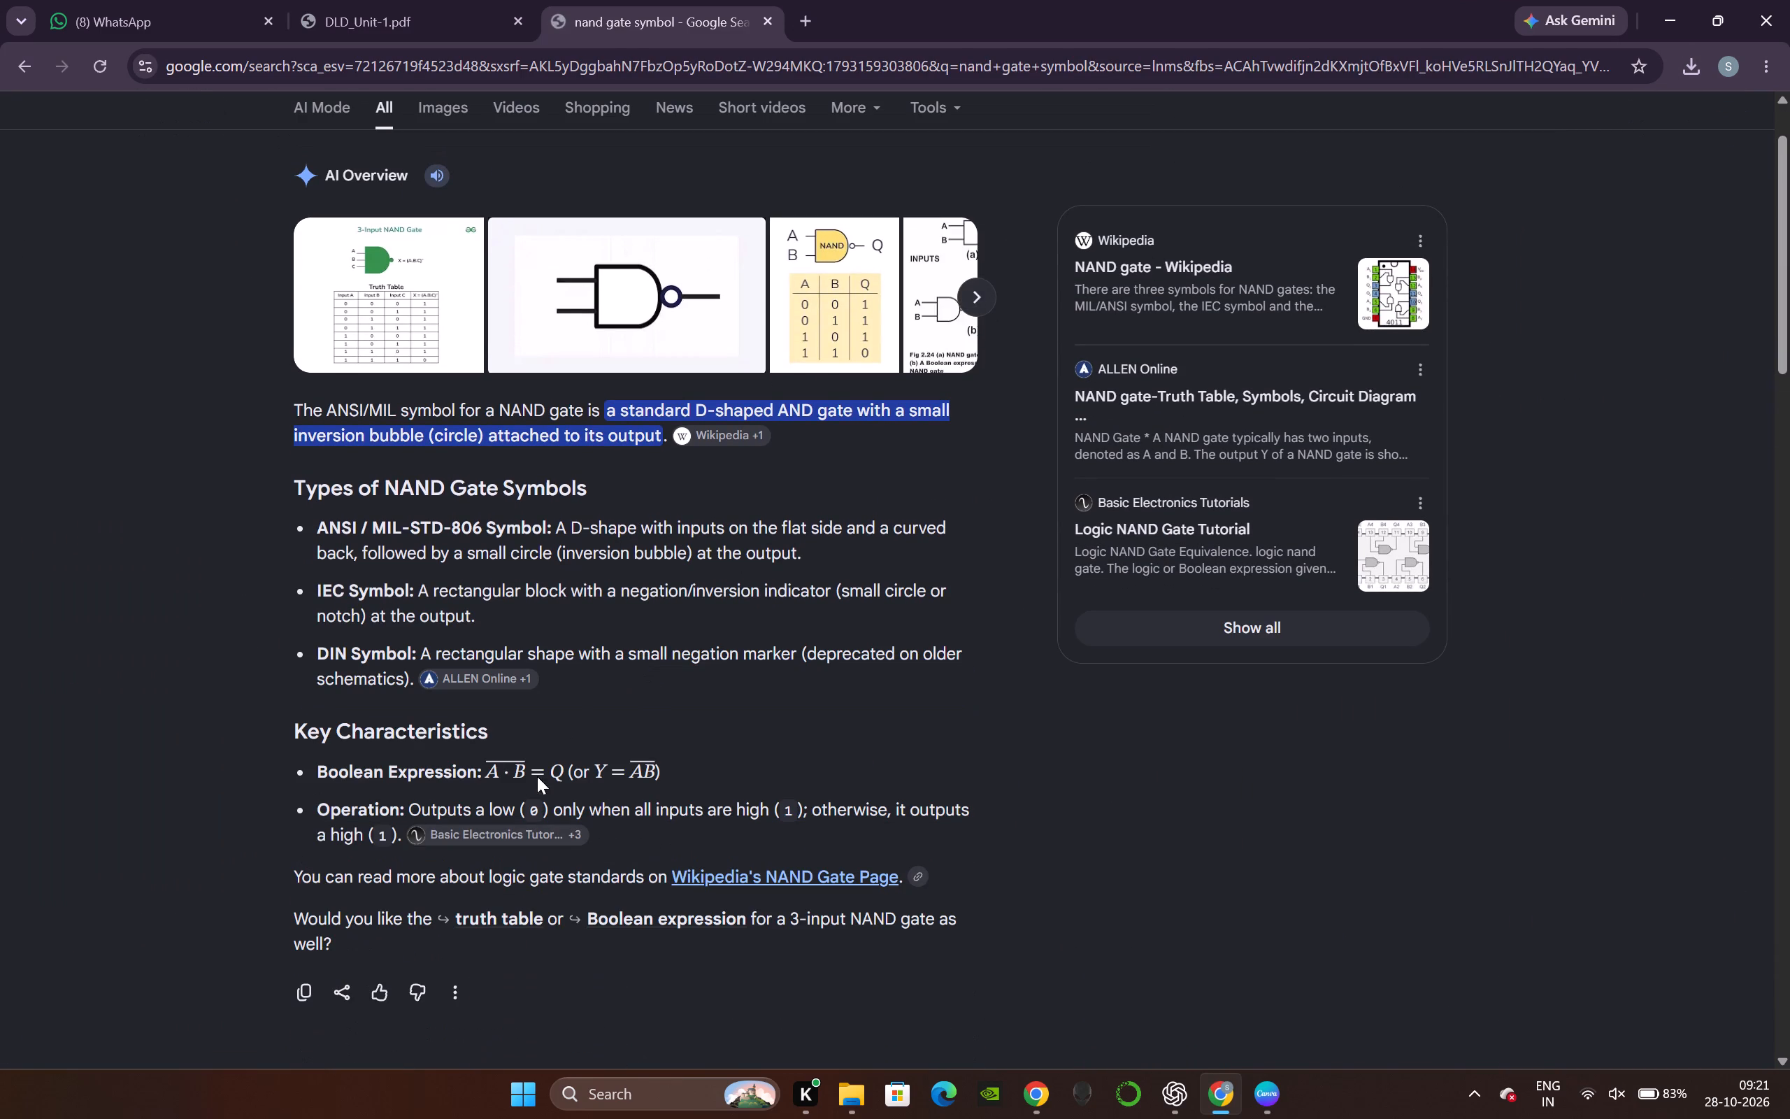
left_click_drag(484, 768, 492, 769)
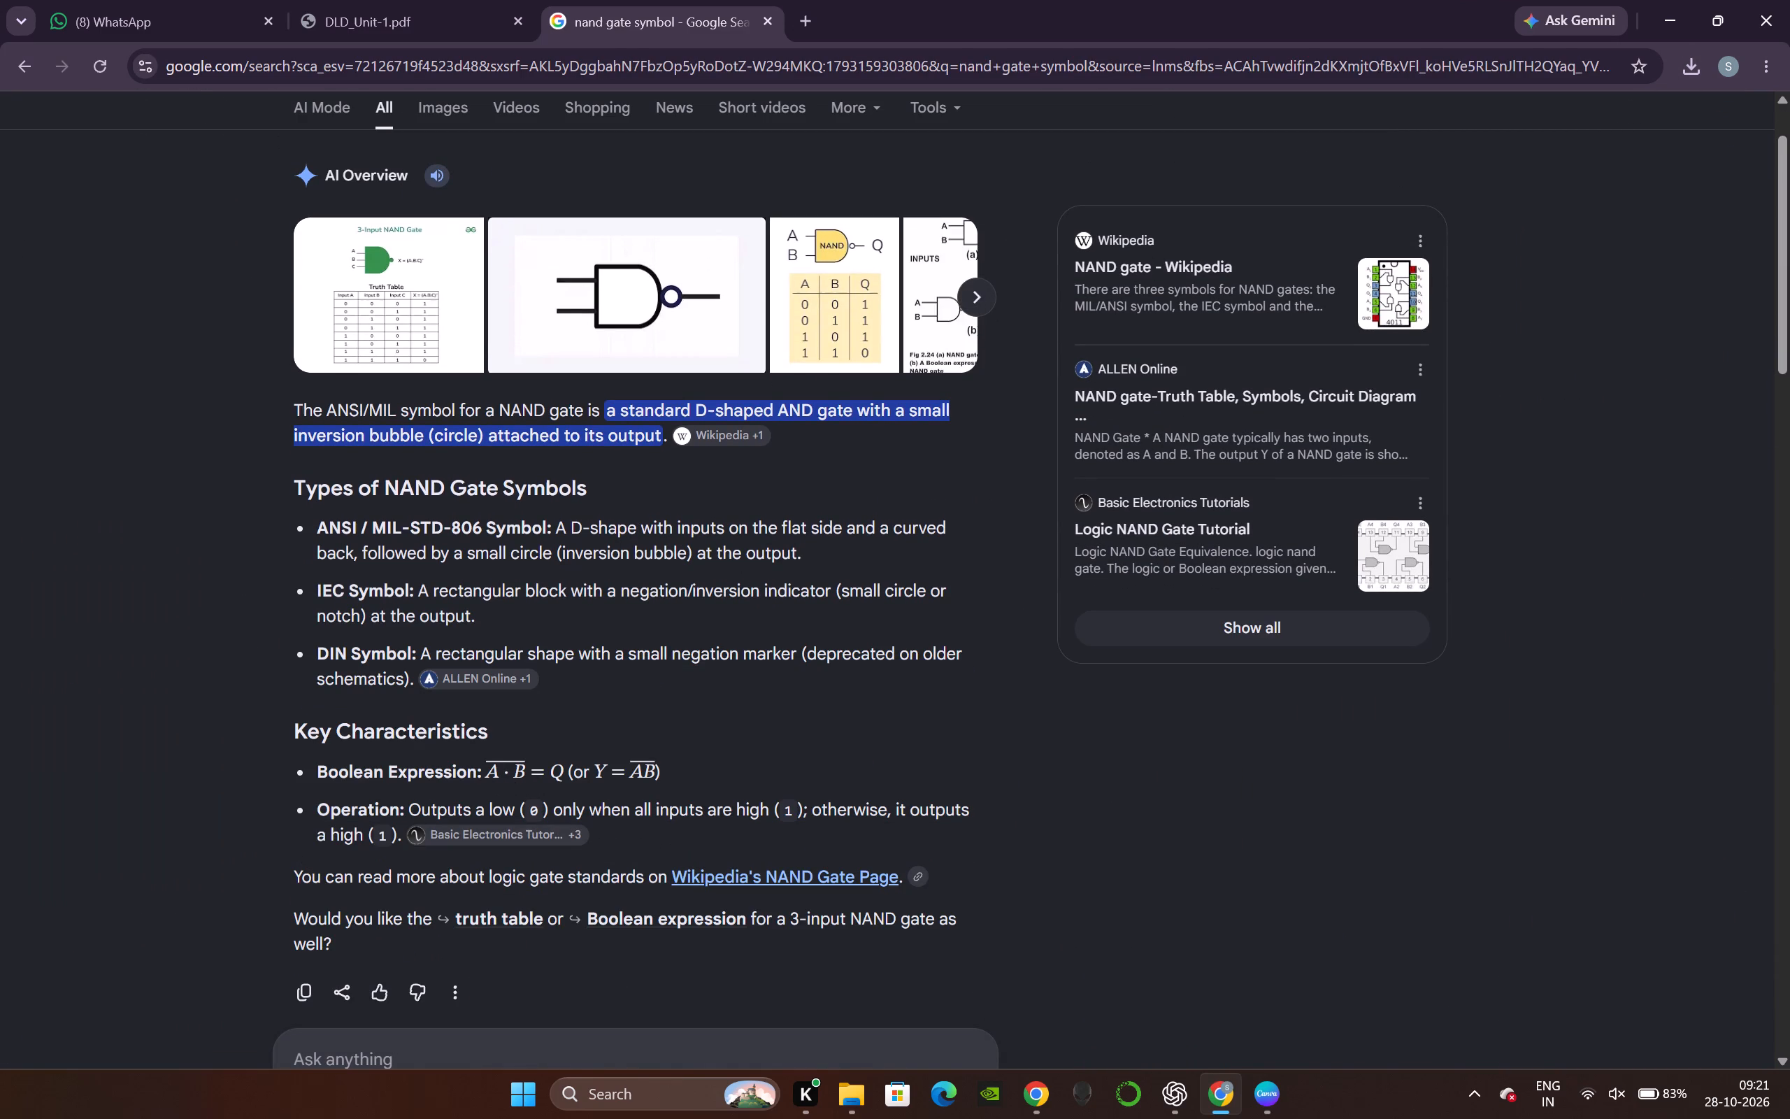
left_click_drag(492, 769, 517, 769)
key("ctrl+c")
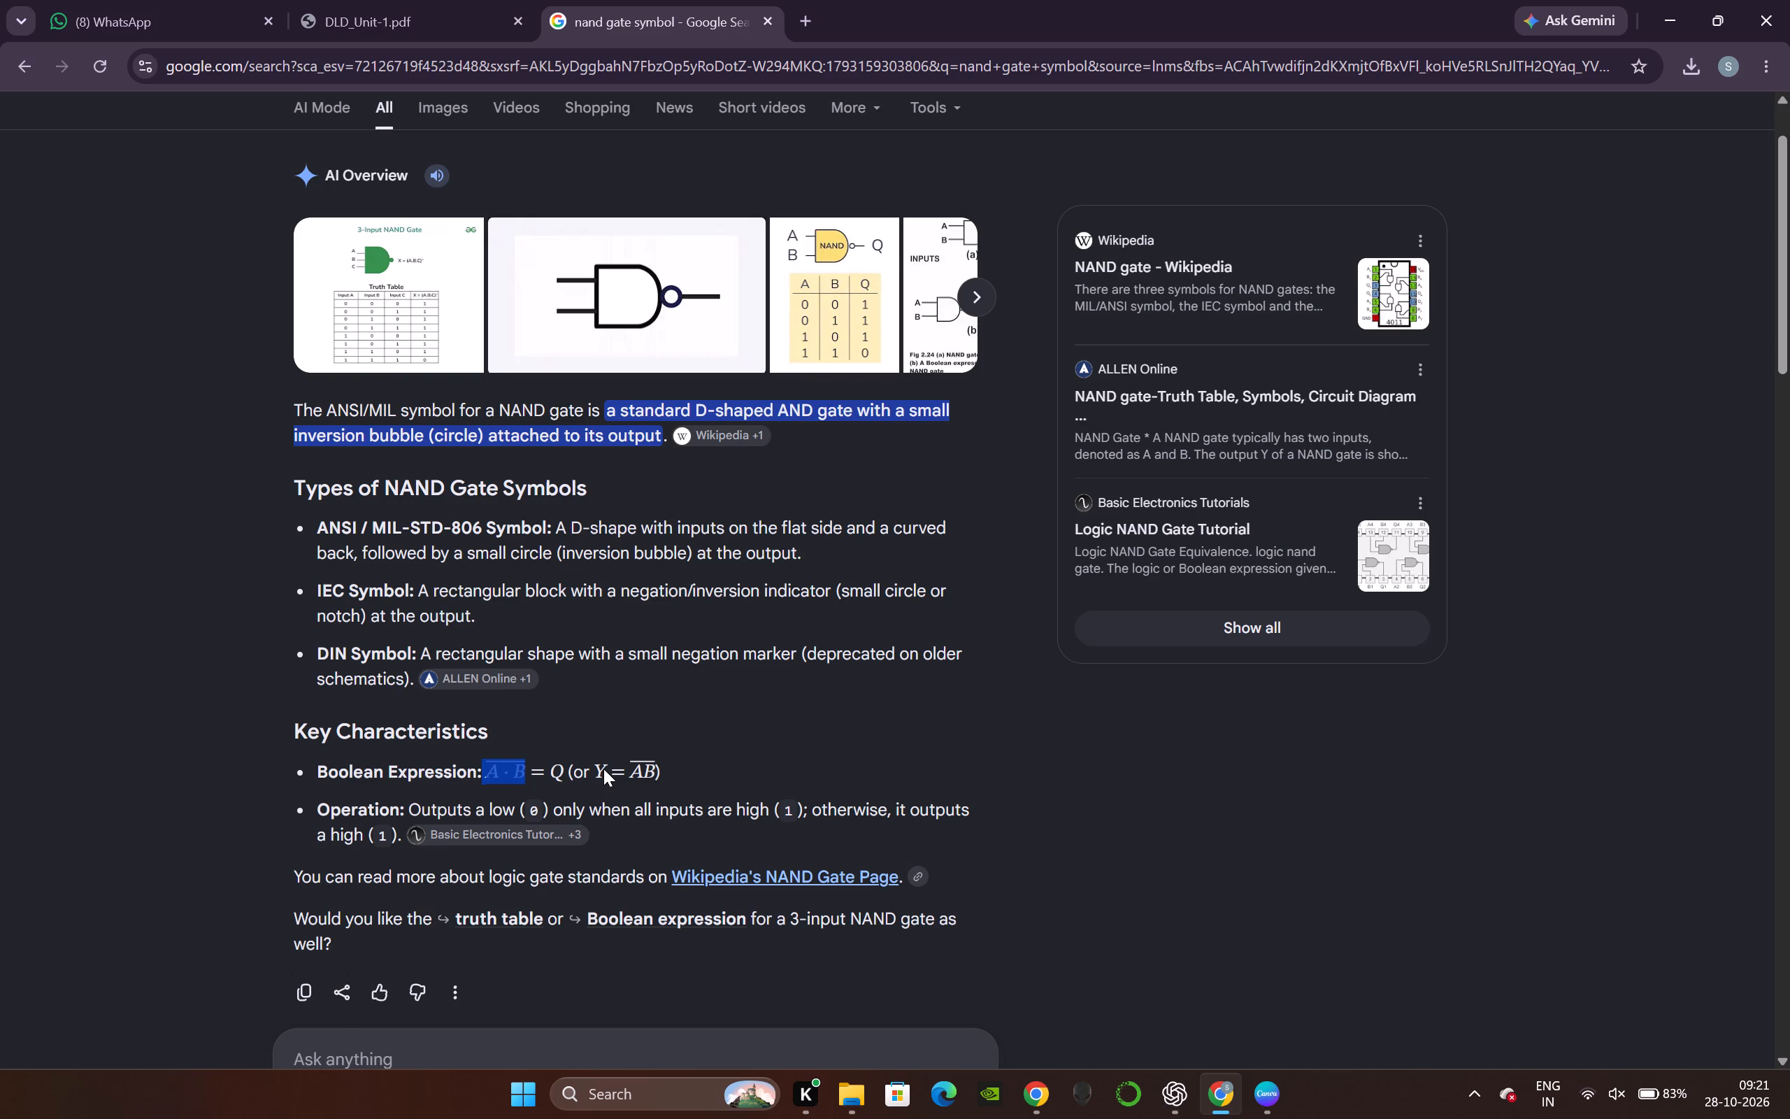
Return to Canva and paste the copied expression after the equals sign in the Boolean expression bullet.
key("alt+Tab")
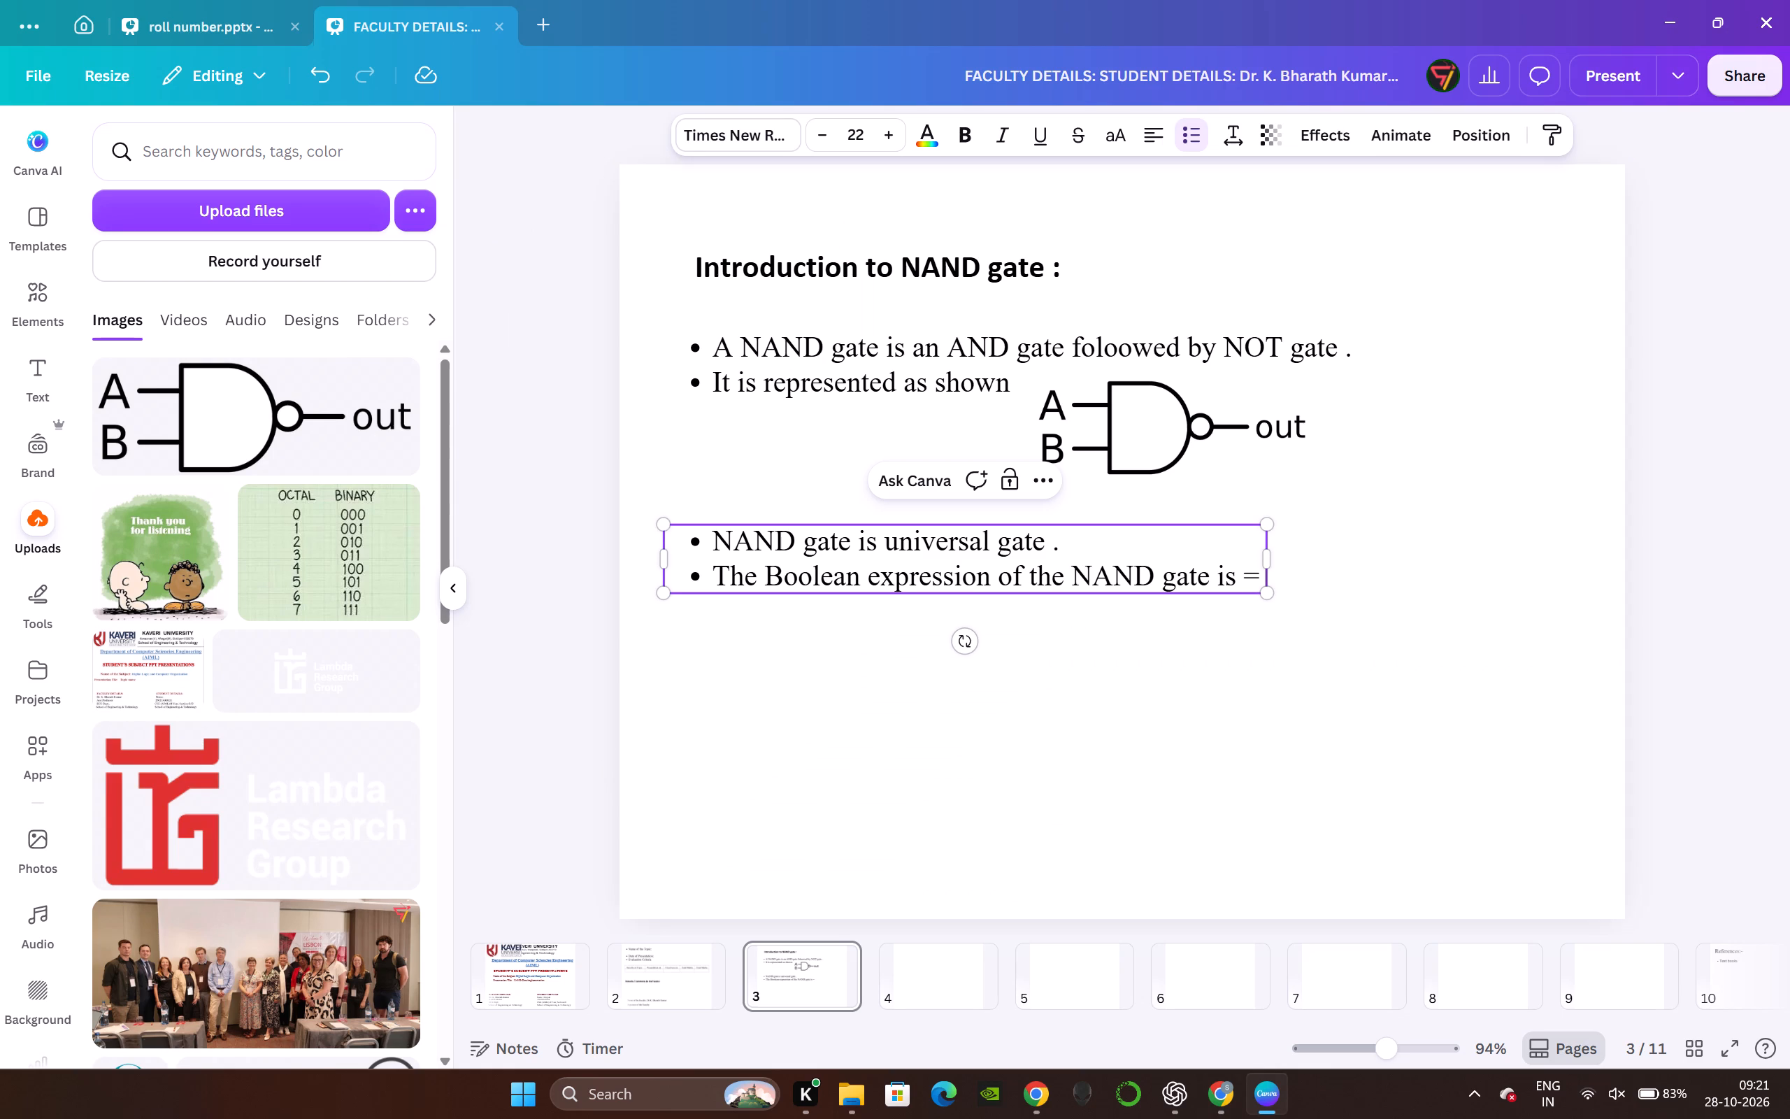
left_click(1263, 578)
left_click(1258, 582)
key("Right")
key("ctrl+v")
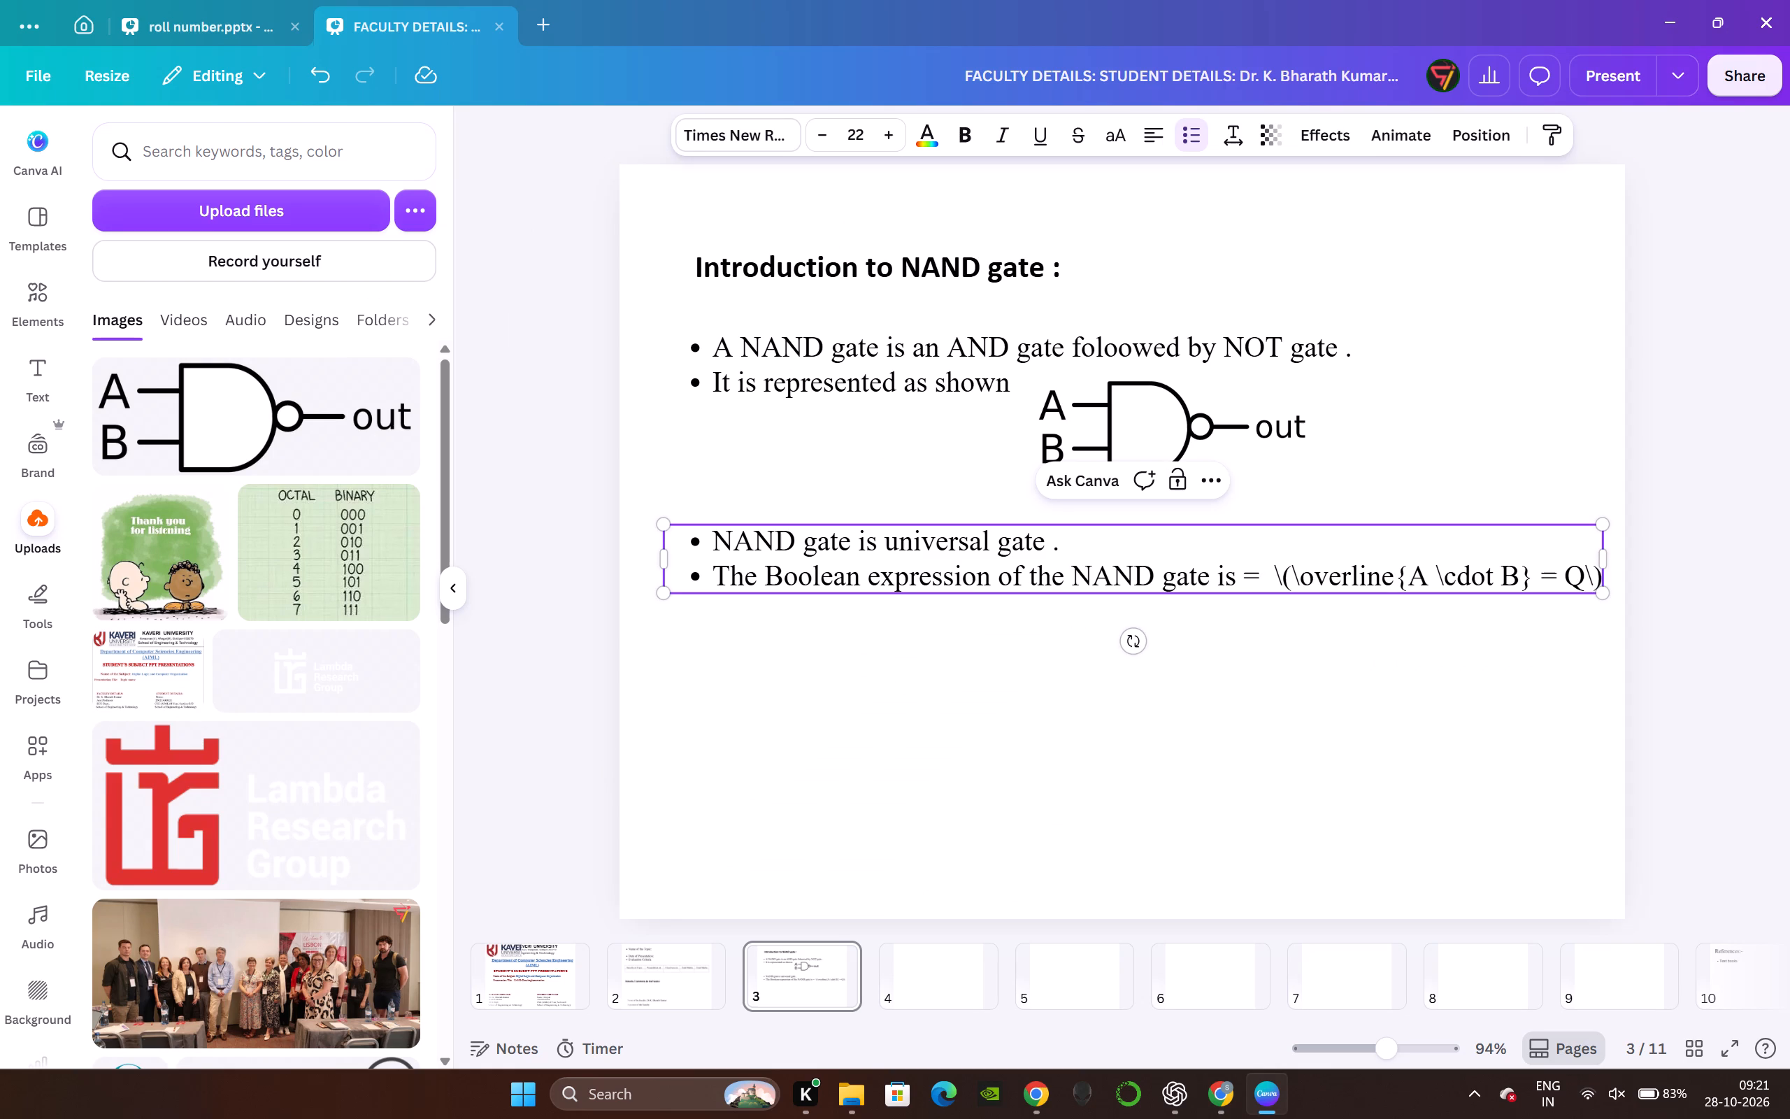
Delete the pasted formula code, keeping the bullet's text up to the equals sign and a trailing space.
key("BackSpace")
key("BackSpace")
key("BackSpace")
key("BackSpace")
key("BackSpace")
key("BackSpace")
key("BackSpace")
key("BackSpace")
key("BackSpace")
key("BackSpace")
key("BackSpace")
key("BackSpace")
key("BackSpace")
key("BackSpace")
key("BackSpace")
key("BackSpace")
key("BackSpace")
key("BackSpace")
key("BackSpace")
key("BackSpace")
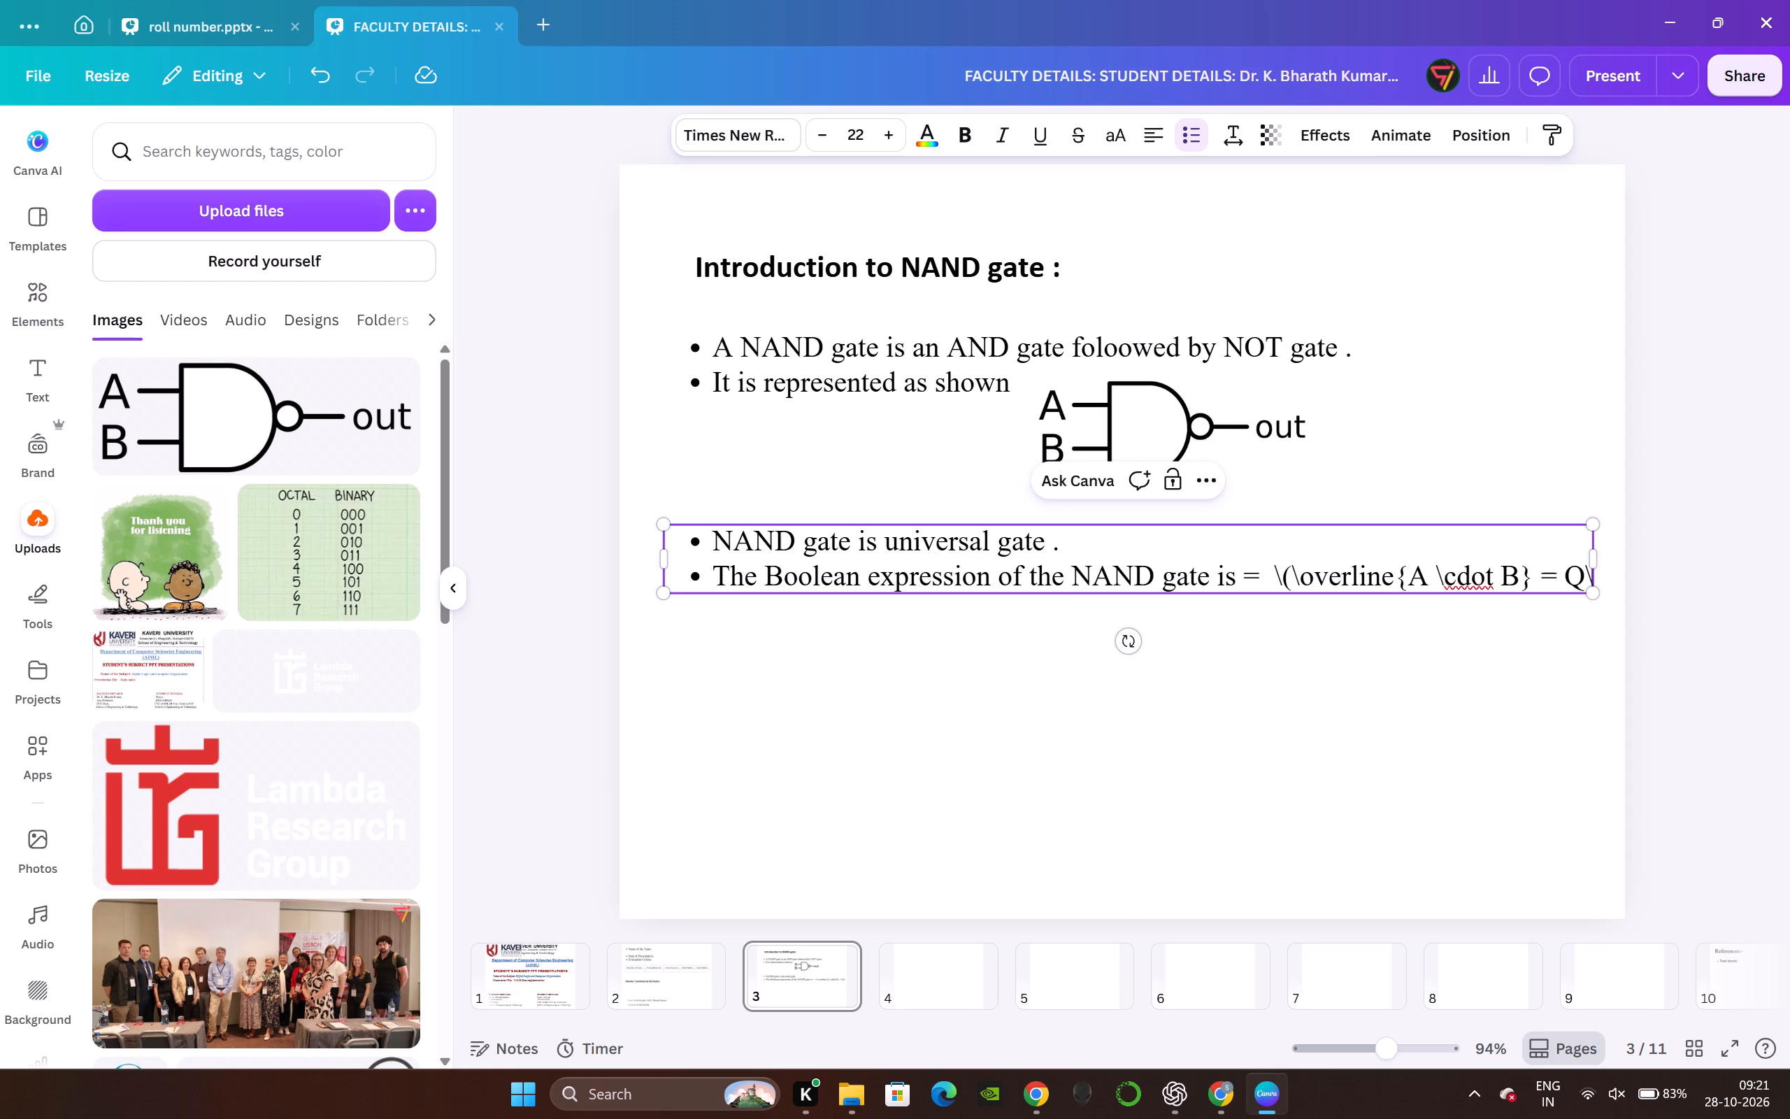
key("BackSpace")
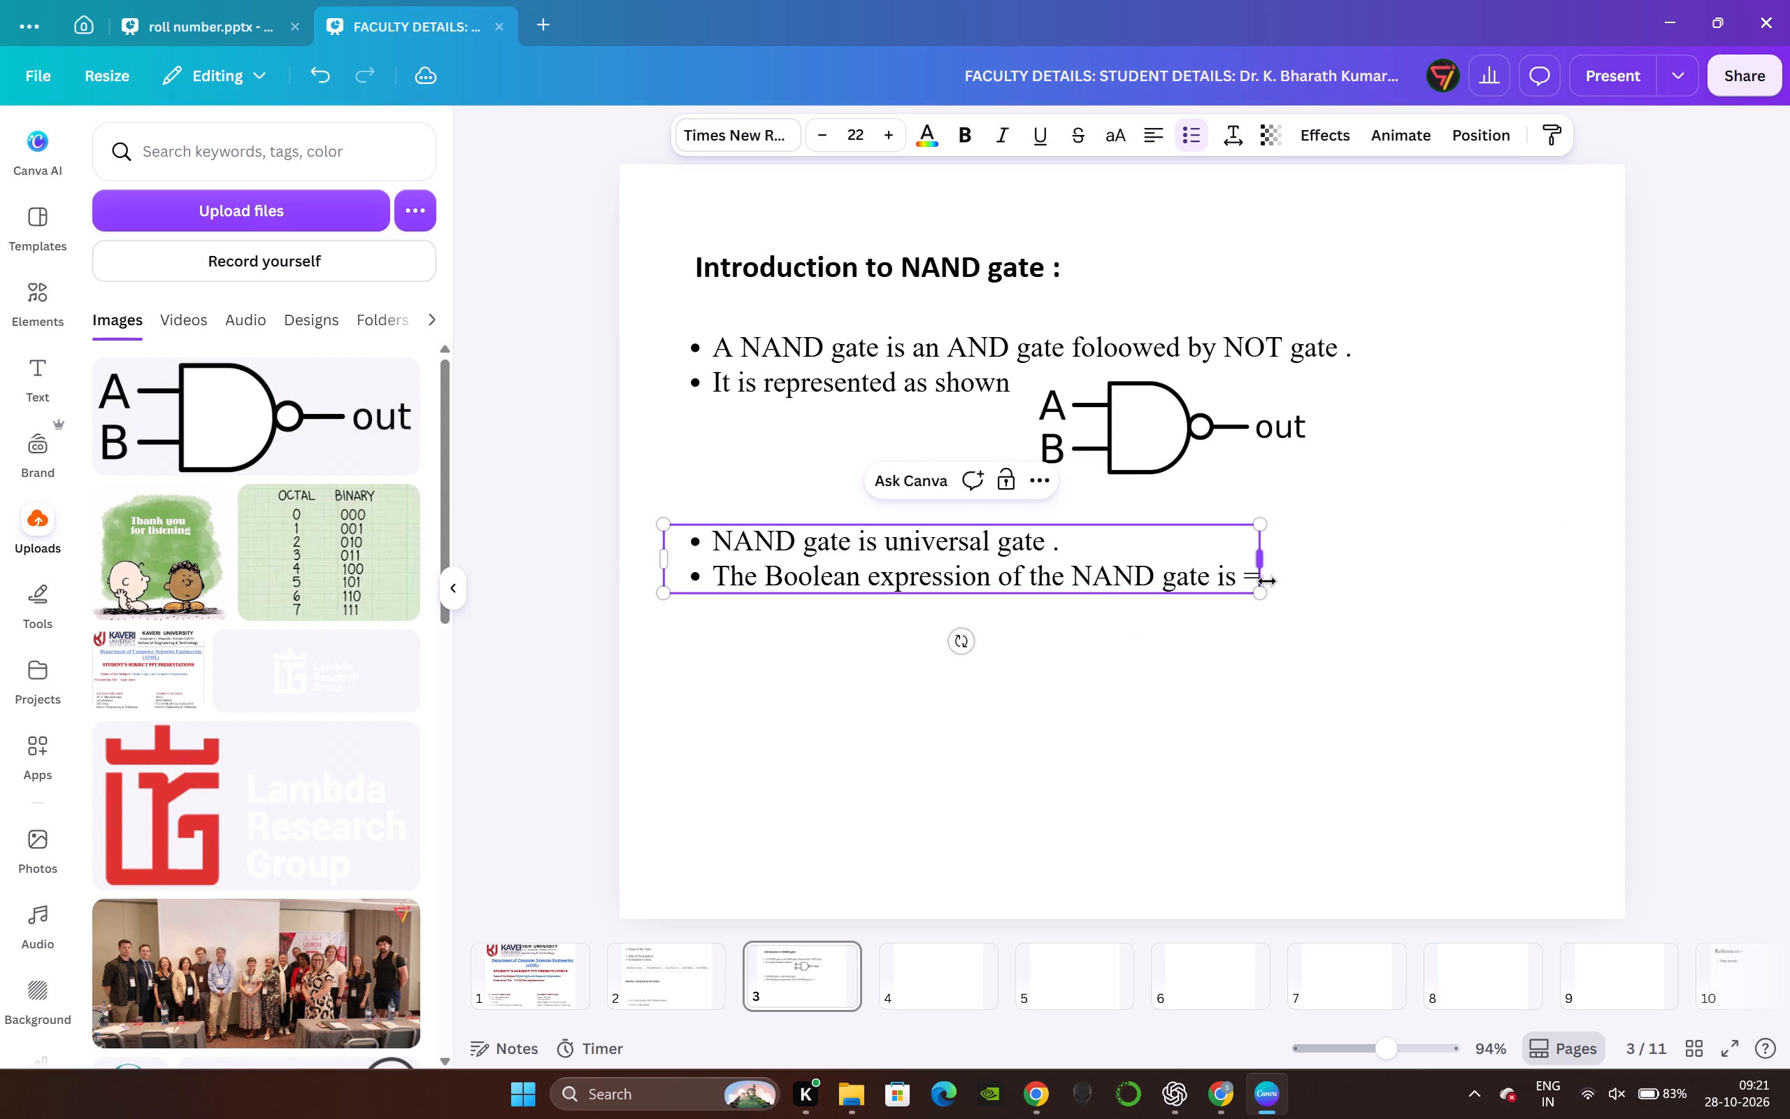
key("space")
Switch to Chrome and search Google for "nand gate boolean expression".
key("alt+Tab")
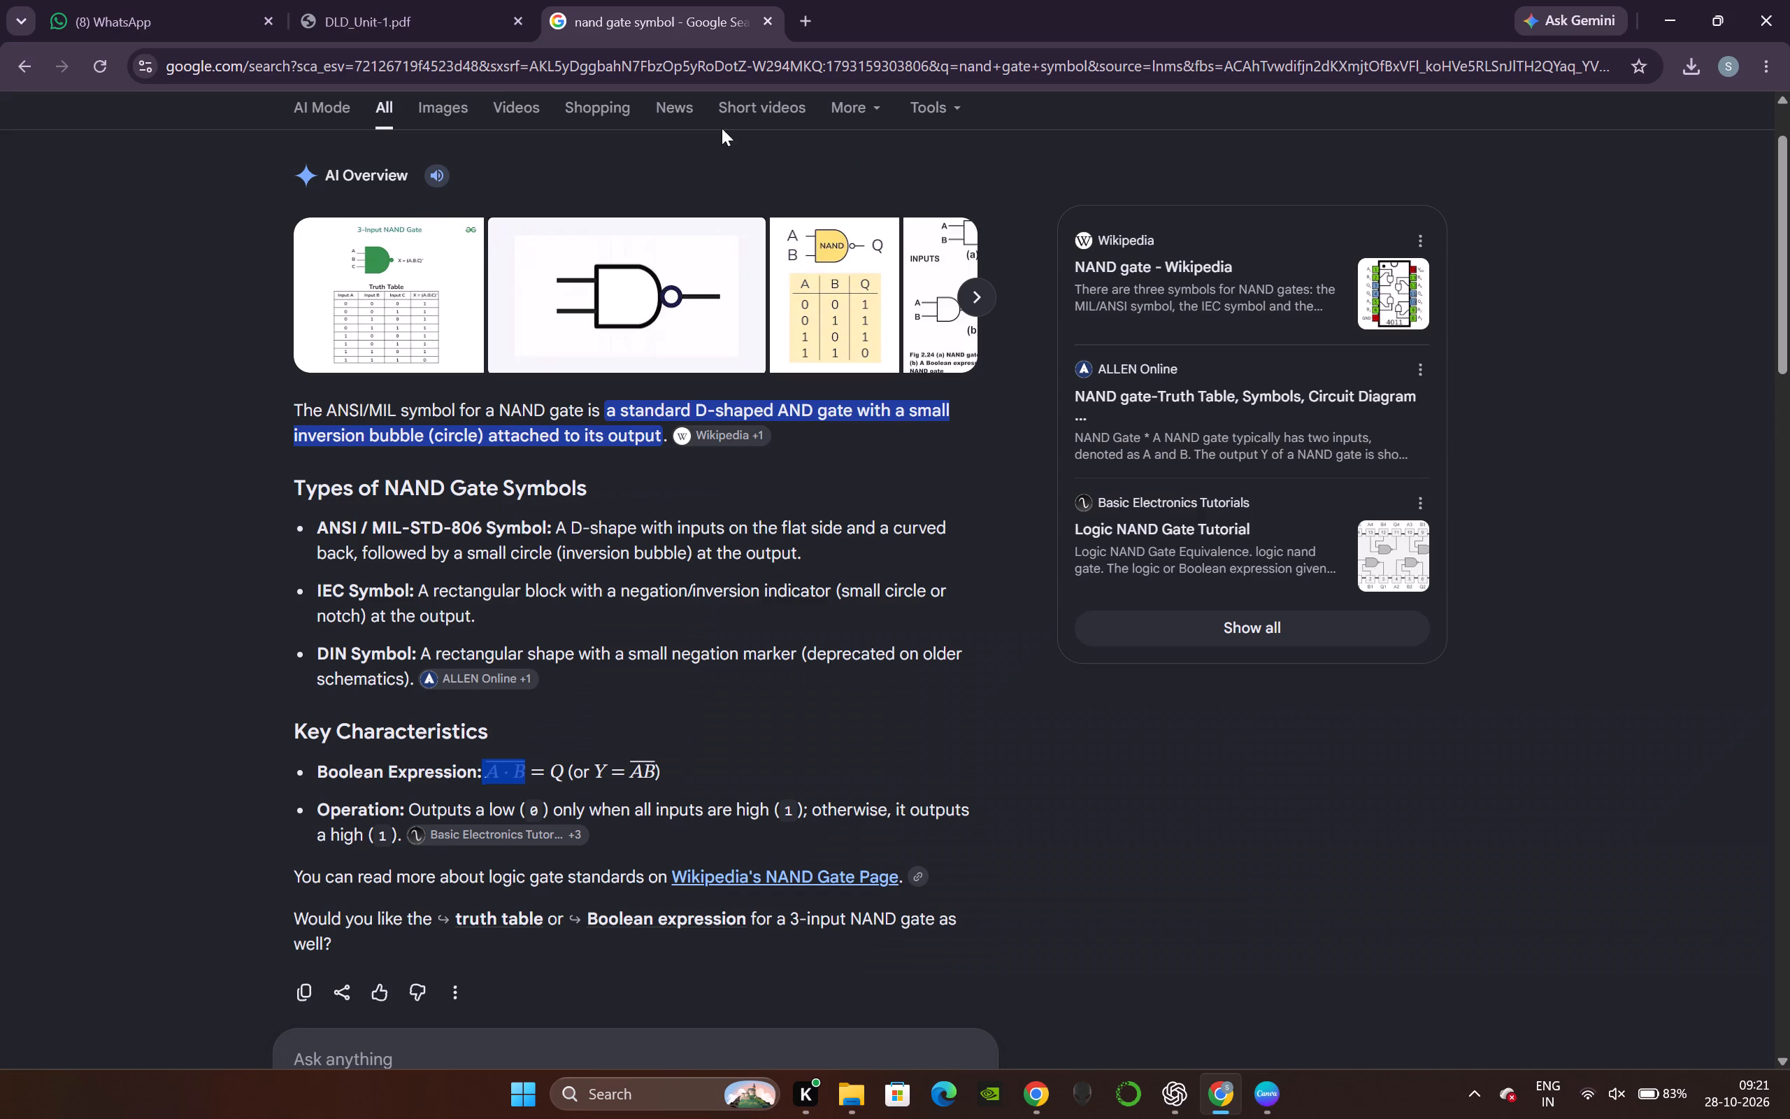
scroll(593, 243, "up", 5)
left_click(526, 145)
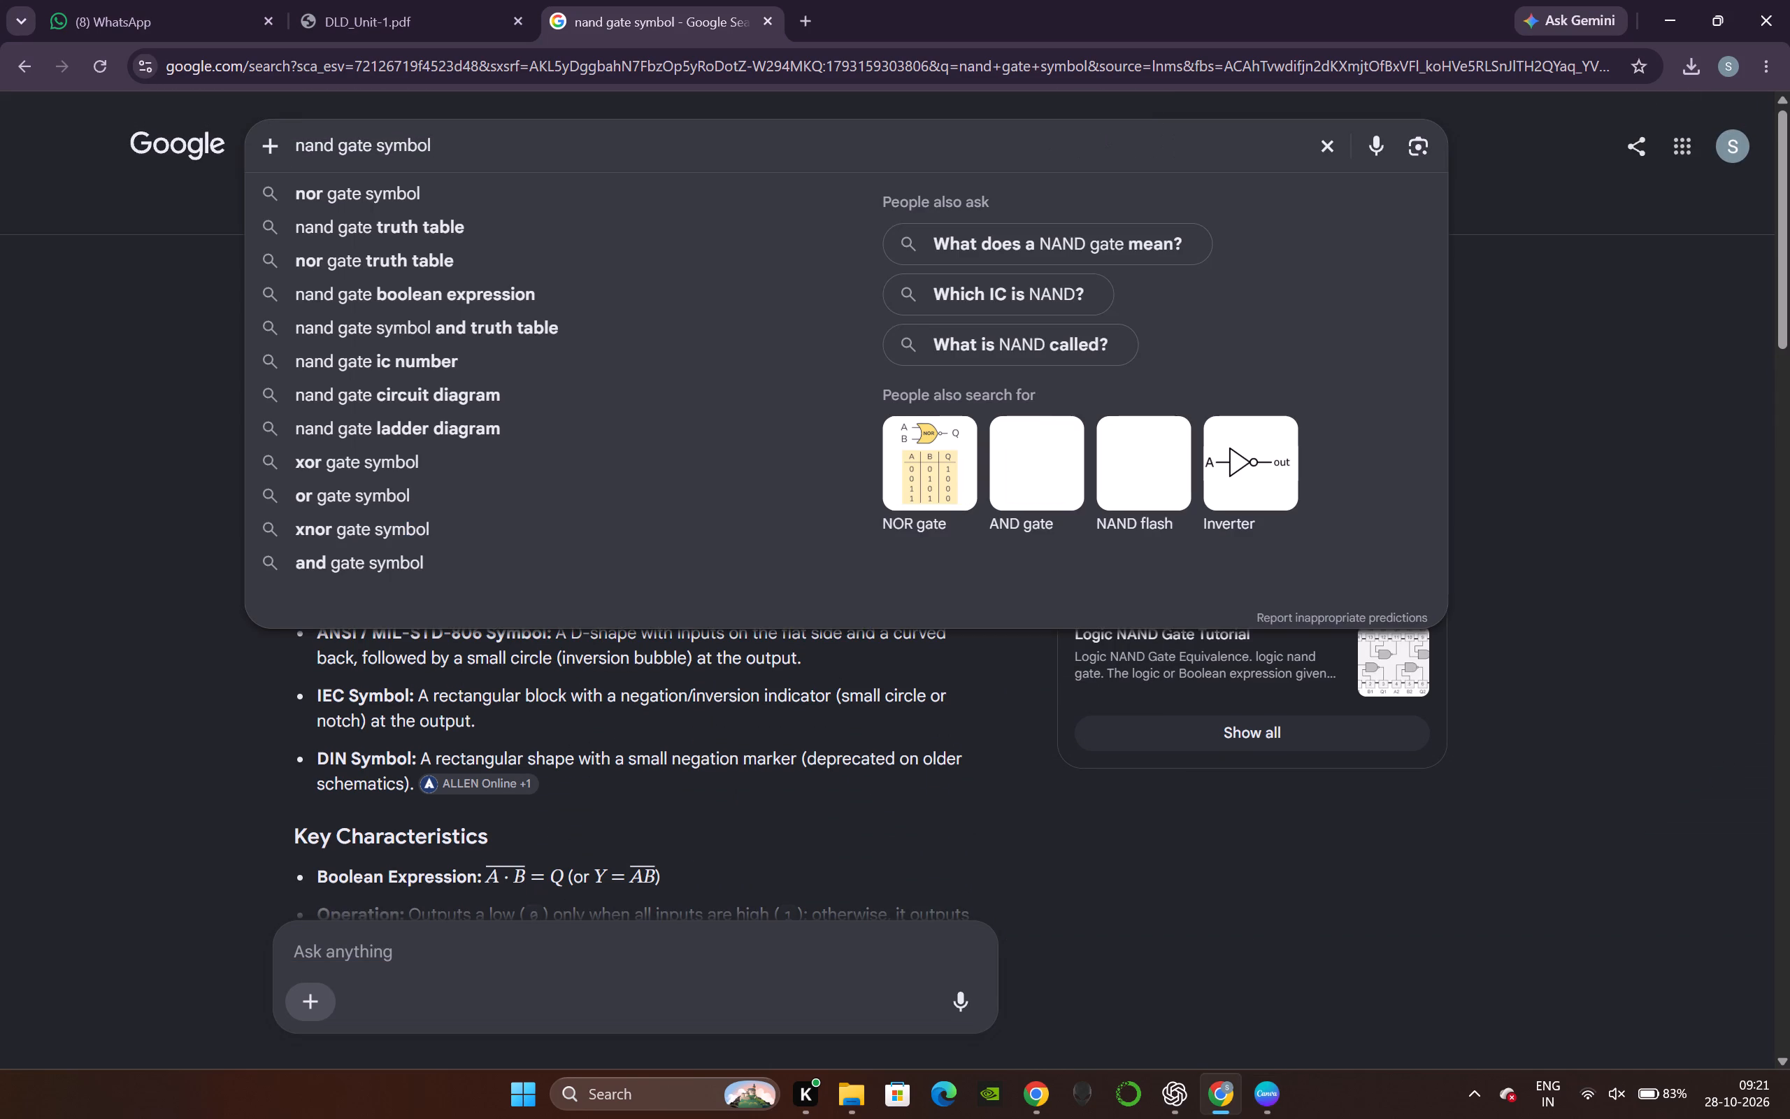
key("BackSpace")
key("BackSpace")
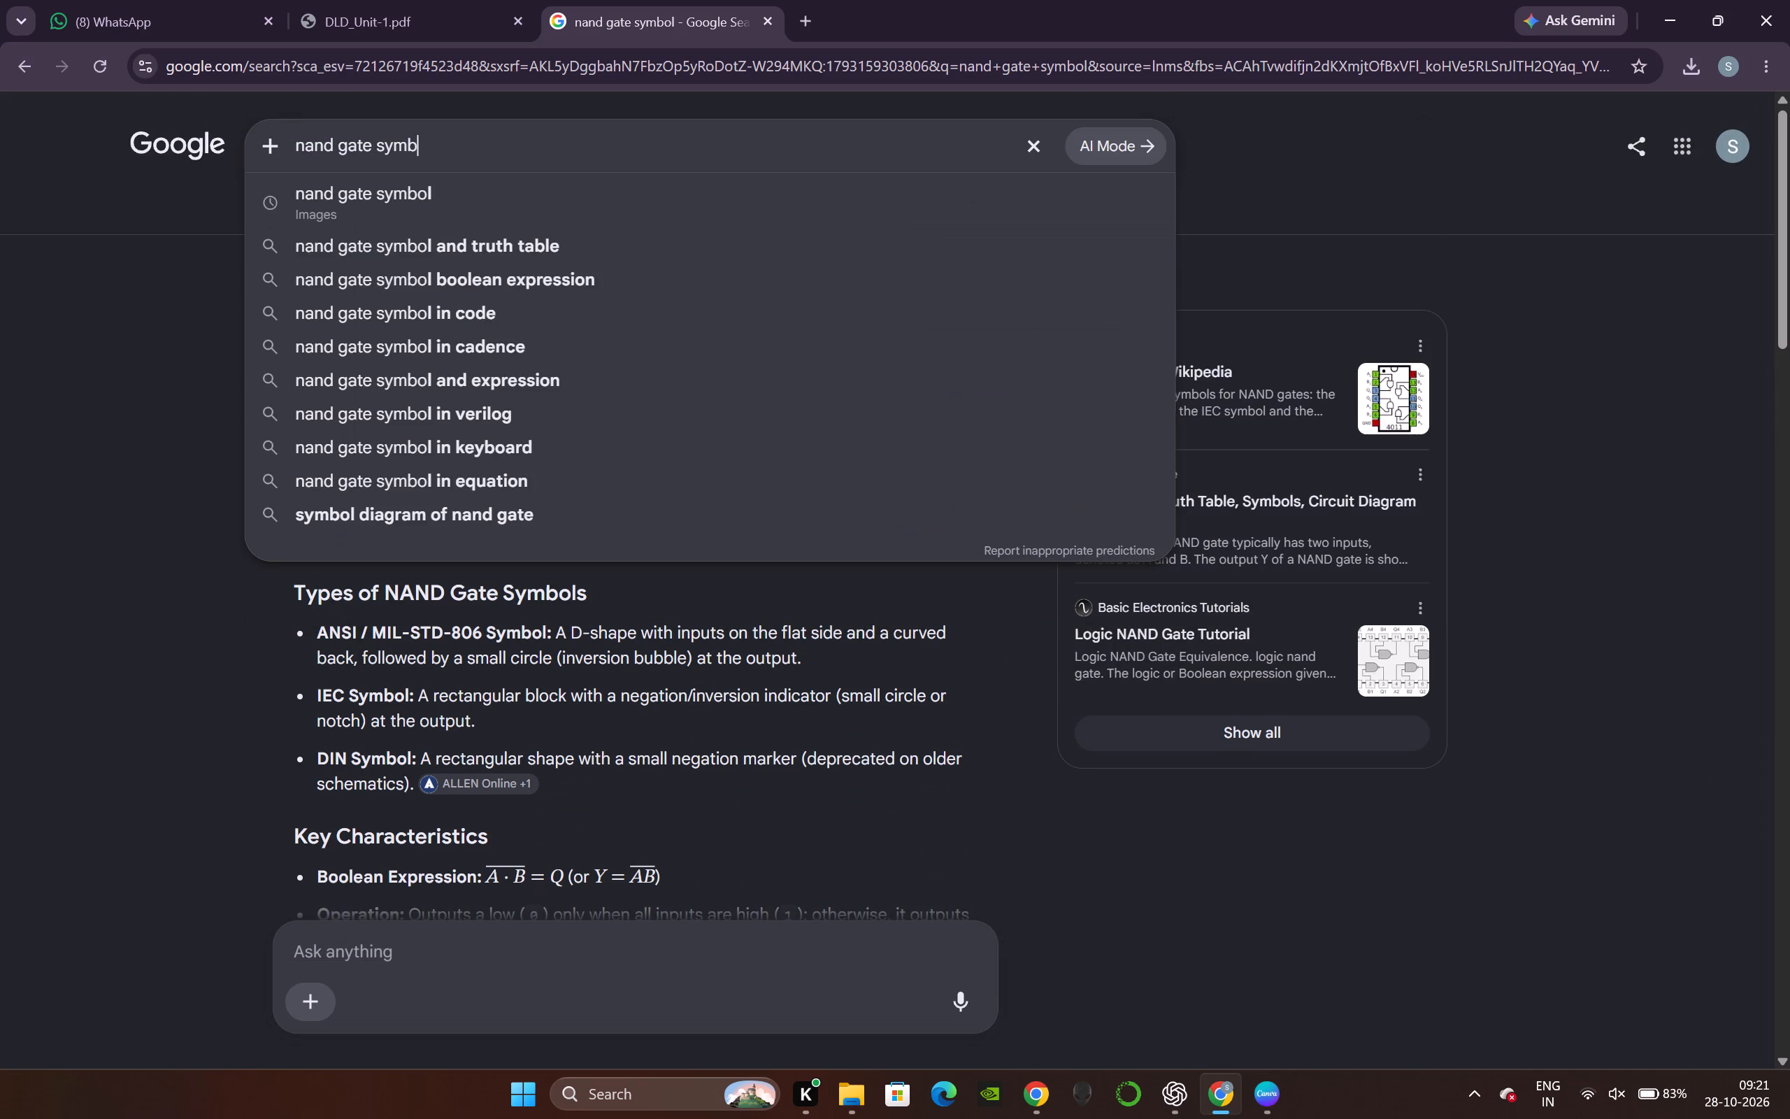
key("BackSpace")
key("BackSpace")
key("BackSpace")
key("BackSpace")
type("boolean")
key("space")
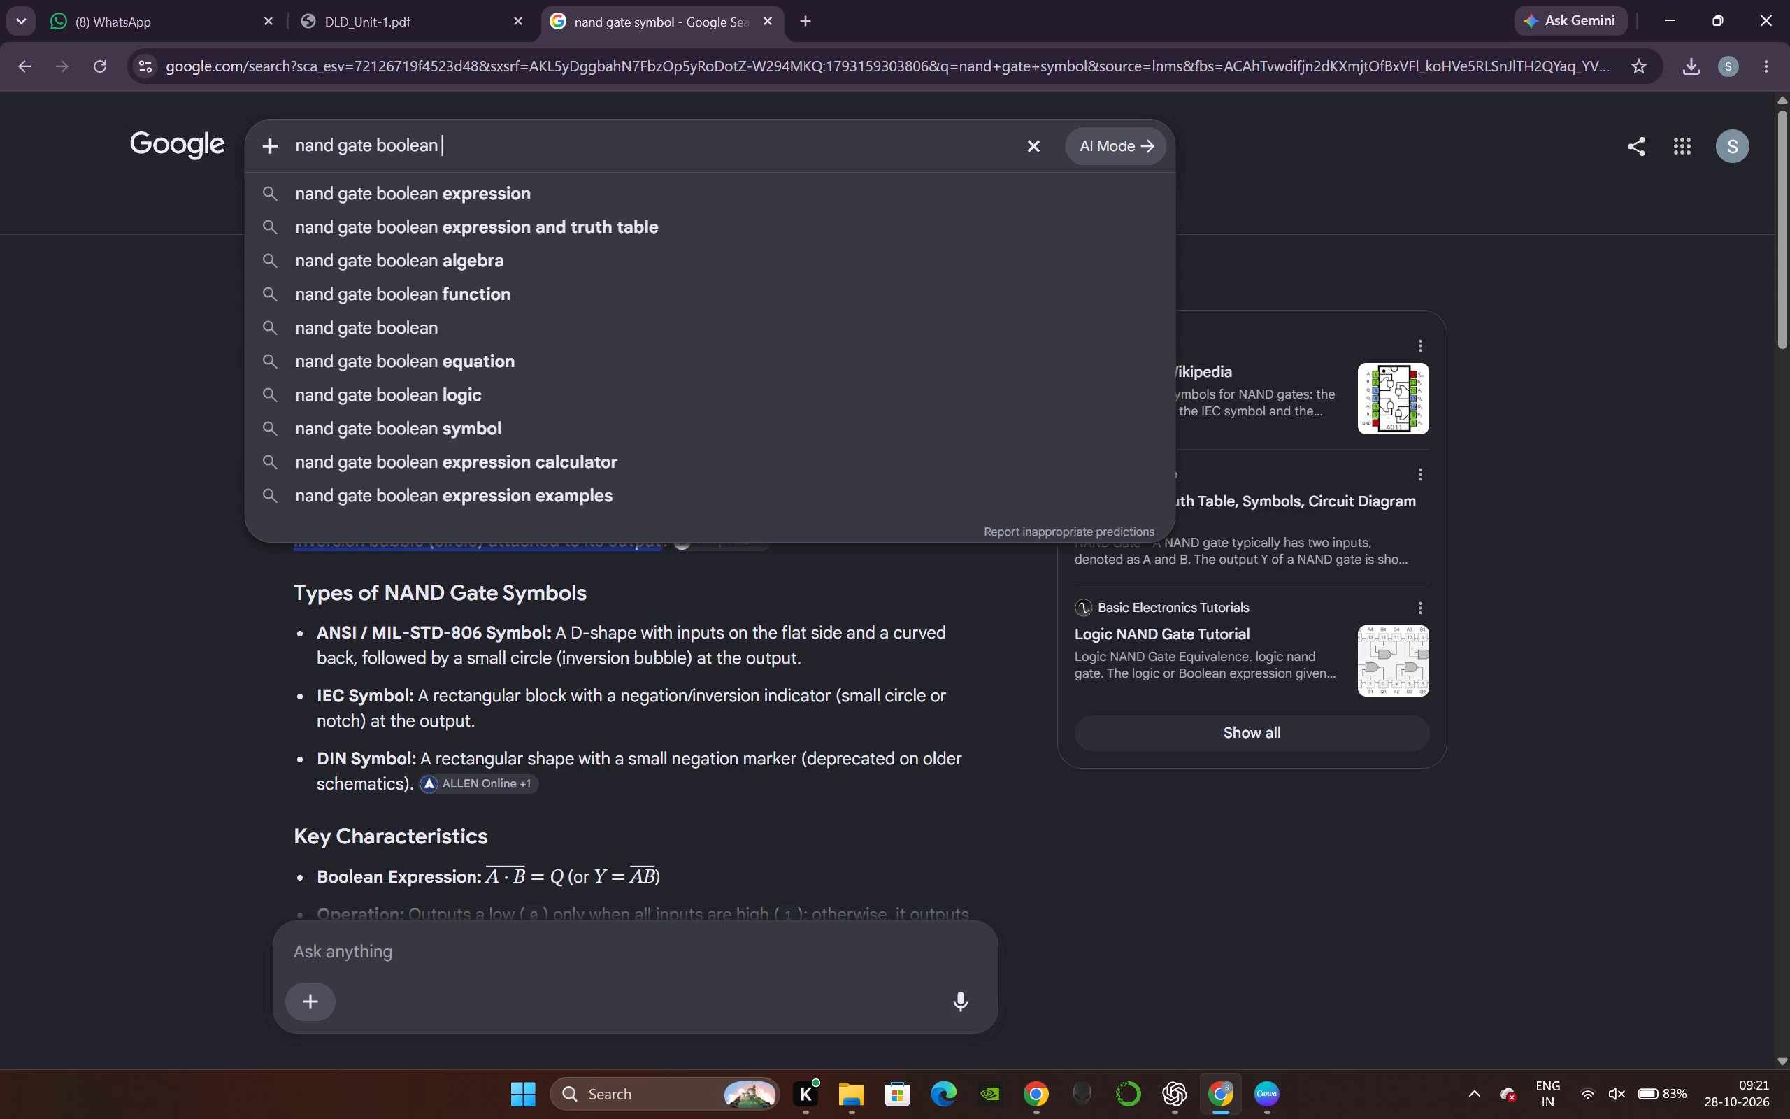
left_click(415, 197)
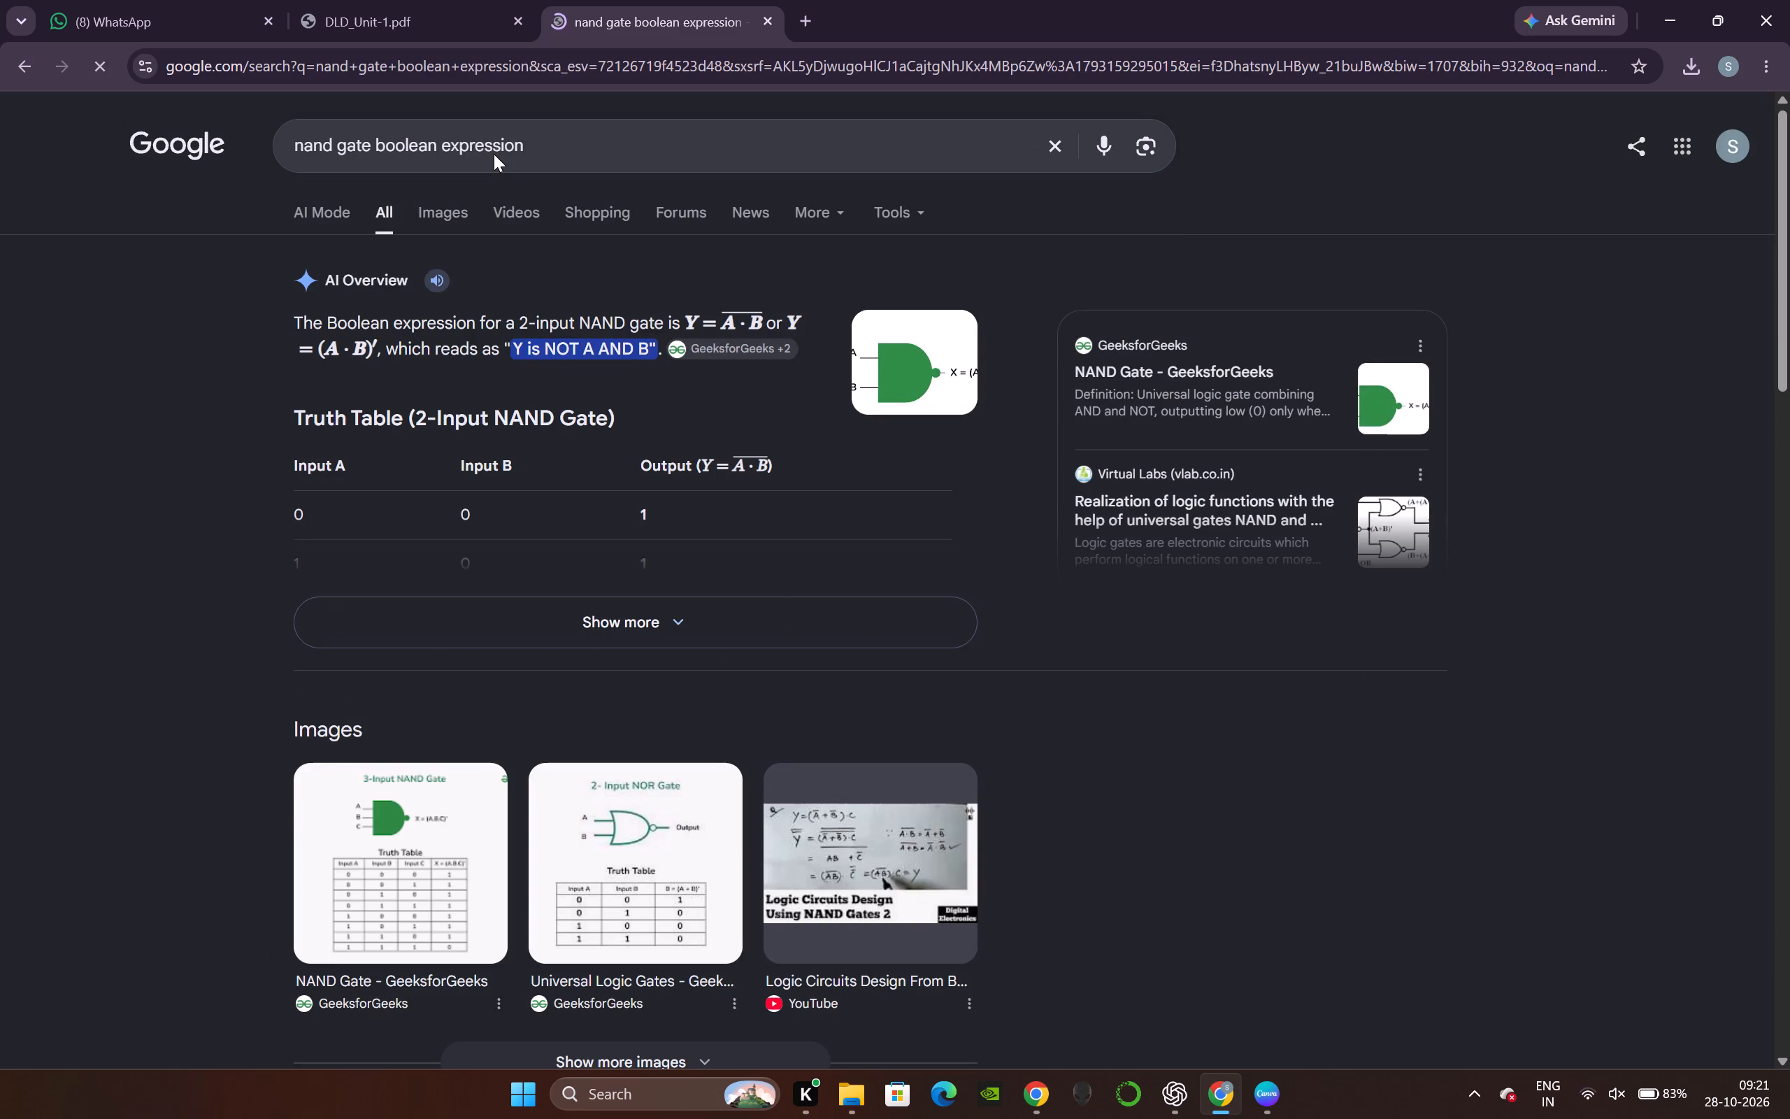
Search for "nand gate boolean expression copy paste" and copy the plain-text expression Y = (A . B)' from the overview.
left_click(582, 144)
key("space")
type("copu")
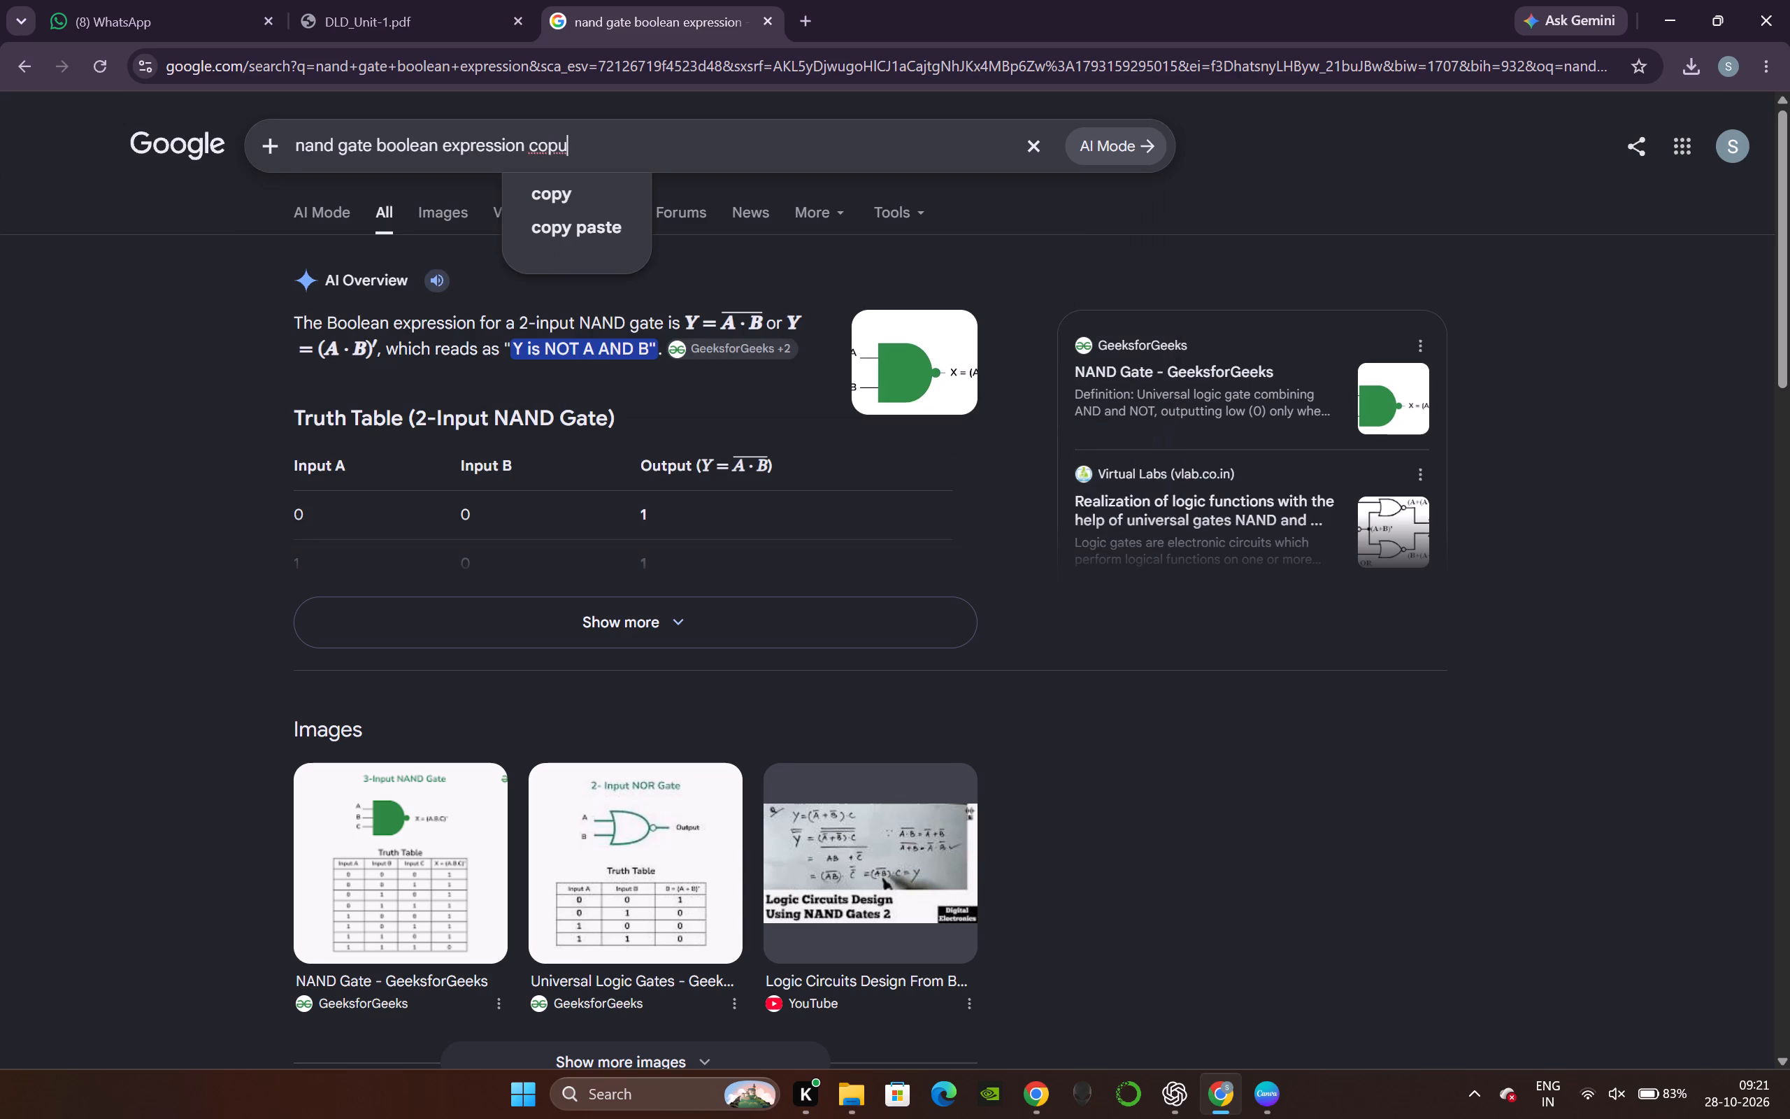
left_click(596, 229)
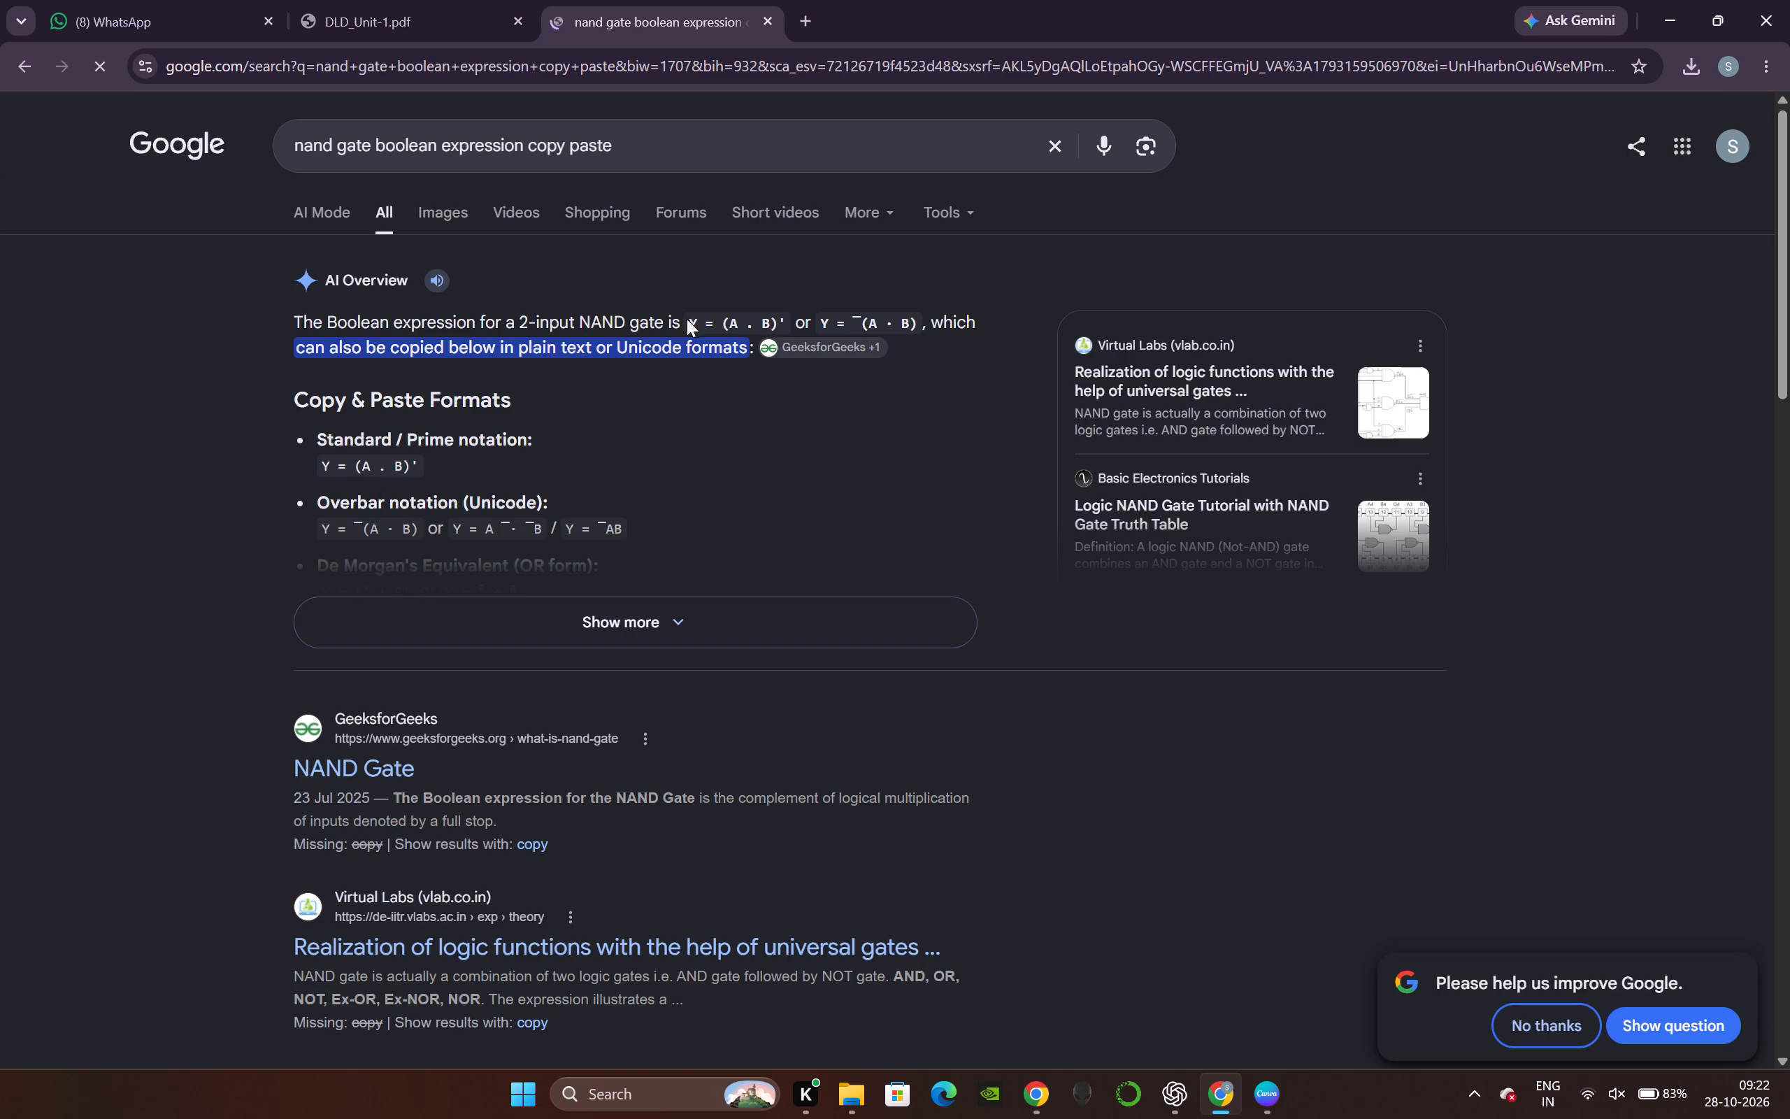
left_click_drag(687, 318, 789, 312)
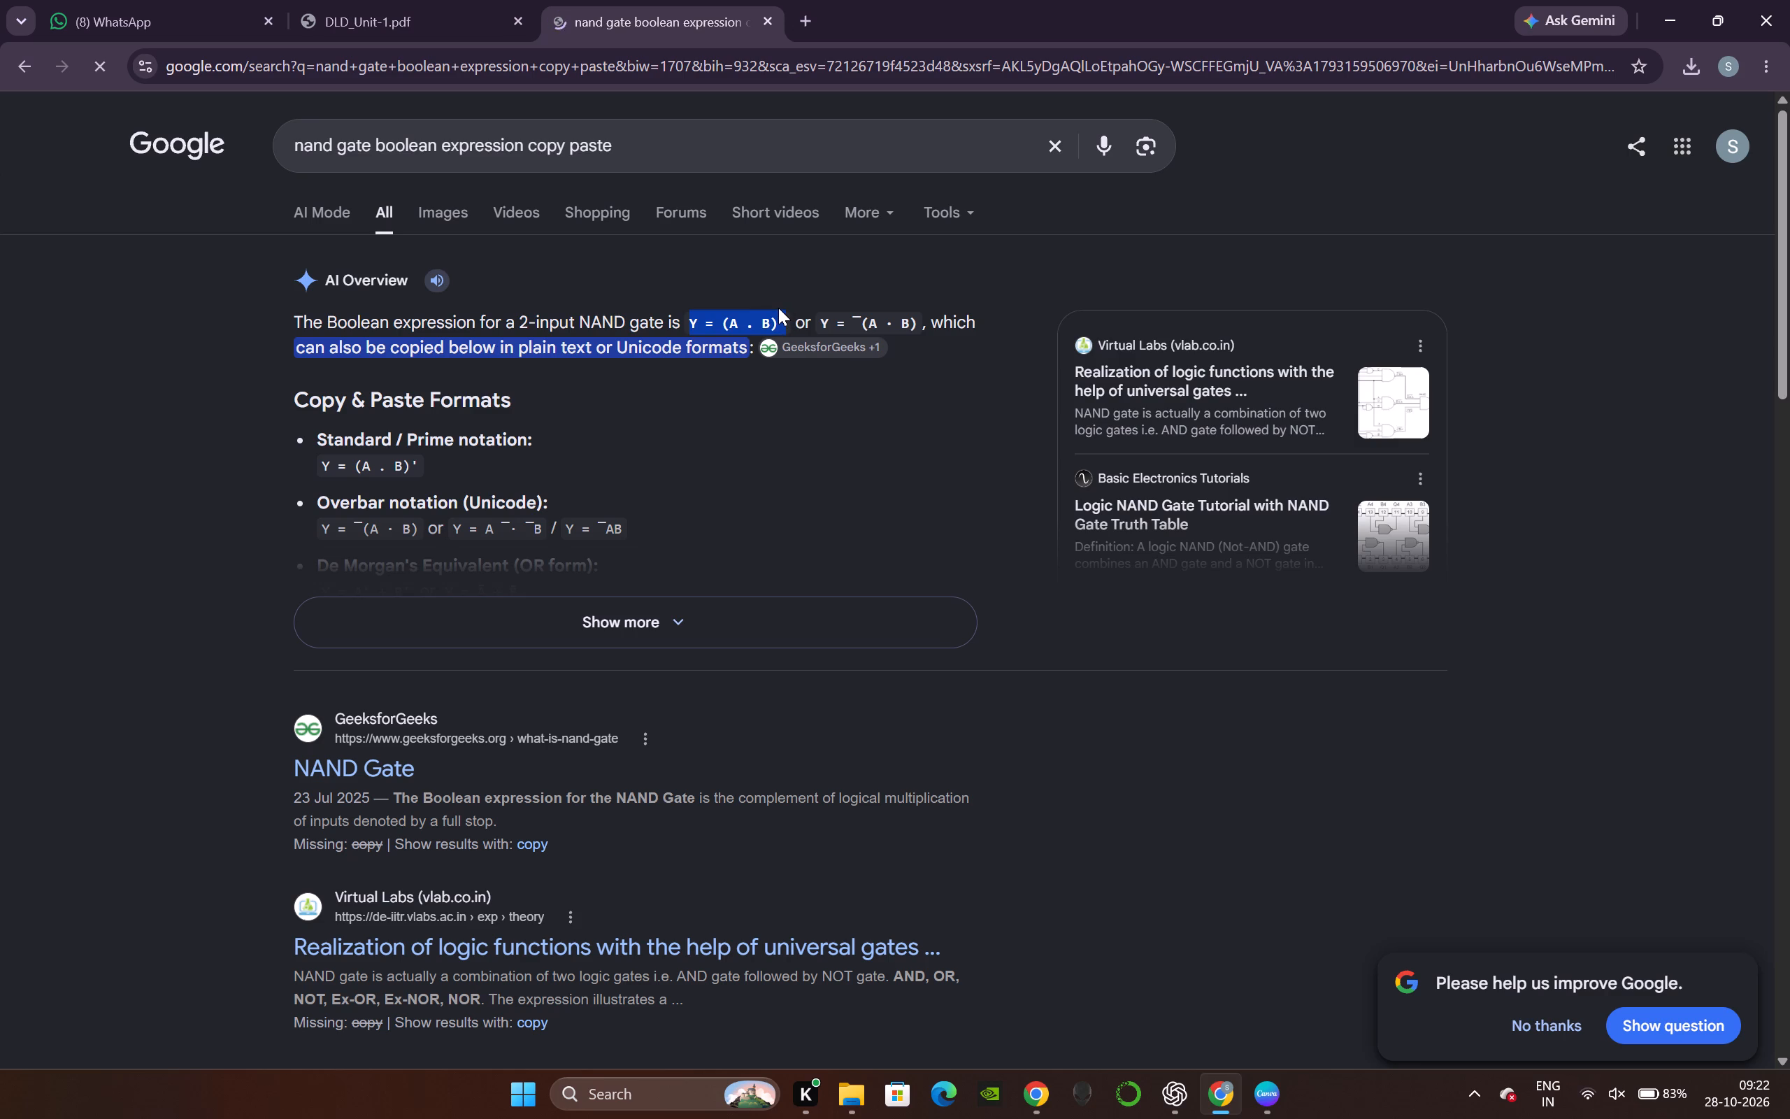
key("ctrl+c")
Search for "nand gate boolean expression" without the copy paste wording and view the image results.
left_click_drag(624, 142, 526, 161)
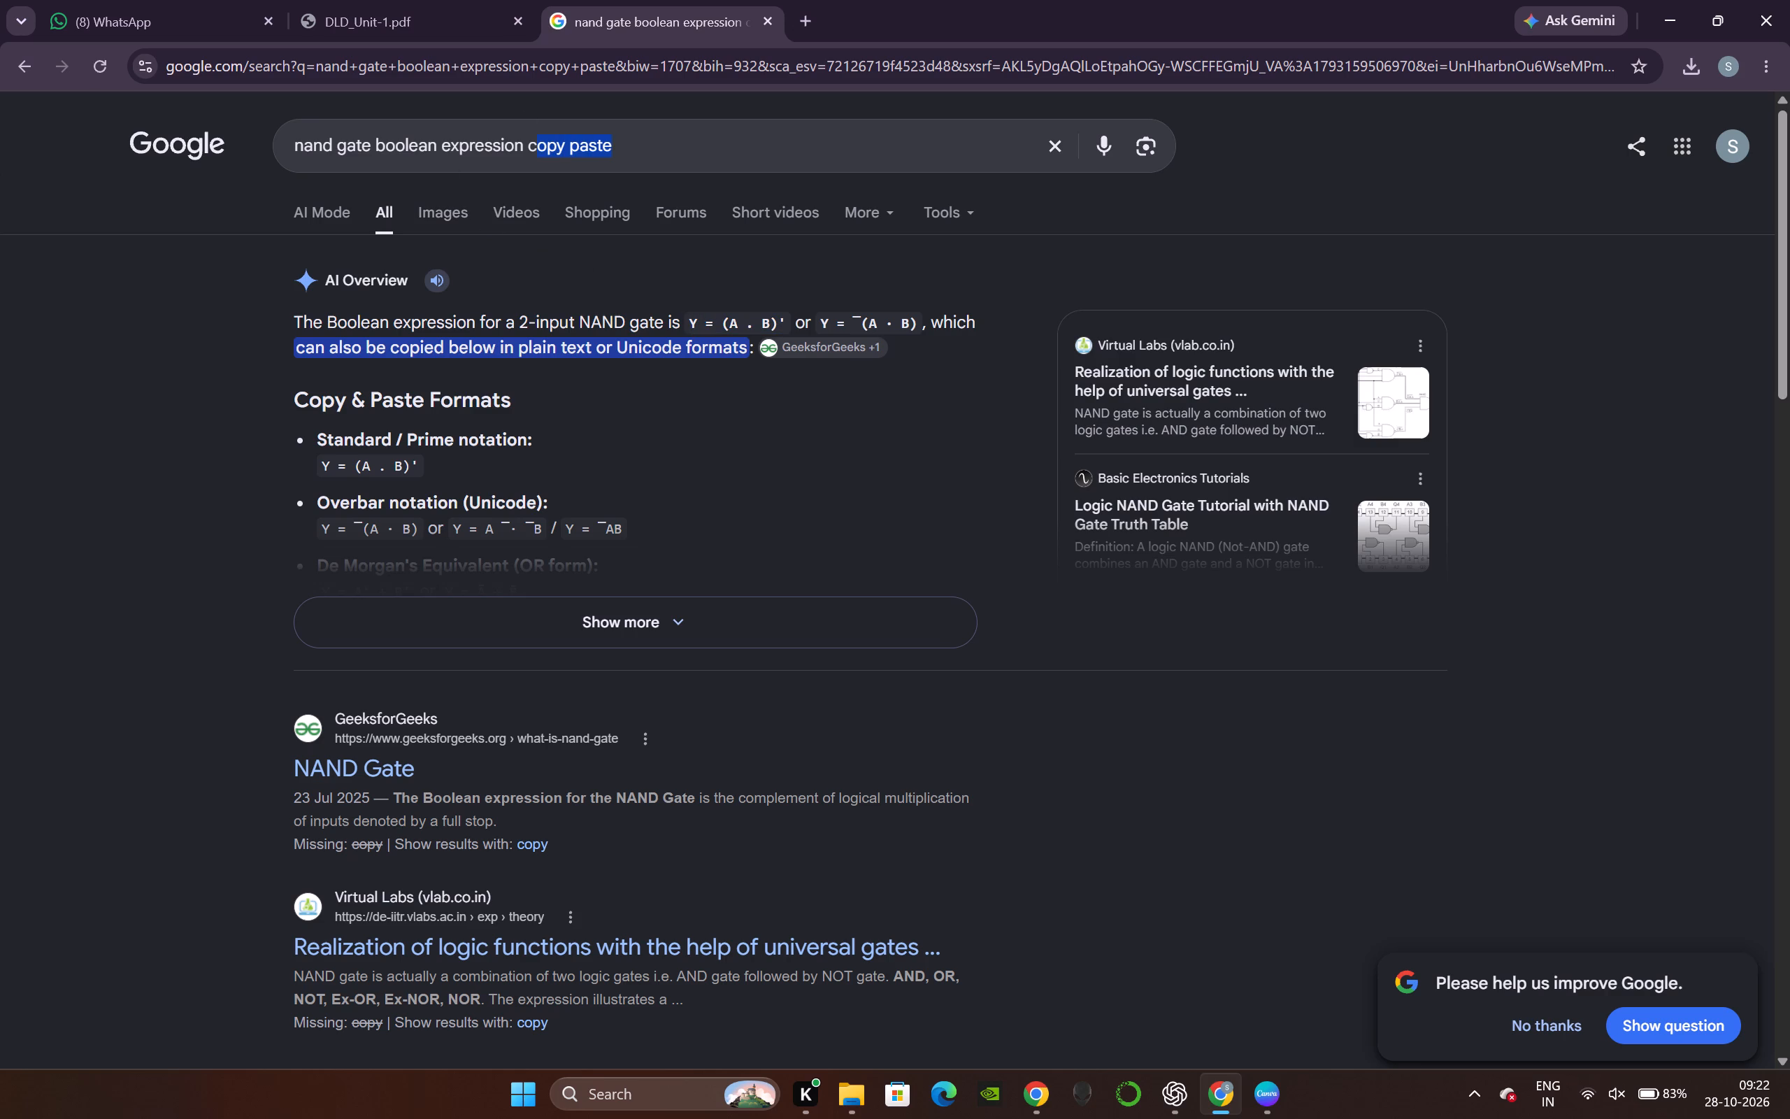
left_click_drag(526, 161, 526, 162)
key("BackSpace")
key("Return")
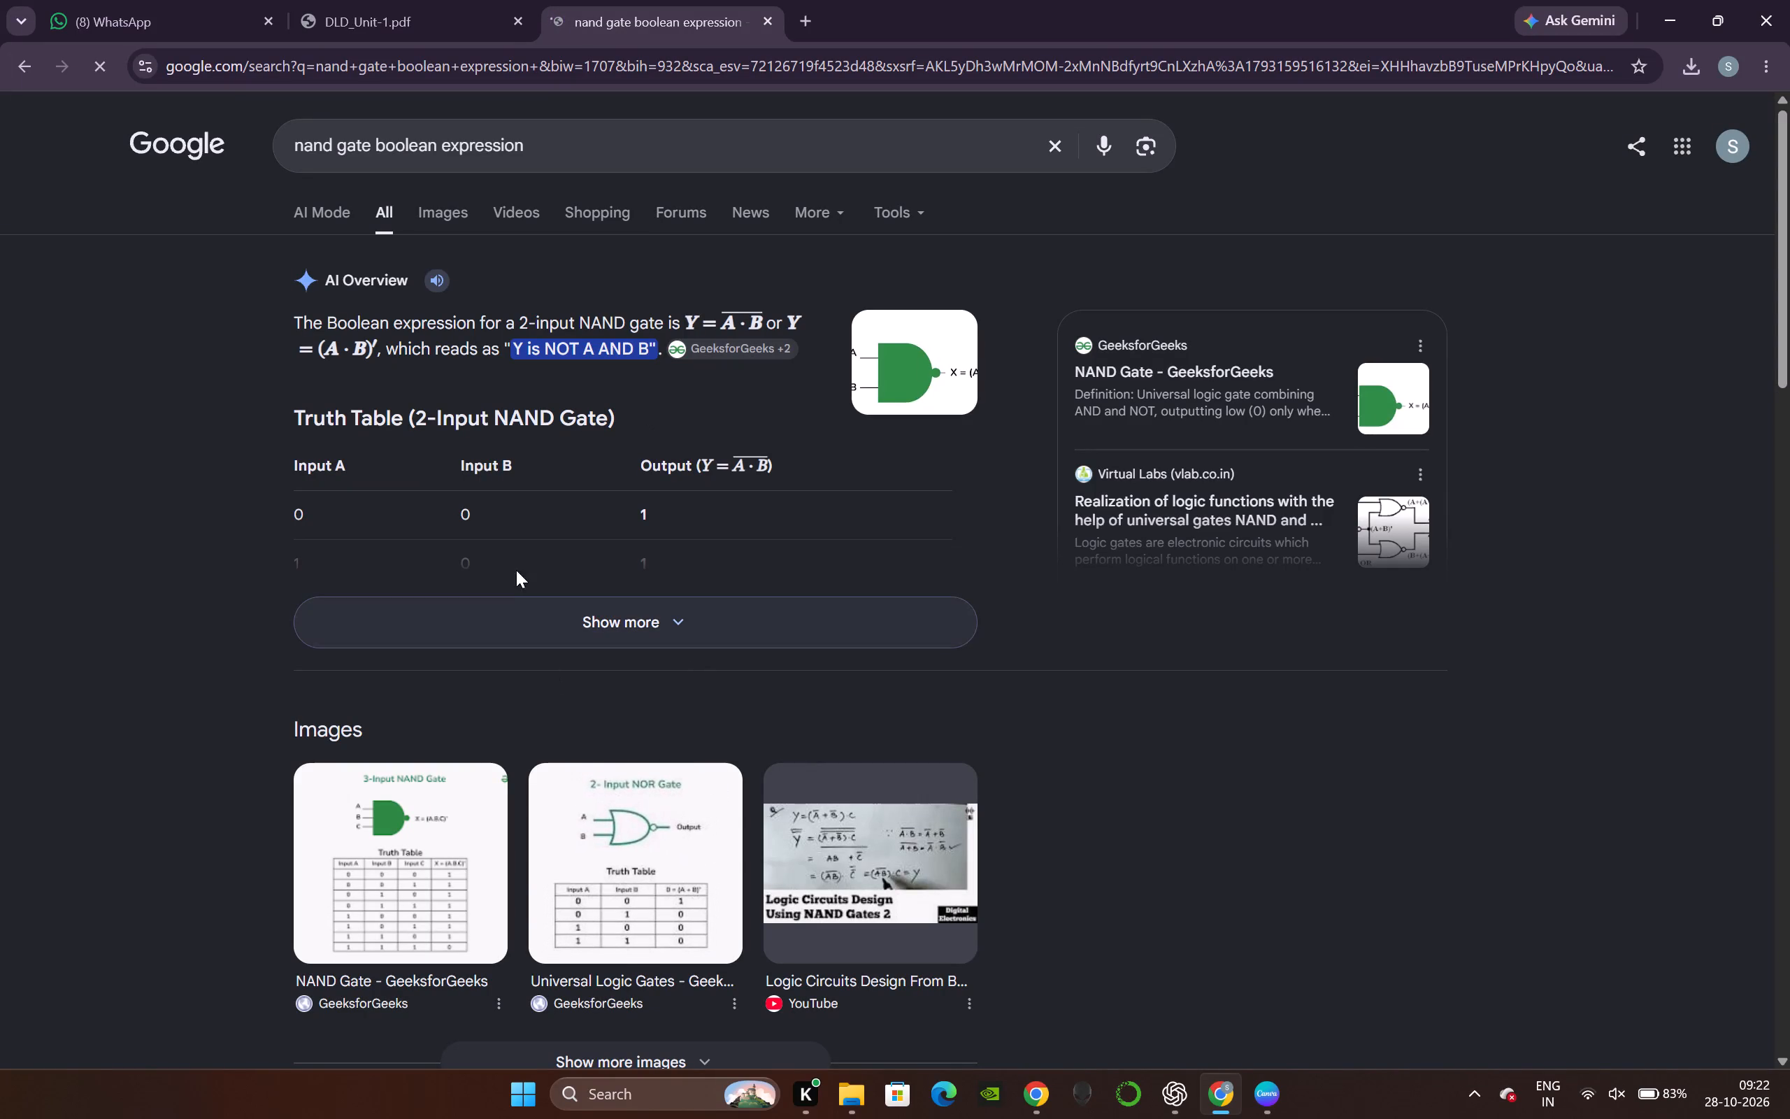
left_click(437, 197)
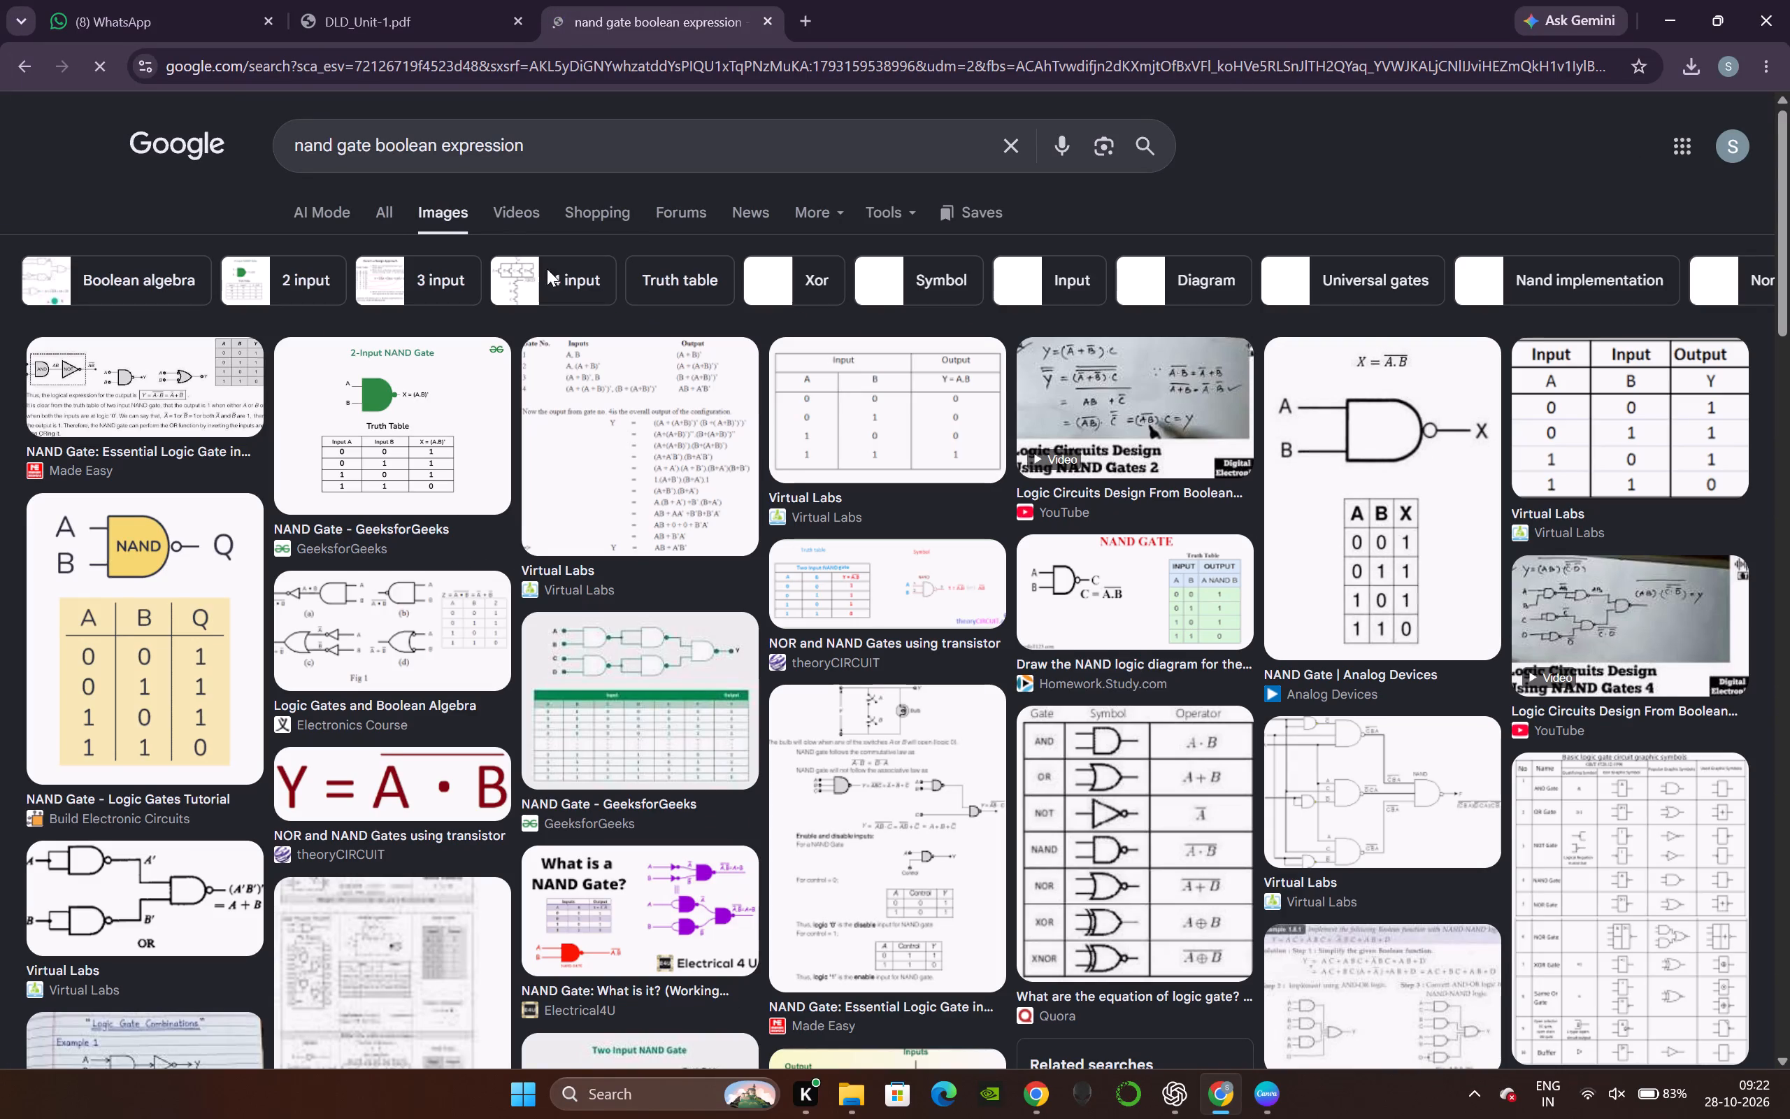
Return to Canva and paste the copied expression Y = (A . B)' at the end of the Boolean expression bullet.
key("alt+Tab")
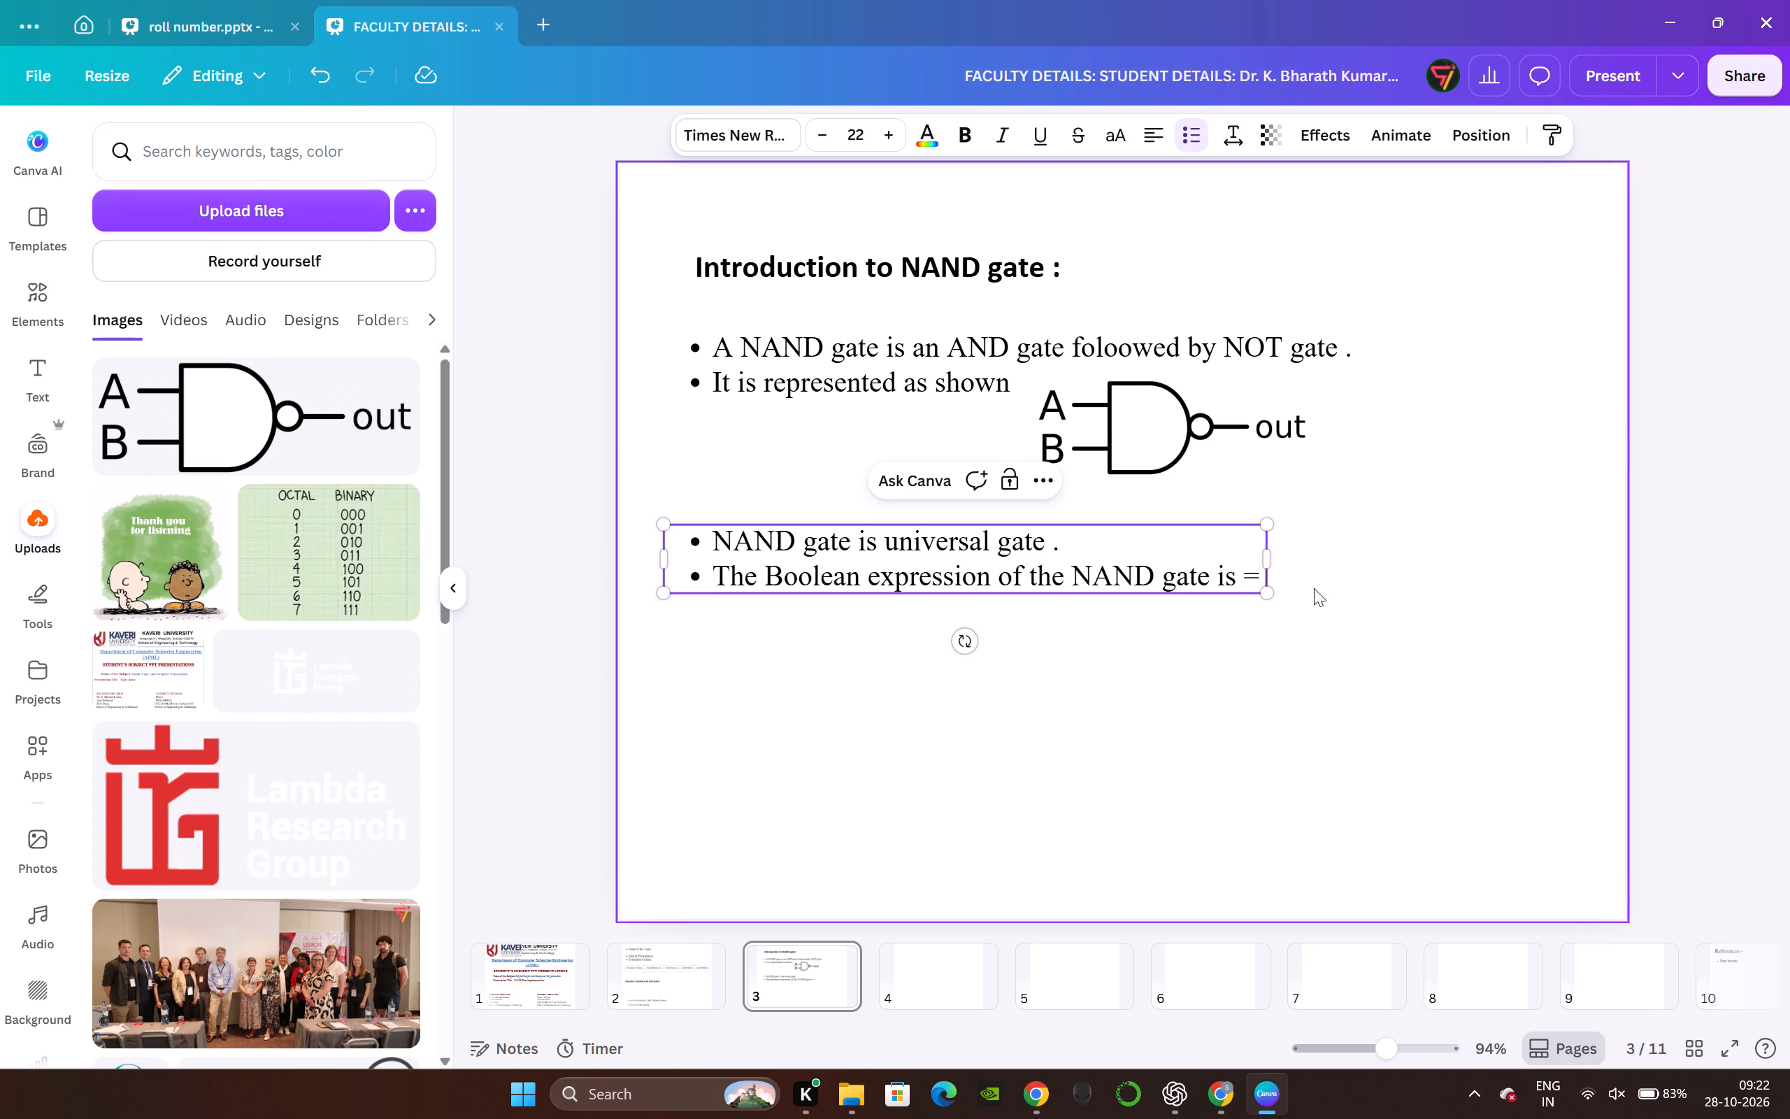
left_click(1264, 578)
left_click(1264, 578)
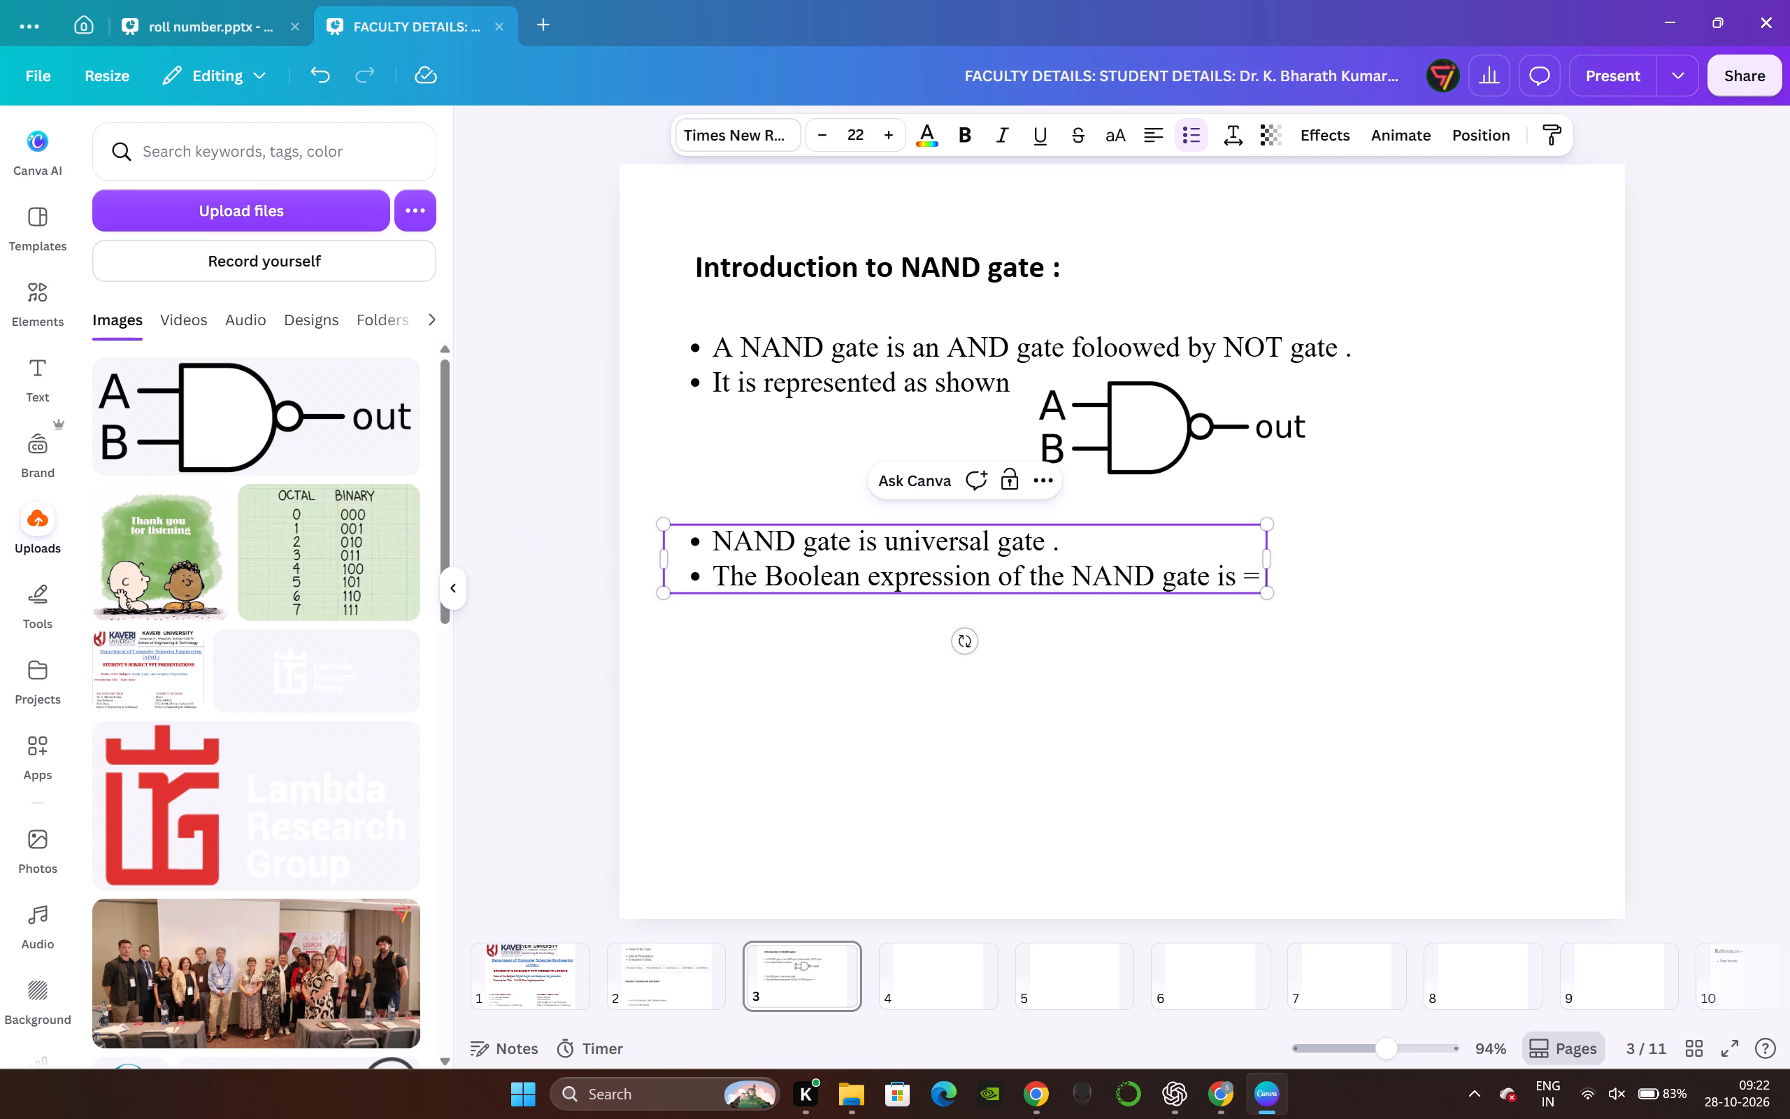
key("ctrl+v")
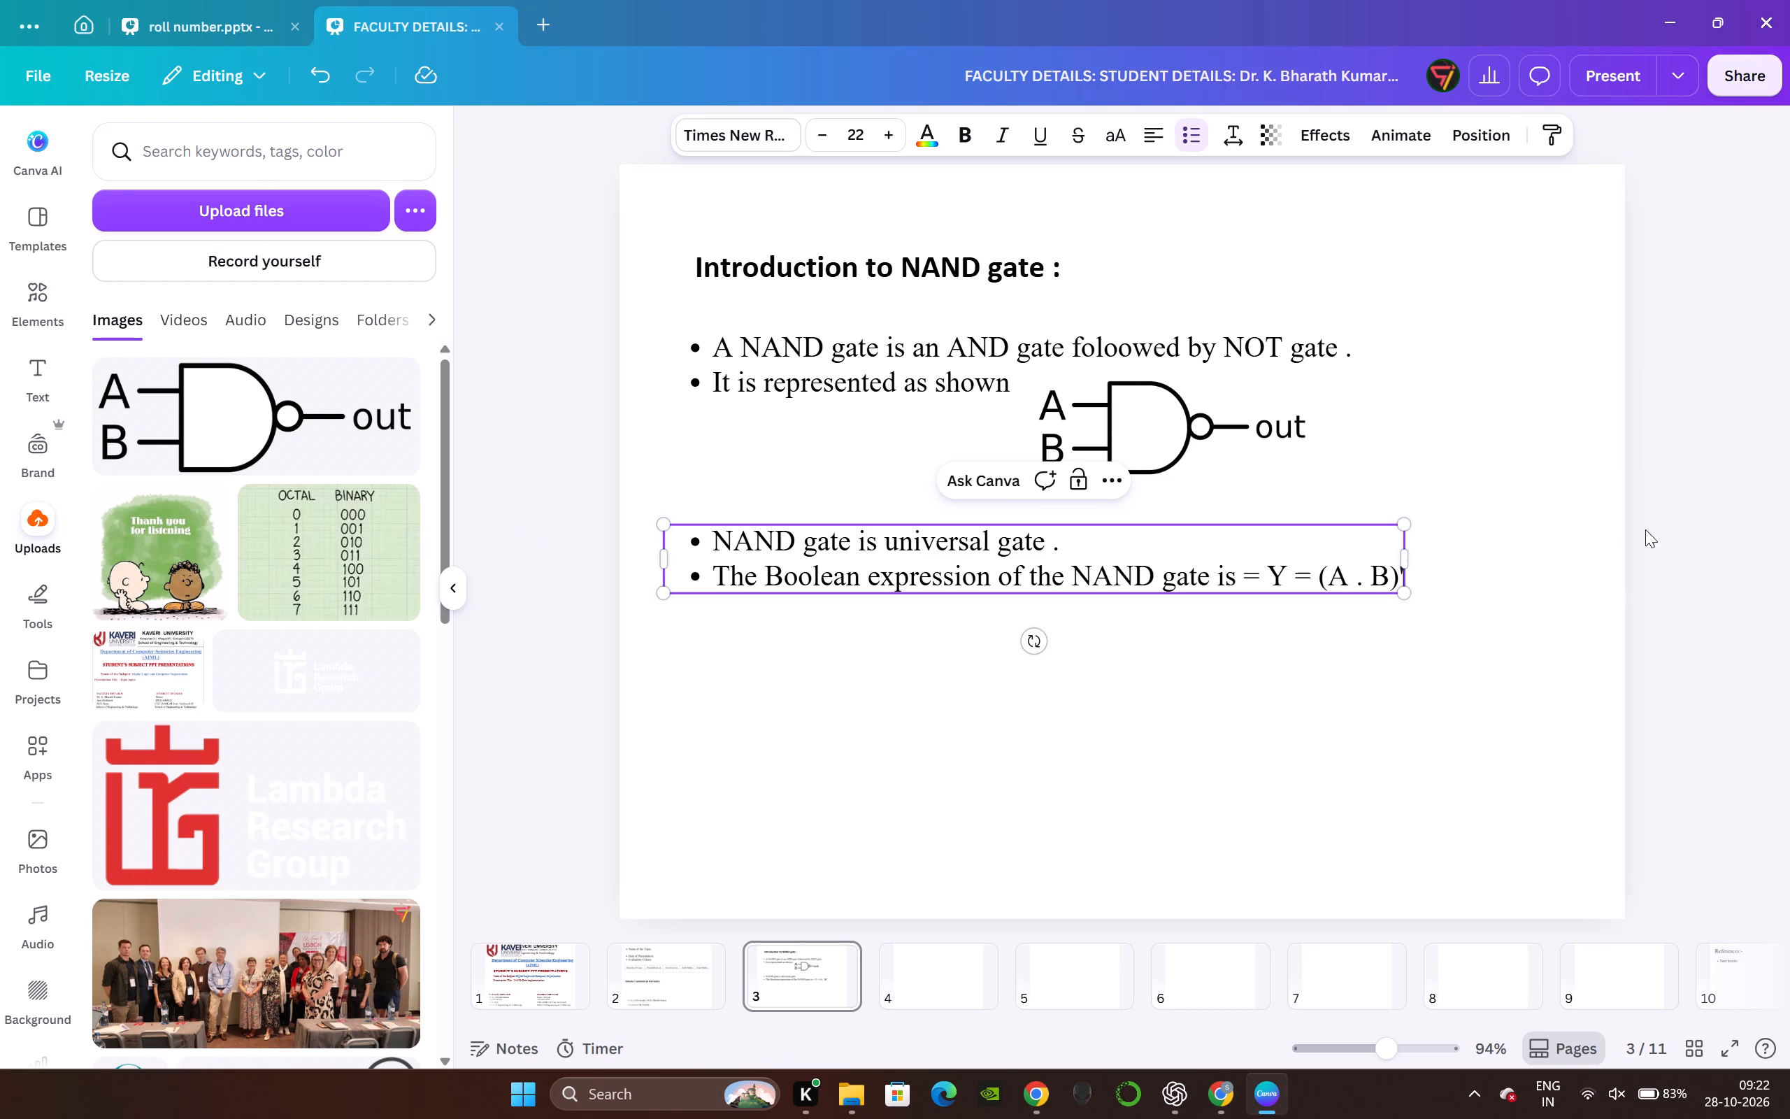
left_click(1675, 516)
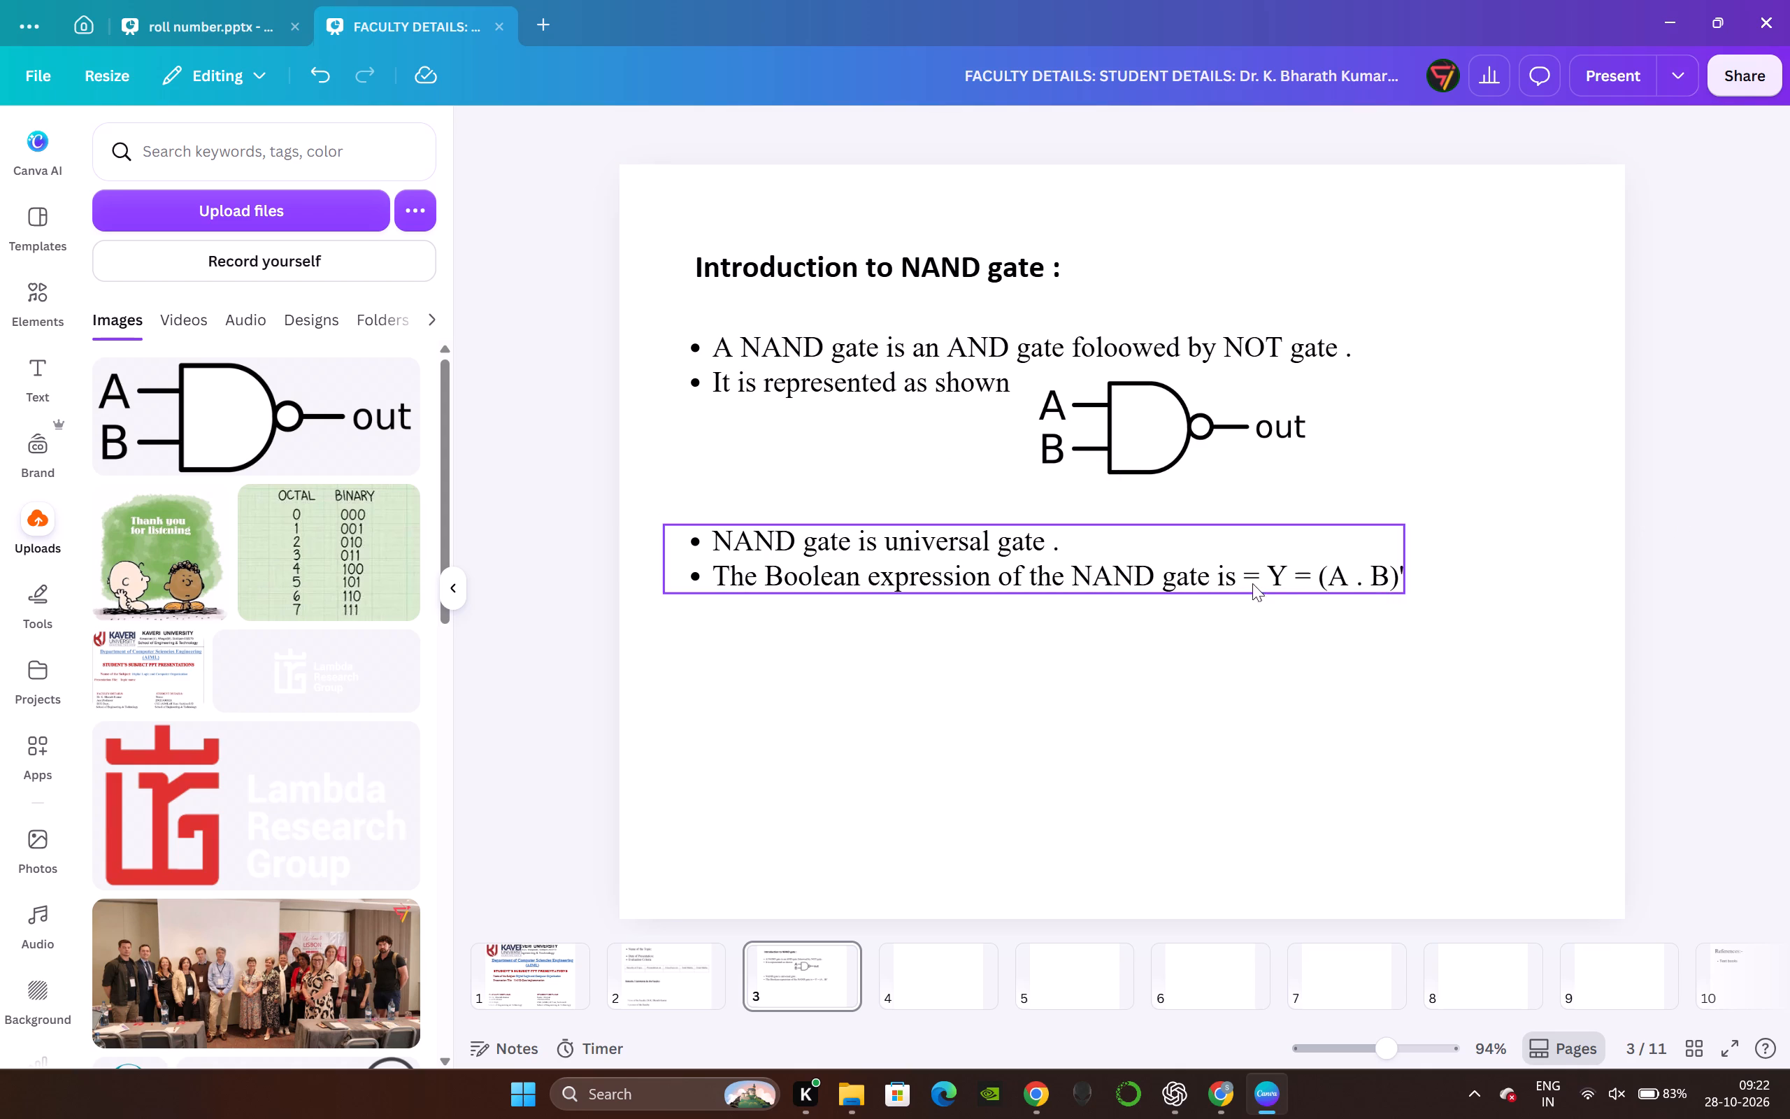
Replace the extra equals sign before Y in the Boolean expression bullet with a comma, so it reads "is , Y = (A . B)'".
double_click(1260, 569)
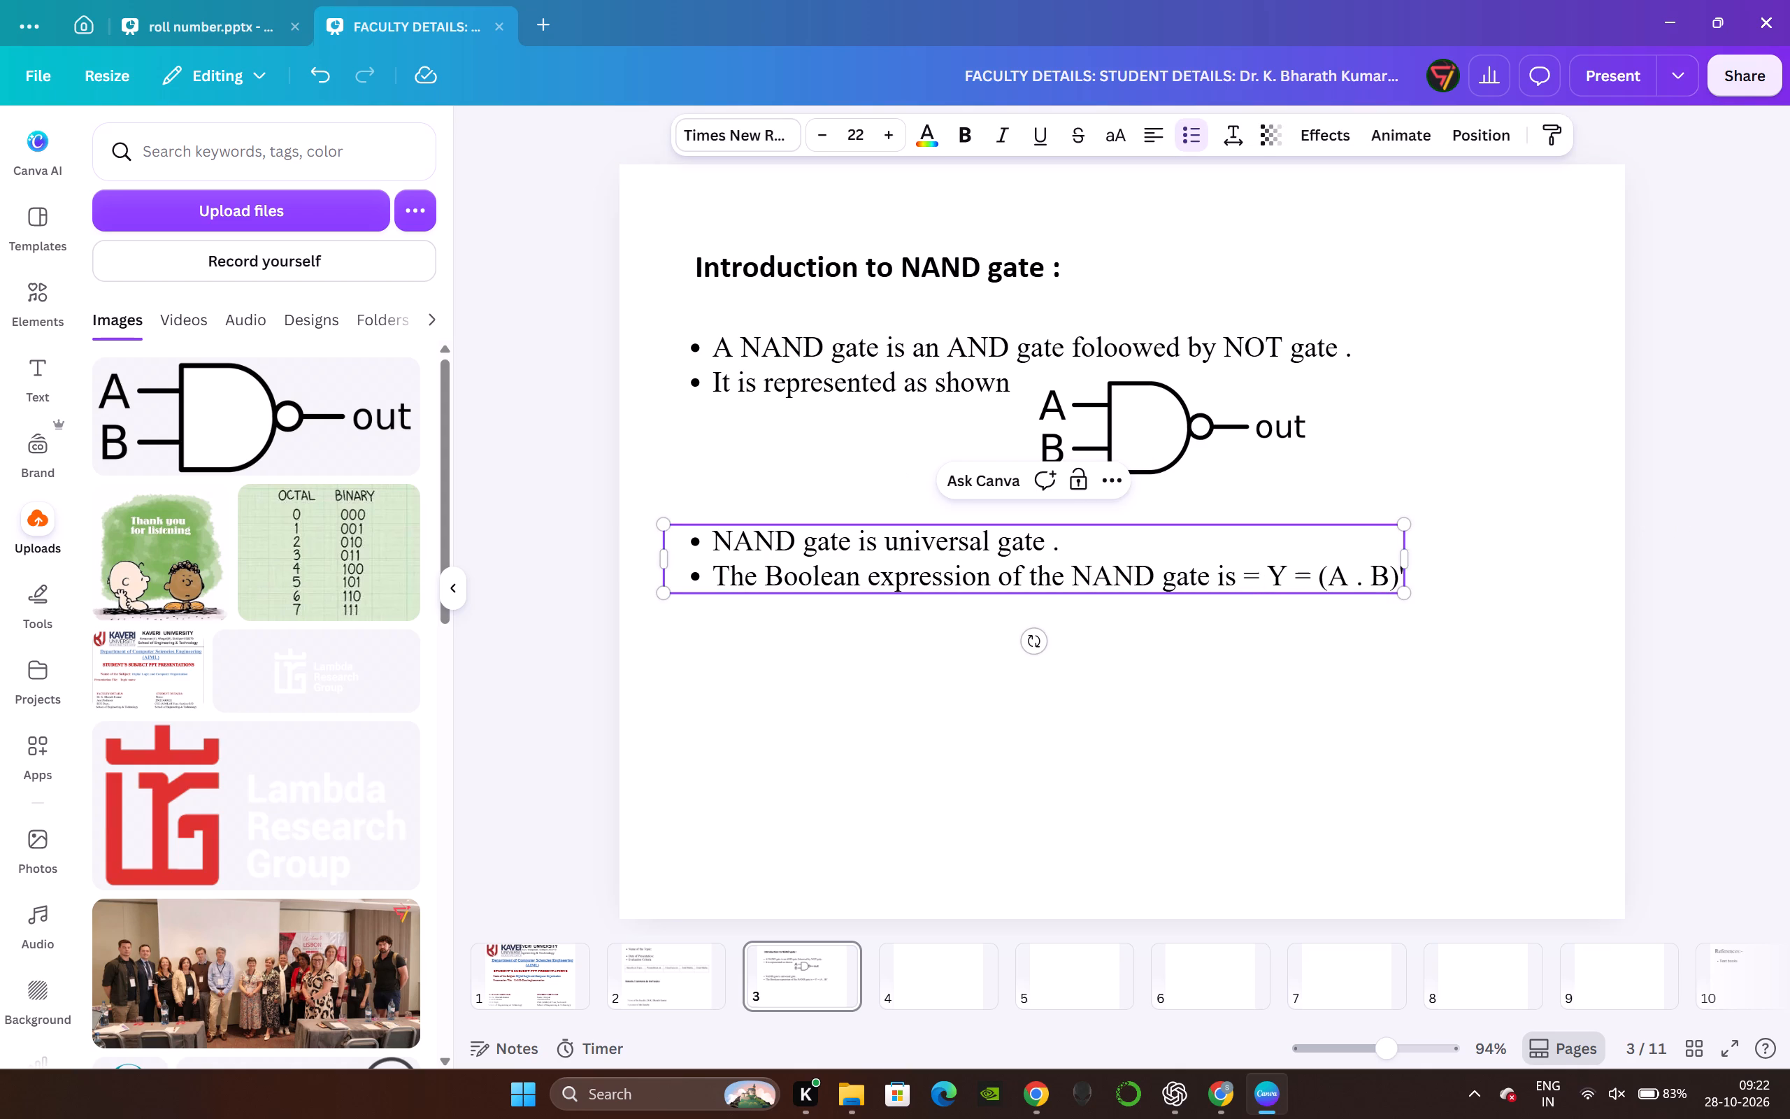
key("BackSpace")
key("BackSpace")
key("BackSpace")
key("BackSpace")
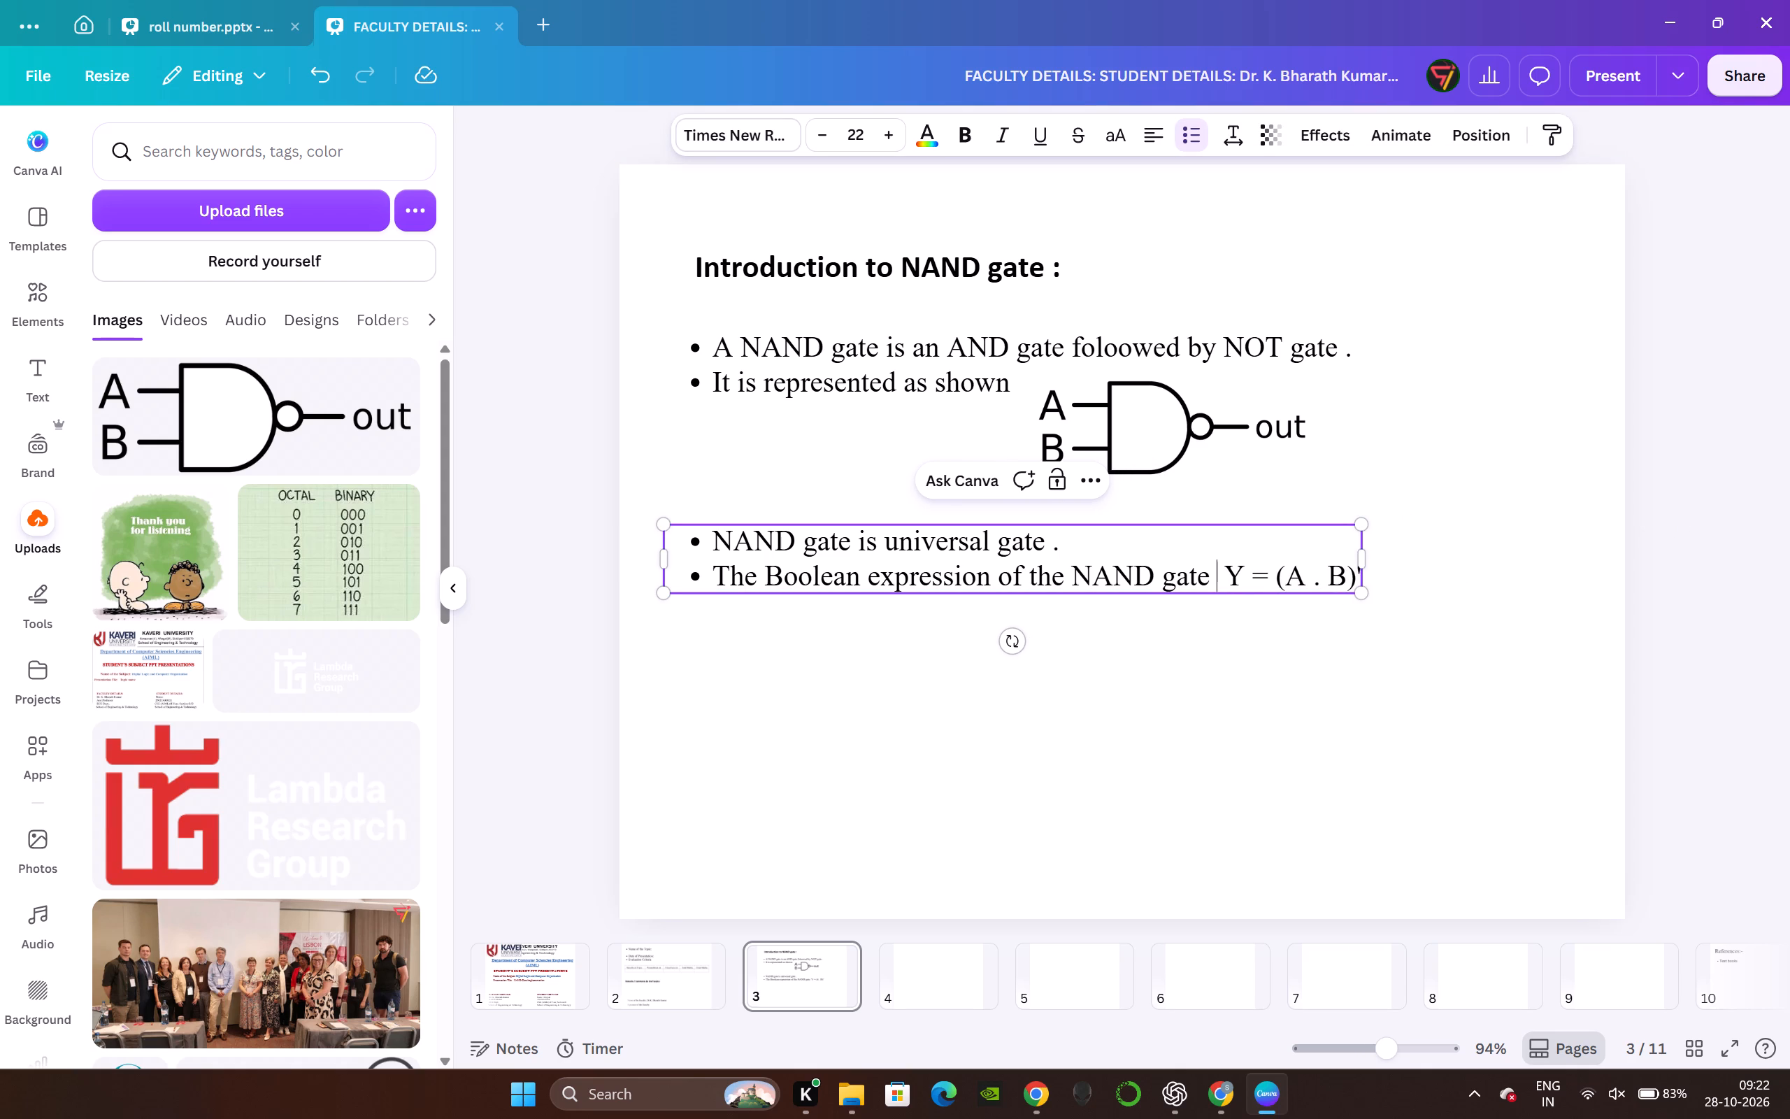
type("is")
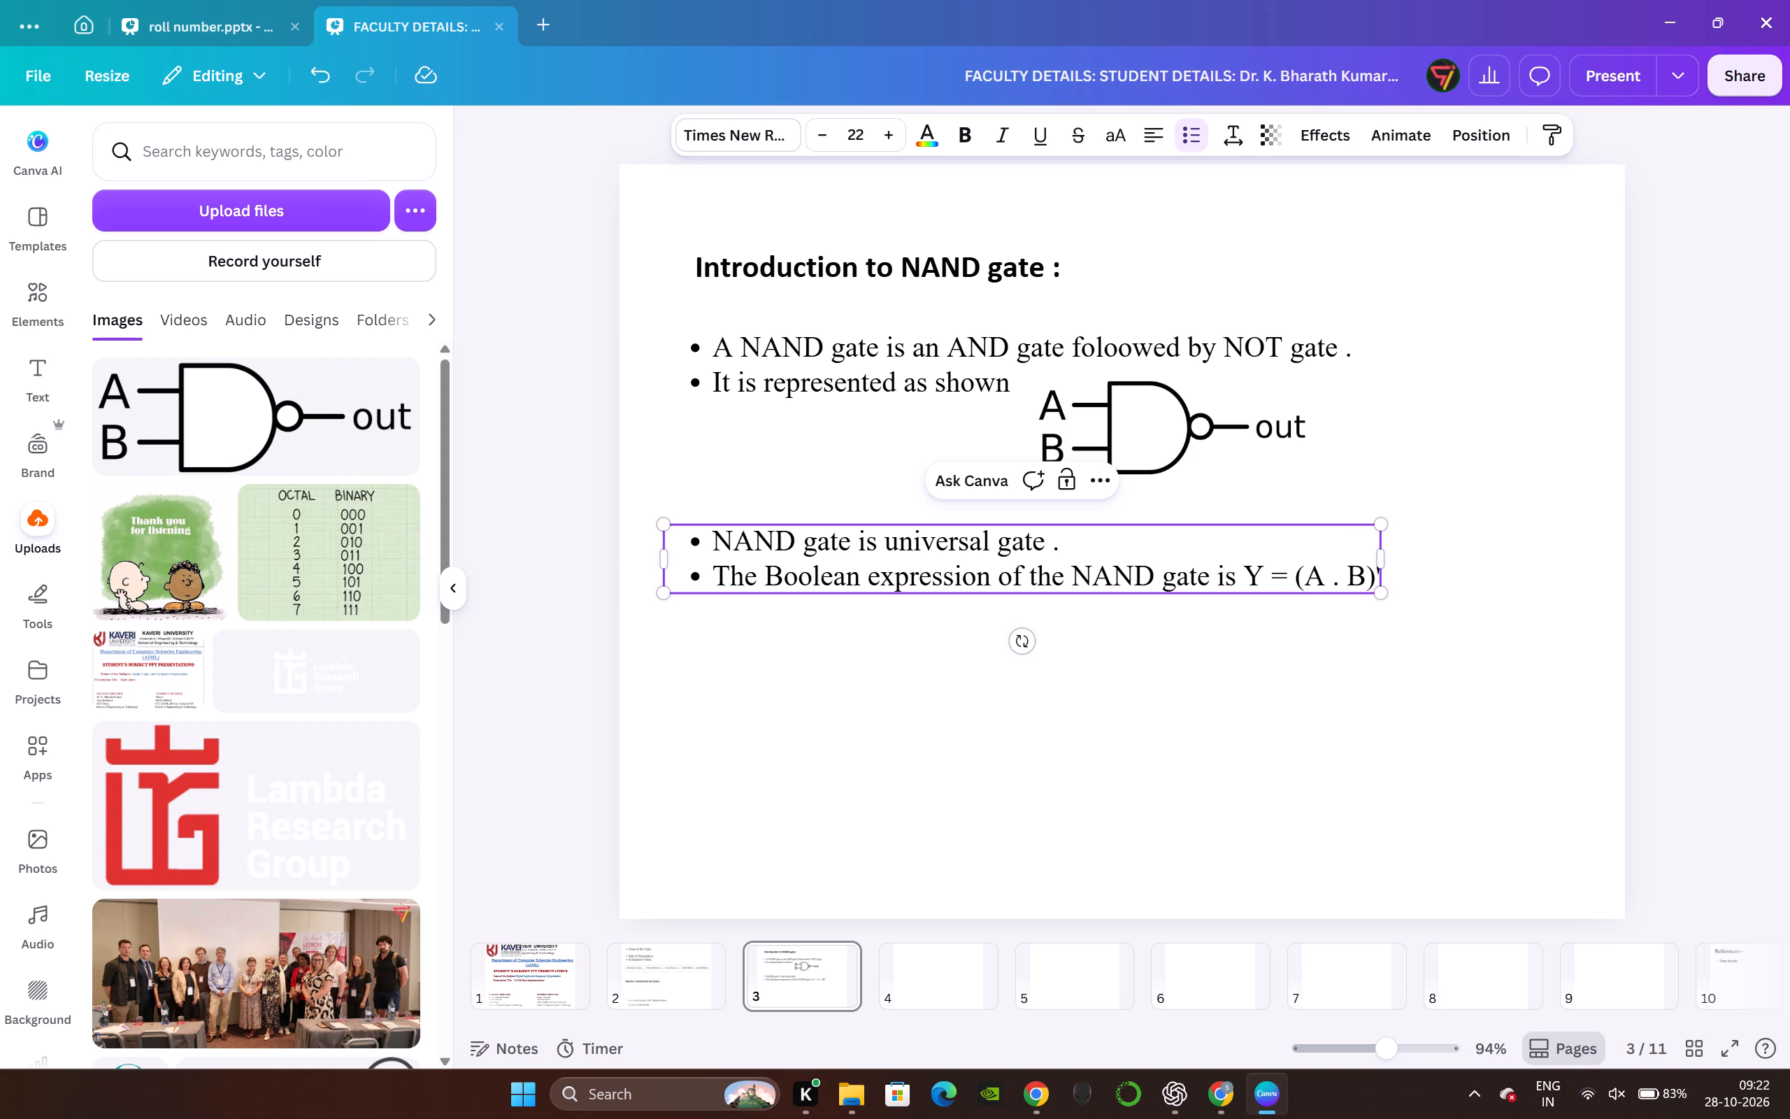
key("space")
type(",")
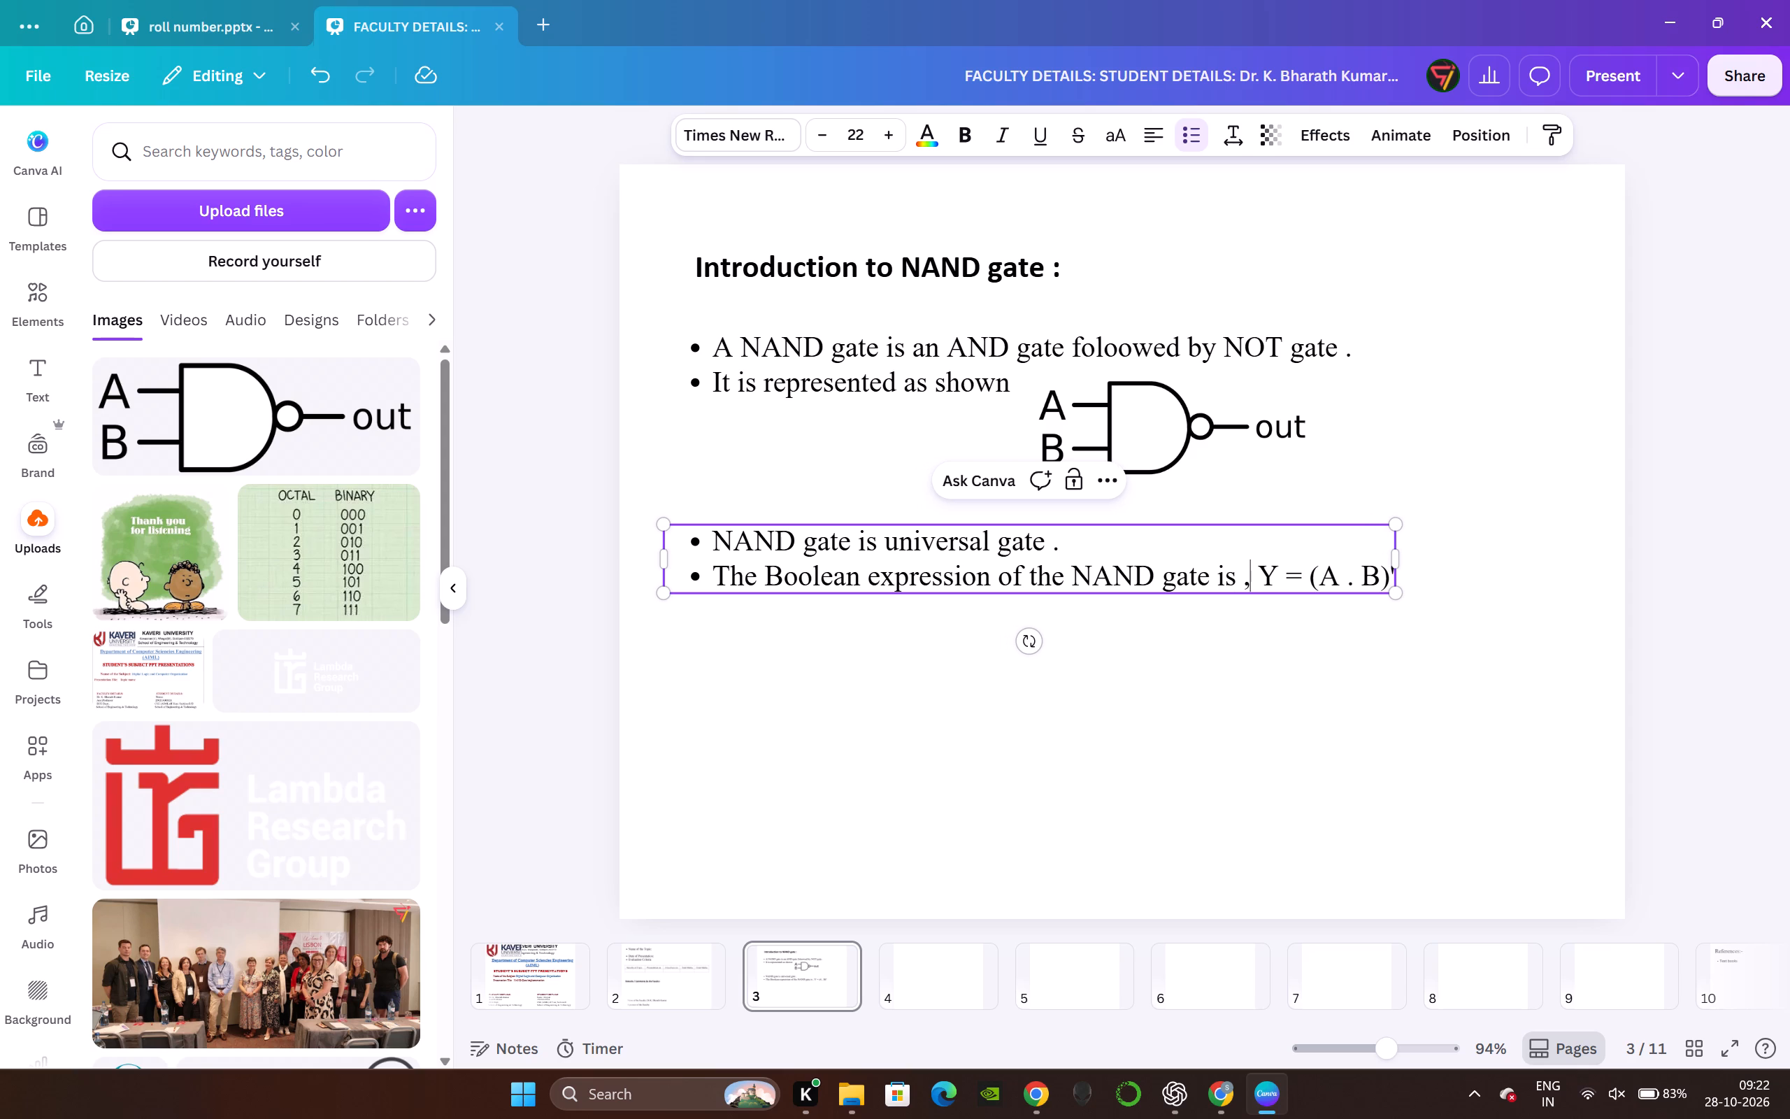
left_click(1673, 549)
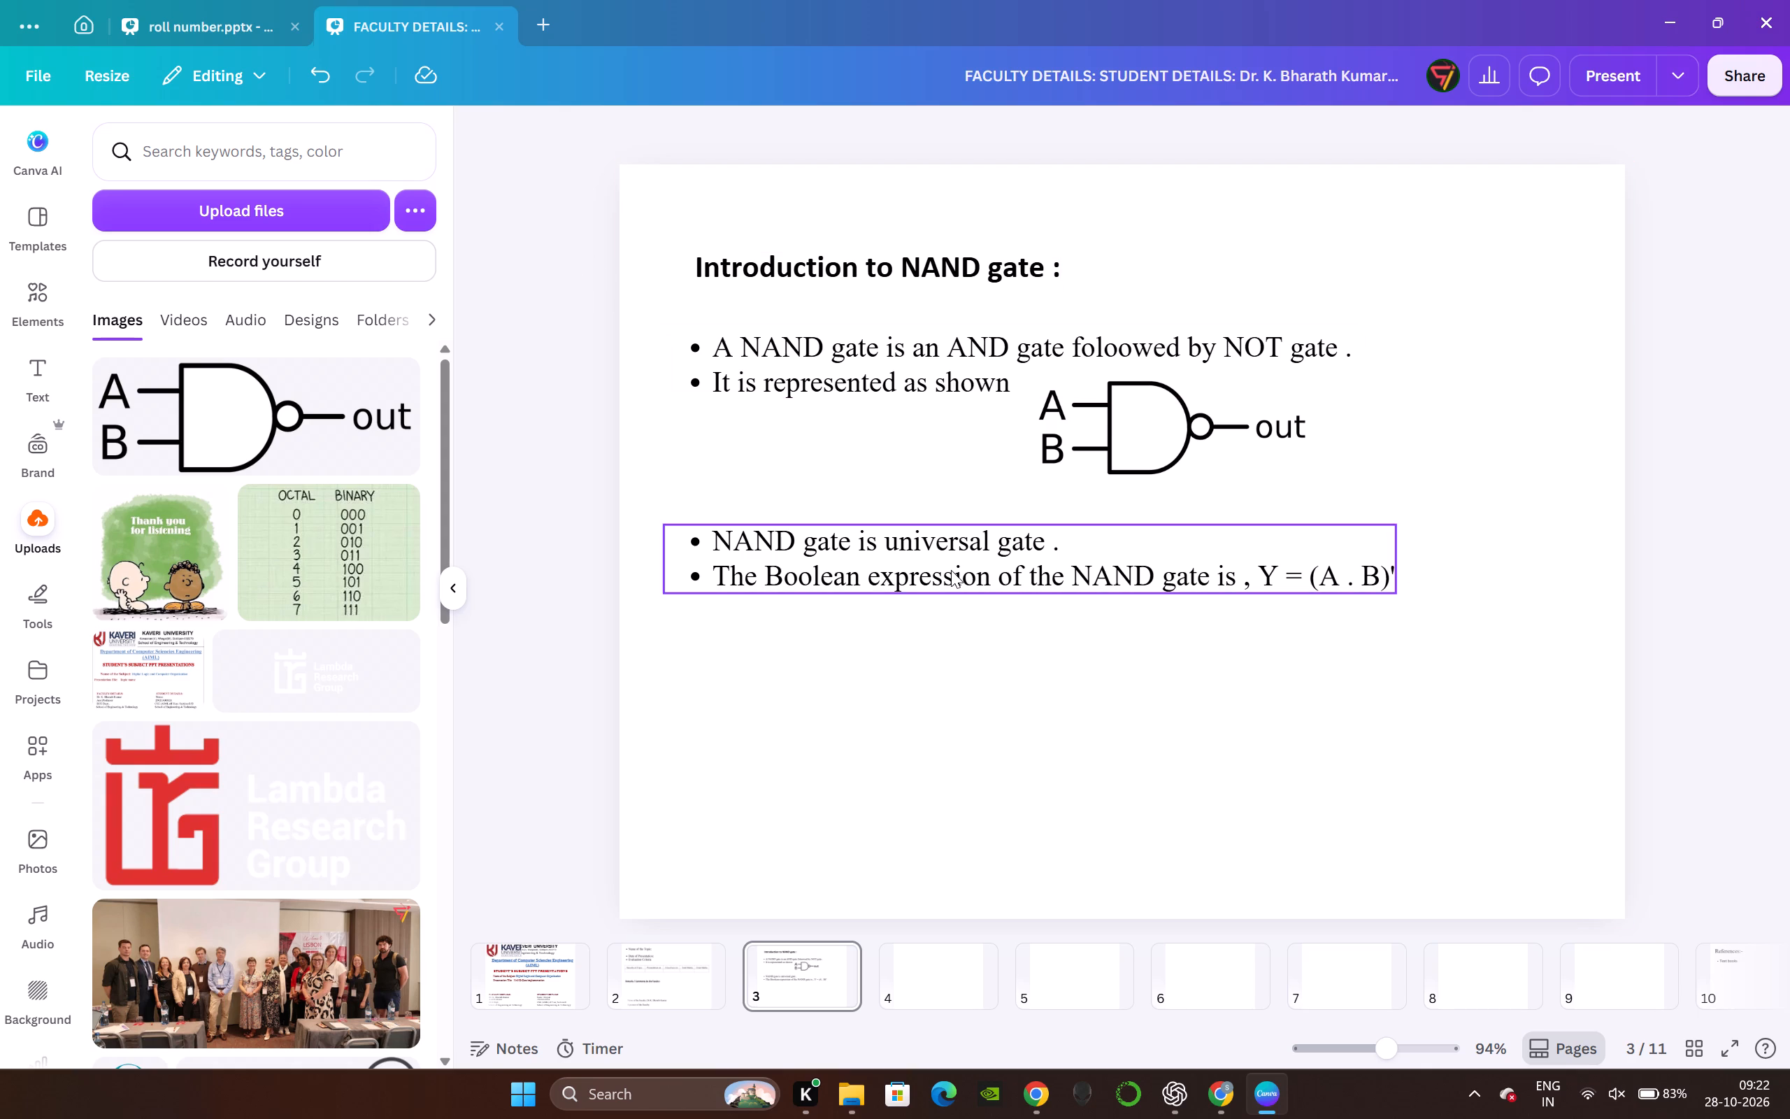
left_click(1222, 1105)
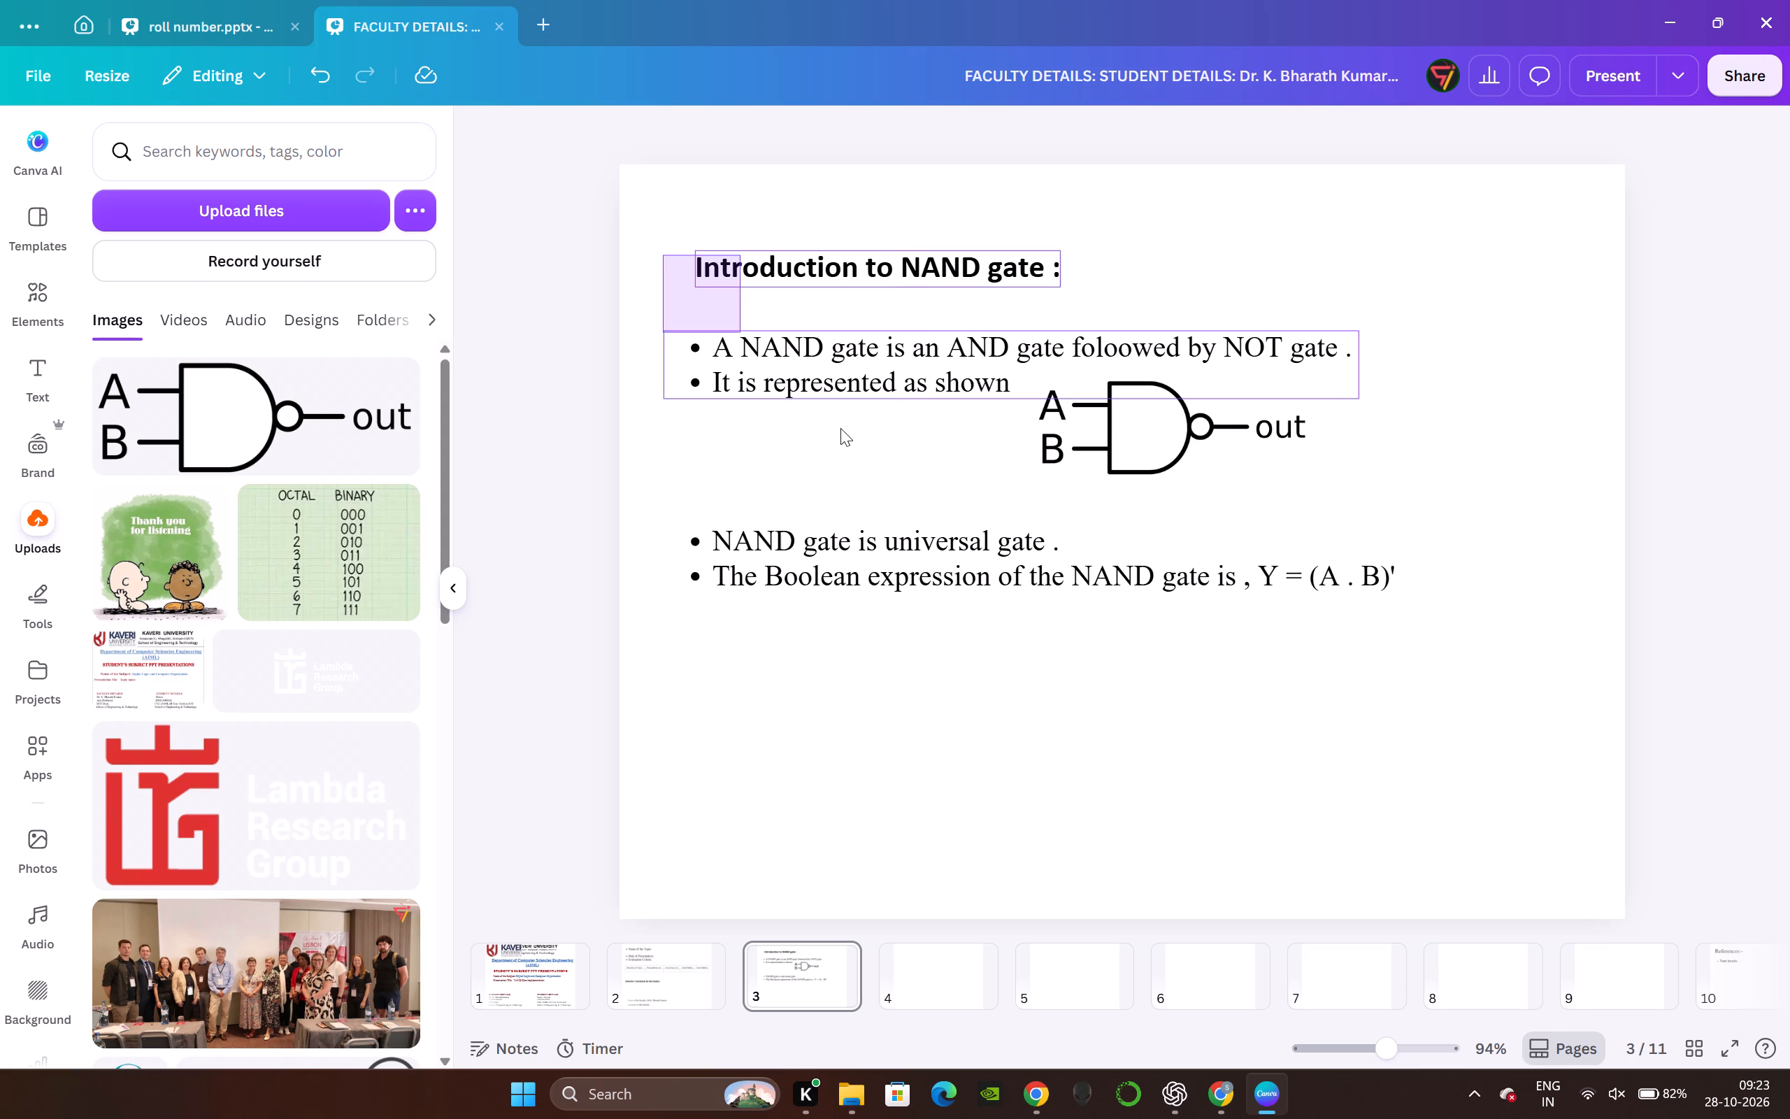
left_click_drag(840, 428, 1017, 608)
left_click(965, 197)
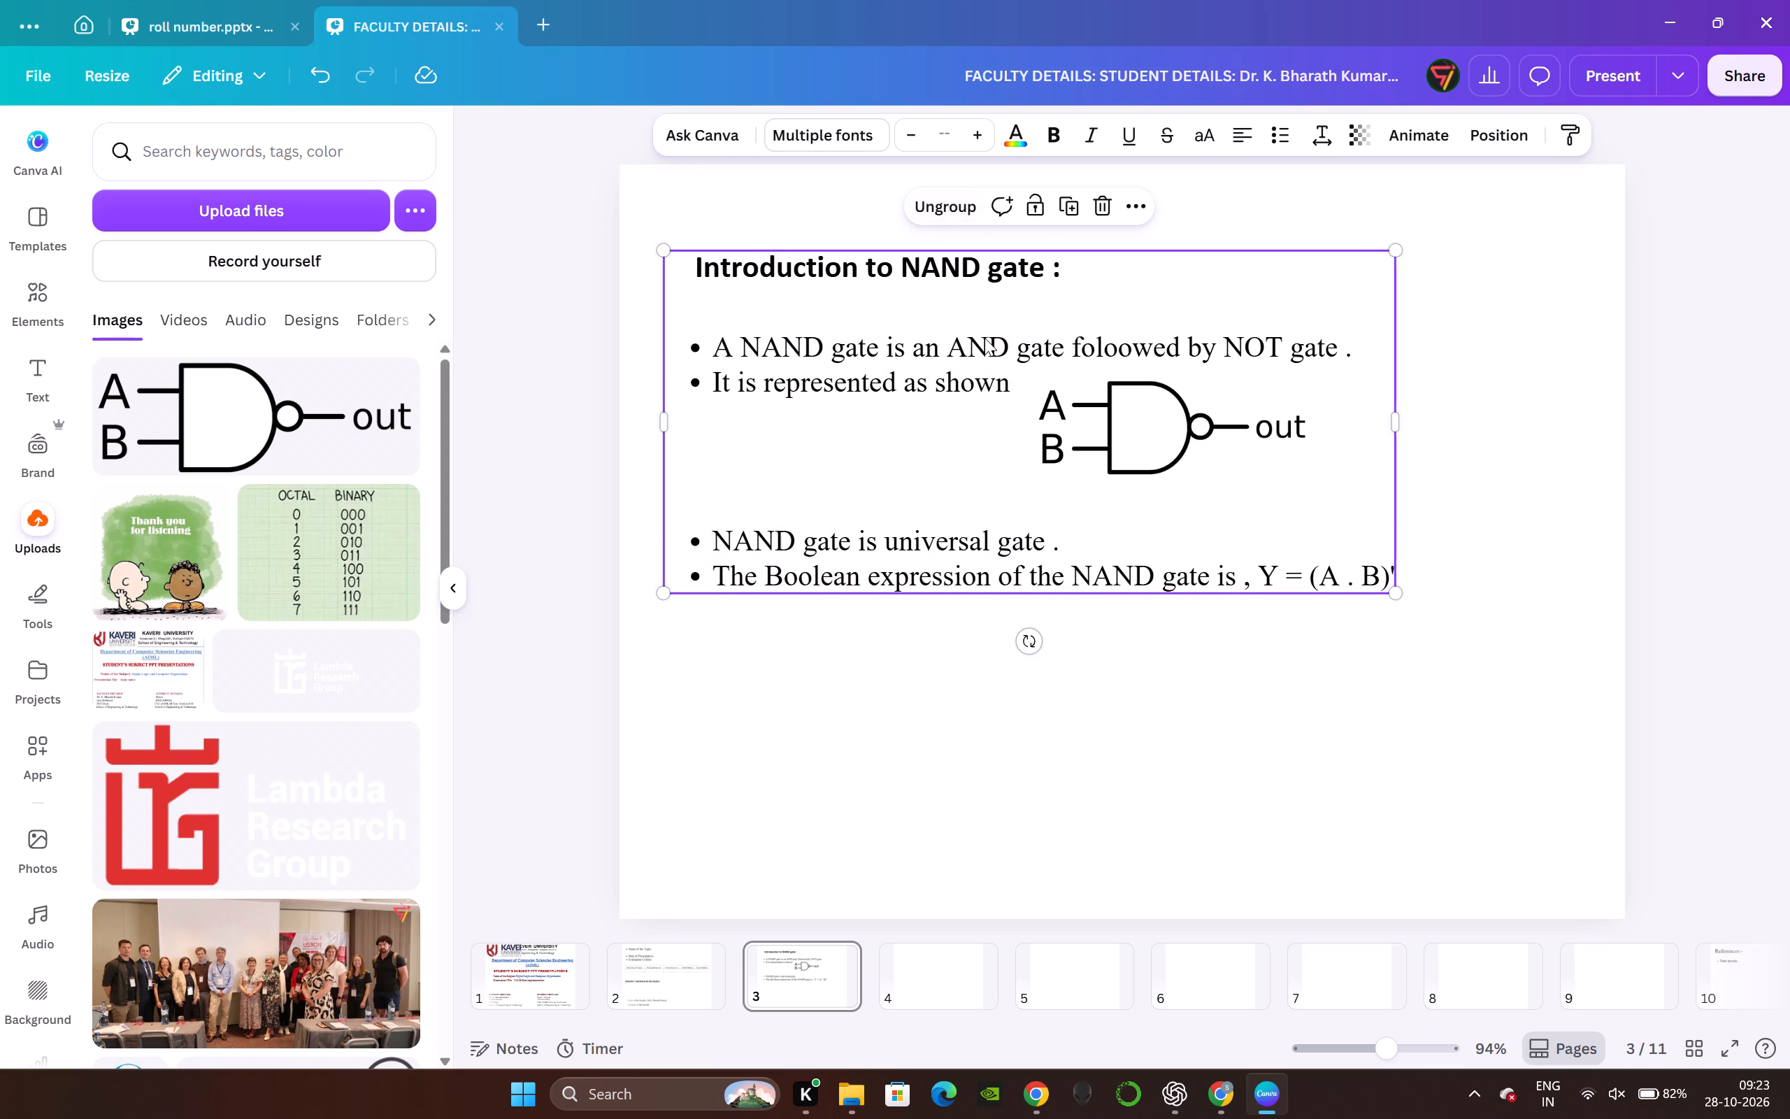
Enlarge the grouped text to about 870 wide and position it so the gate diagram sits between the two bullet blocks.
left_click_drag(1017, 385, 1045, 375)
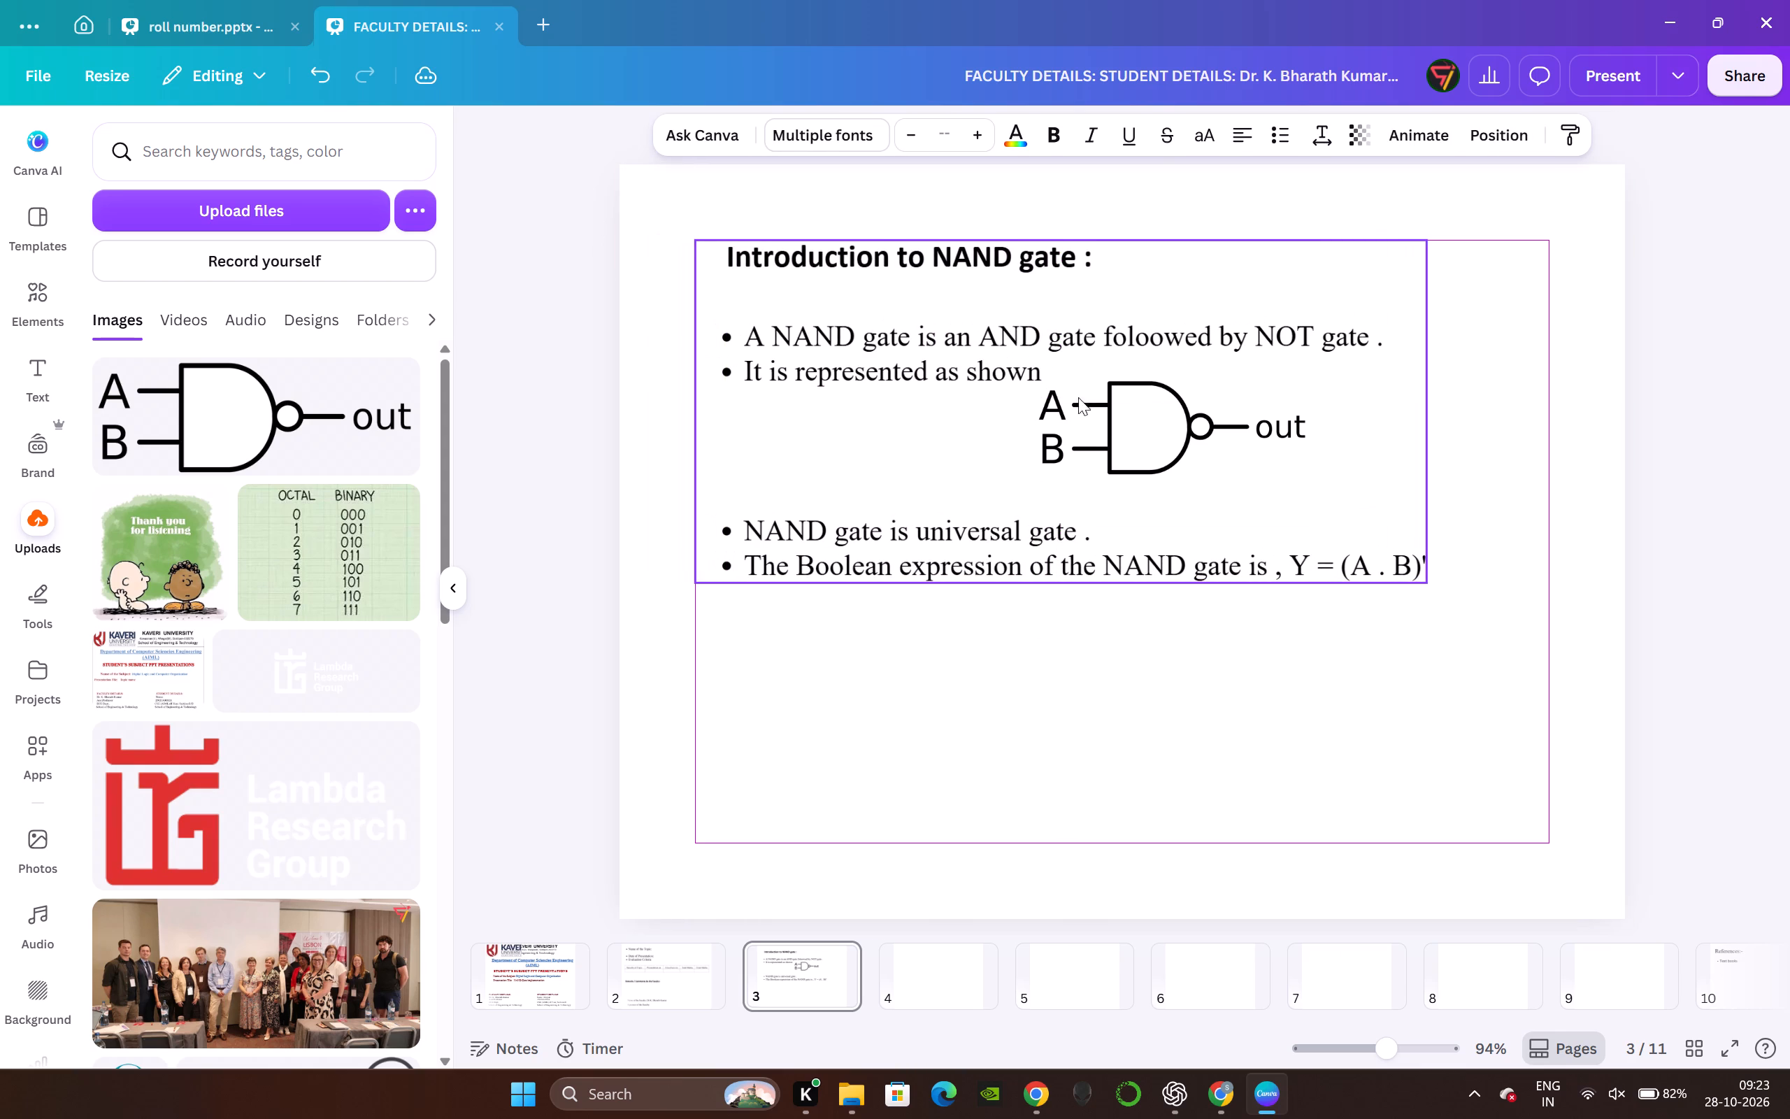
left_click_drag(1431, 585, 1547, 666)
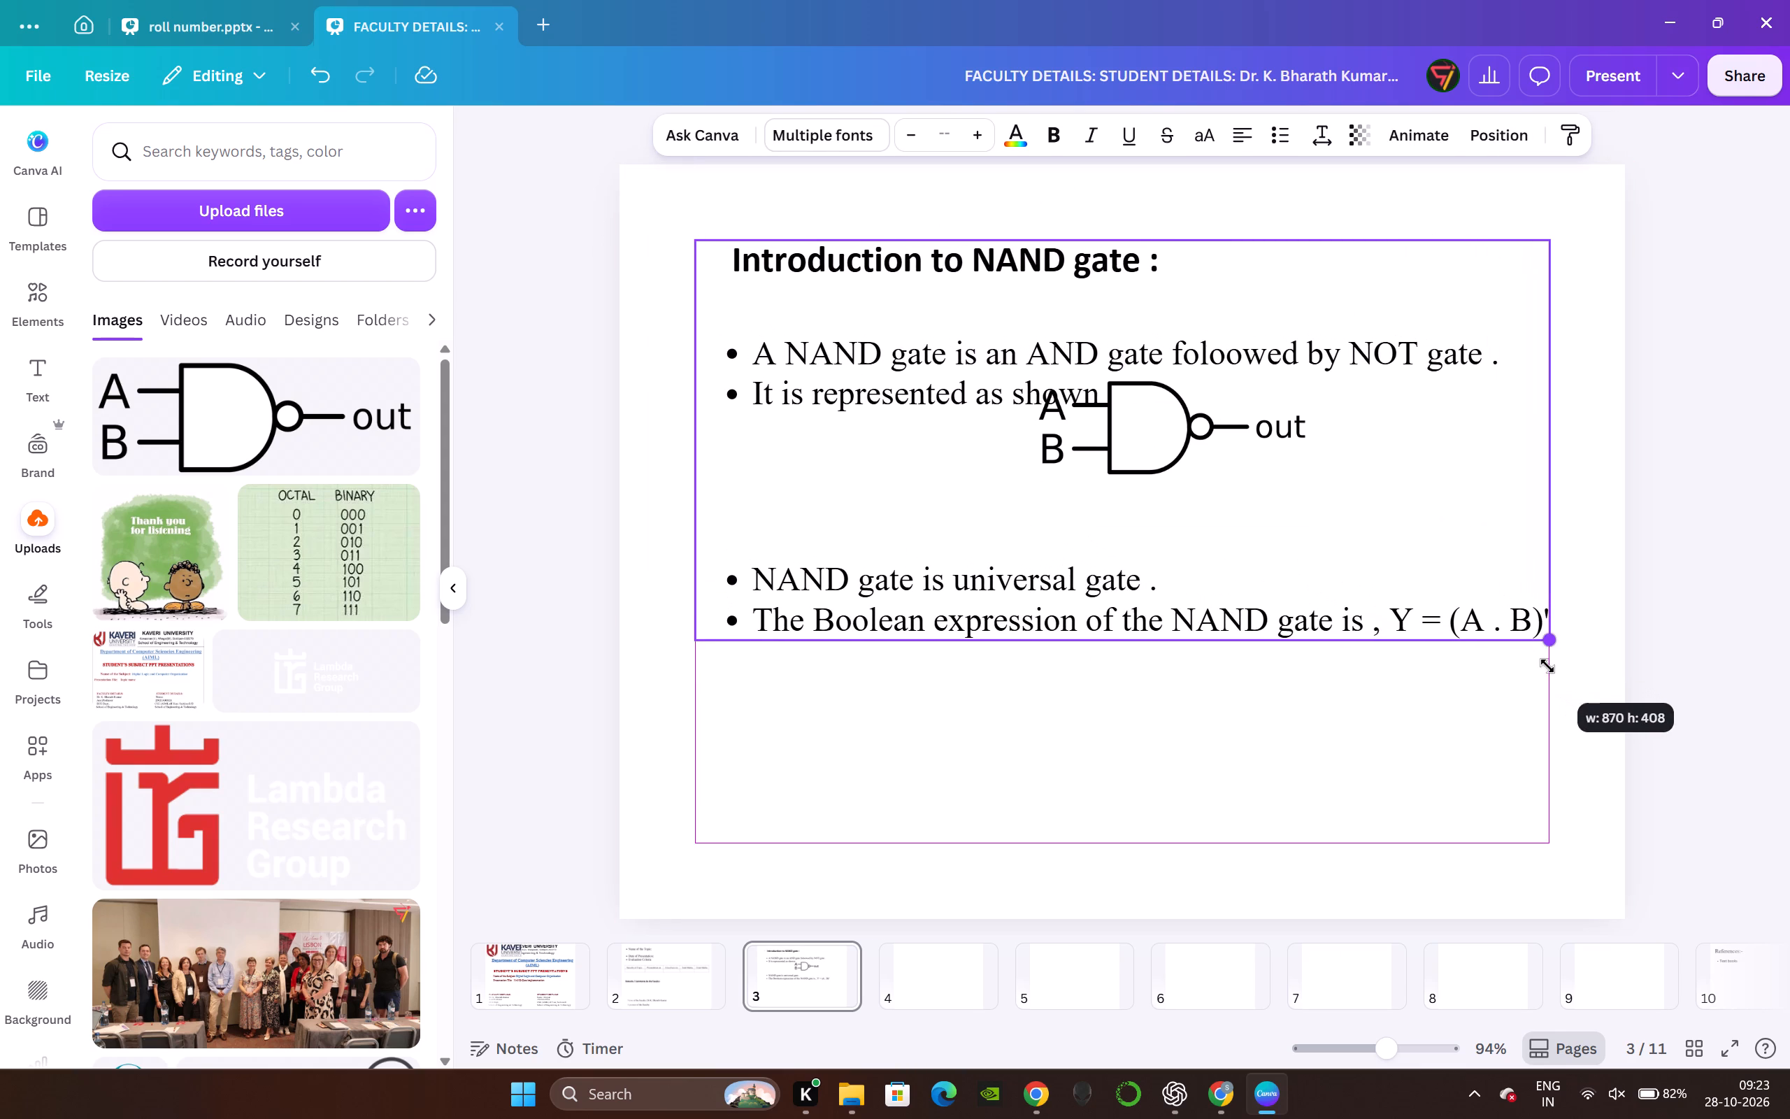
left_click_drag(1547, 666, 1550, 668)
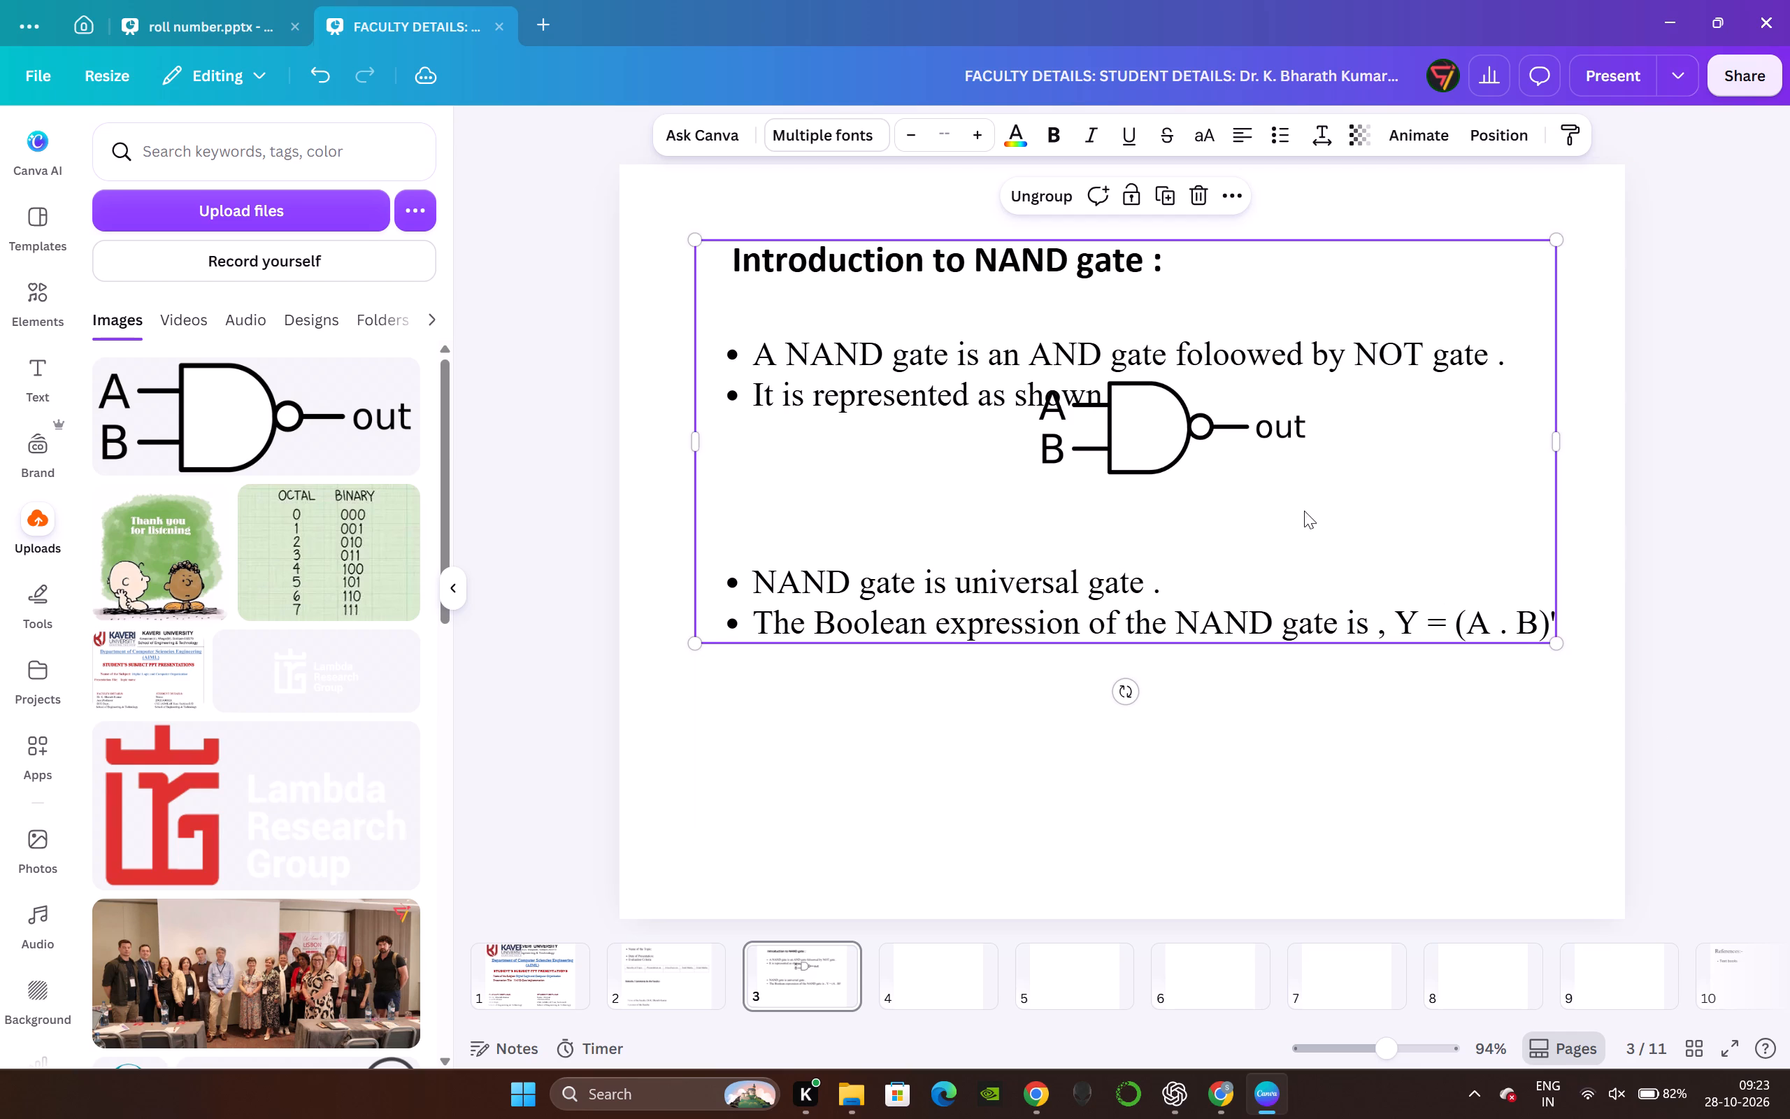
left_click(1205, 441)
left_click_drag(1183, 474, 1168, 424)
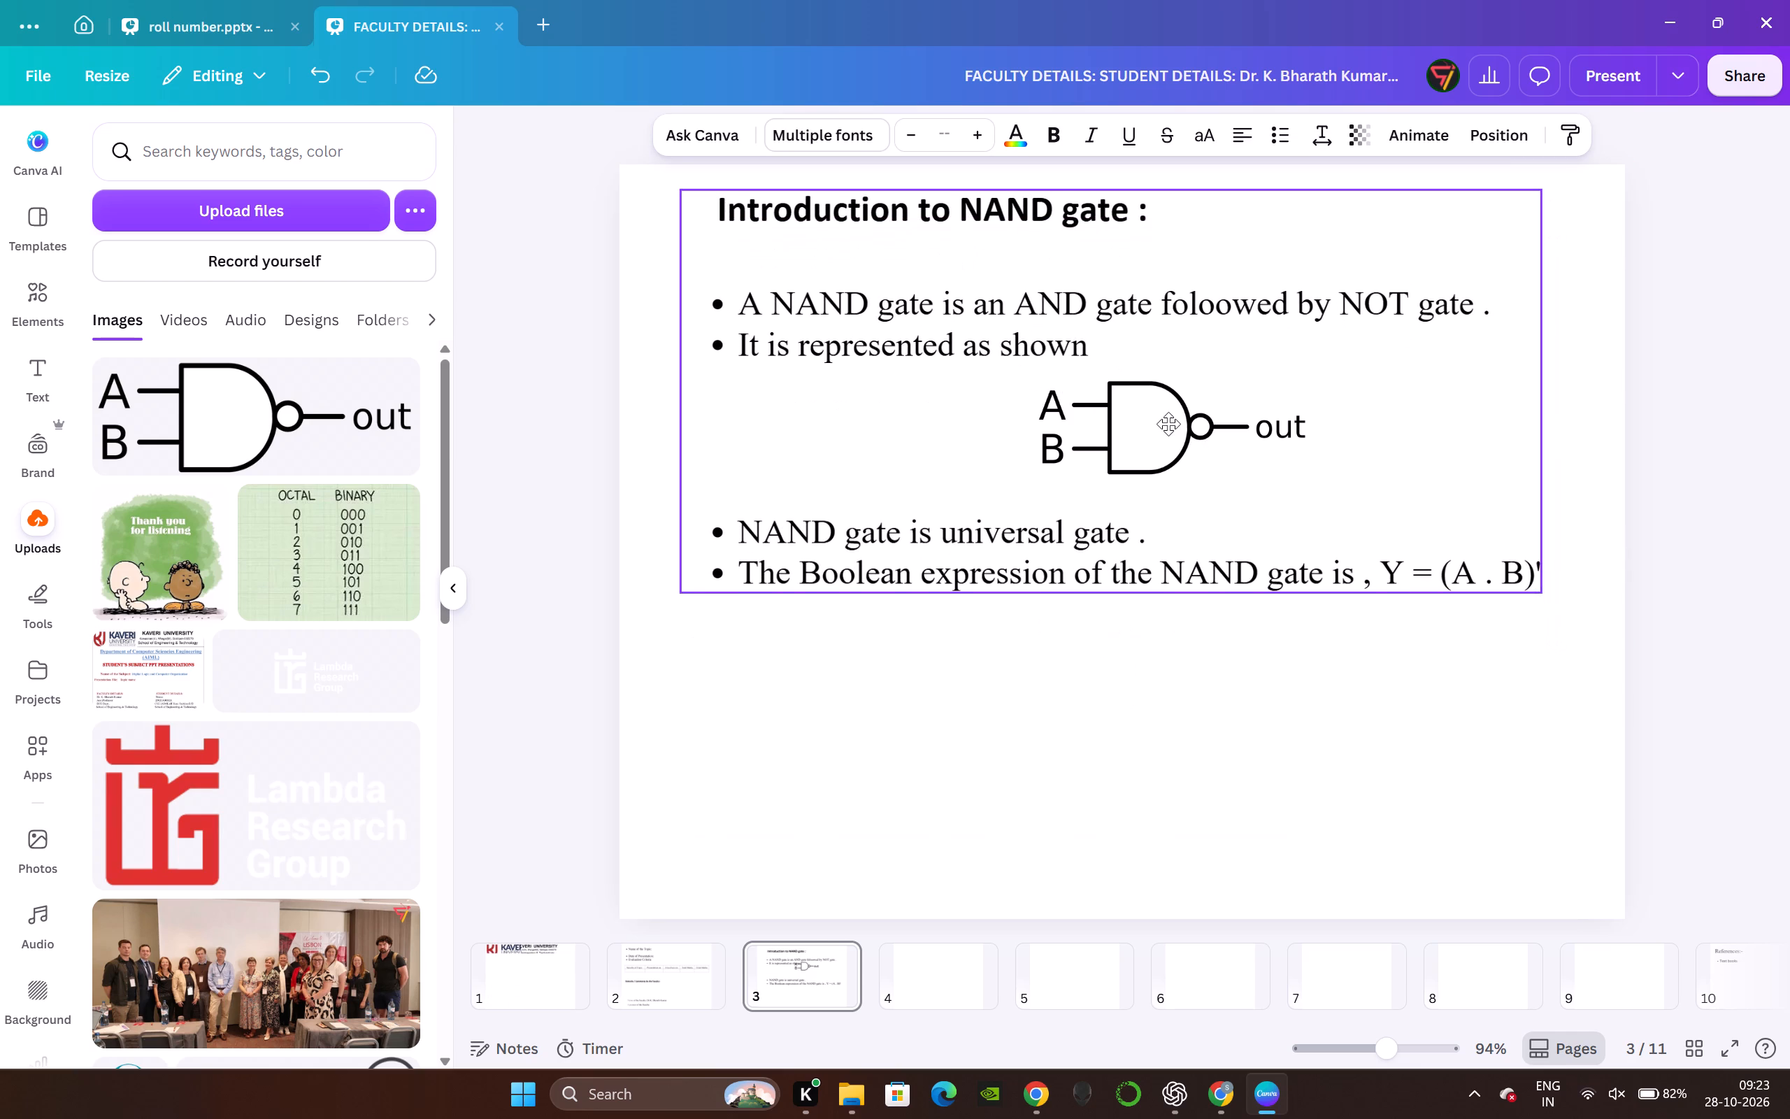
Group the slide 3 text group together with the NAND gate diagram.
left_click_drag(1168, 424, 1166, 422)
left_click(1347, 799)
left_click_drag(660, 403, 903, 457)
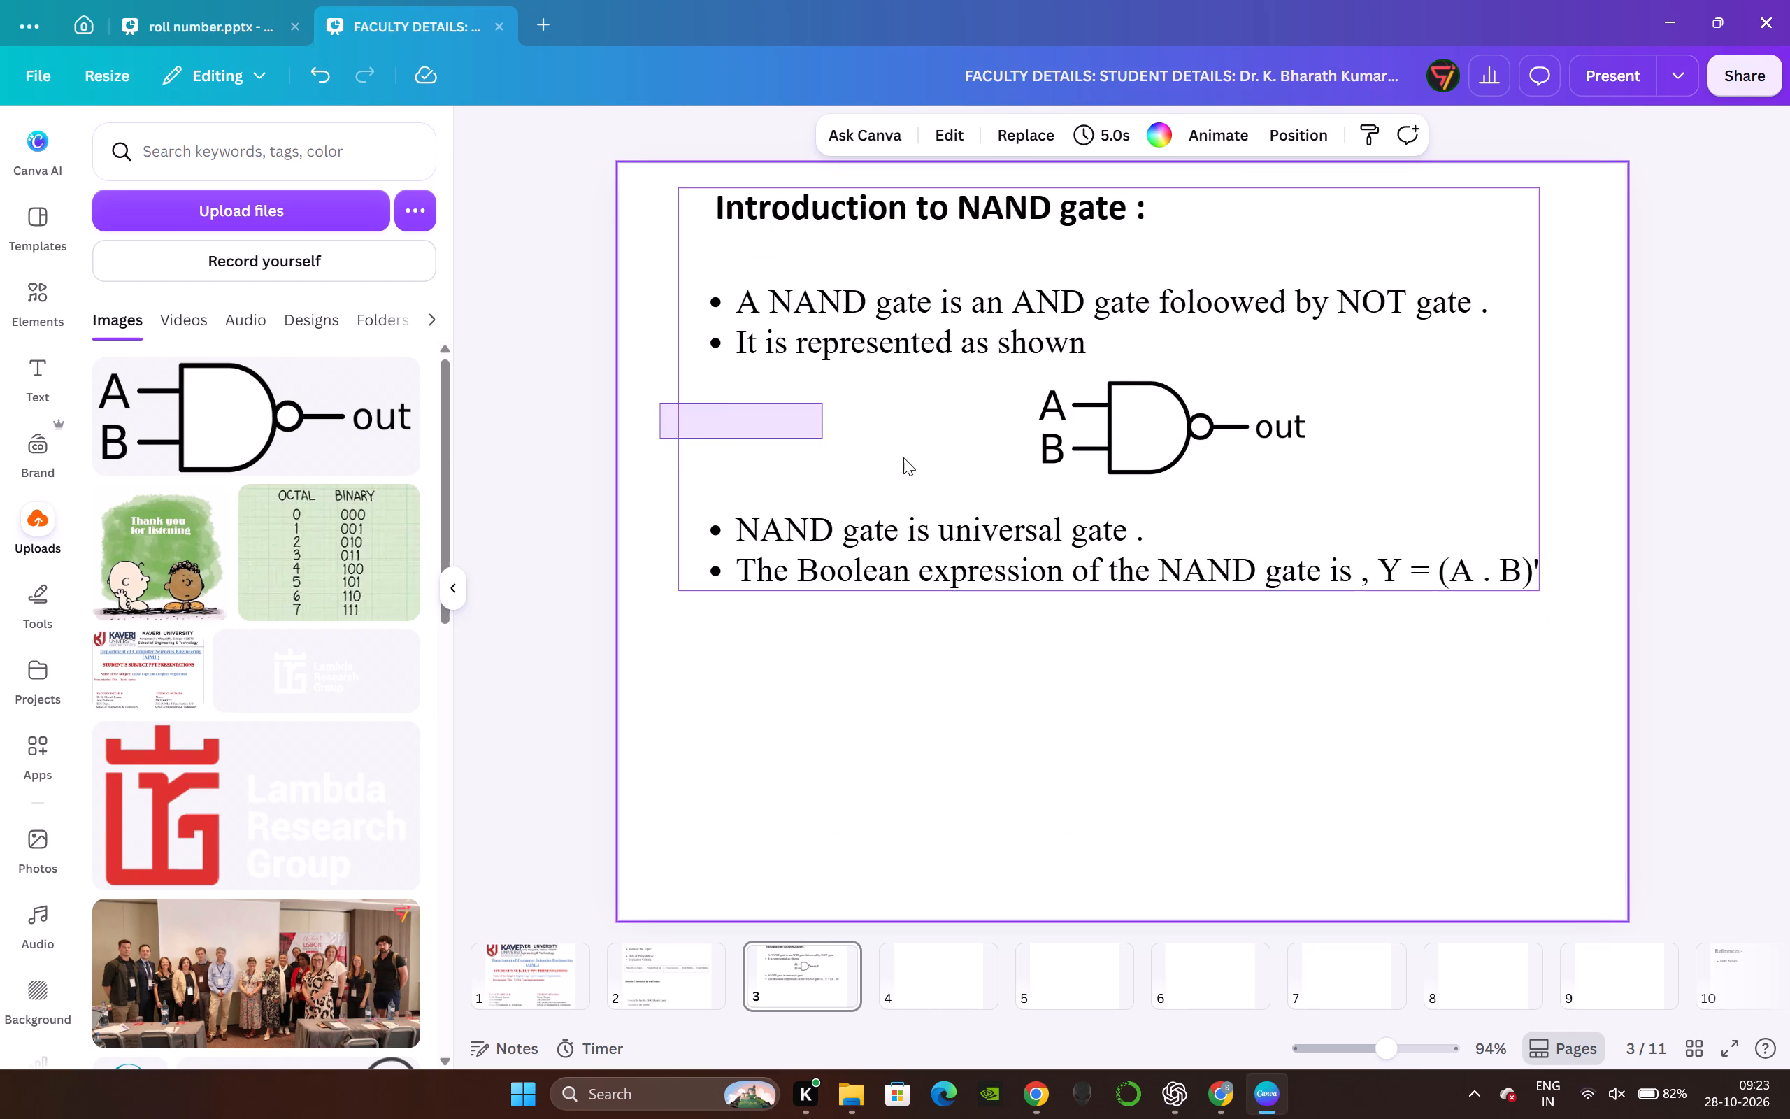
left_click_drag(903, 457, 1130, 496)
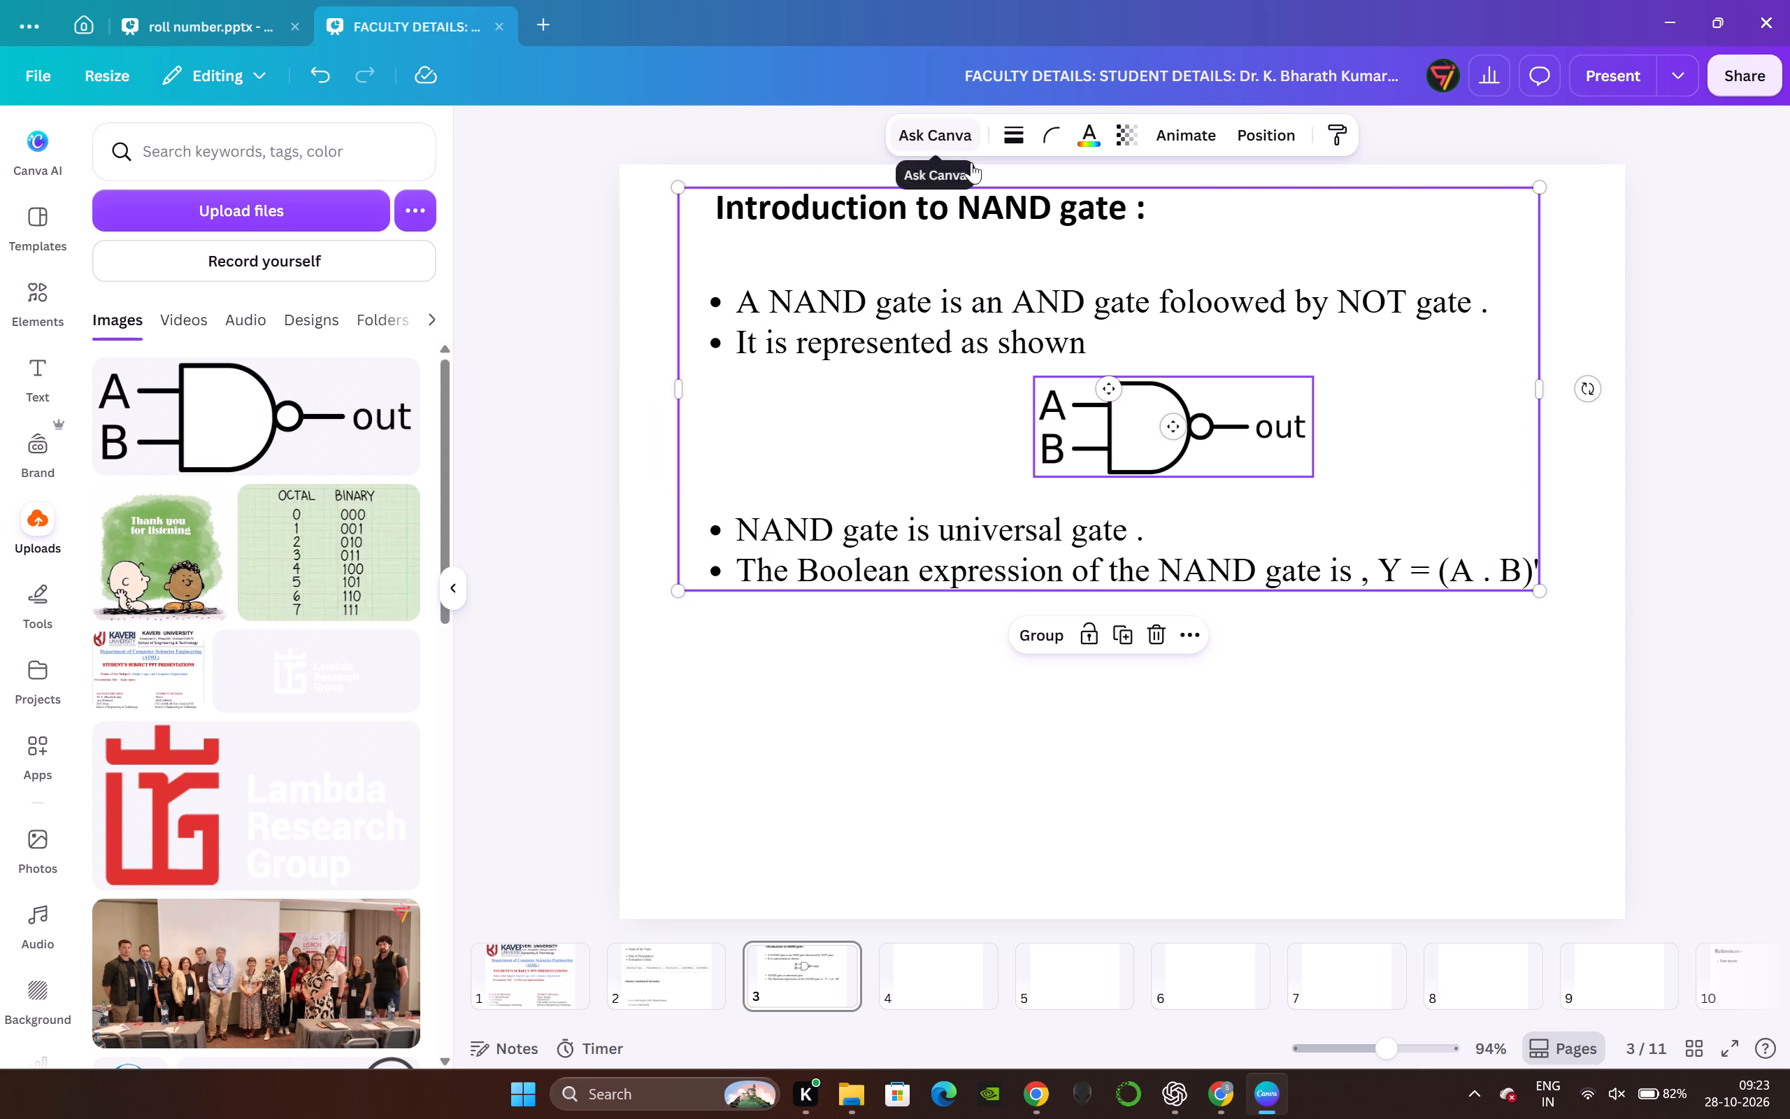
left_click(1036, 625)
Move the grouped slide 3 content down to about the middle of the page and narrow it slightly.
left_click_drag(1080, 430, 1080, 530)
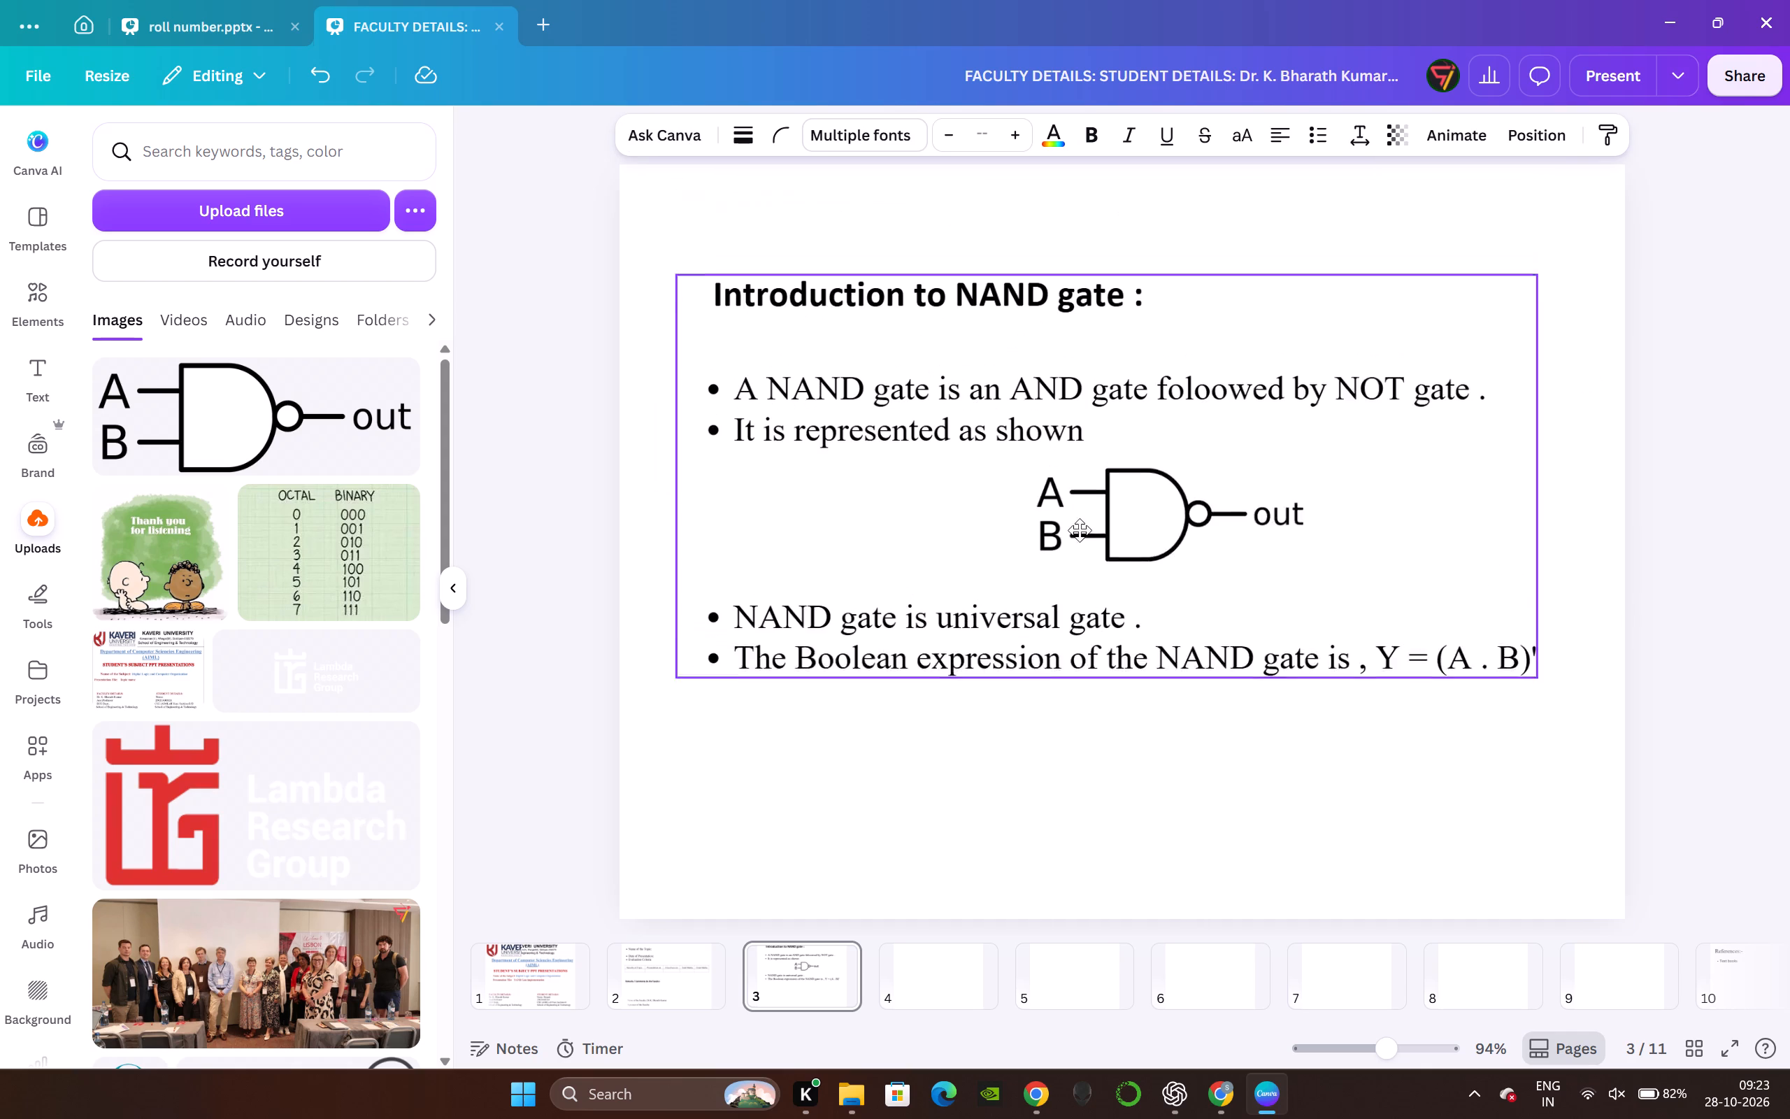
left_click_drag(1080, 530, 1061, 566)
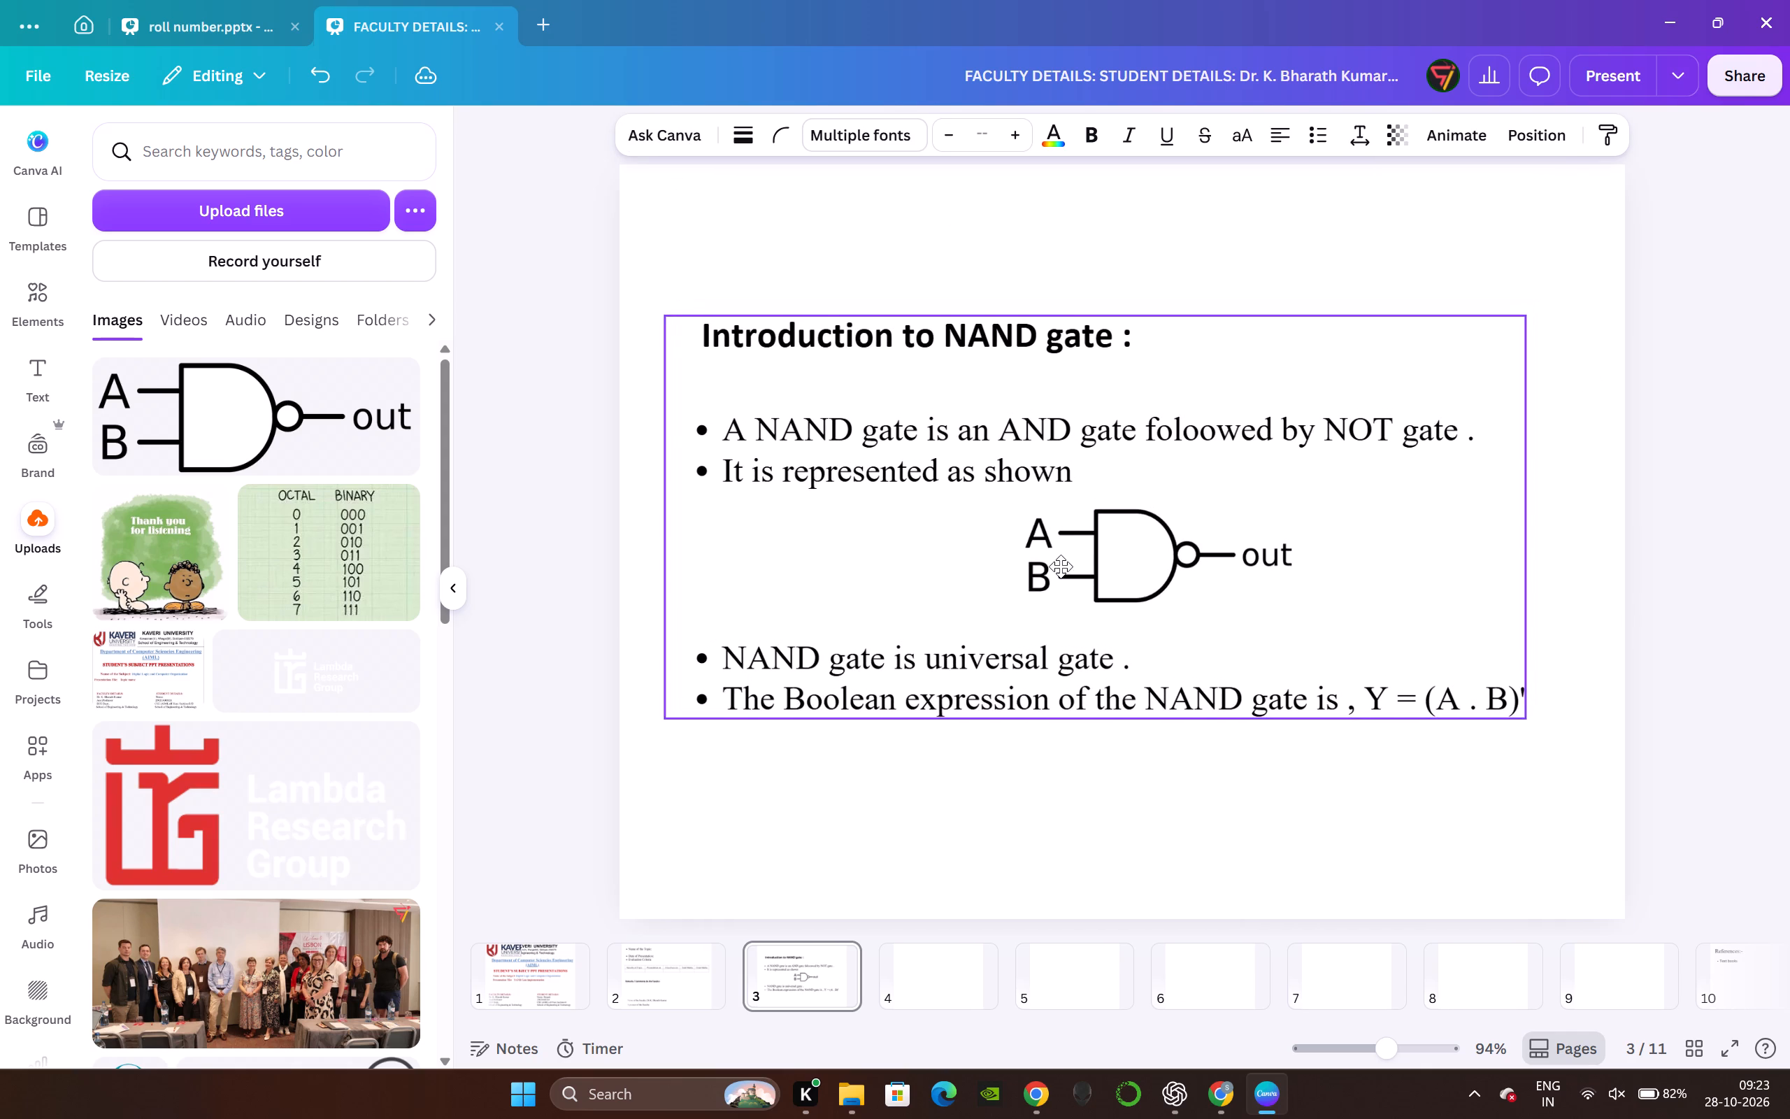
left_click_drag(1061, 566, 1089, 578)
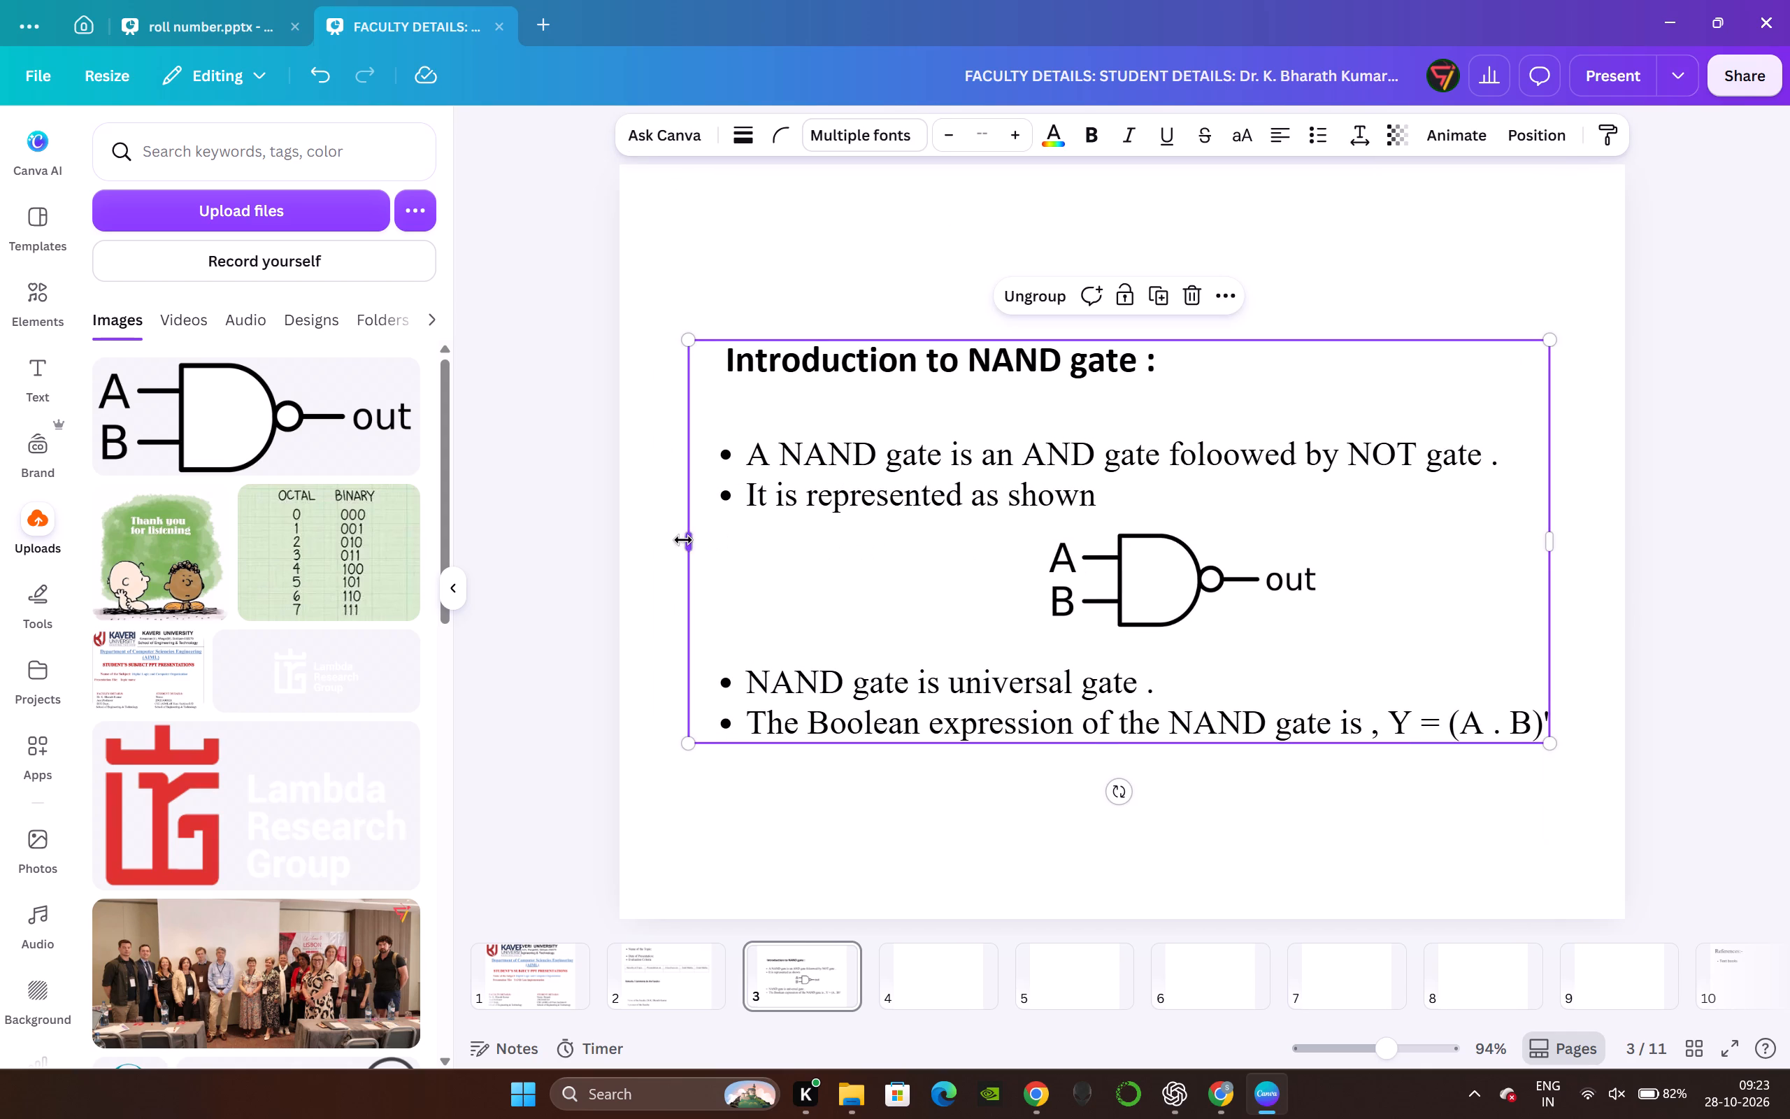
left_click_drag(683, 540, 696, 538)
left_click(531, 475)
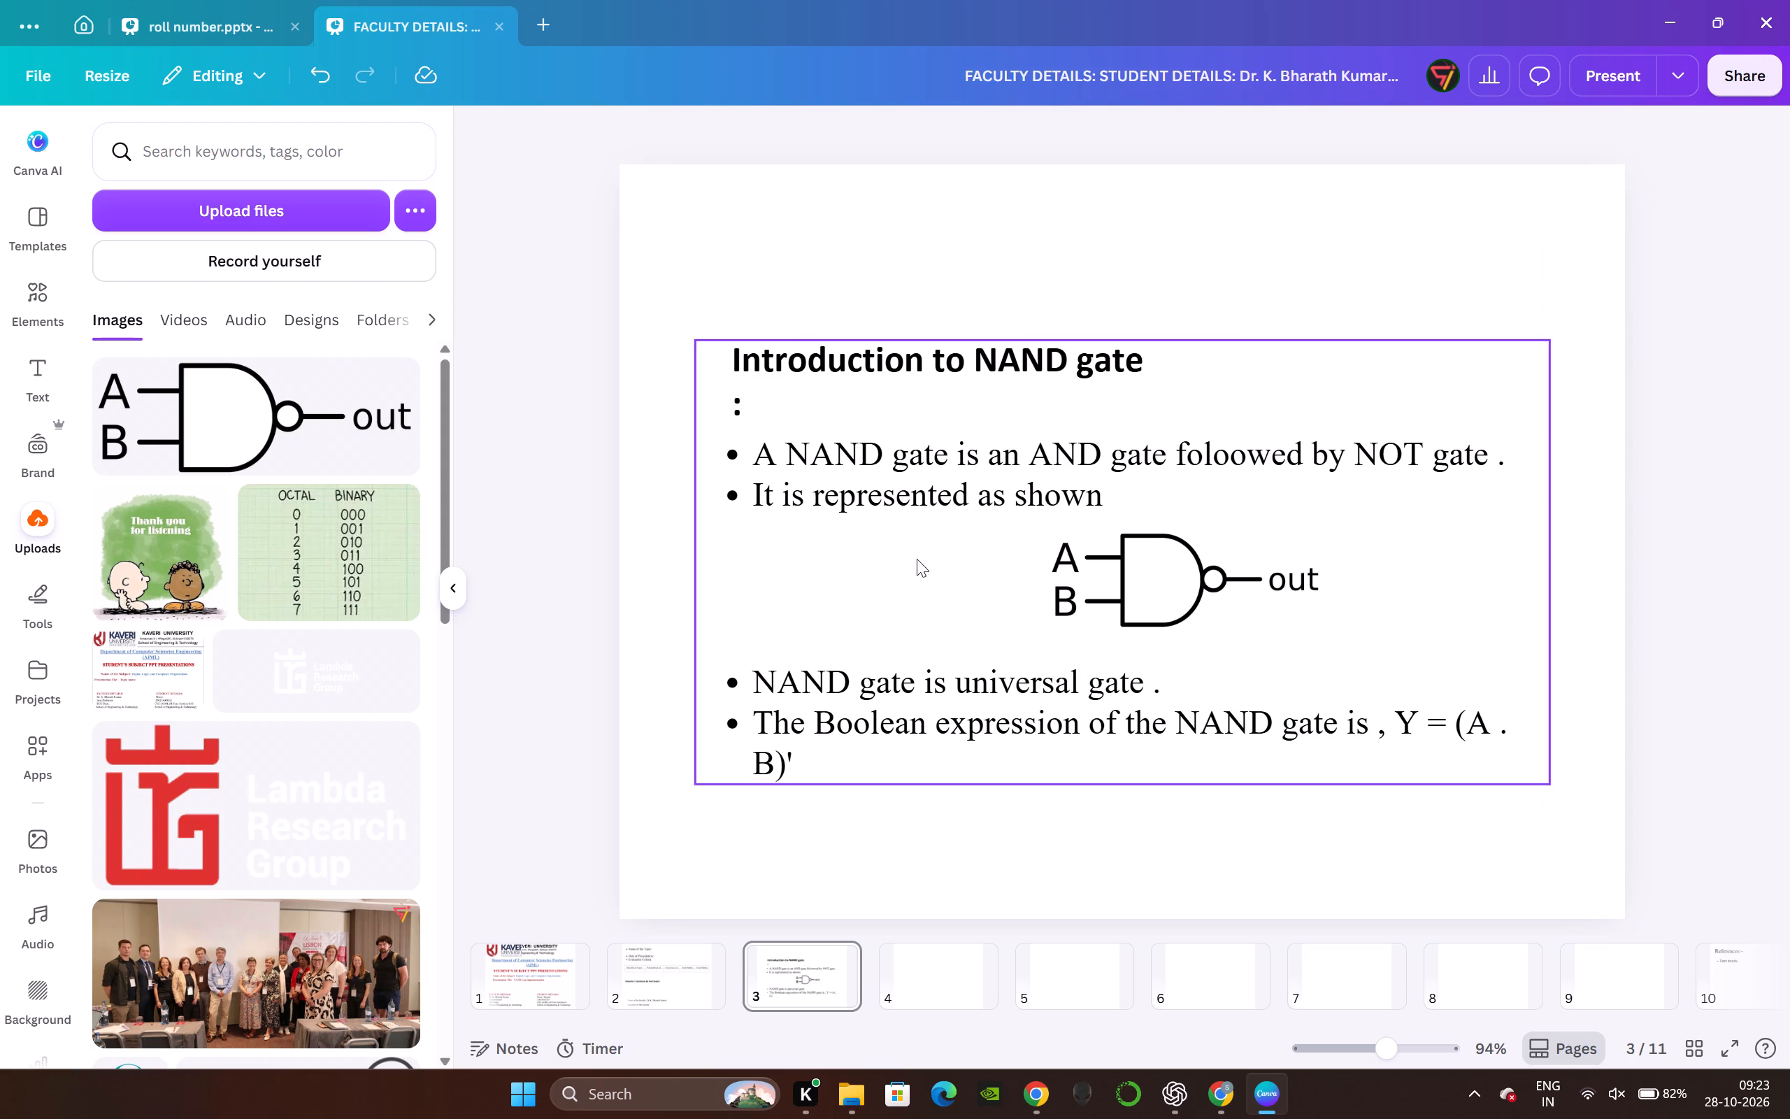
left_click_drag(1074, 588, 1077, 573)
left_click(524, 402)
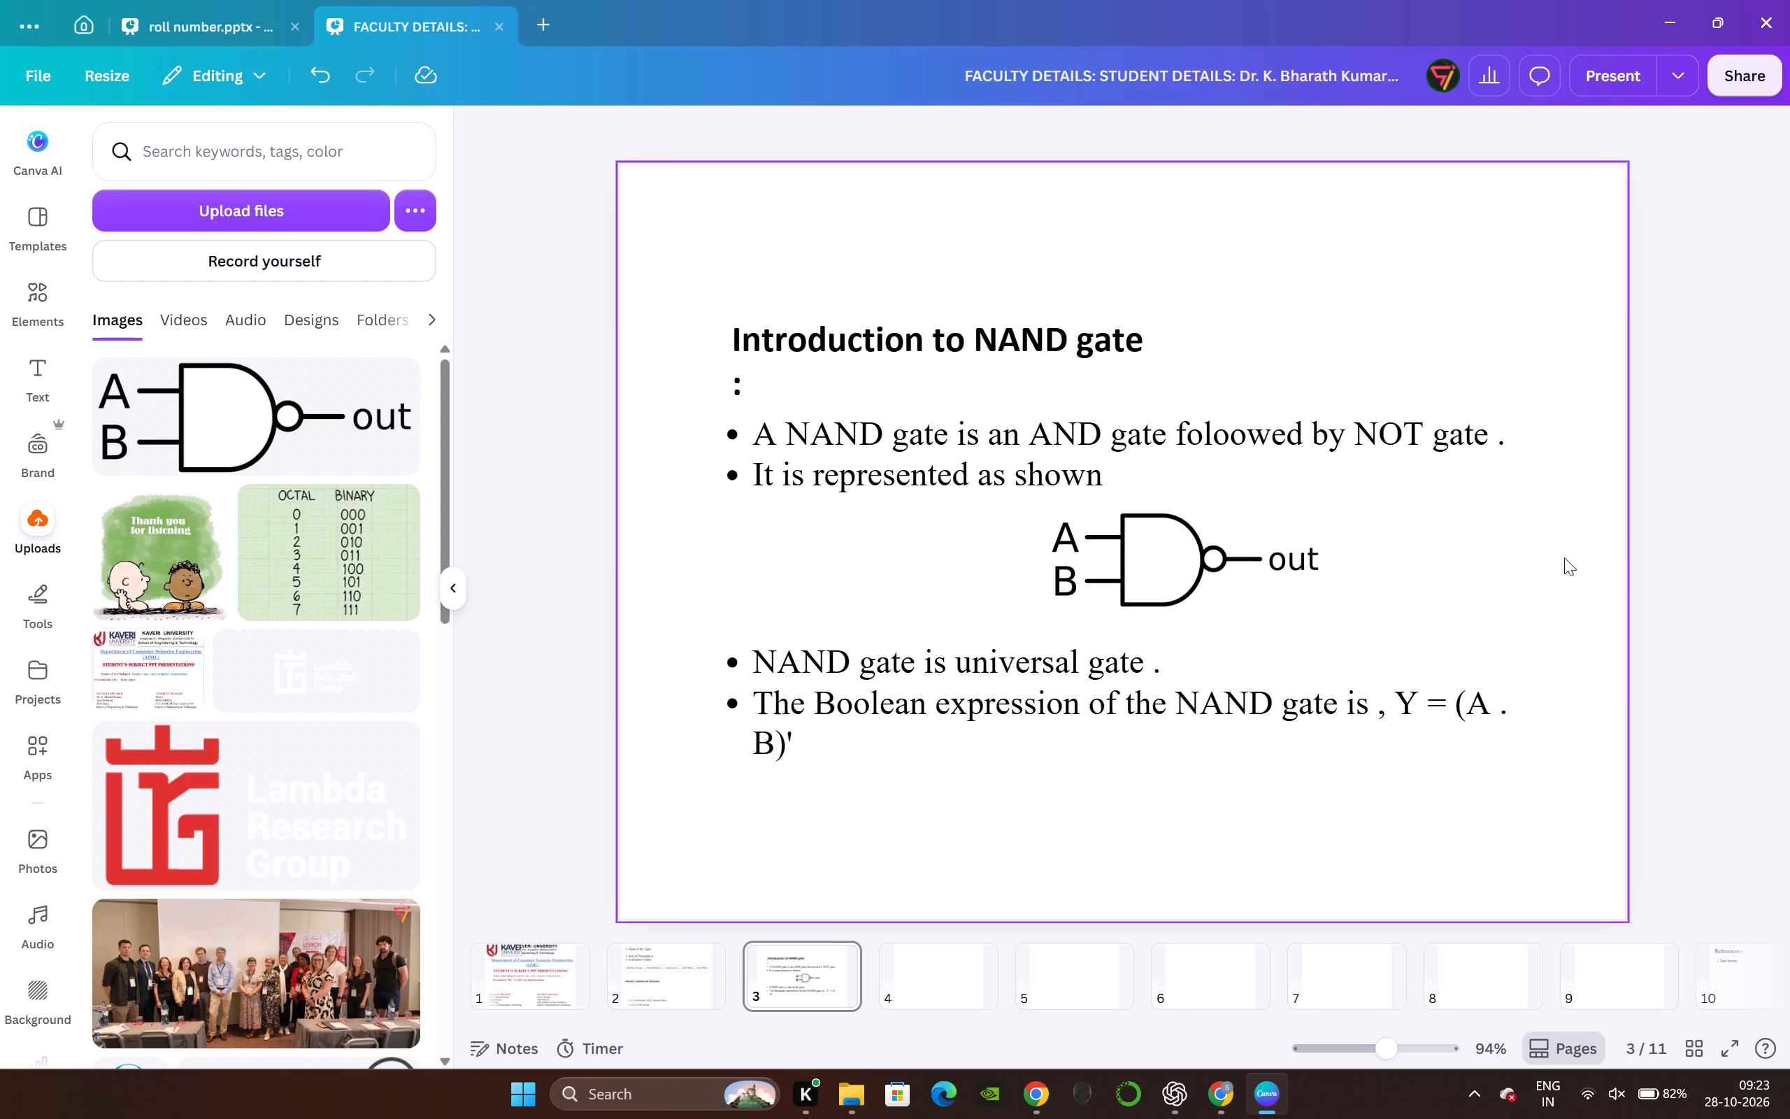
left_click_drag(1215, 558, 1217, 545)
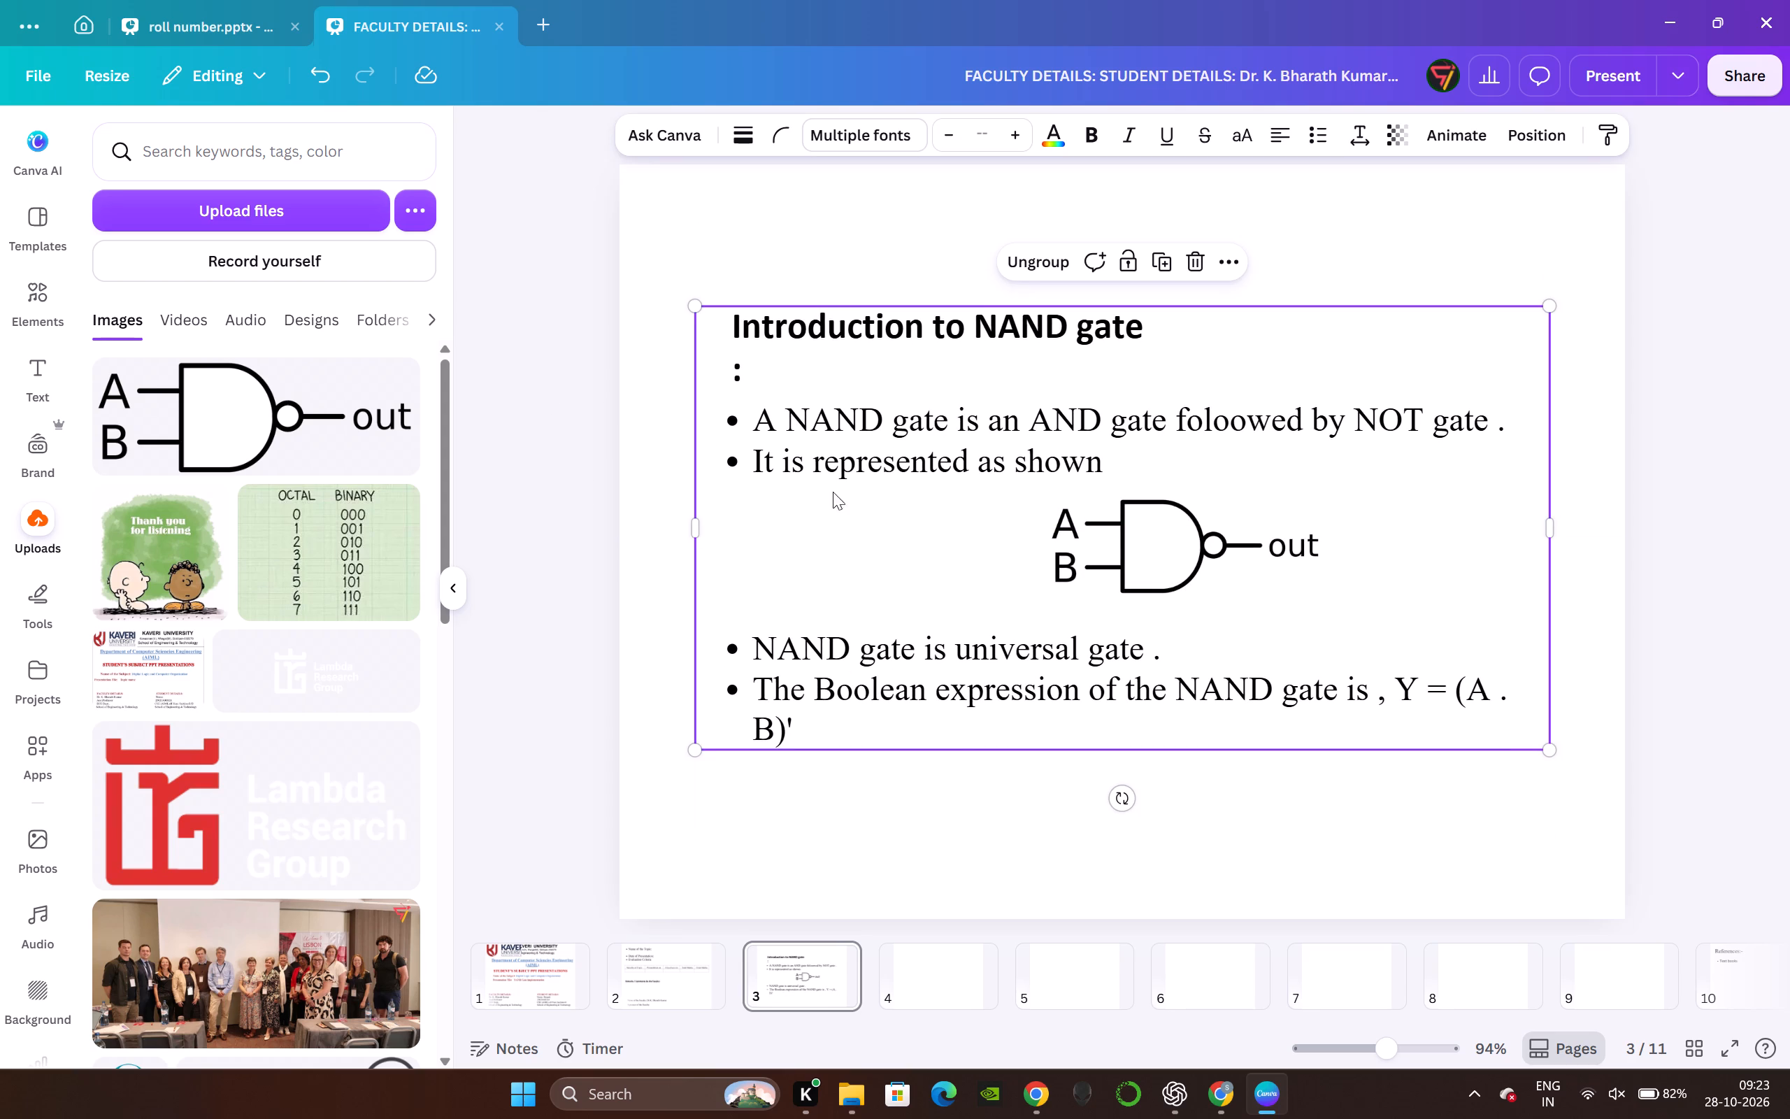
left_click_drag(573, 337, 580, 337)
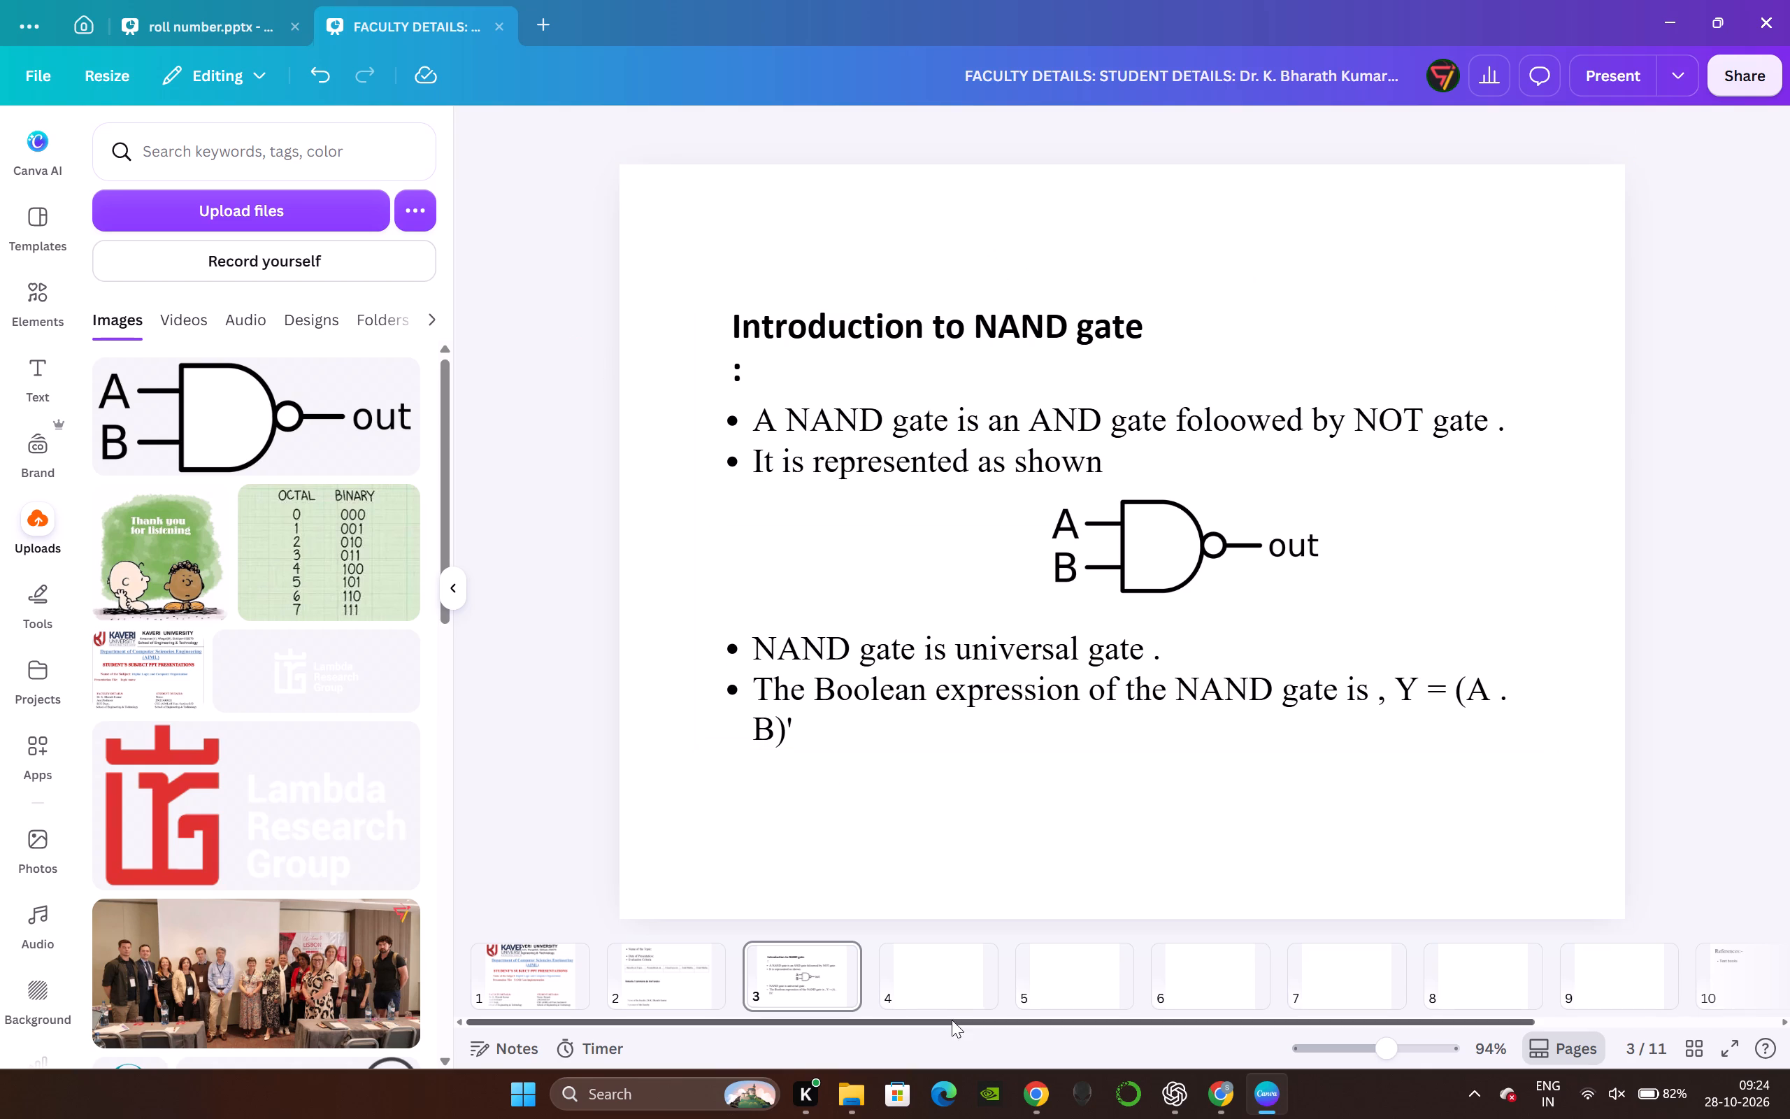
Widen the "Introduction to NAND gate :" heading on slide 3 so its colon fits on the same line.
left_click(950, 992)
left_click(790, 988)
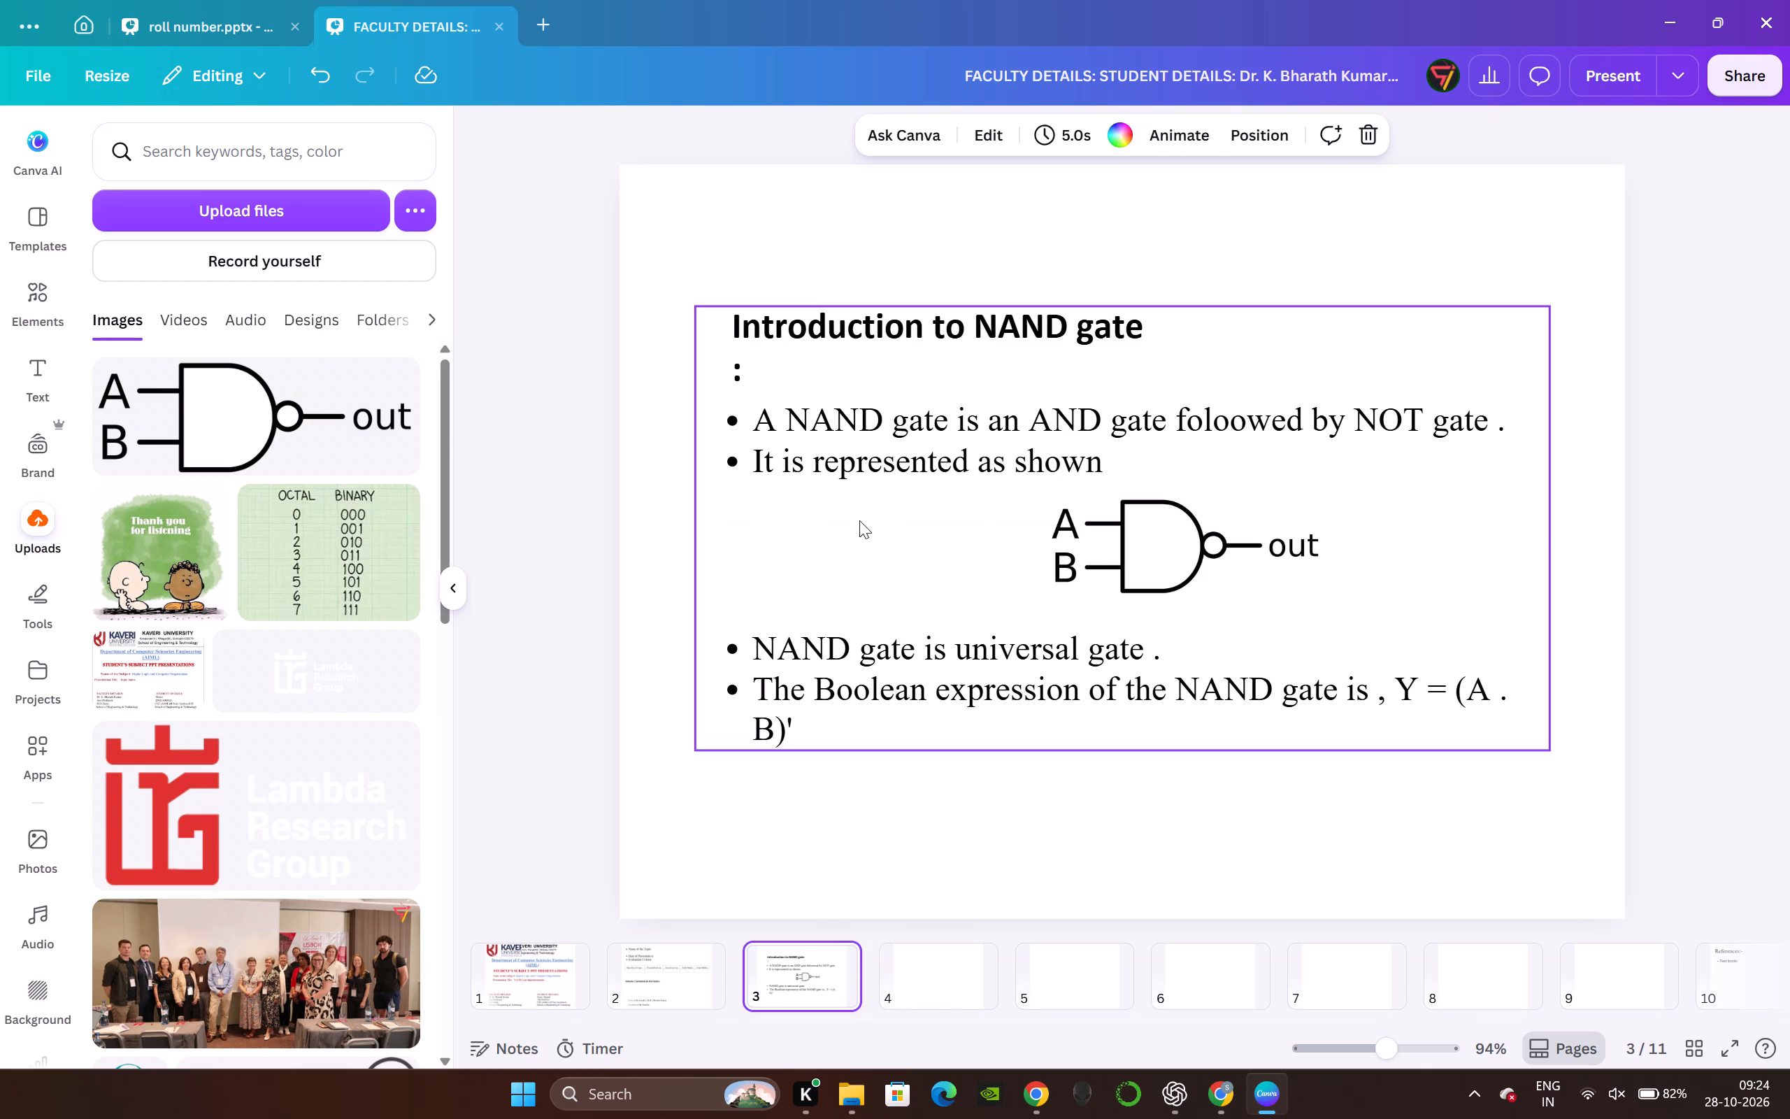
double_click(931, 316)
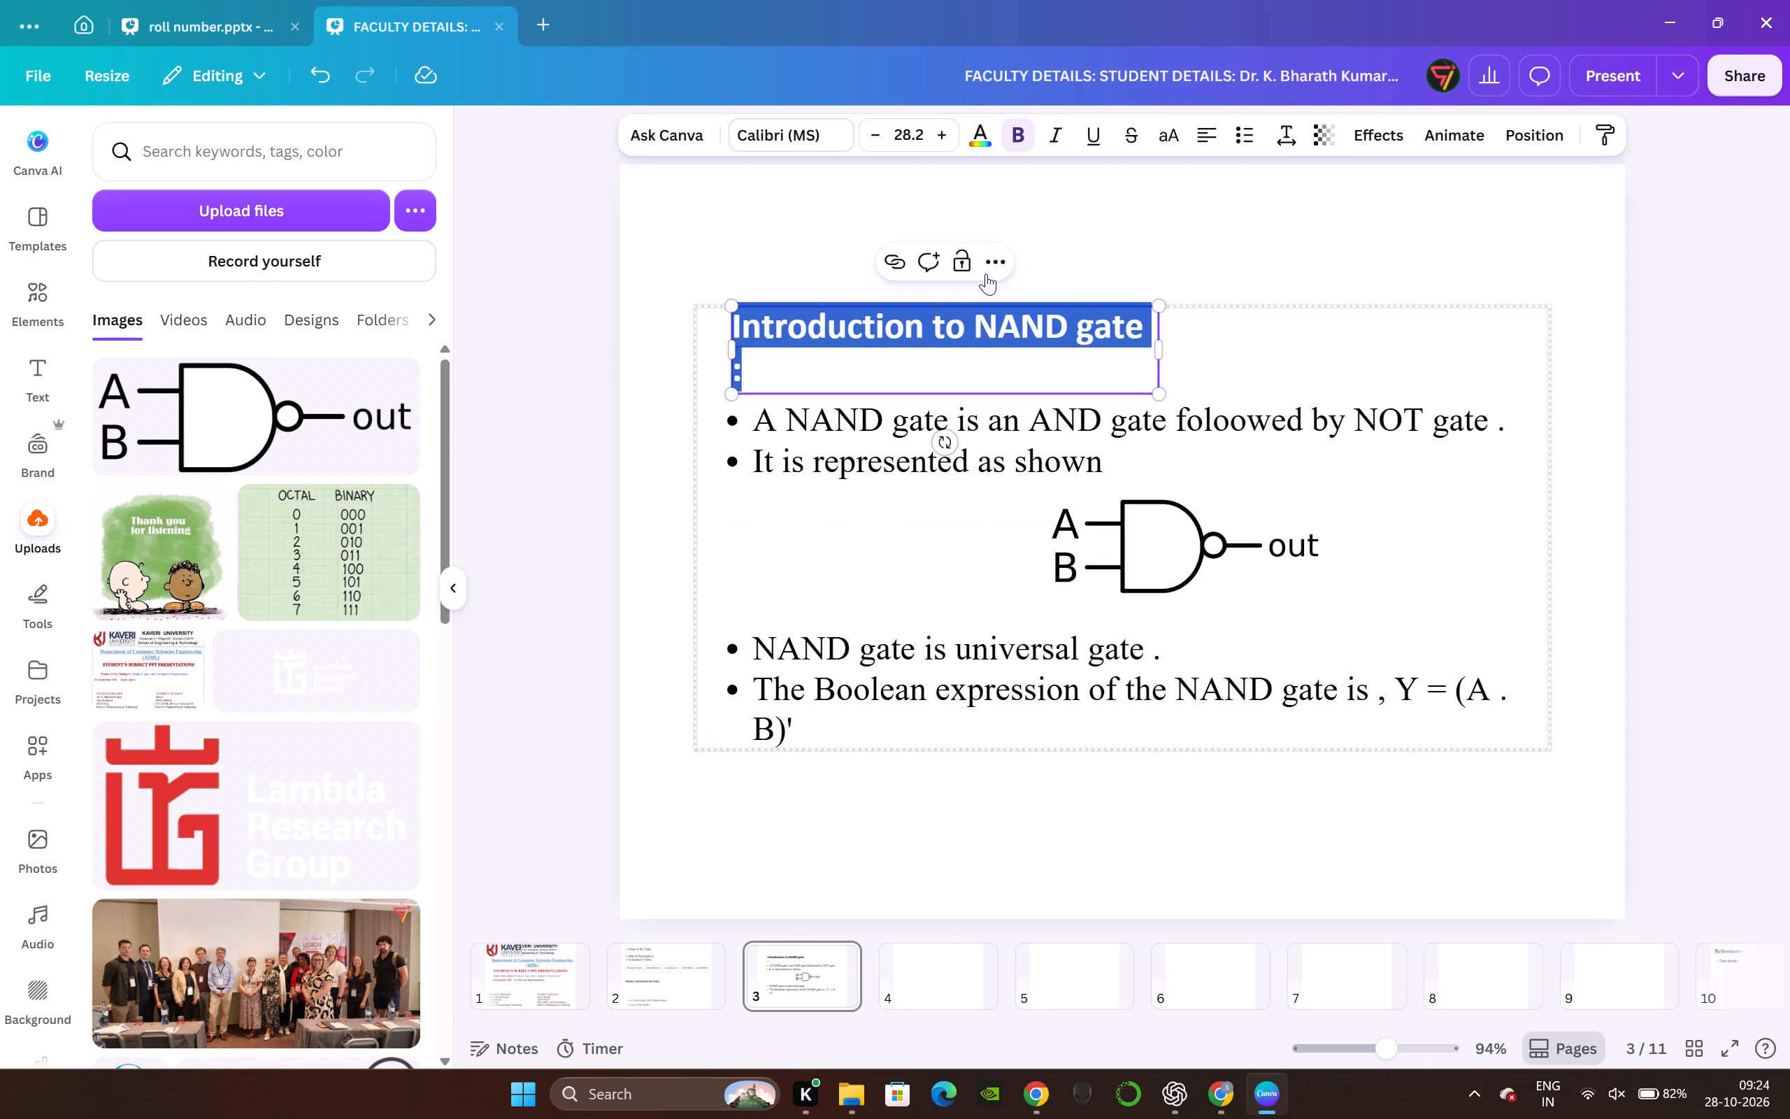
left_click(987, 273)
left_click(1120, 236)
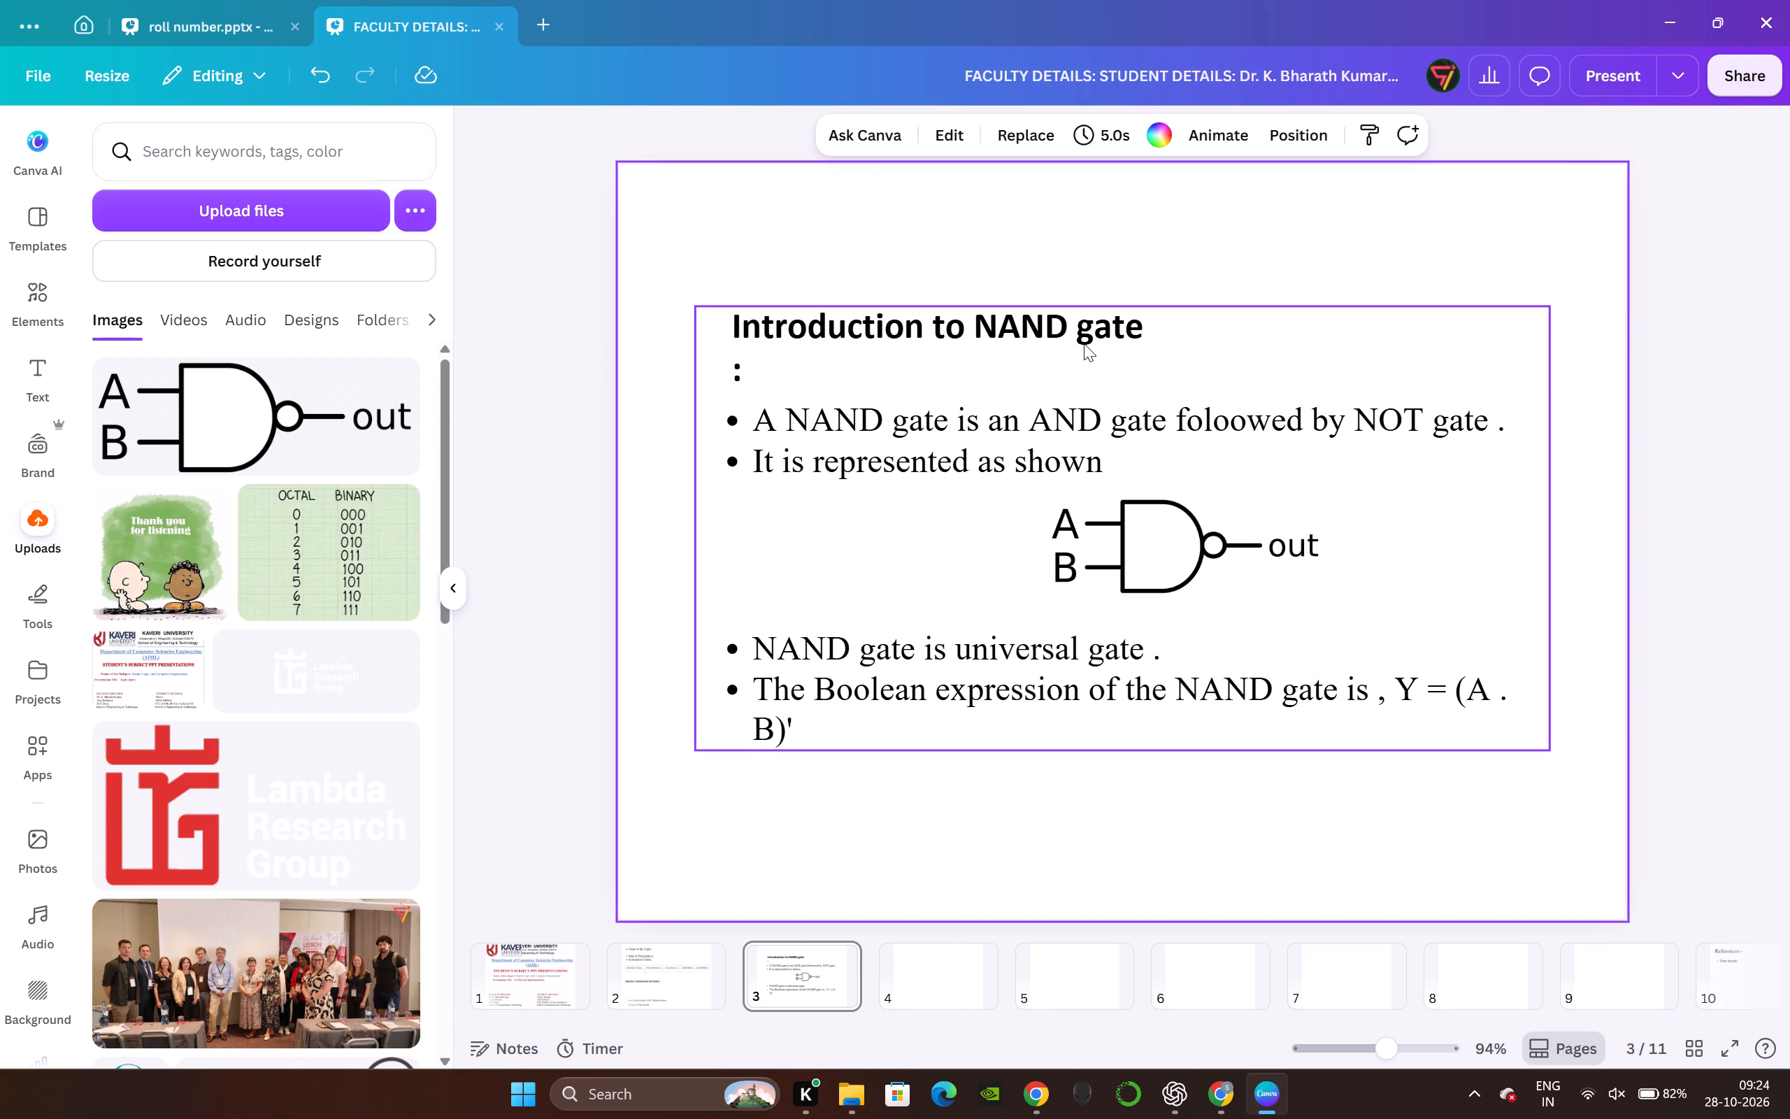
left_click(1084, 343)
left_click(1083, 337)
left_click_drag(1161, 345, 1352, 354)
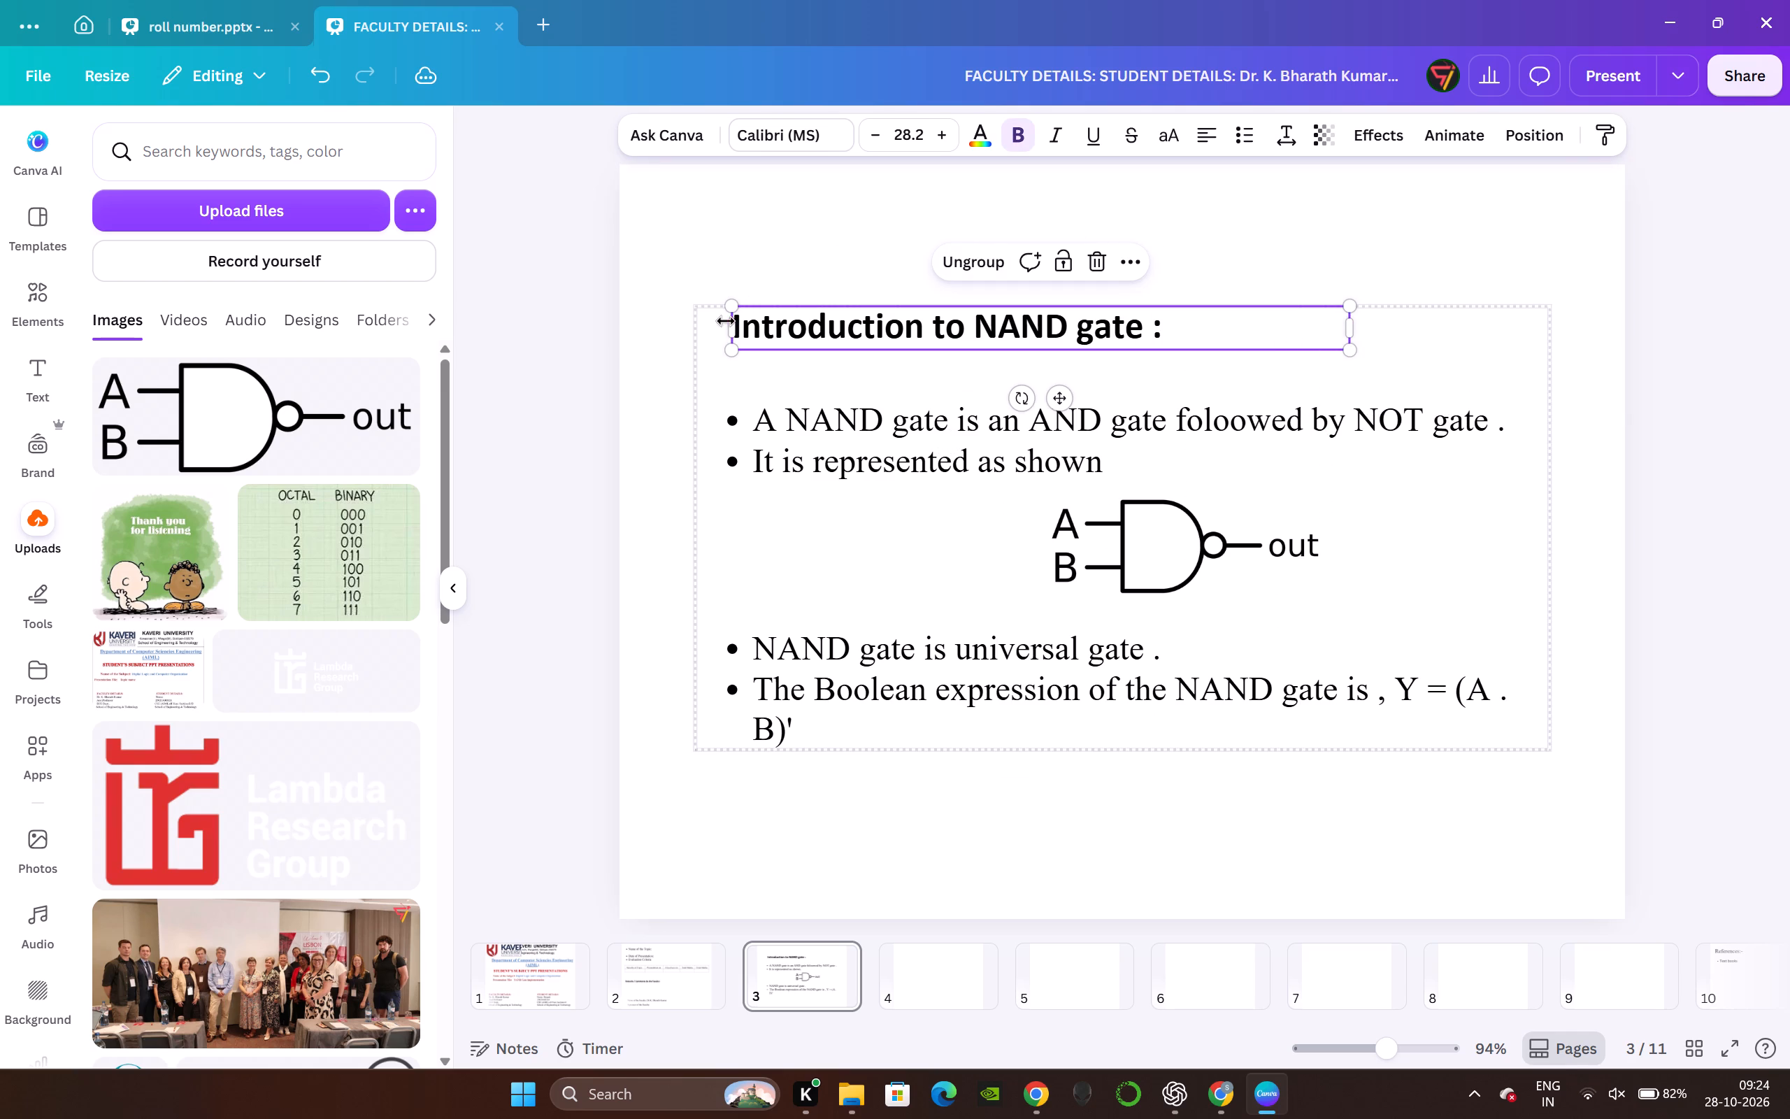
Widen the lower bullet text box on slide 3 so the Boolean expression fits on one line.
left_click(823, 636)
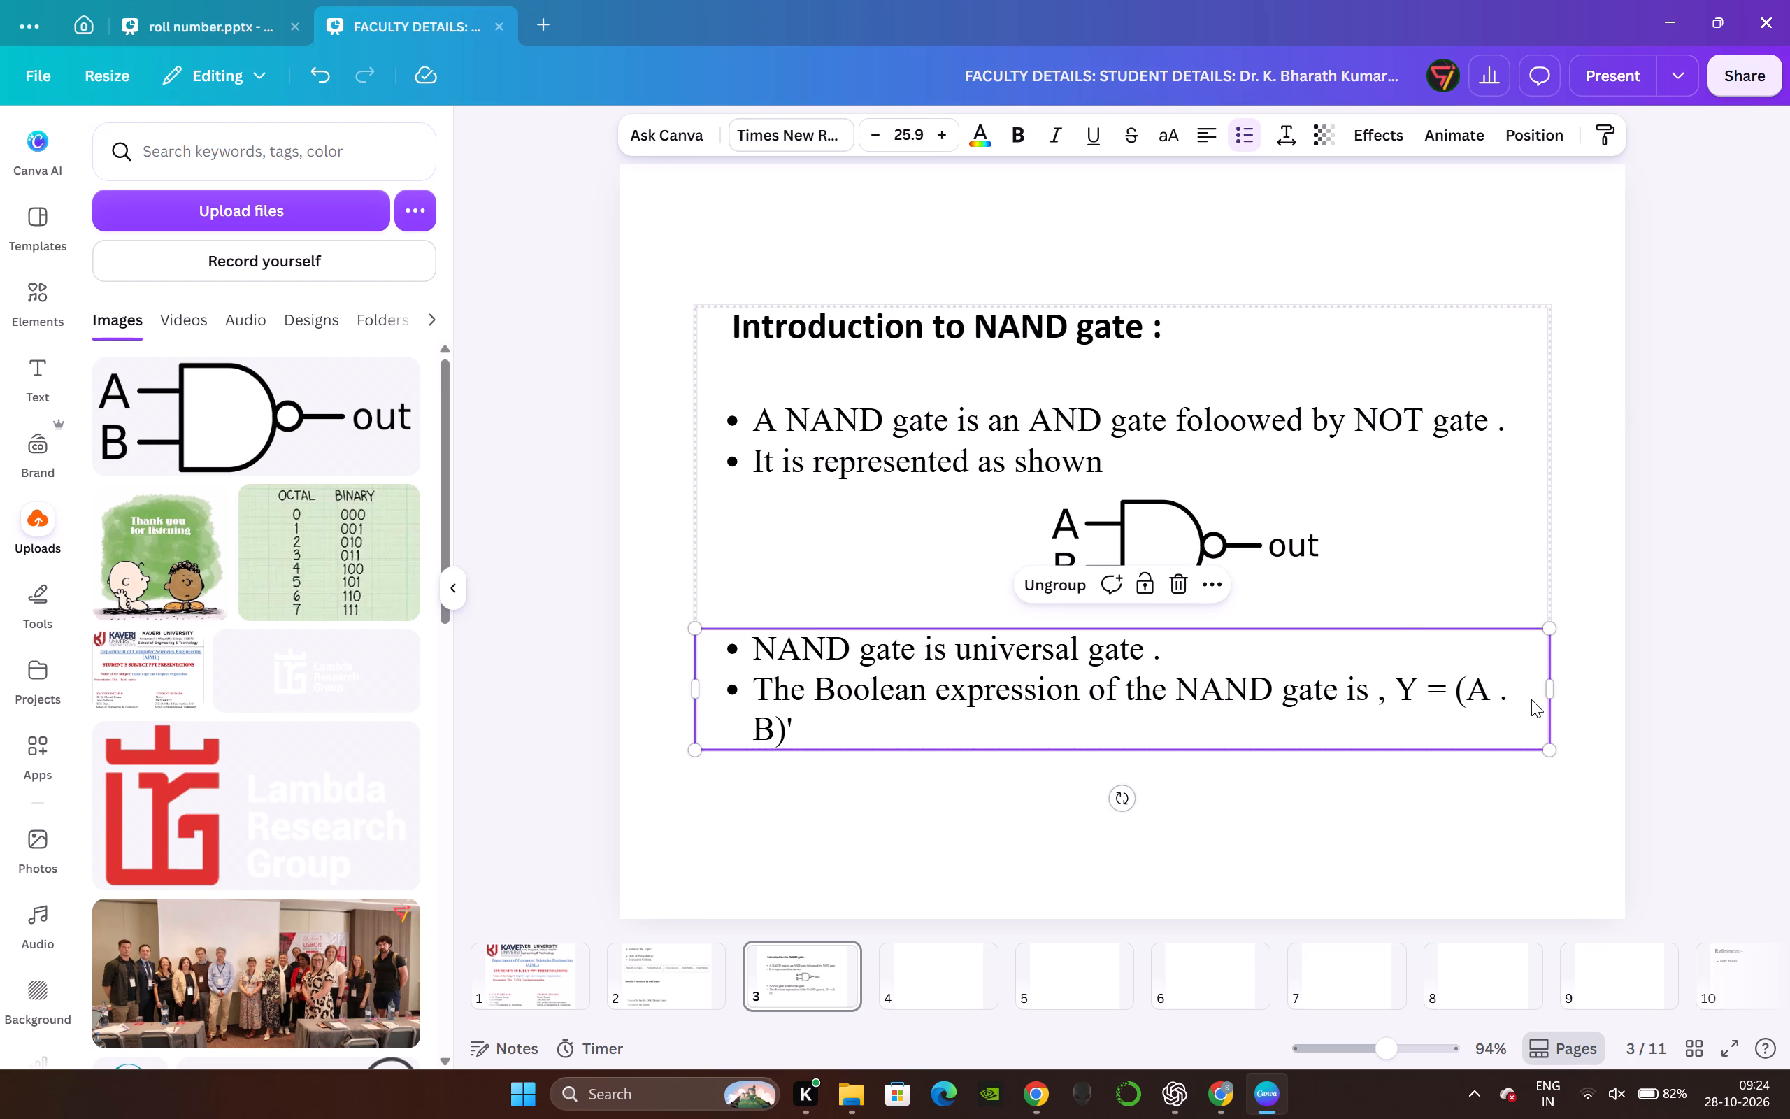
left_click_drag(1551, 689, 1562, 690)
left_click(1721, 636)
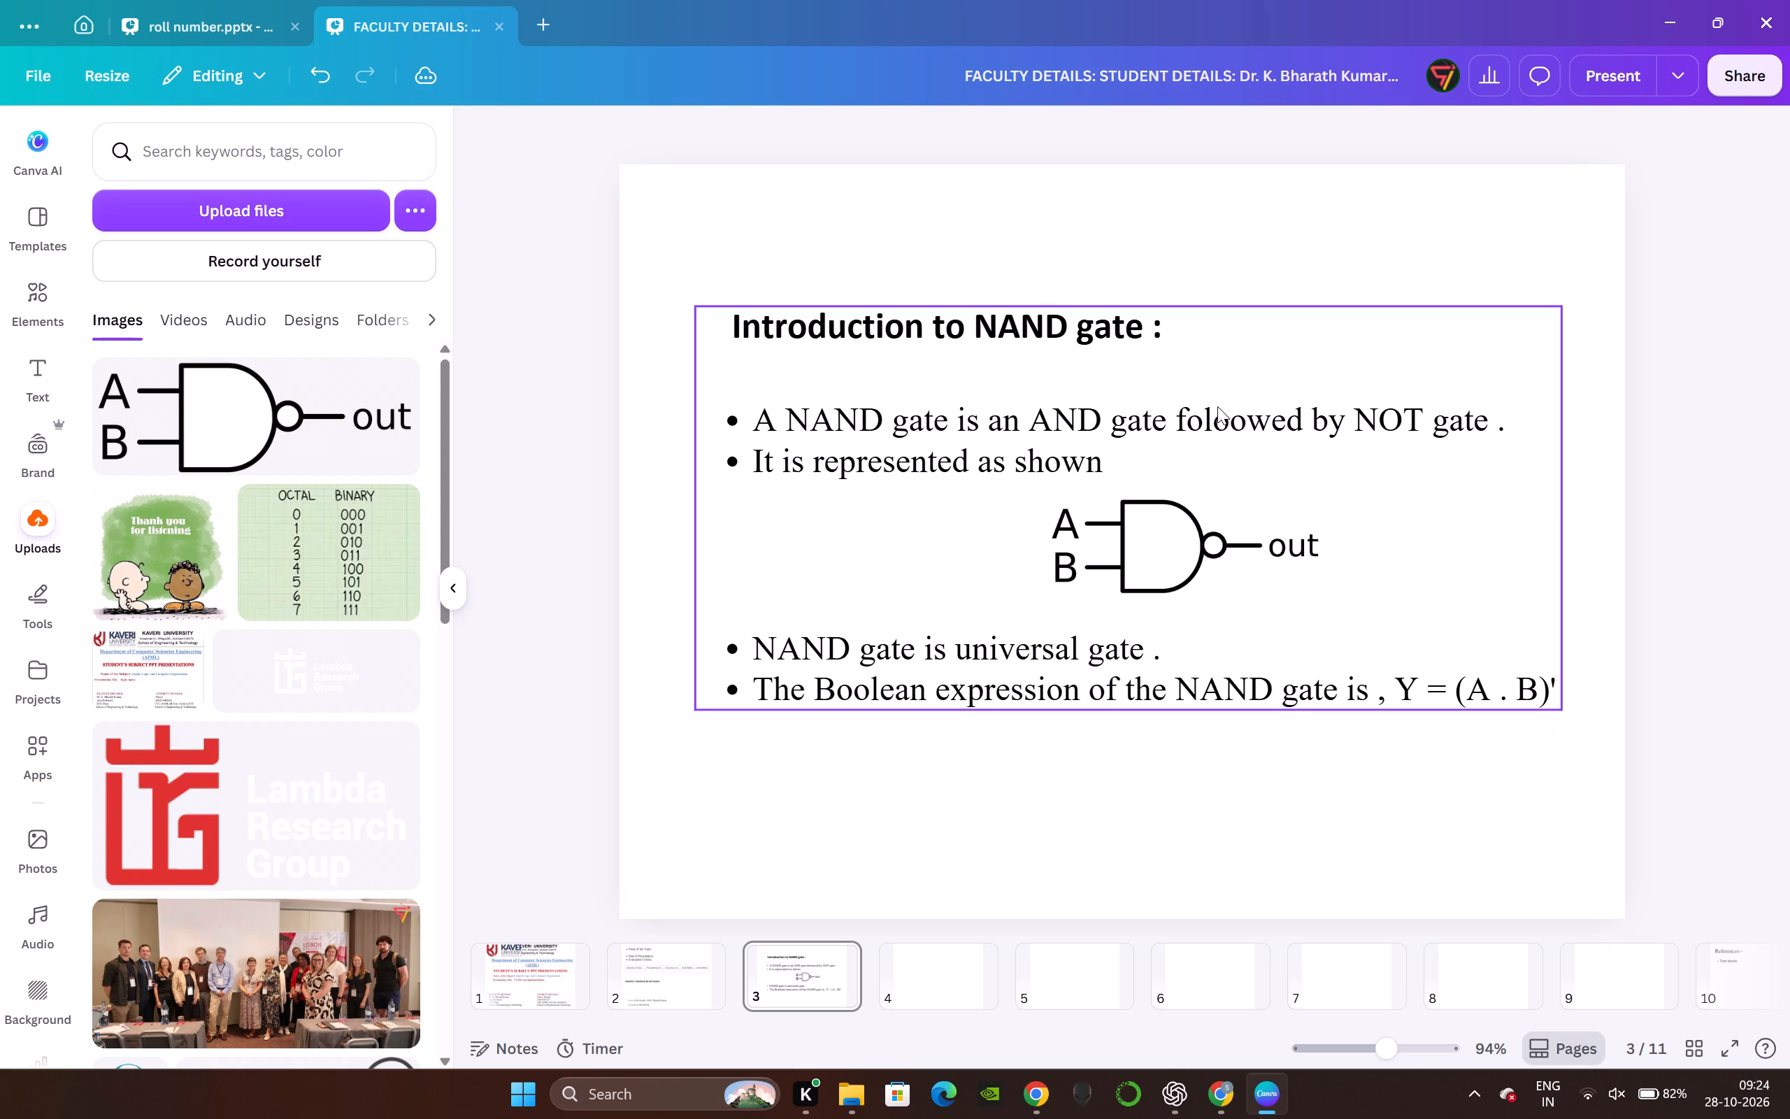
Duplicate the slide 3 heading, move the copy onto slide 4 and place it near the top of that page.
left_click(1010, 318)
left_click(1010, 318)
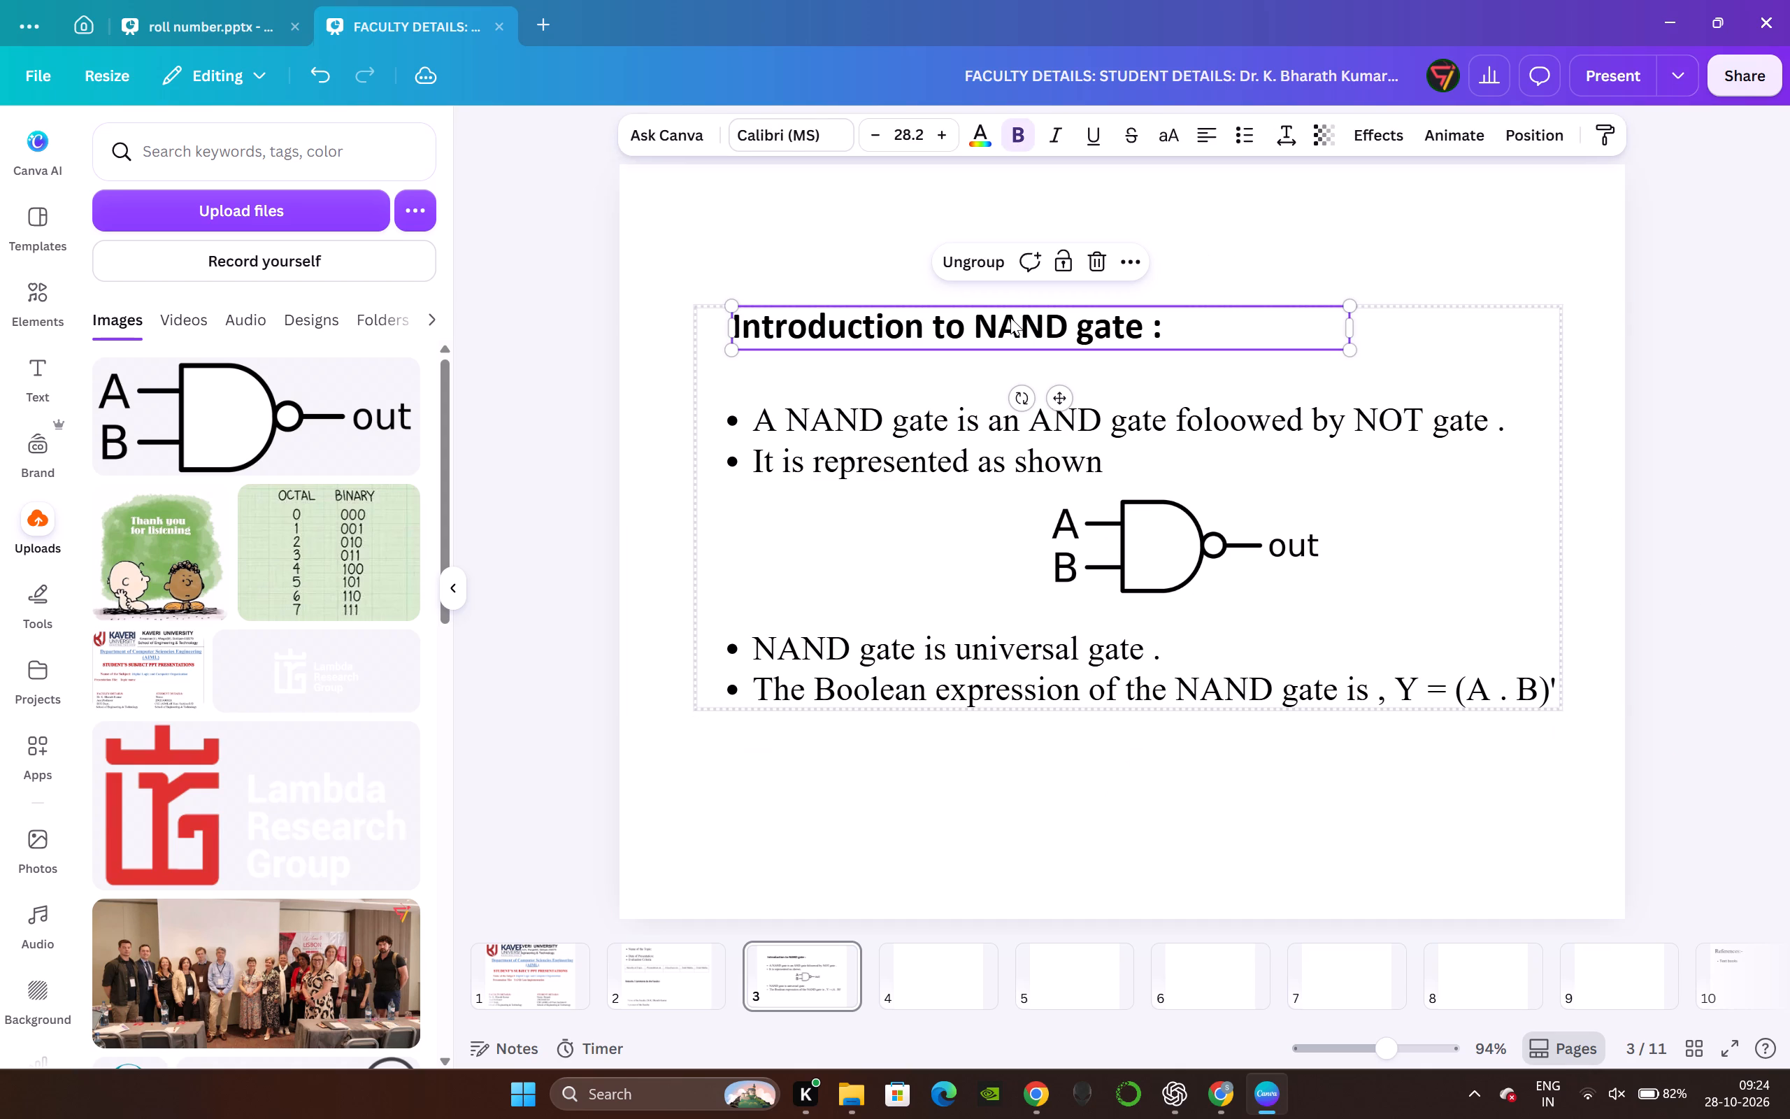
left_click(1130, 264)
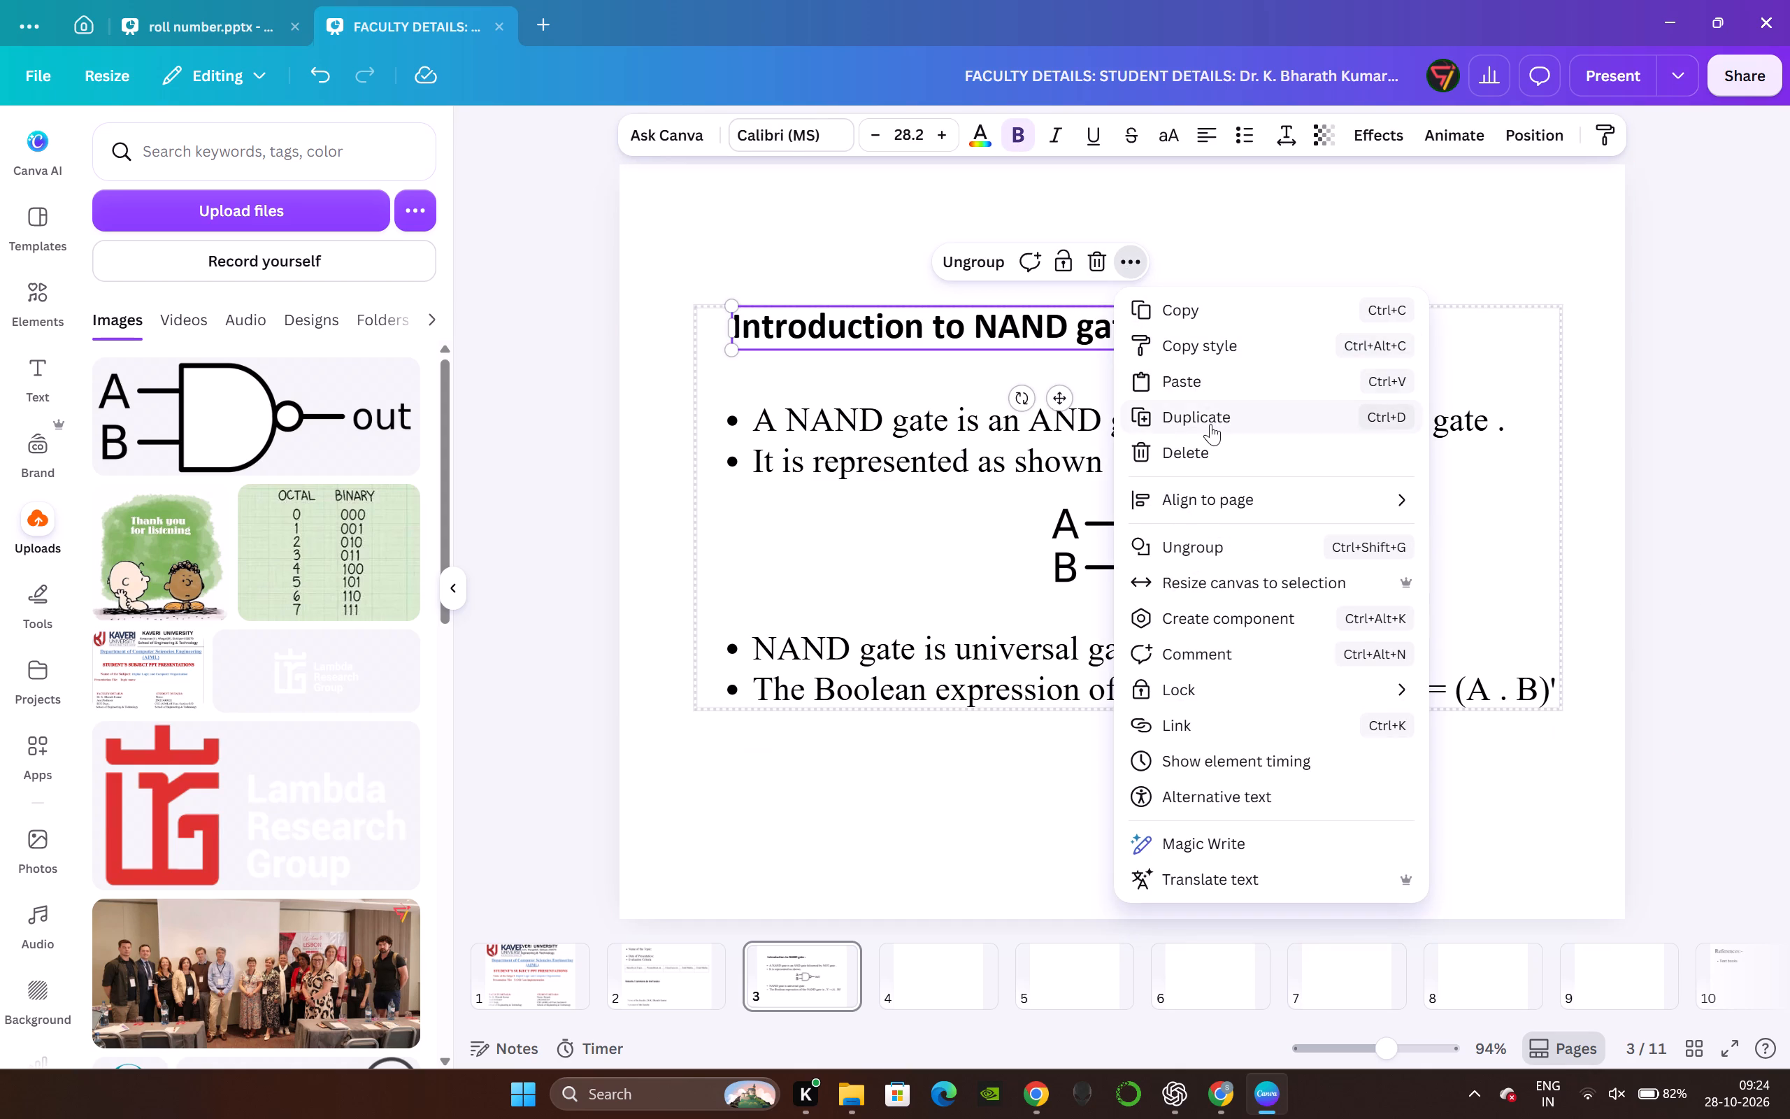
left_click(1211, 425)
left_click_drag(1074, 410, 1096, 539)
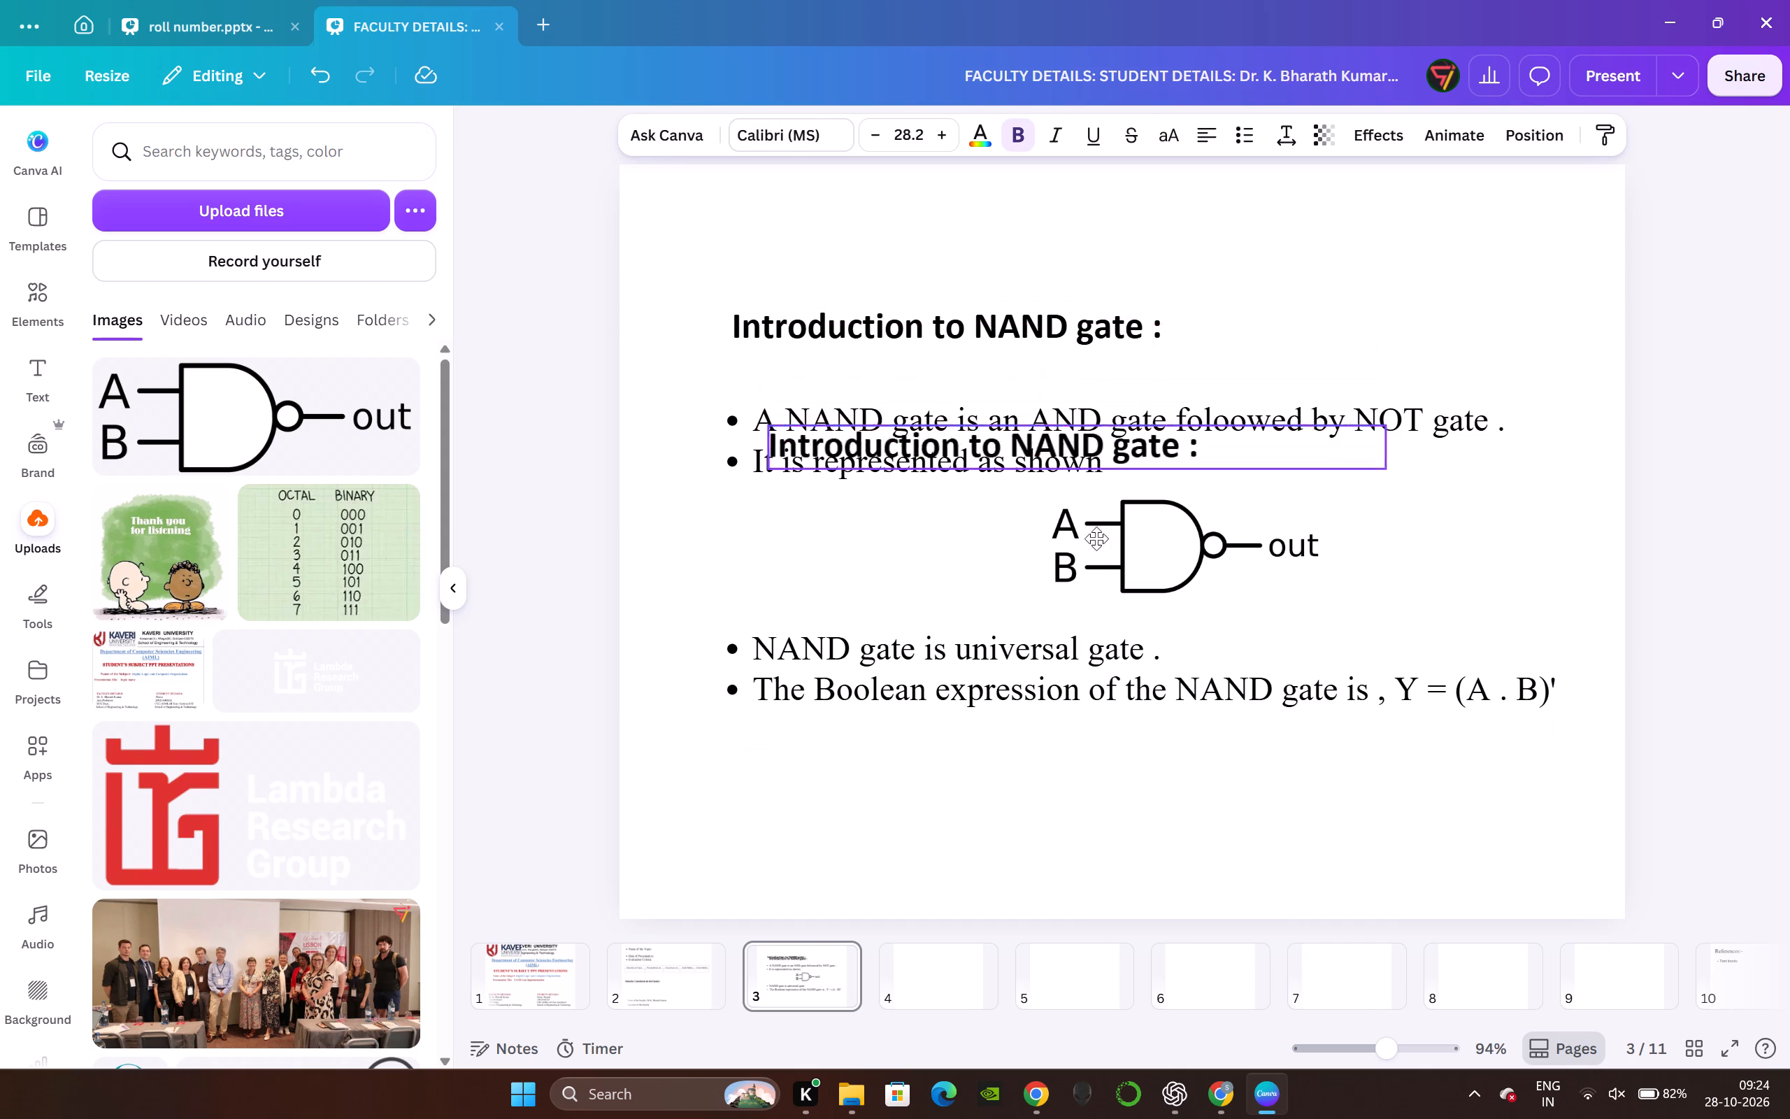
left_click_drag(1096, 539, 945, 1010)
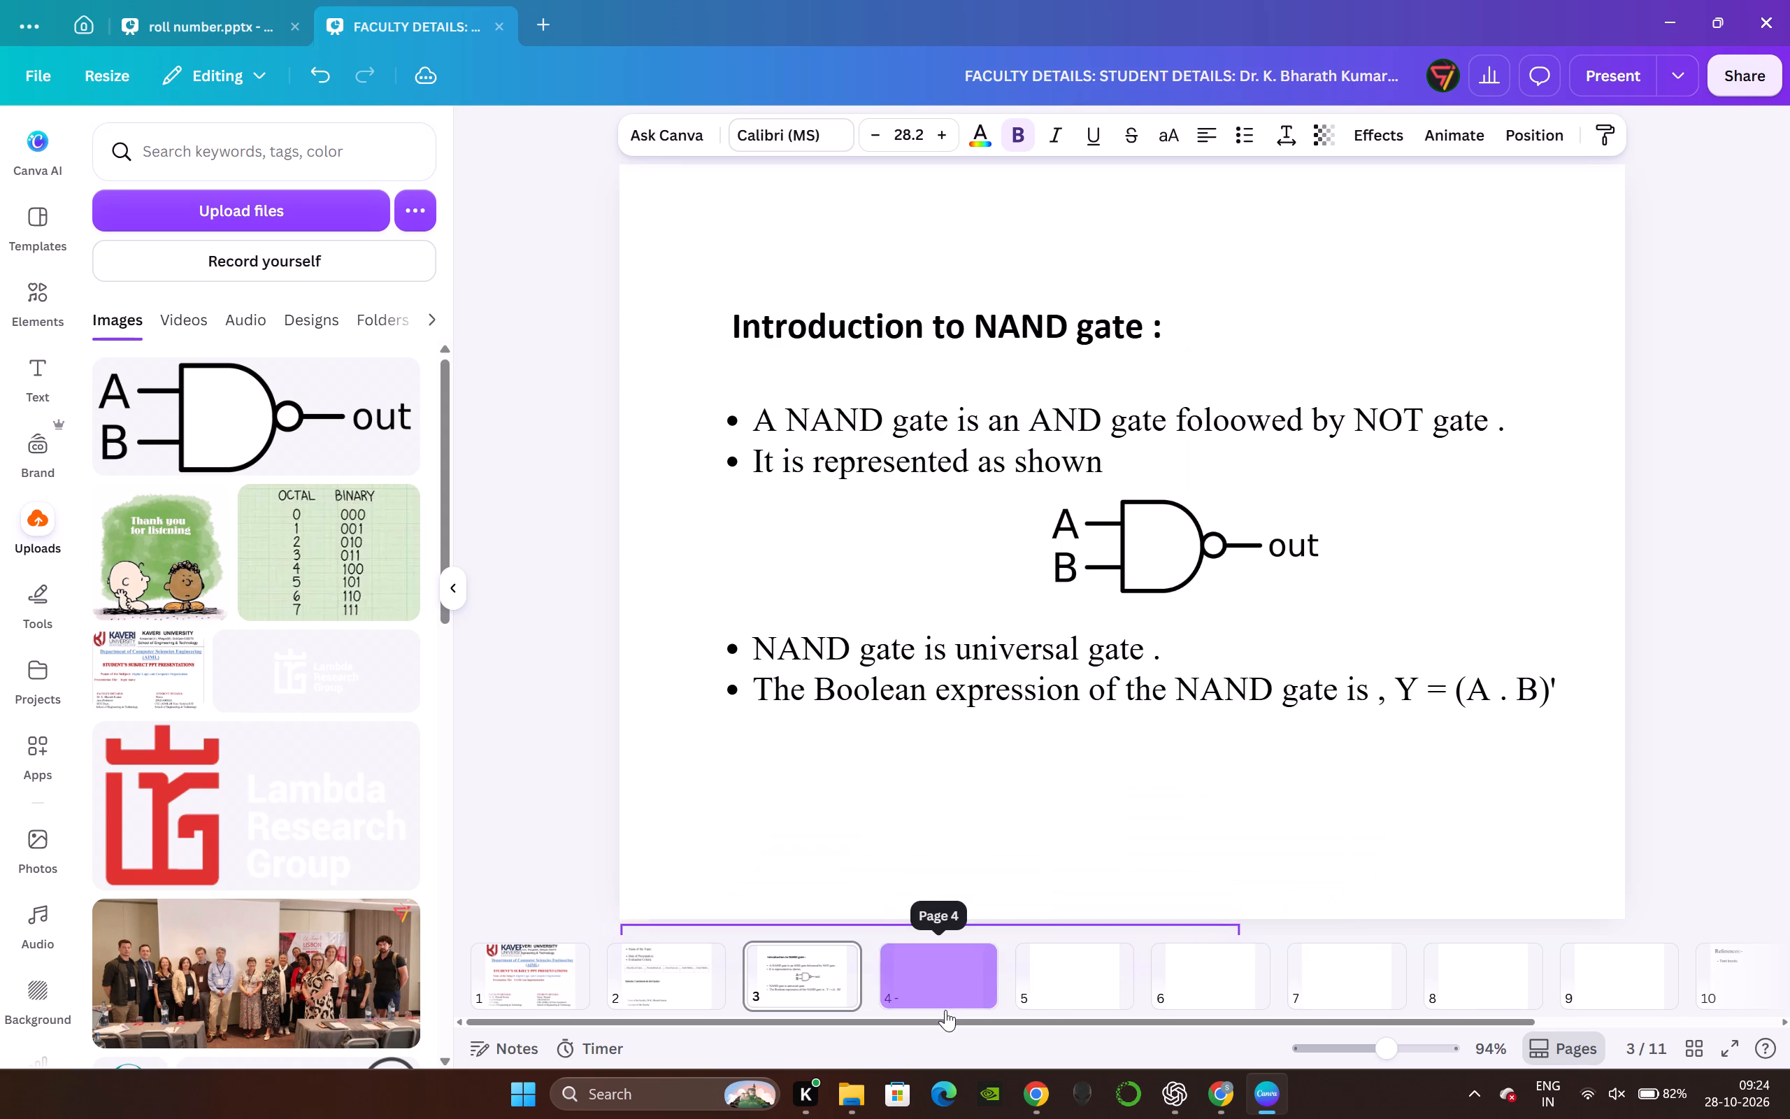
left_click_drag(945, 1010, 946, 1006)
left_click_drag(1080, 424, 1047, 403)
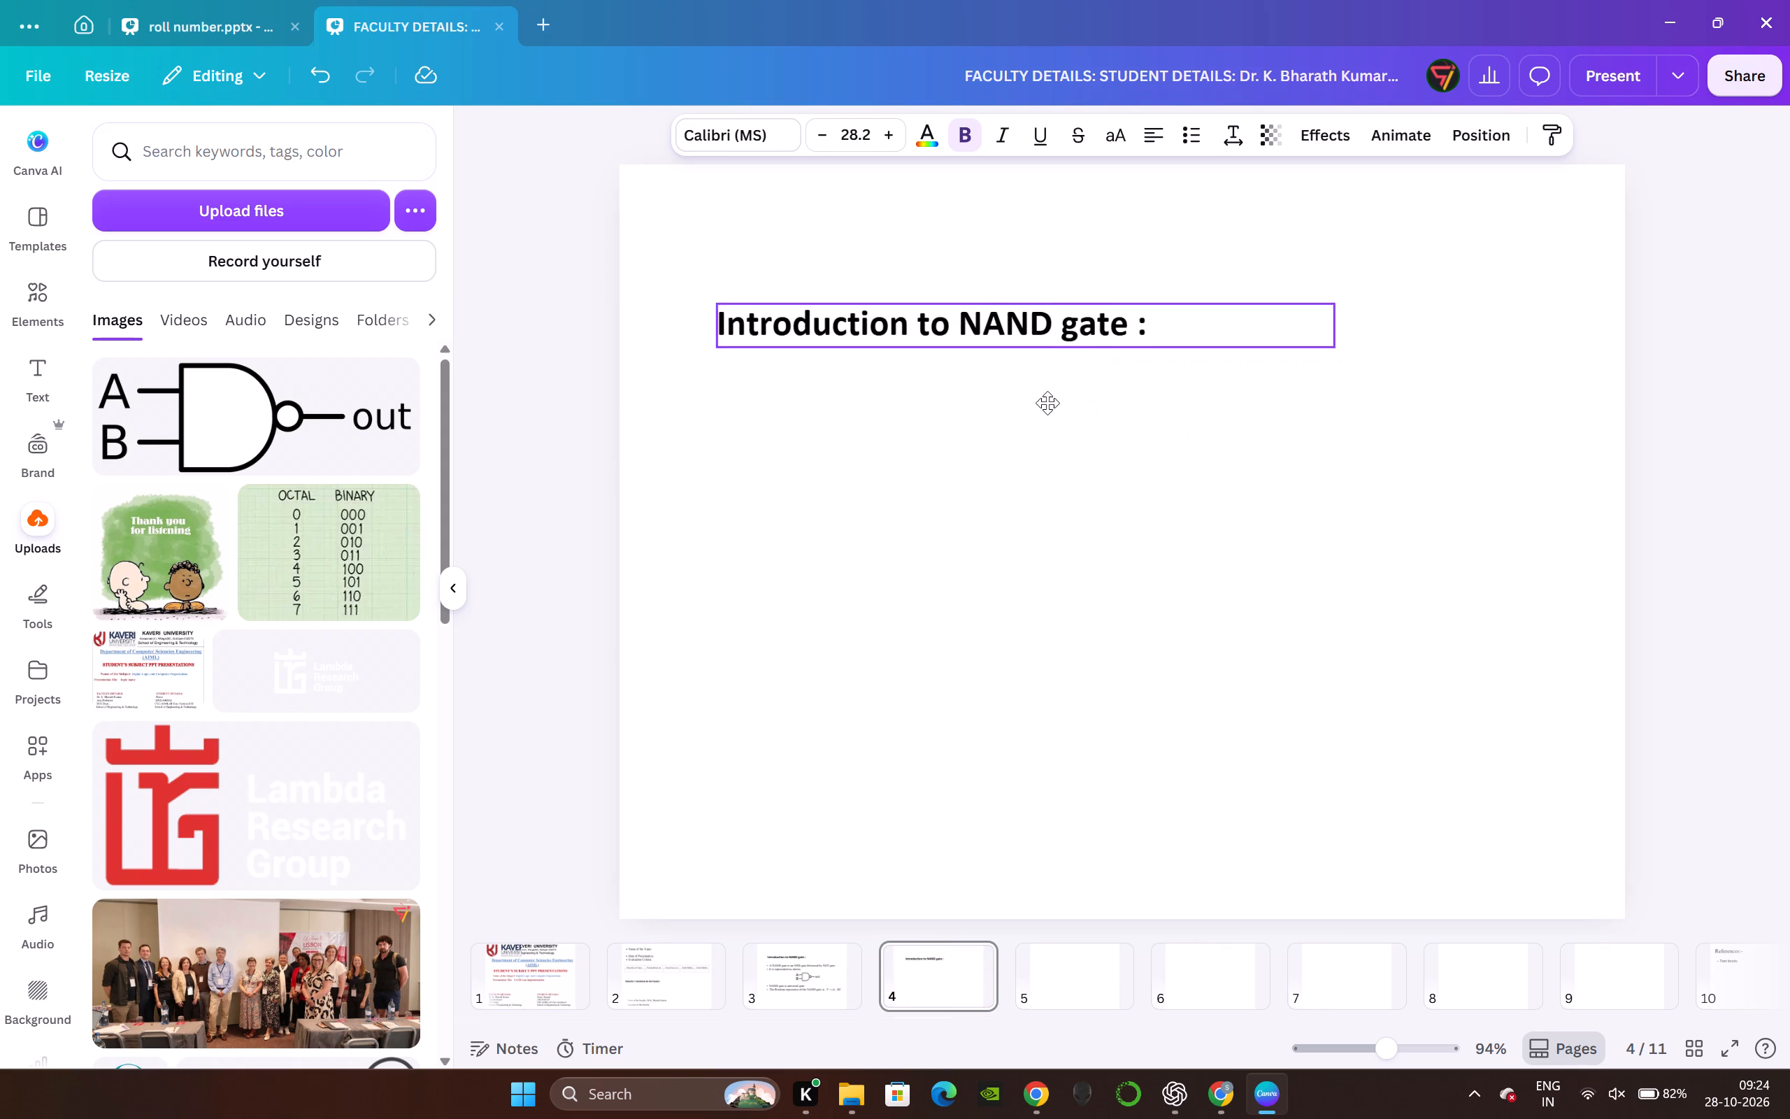
left_click_drag(1047, 403, 1028, 341)
Replace the copied heading's text on slide 4 with "NAND gate truth table :".
double_click(1091, 251)
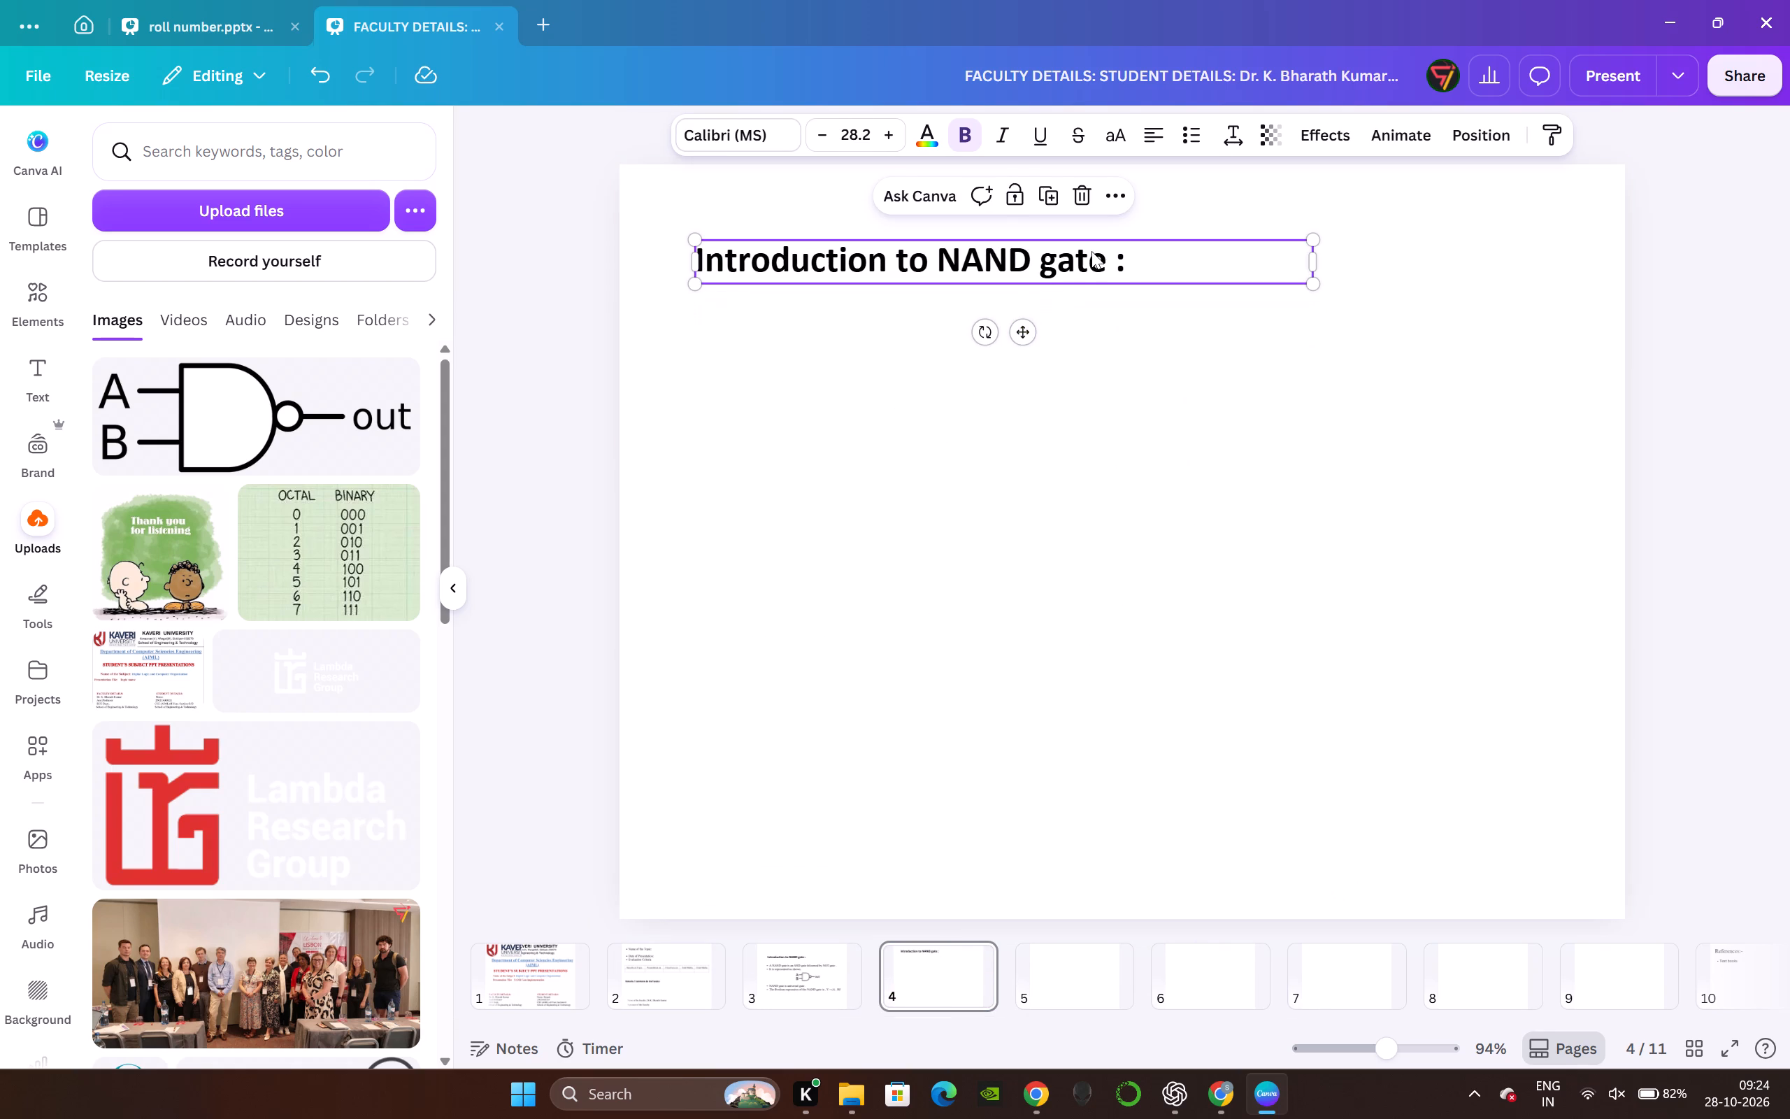
key("BackSpace")
type("NAND")
key("space")
type("gate t")
type("ruth at")
key("BackSpace")
key("BackSpace")
type("table")
key("space")
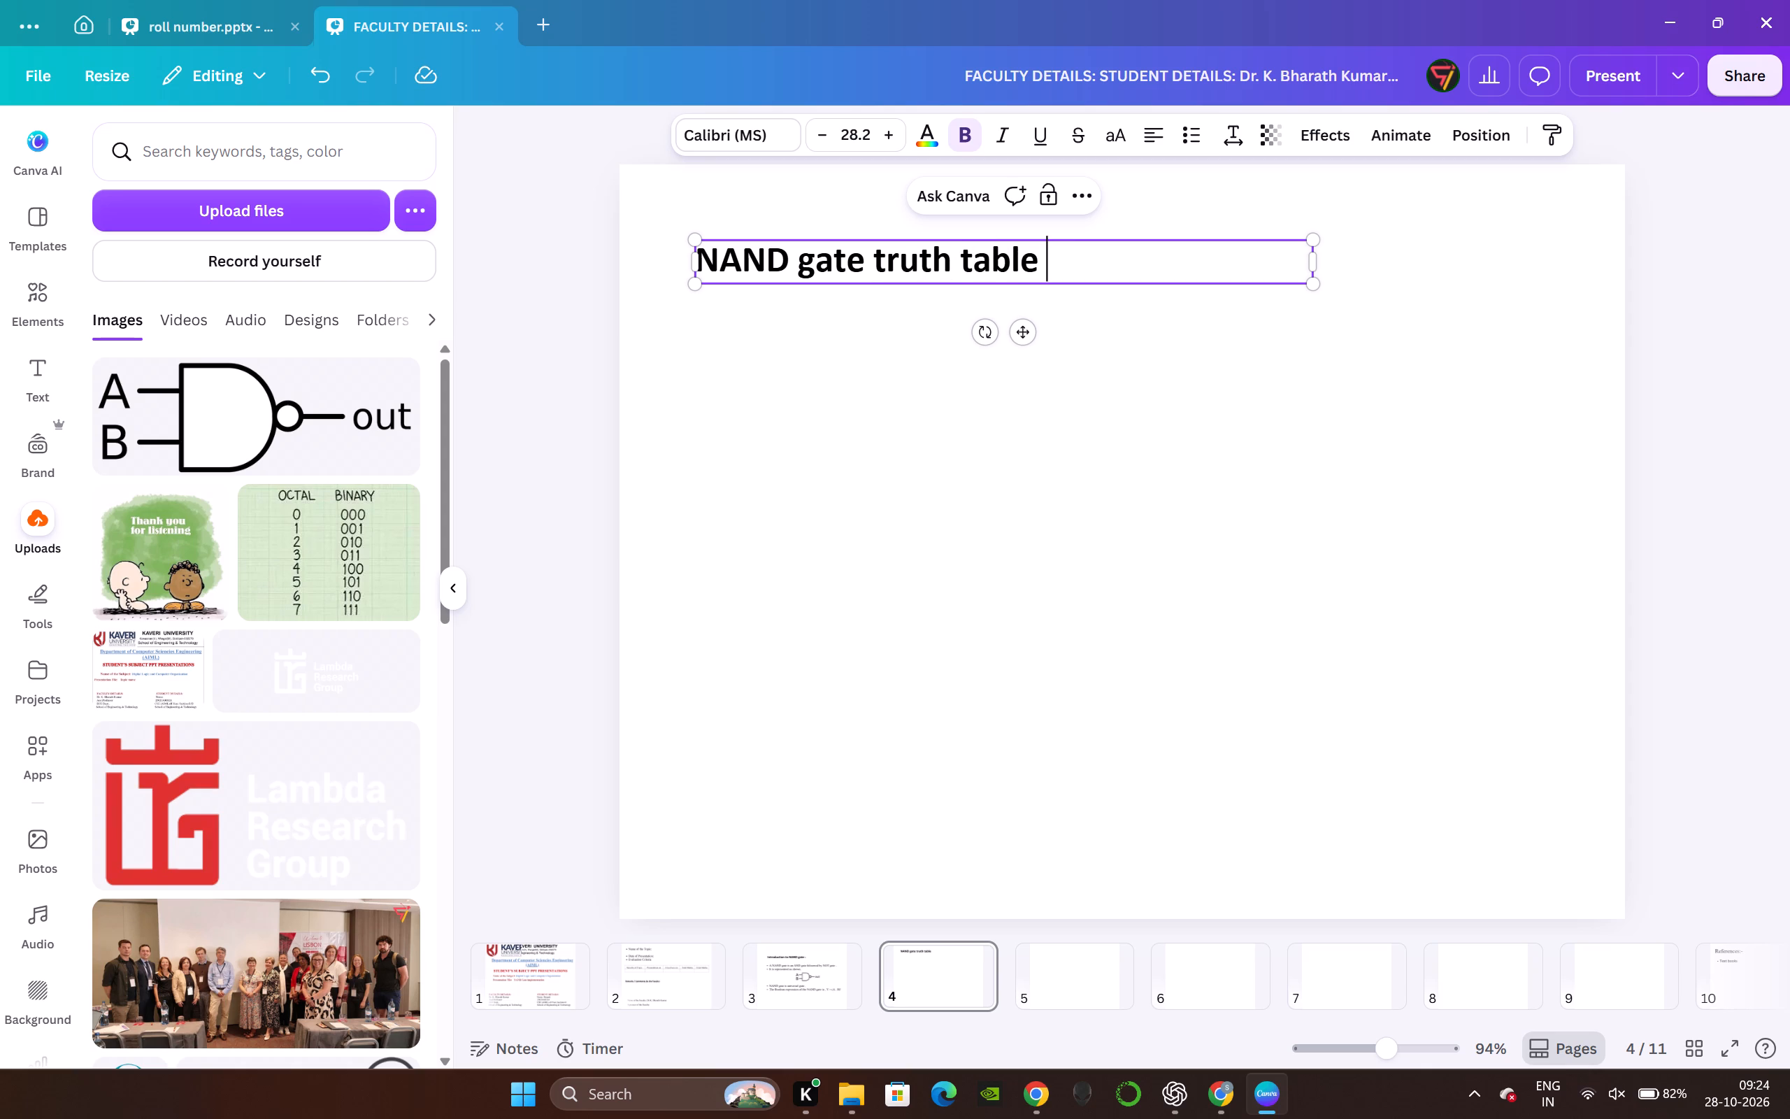
key("shift+colon")
left_click(1110, 422)
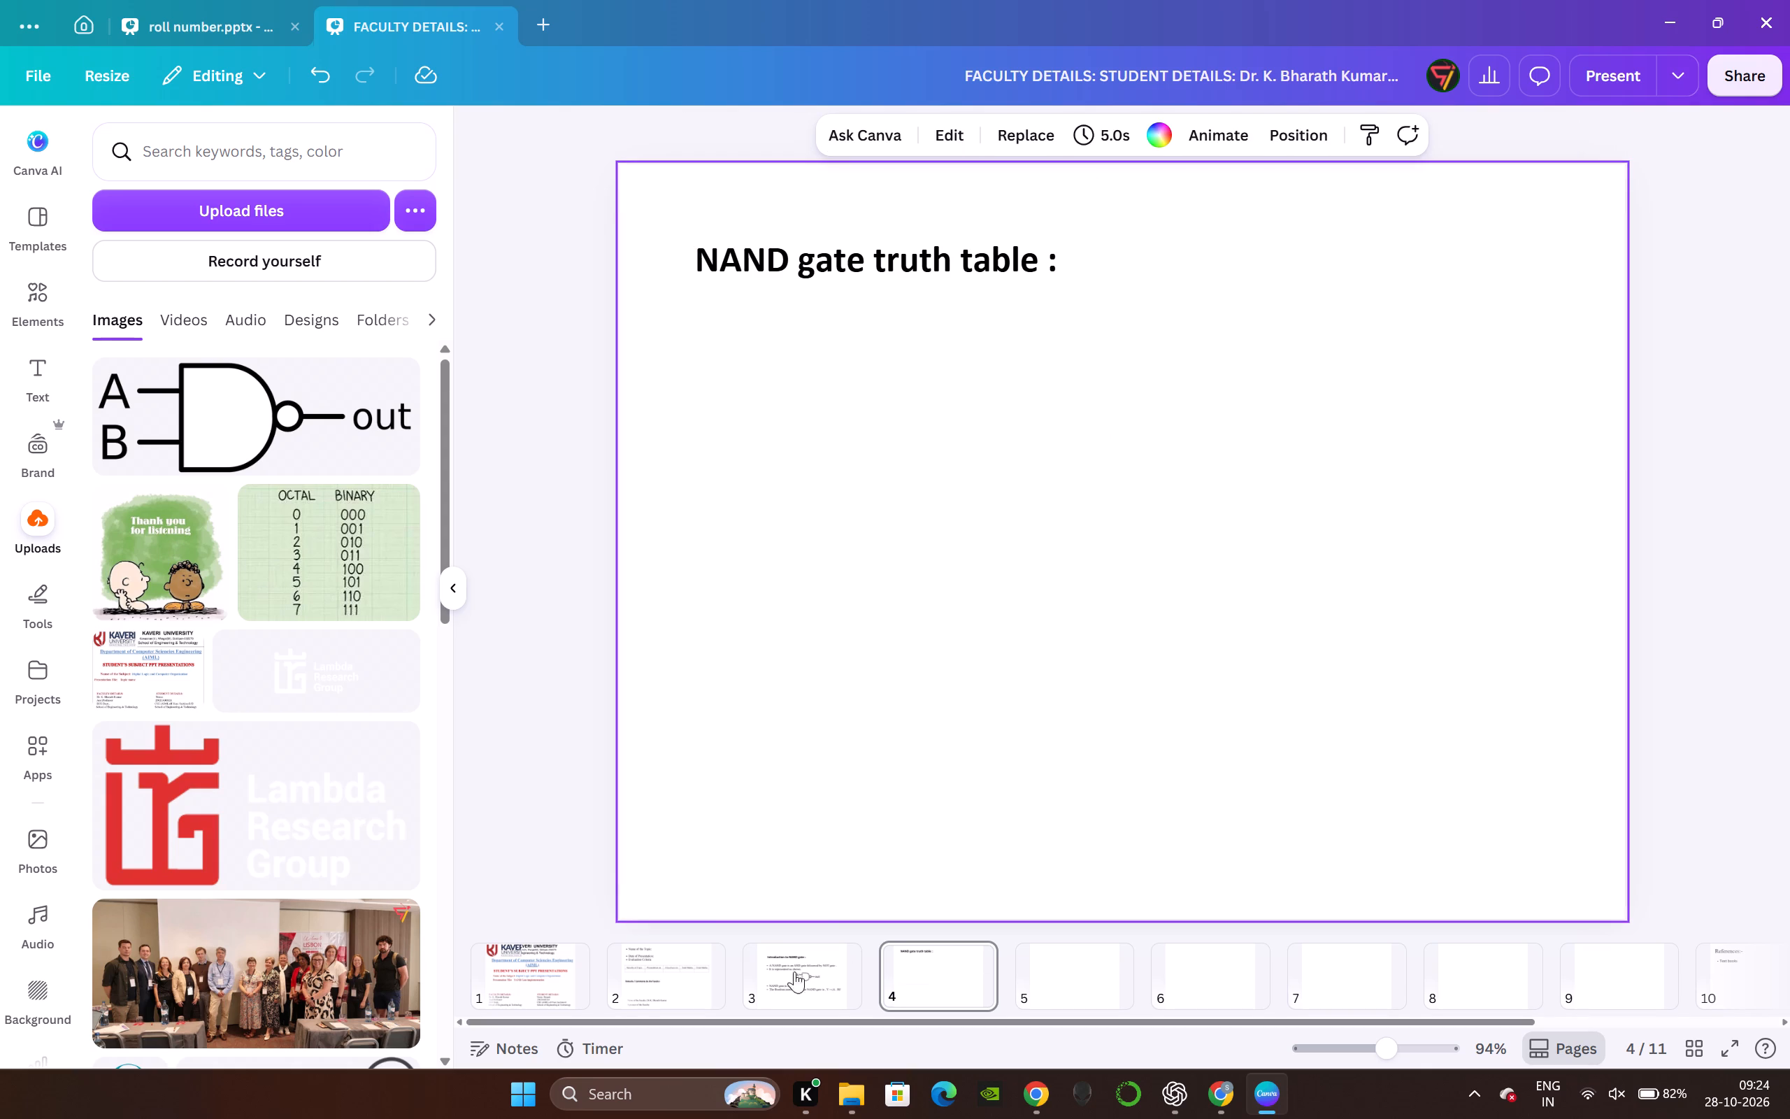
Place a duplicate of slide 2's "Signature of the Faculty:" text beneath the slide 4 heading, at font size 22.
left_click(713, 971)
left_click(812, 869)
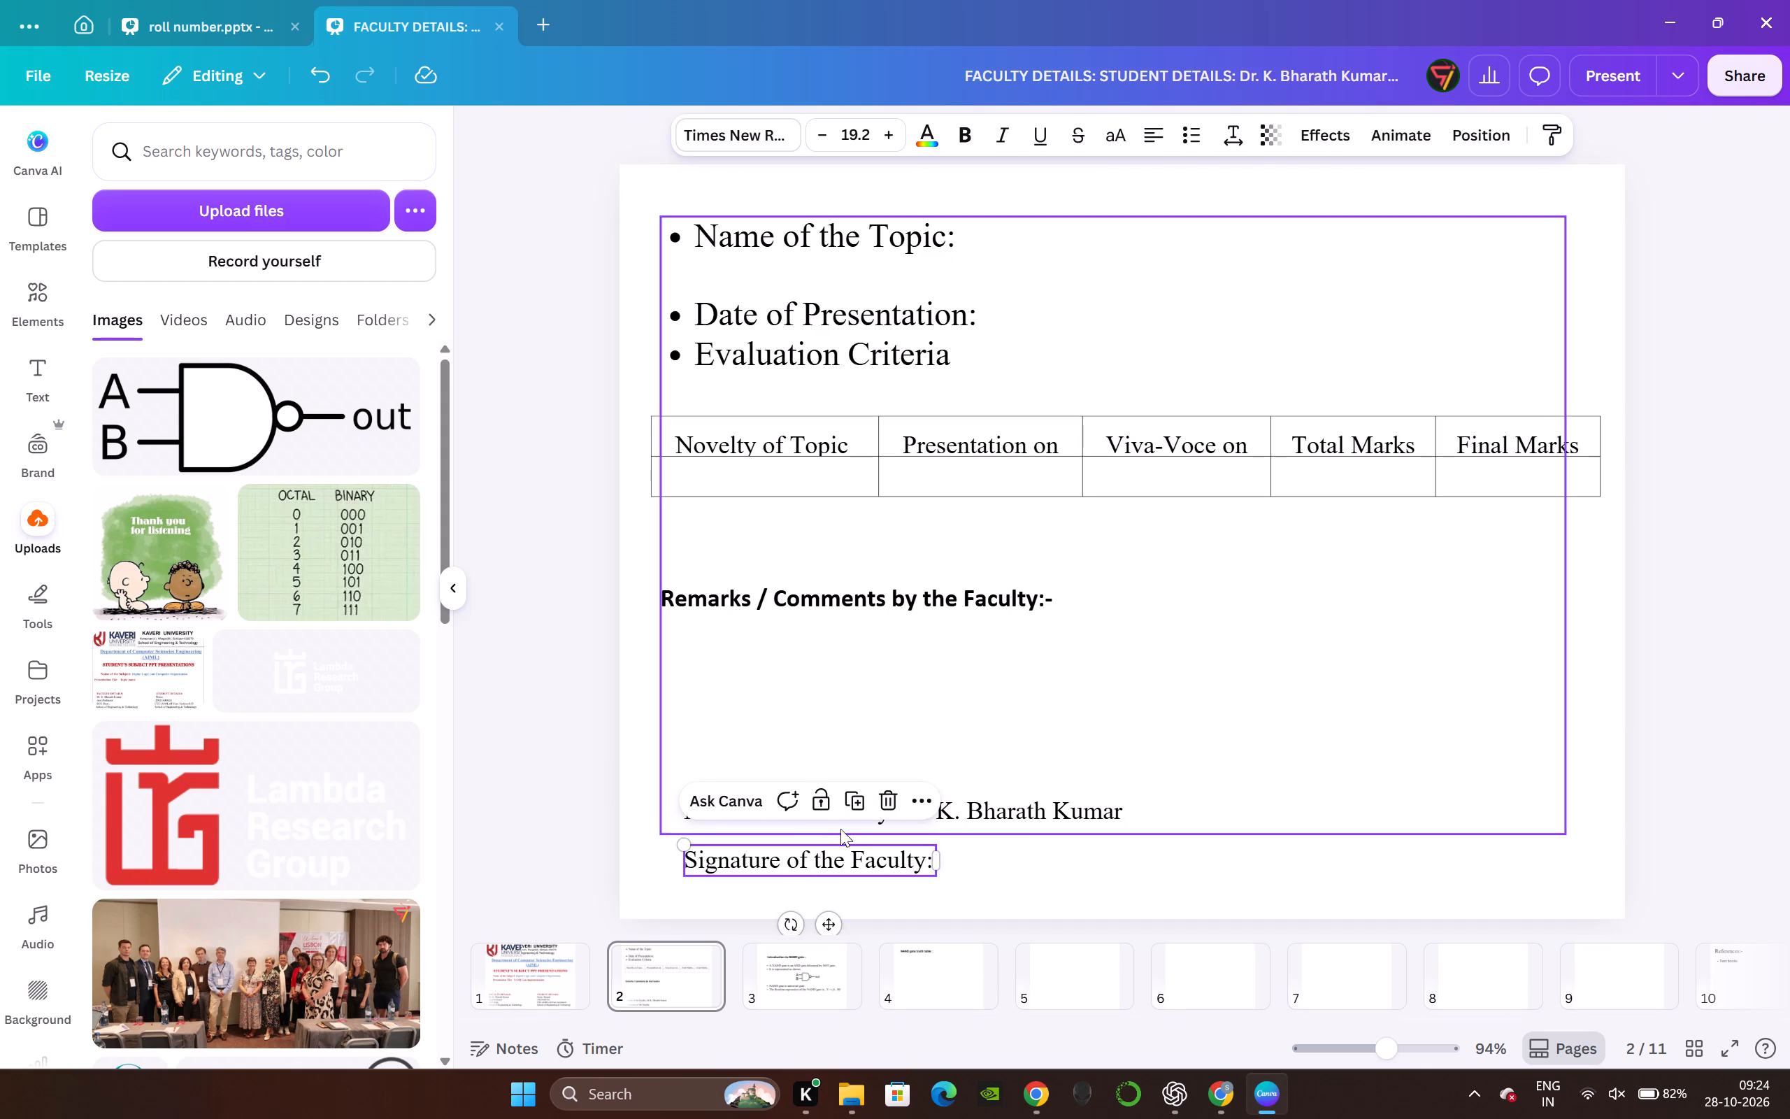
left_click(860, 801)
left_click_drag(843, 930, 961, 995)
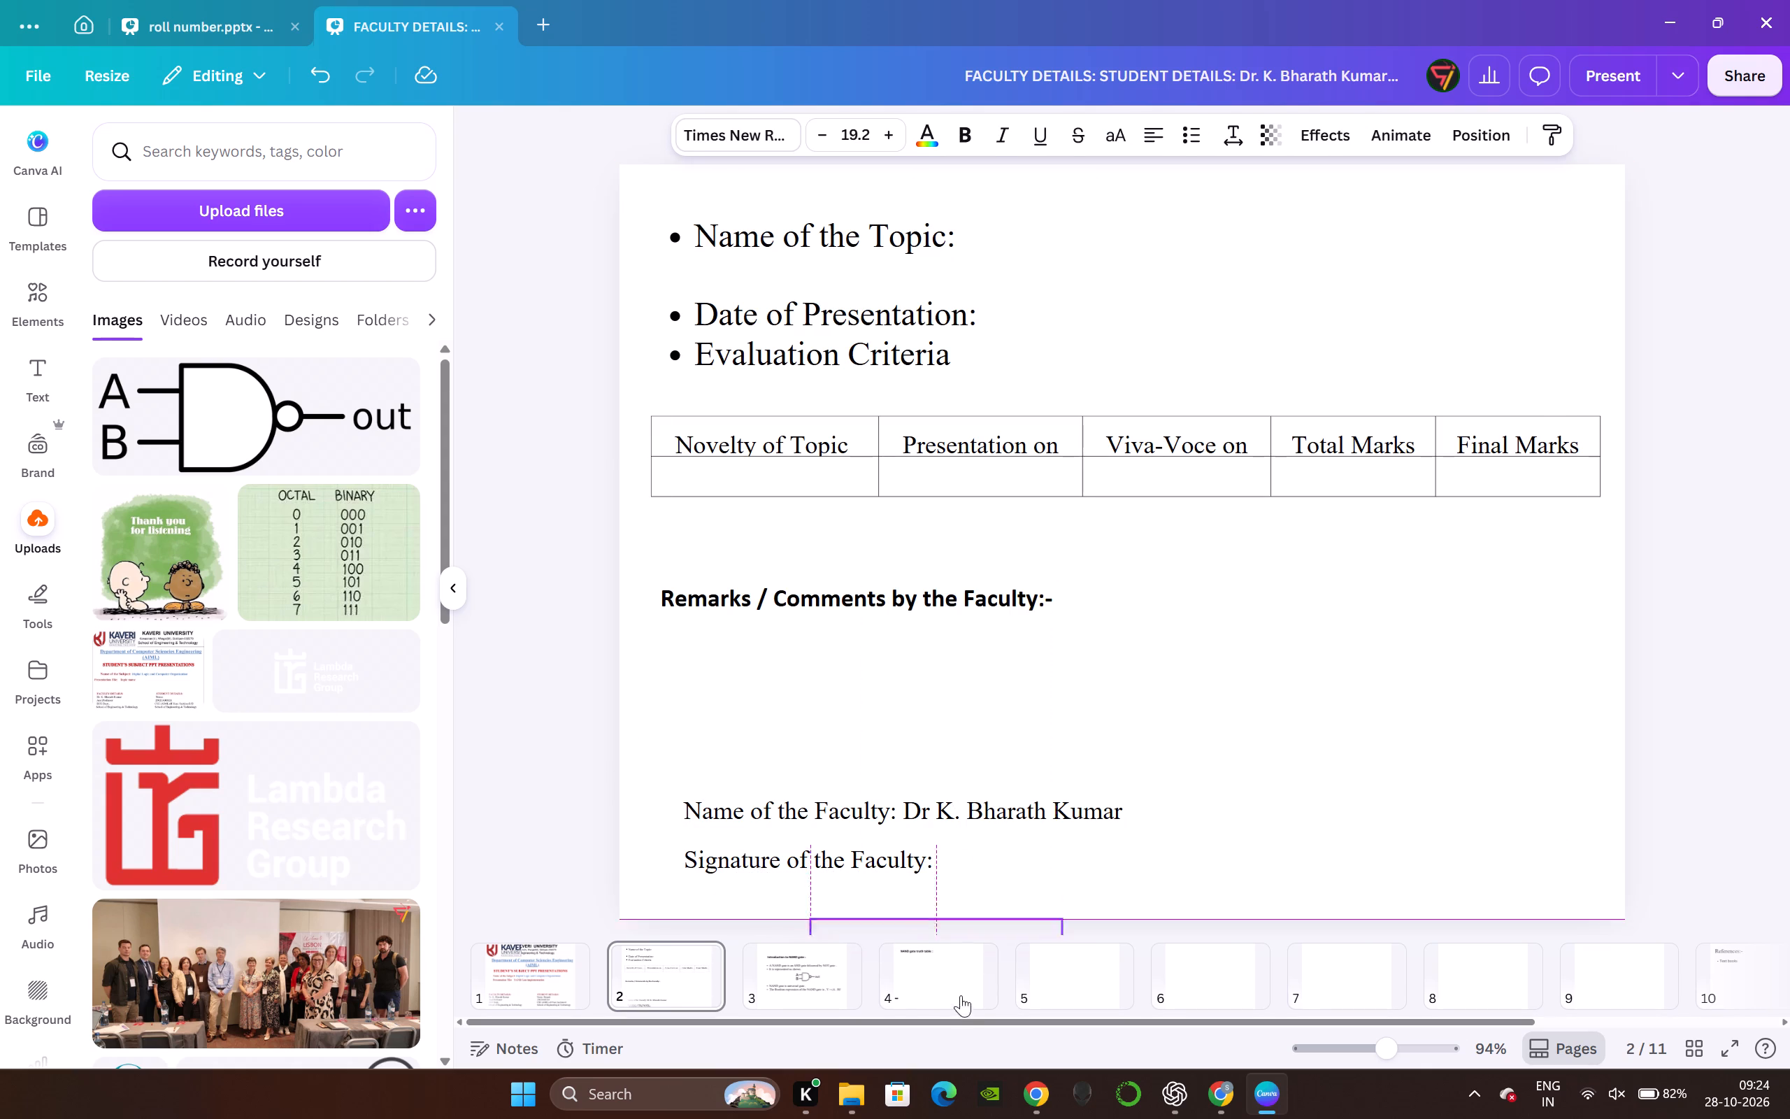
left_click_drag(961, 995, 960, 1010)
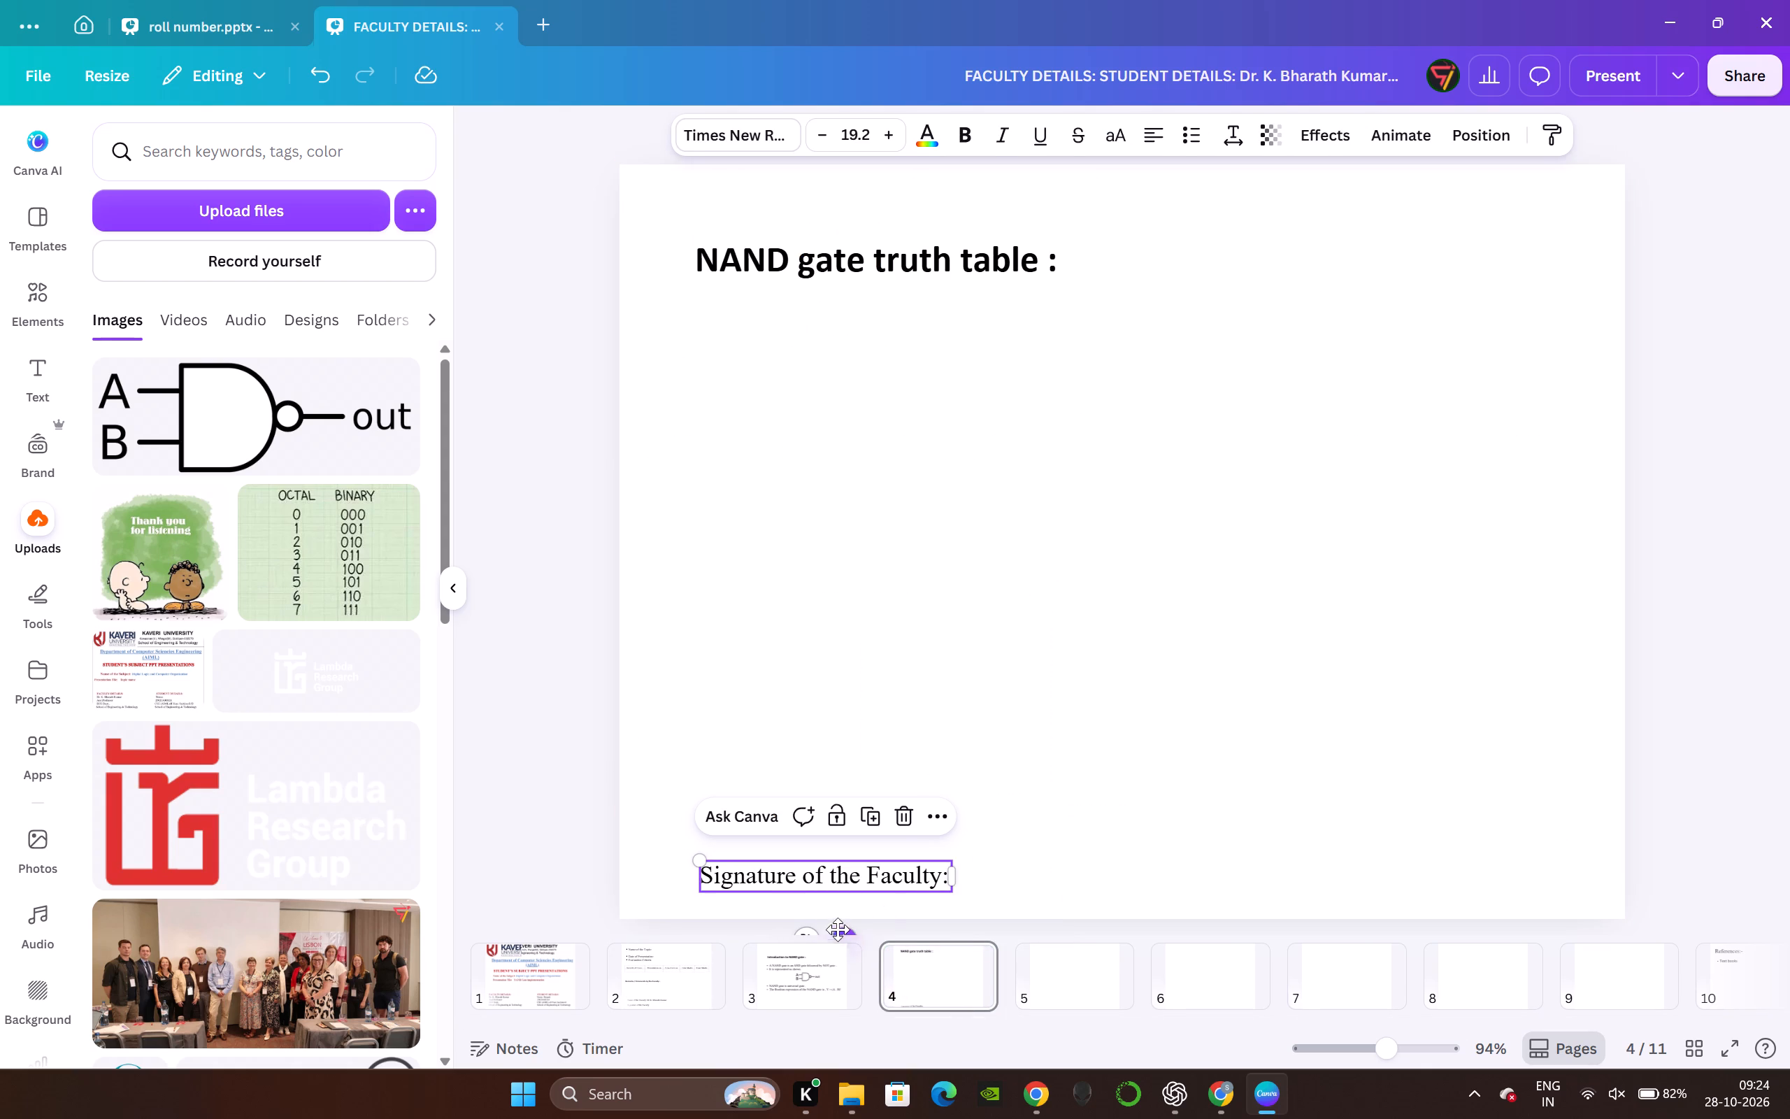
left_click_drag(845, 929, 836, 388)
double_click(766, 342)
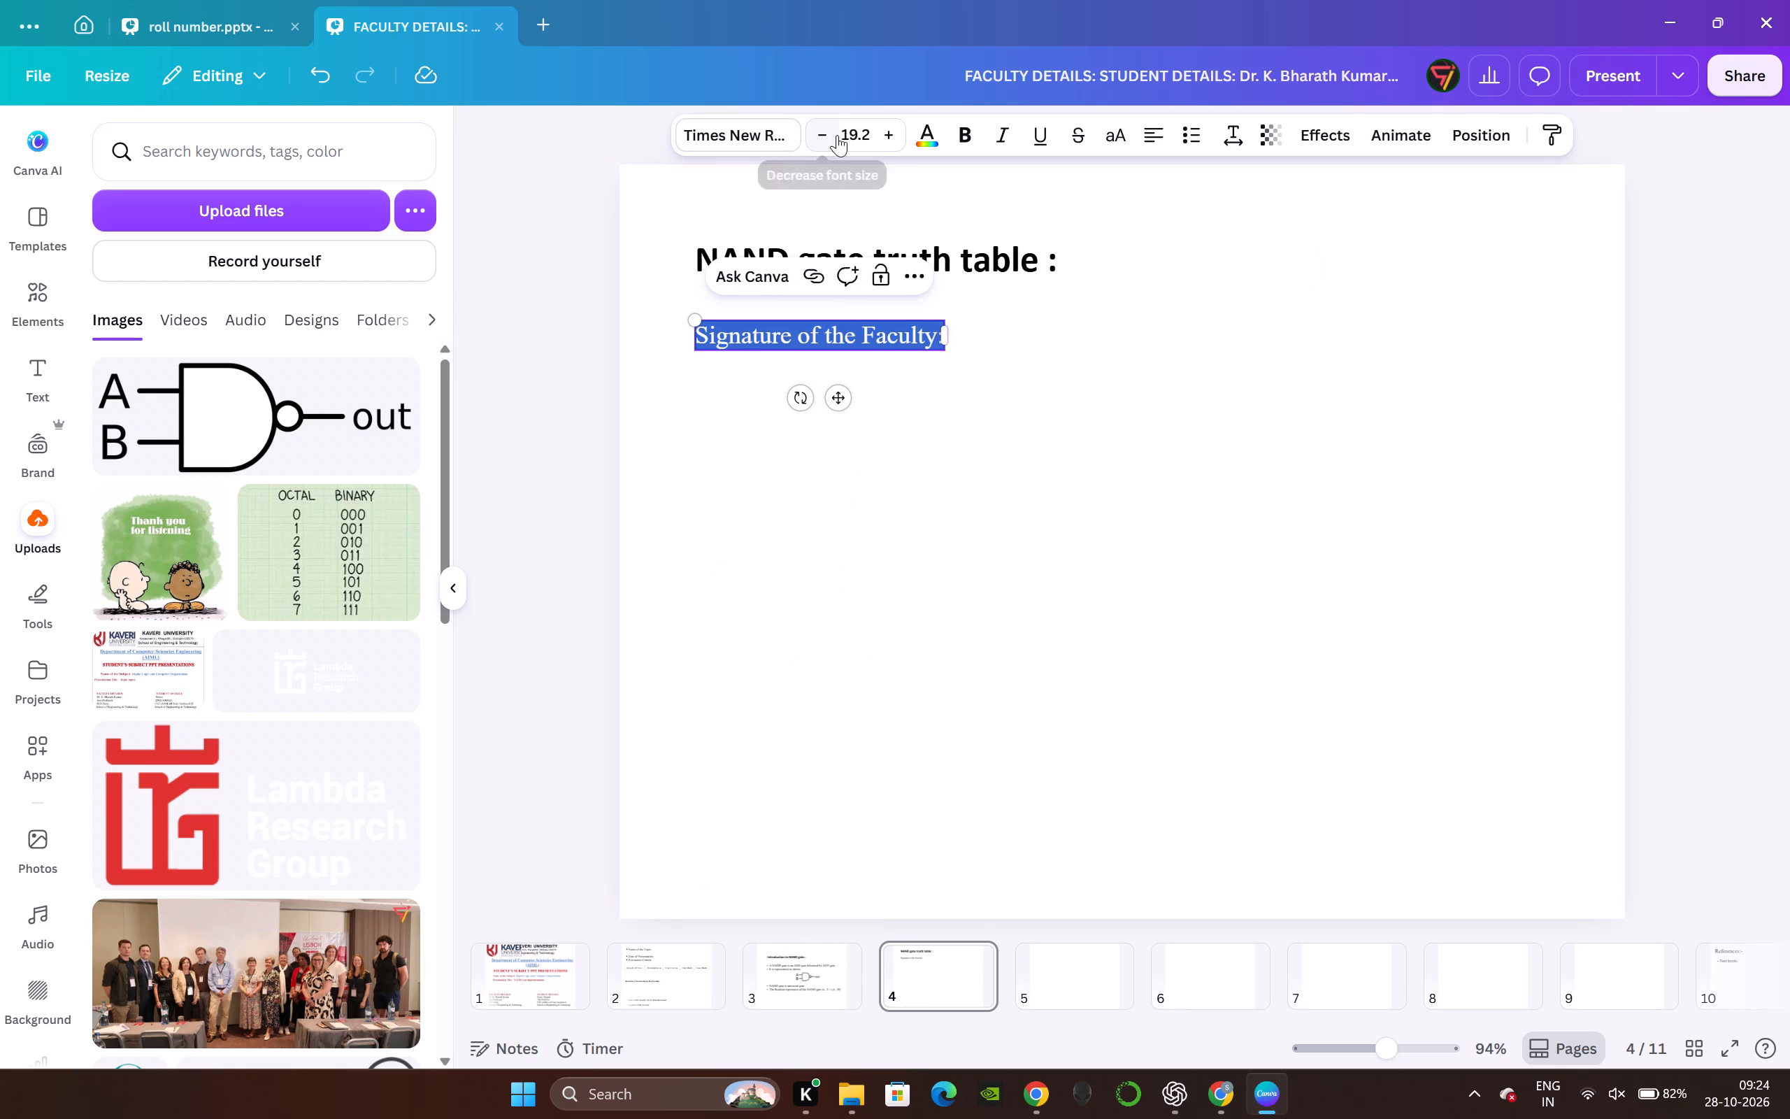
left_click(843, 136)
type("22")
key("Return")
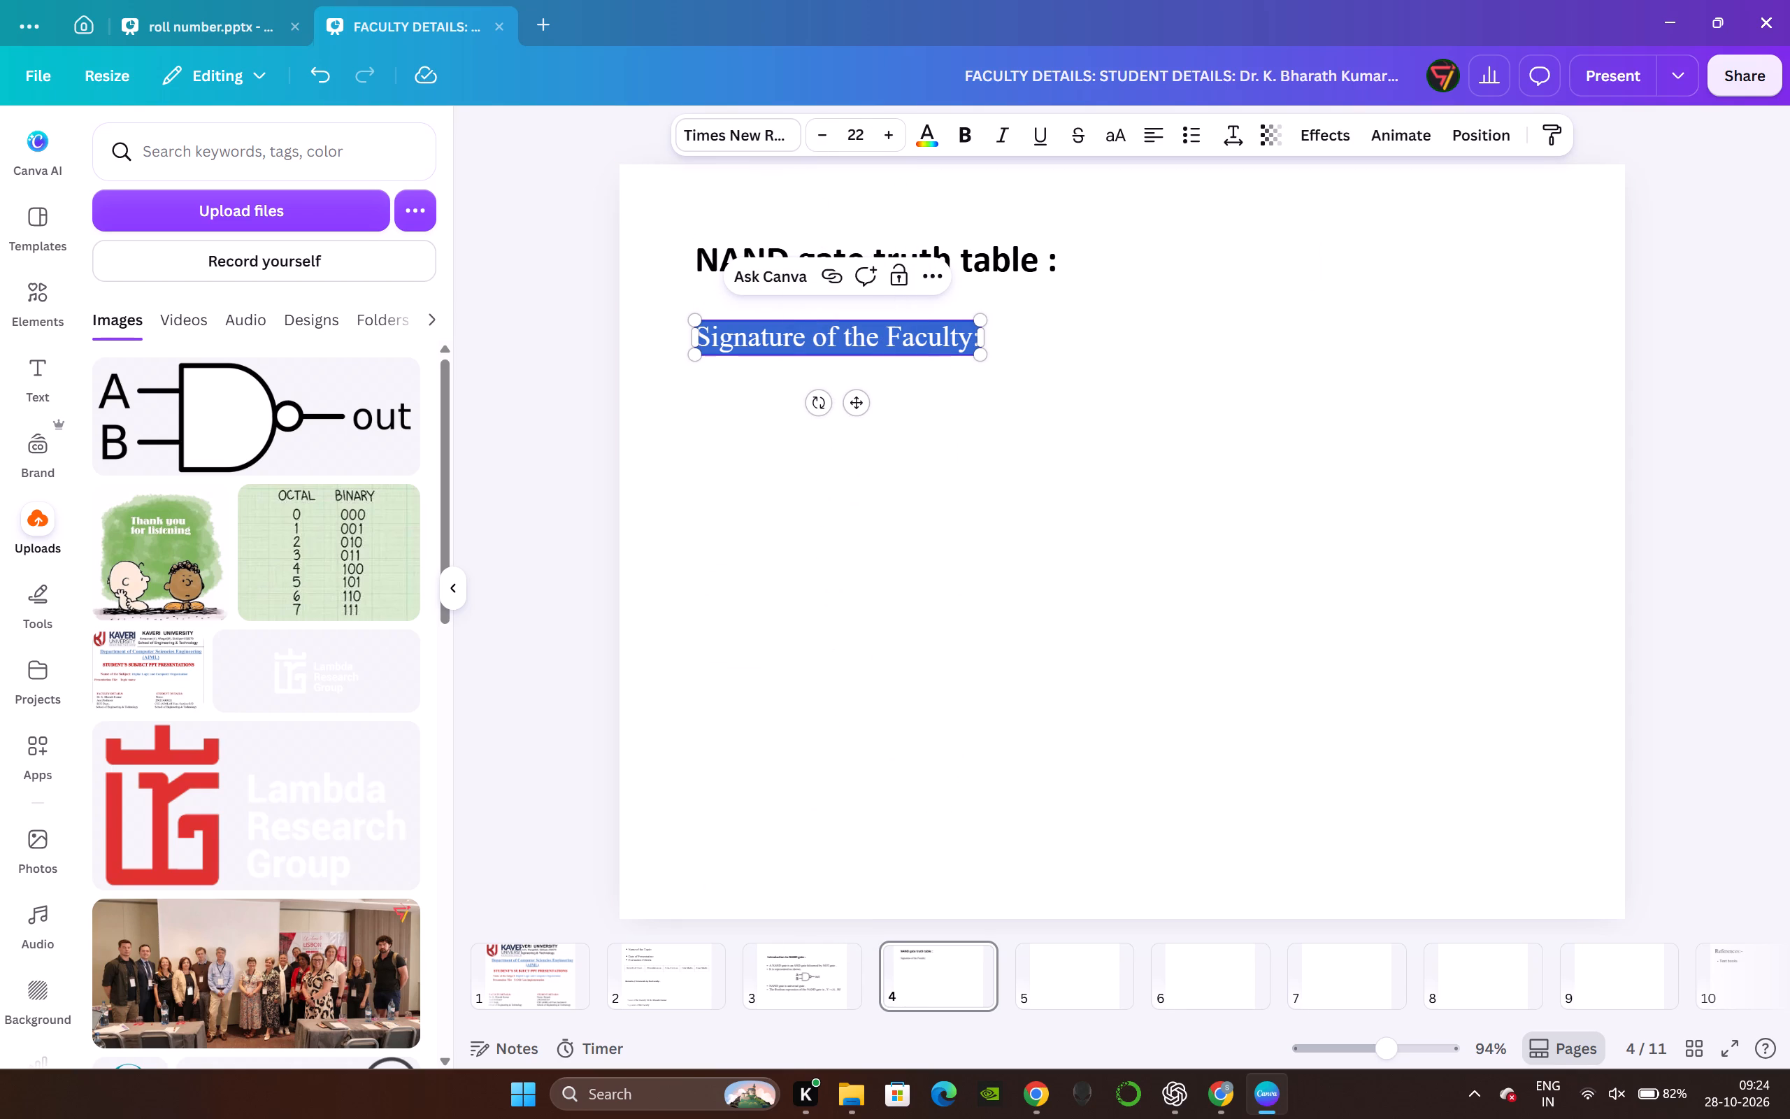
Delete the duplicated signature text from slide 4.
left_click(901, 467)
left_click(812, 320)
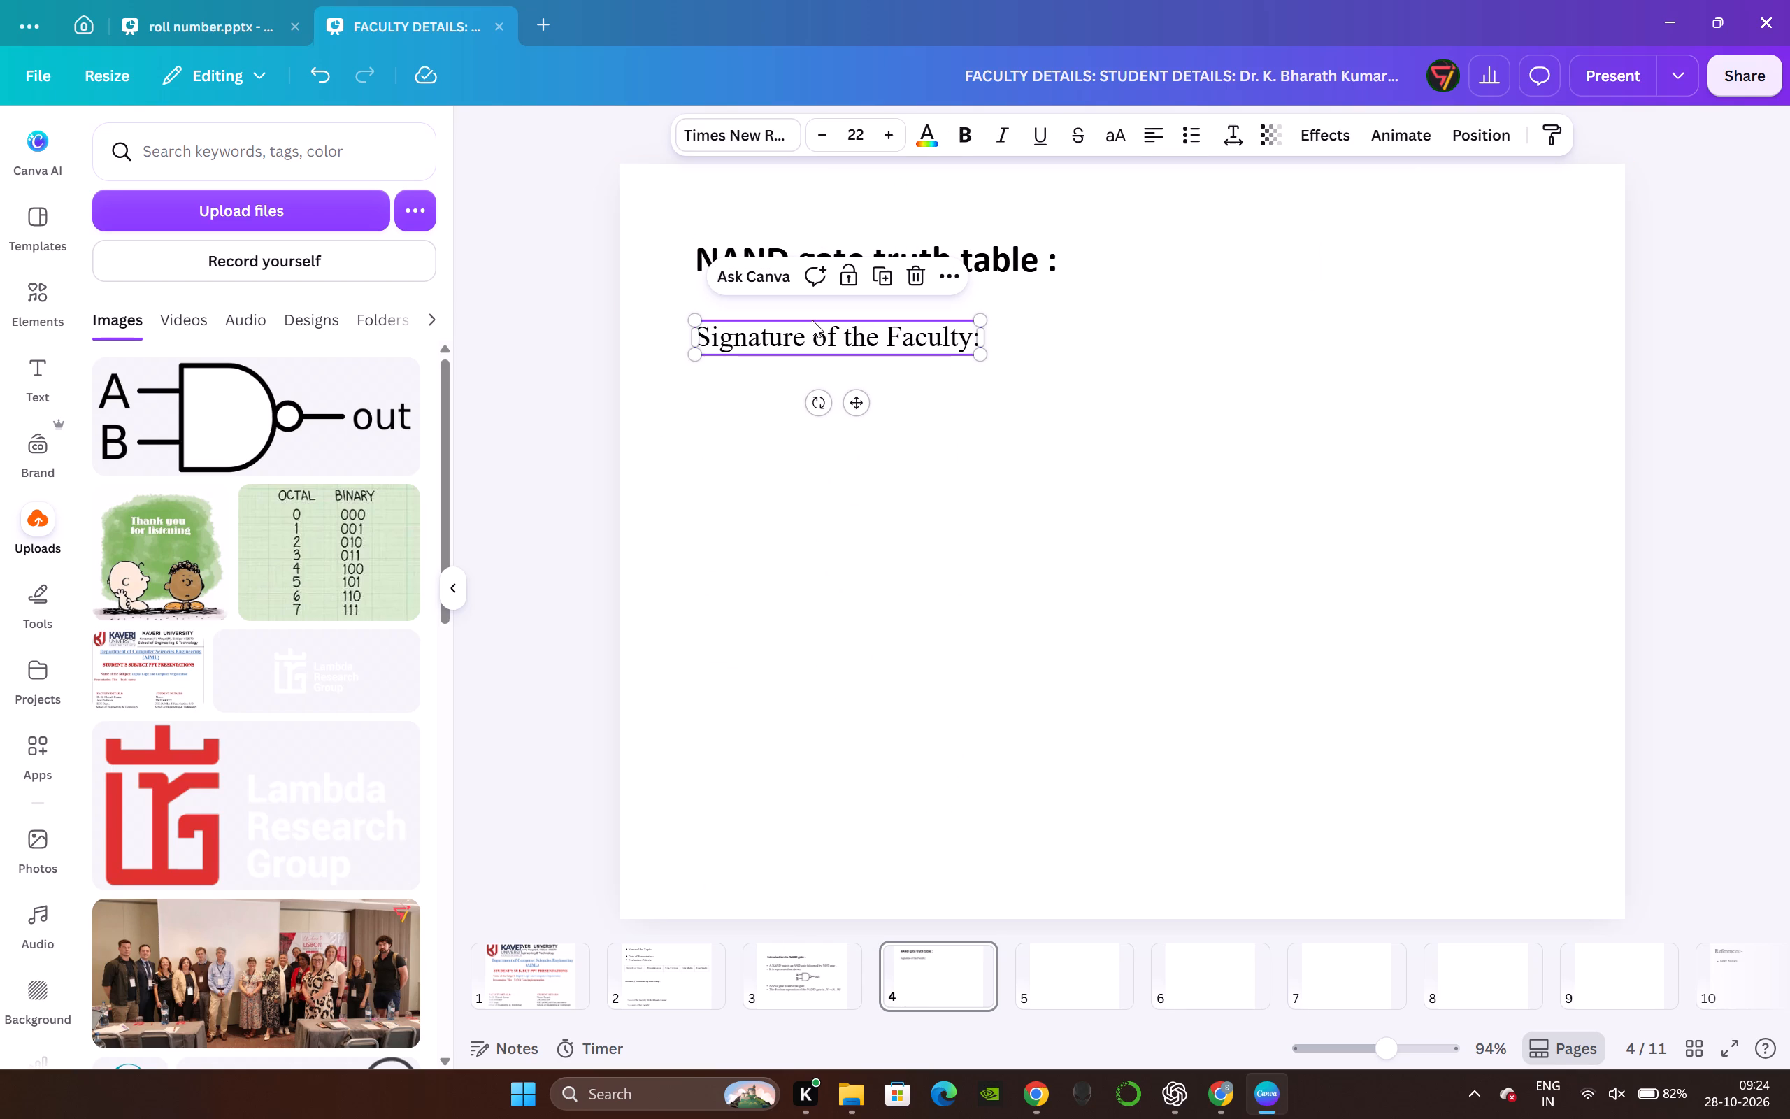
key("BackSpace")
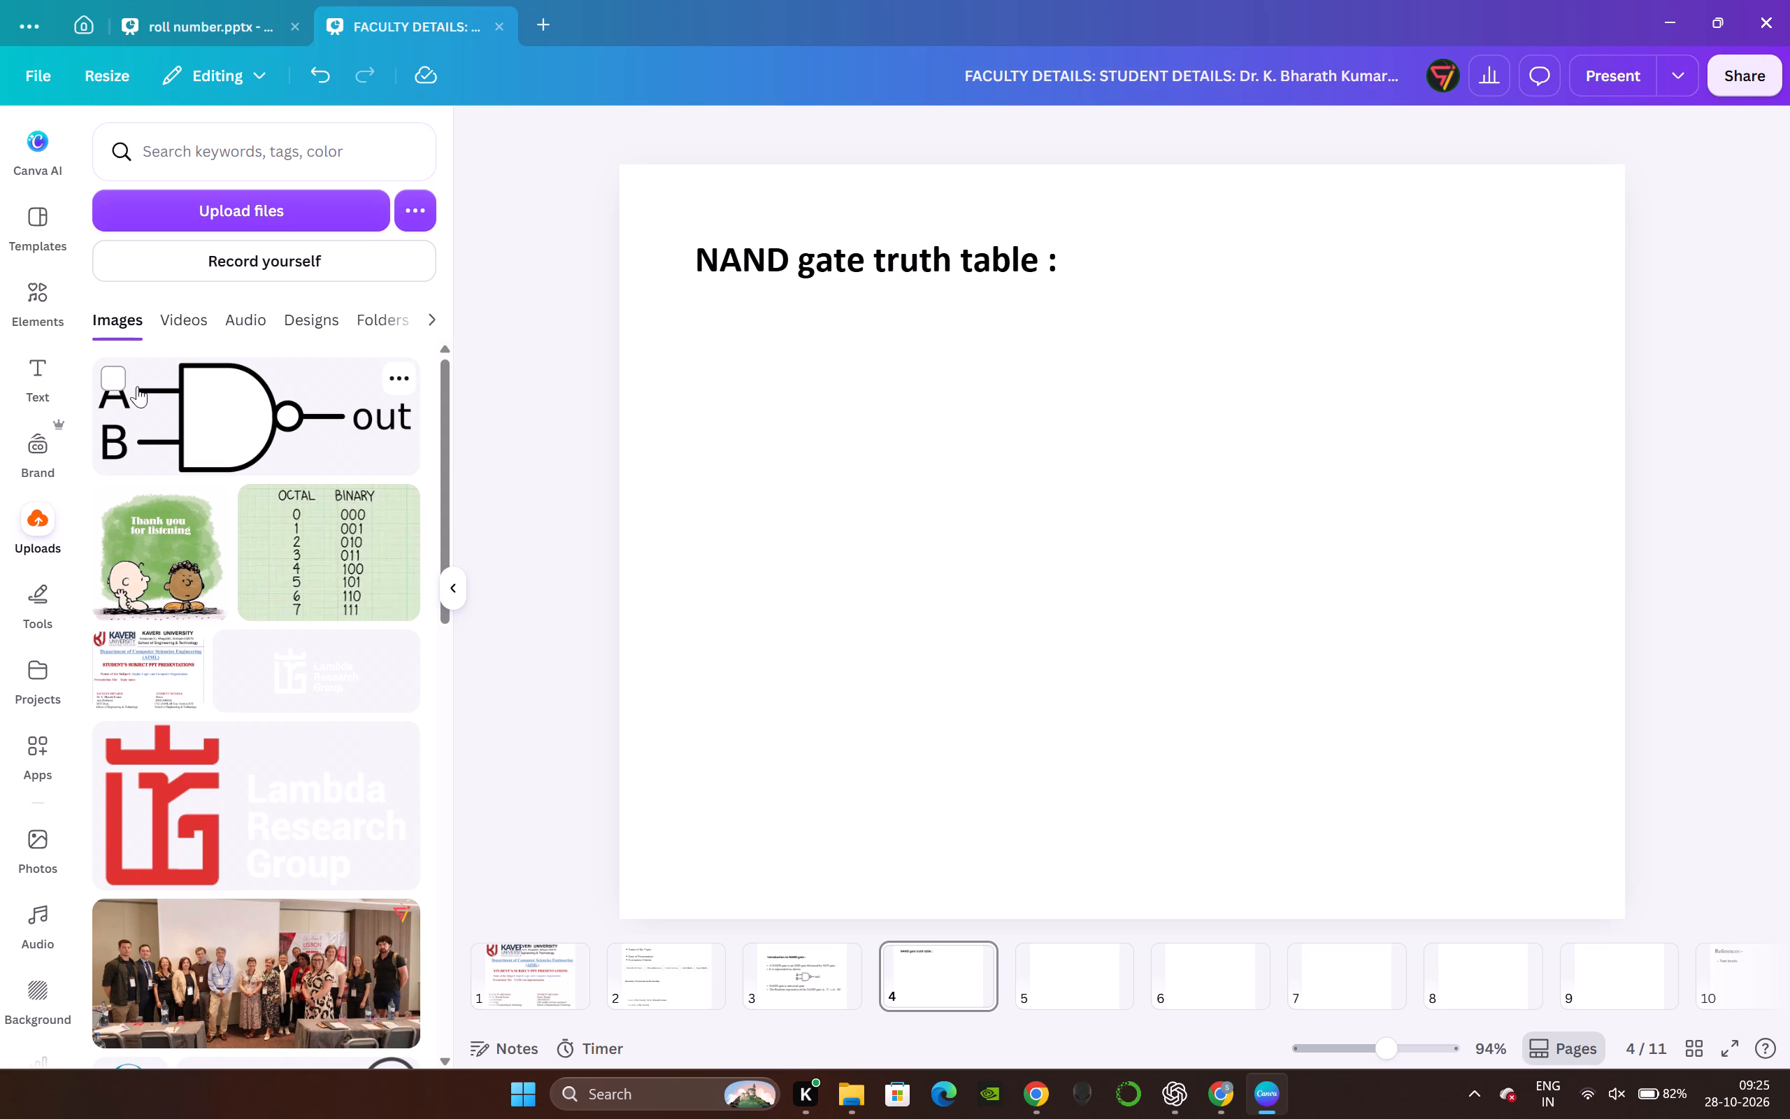
Insert a plain outlined table with three columns and four rows beneath the slide 4 heading.
left_click(11, 383)
left_click(36, 313)
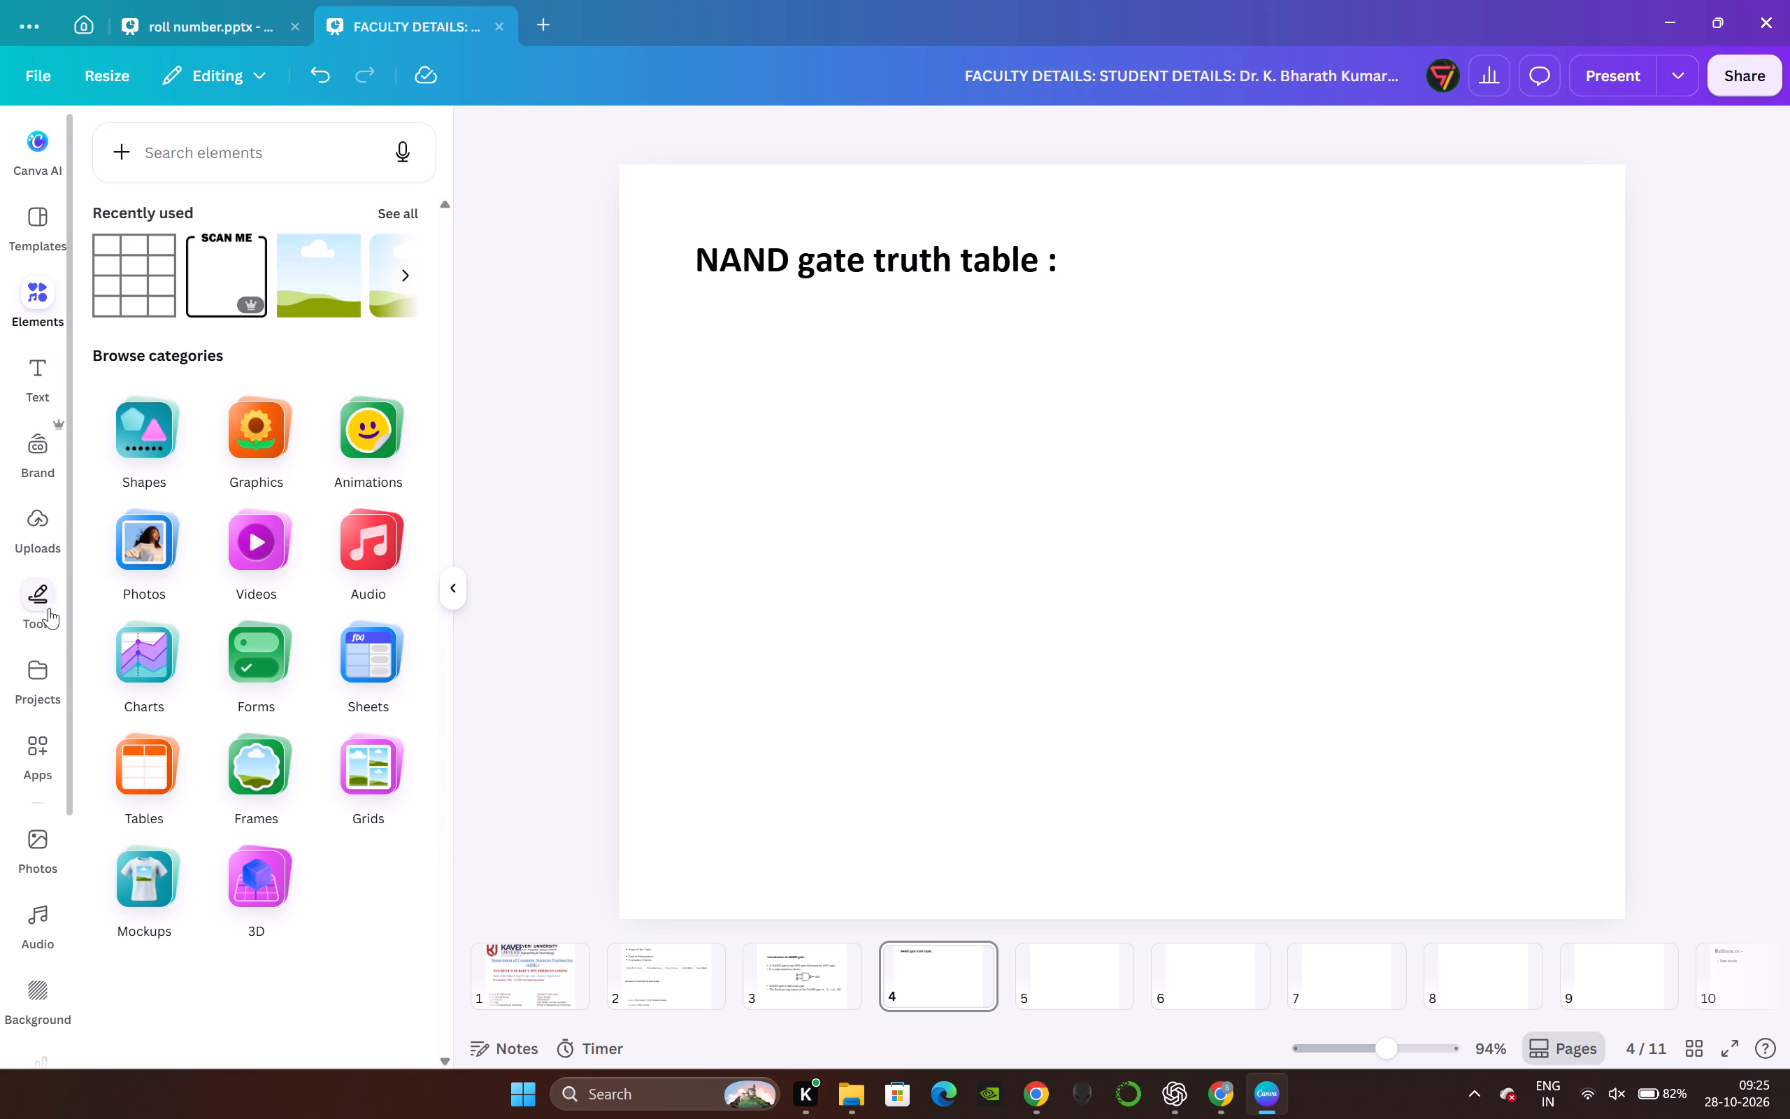
left_click(149, 776)
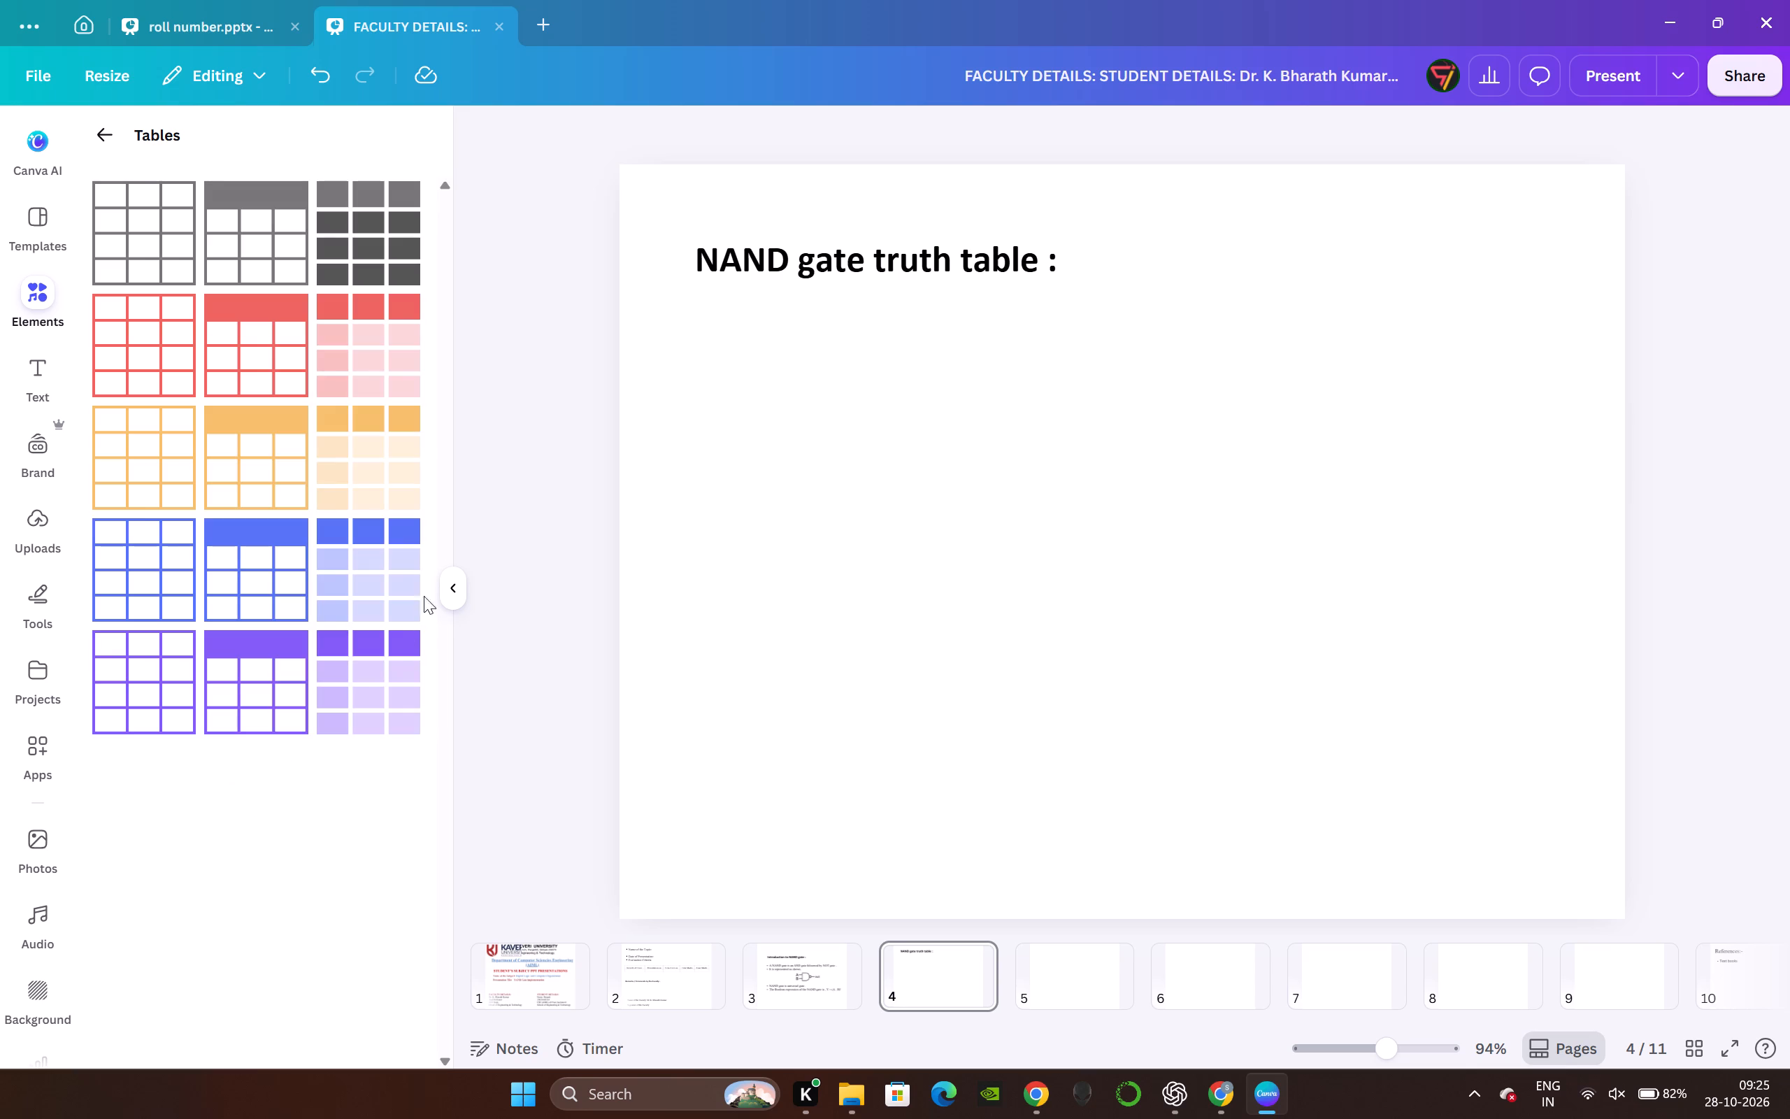
left_click(168, 249)
left_click(129, 231)
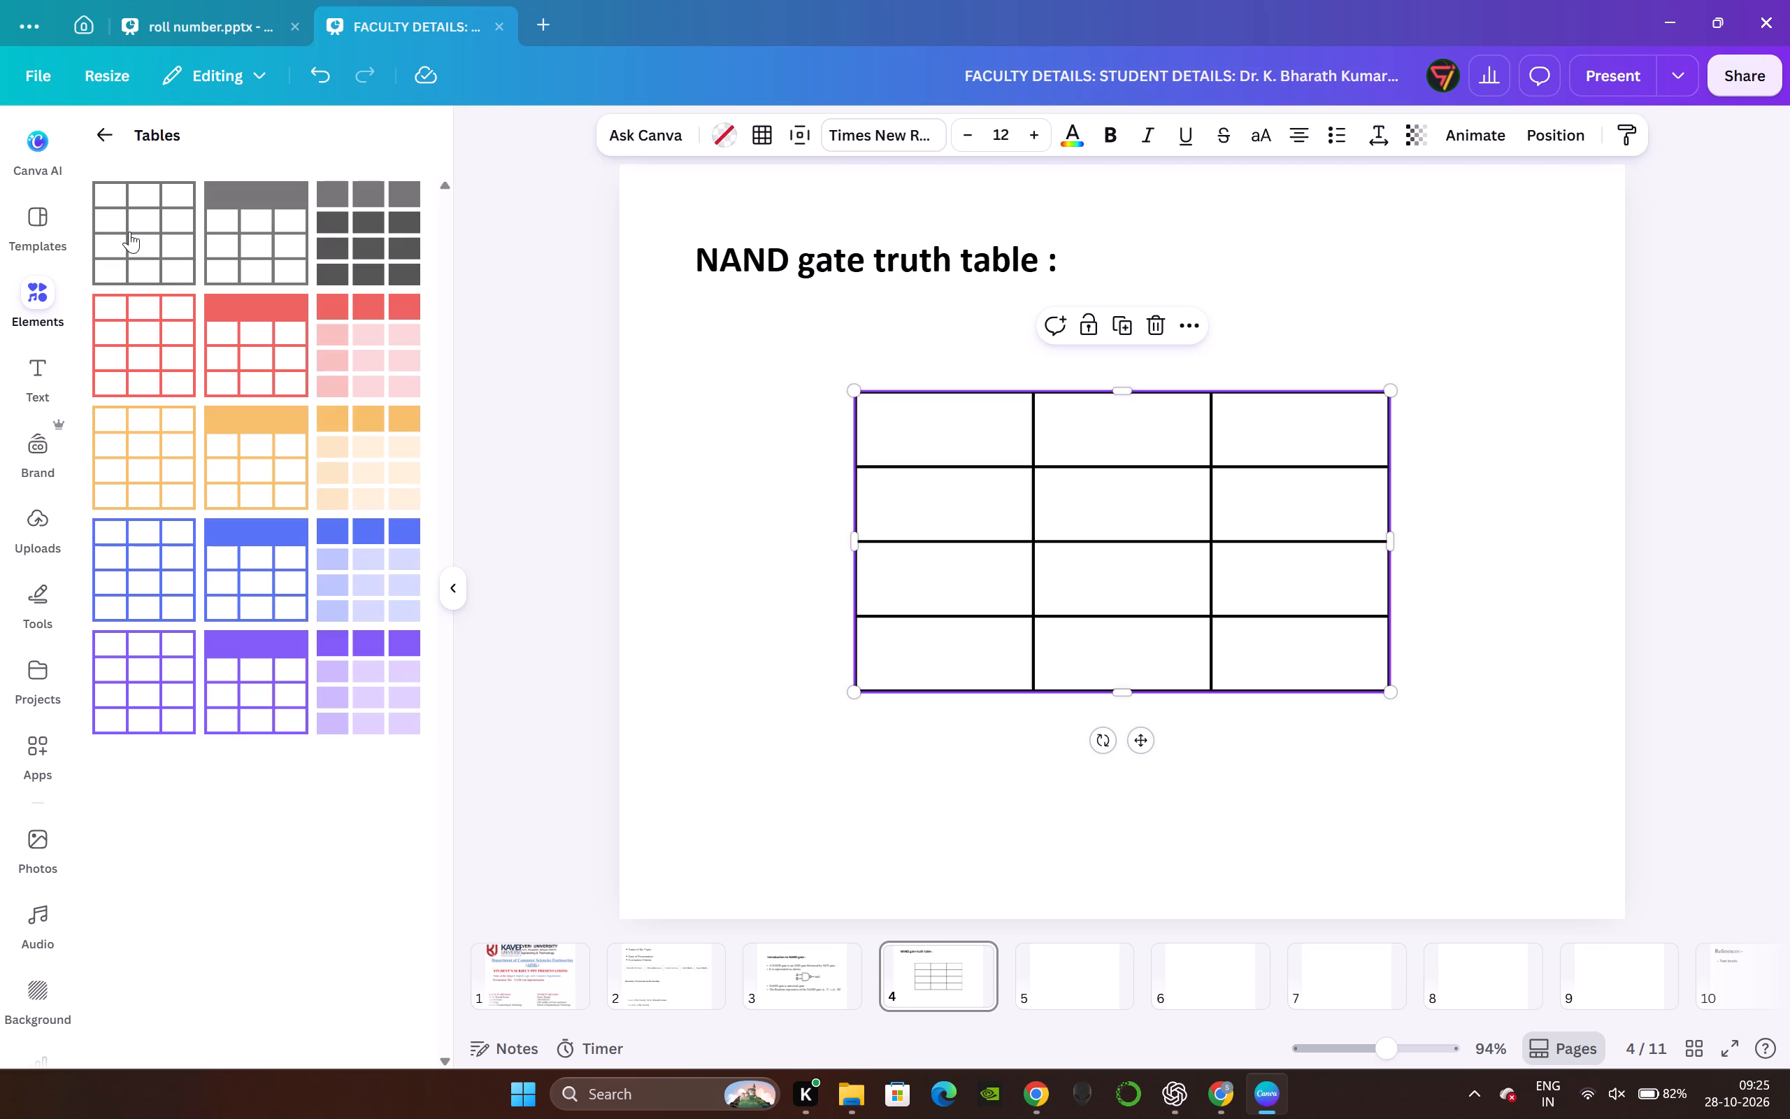
left_click(557, 463)
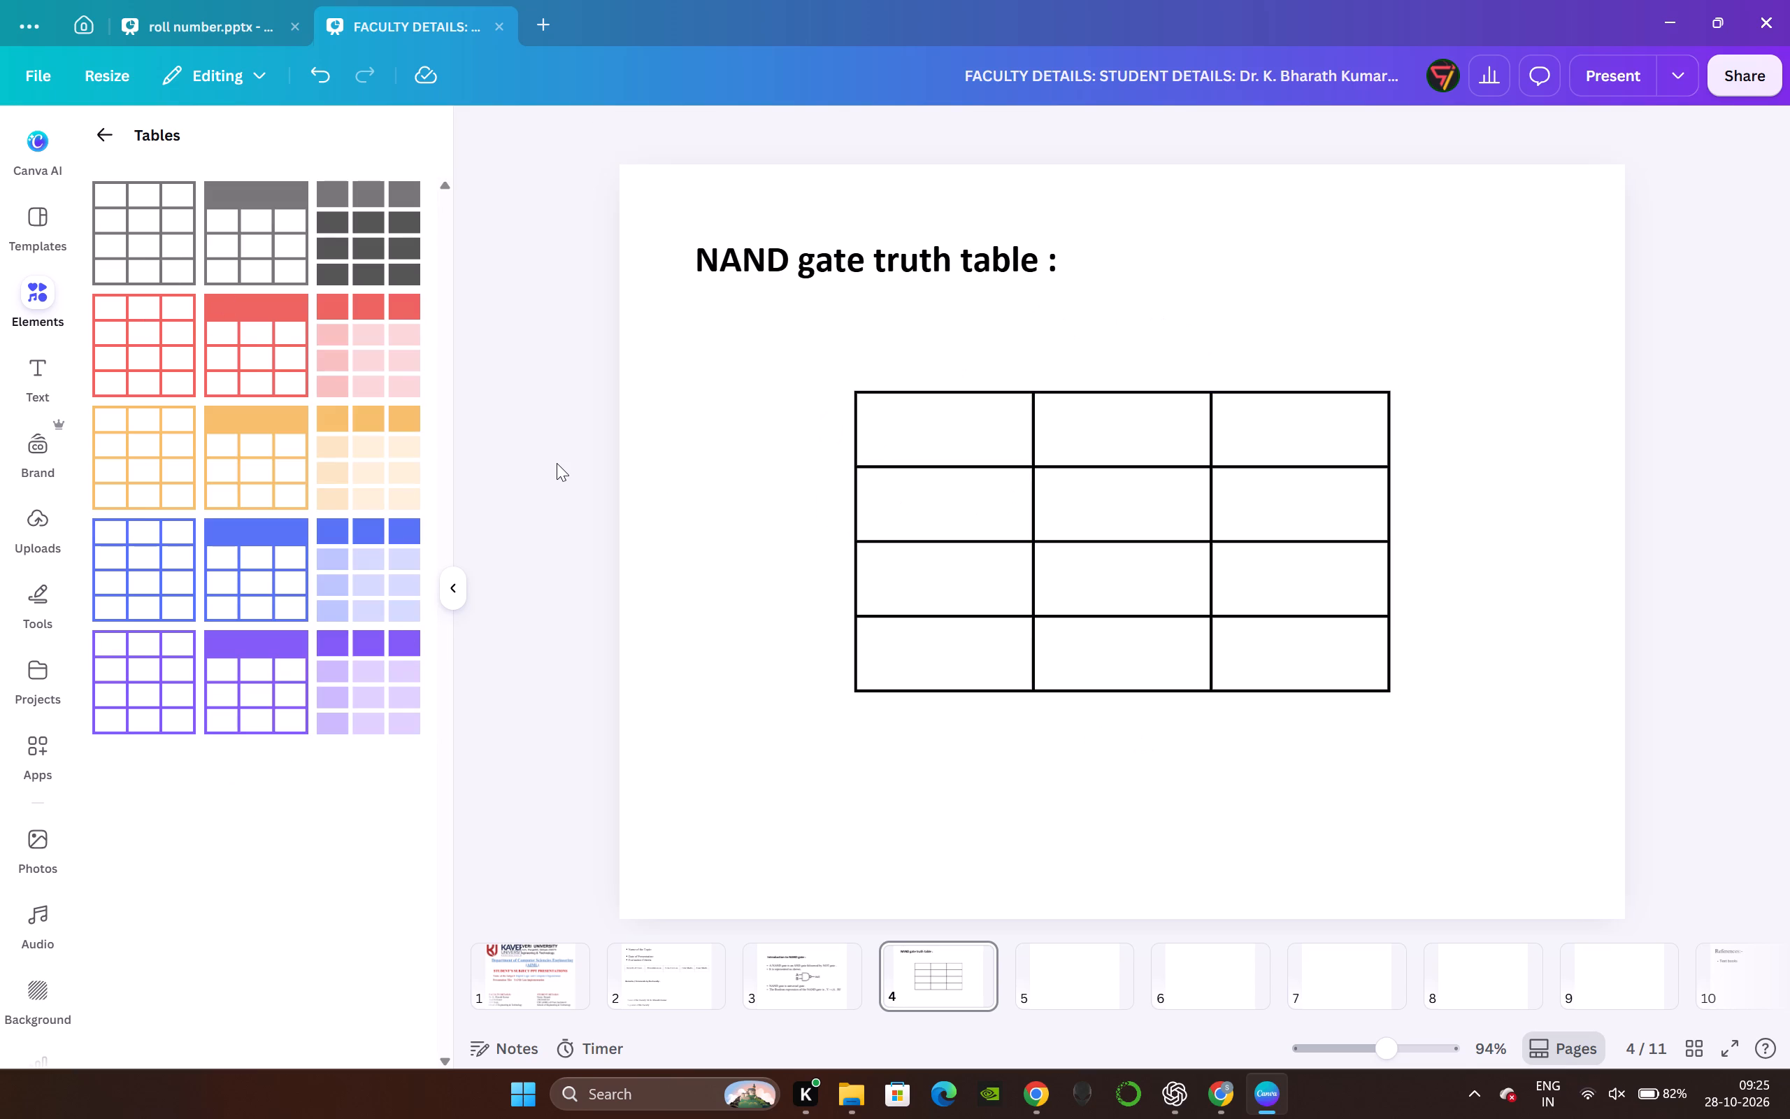
Set the font size of the whole truth table on slide 4 to 22.
double_click(908, 432)
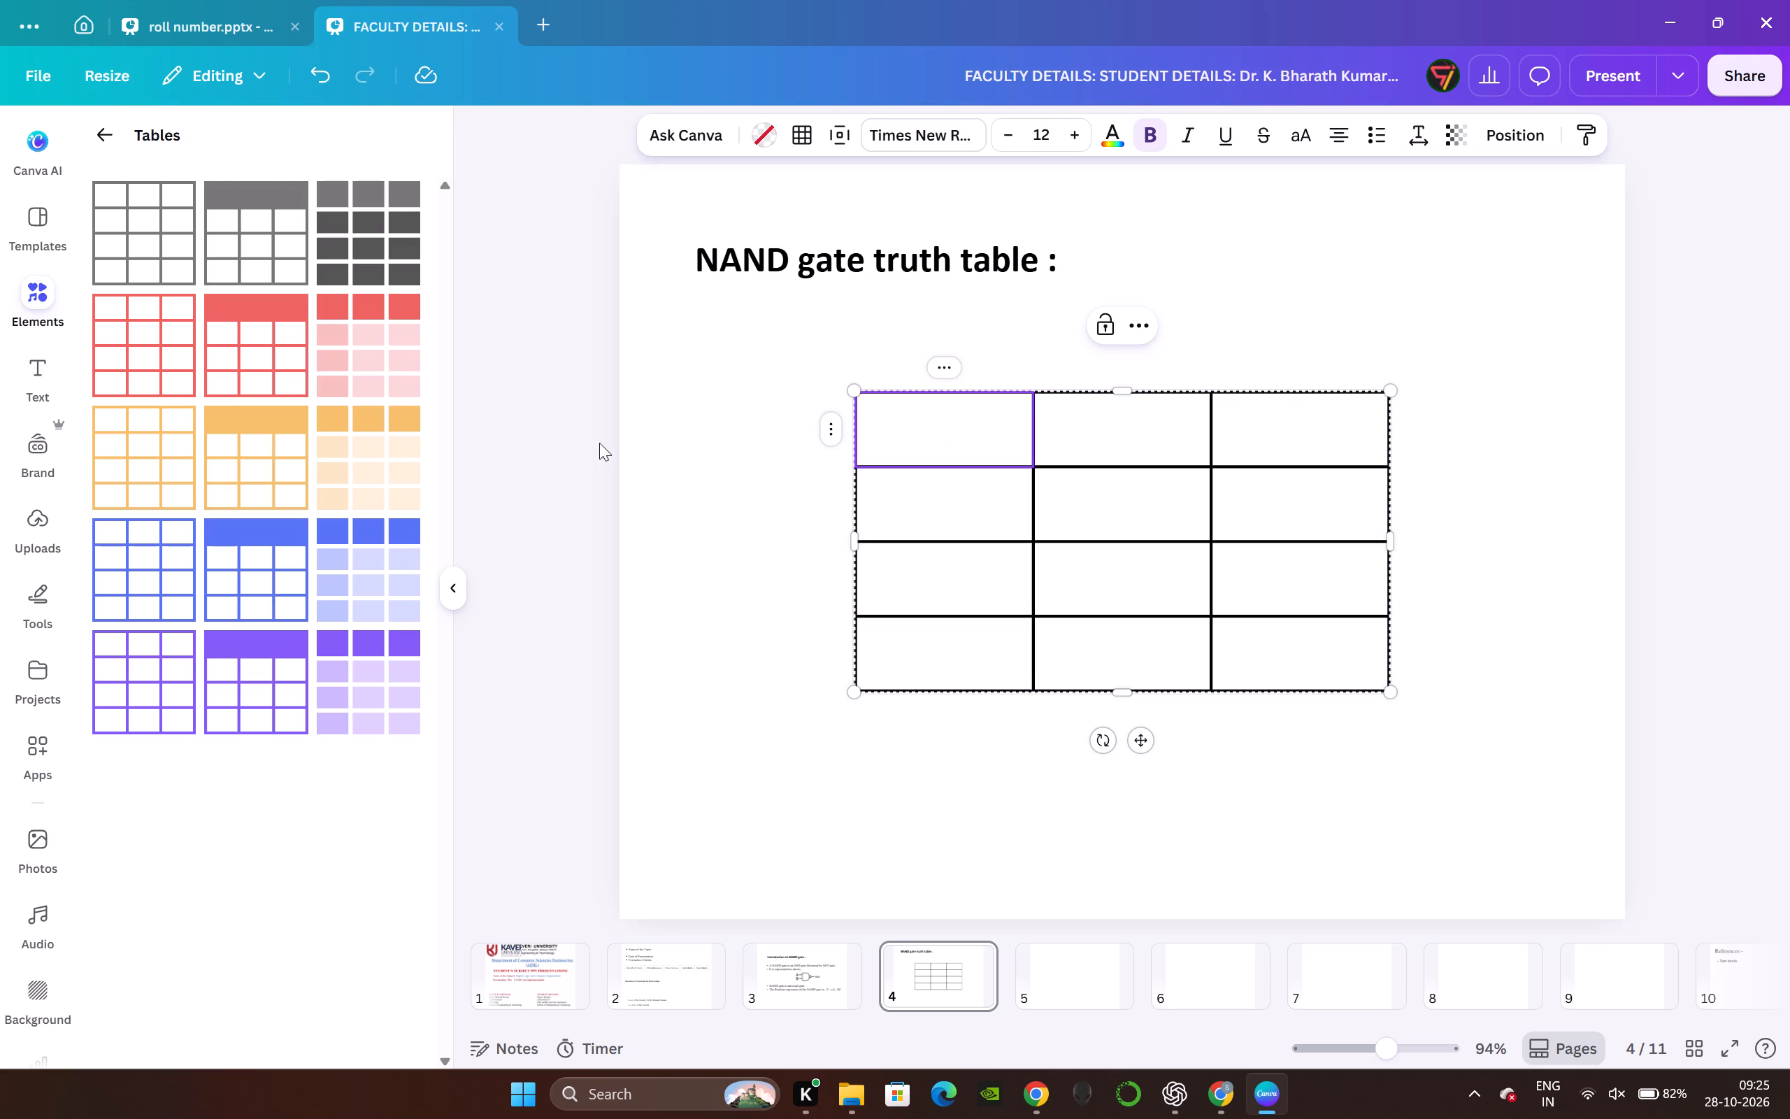
left_click(555, 436)
left_click_drag(836, 379, 1428, 711)
double_click(1008, 129)
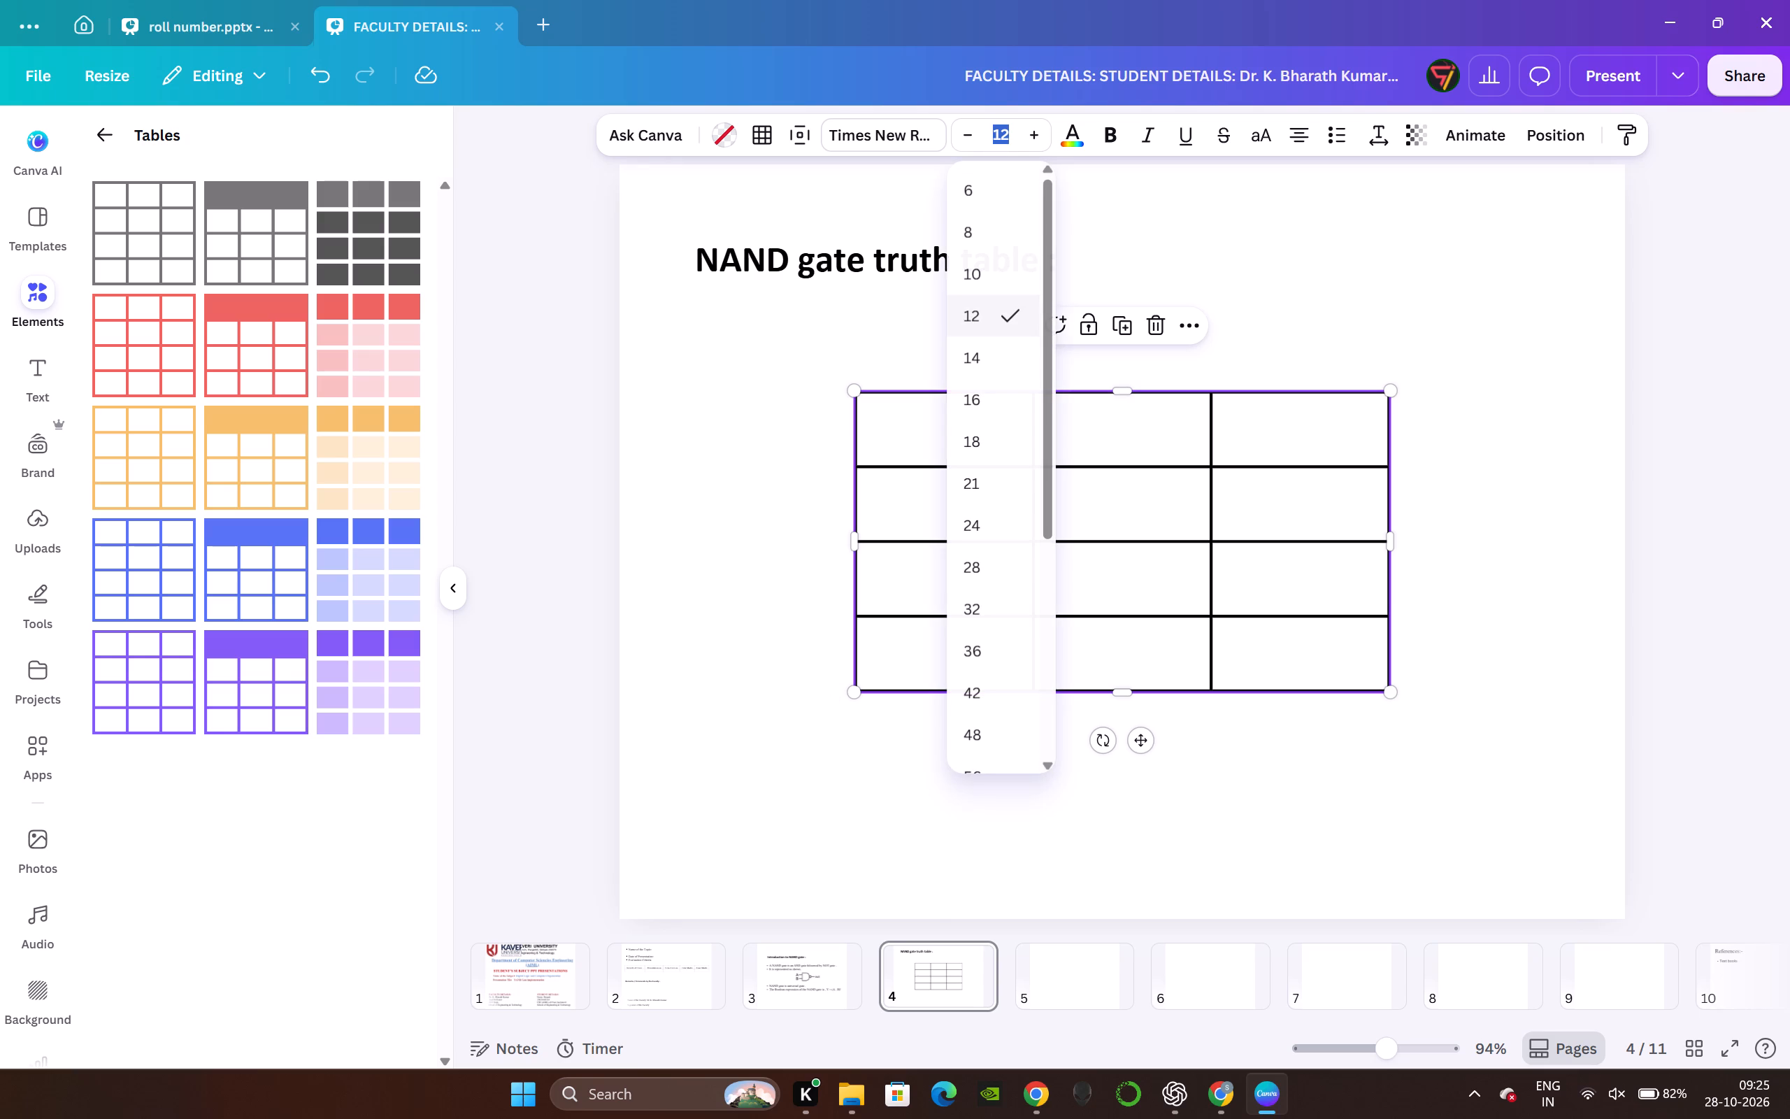
key("2")
key("2")
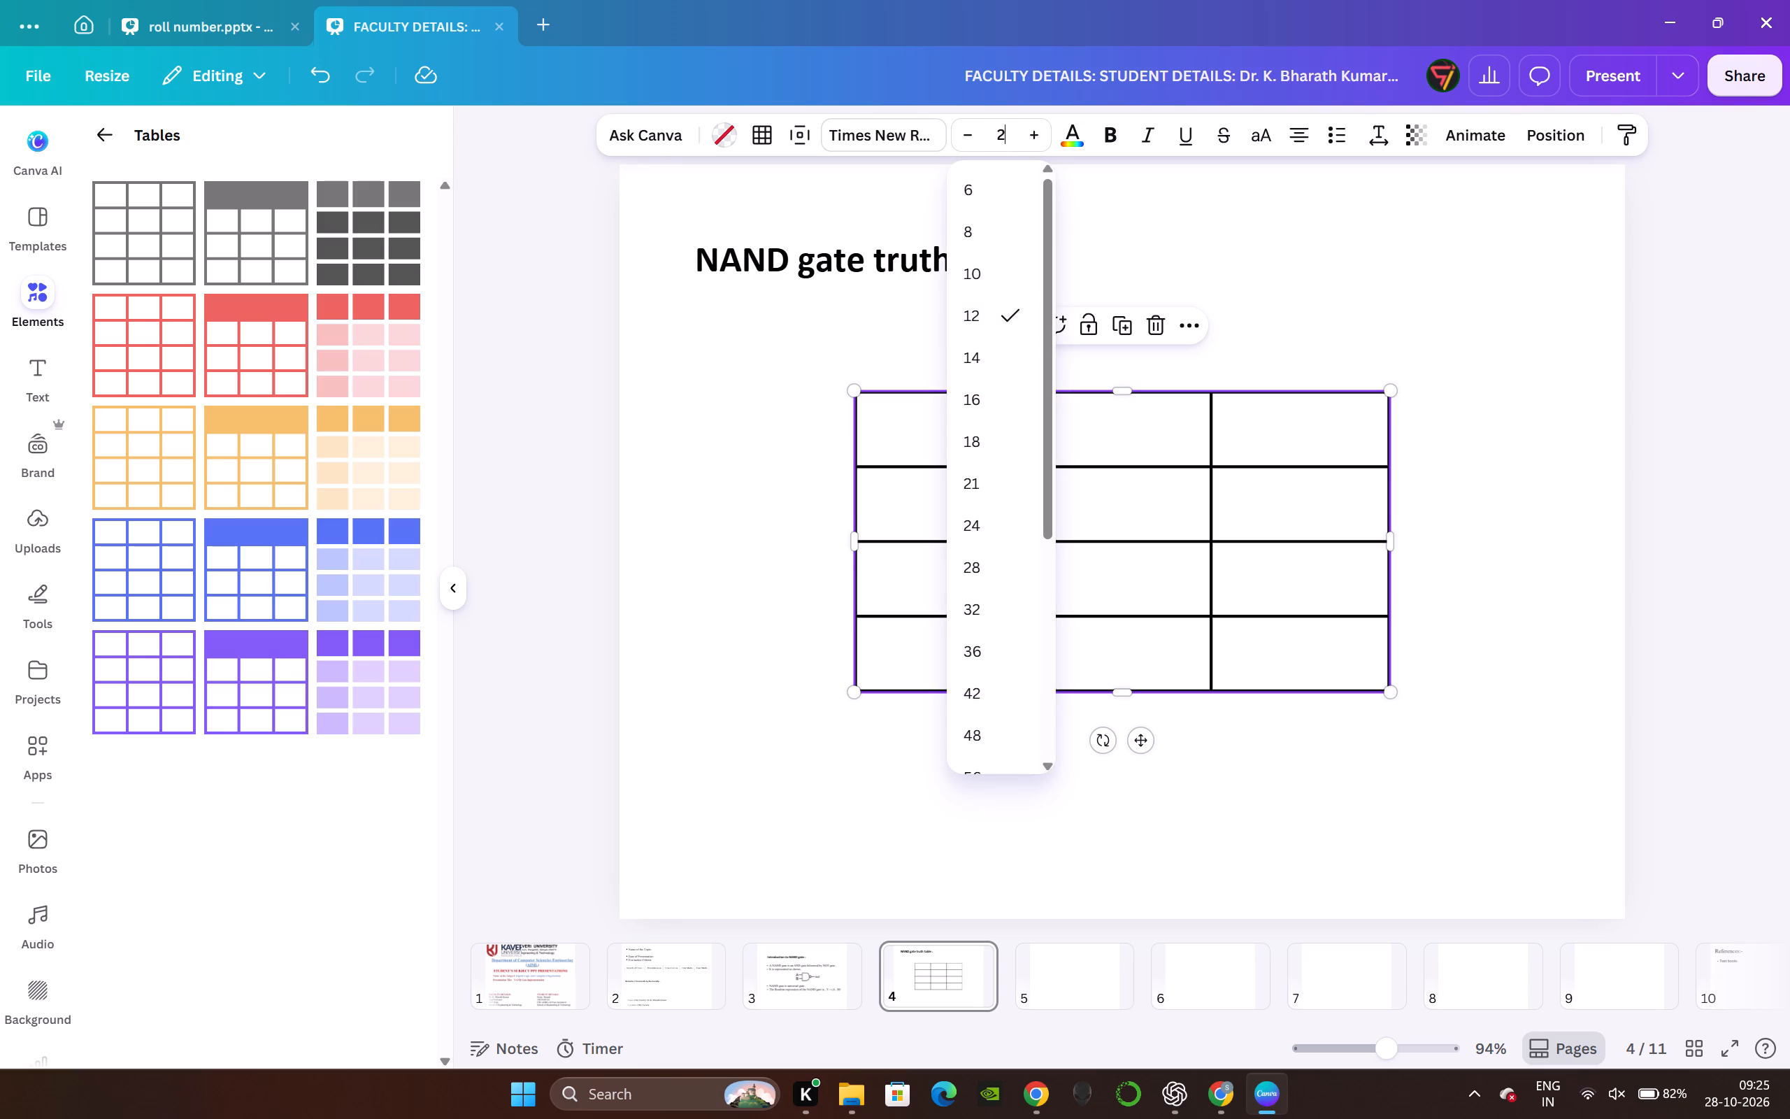
key("Return")
left_click(565, 429)
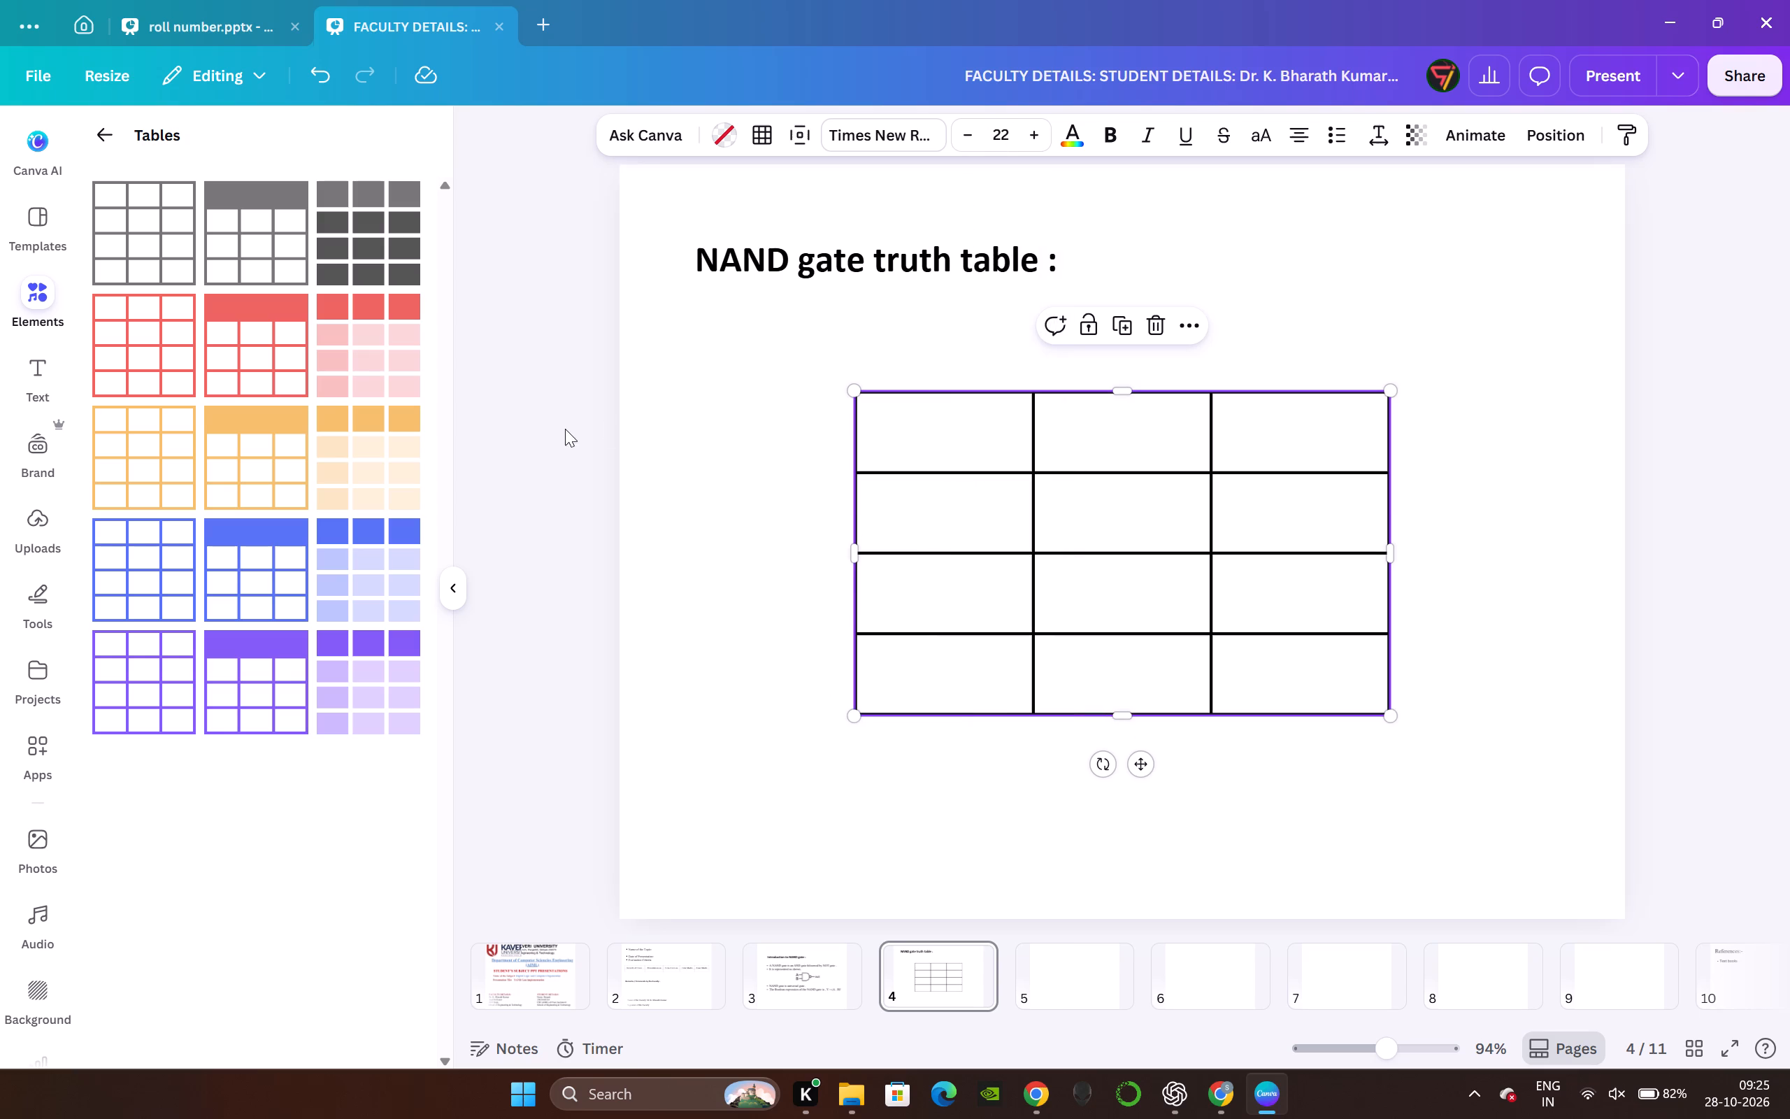
Enter "A" and "B" as the headers of the truth table's first two columns.
double_click(903, 425)
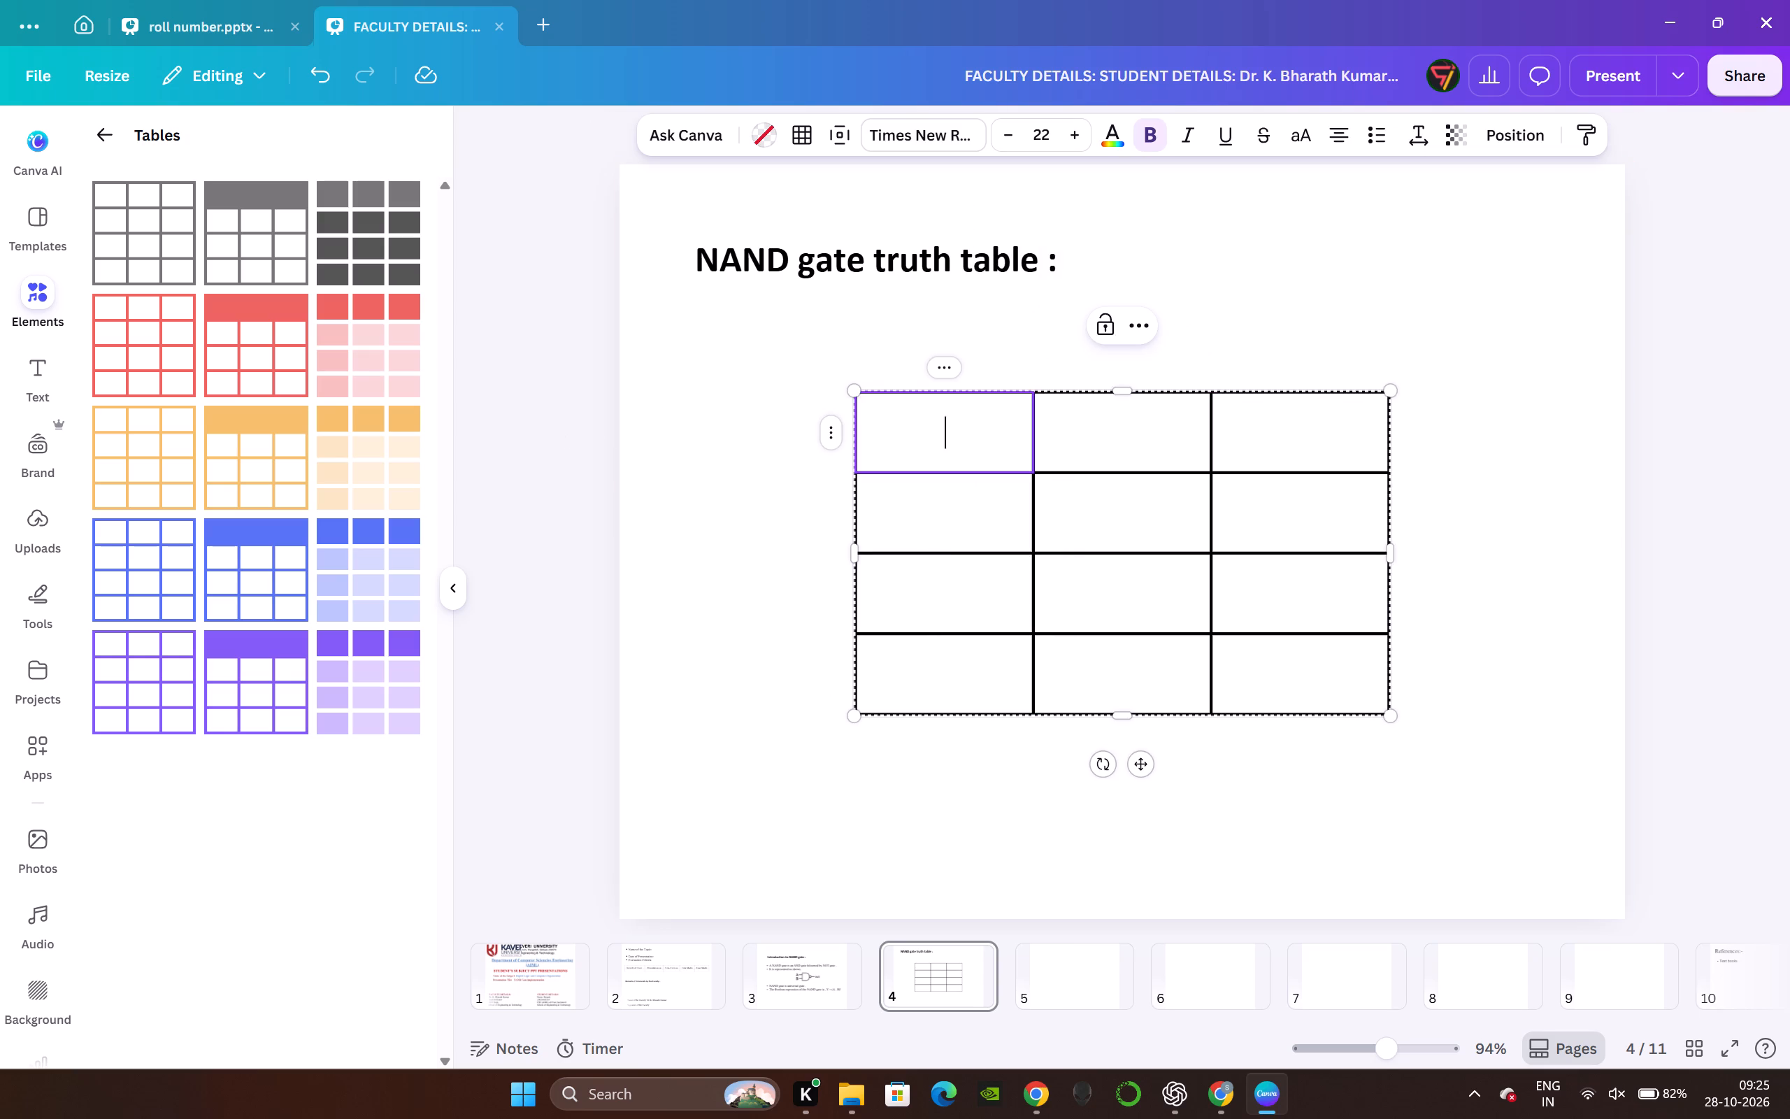
key("a")
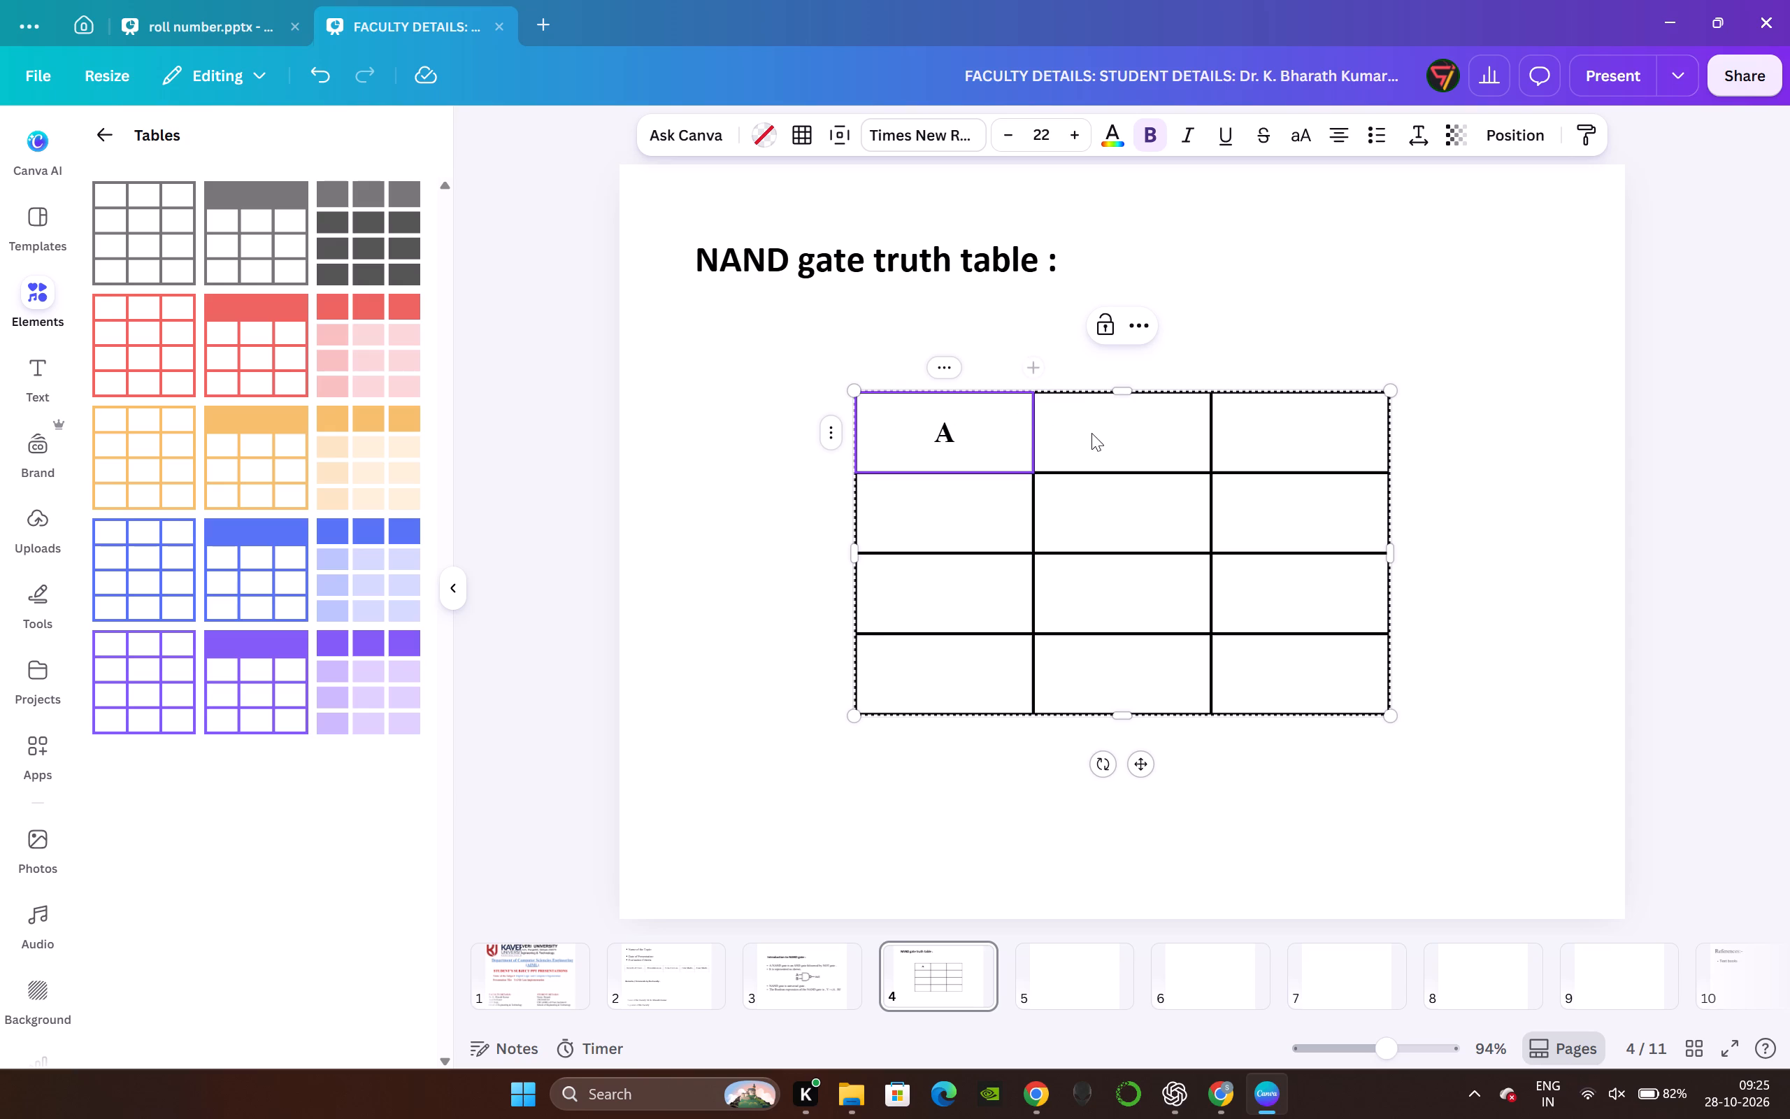
double_click(1098, 434)
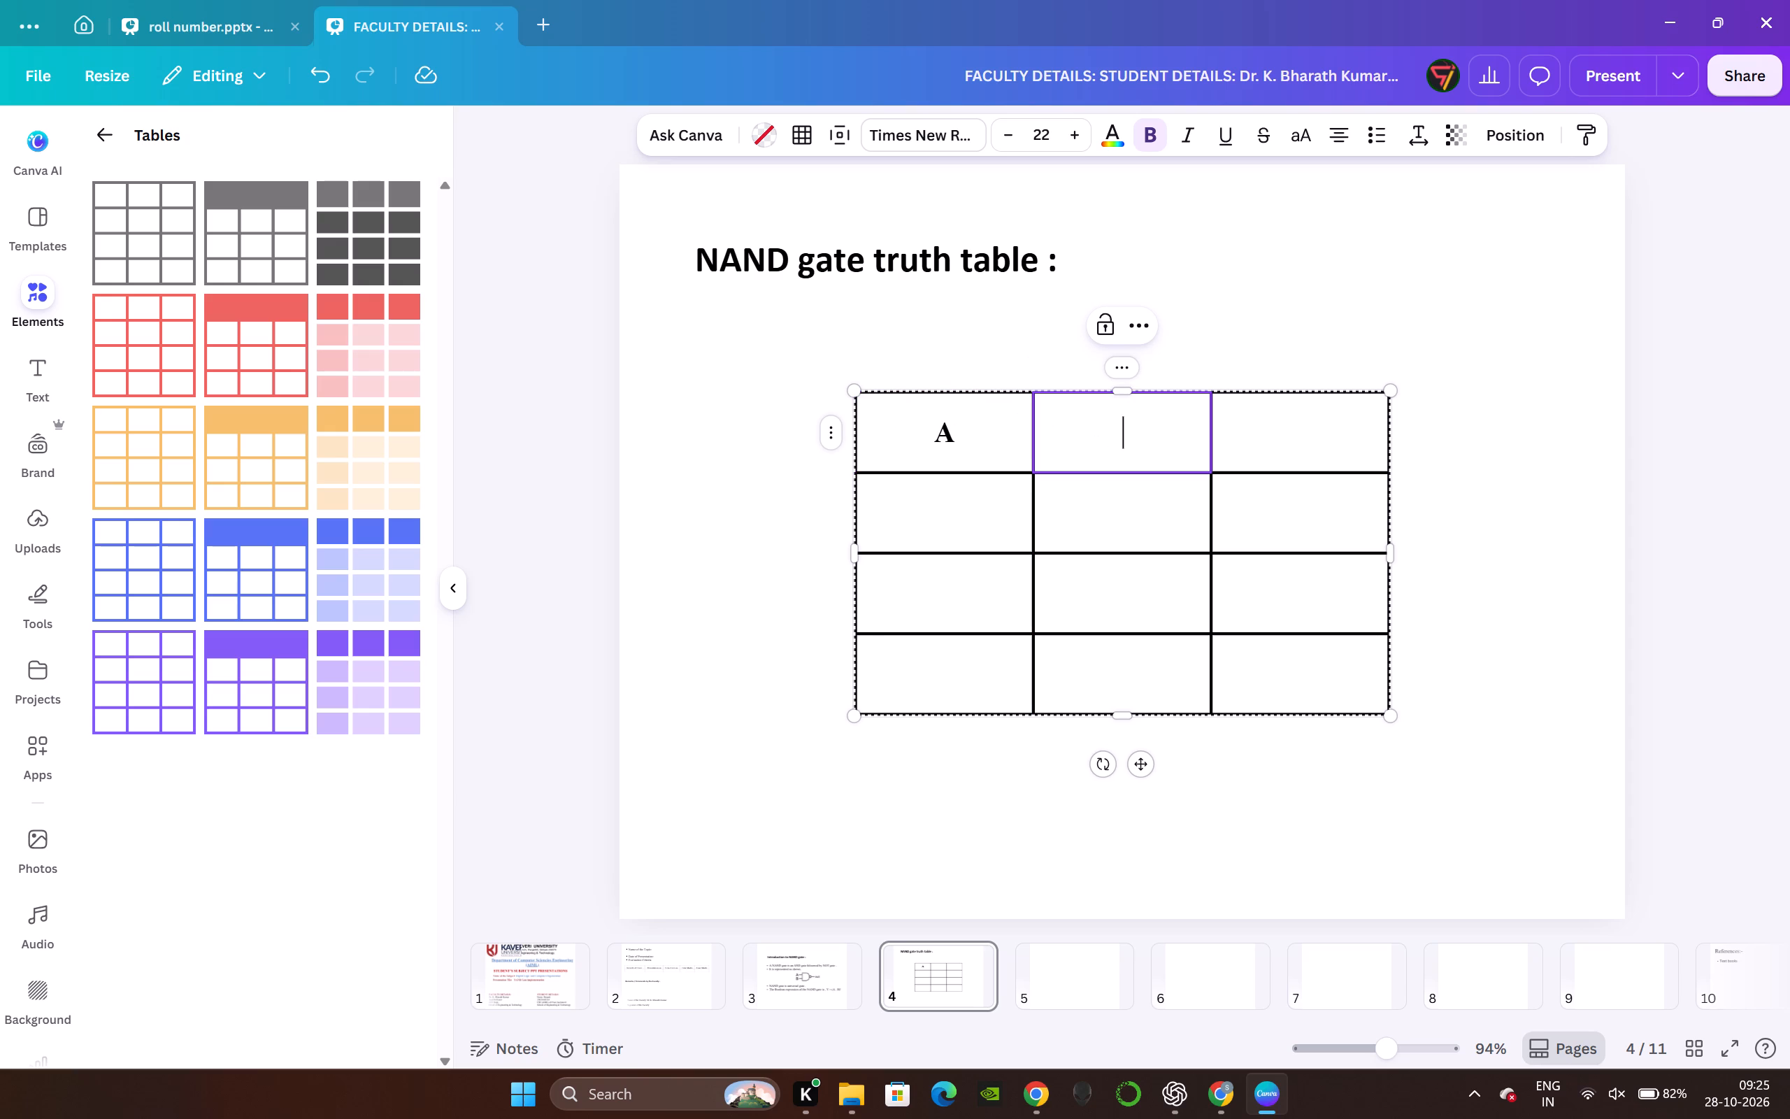
key("b")
Duplicate slide 2's "Signature of the Faculty:" text and place the copy at the bottom of slide 3.
left_click(808, 968)
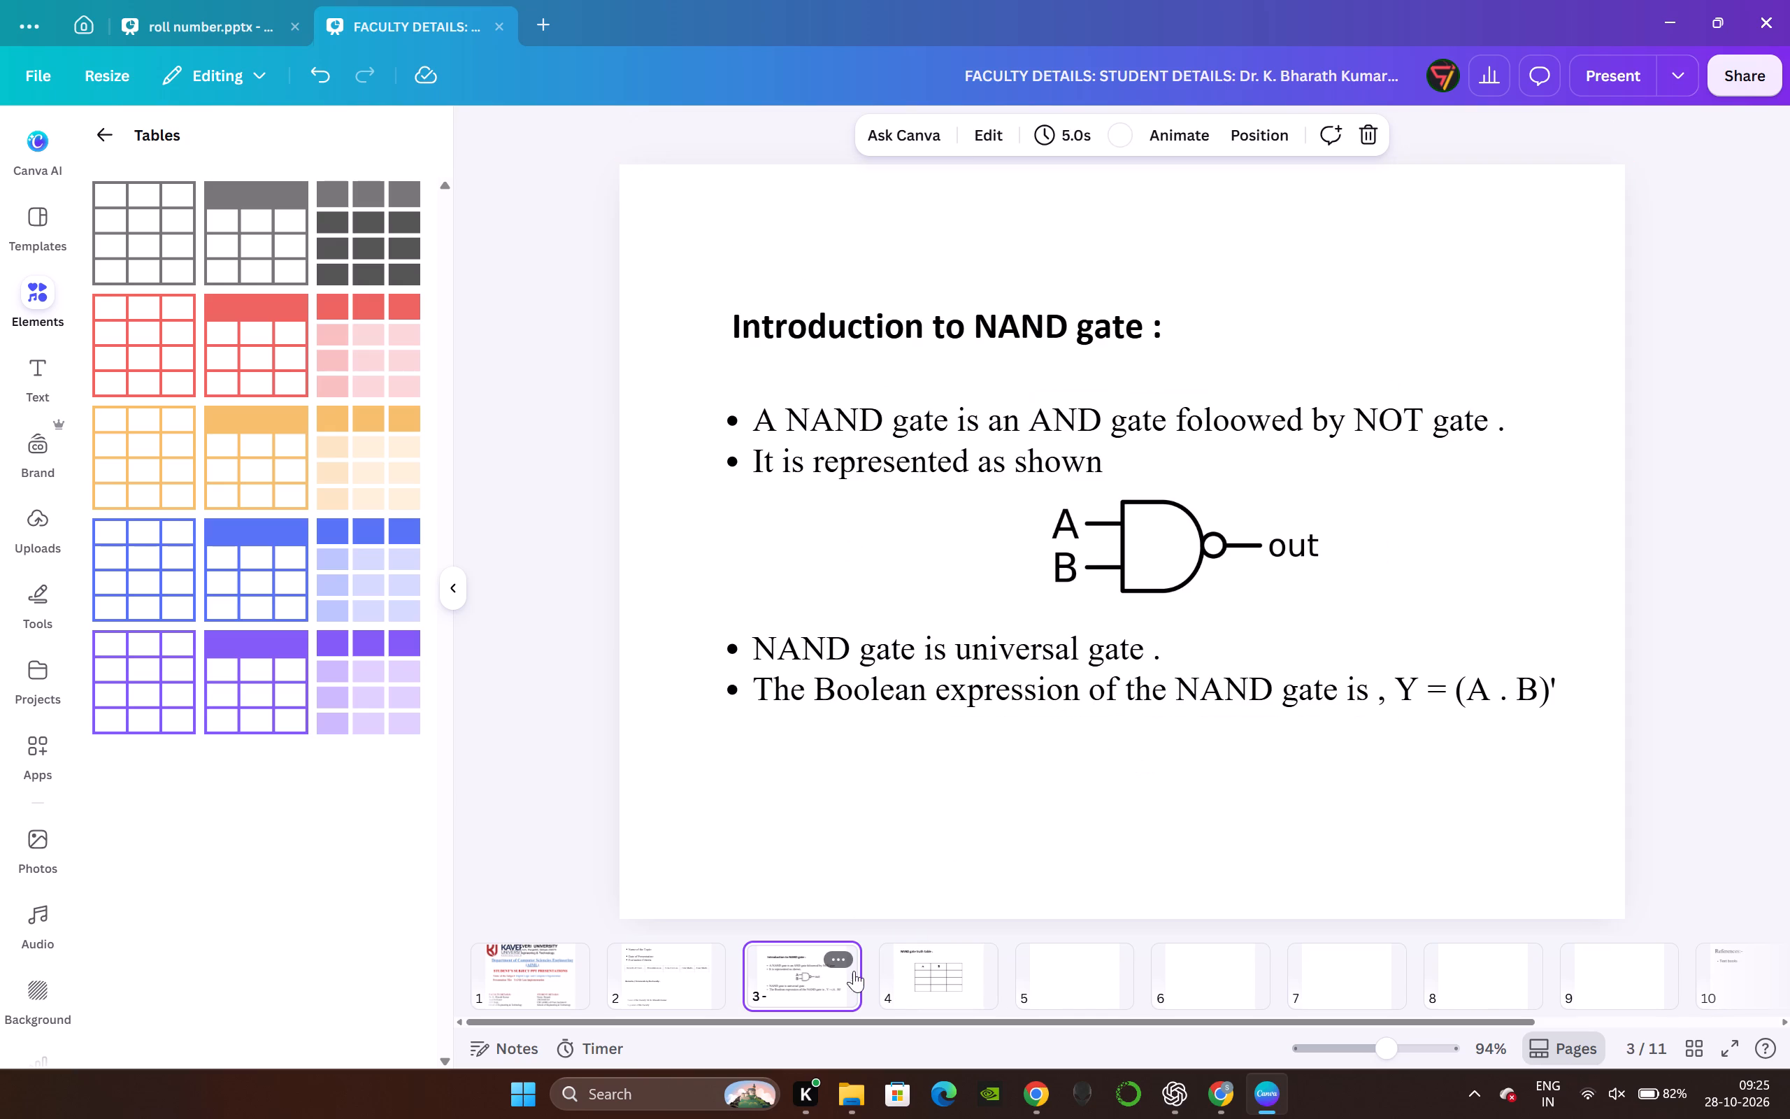
left_click(1369, 801)
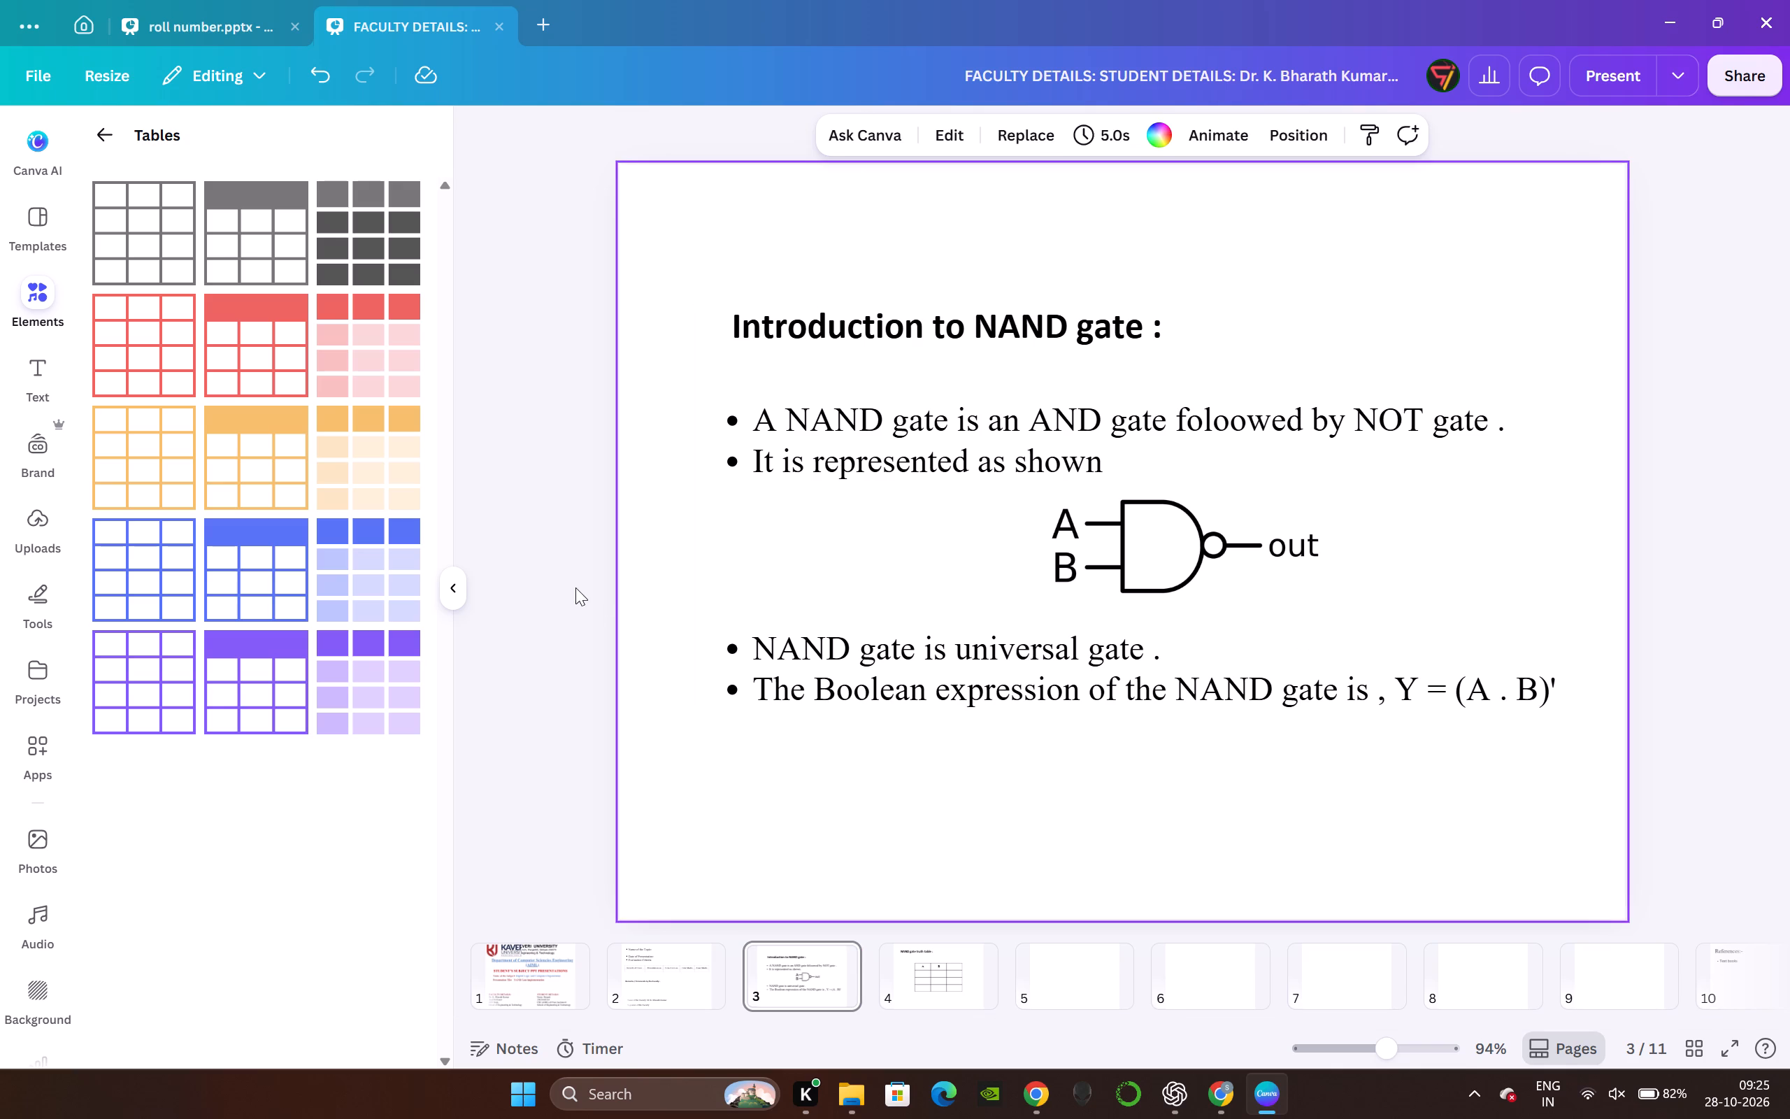
left_click(578, 587)
double_click(24, 356)
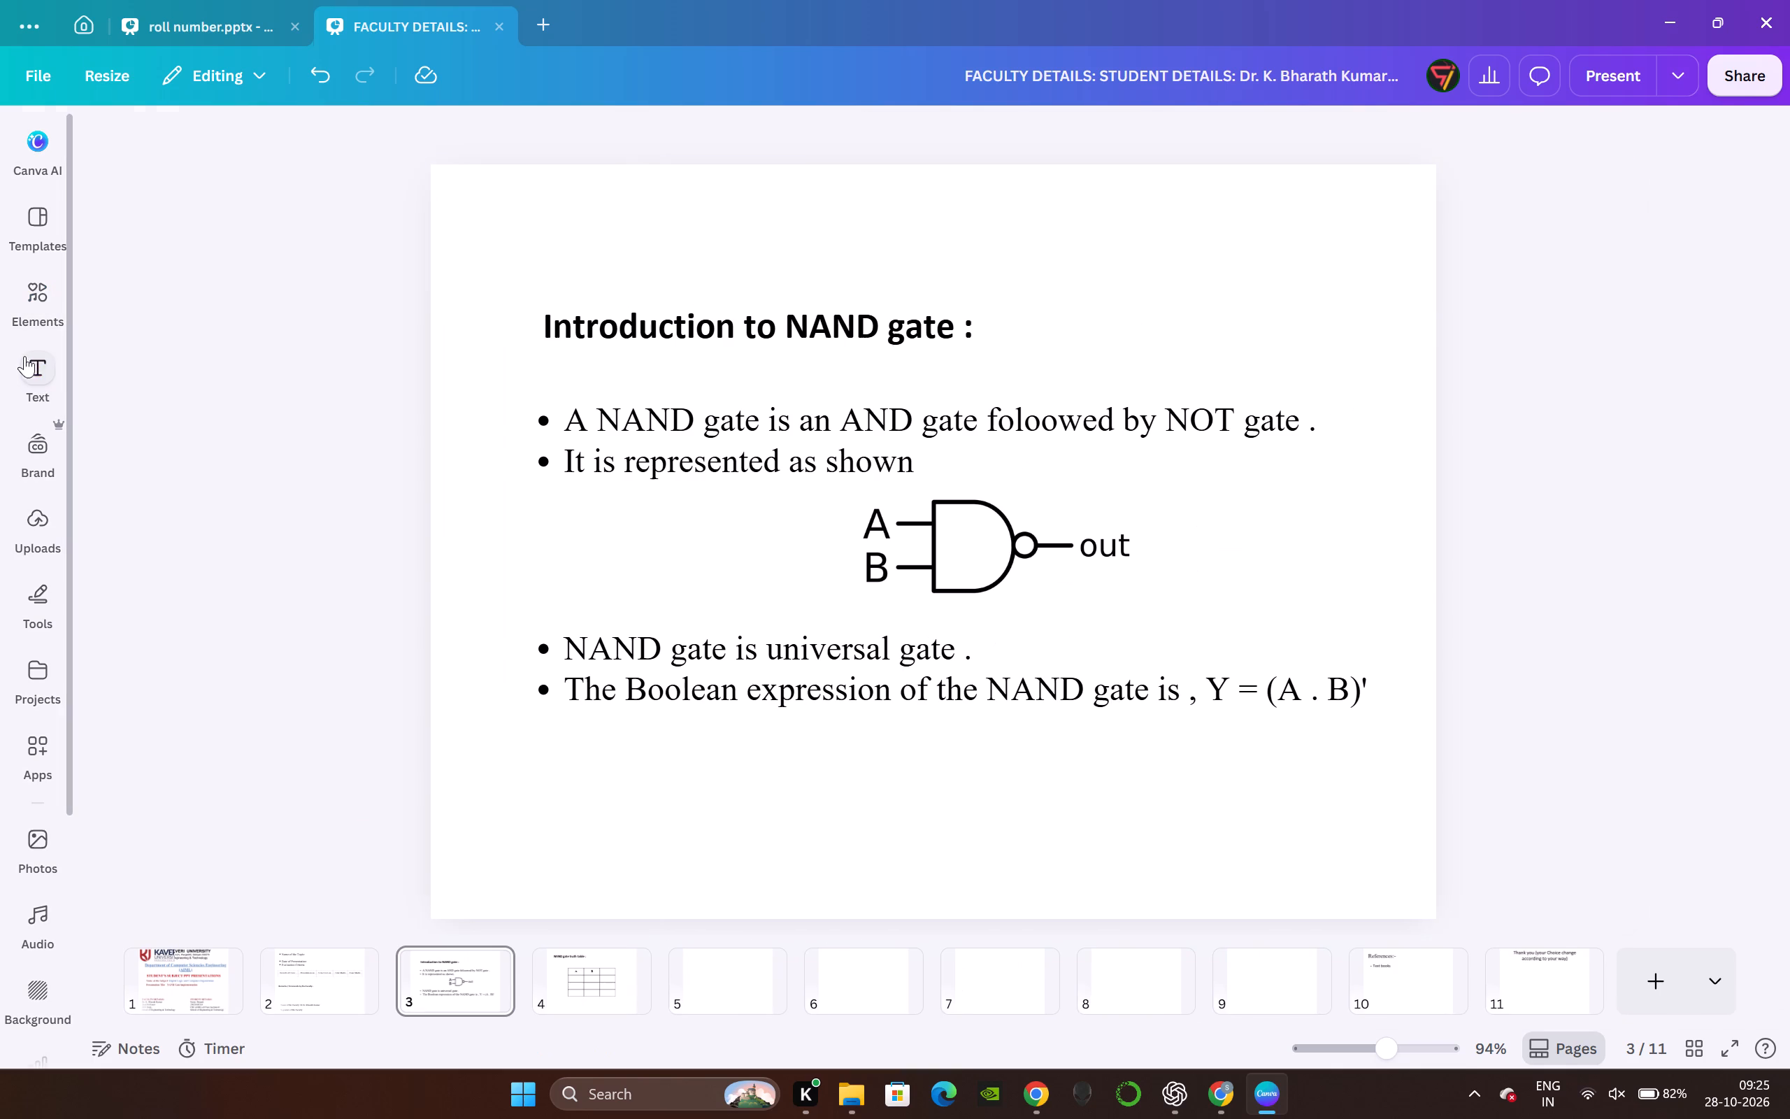
left_click(616, 996)
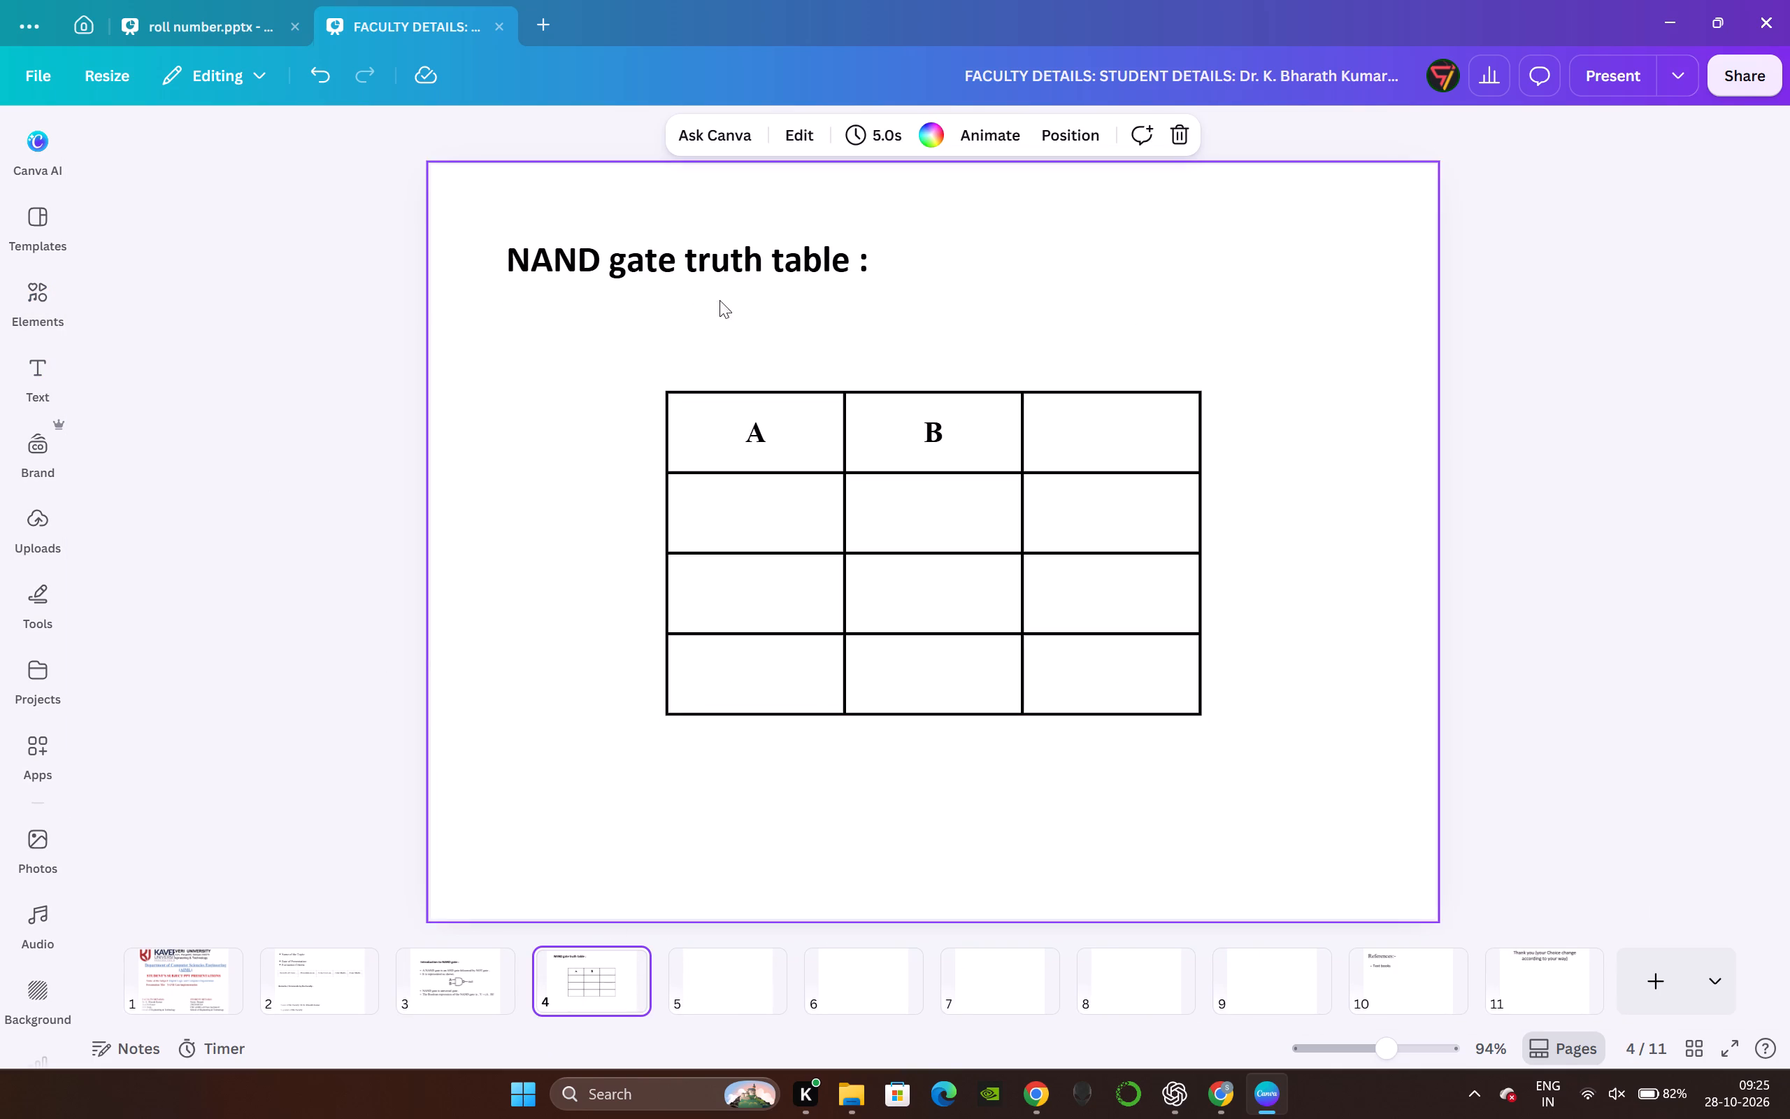
left_click(359, 991)
double_click(633, 855)
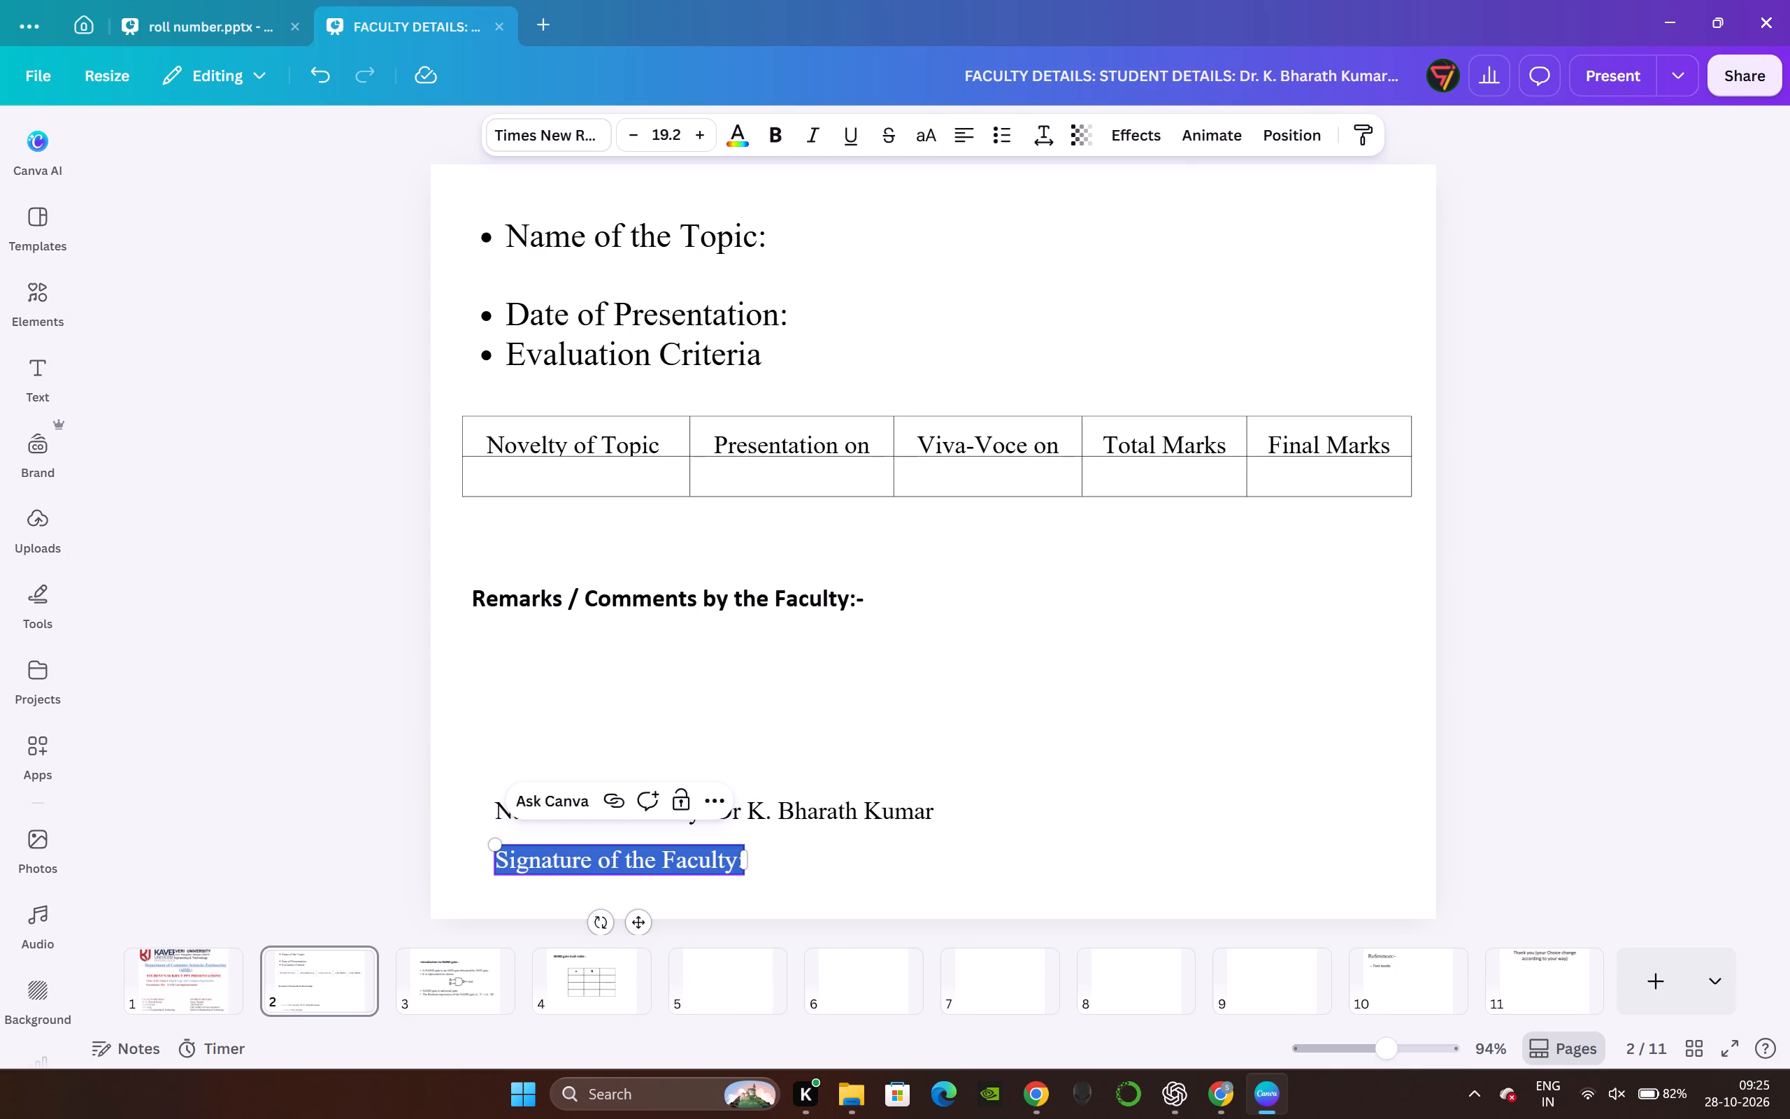
left_click(716, 804)
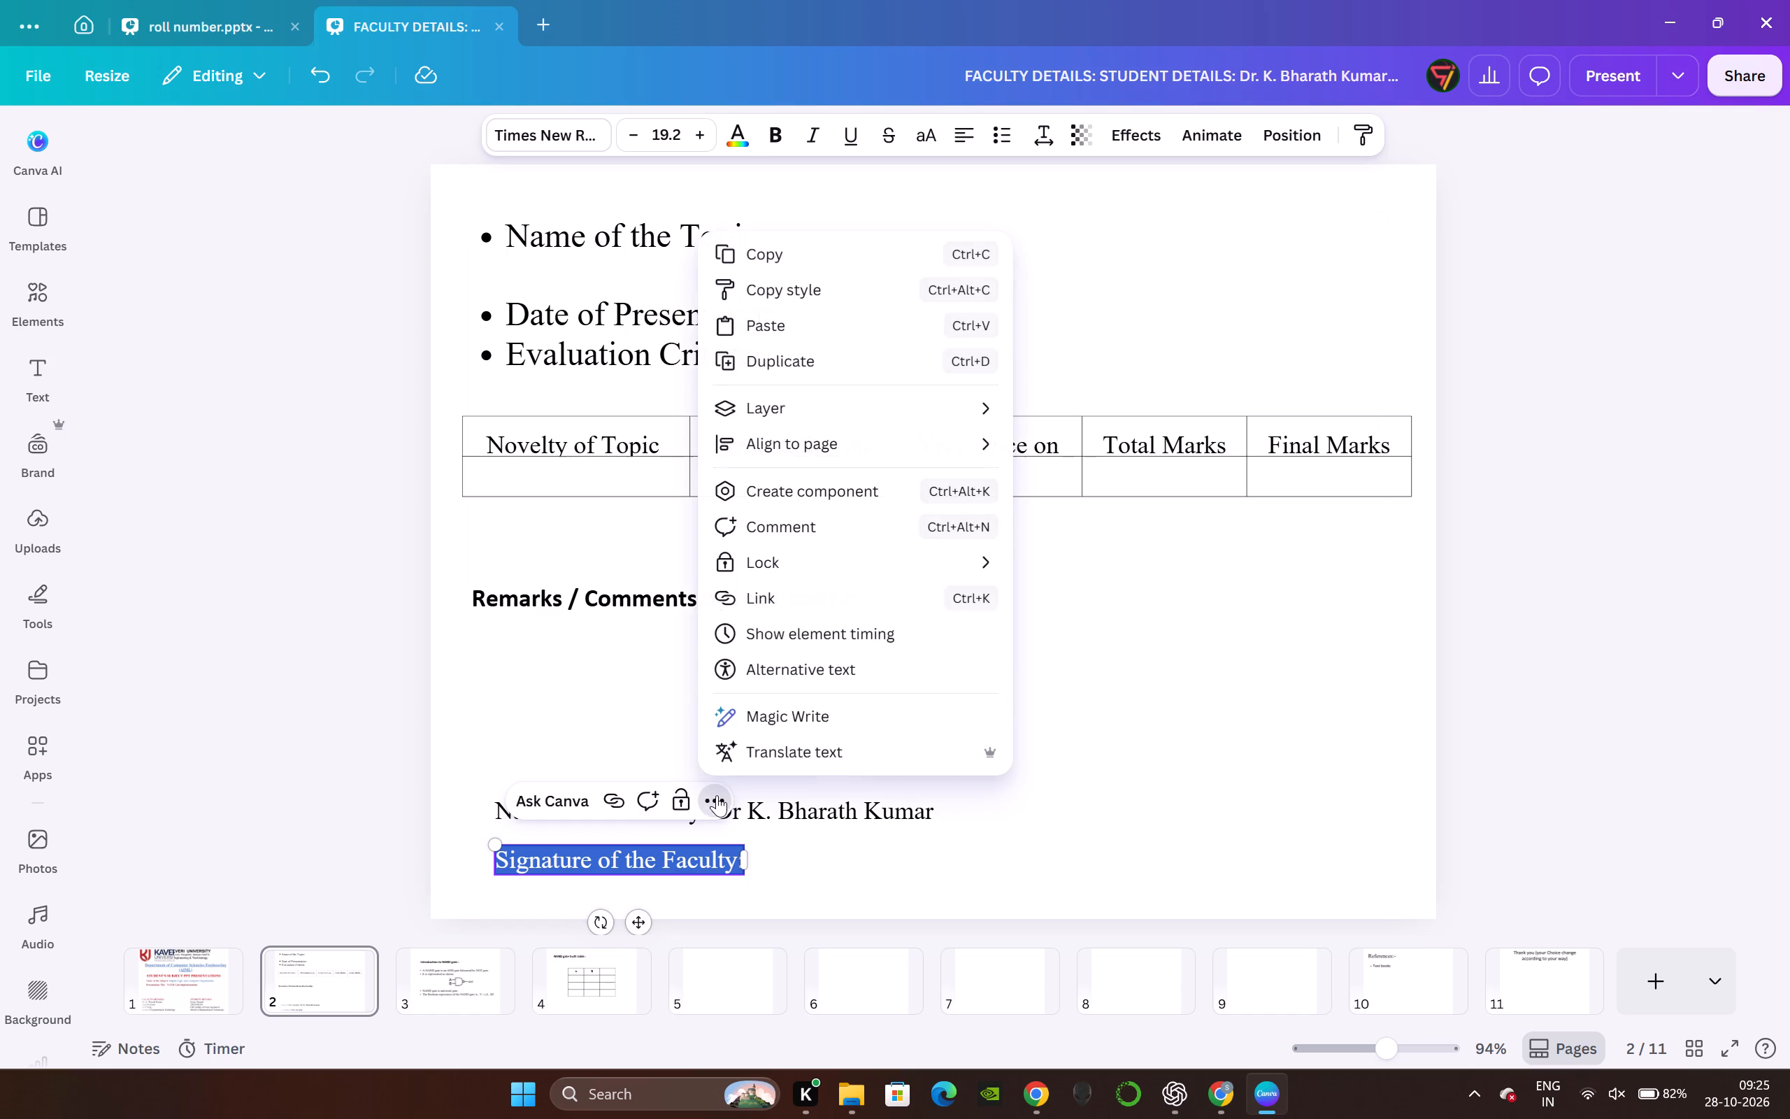
left_click(789, 348)
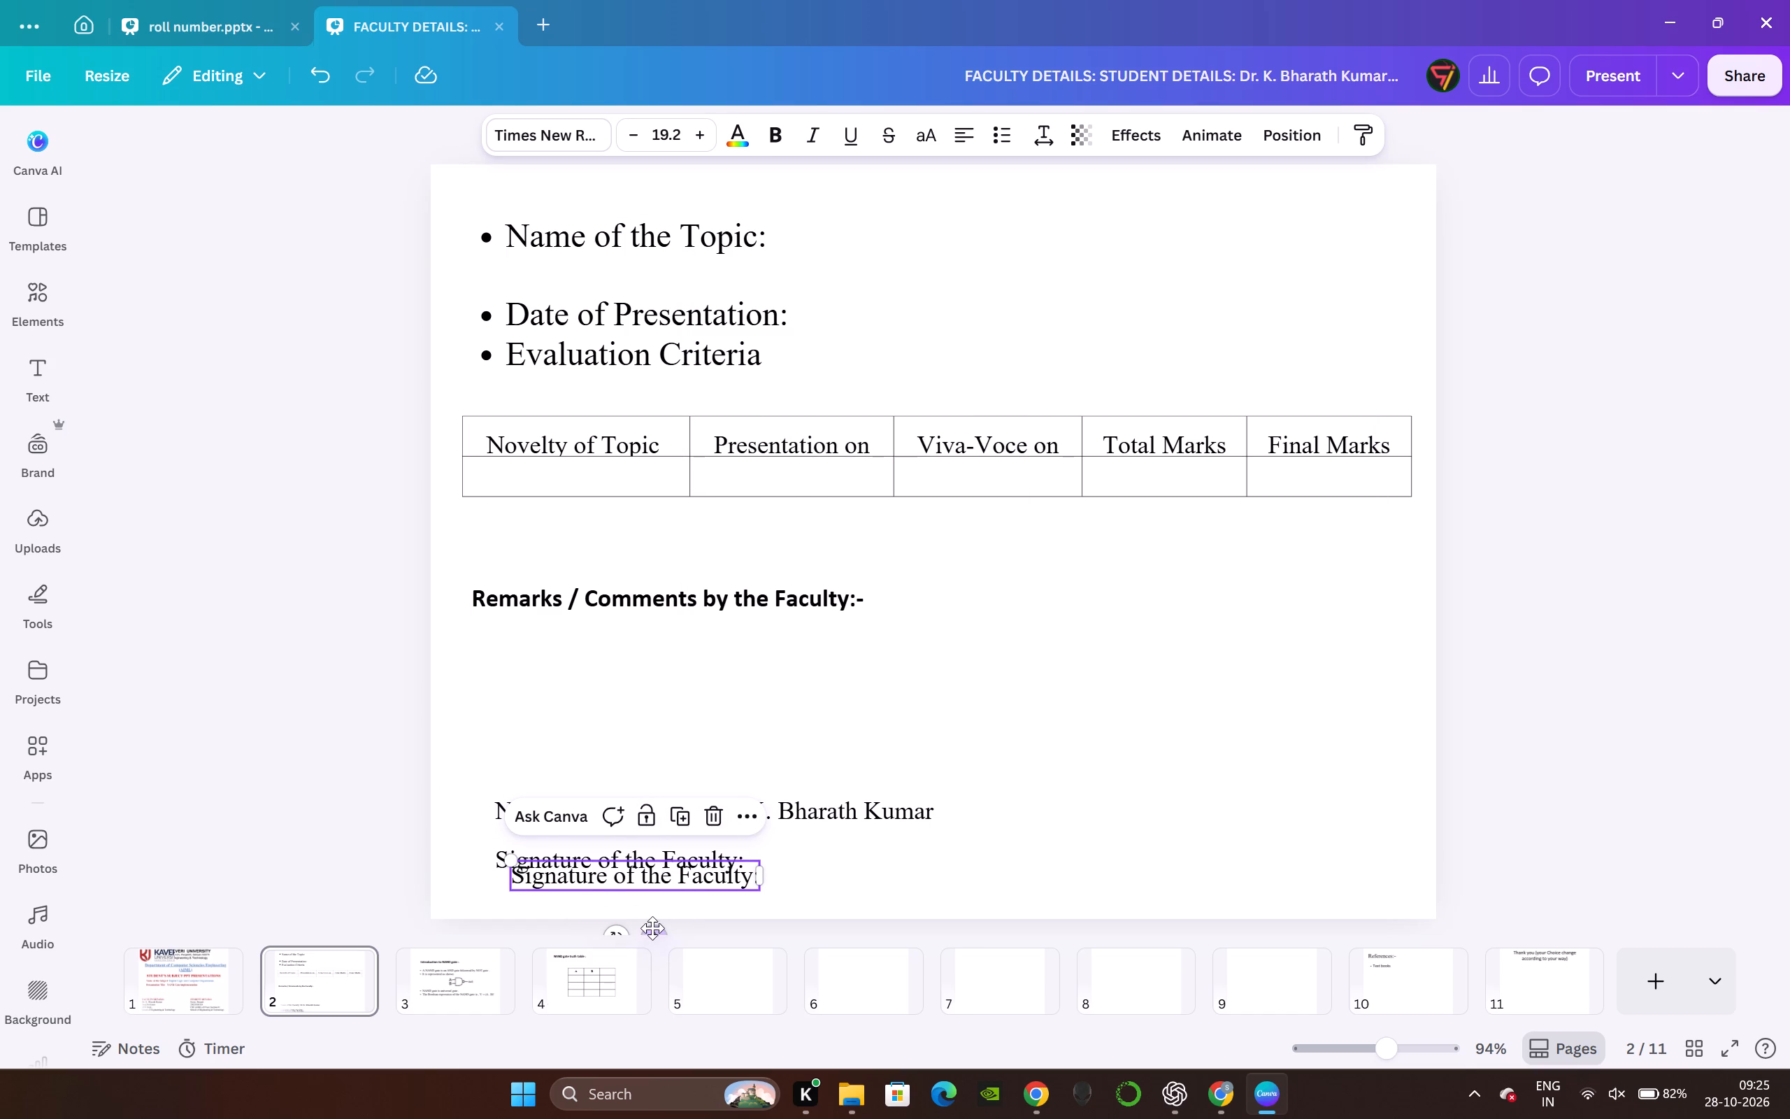
left_click_drag(654, 928, 482, 1028)
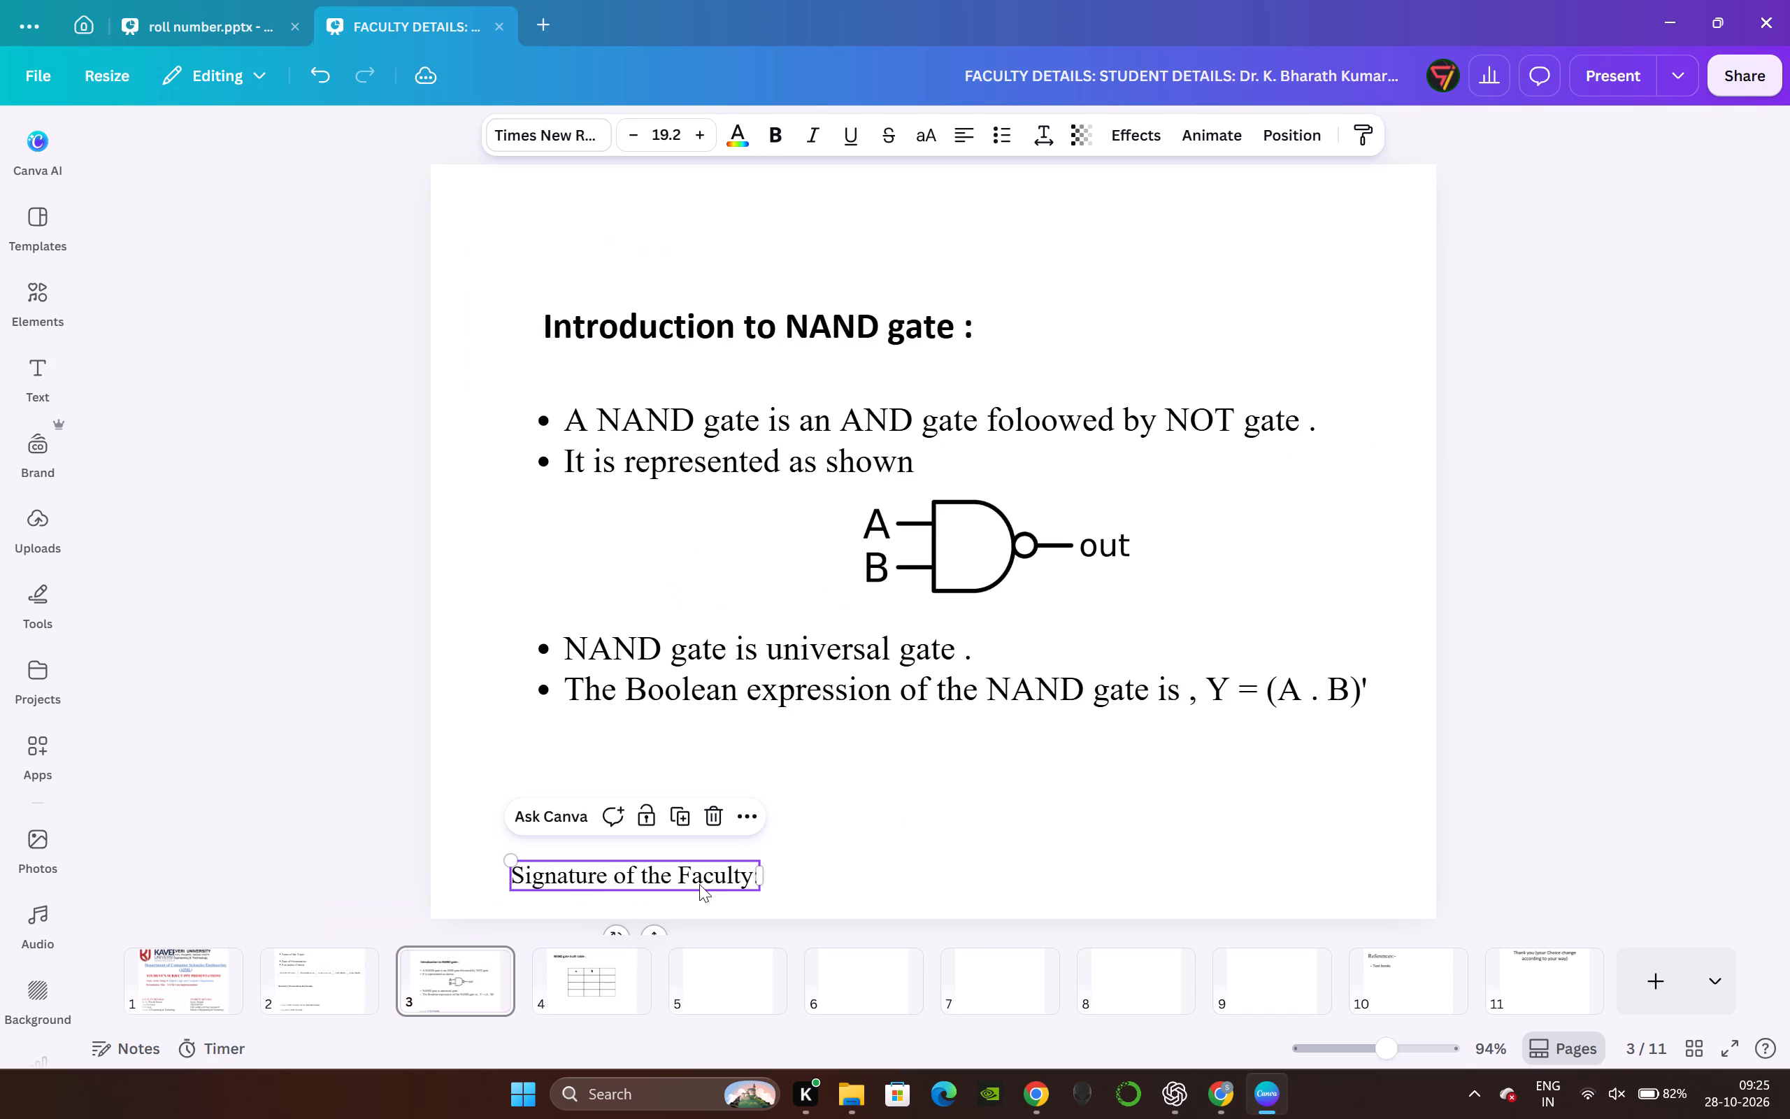
Set the duplicated text on slide 3 to font size 22 and replace its wording with "(Y)".
double_click(716, 870)
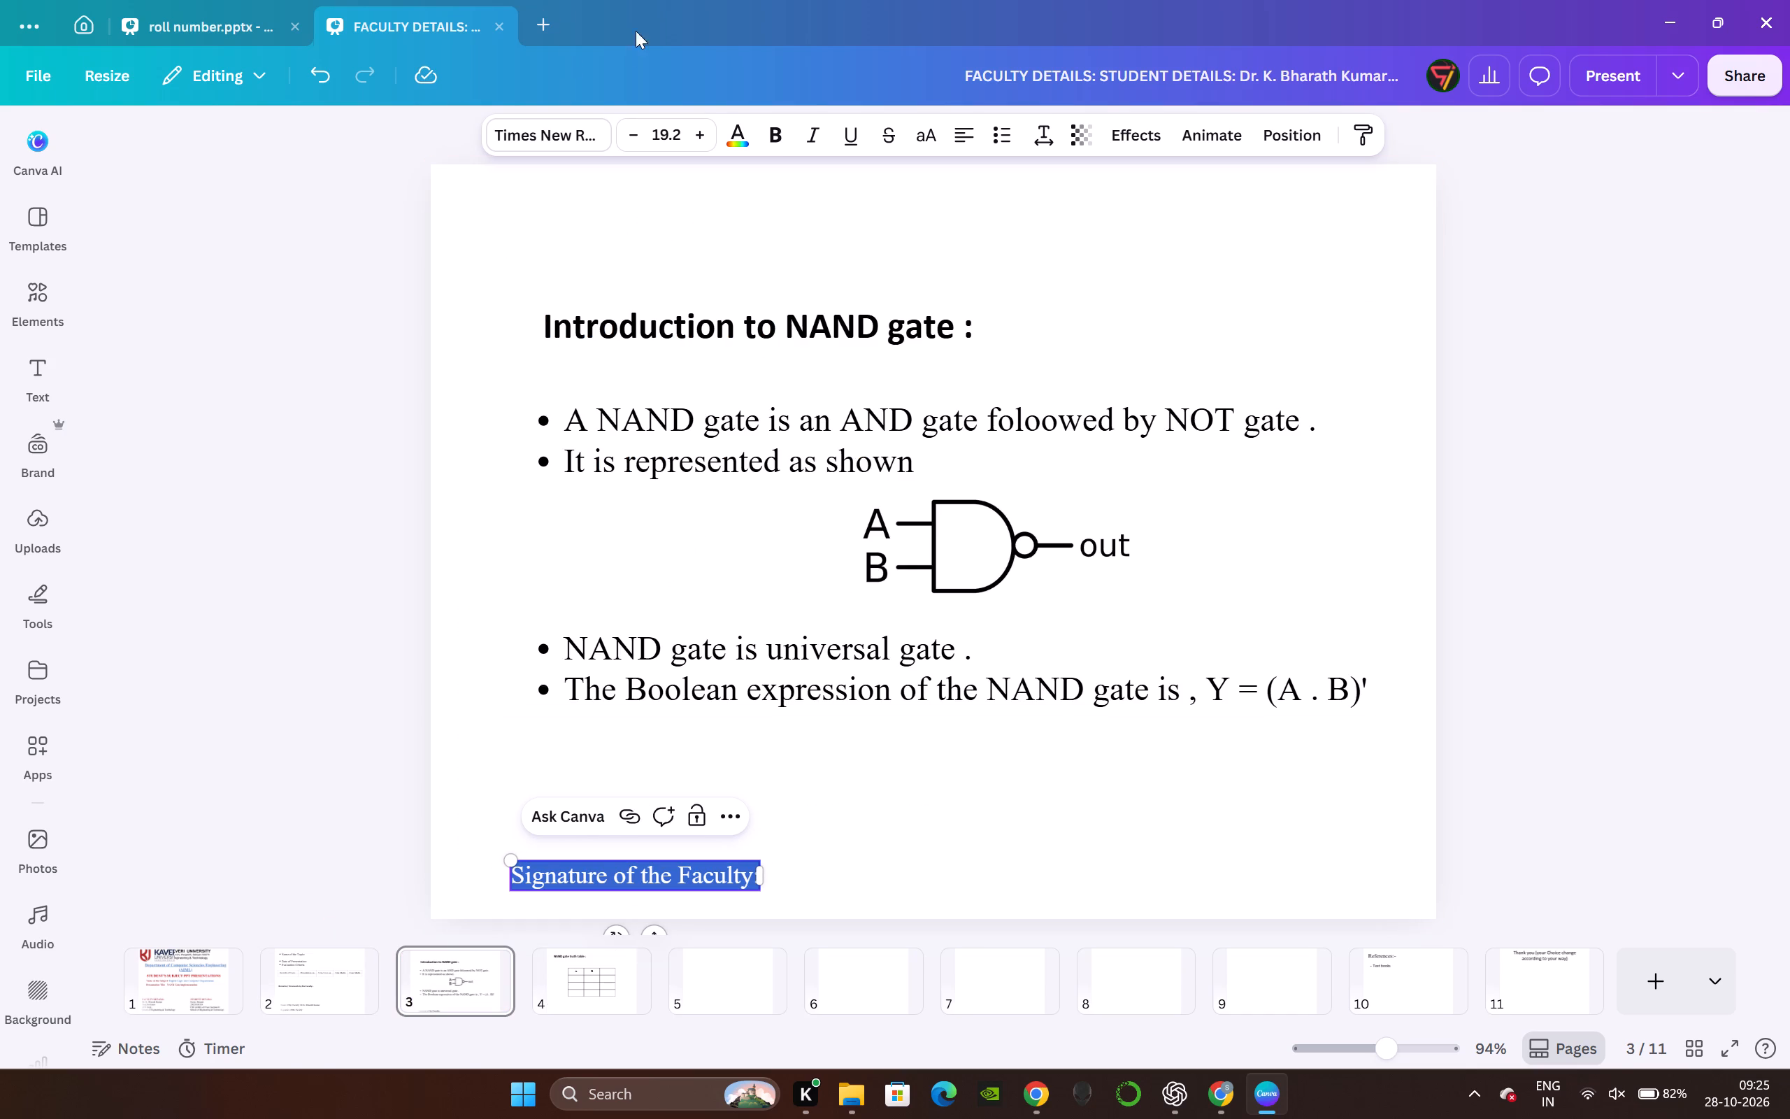
double_click(652, 130)
type("22")
key("Return")
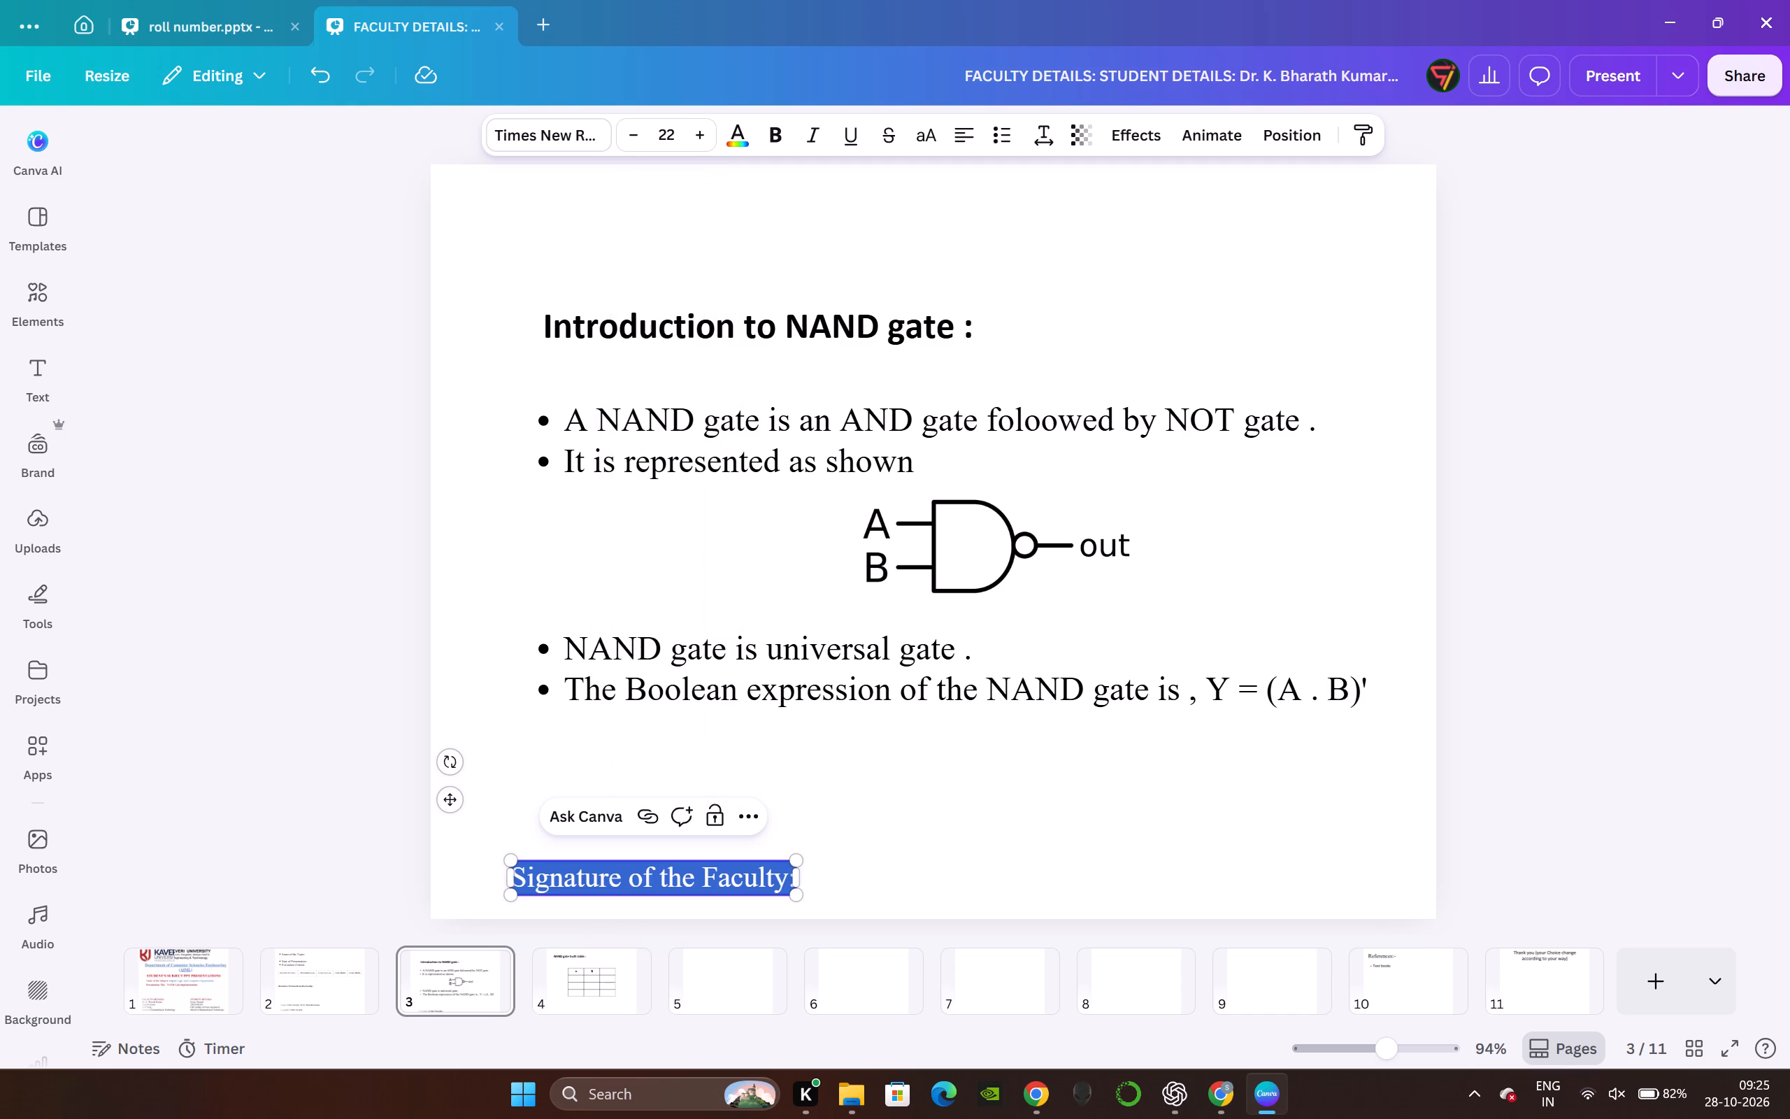
key("y")
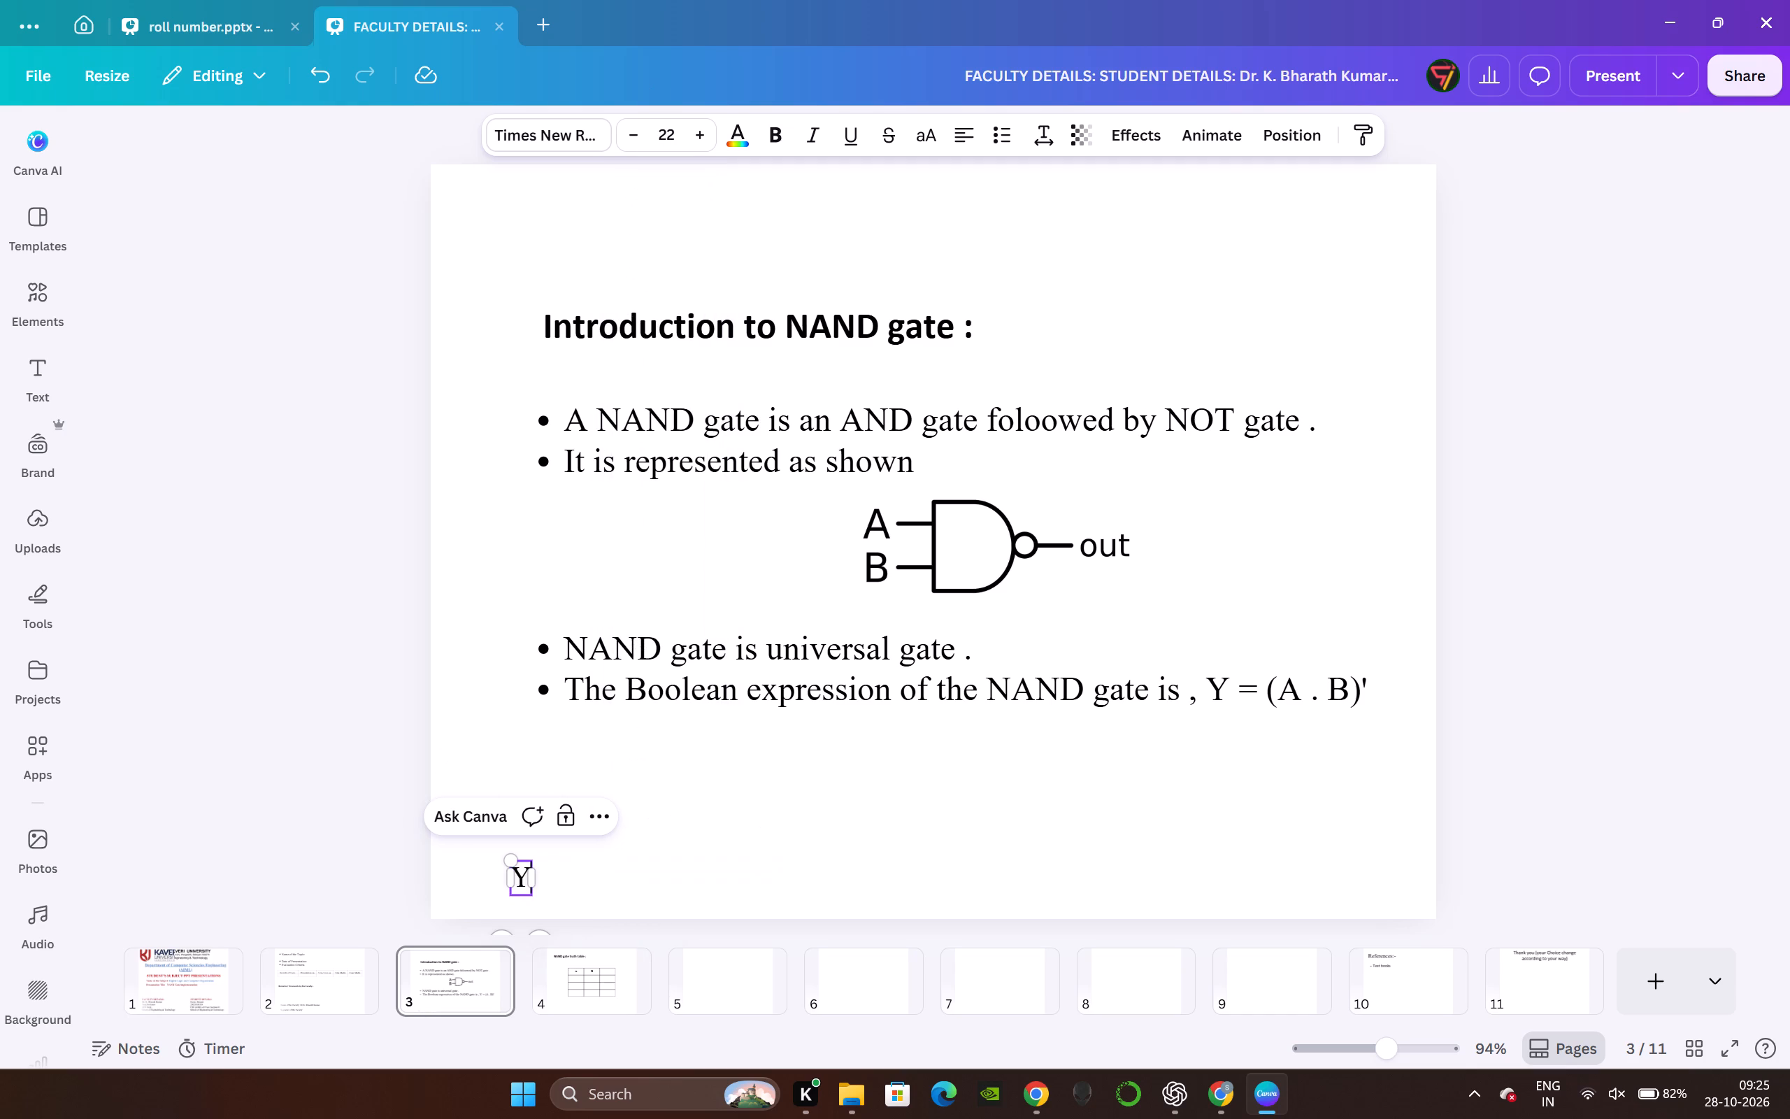
left_click(359, 465)
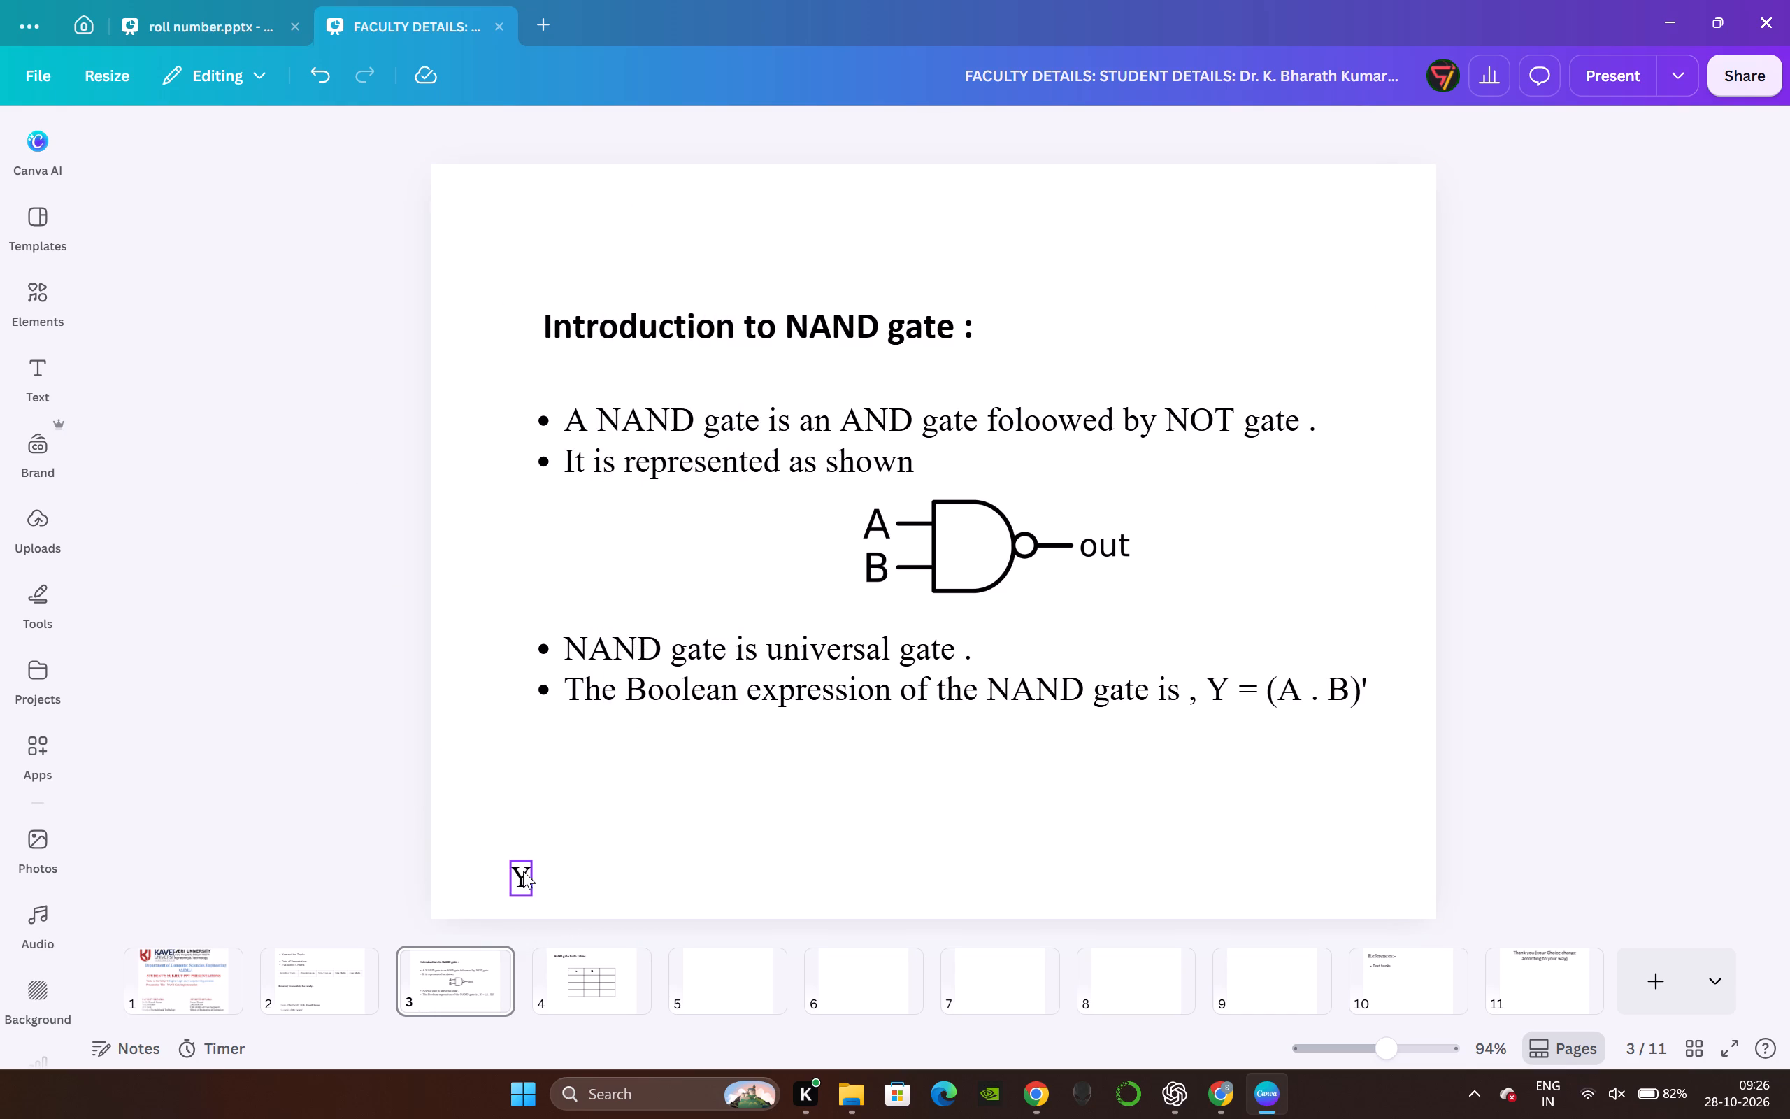
double_click(523, 871)
left_click(527, 881)
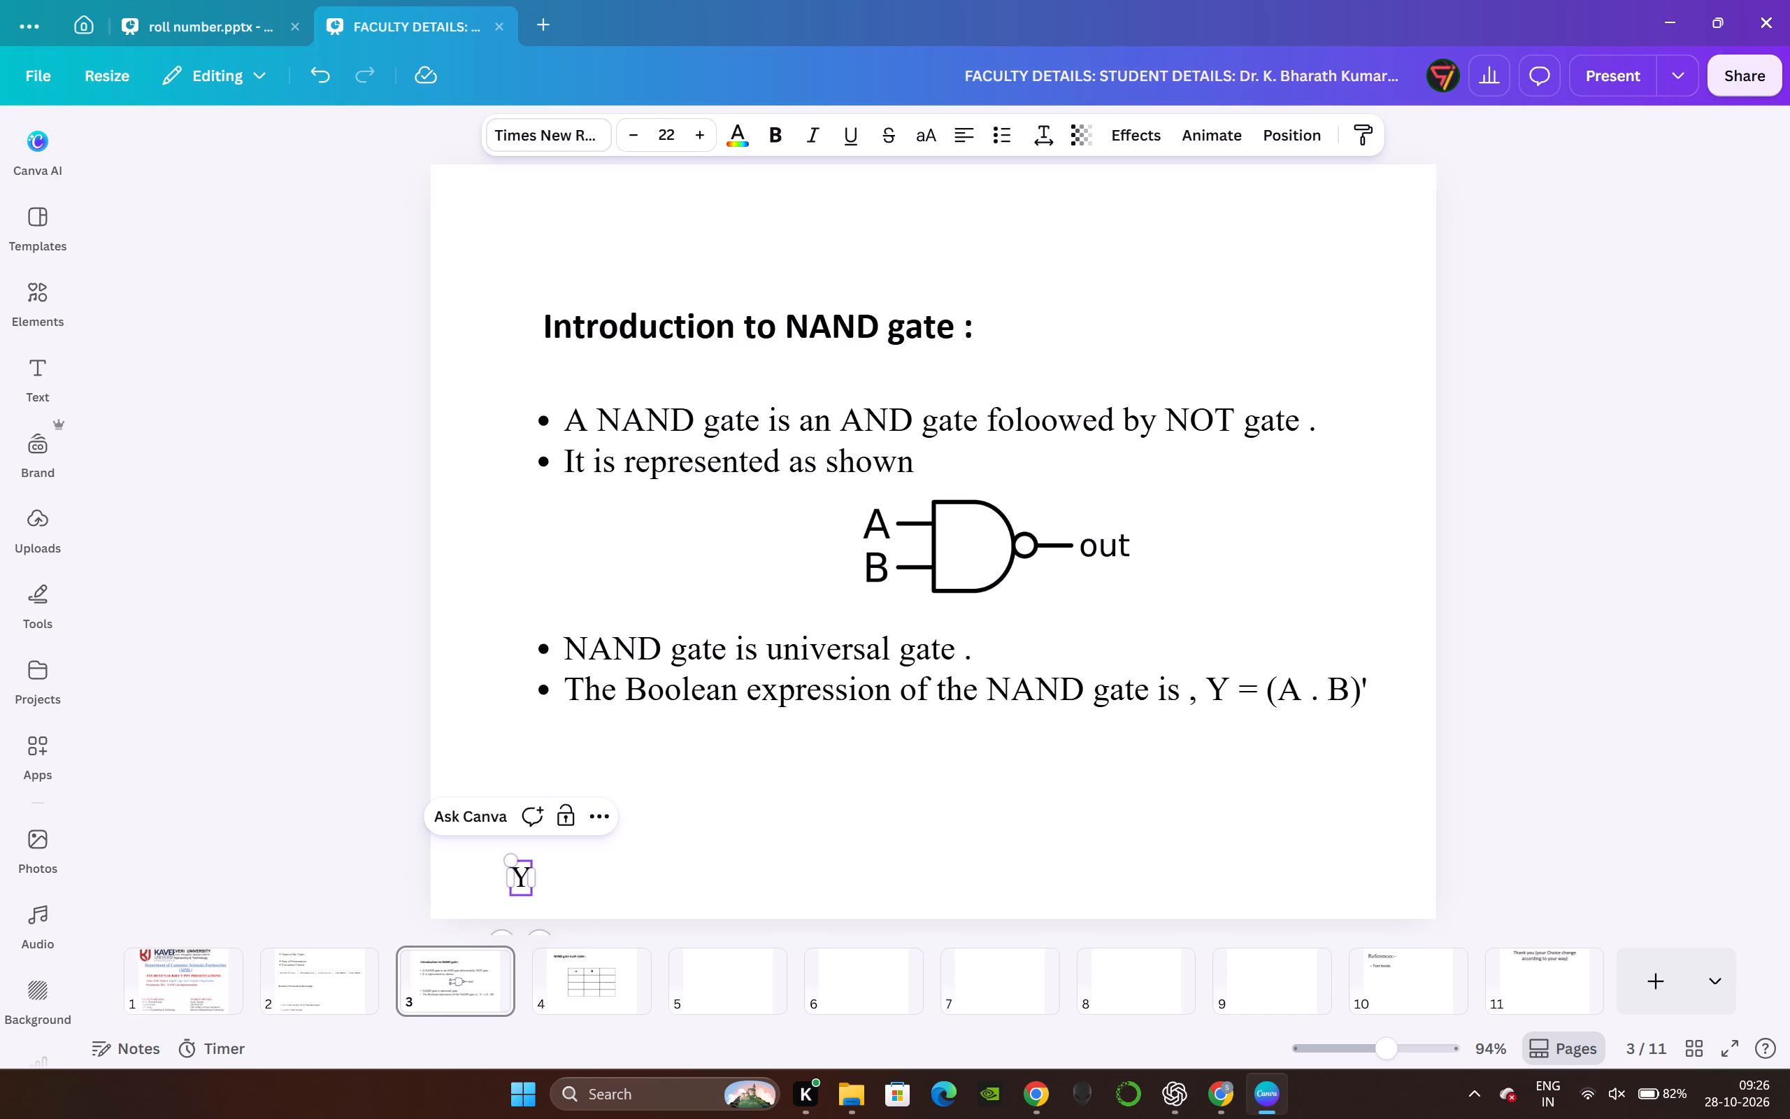
key("shift+parenright")
key("Left")
key("Left")
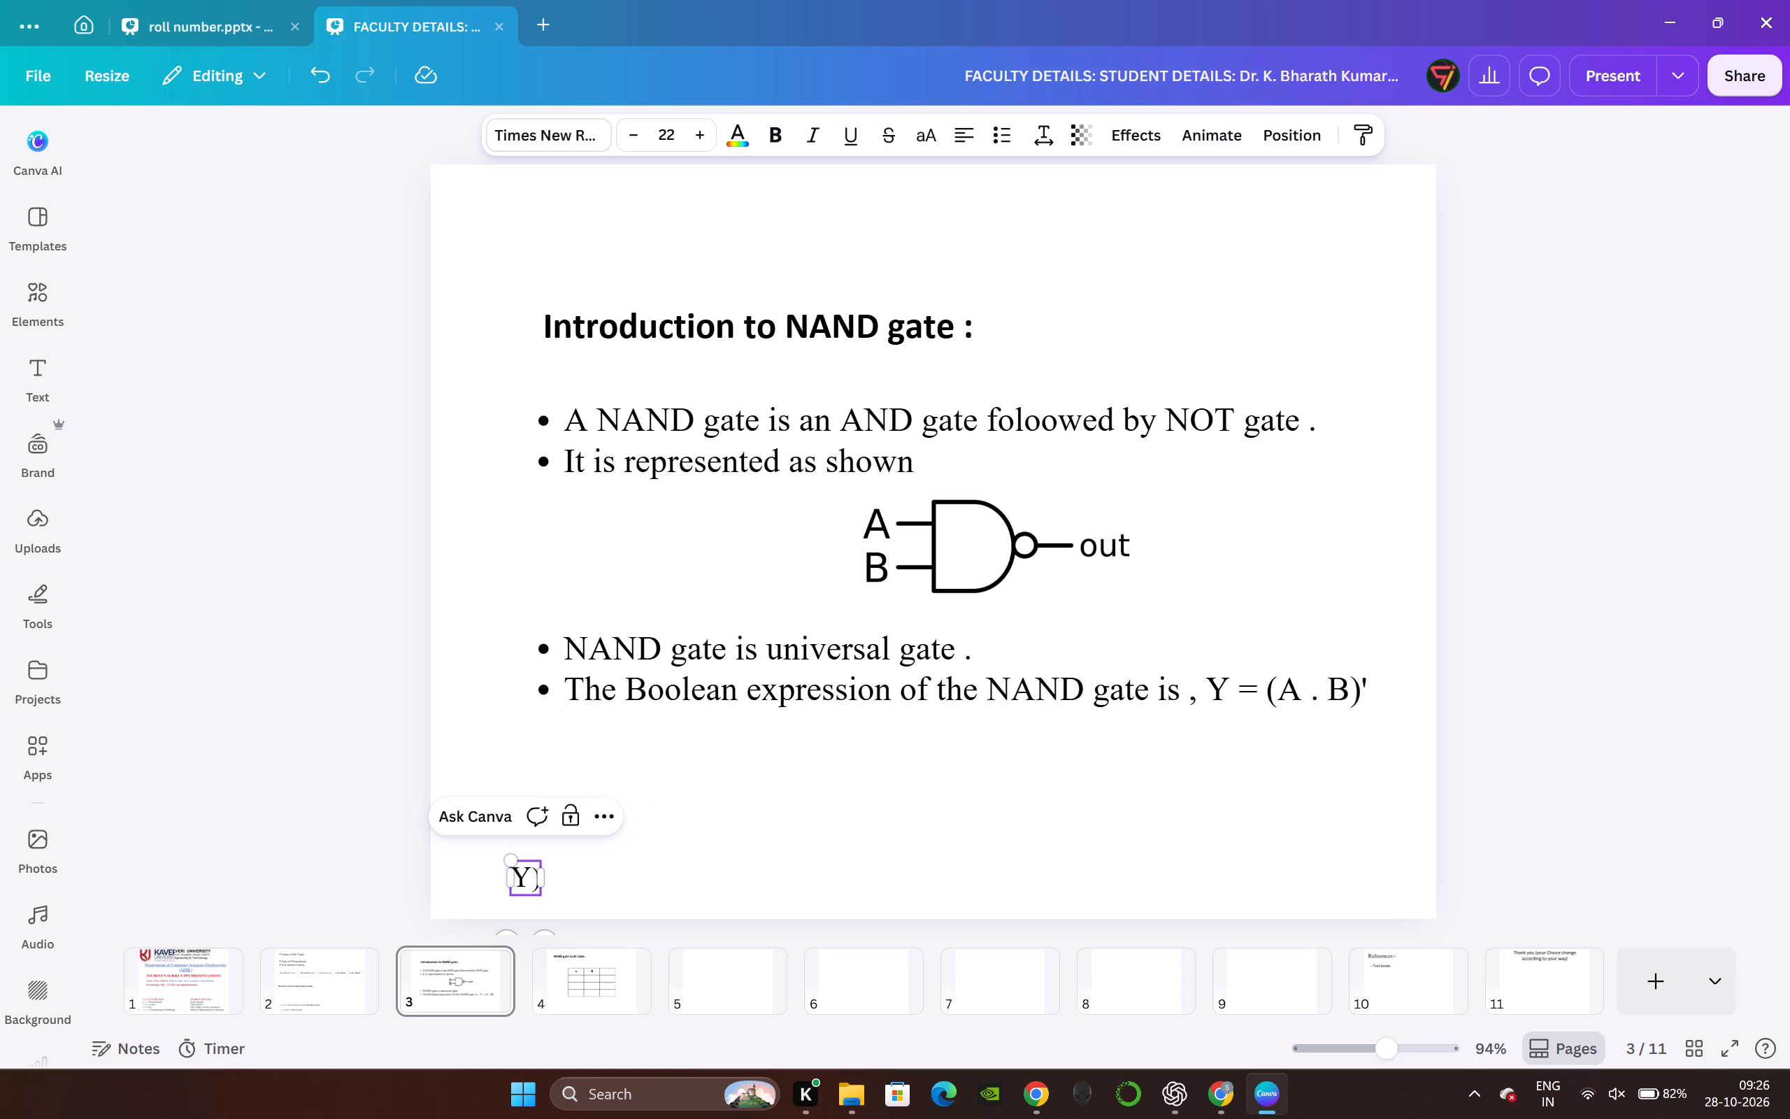
key("shift+parenleft")
double_click(283, 625)
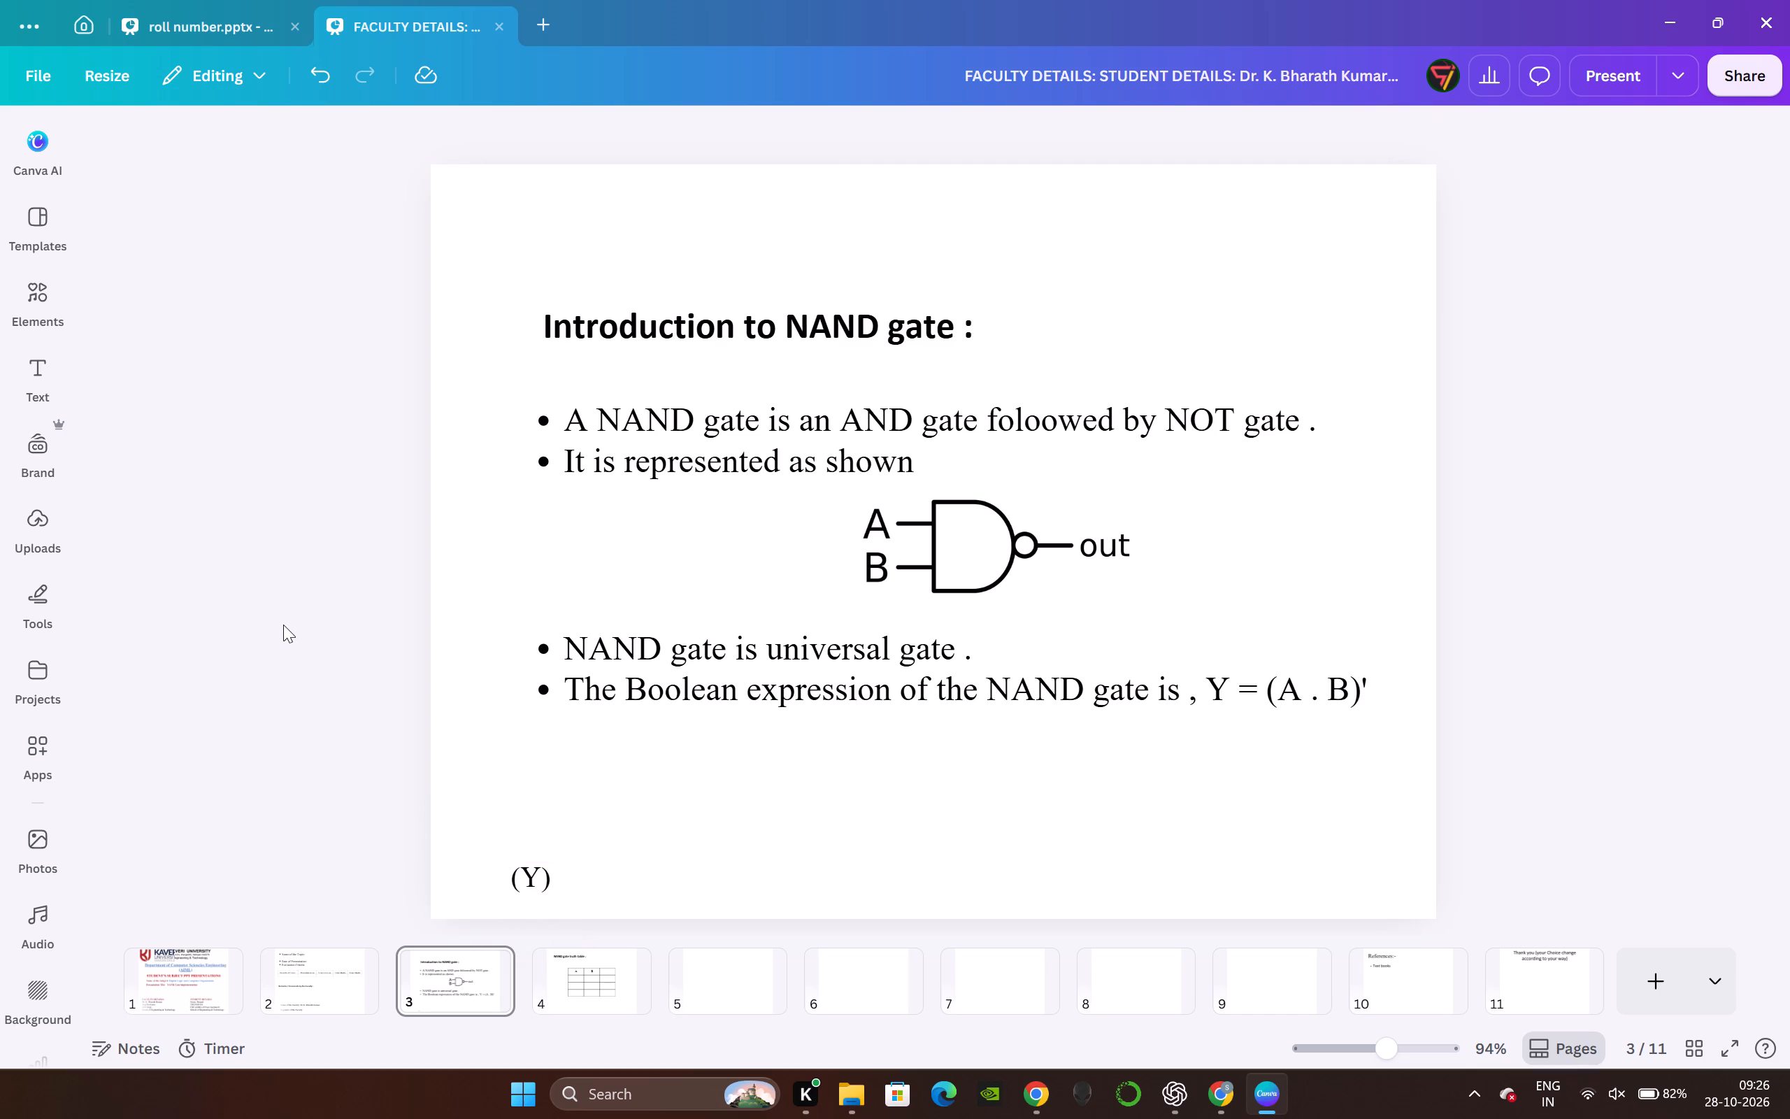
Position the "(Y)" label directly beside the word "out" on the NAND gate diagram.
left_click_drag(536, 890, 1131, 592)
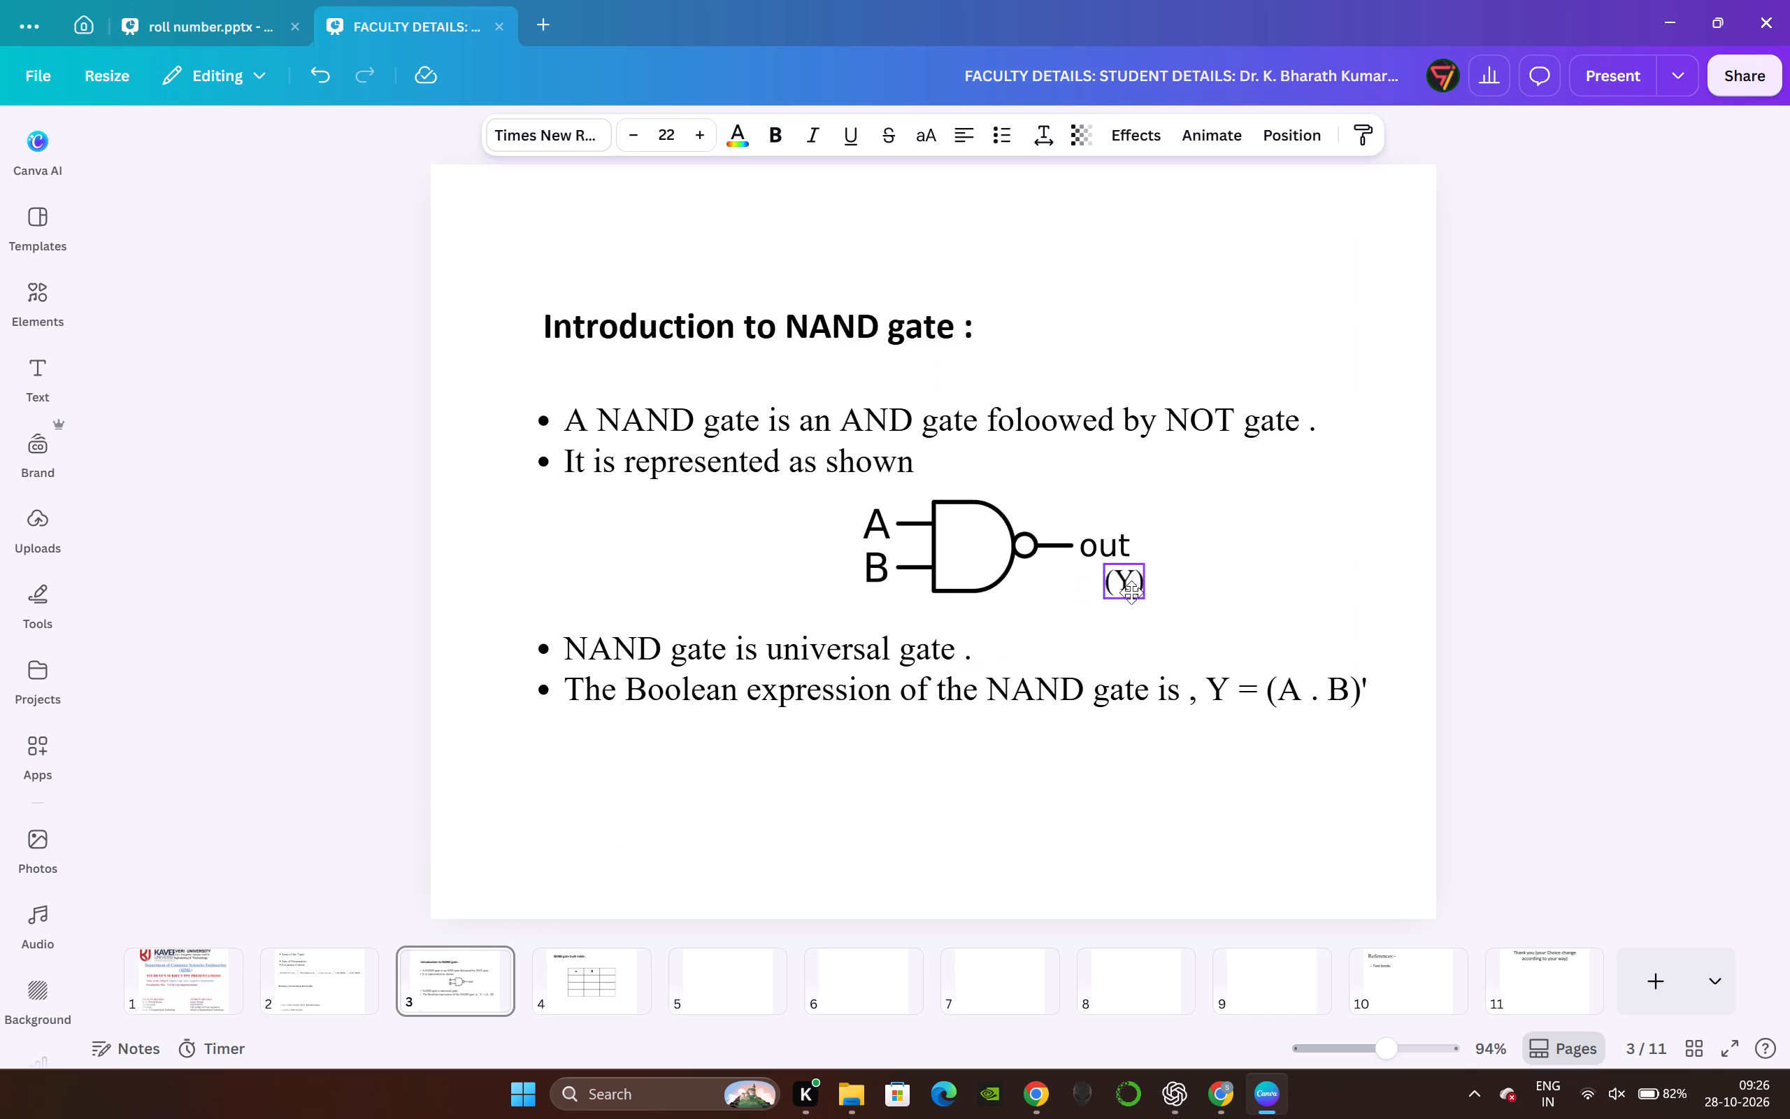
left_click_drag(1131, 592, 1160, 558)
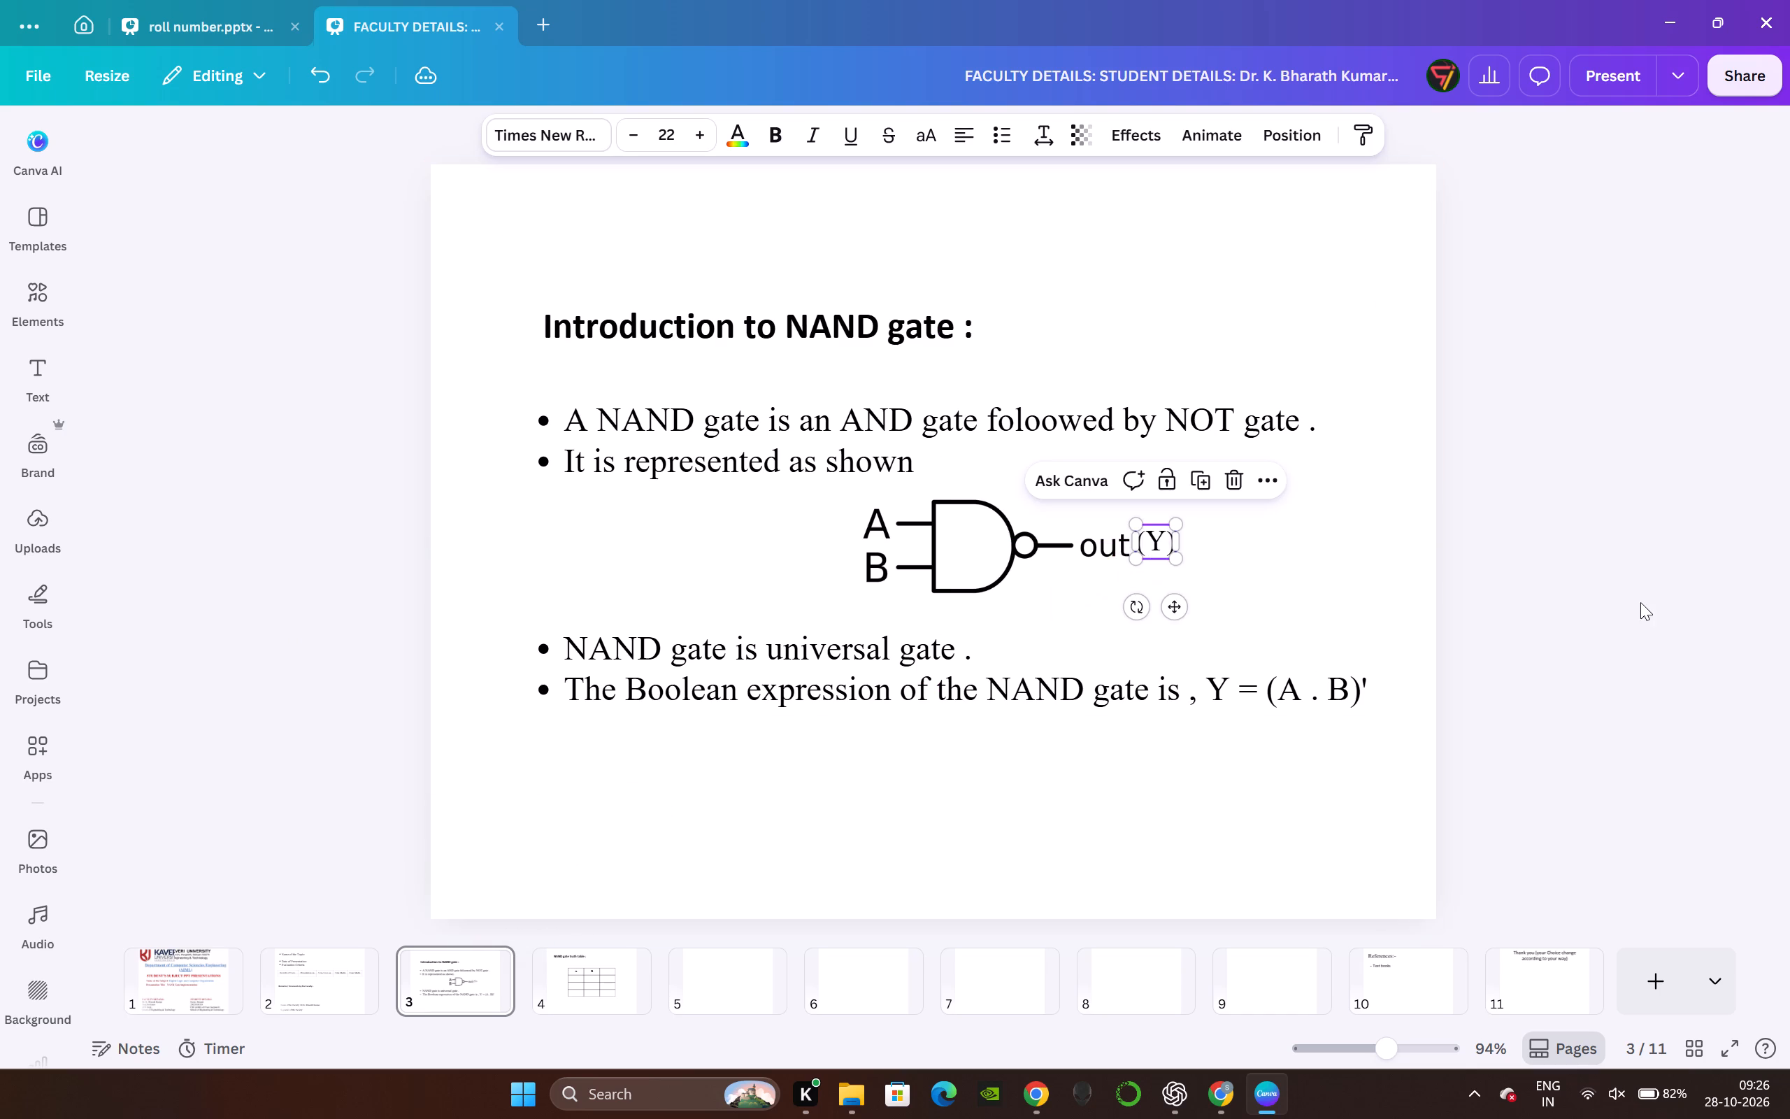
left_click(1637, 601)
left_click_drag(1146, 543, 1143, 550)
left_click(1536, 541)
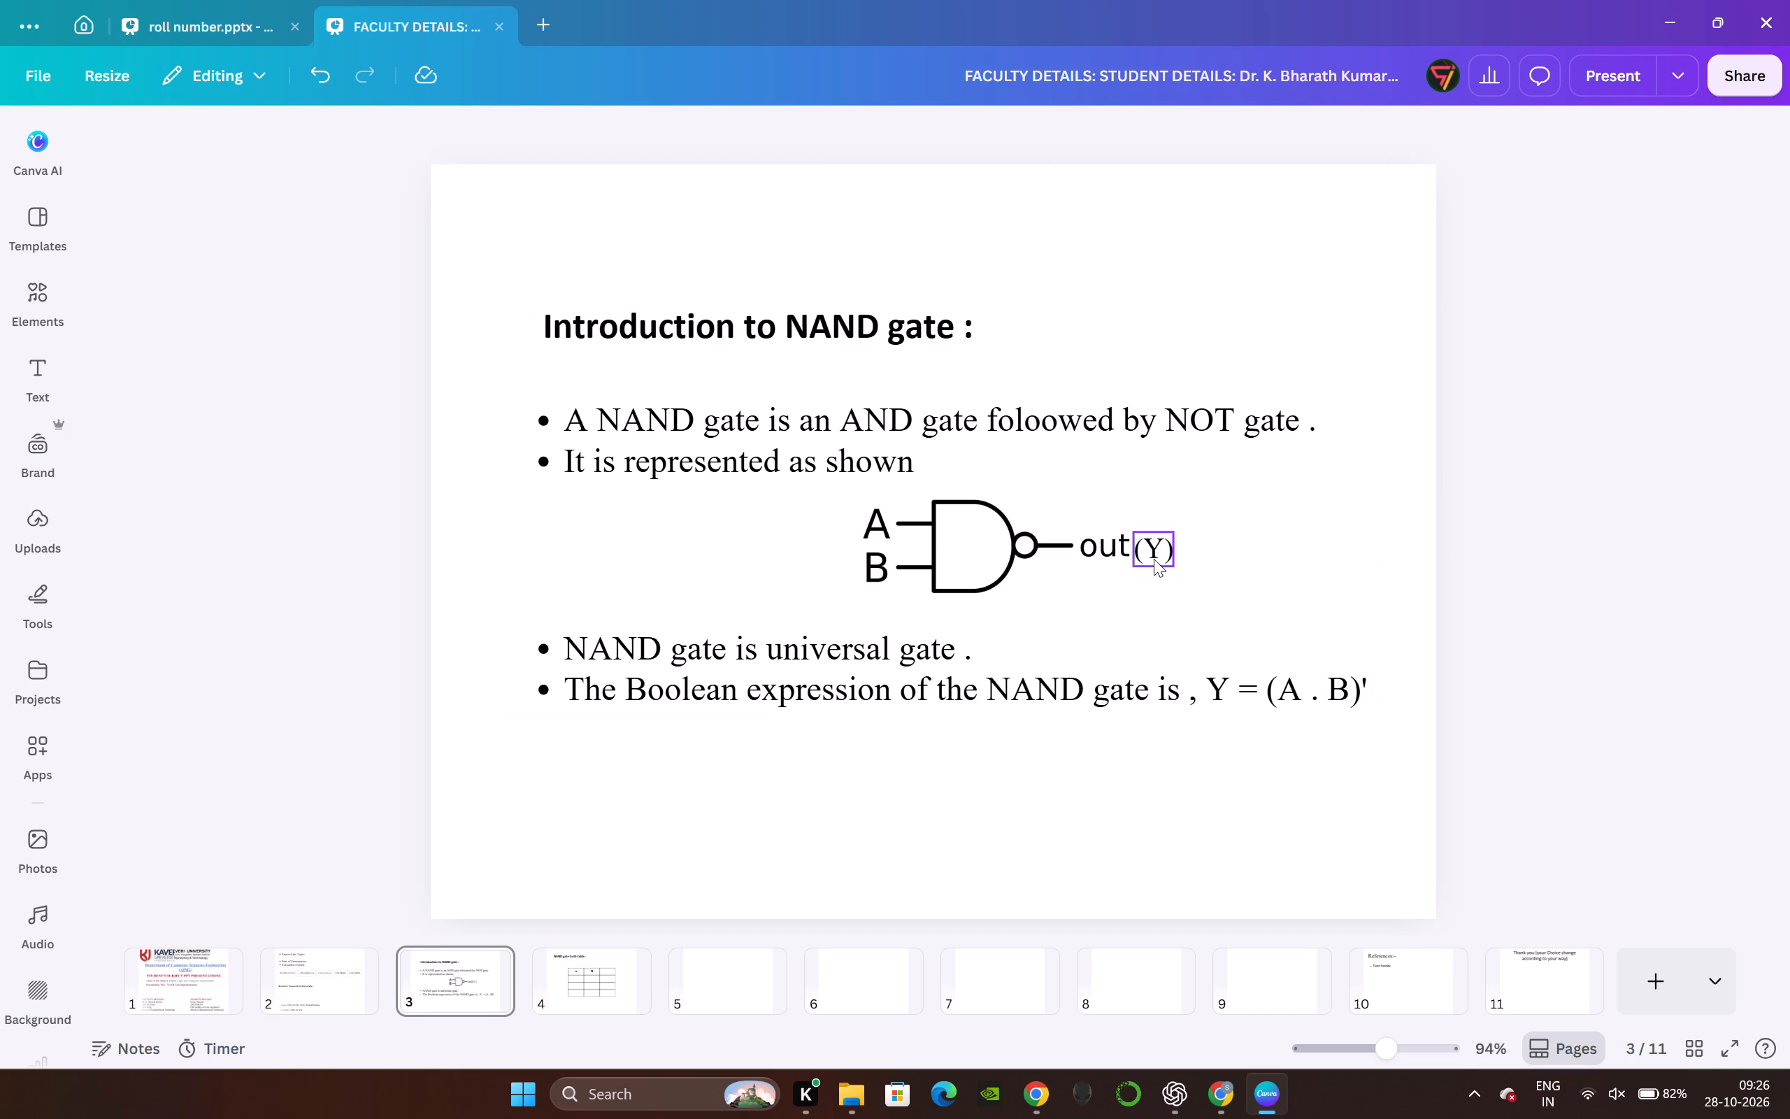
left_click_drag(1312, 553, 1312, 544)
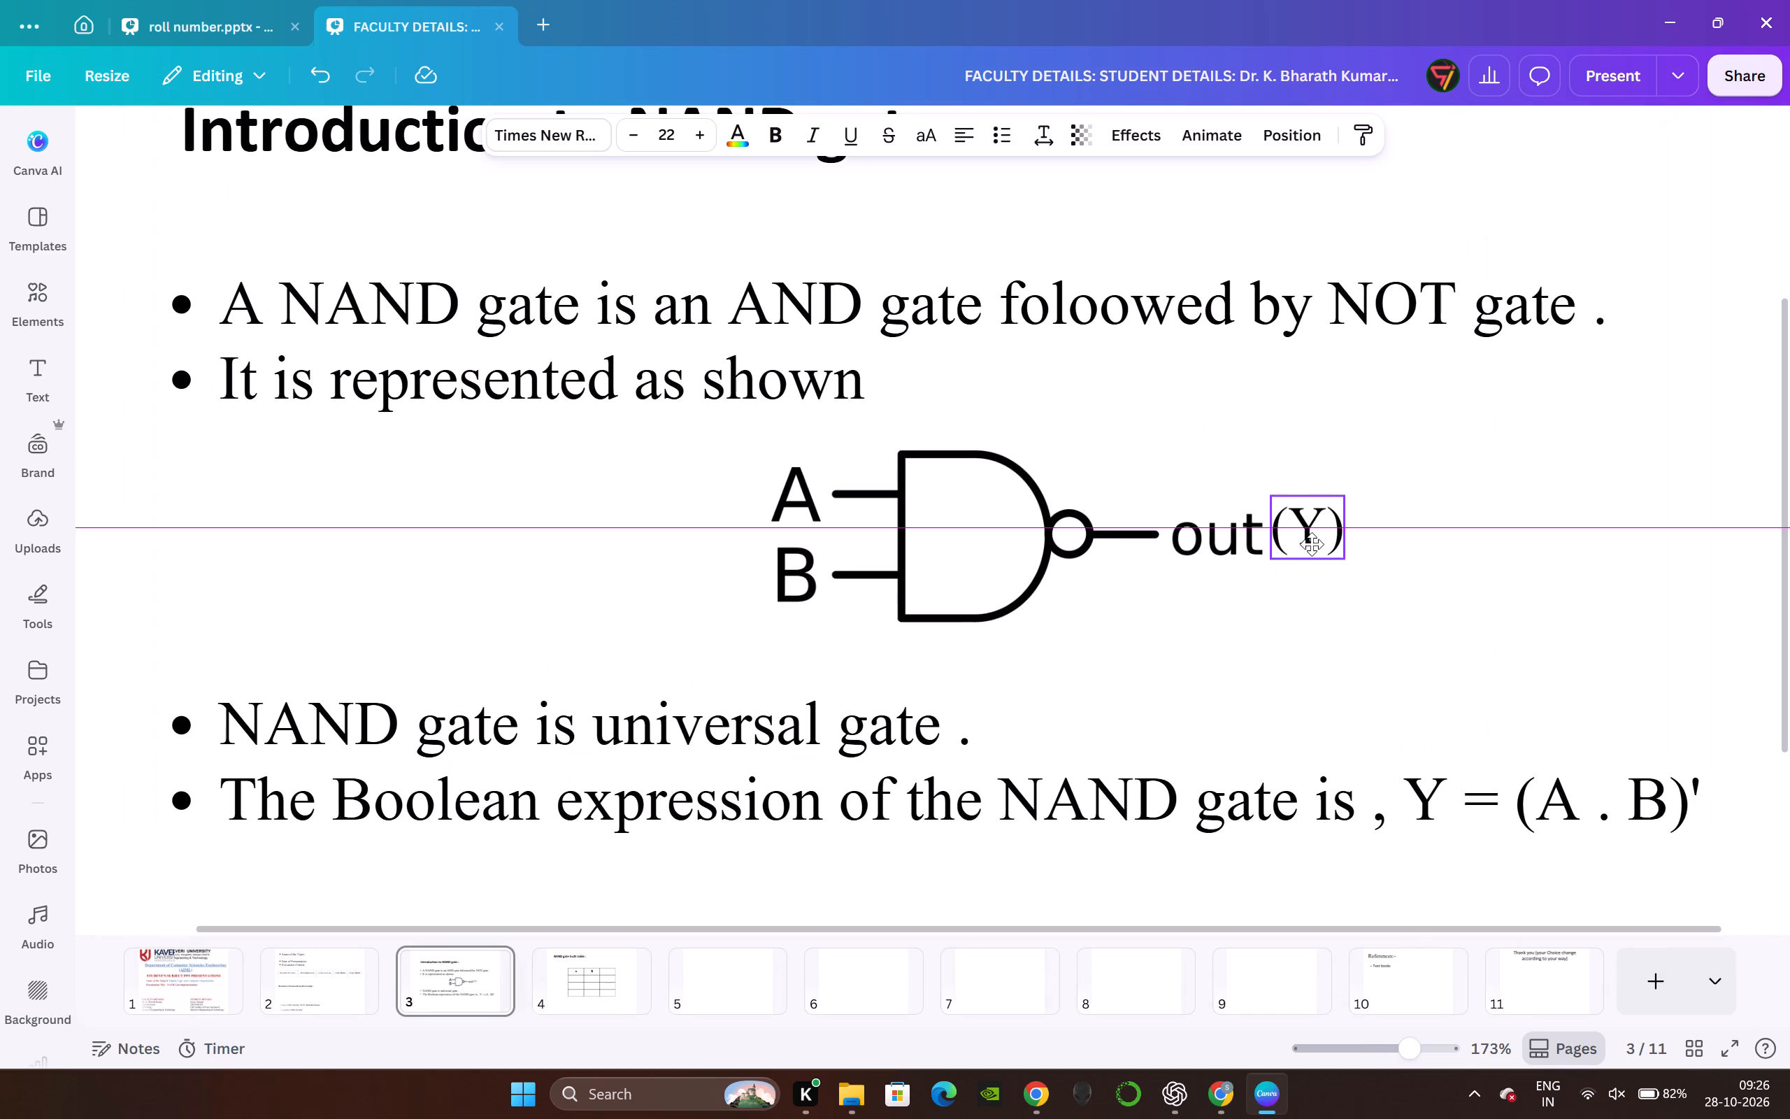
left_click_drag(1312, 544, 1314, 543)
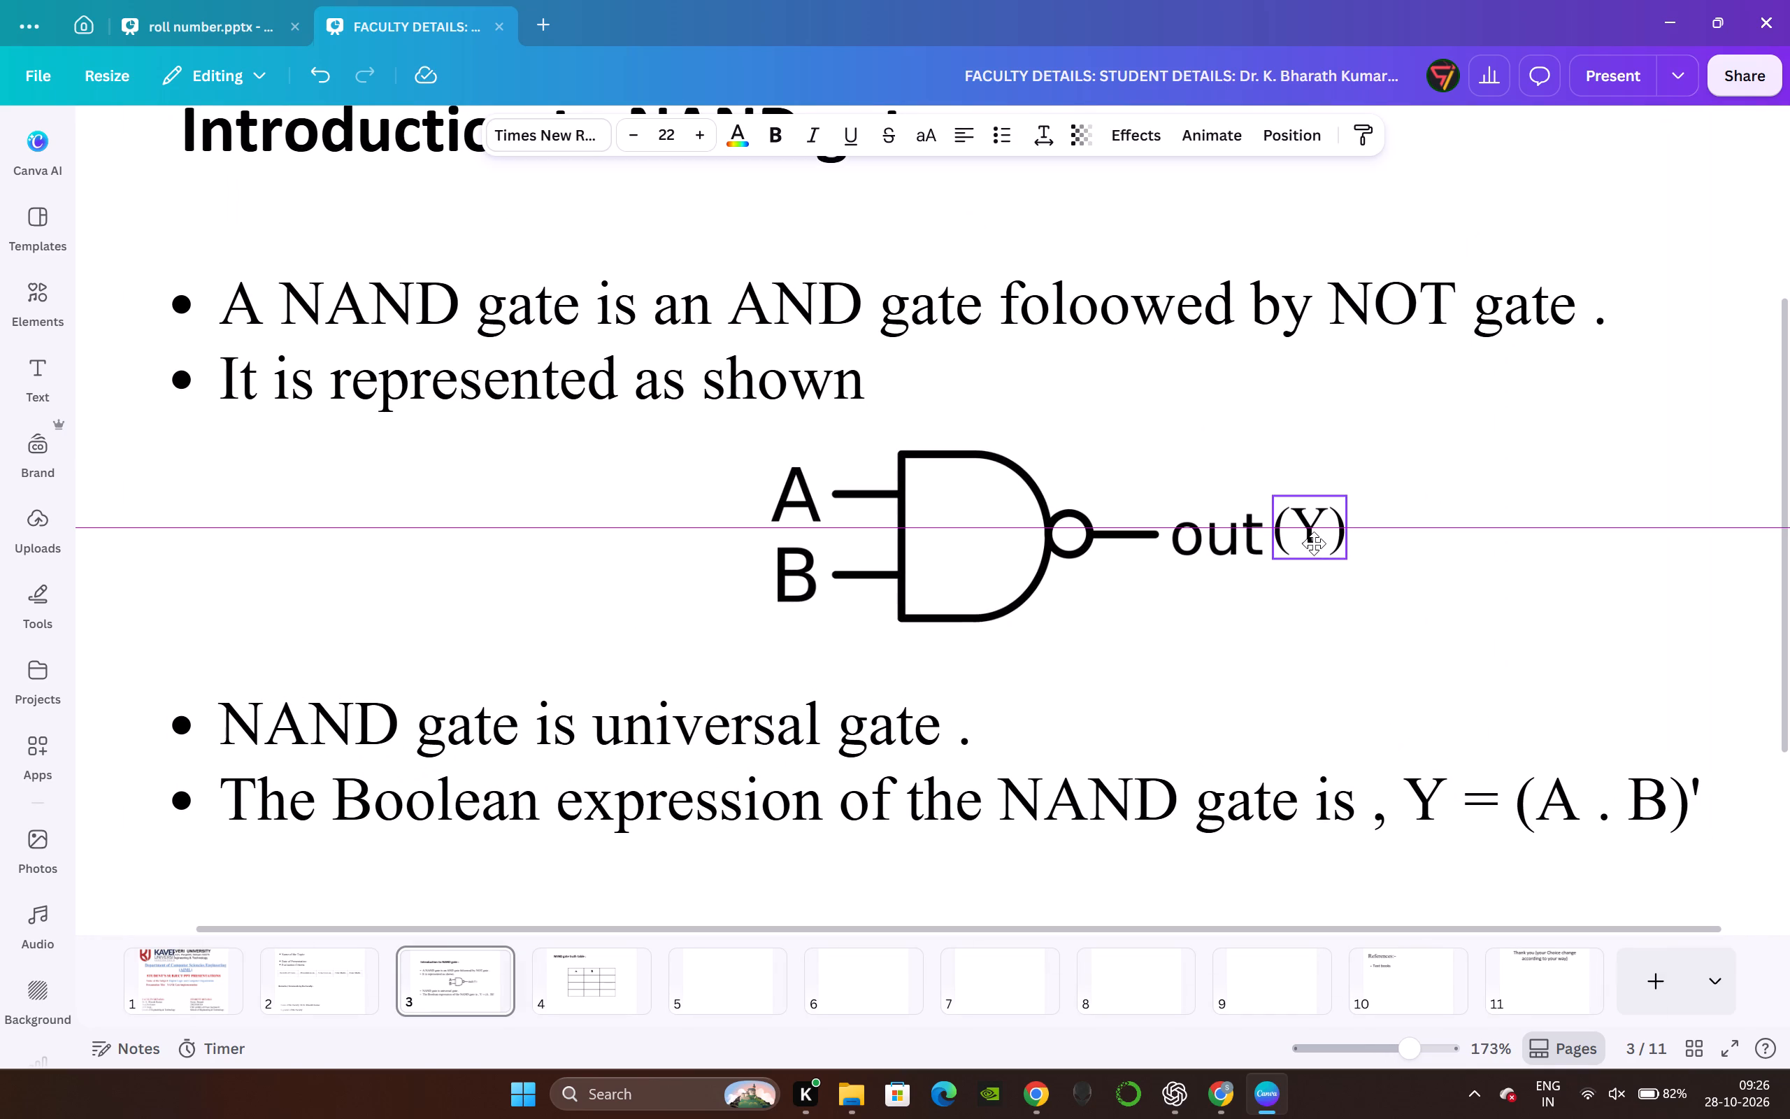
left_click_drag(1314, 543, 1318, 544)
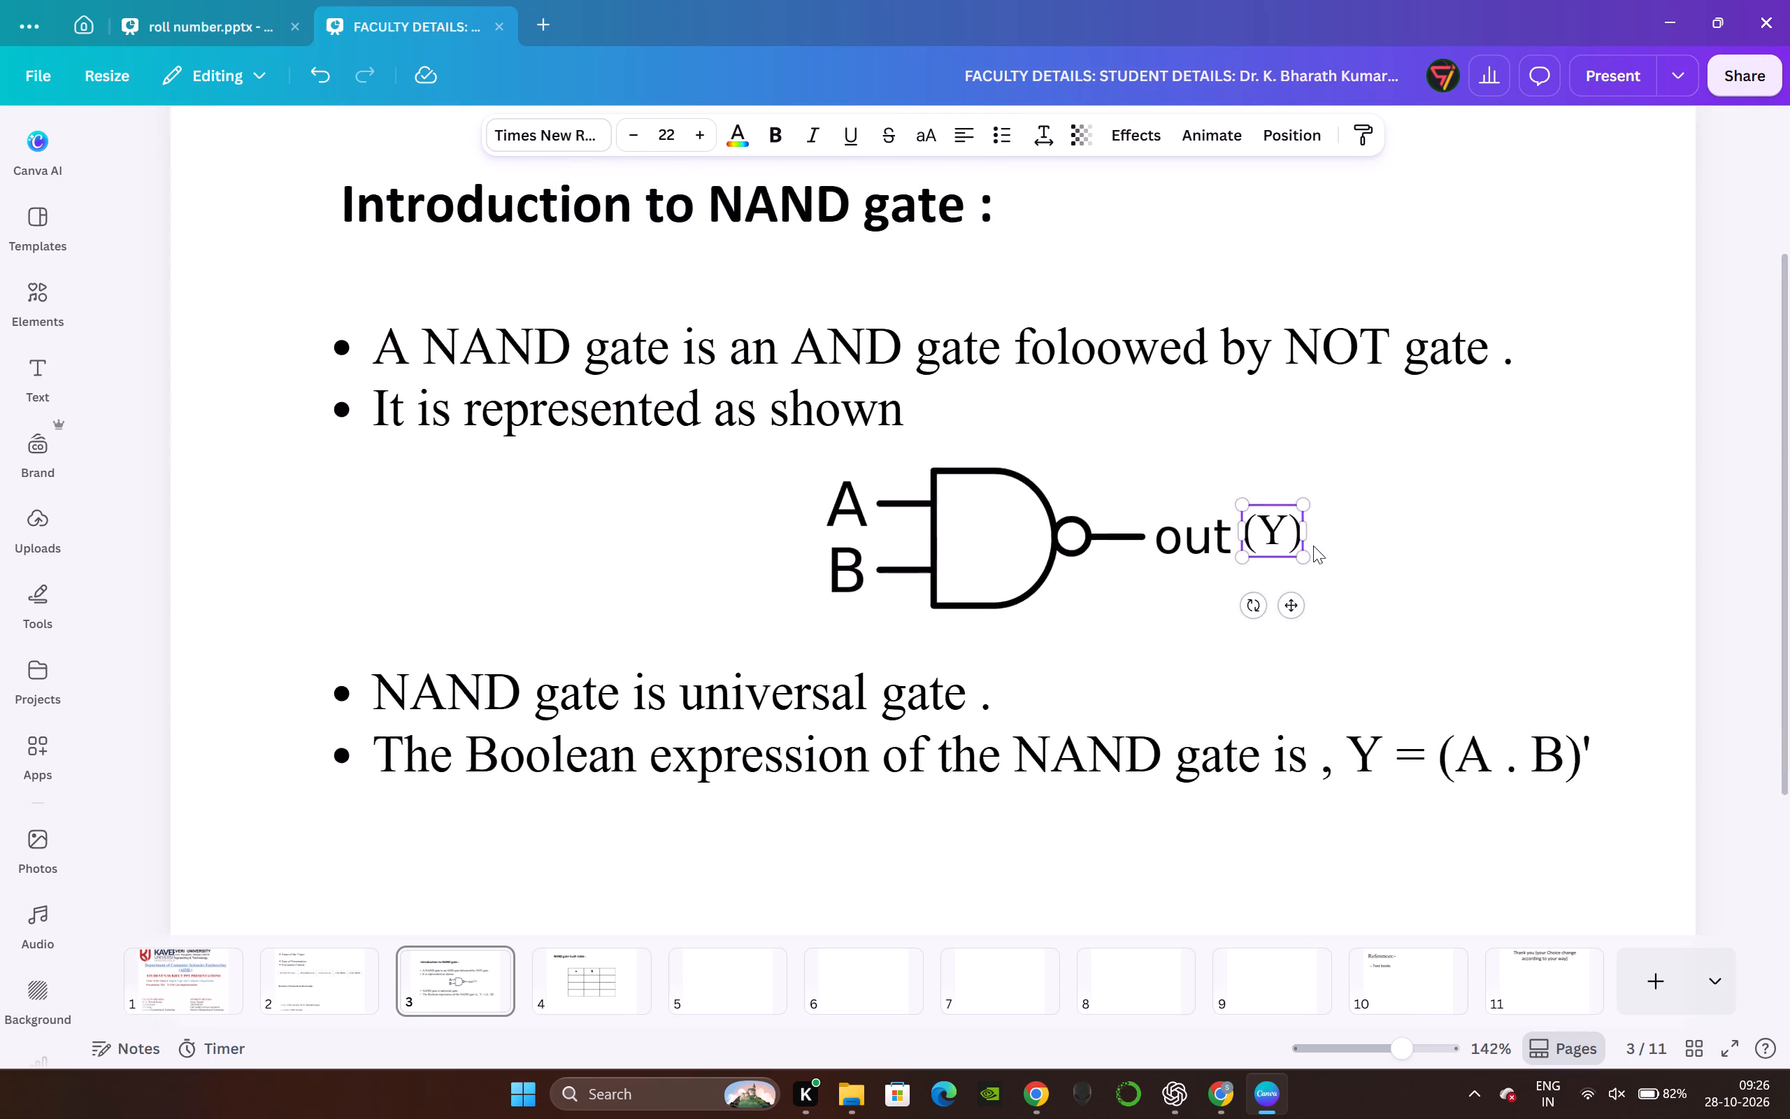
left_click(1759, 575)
Move the "(Y)" label just above the output line and the word "out" on the NAND gate diagram.
left_click_drag(1196, 537, 1109, 513)
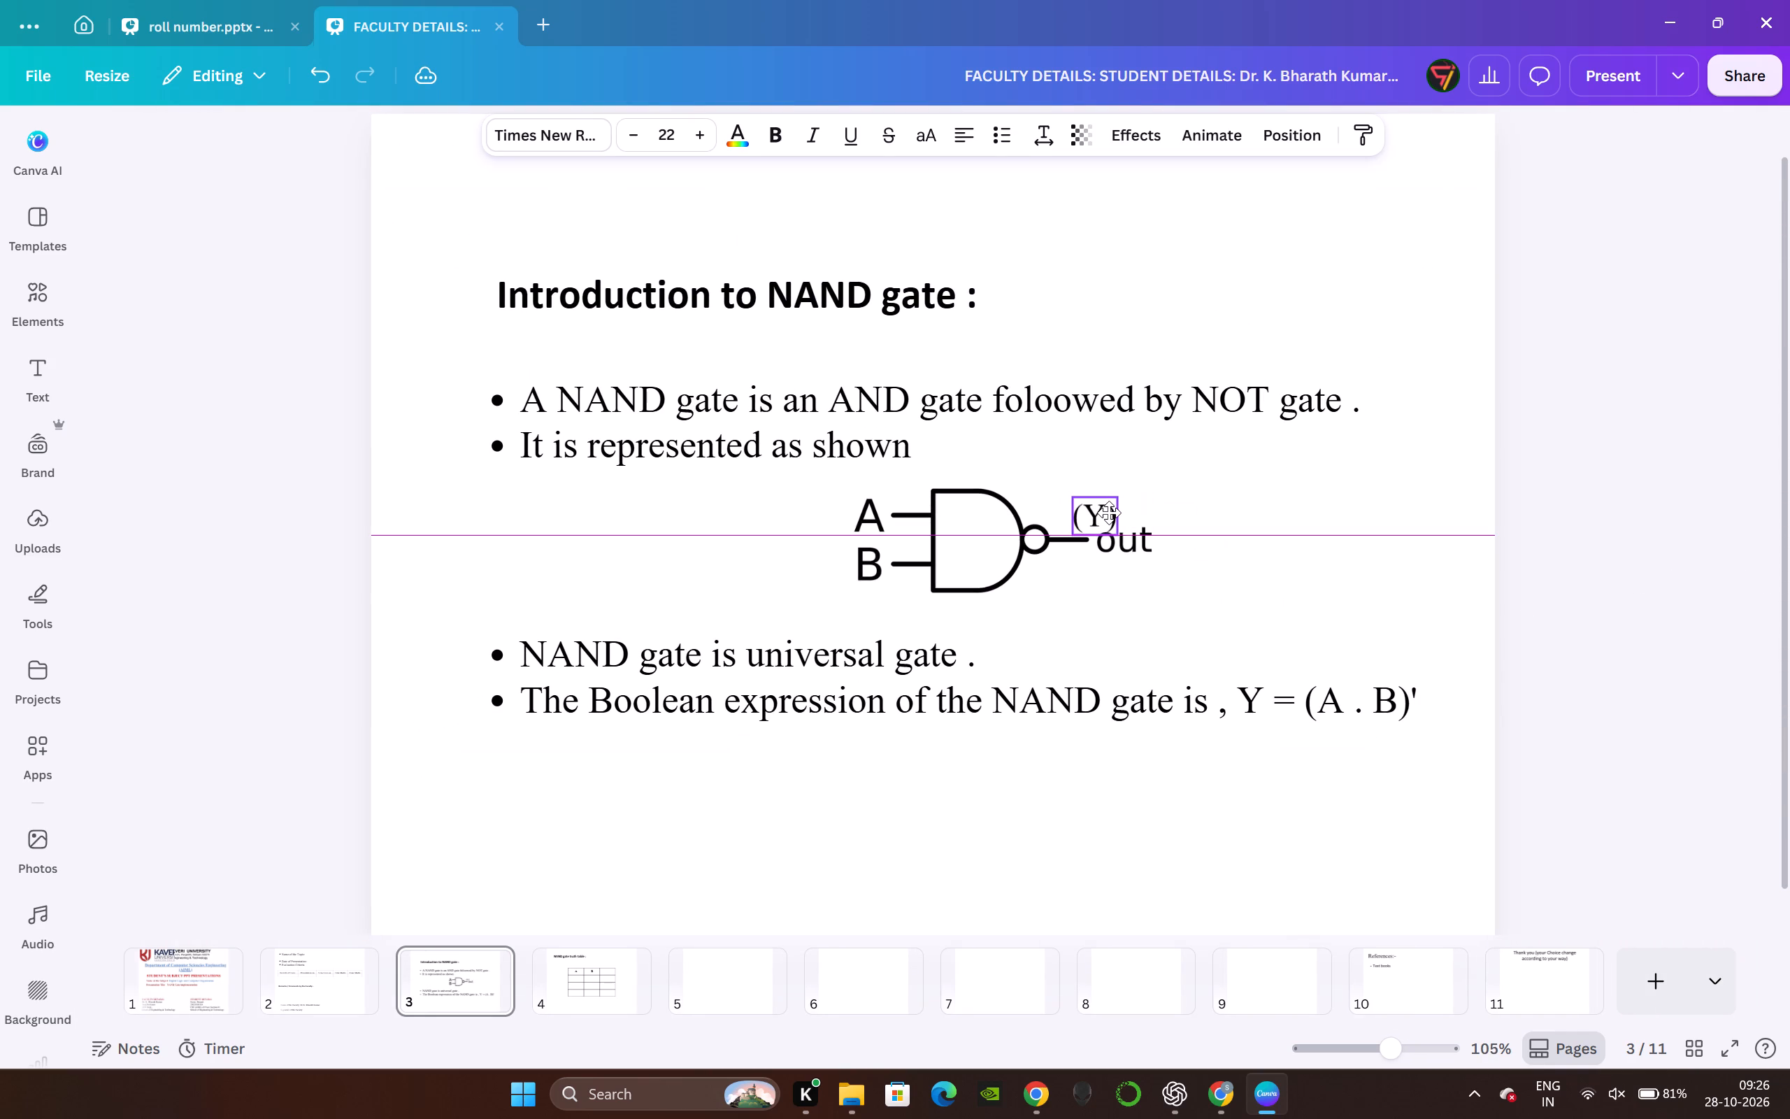
left_click_drag(1109, 513, 1108, 508)
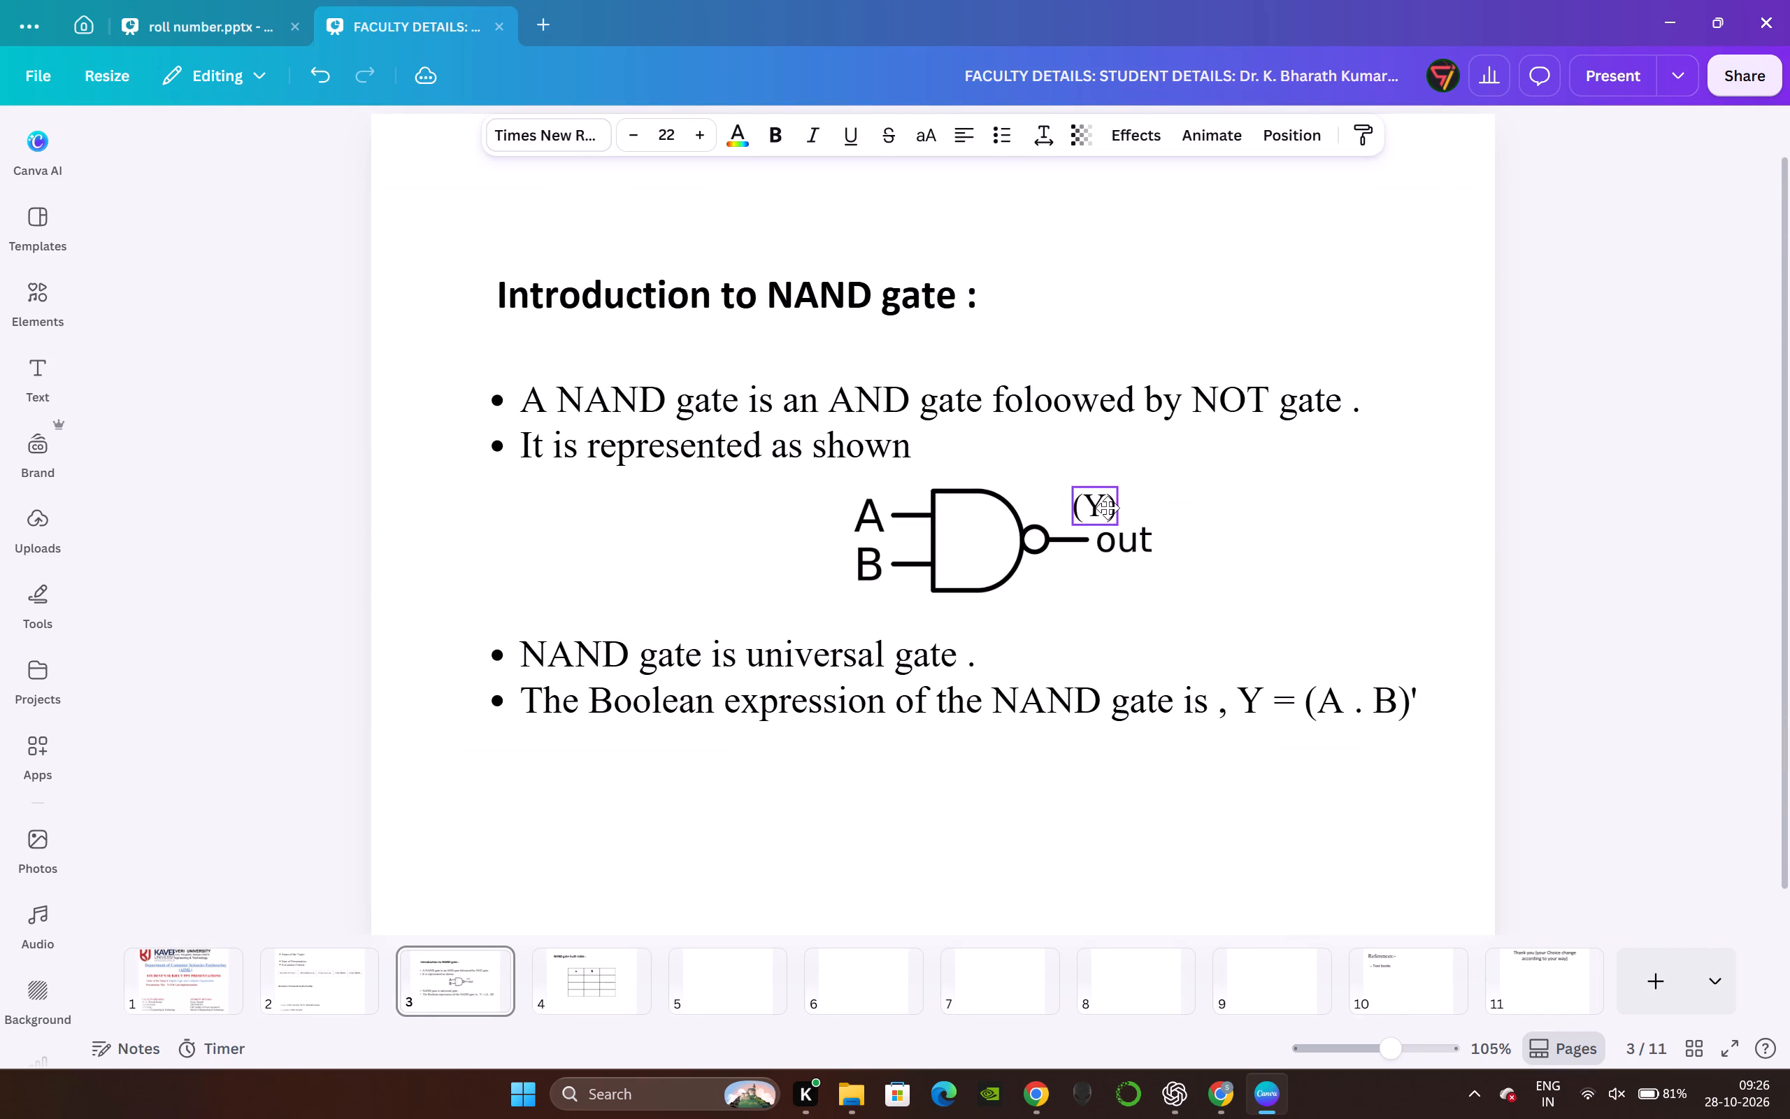
left_click_drag(1108, 508, 1108, 508)
left_click(1789, 576)
left_click(1640, 586)
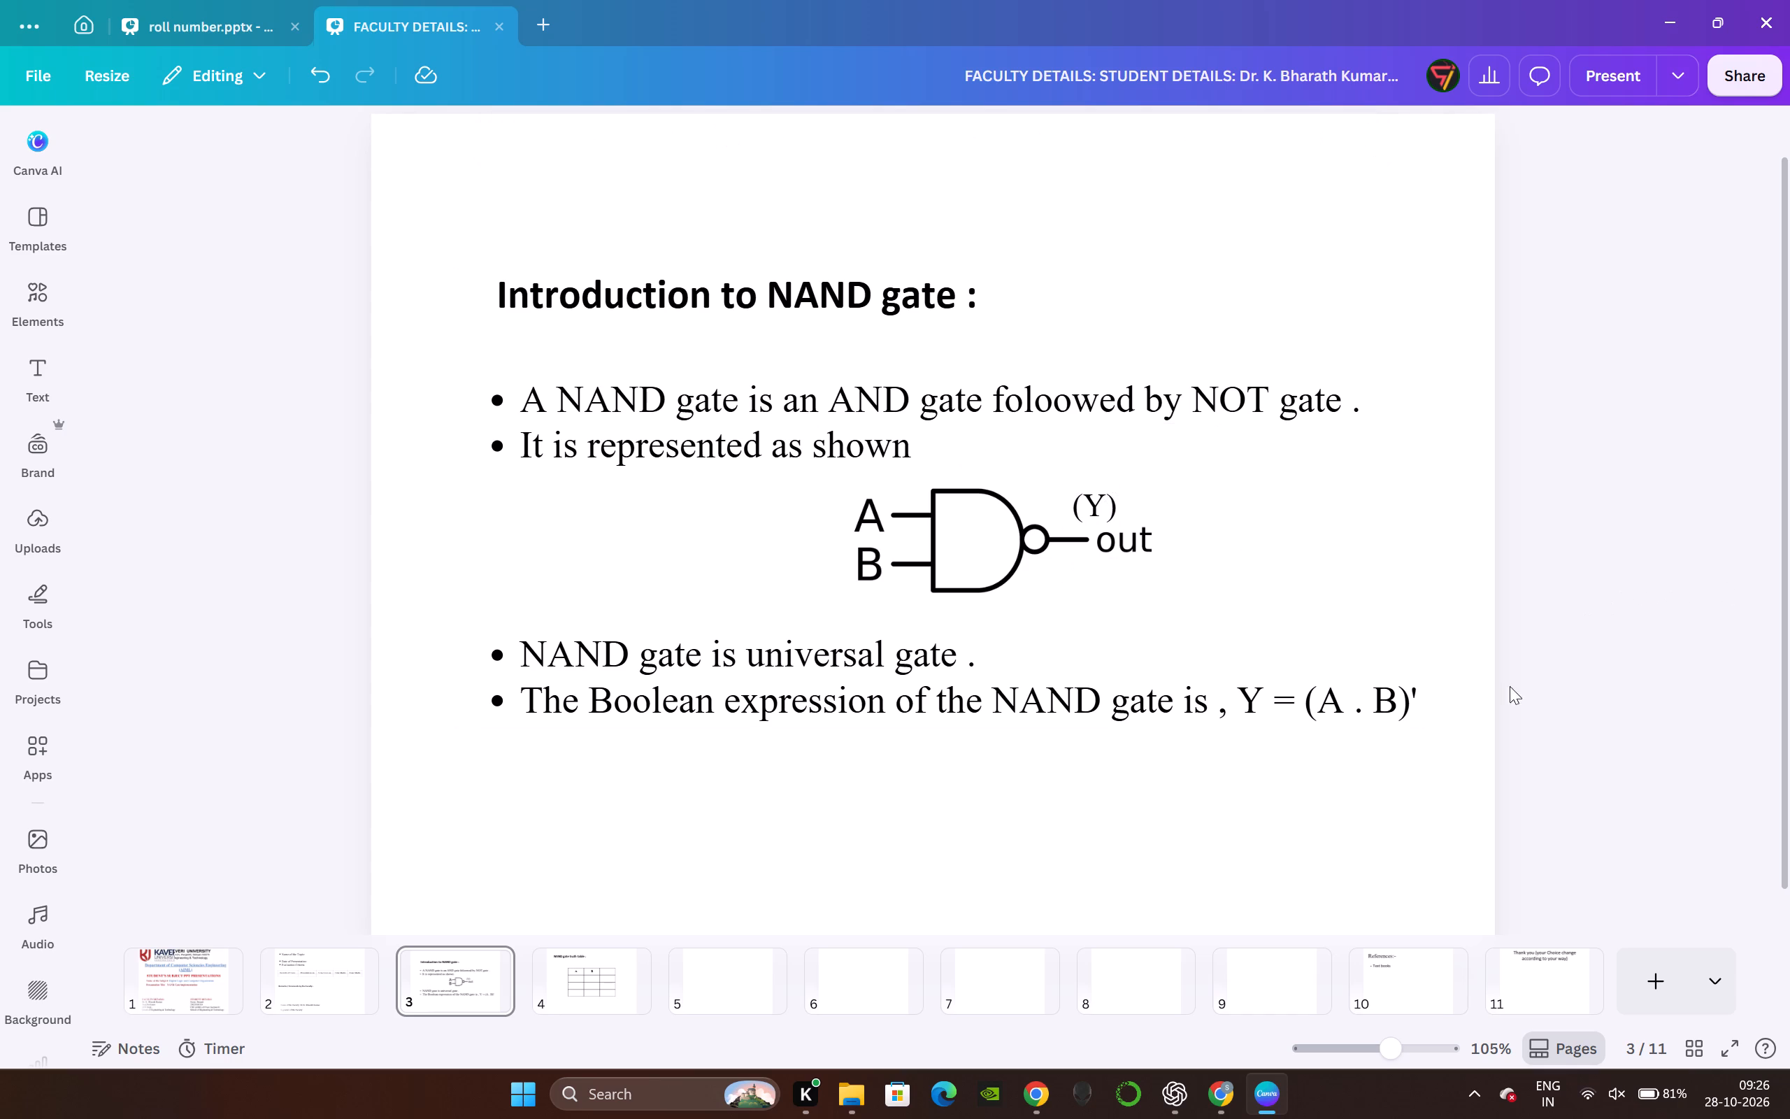
Enter "Y" as the header of the third column in slide 4's truth table.
left_click(625, 969)
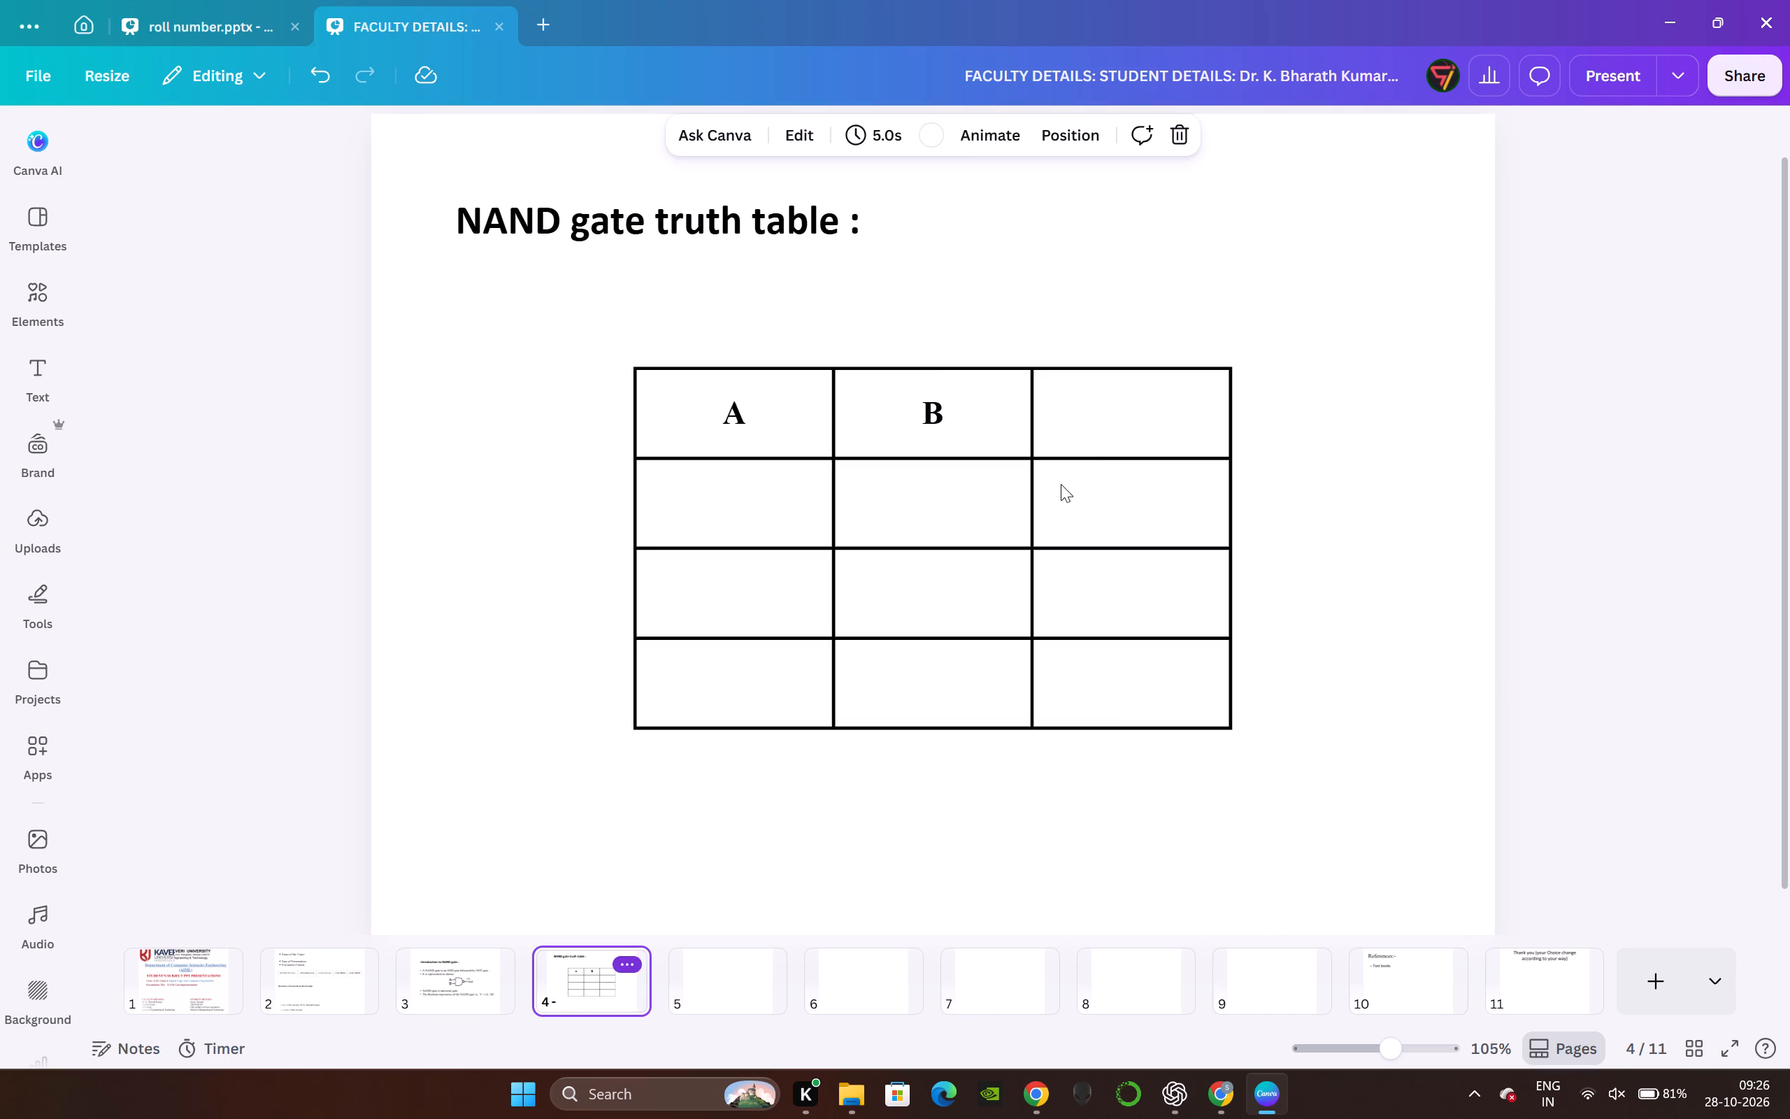
left_click(1089, 451)
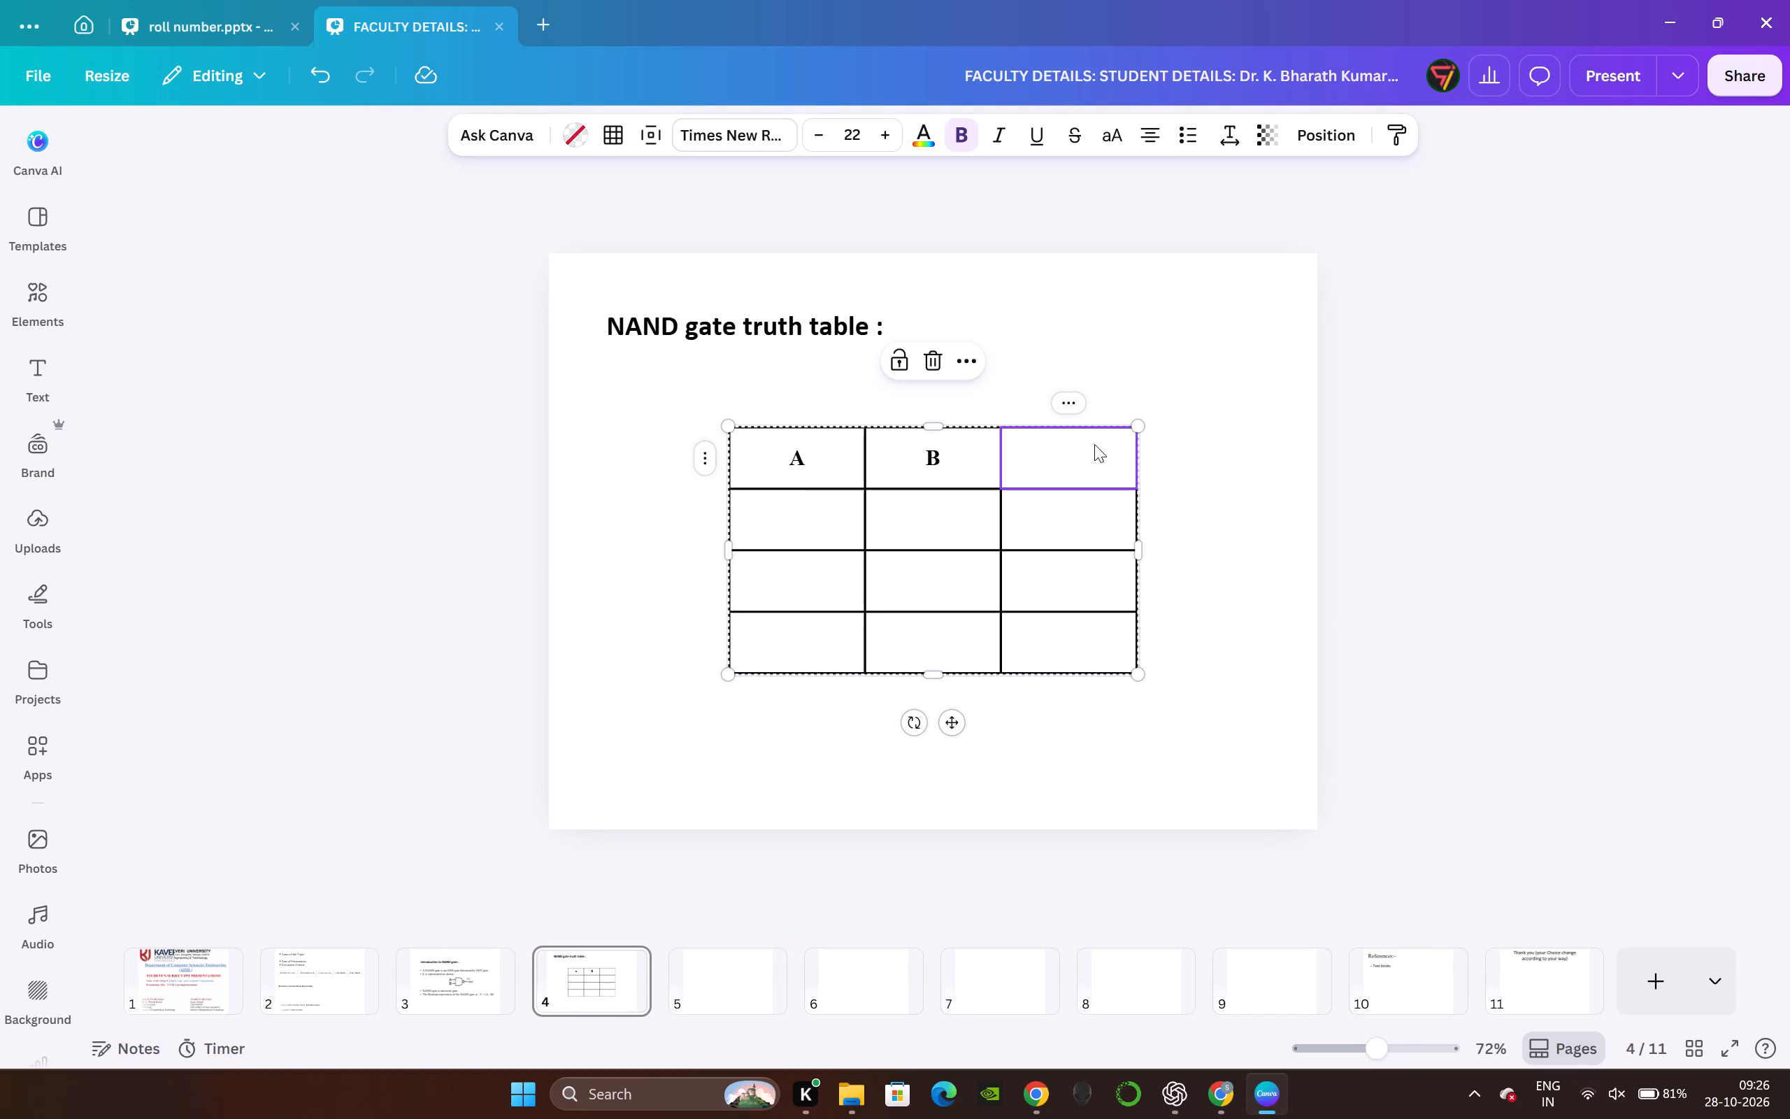
double_click(1089, 451)
left_click(1089, 452)
key("y")
Fill the first data row of slide 4's truth table with A 0, B 0 and Y 0.
left_click(828, 539)
double_click(827, 541)
left_click(817, 513)
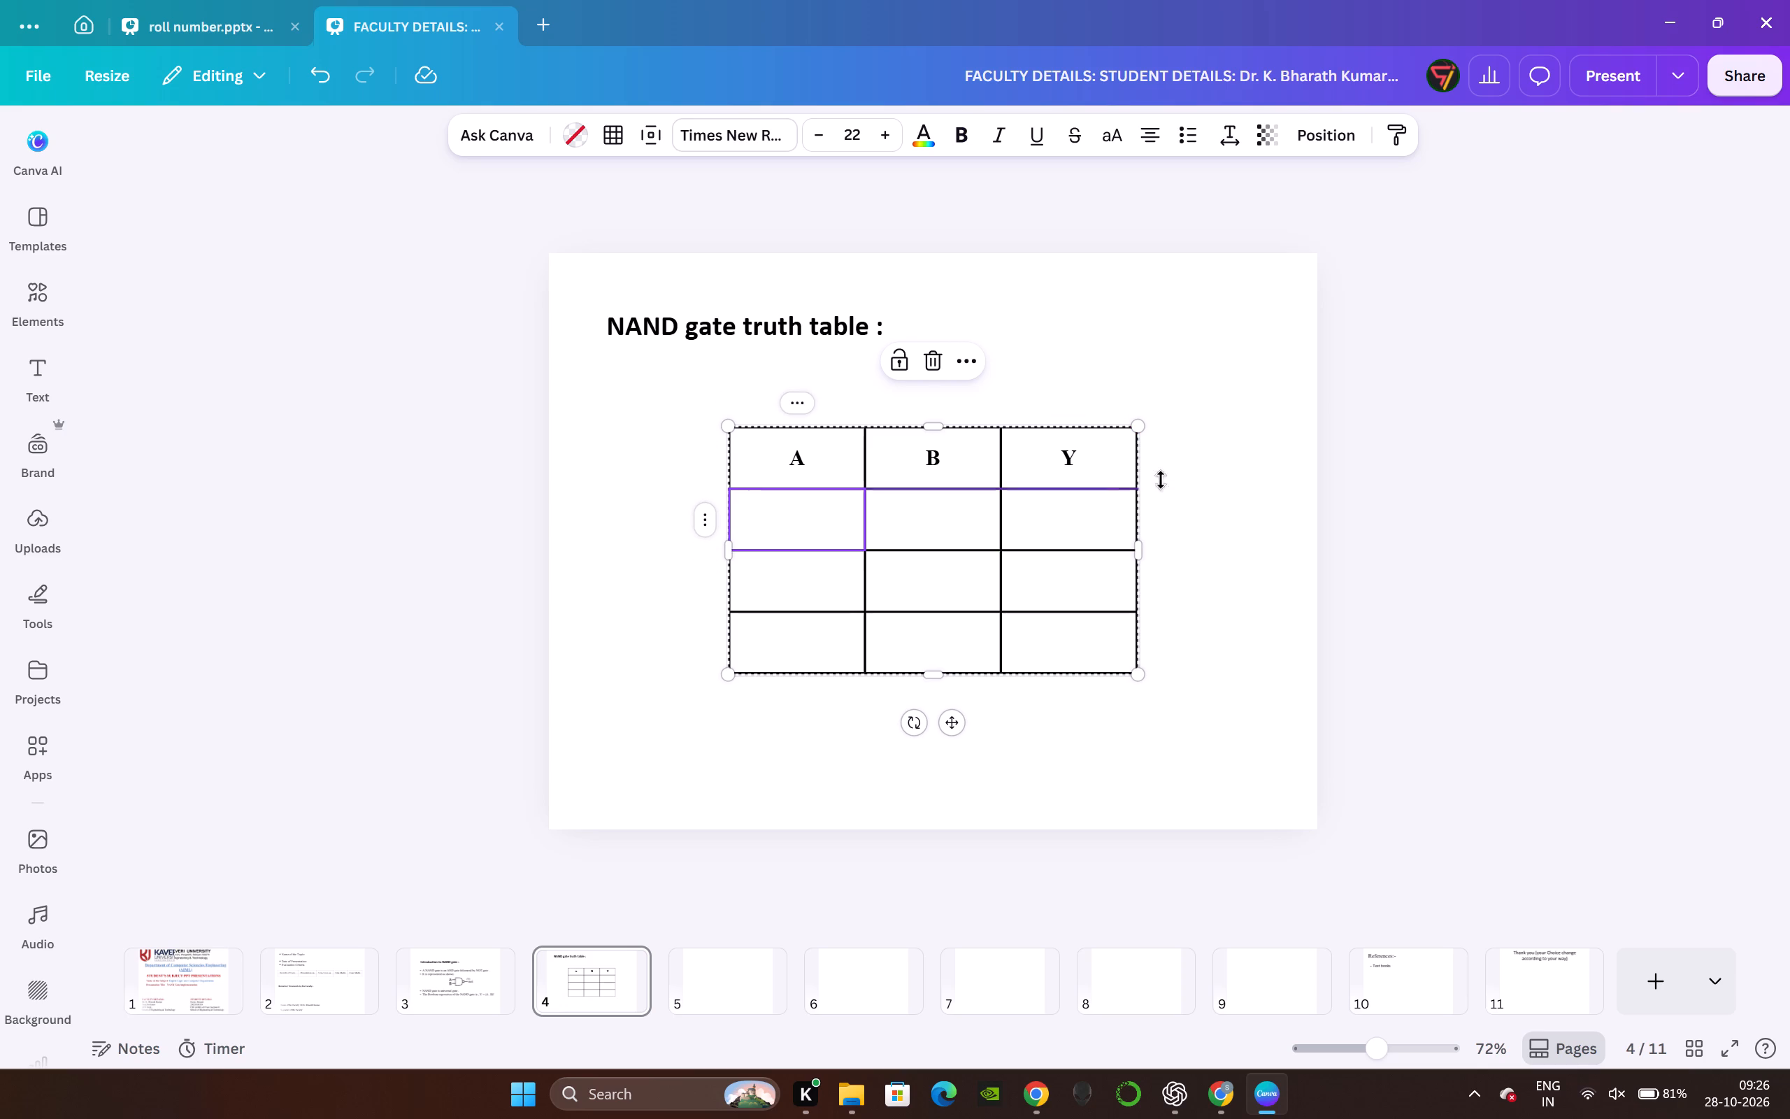
left_click(782, 520)
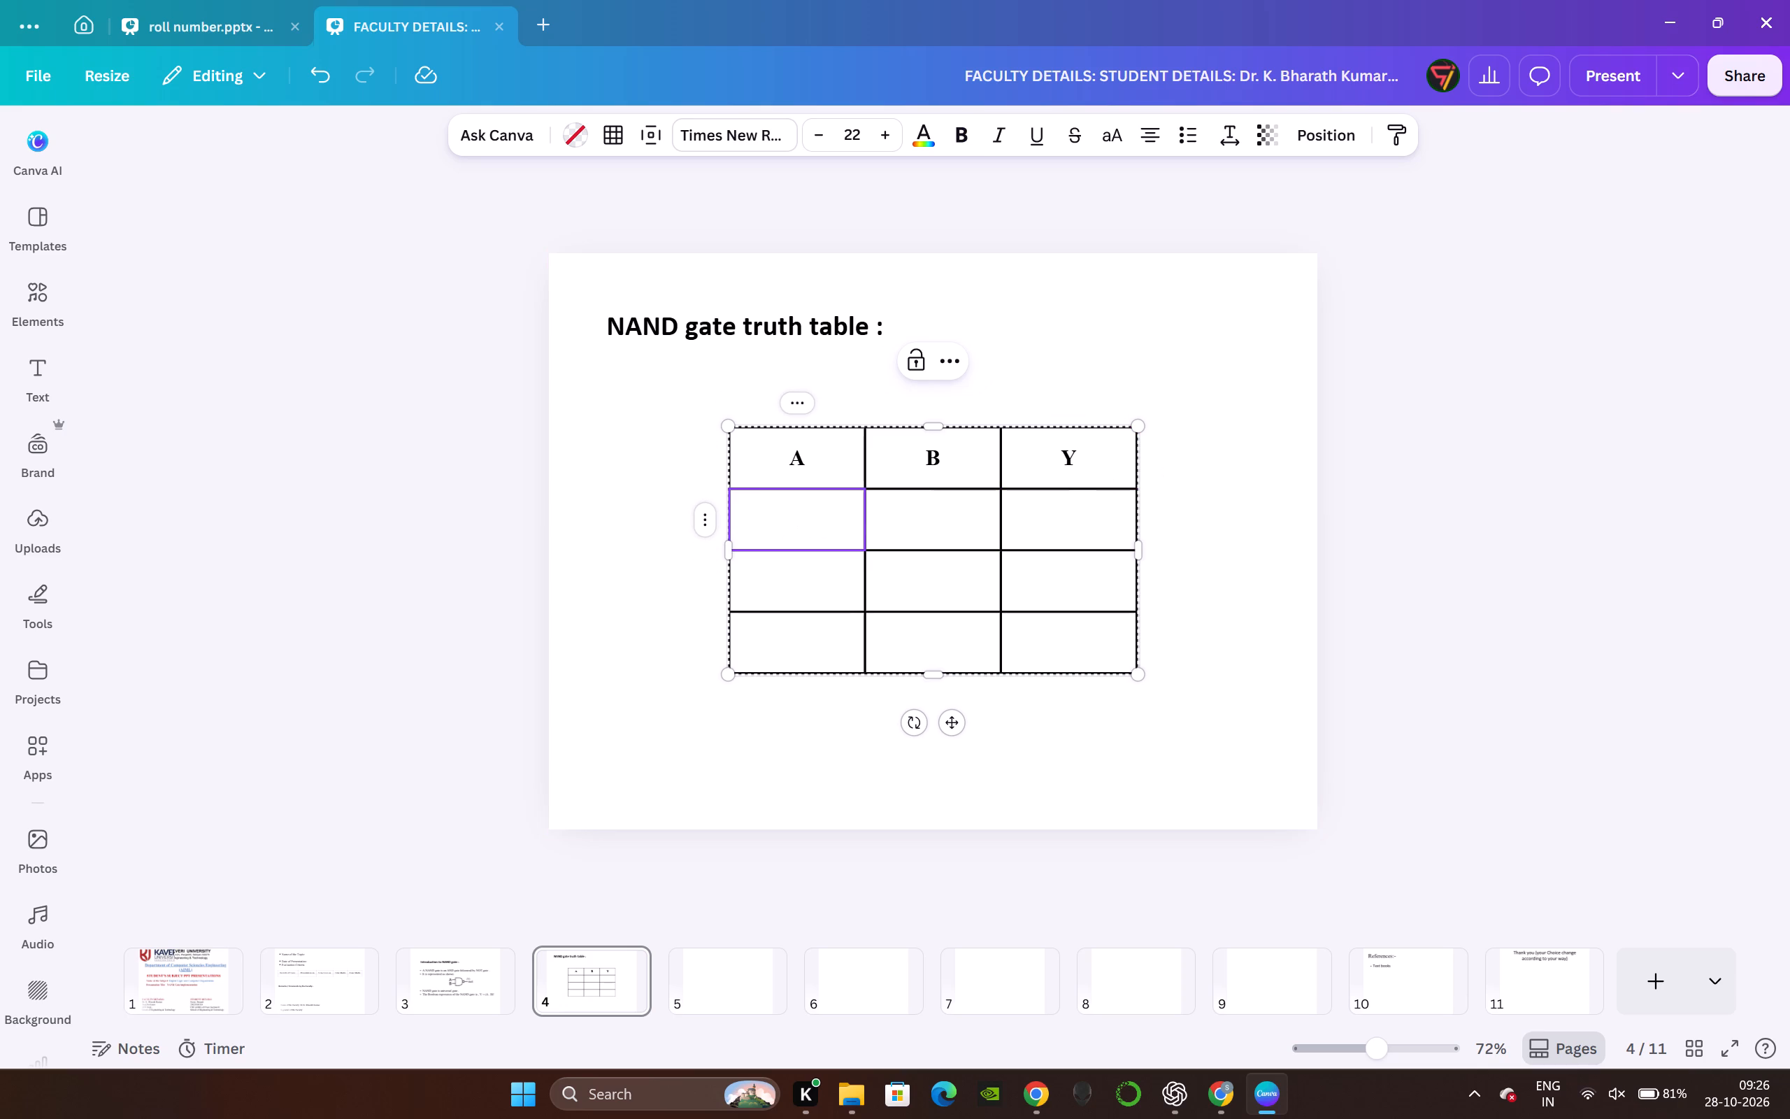
key("0")
double_click(926, 524)
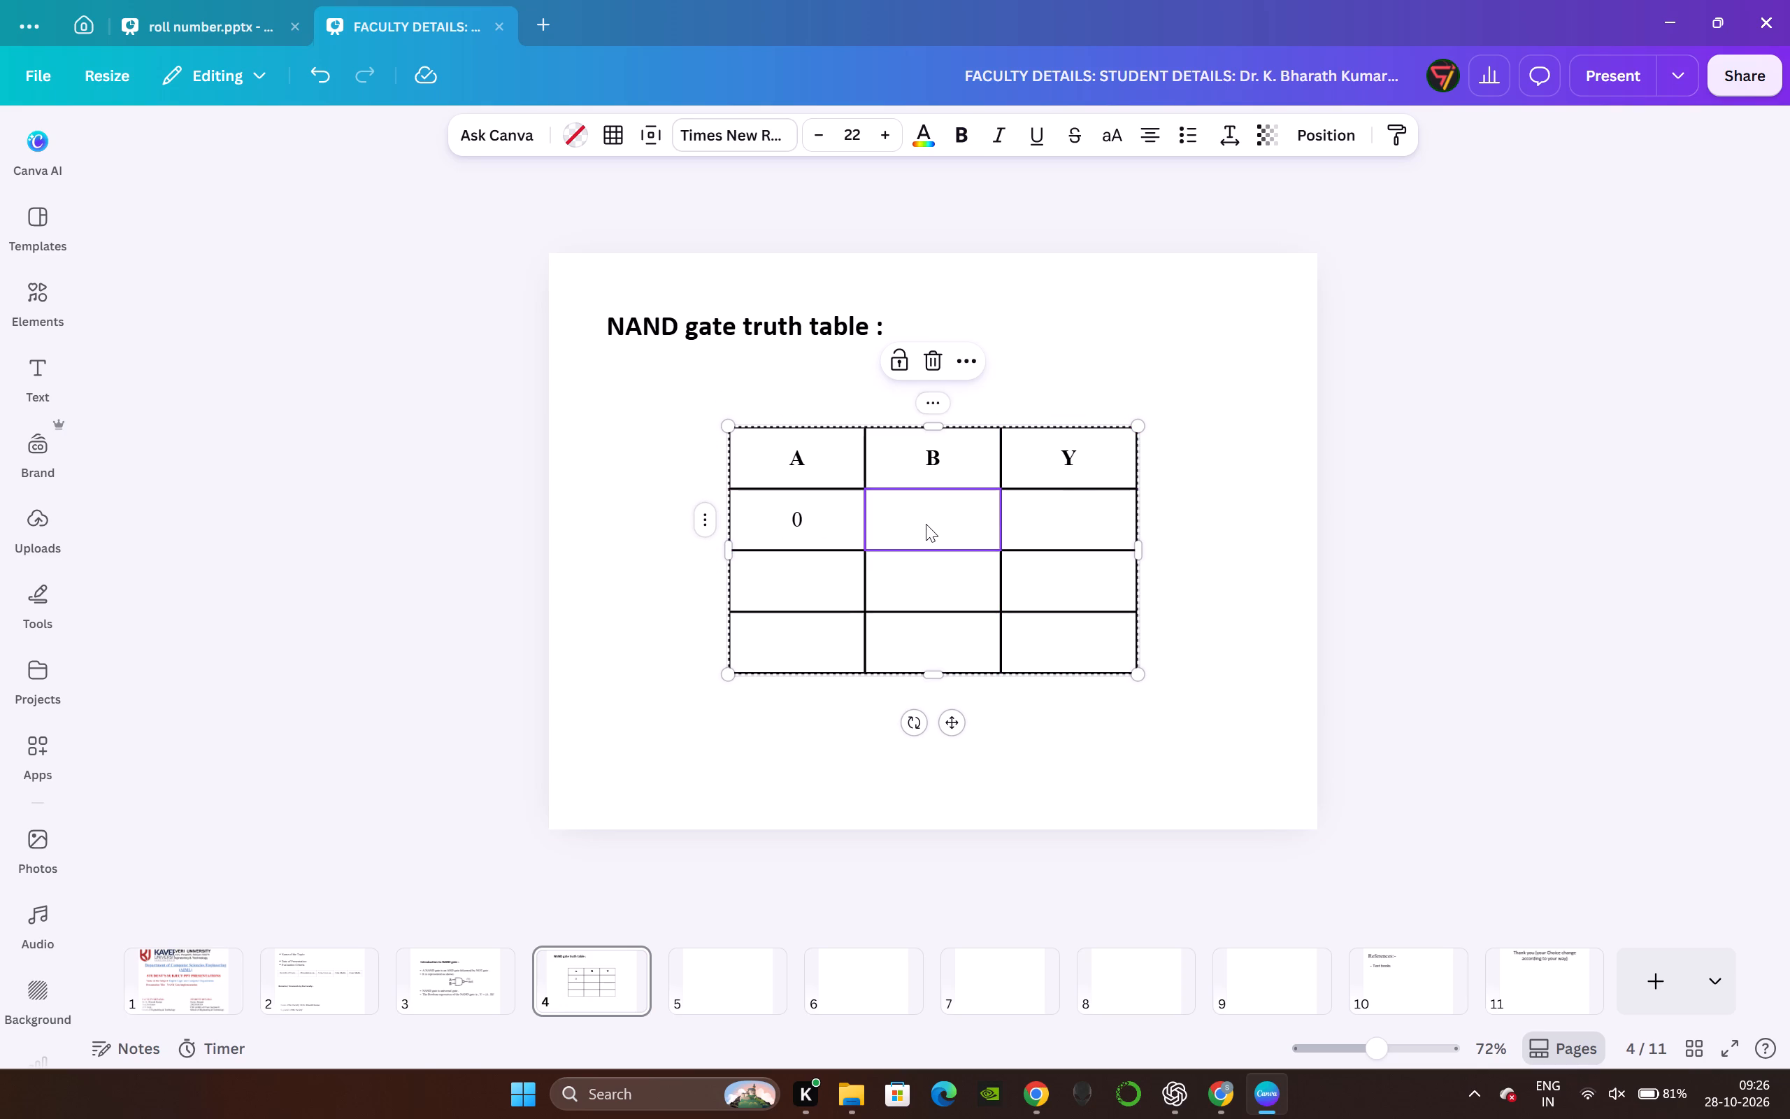
key("0")
double_click(1101, 525)
key("0")
Fill the second data row of the truth table with A 1, B 0 and Y 1.
double_click(780, 593)
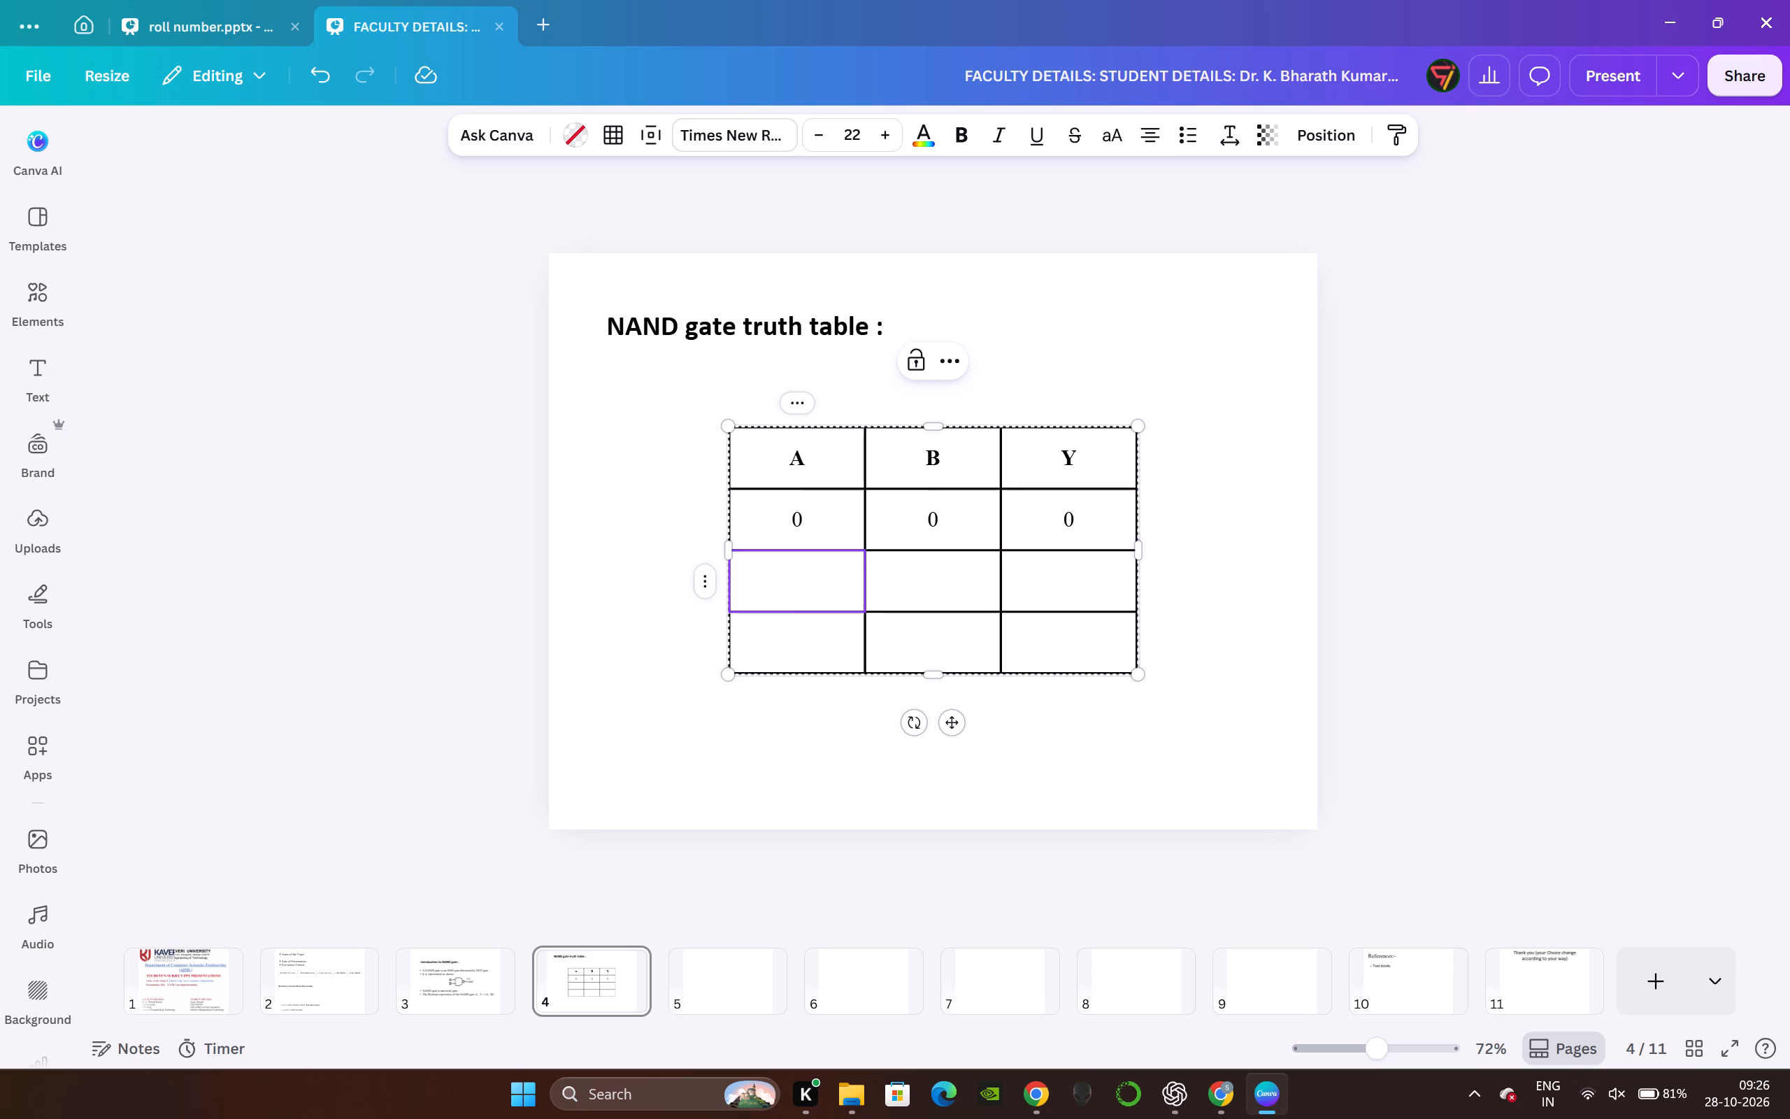
key("1")
double_click(924, 600)
key("0")
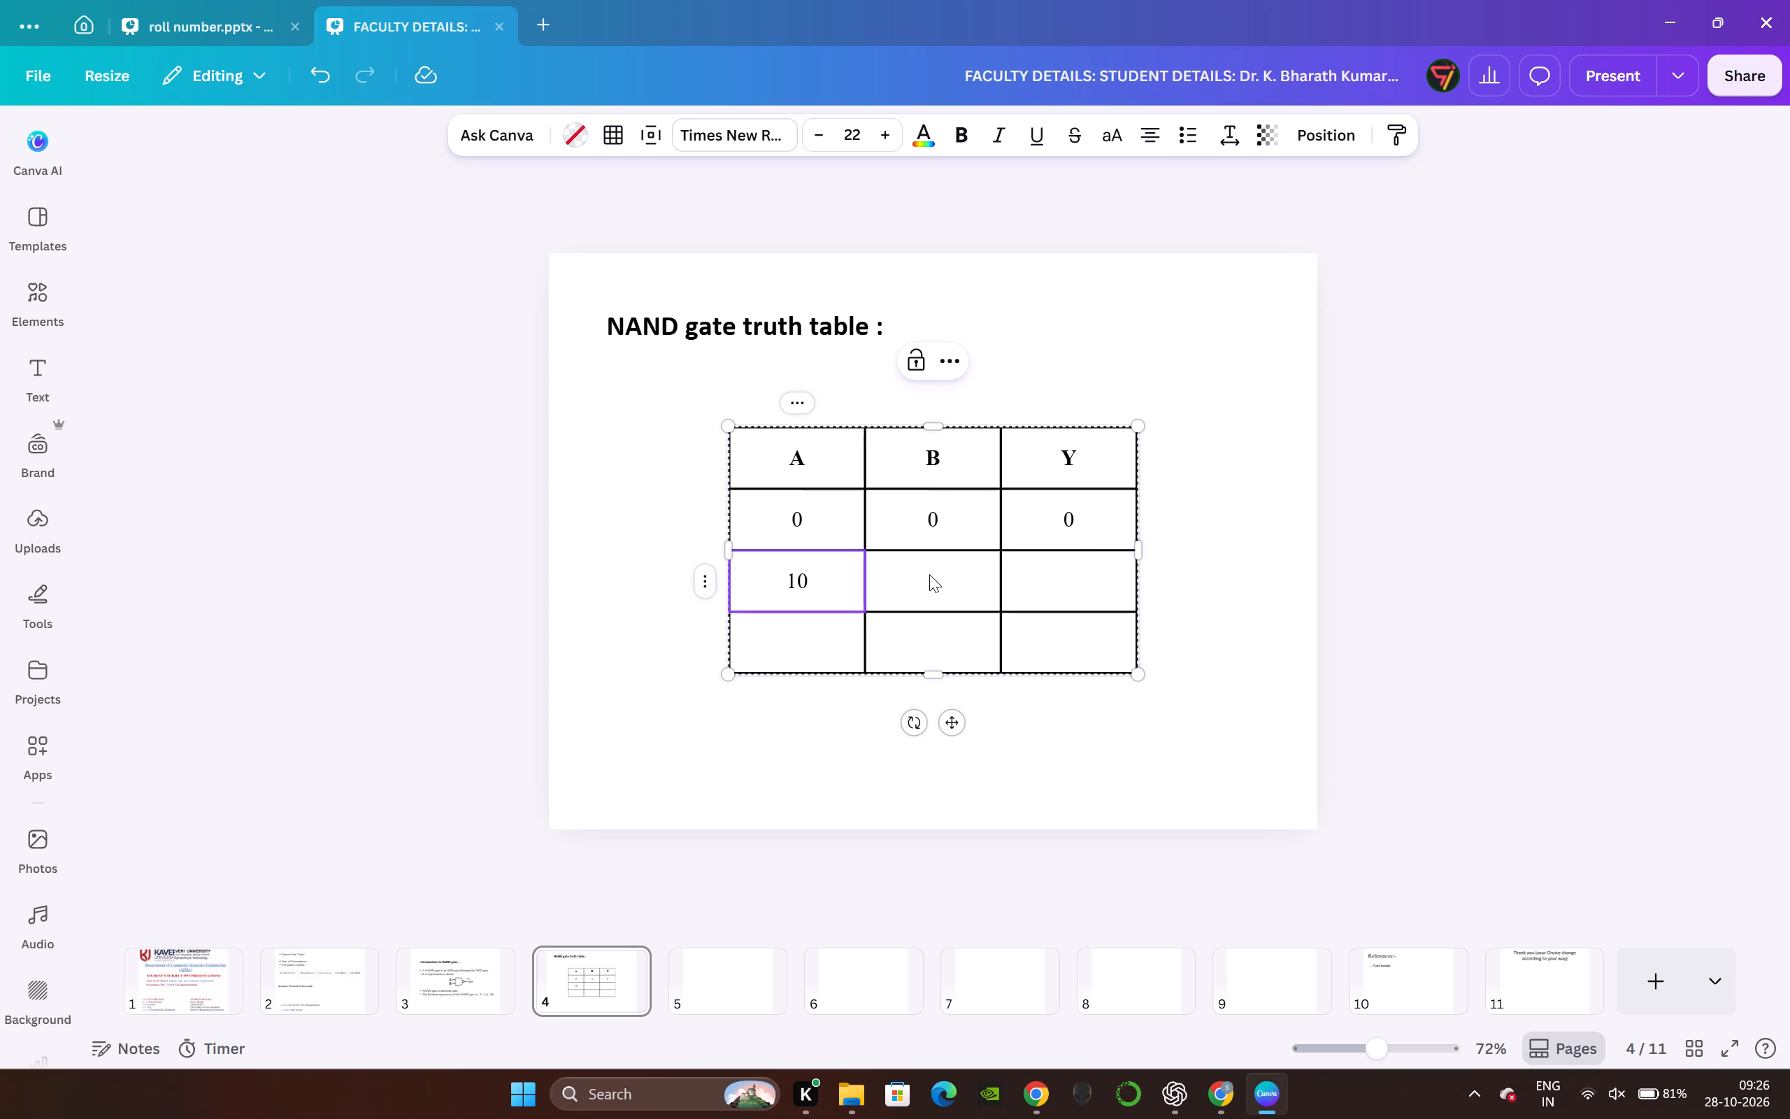
key("BackSpace")
double_click(928, 576)
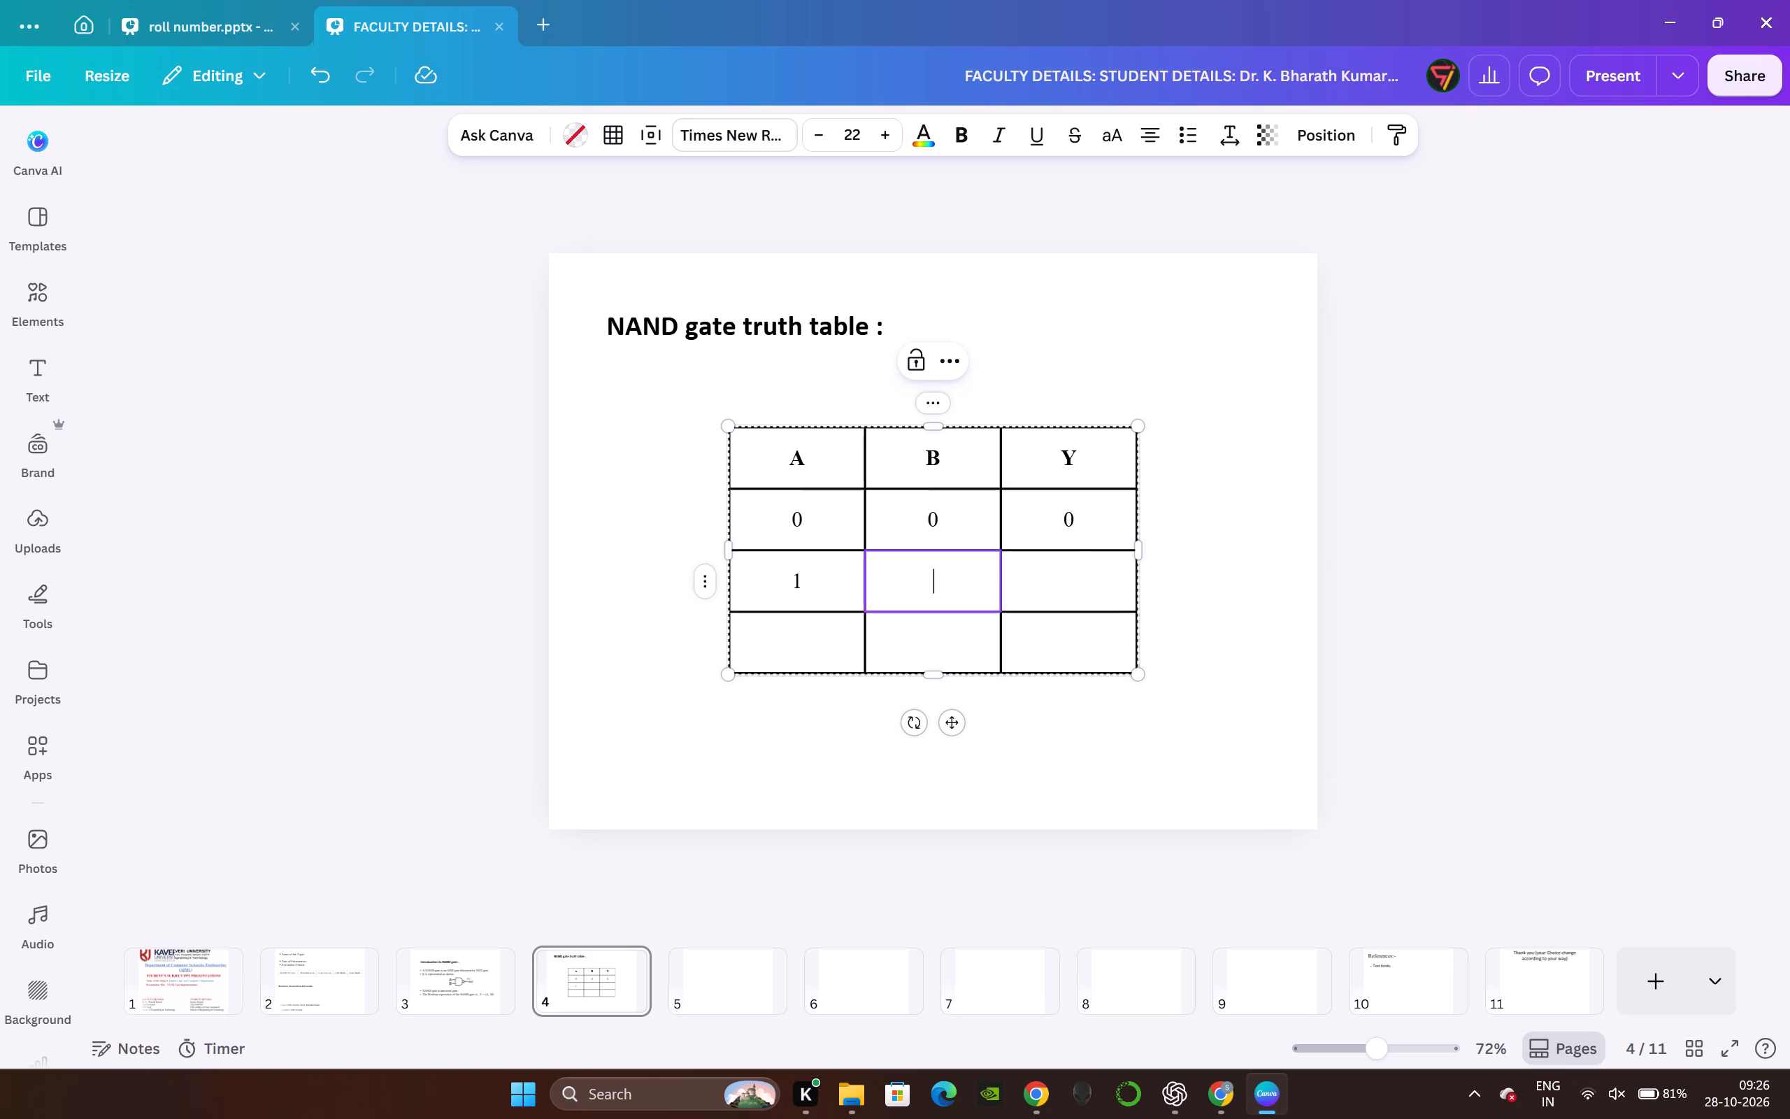
key("0")
double_click(1050, 573)
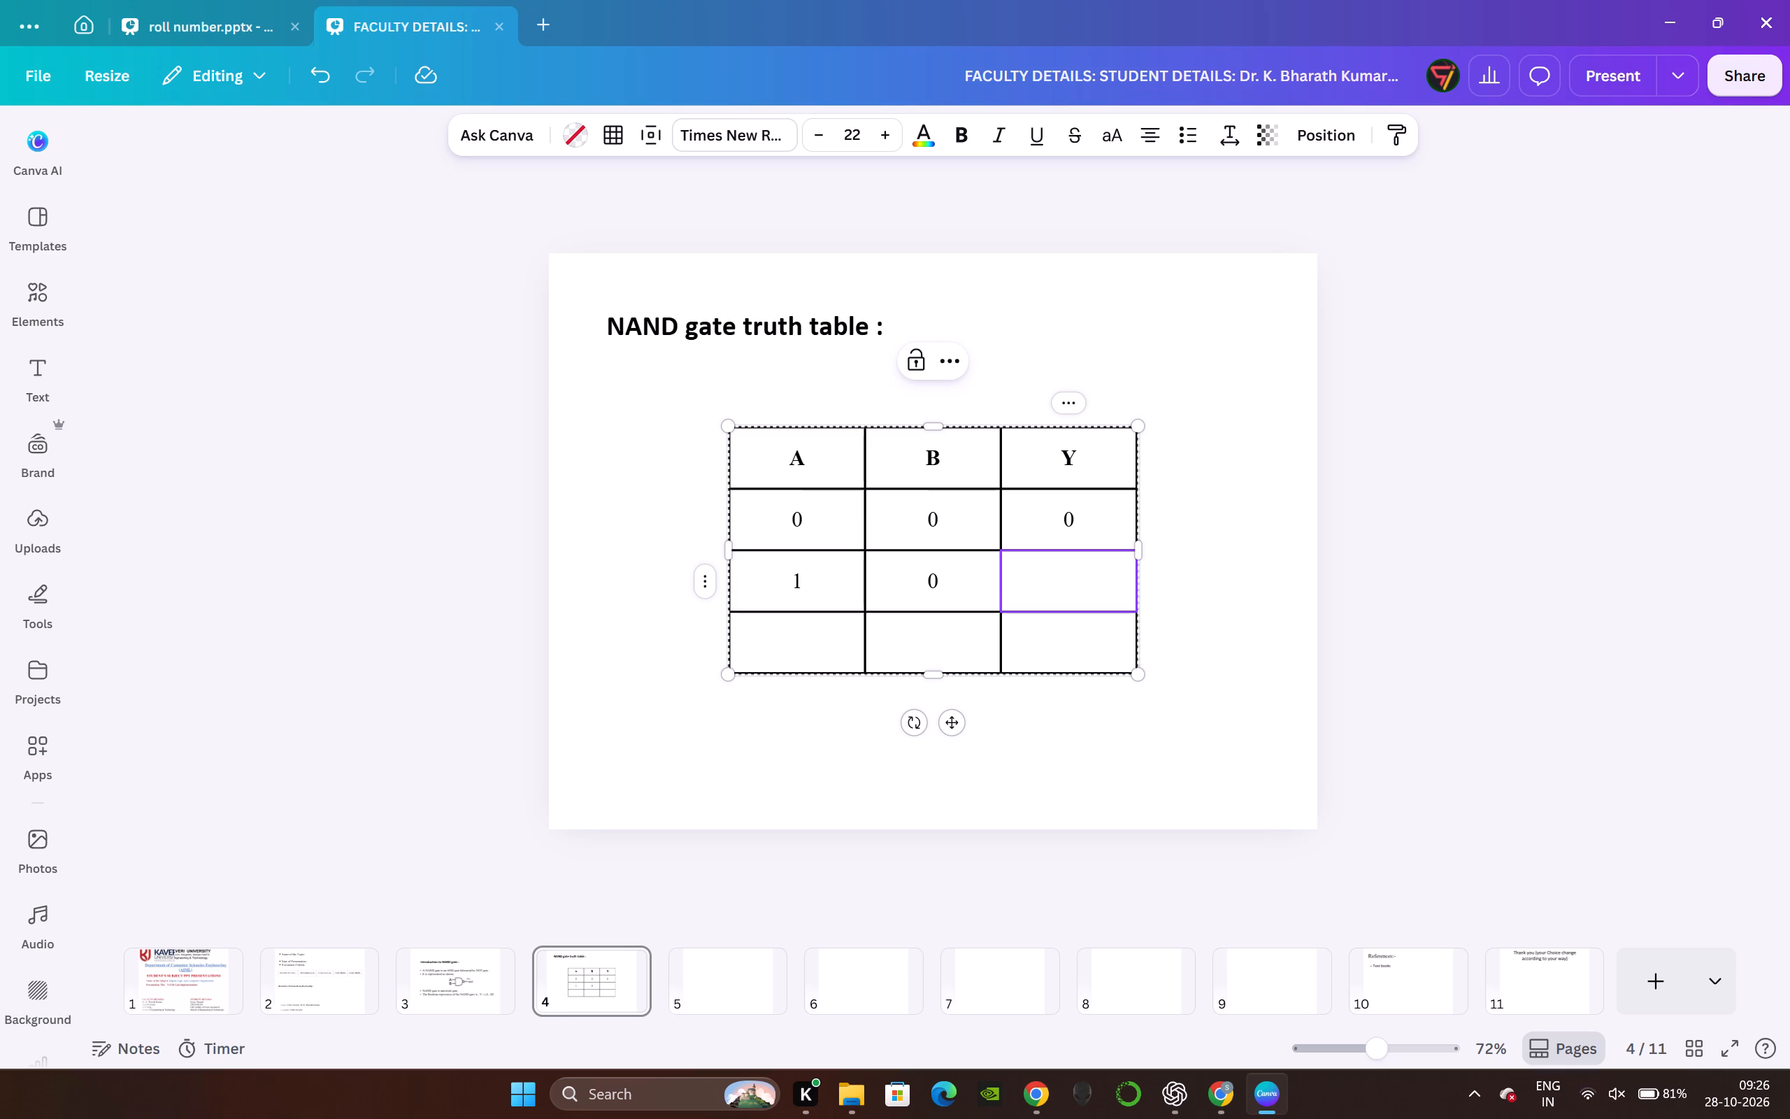
key("1")
Fill the third data row of the truth table with A 0, B 1 and Y 1.
double_click(765, 642)
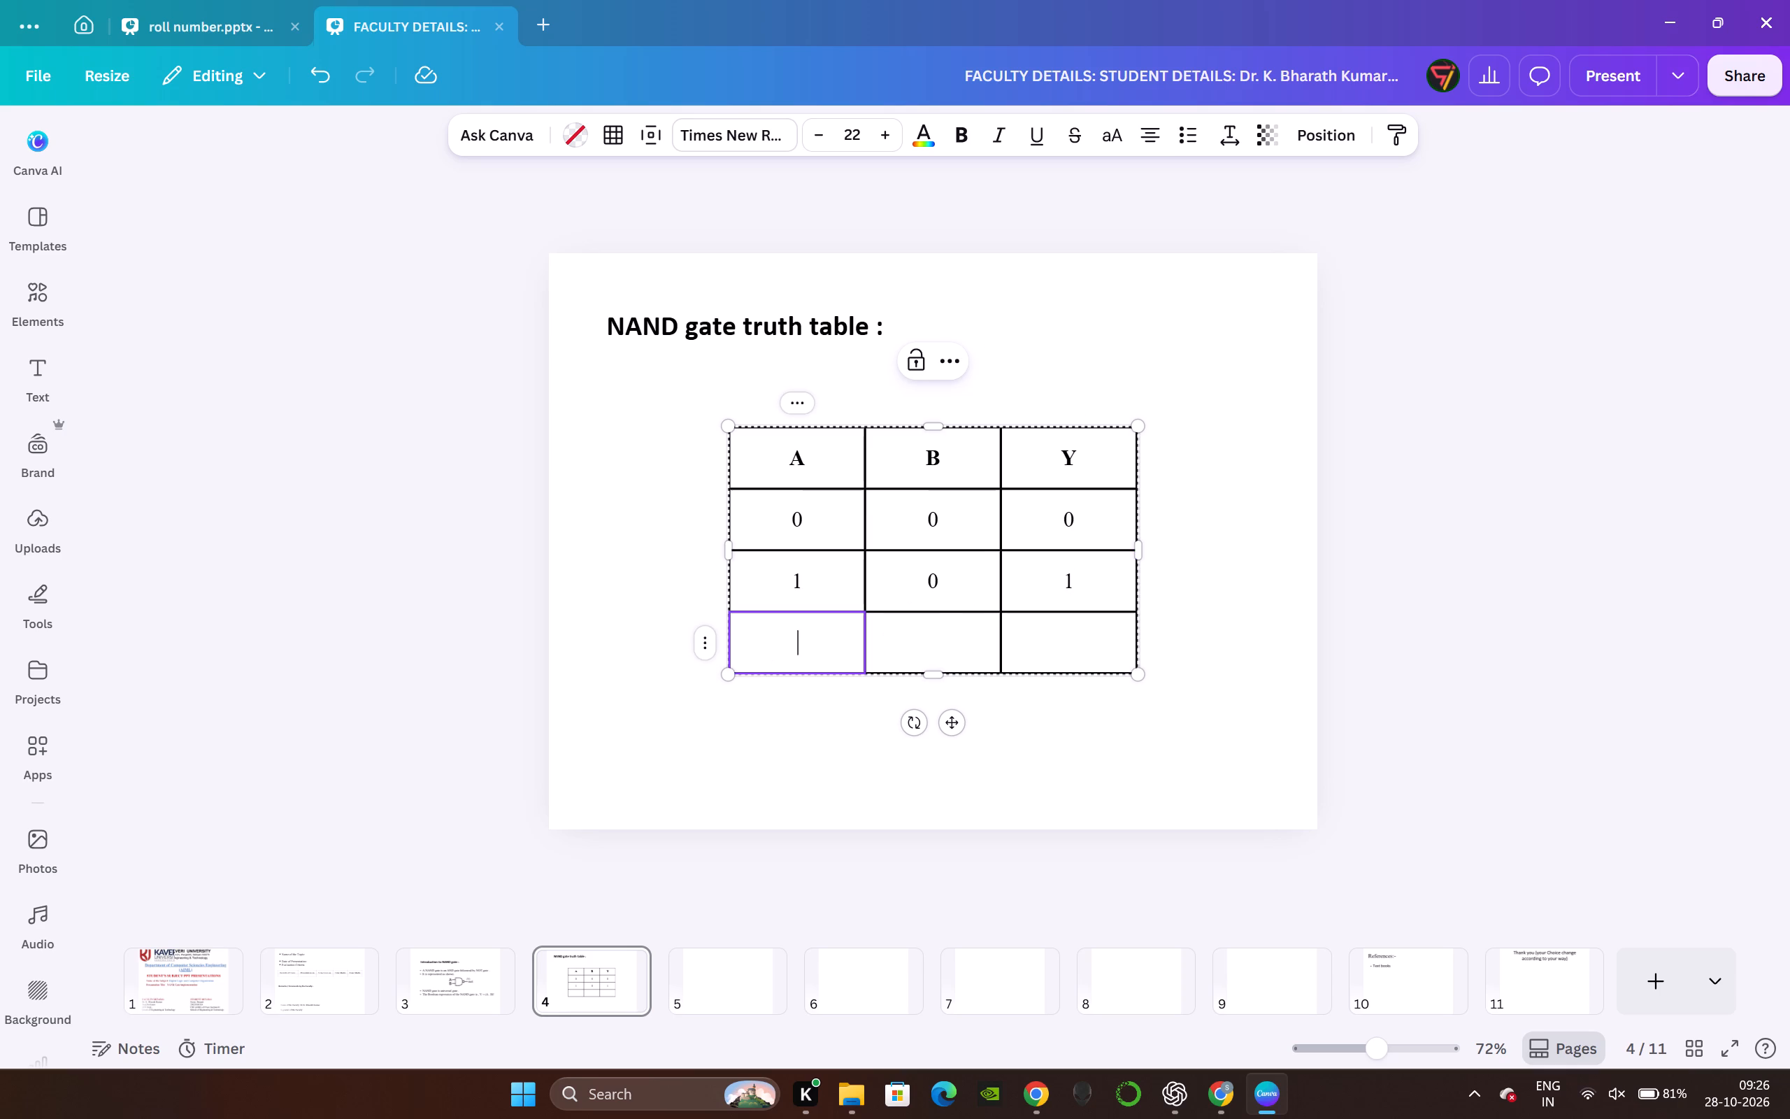
key("0")
double_click(952, 647)
key("1")
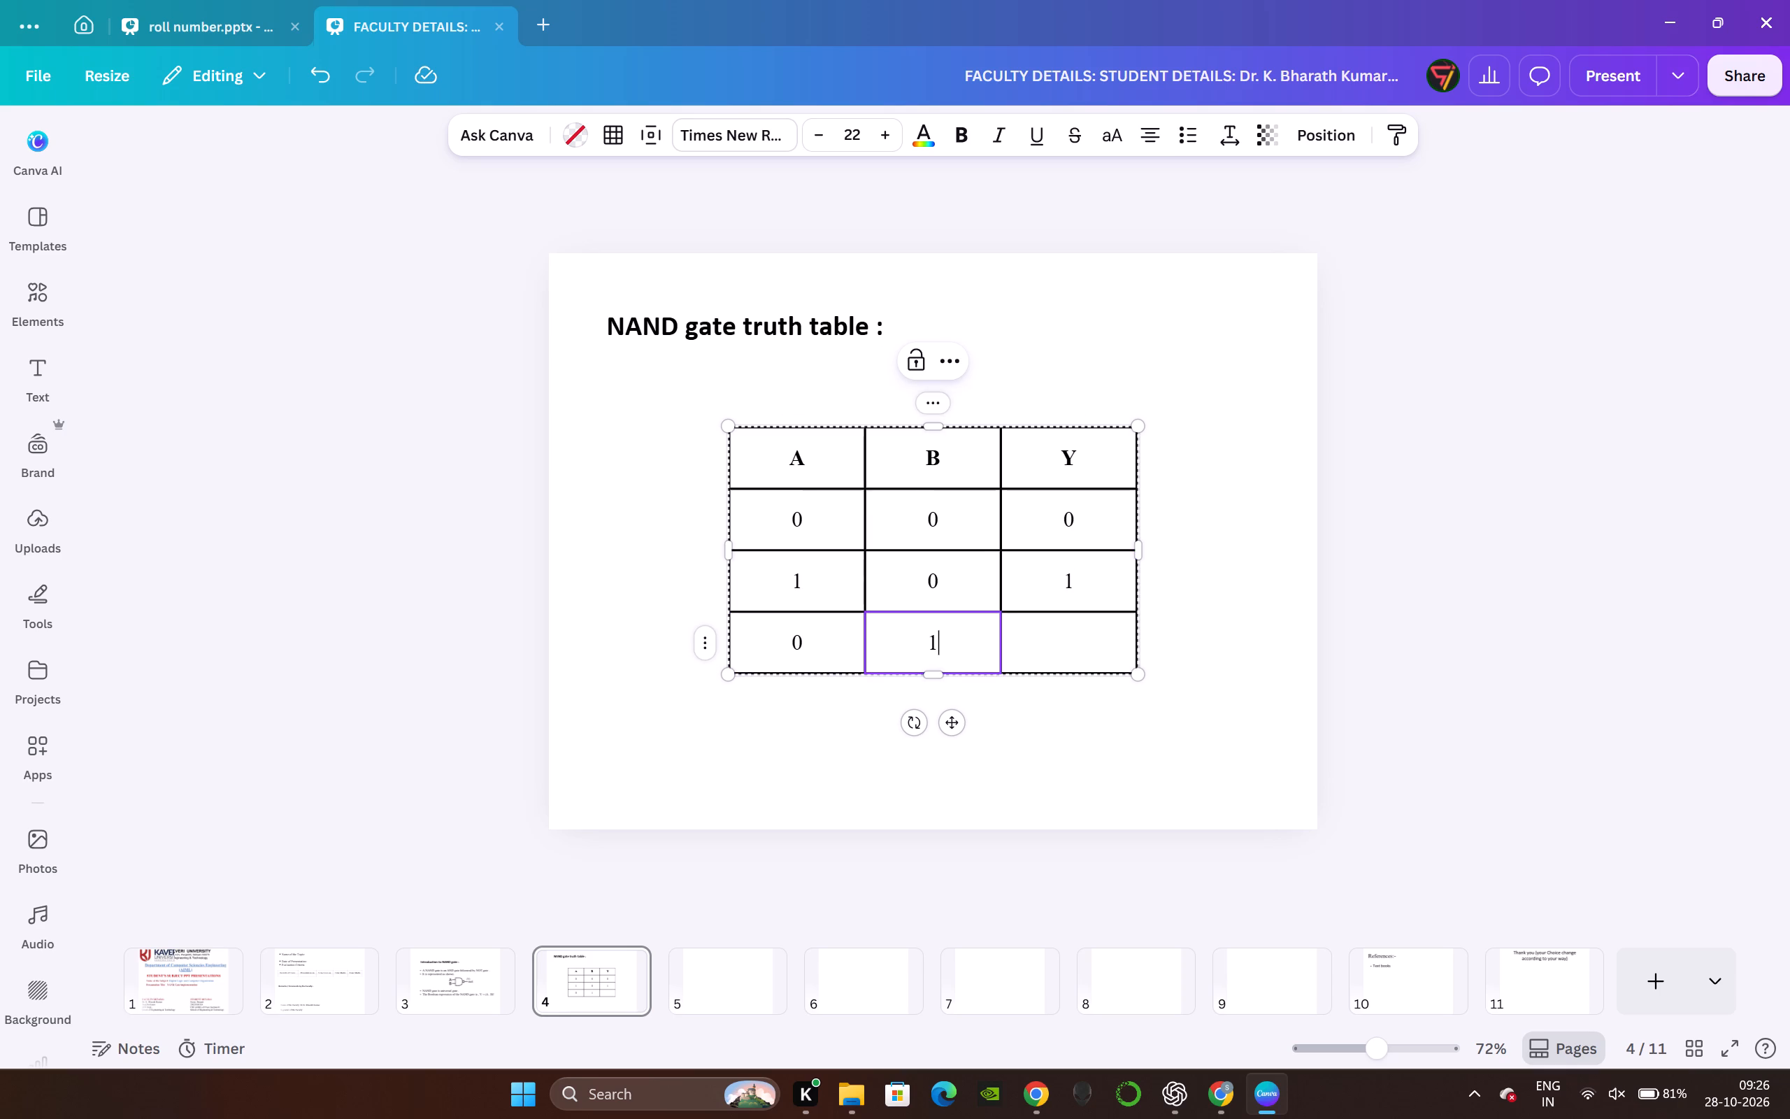
double_click(1056, 648)
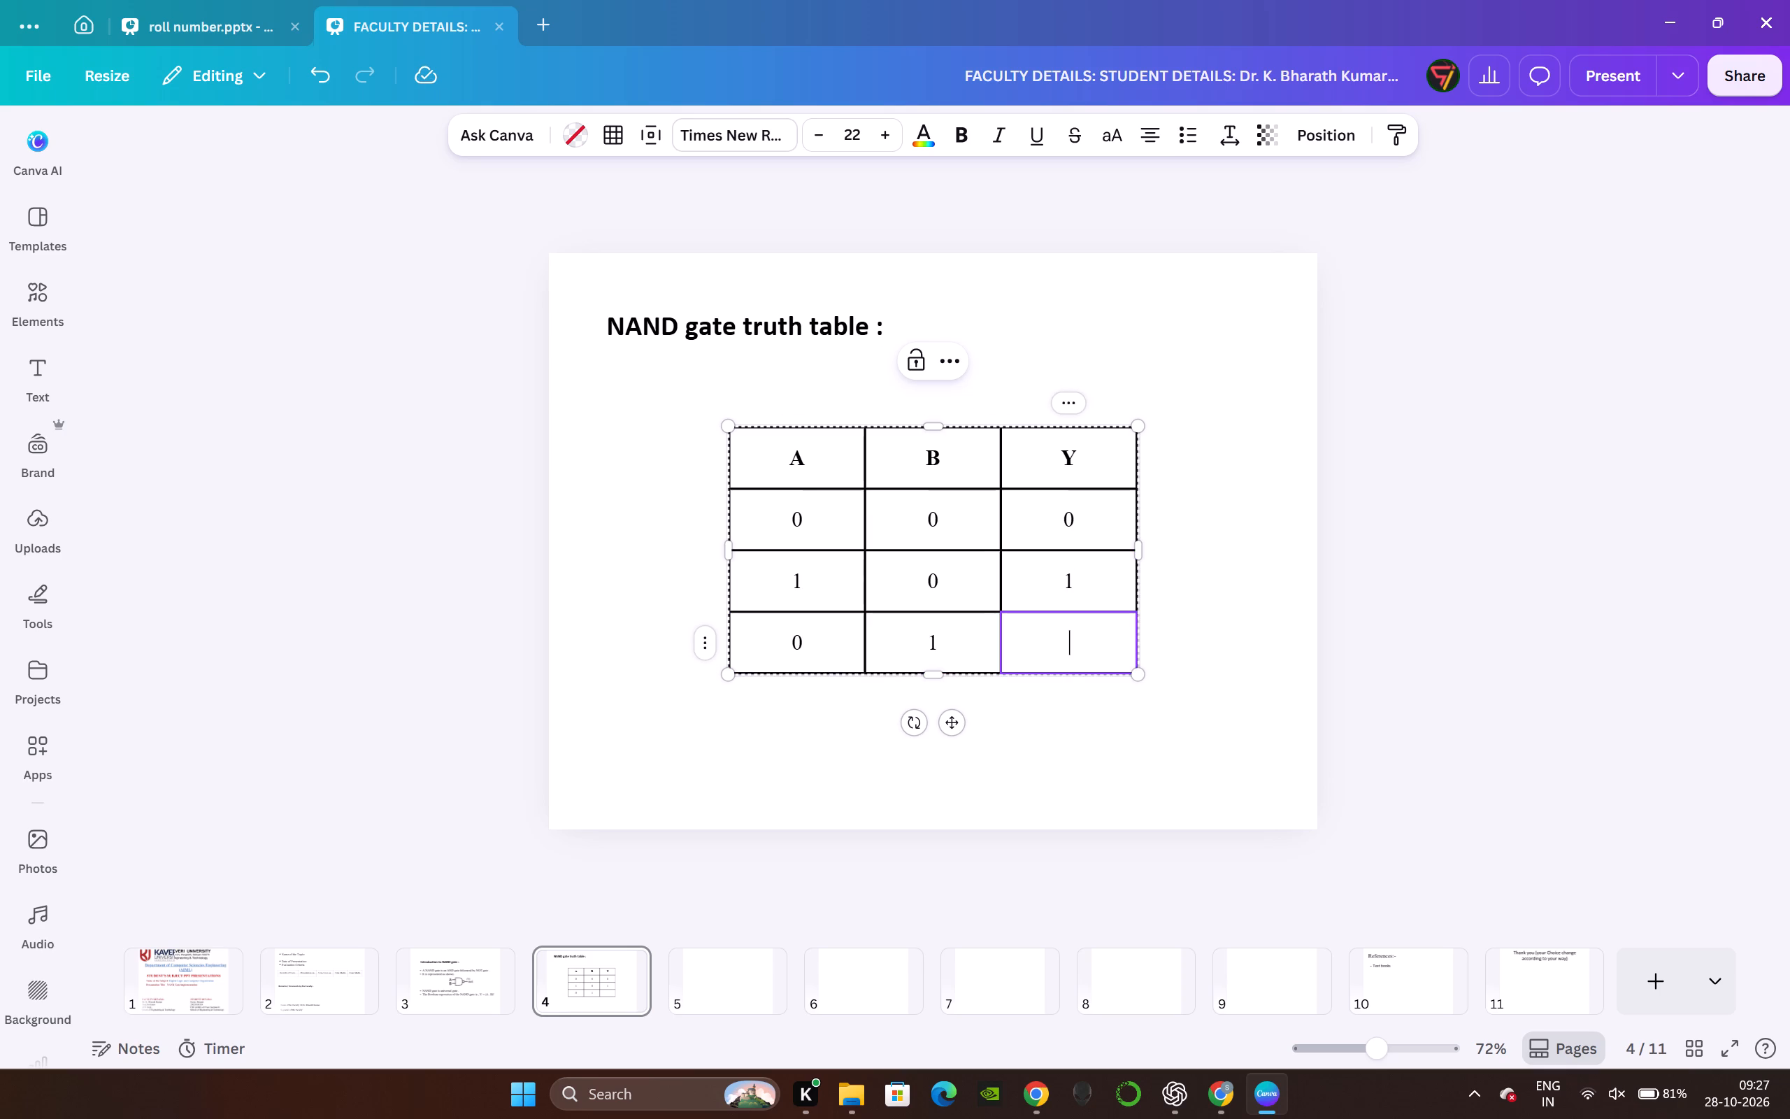
key("1")
left_click(1493, 614)
Add a row at the bottom of the truth table and fill it with A 1, B 1 and Y 0.
right_click(827, 653)
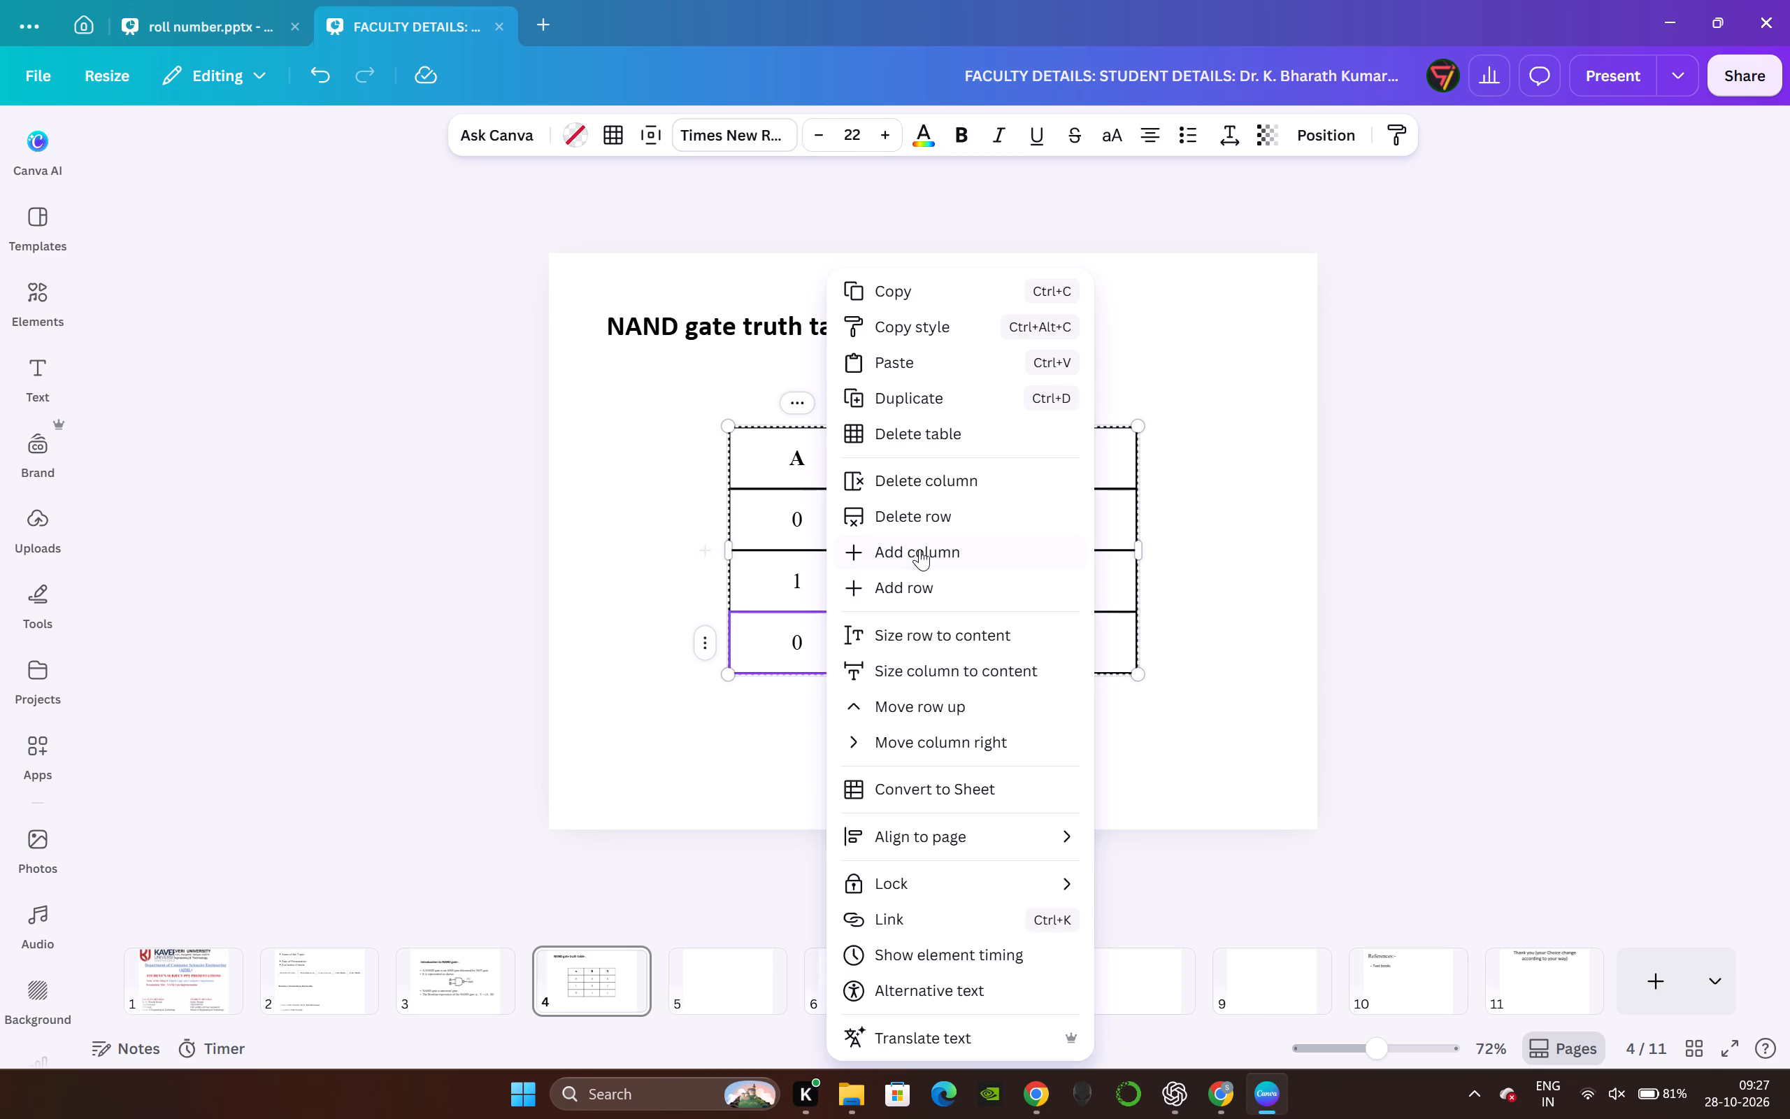
left_click(920, 598)
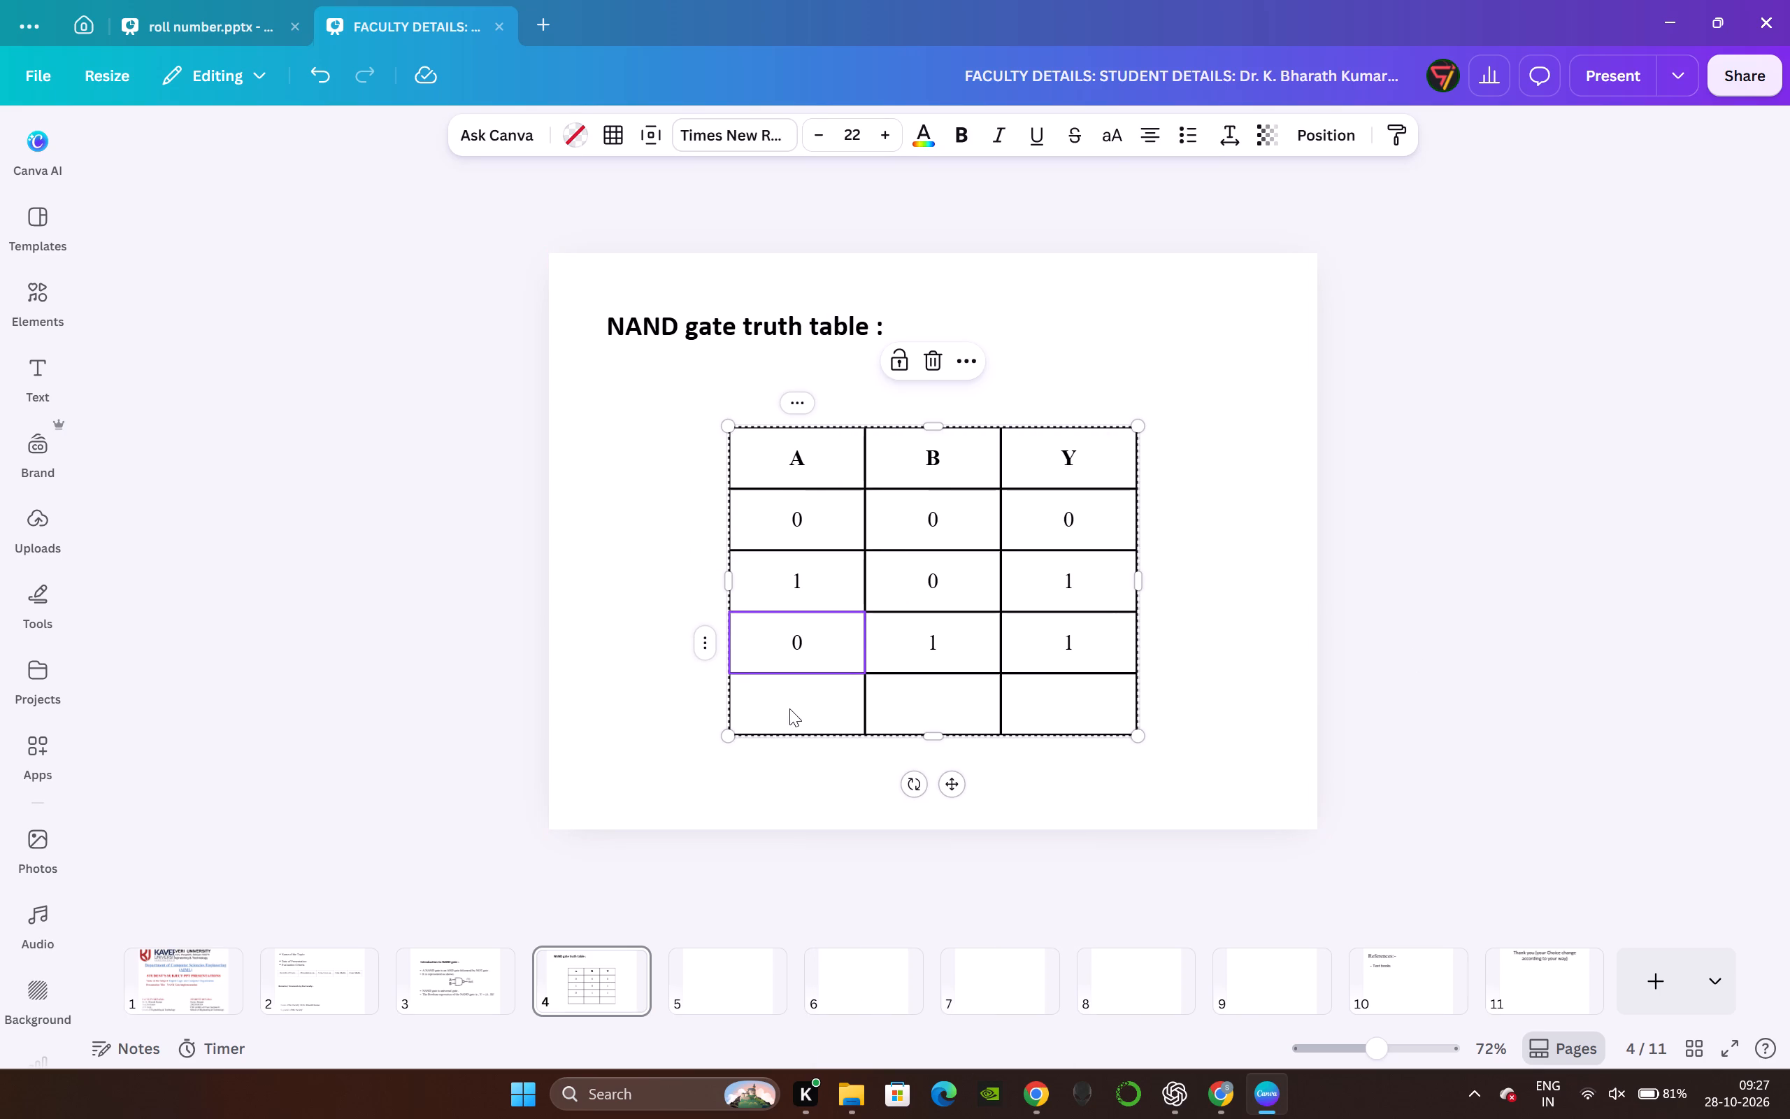
double_click(789, 708)
key("1")
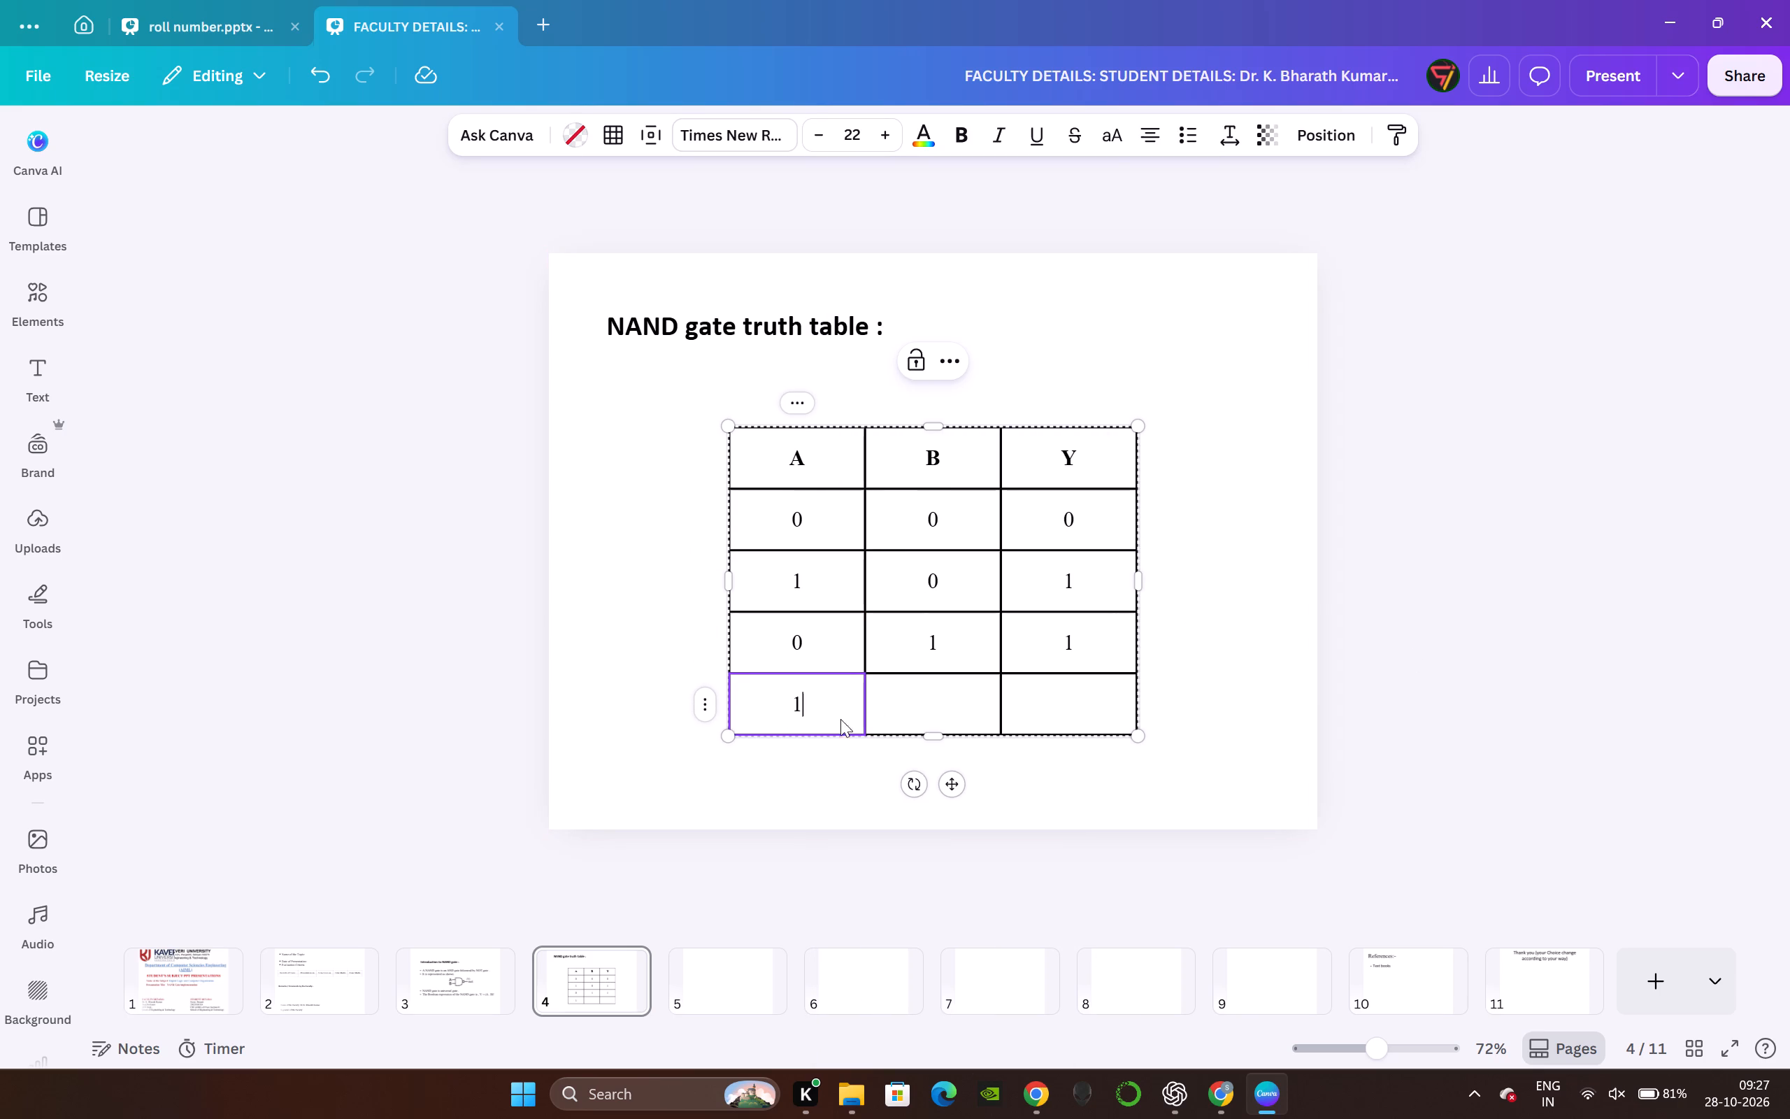
double_click(942, 704)
key("1")
double_click(1054, 700)
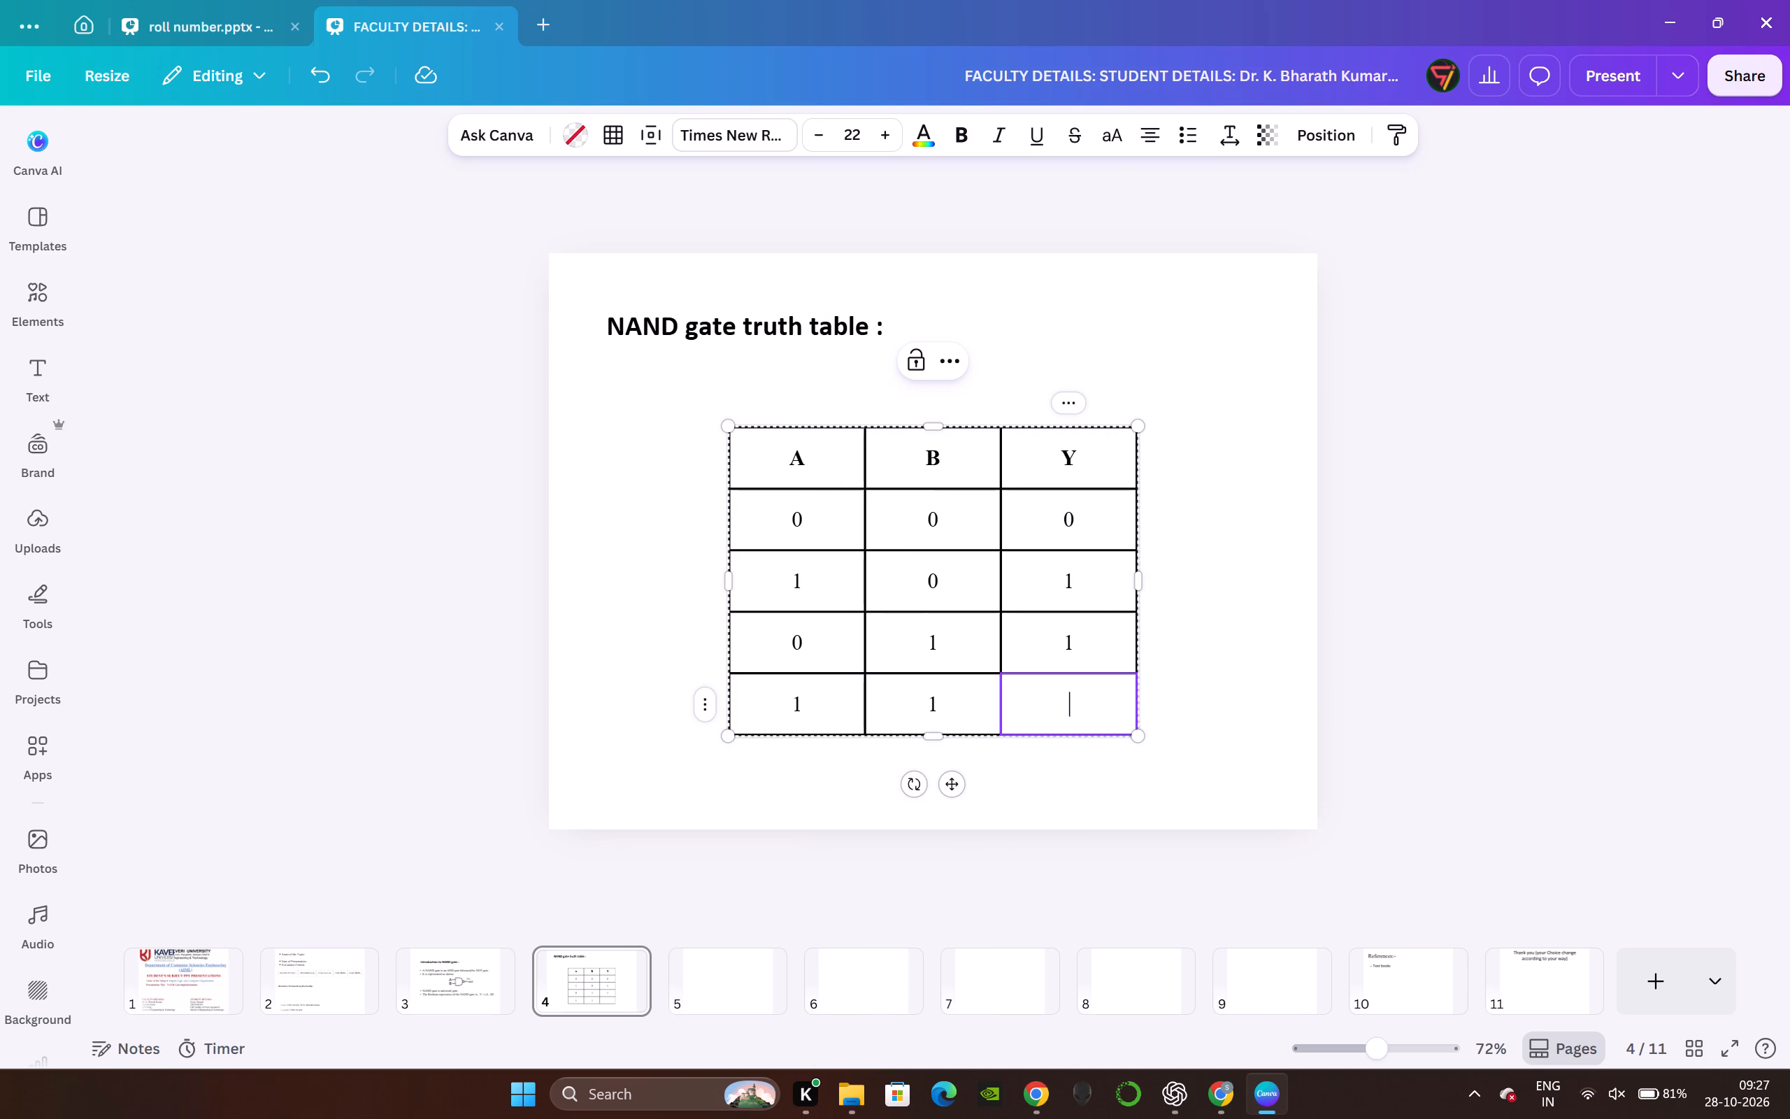
key("0")
left_click(1512, 601)
Move the truth table up beneath the slide 4 heading, lining up its left edge with the heading text.
left_click_drag(983, 591, 985, 591)
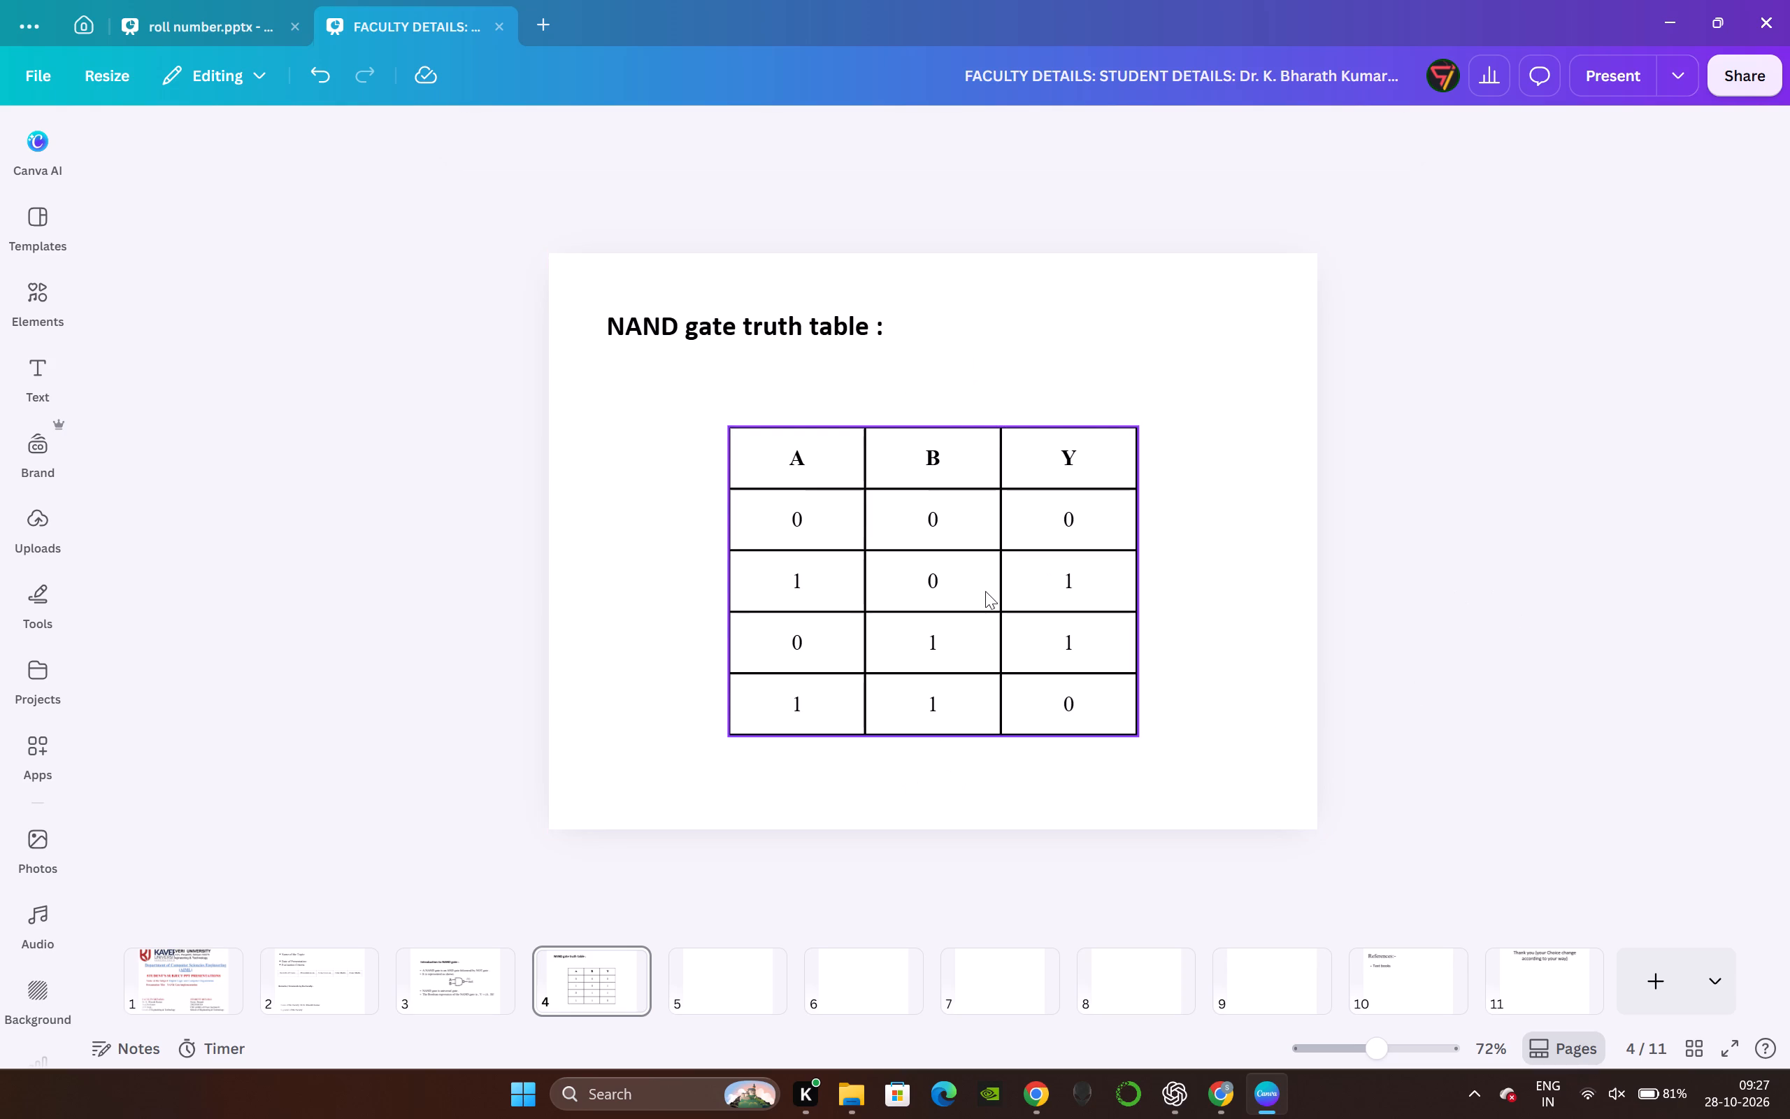
left_click_drag(985, 591, 857, 544)
left_click(1456, 456)
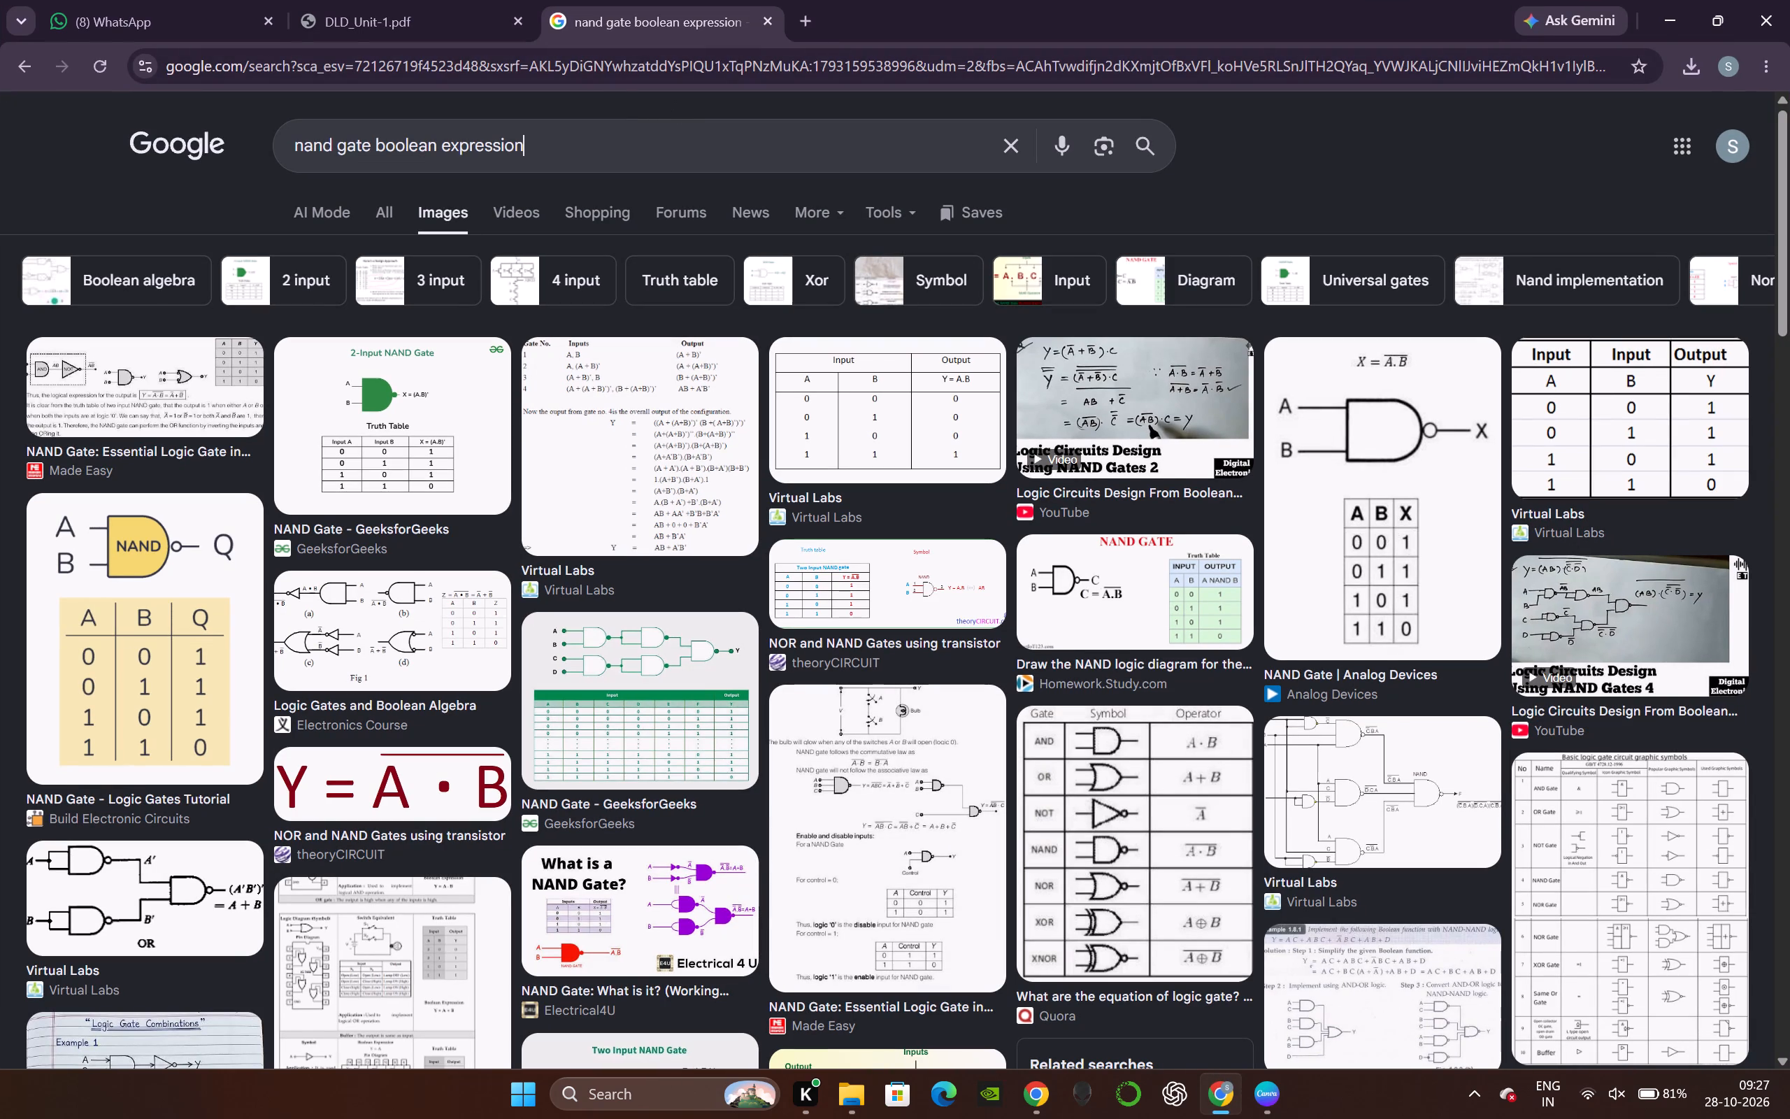
left_click_drag(473, 148, 467, 150)
left_click_drag(559, 154, 374, 144)
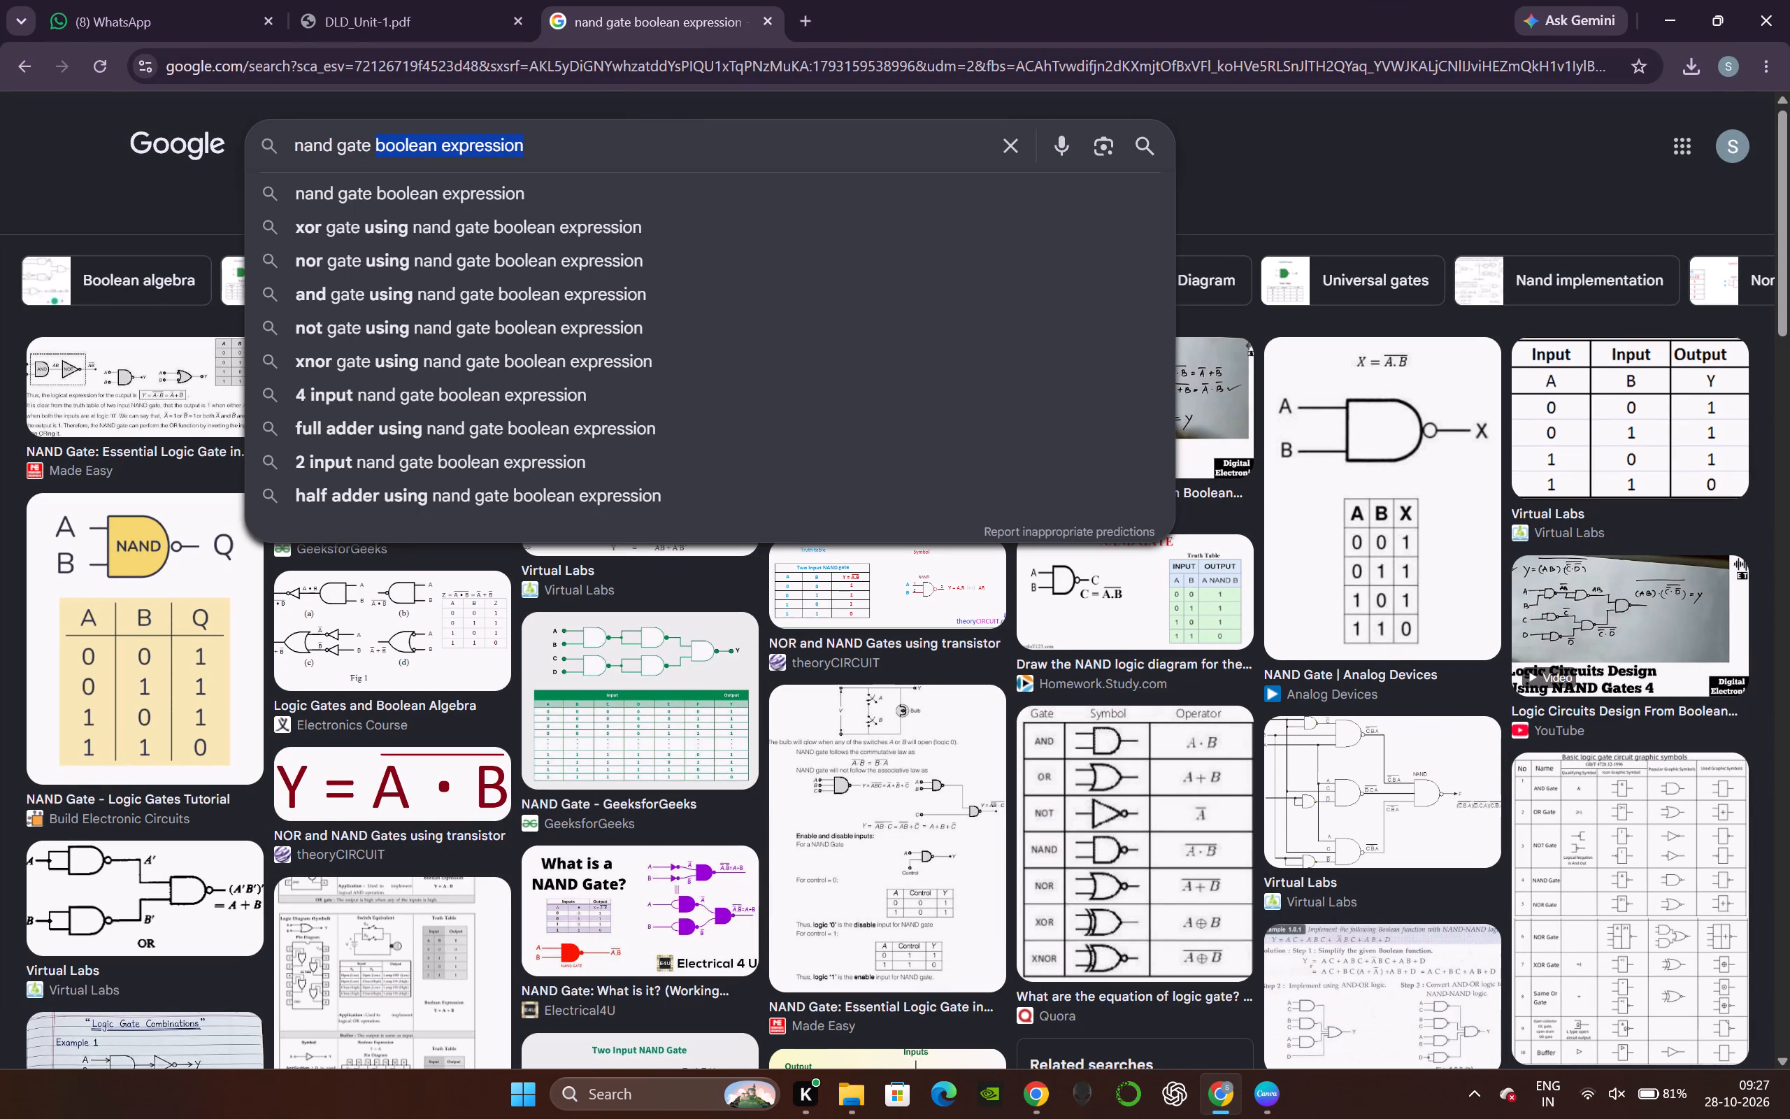
key("BackSpace")
type("IMPLEMENTATION")
key("space")
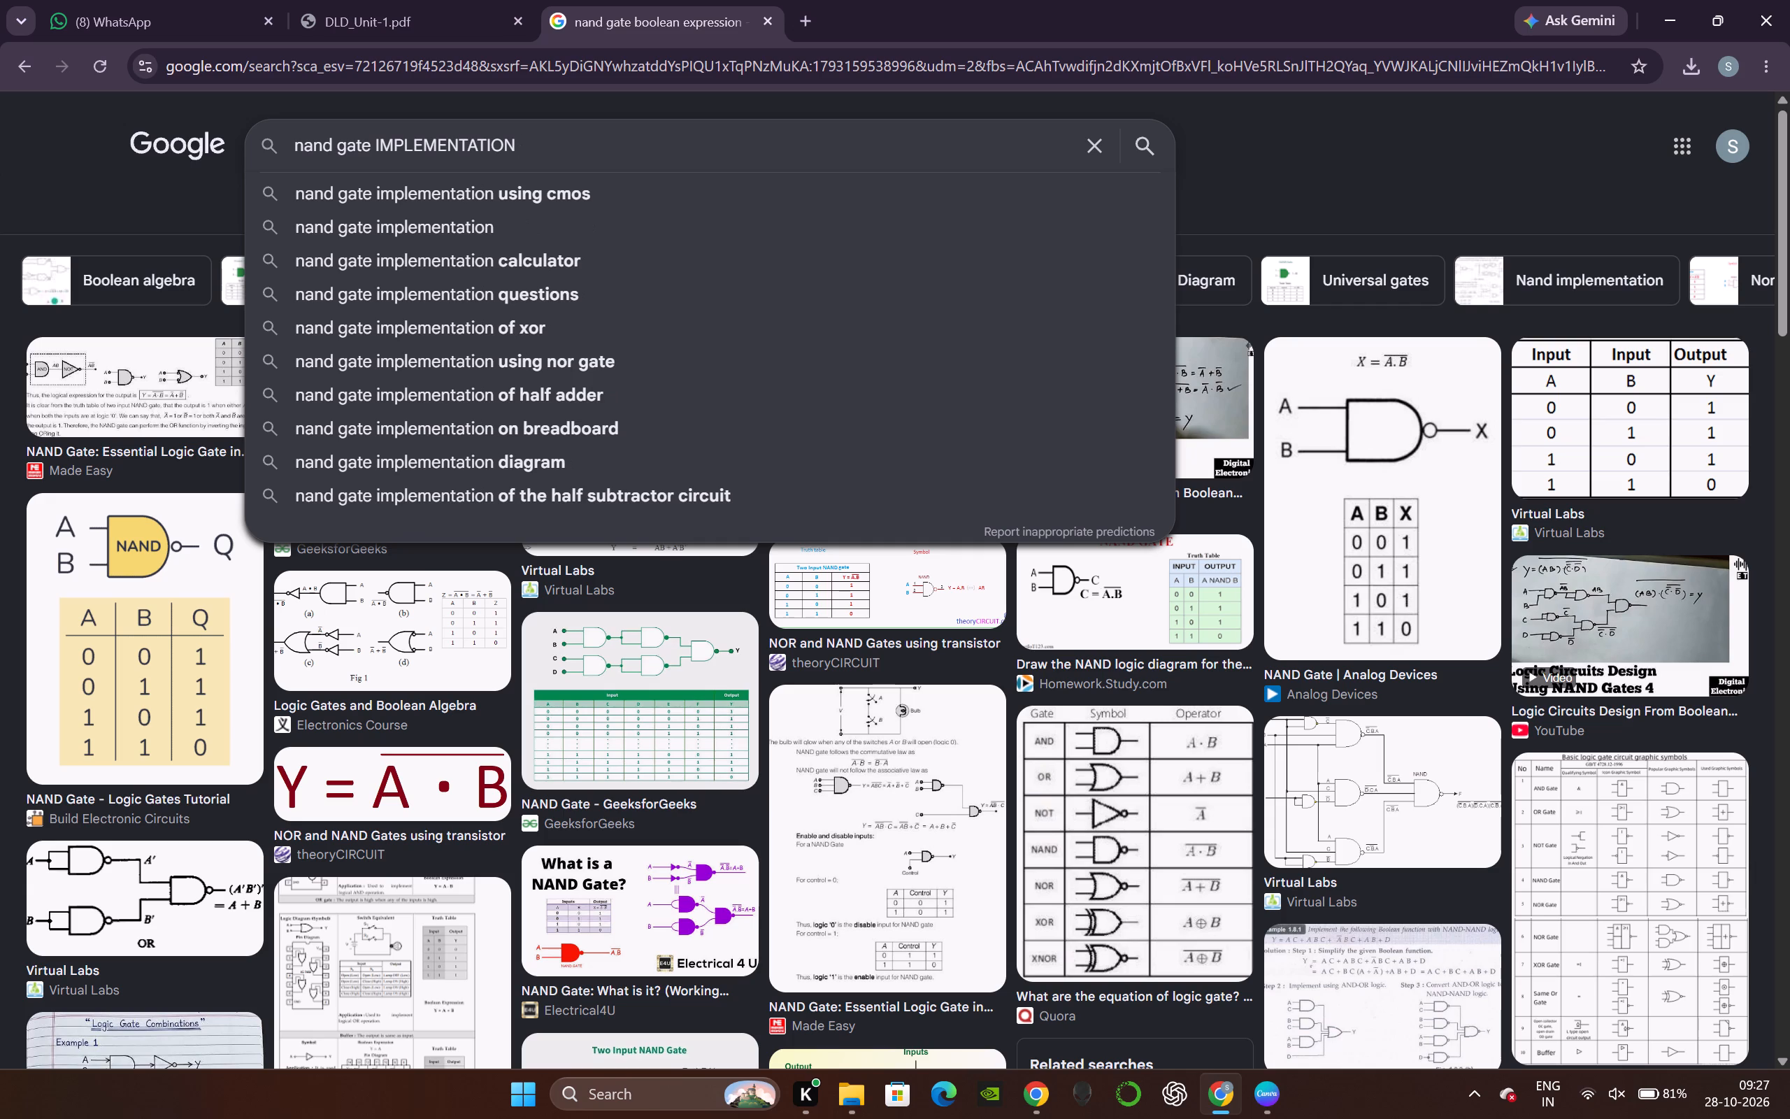
key("space")
type("exap")
key("BackSpace")
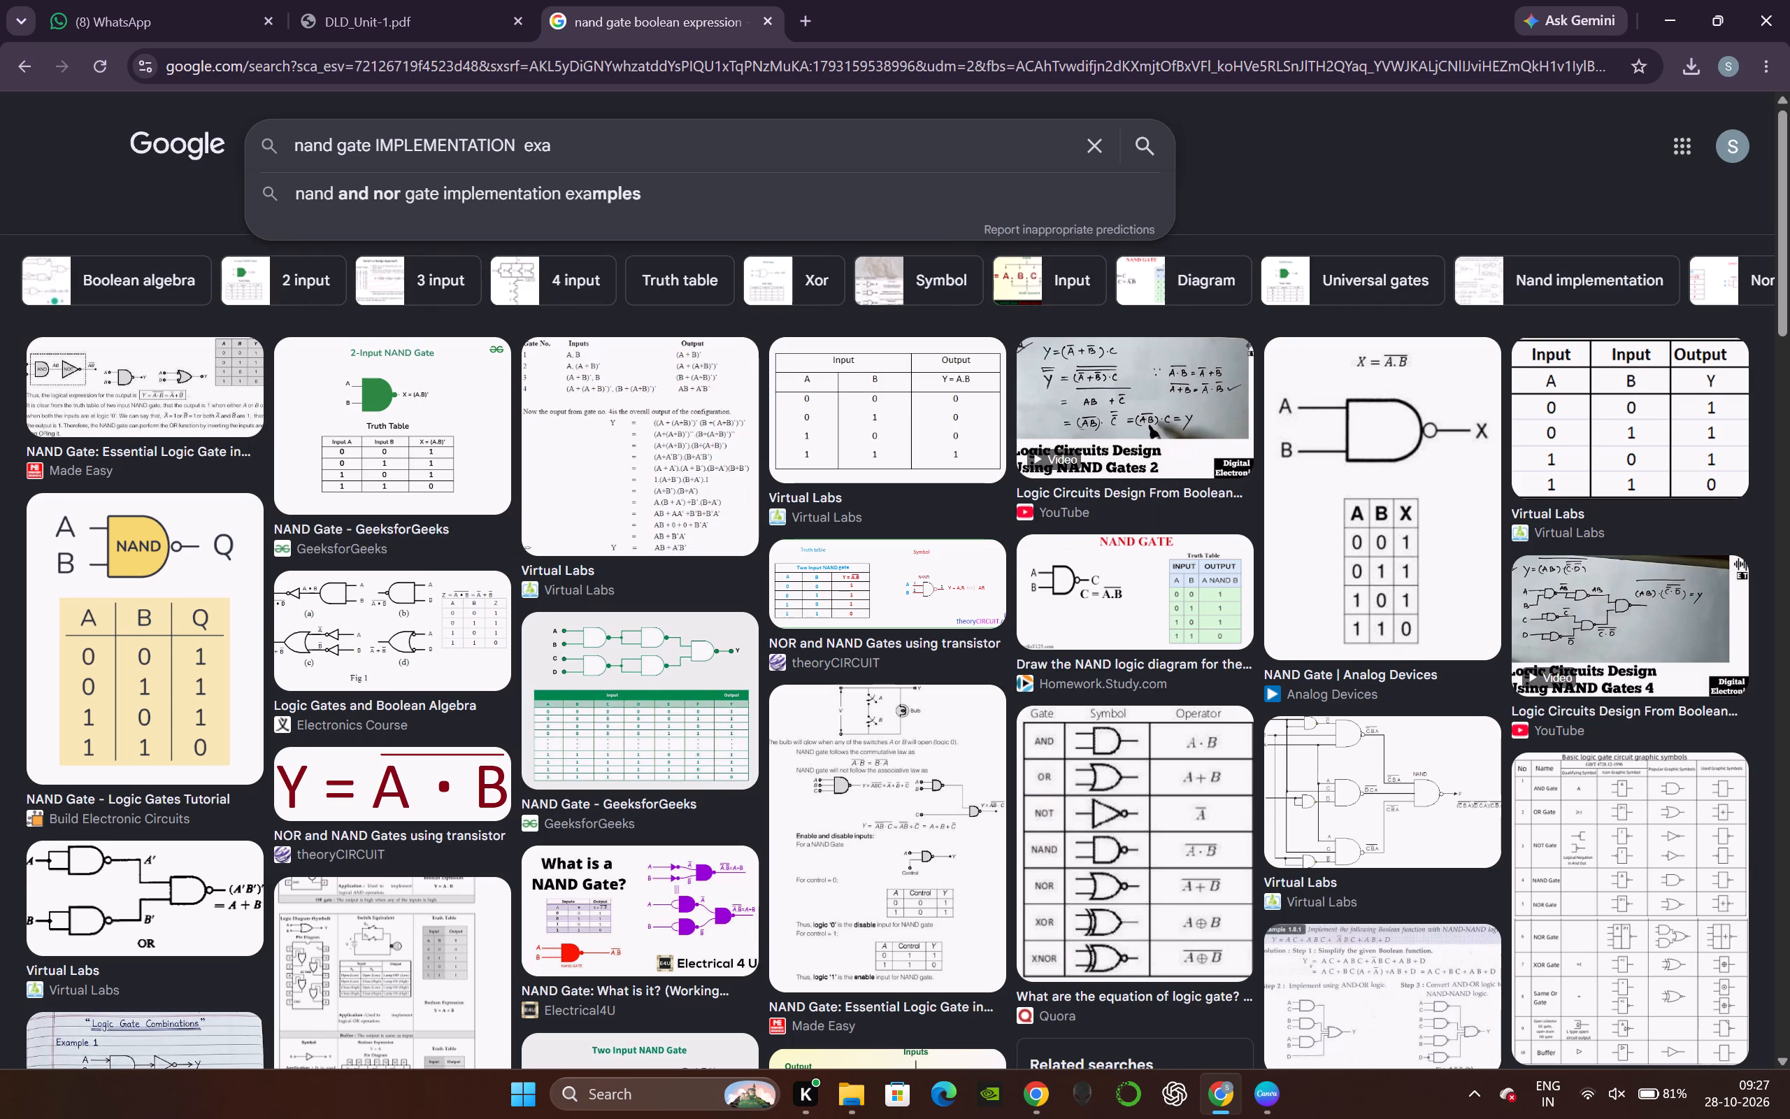
type("mples")
key("Return")
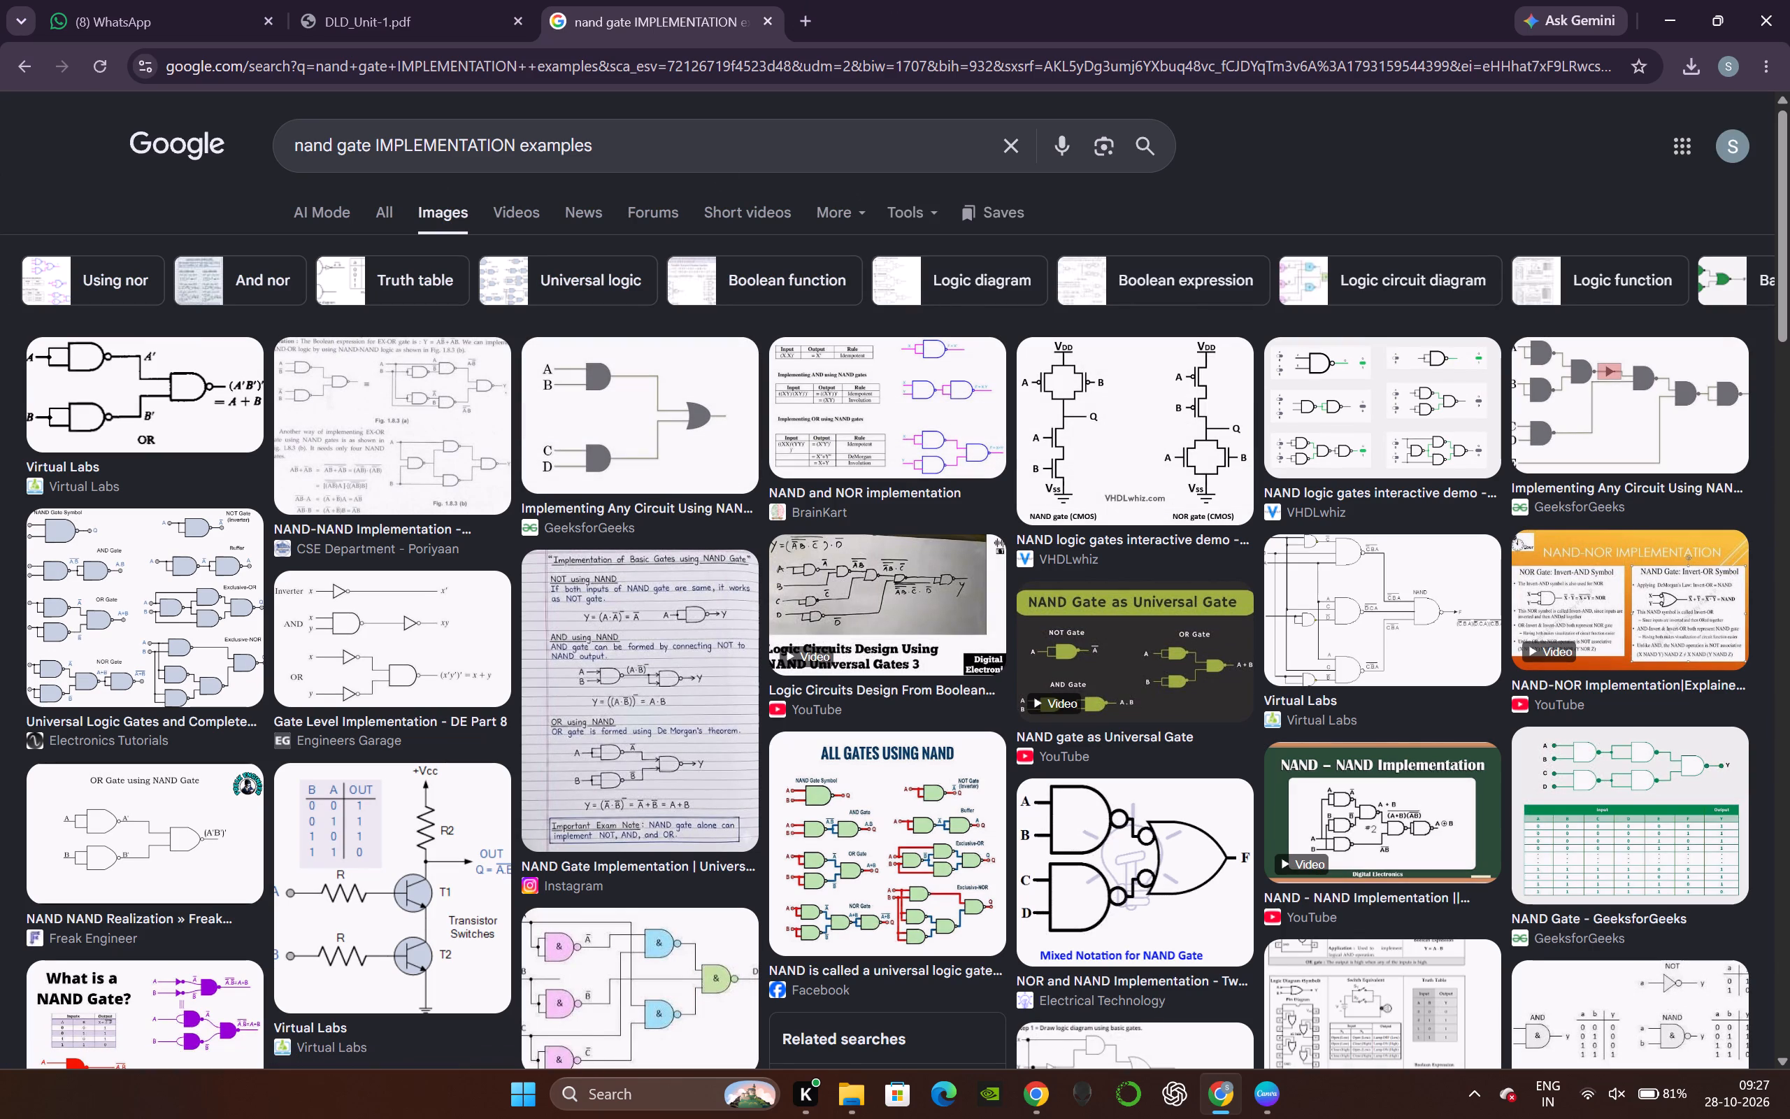
Refine the image search to "basic nand gate IMPLEMENTATION examples".
left_click(291, 139)
left_click(295, 141)
key("space")
type("basic")
key("space")
key("Return")
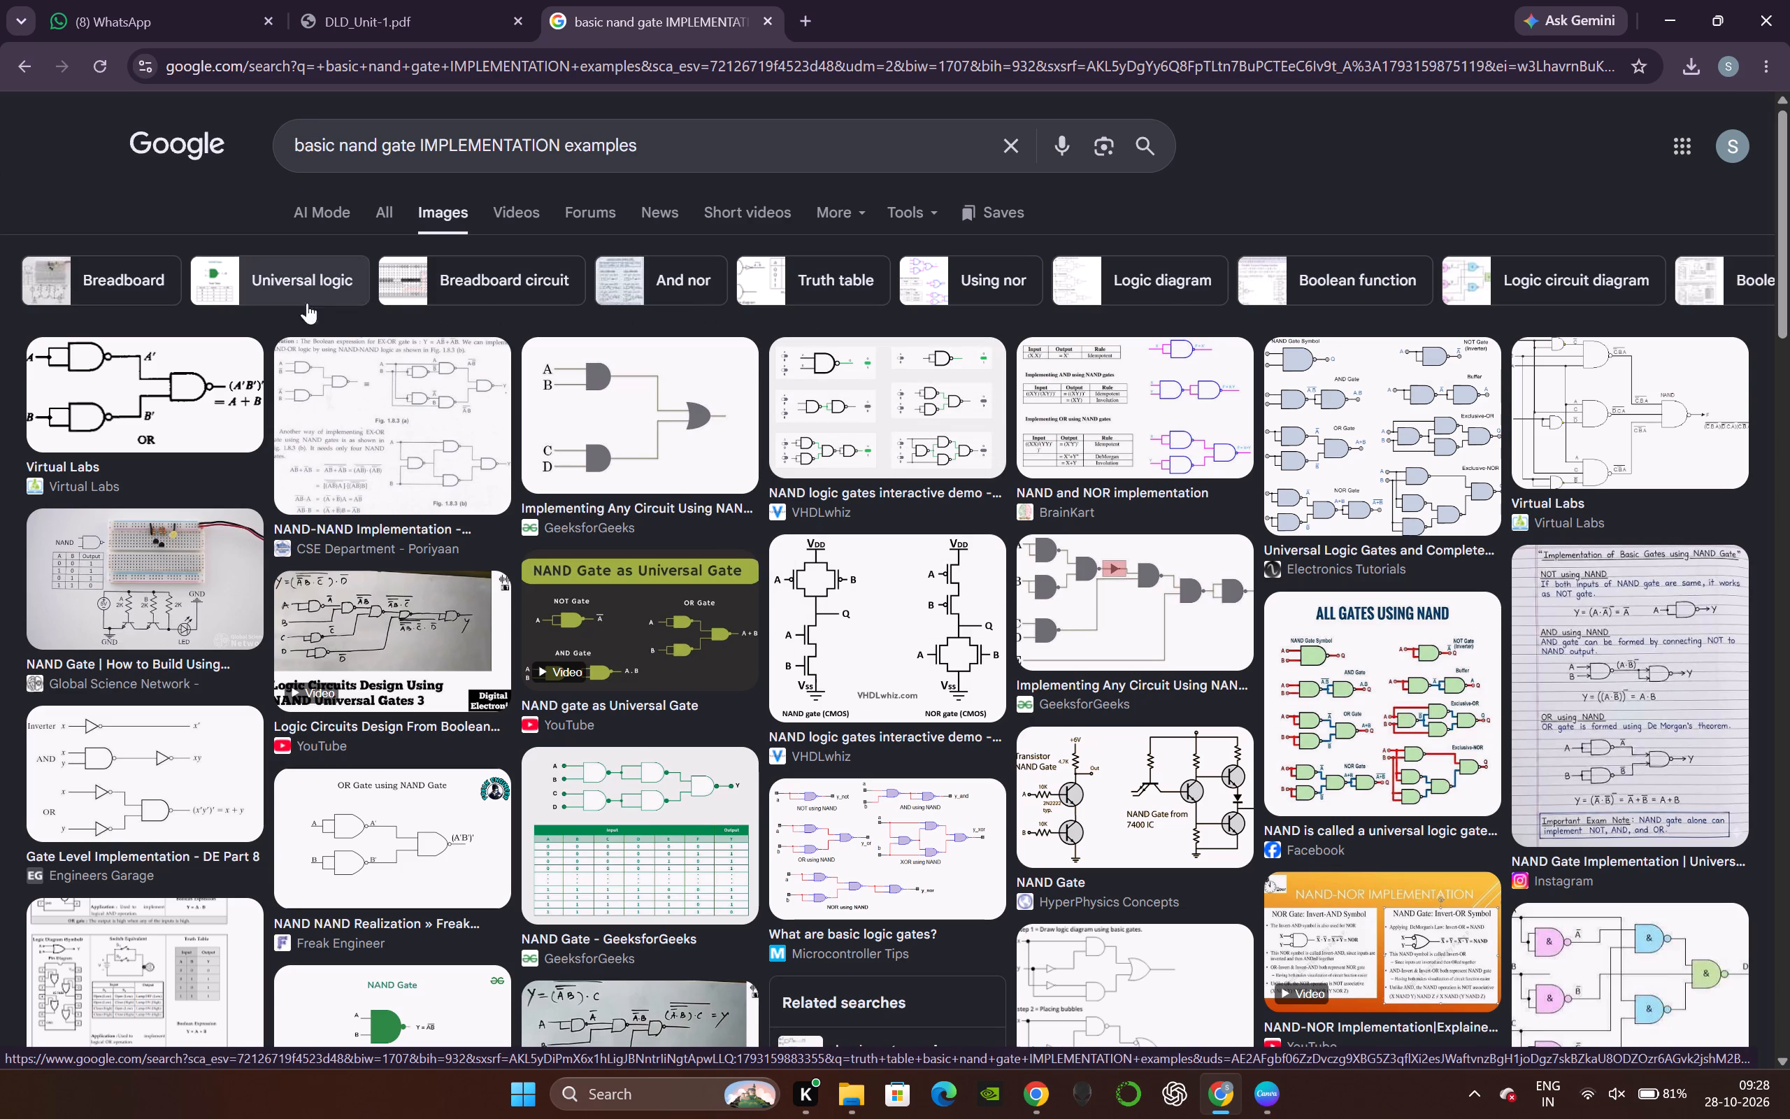
Narrow the image results to "Universal logic" and examine them for NAND implementation diagrams.
left_click(273, 271)
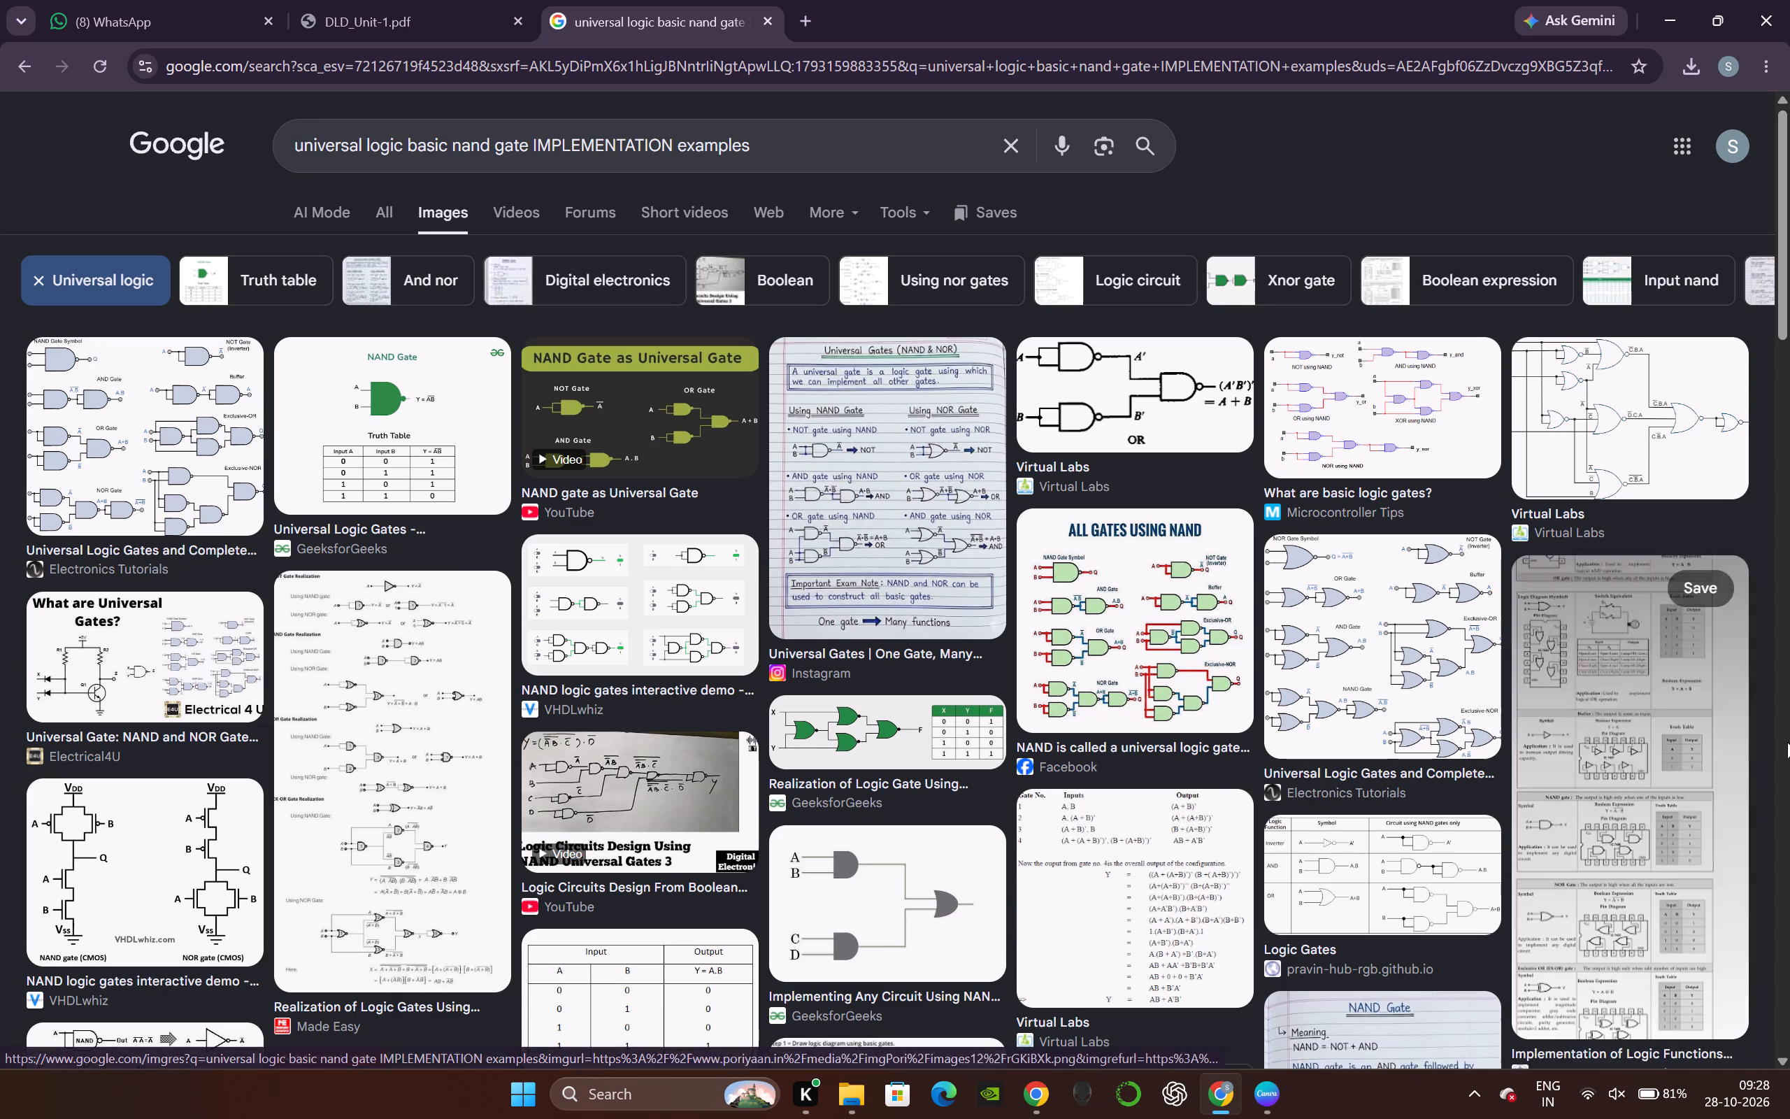
scroll(858, 871, "down", 3)
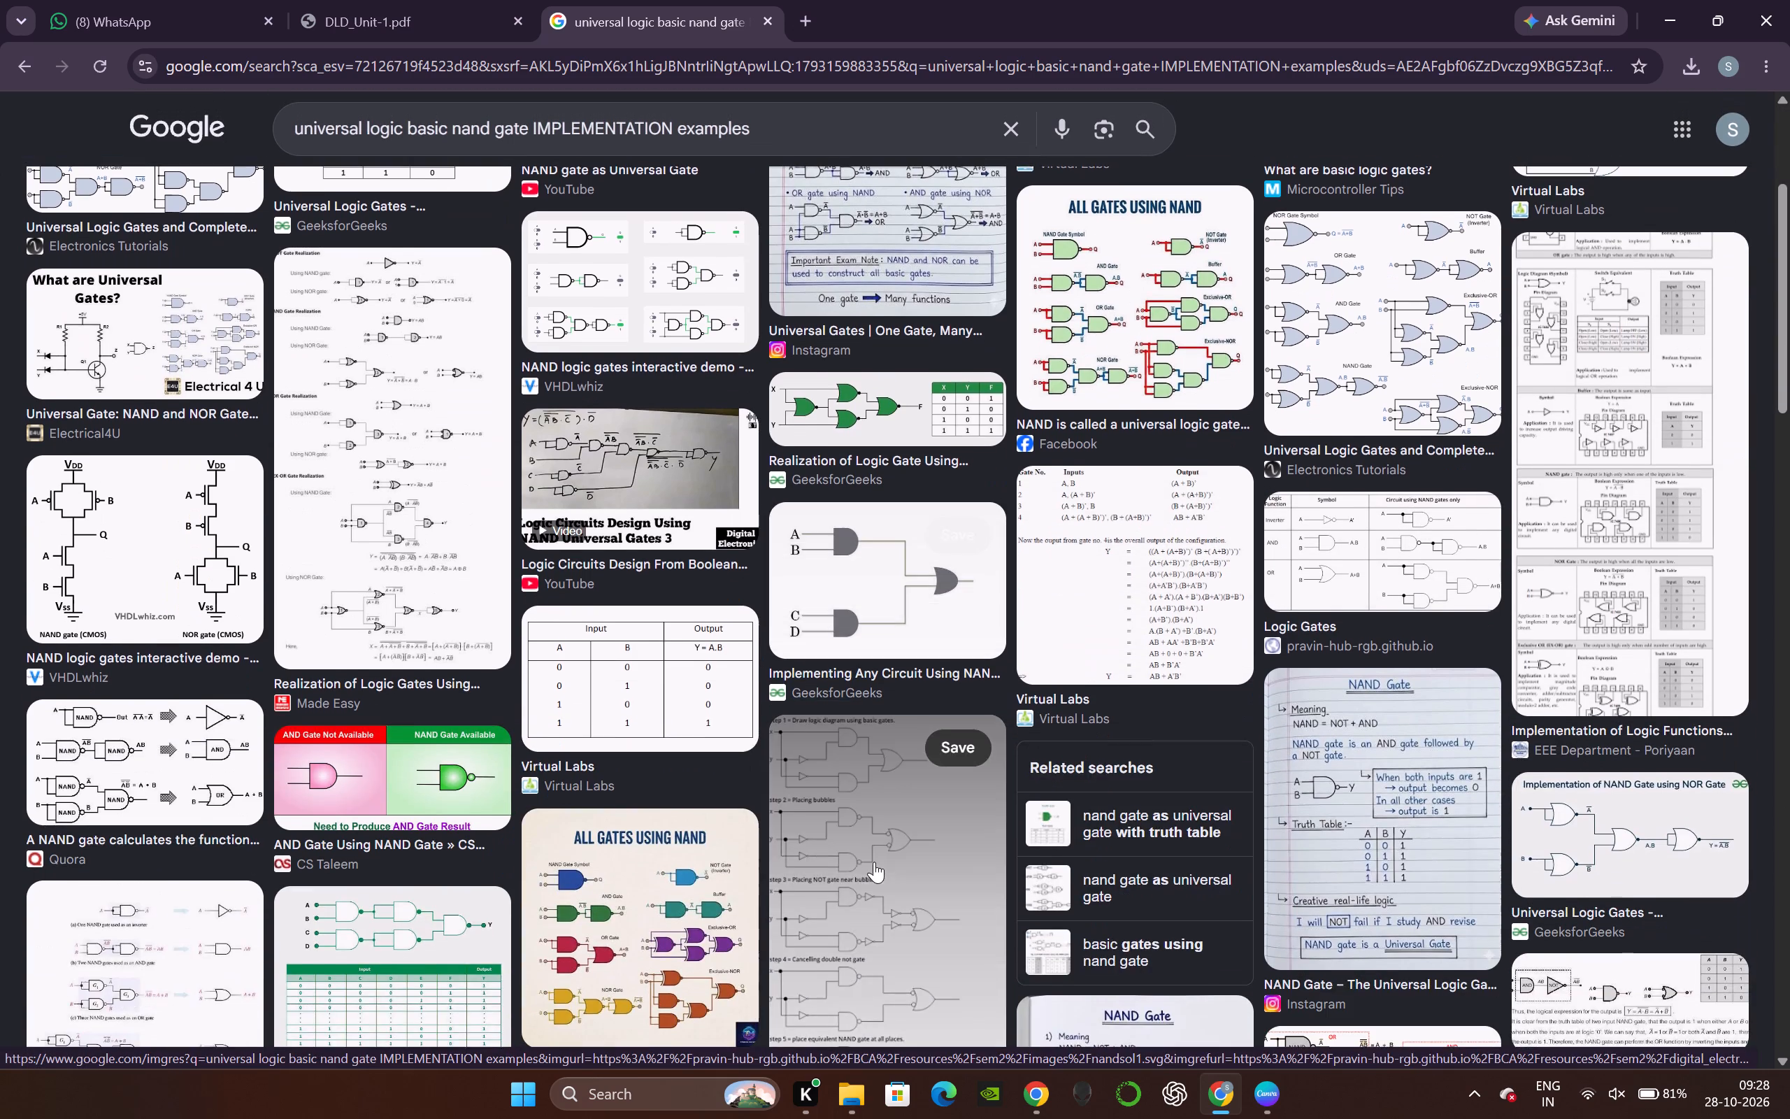
scroll(852, 860, "down", 2)
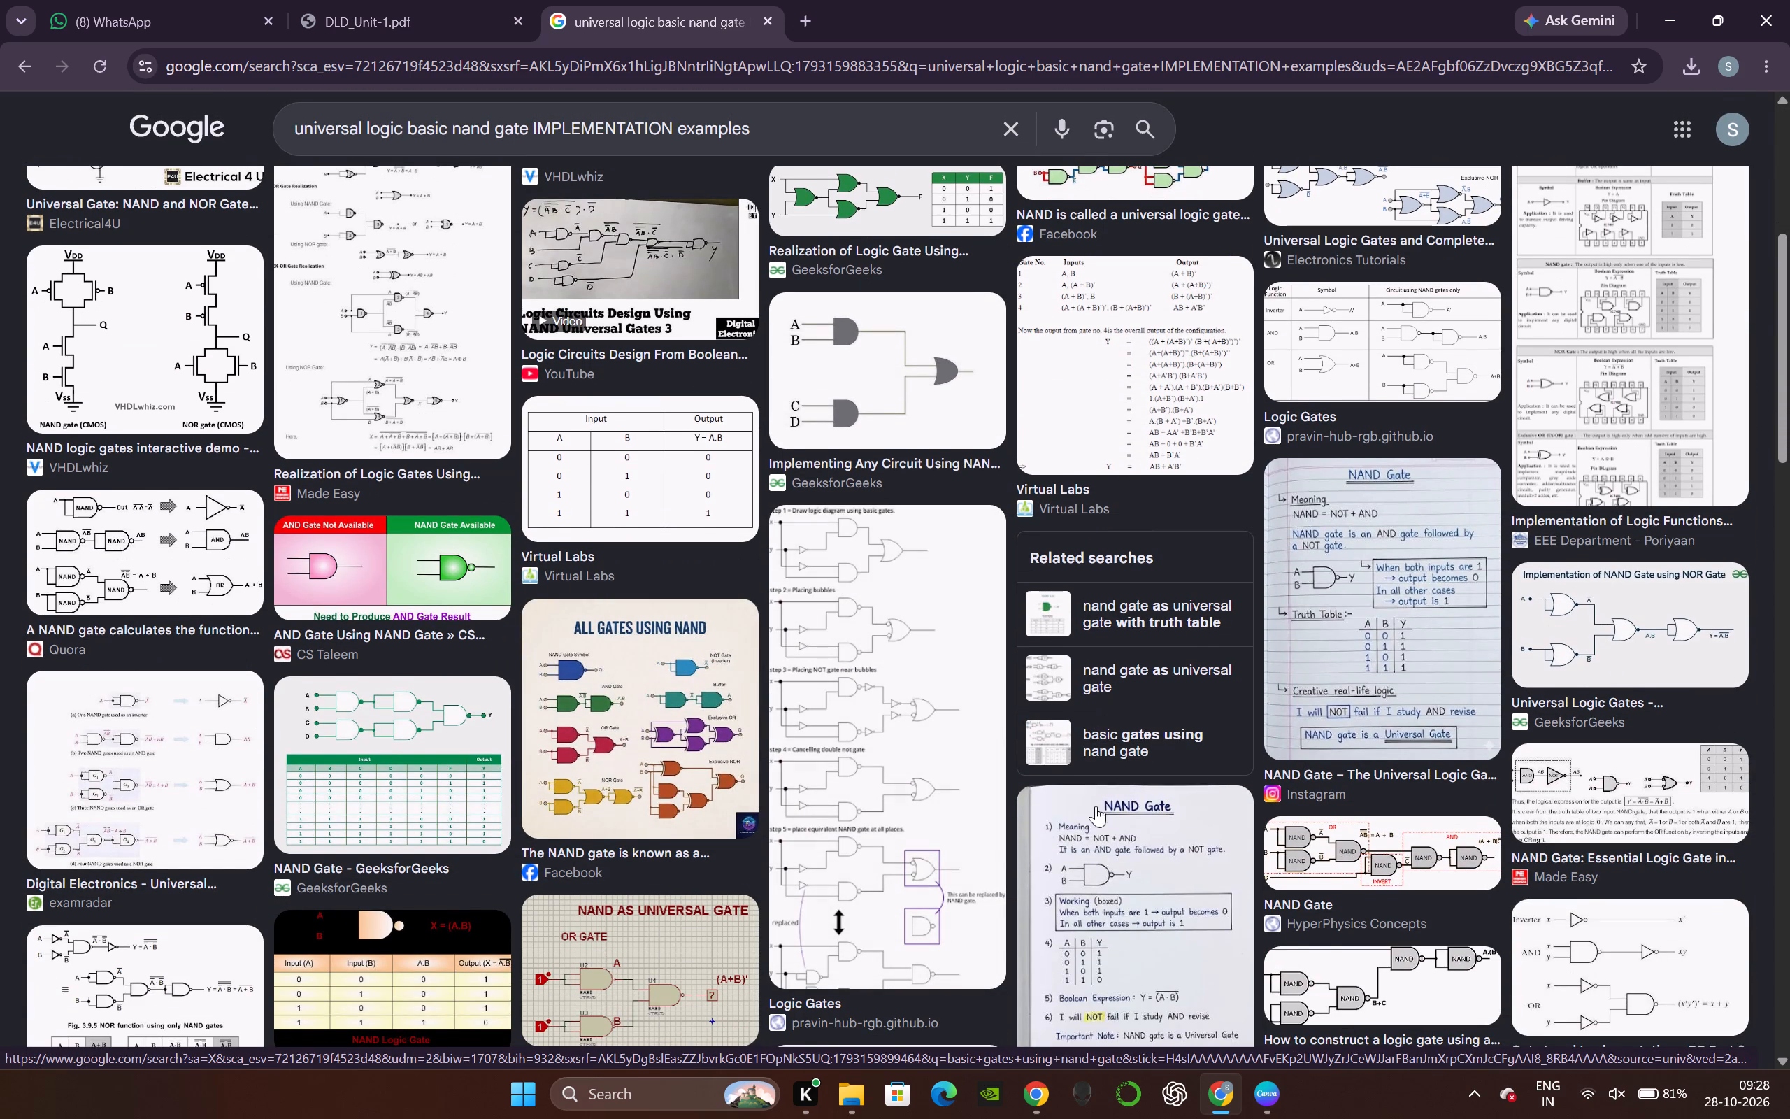
Return to the Canva presentation and duplicate the NAND gate diagram image on slide 3.
key("alt+Tab")
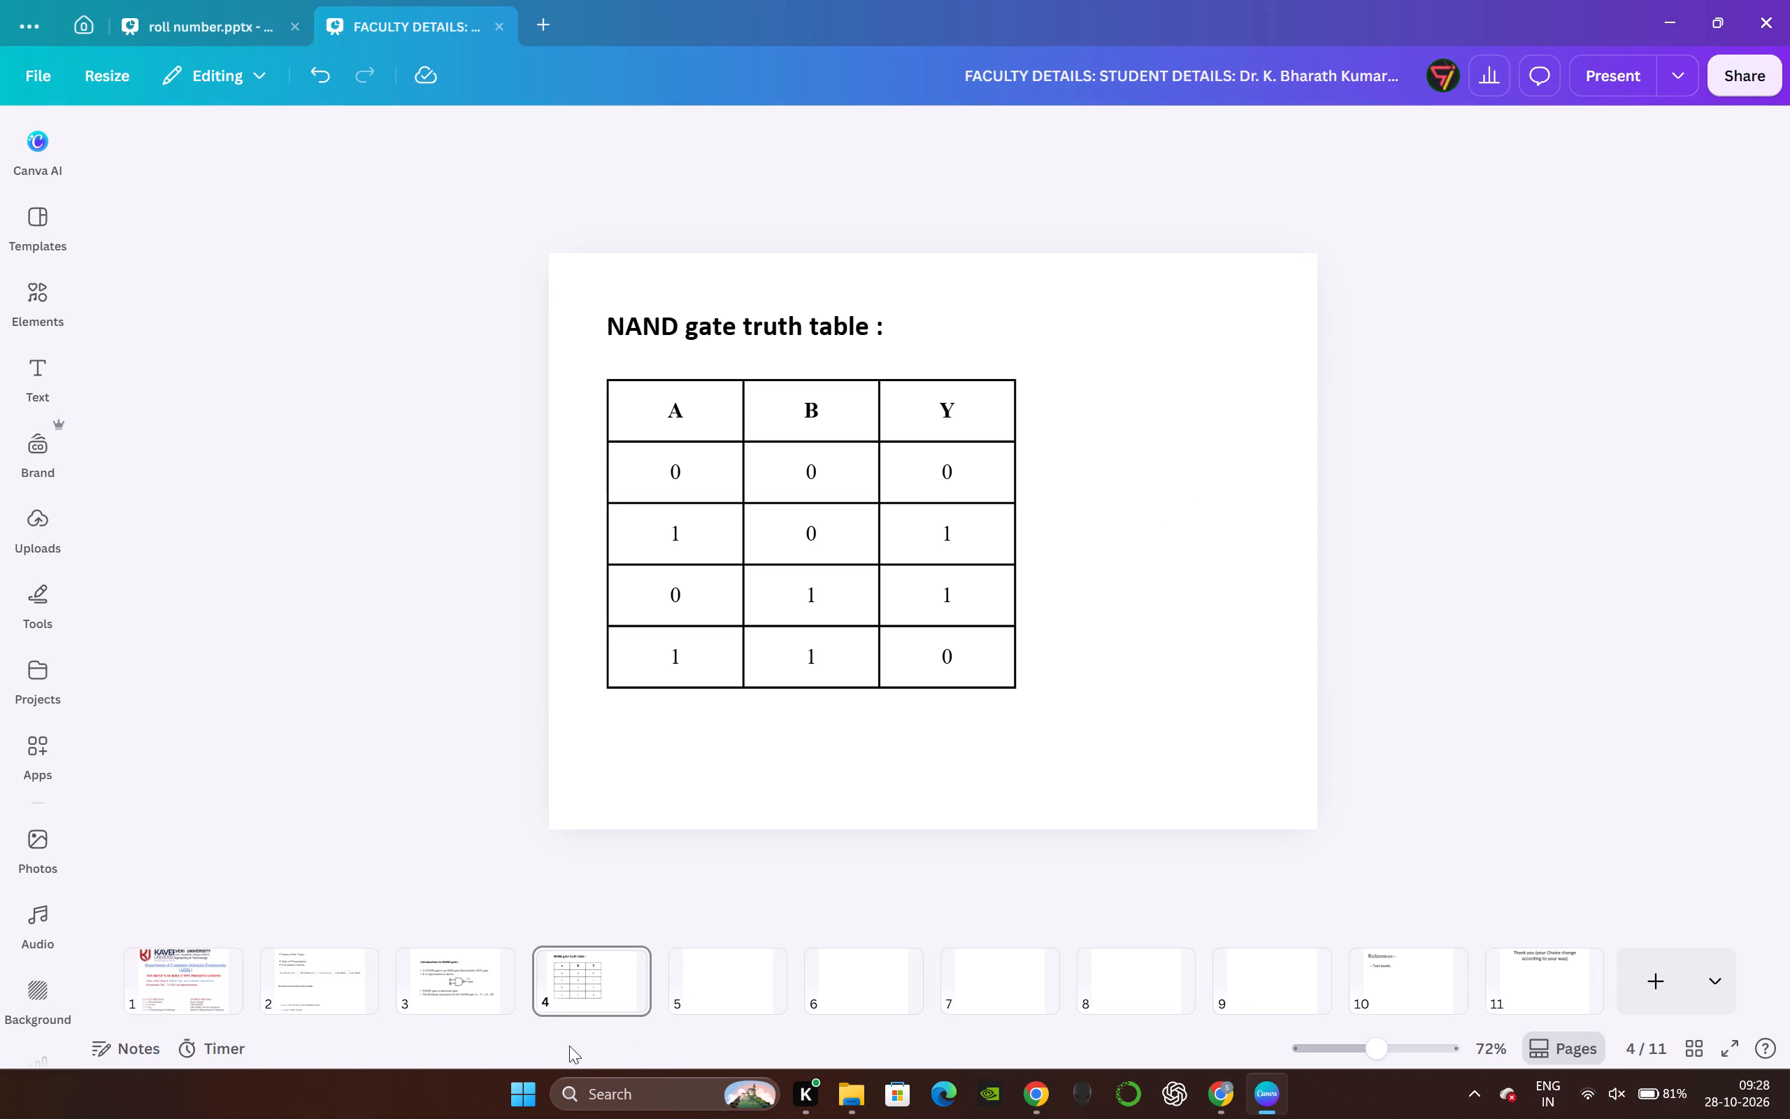
left_click(461, 971)
double_click(947, 527)
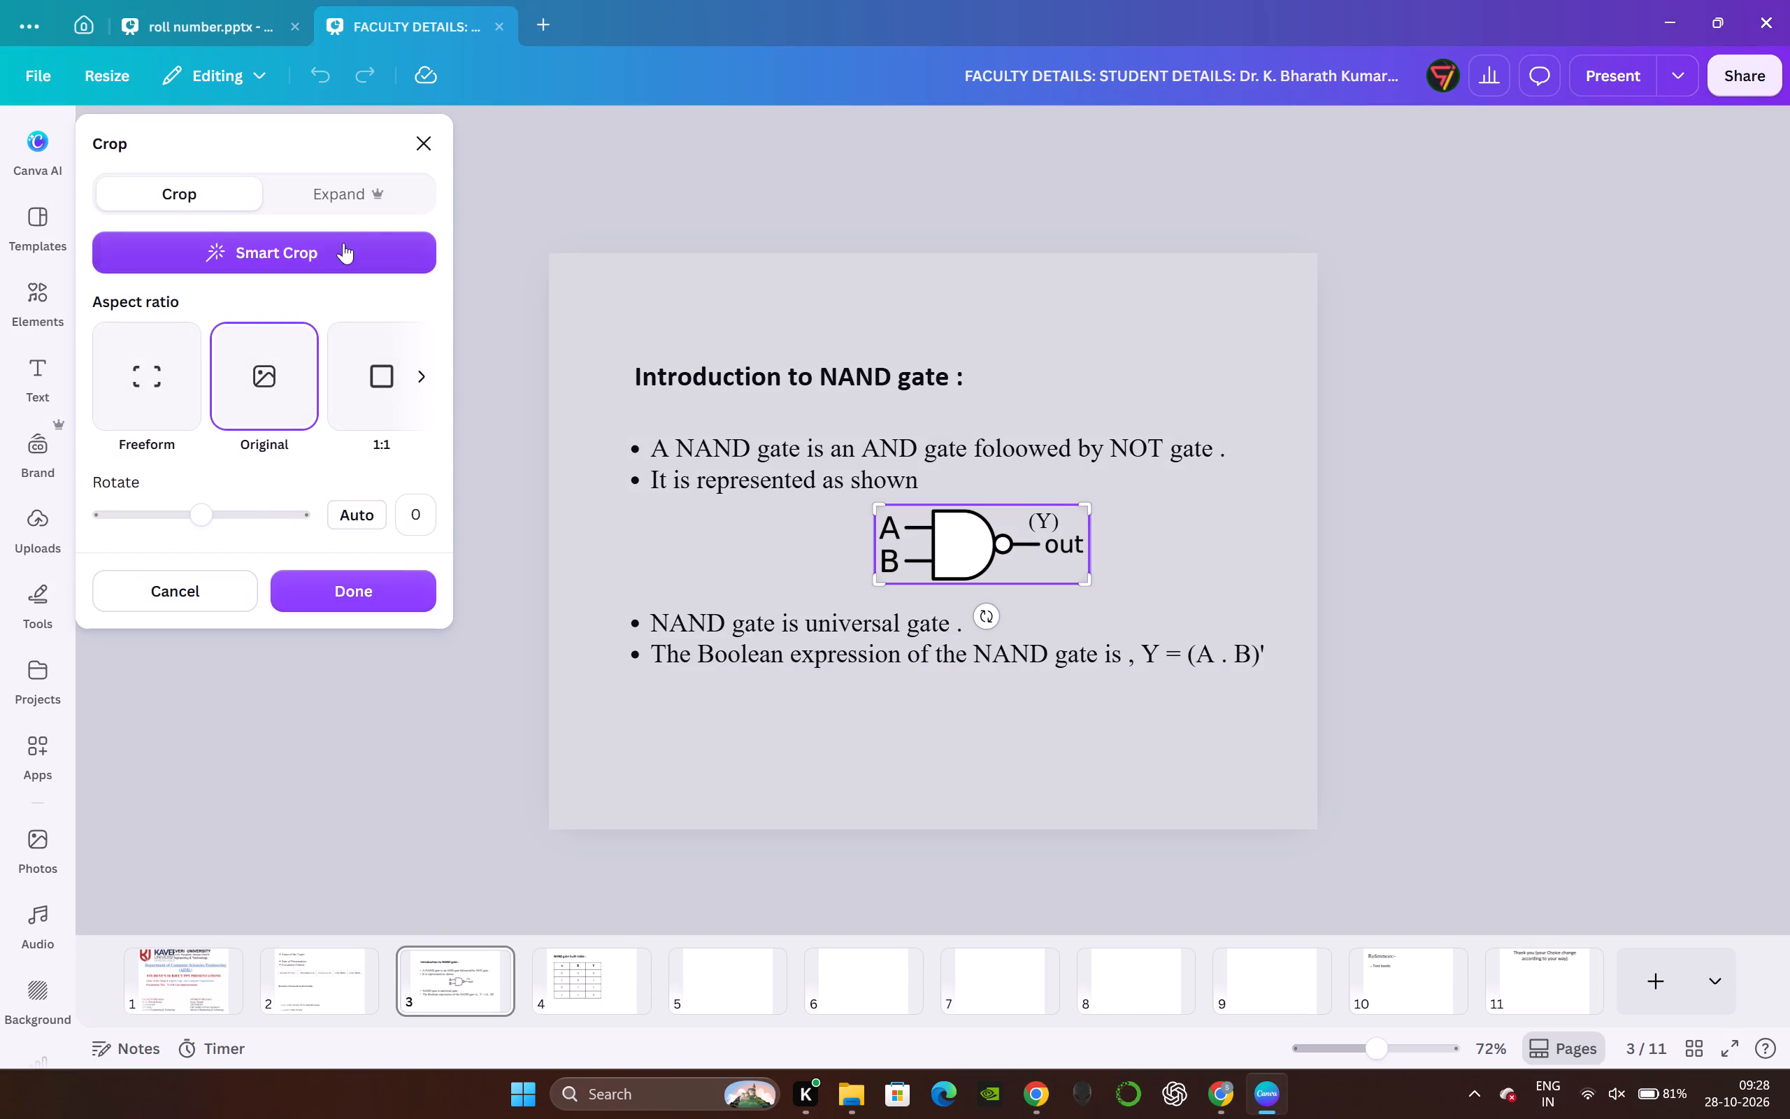
left_click(418, 139)
left_click(1061, 469)
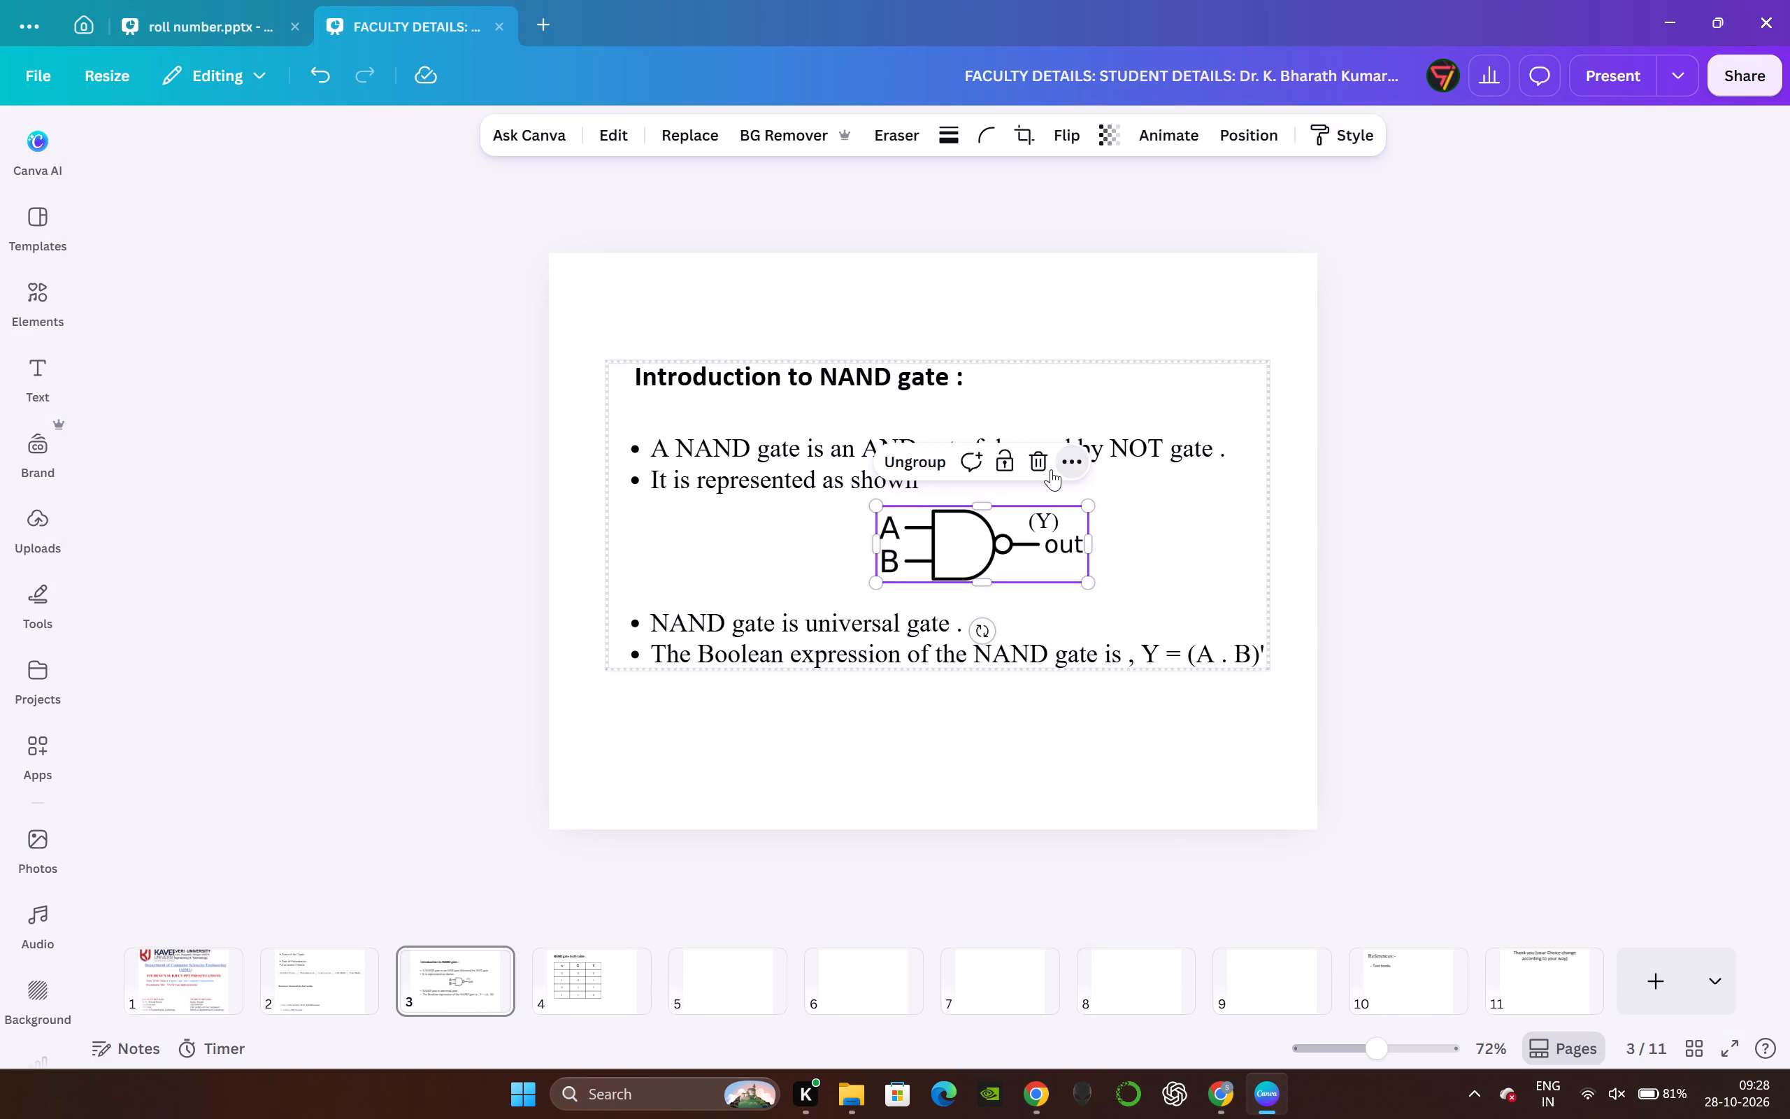
left_click(1163, 621)
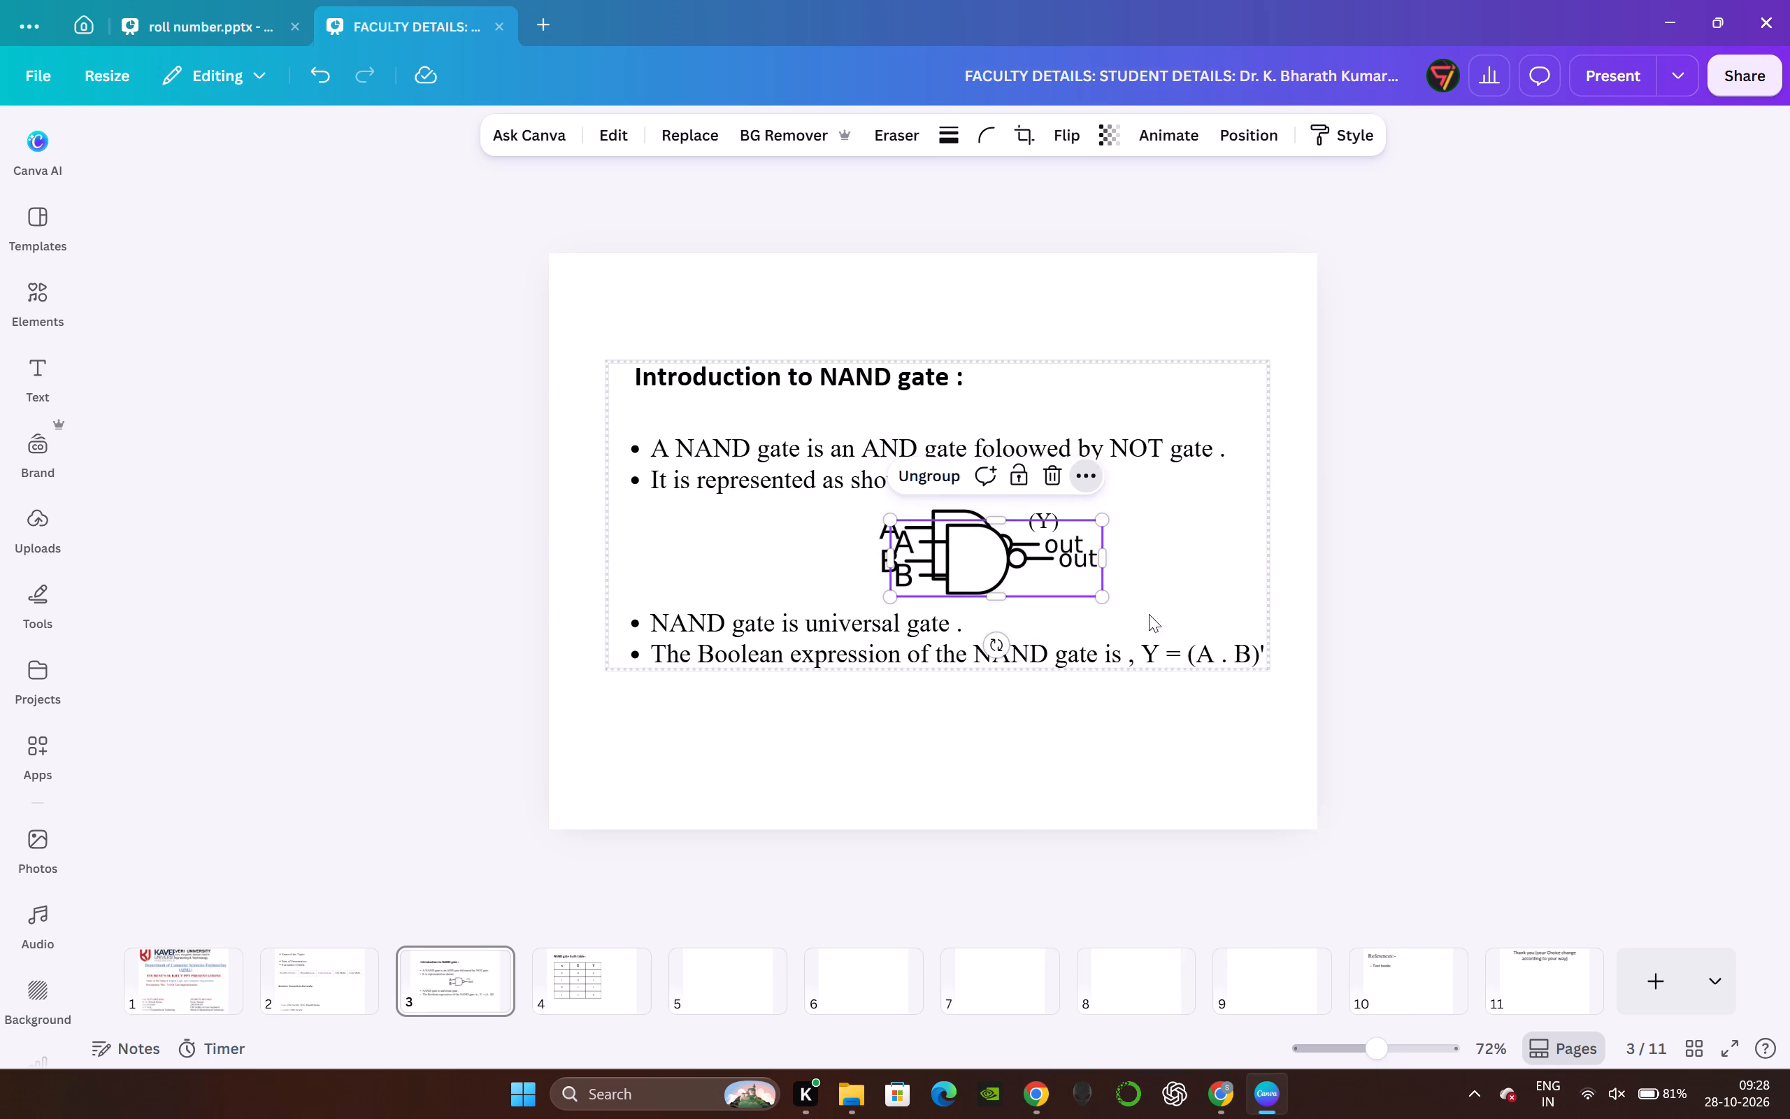
Move the duplicated NAND gate diagram from slide 3 onto the blank slide 5.
left_click_drag(1052, 569, 1057, 667)
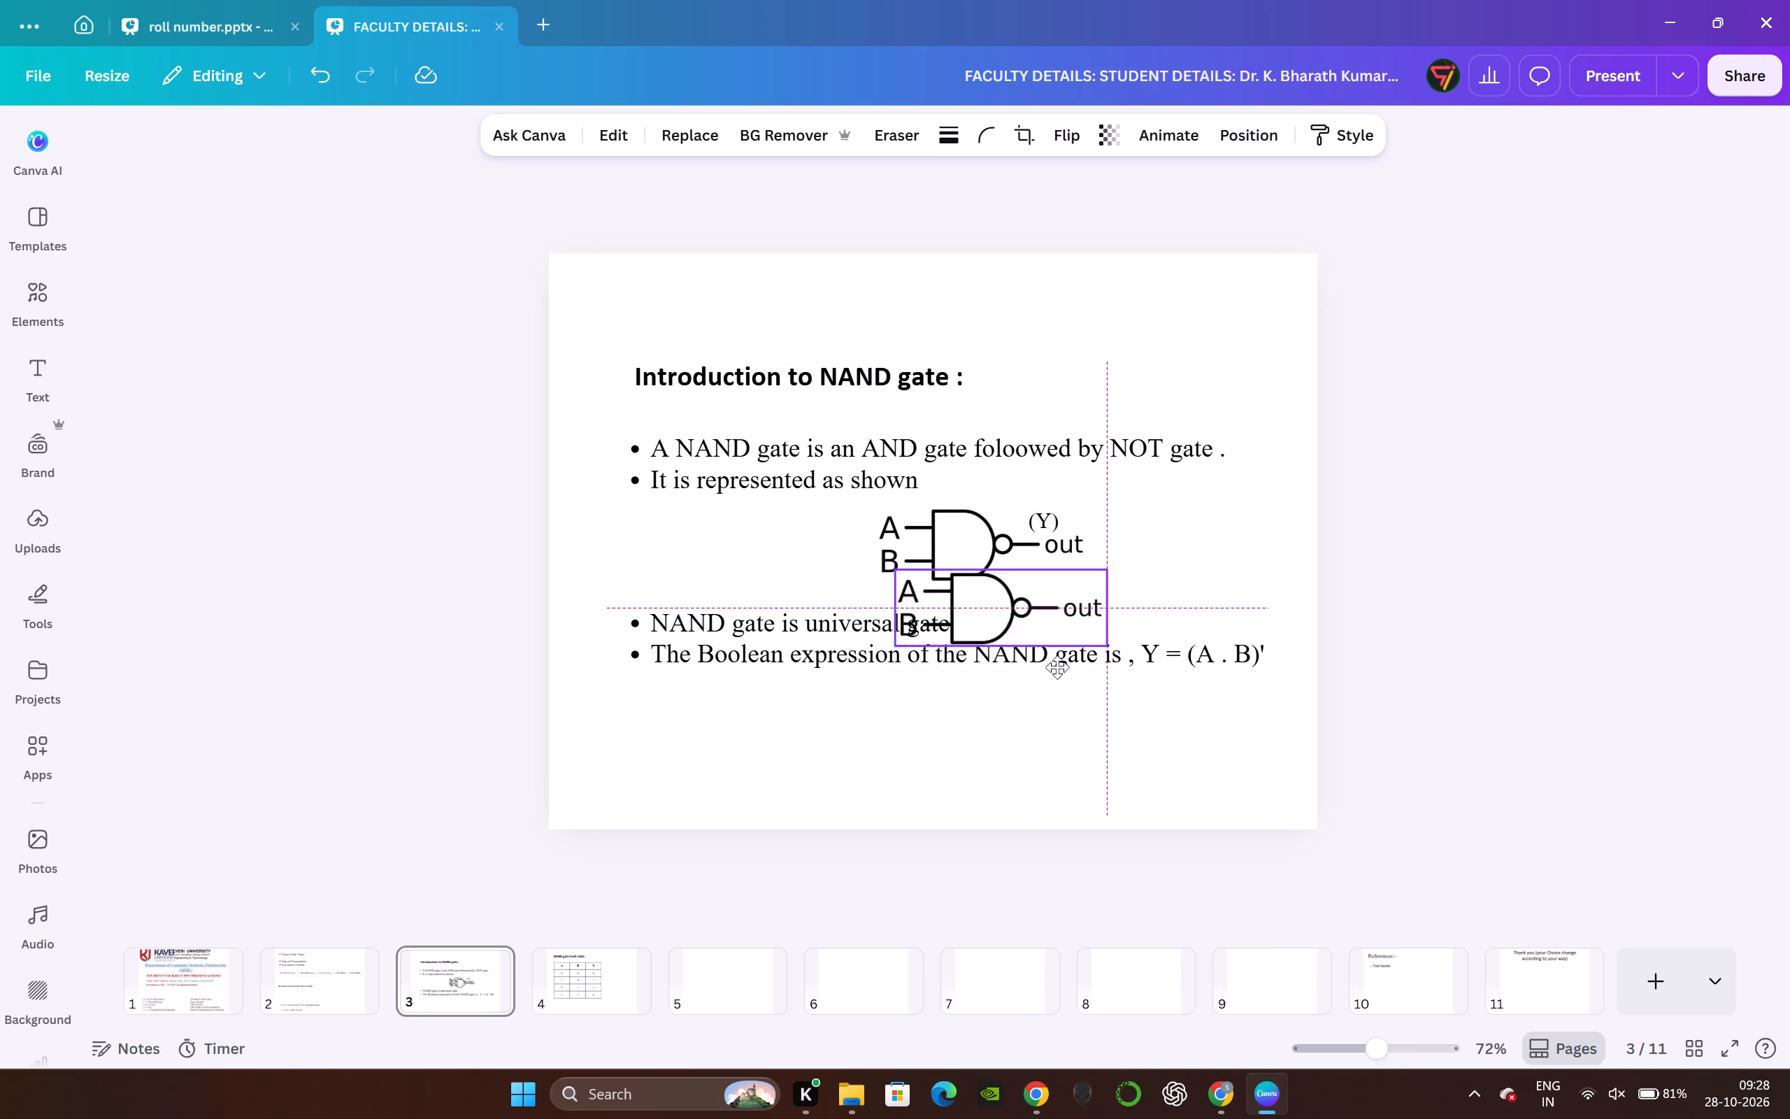
left_click_drag(1057, 667, 766, 974)
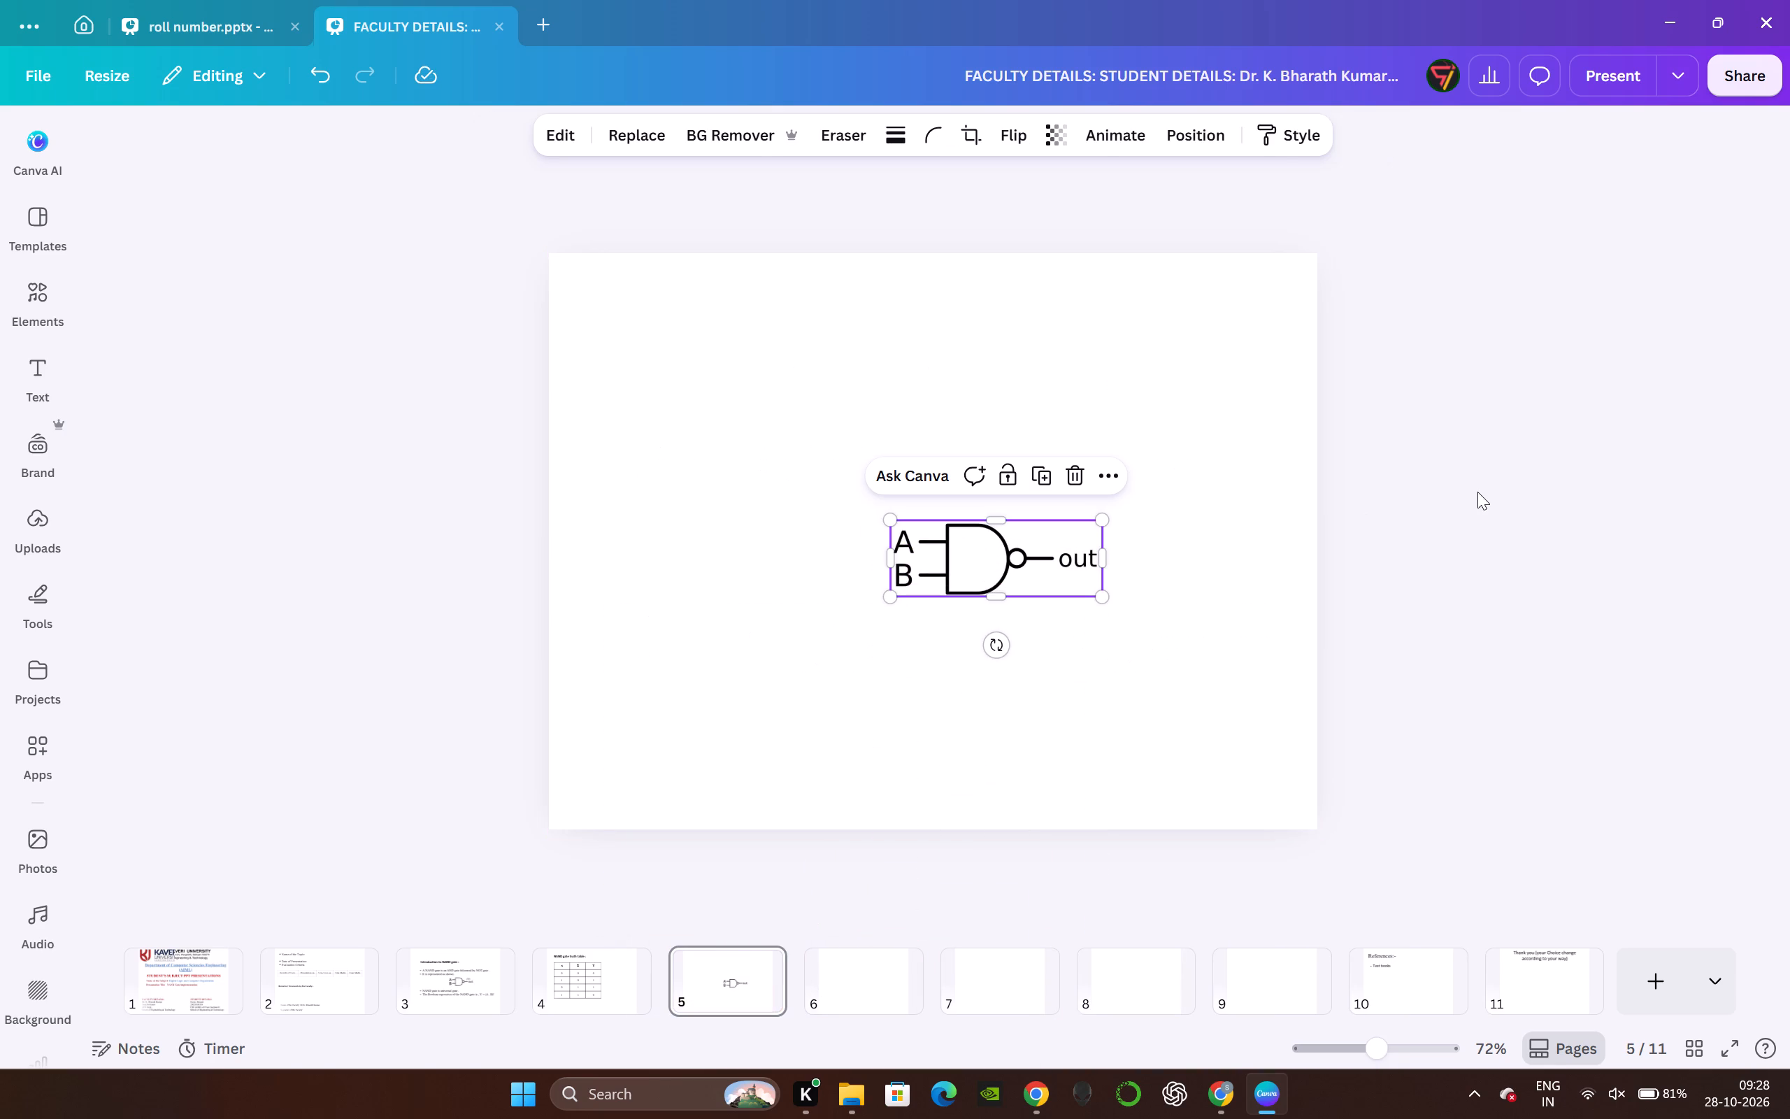
left_click(1477, 492)
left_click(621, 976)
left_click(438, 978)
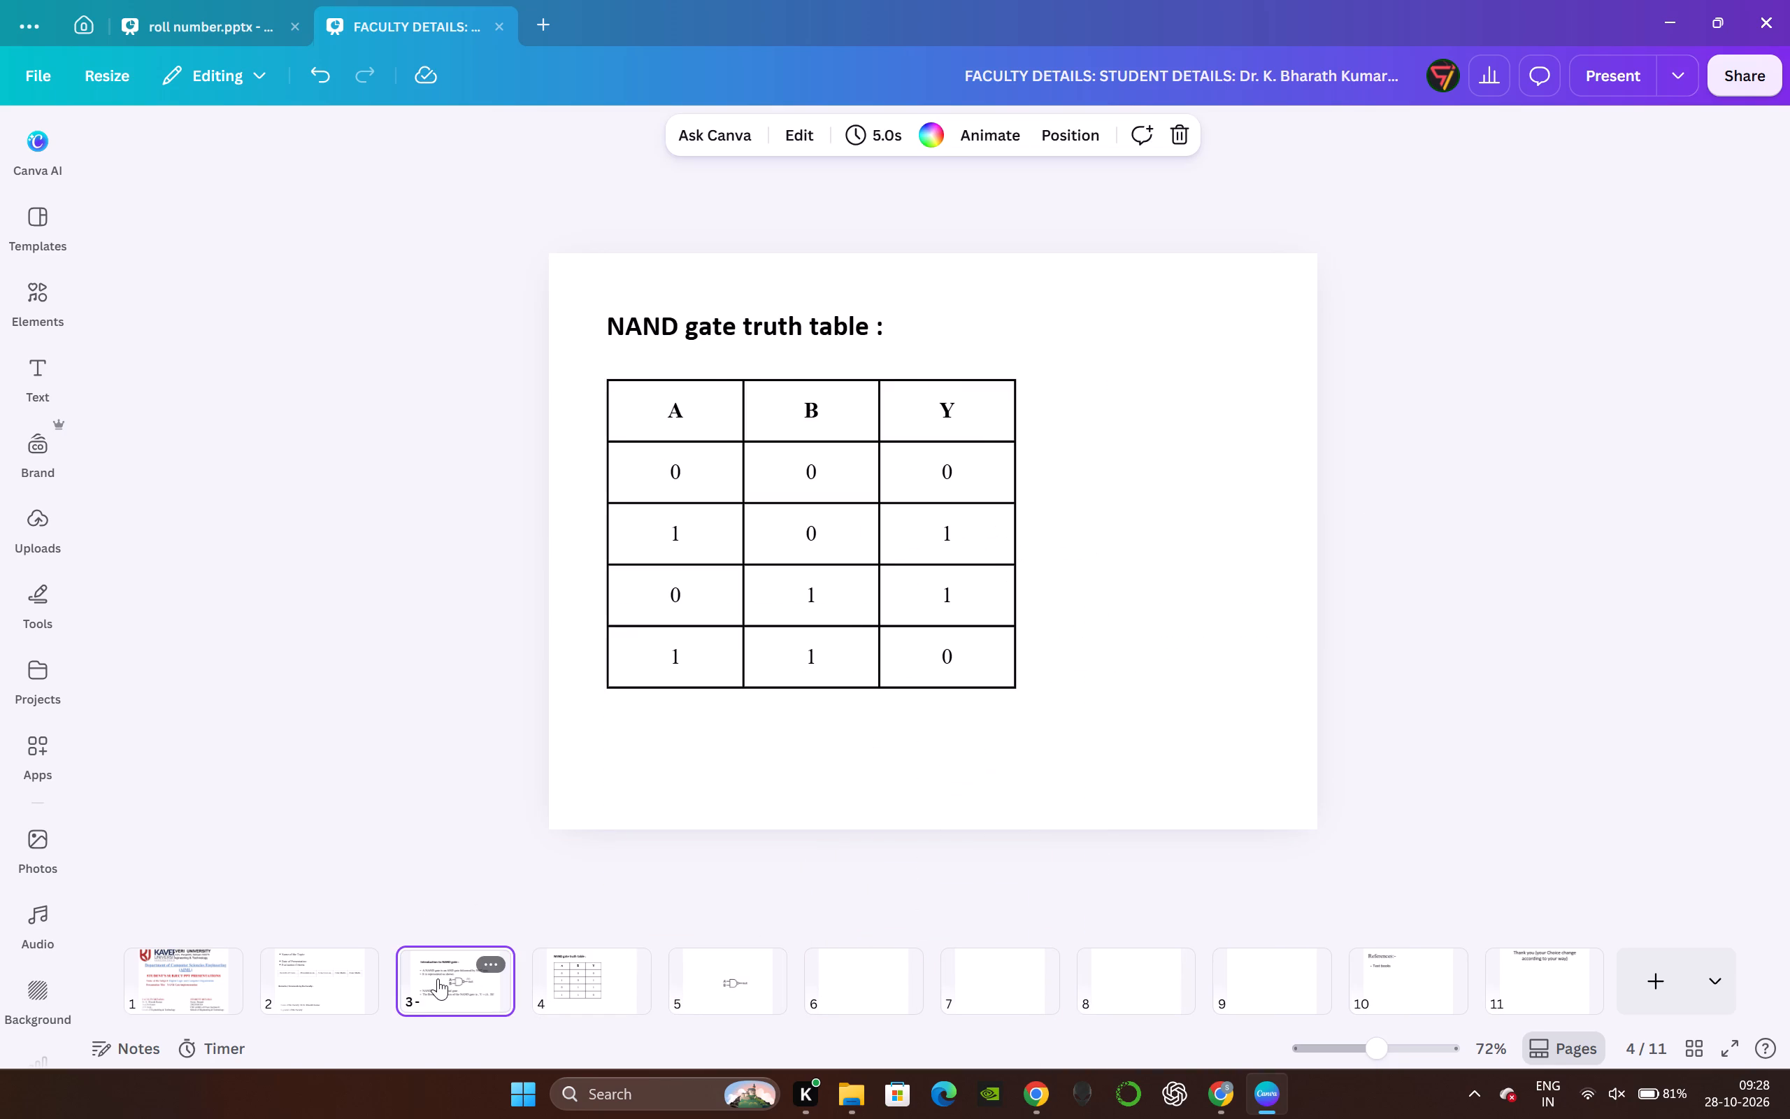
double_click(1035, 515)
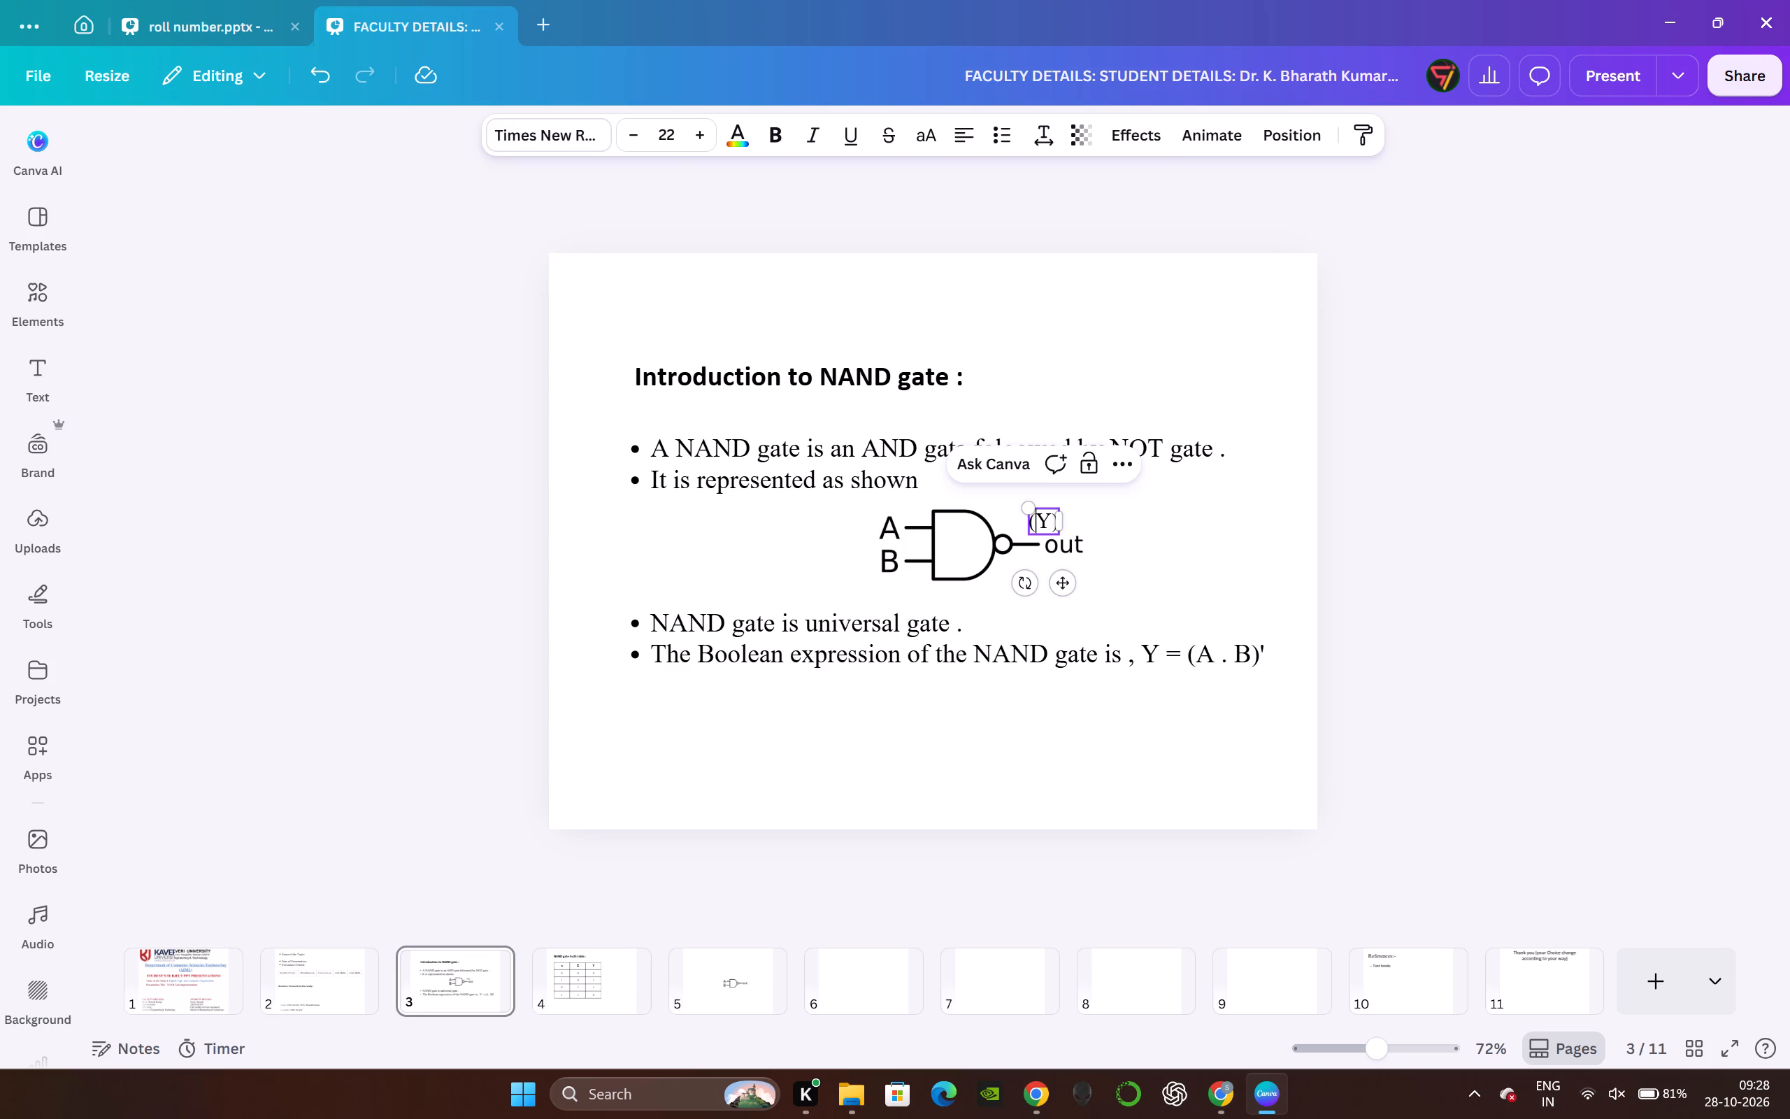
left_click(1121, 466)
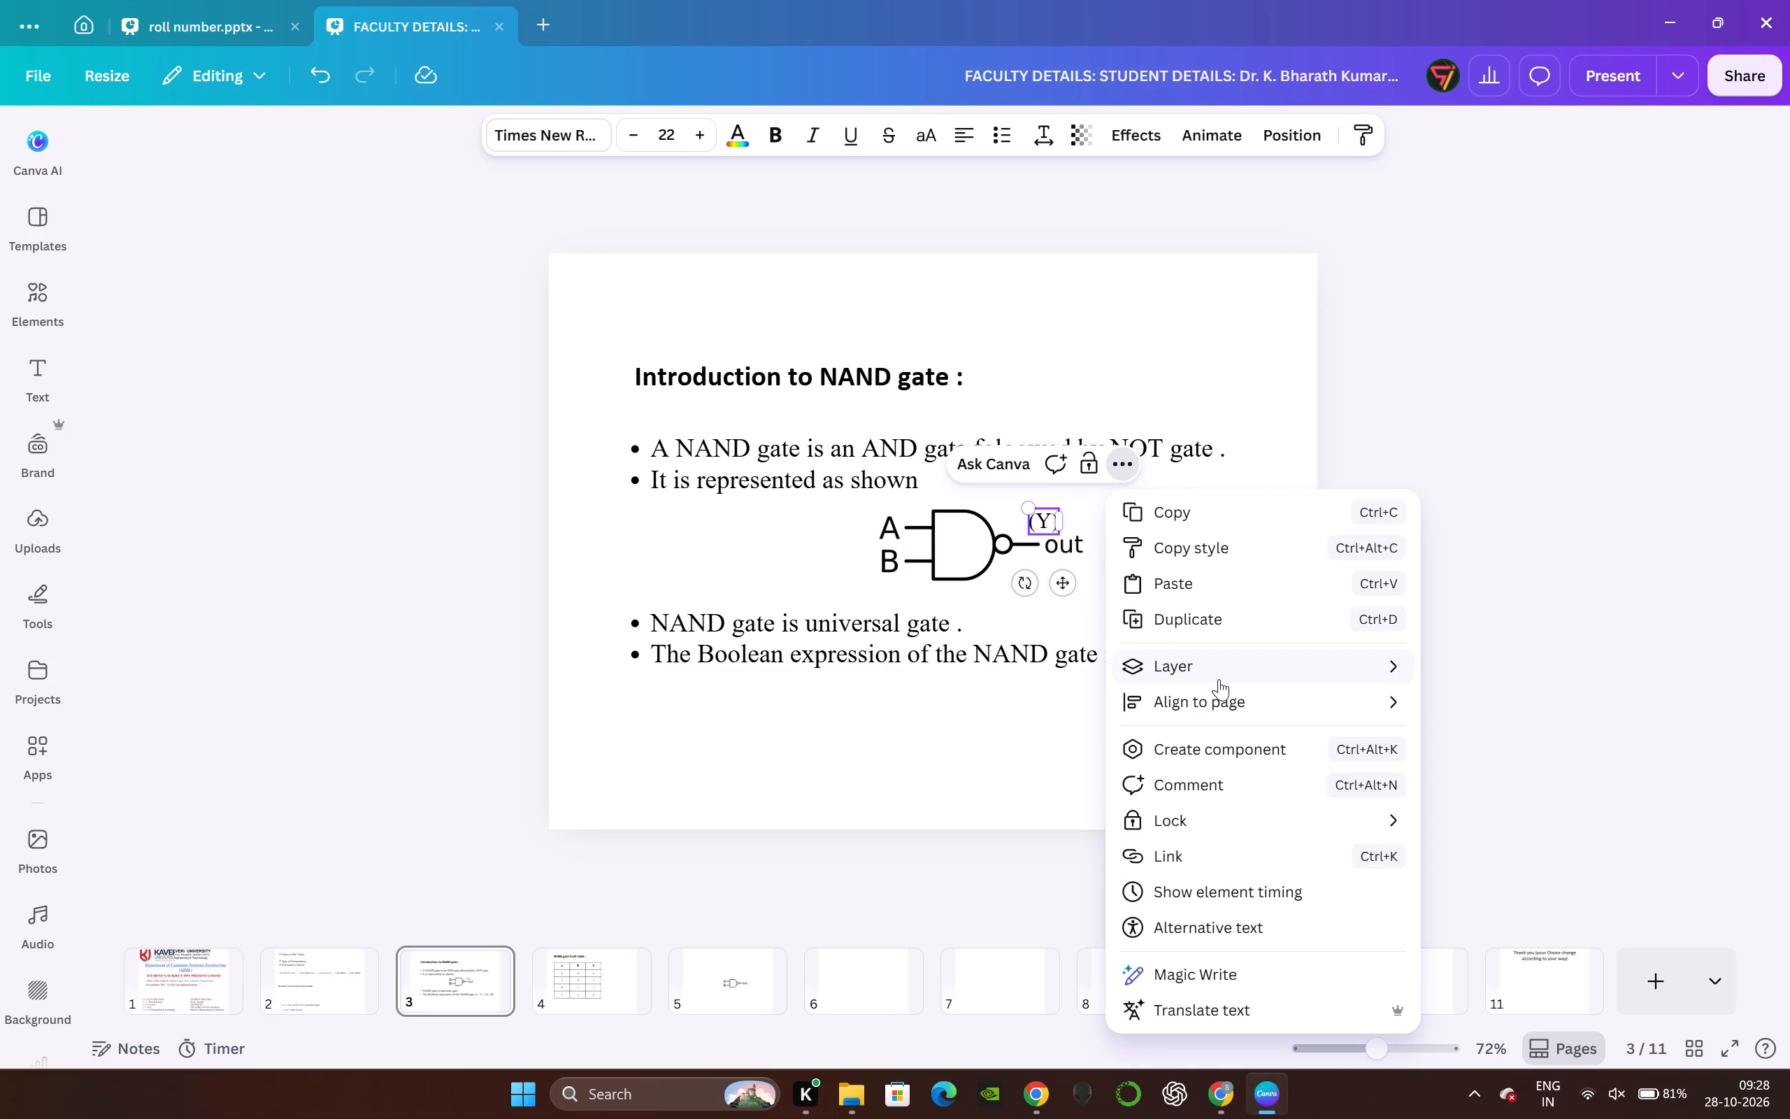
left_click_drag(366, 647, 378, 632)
Duplicate slide 3's heading "Introduction to NAND gate :", move the copy onto slide 5 and align it to the slide's top-left margins.
double_click(882, 364)
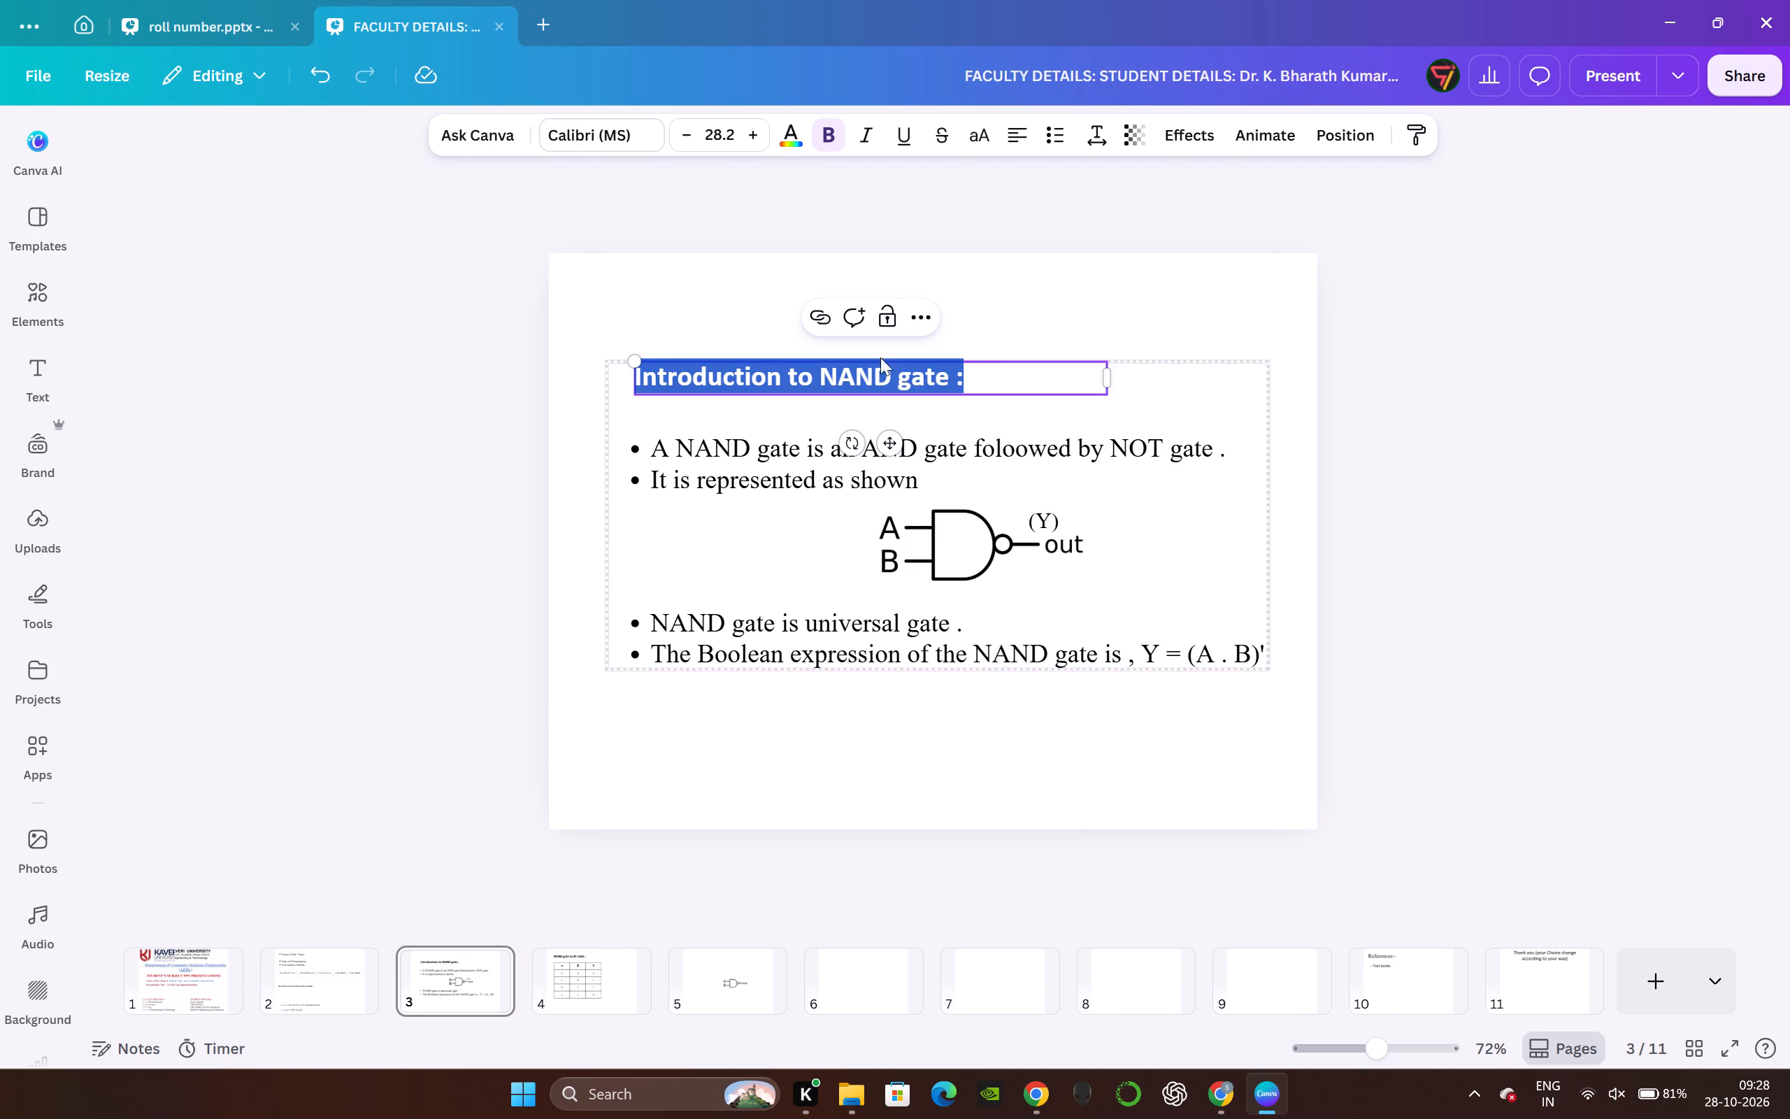
left_click(917, 308)
left_click(1003, 480)
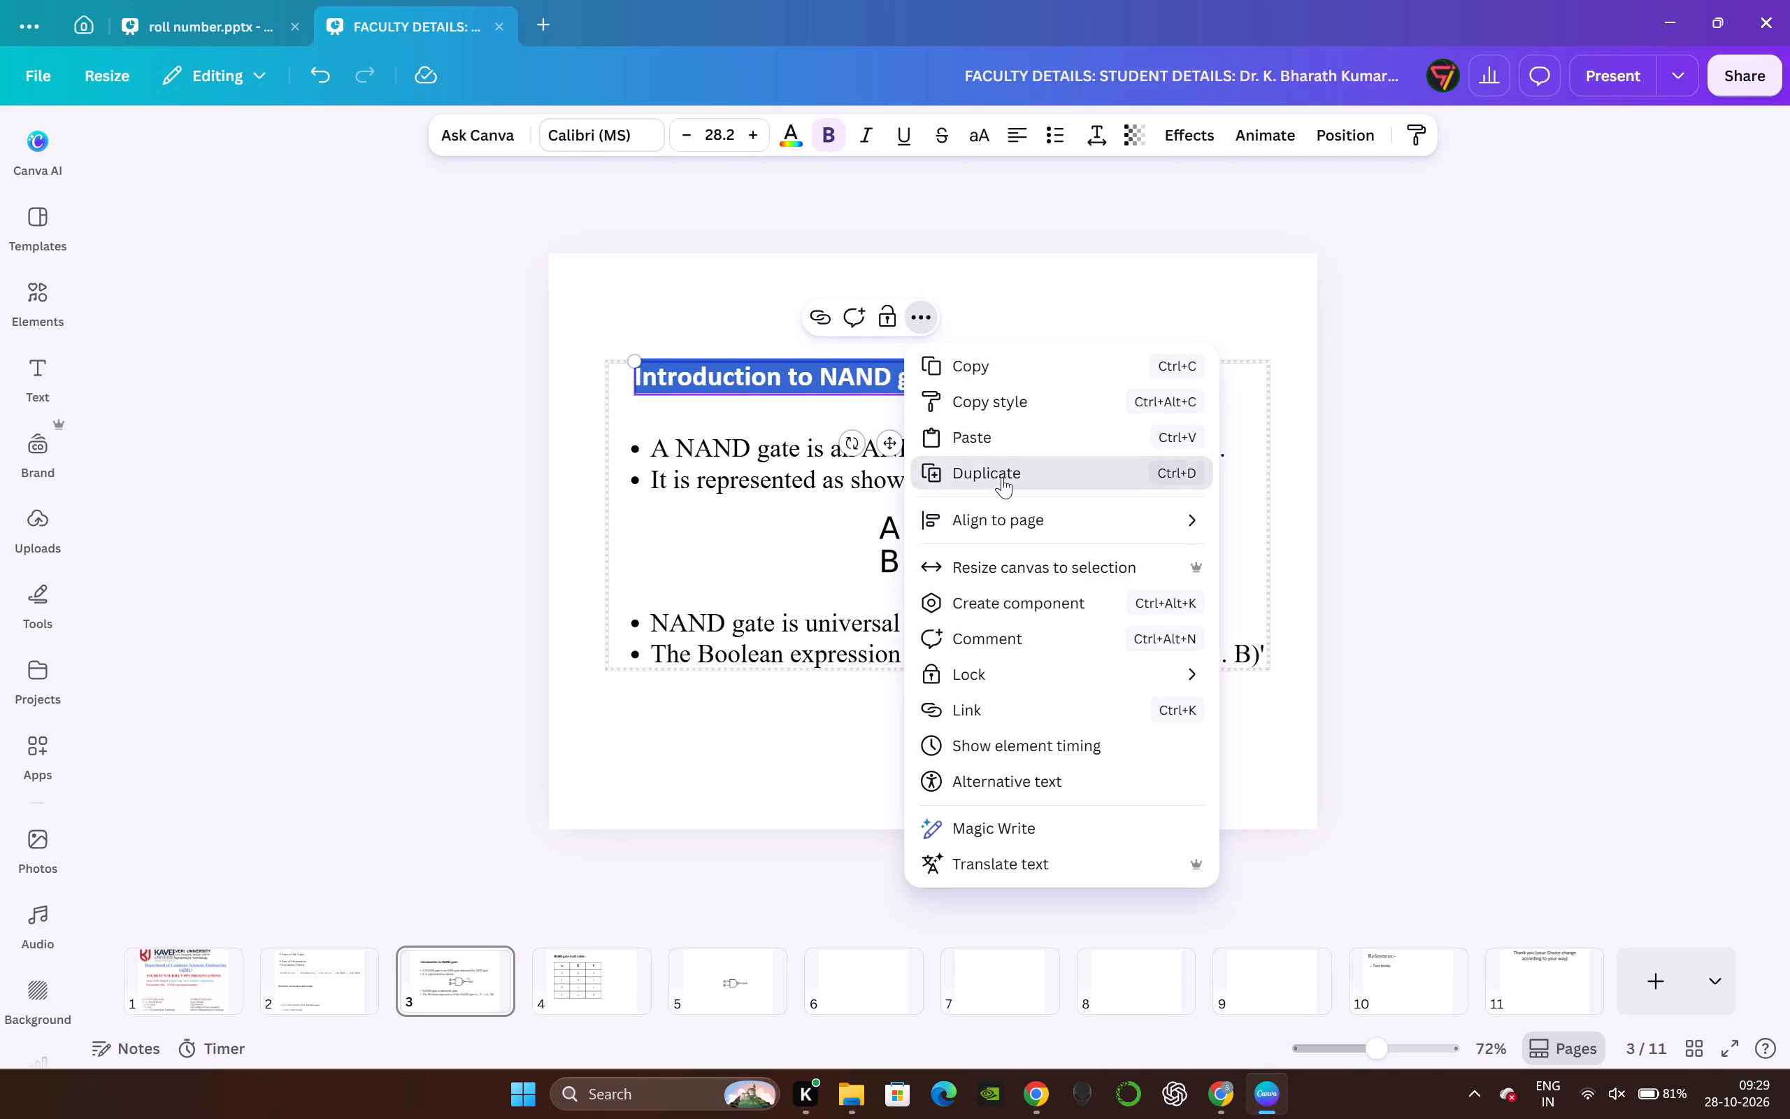
left_click_drag(901, 448, 761, 985)
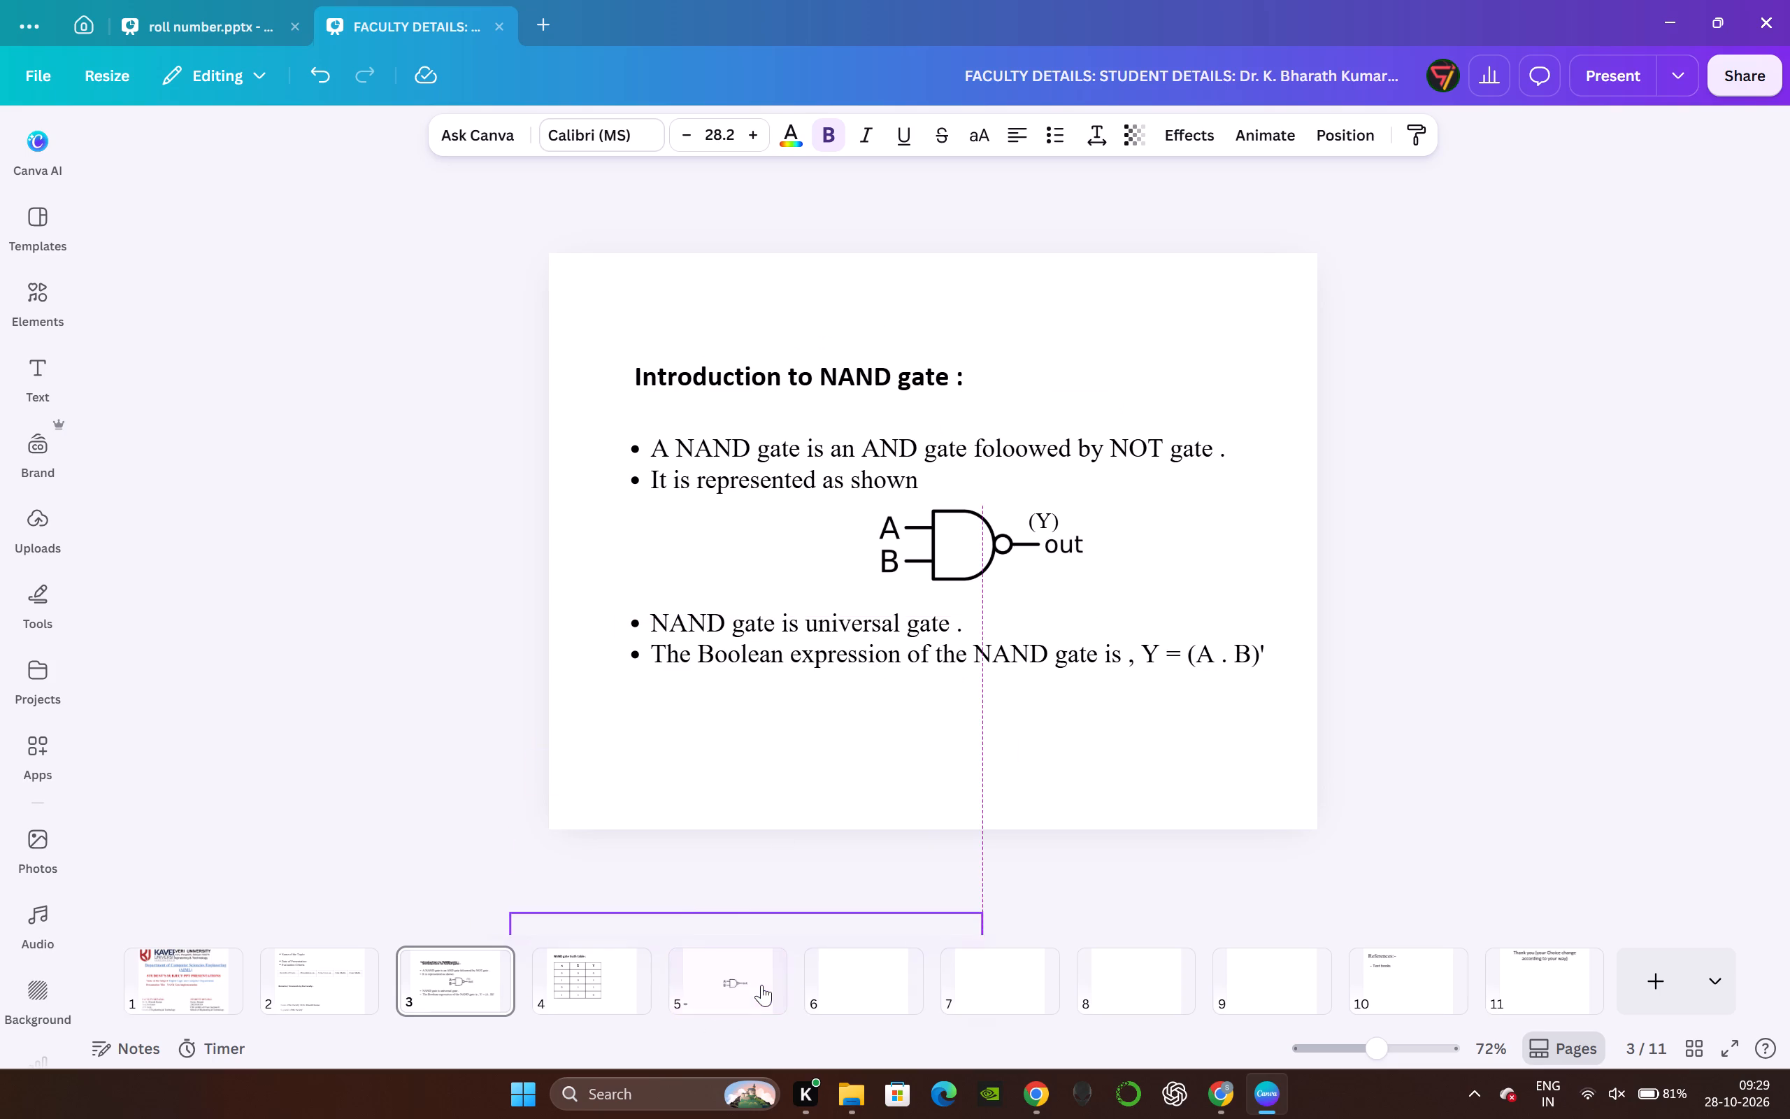
left_click_drag(761, 985, 748, 1009)
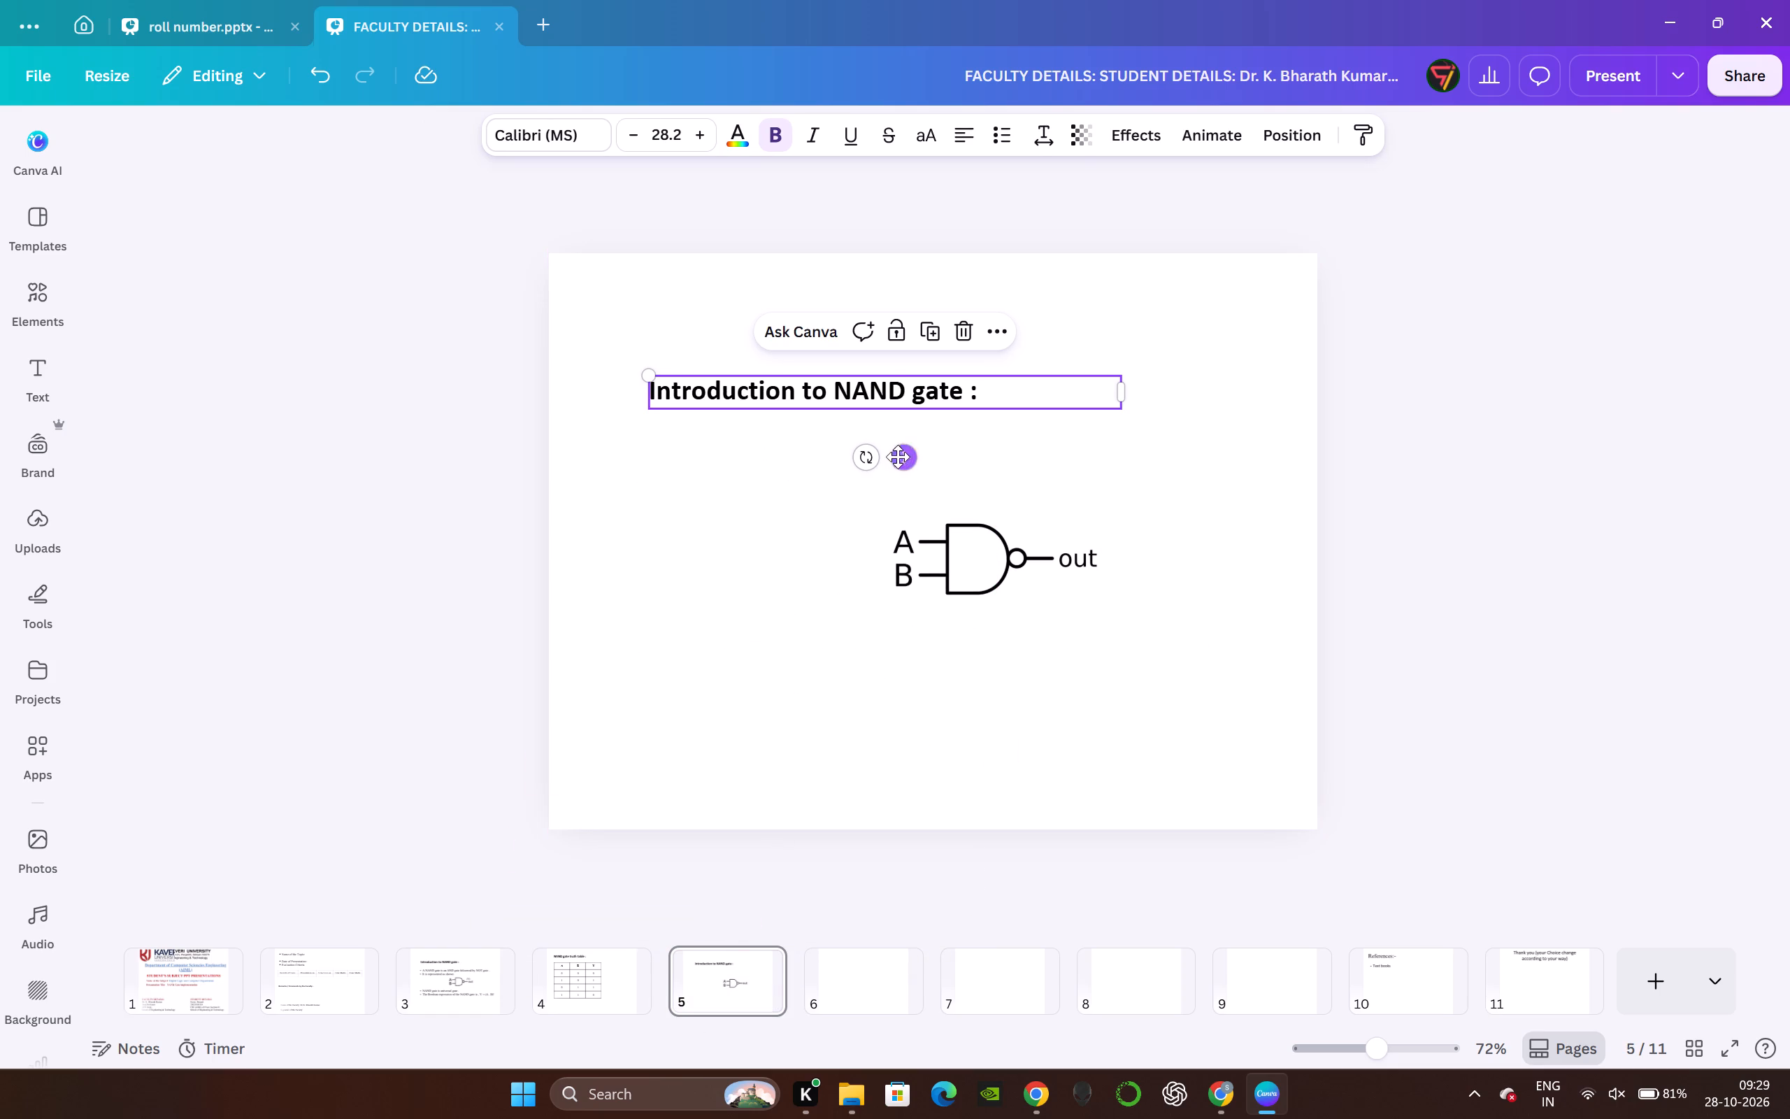
left_click_drag(905, 461, 867, 391)
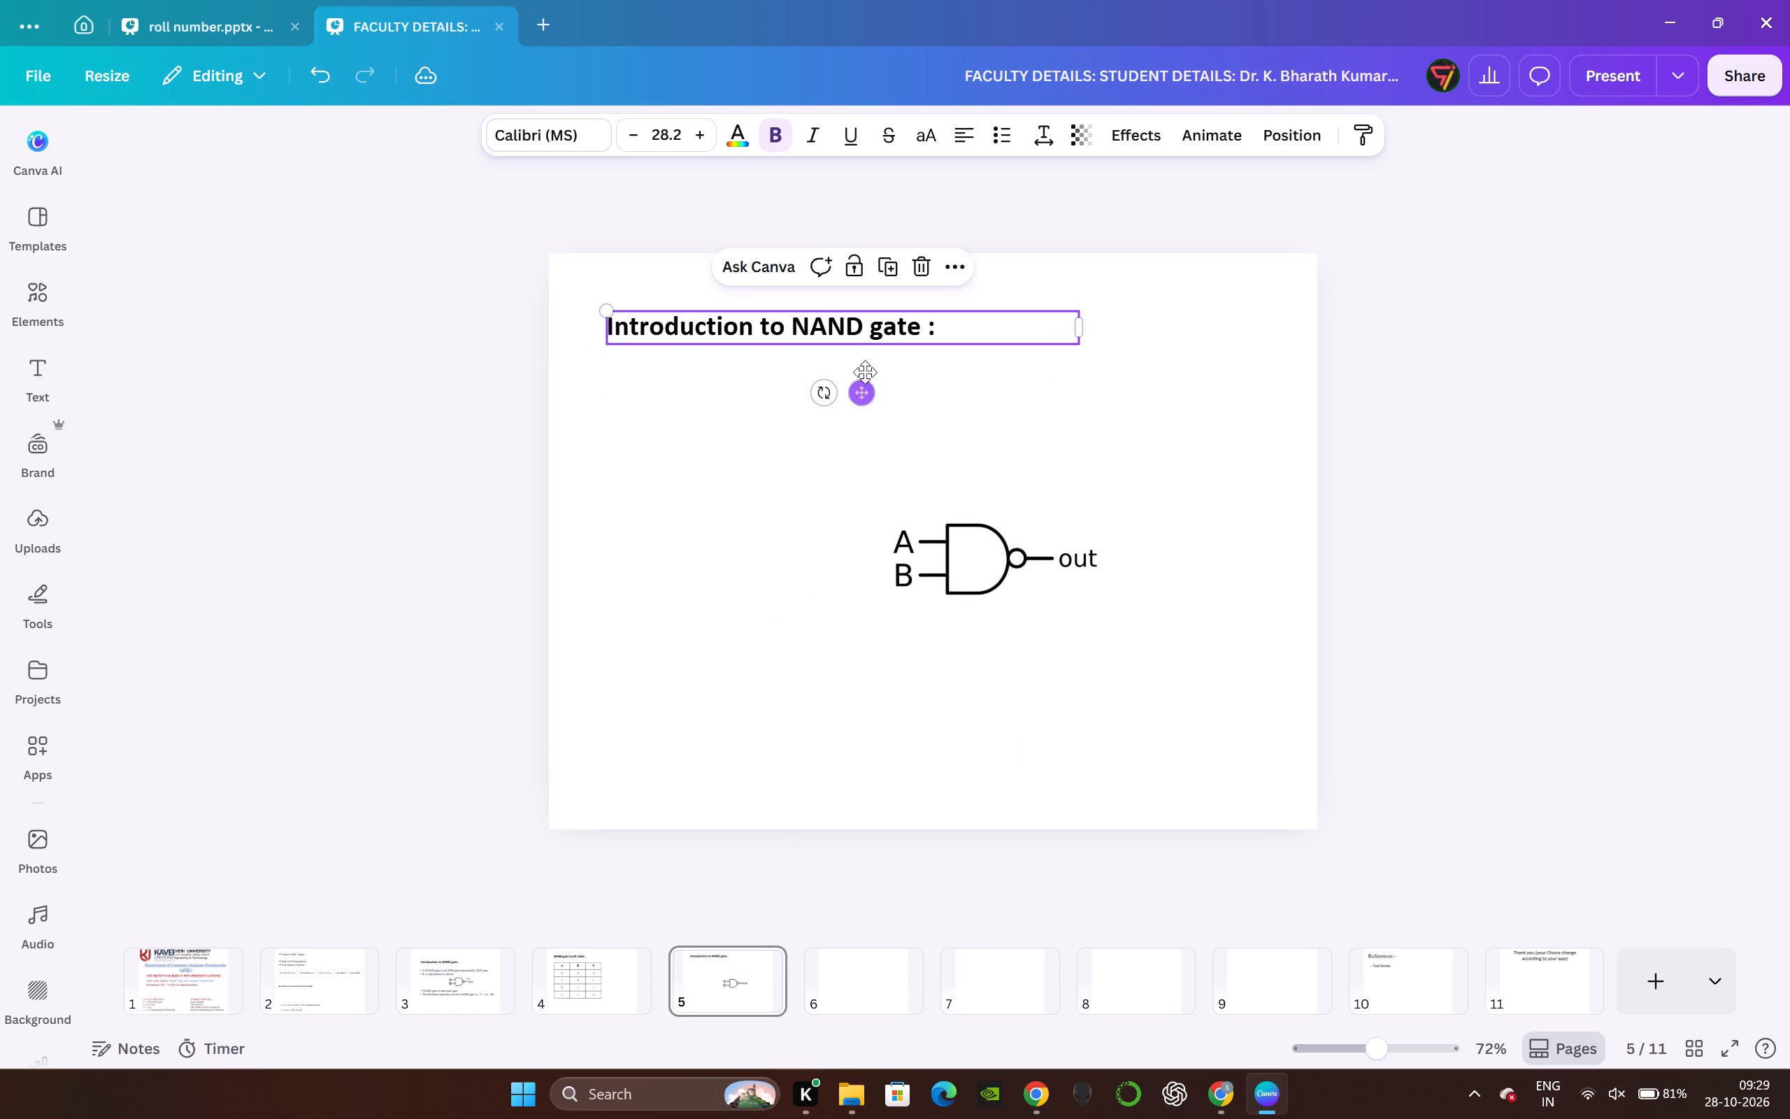
Replace the copied heading text on slide 5 with "Examples :".
double_click(898, 336)
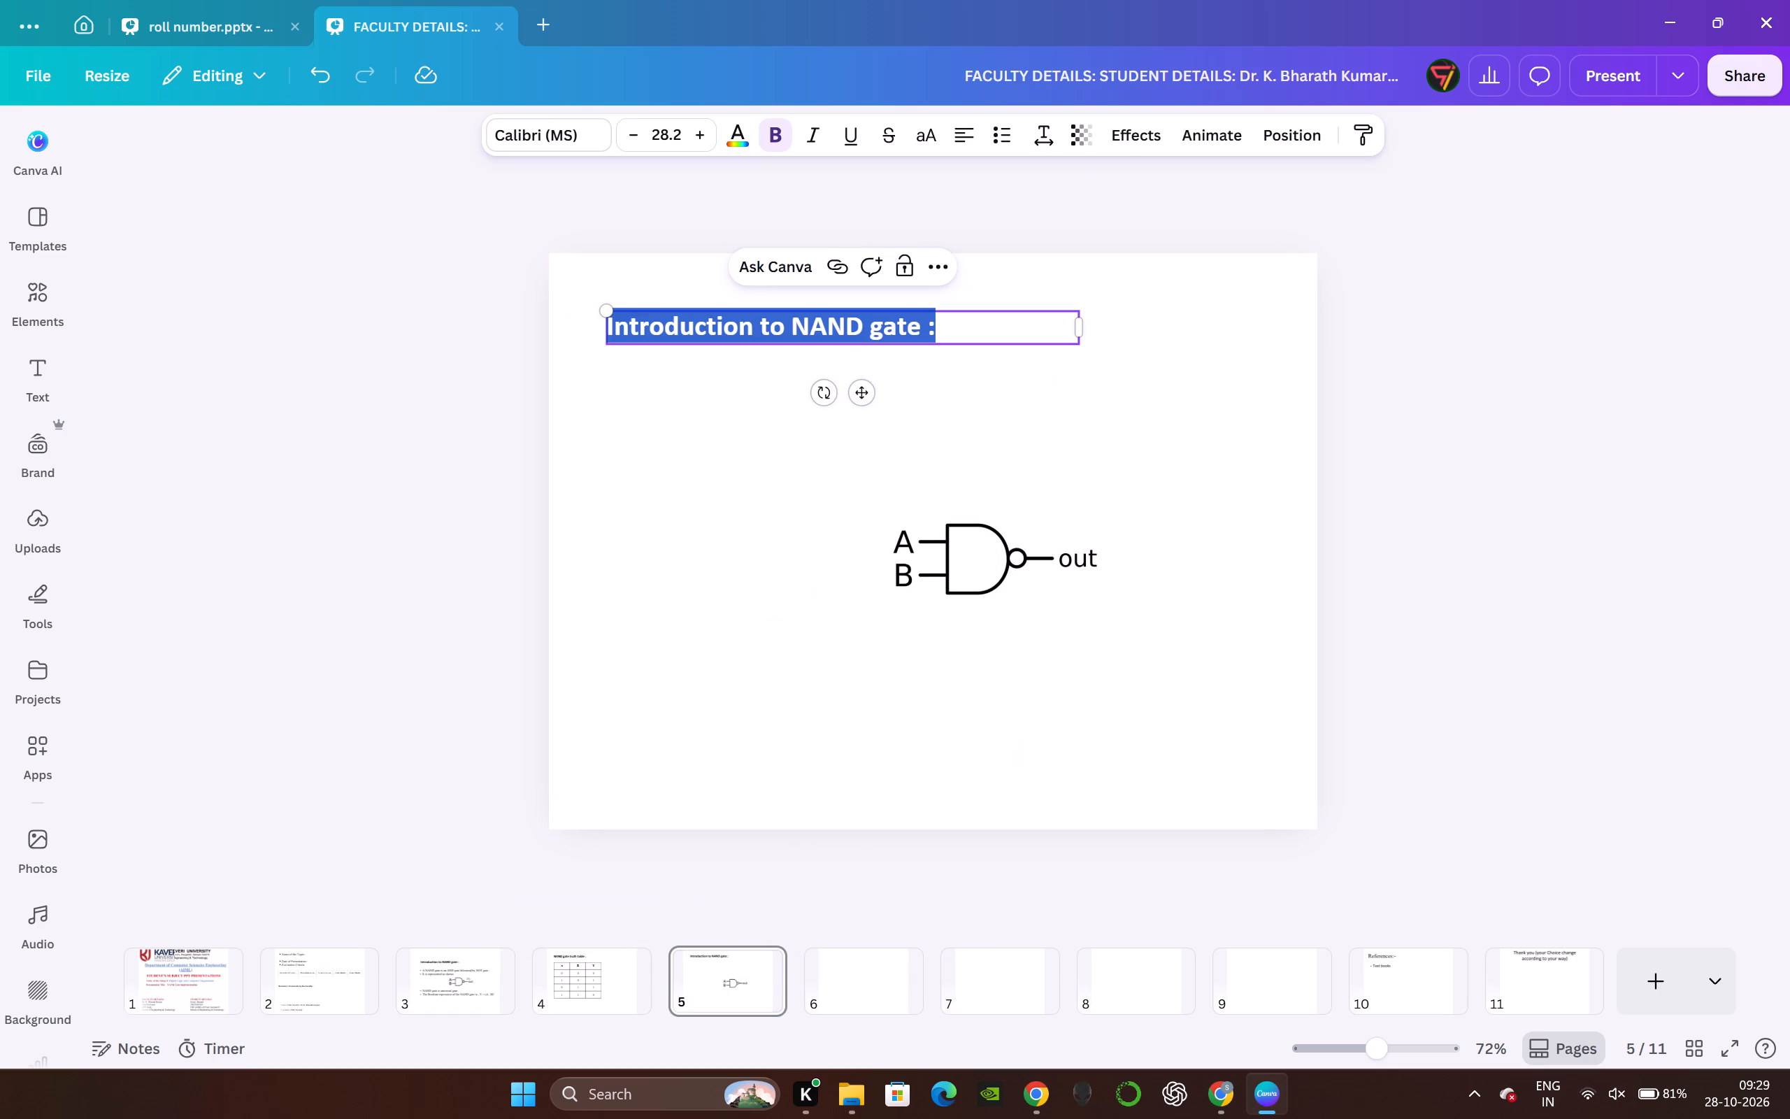
type("xa")
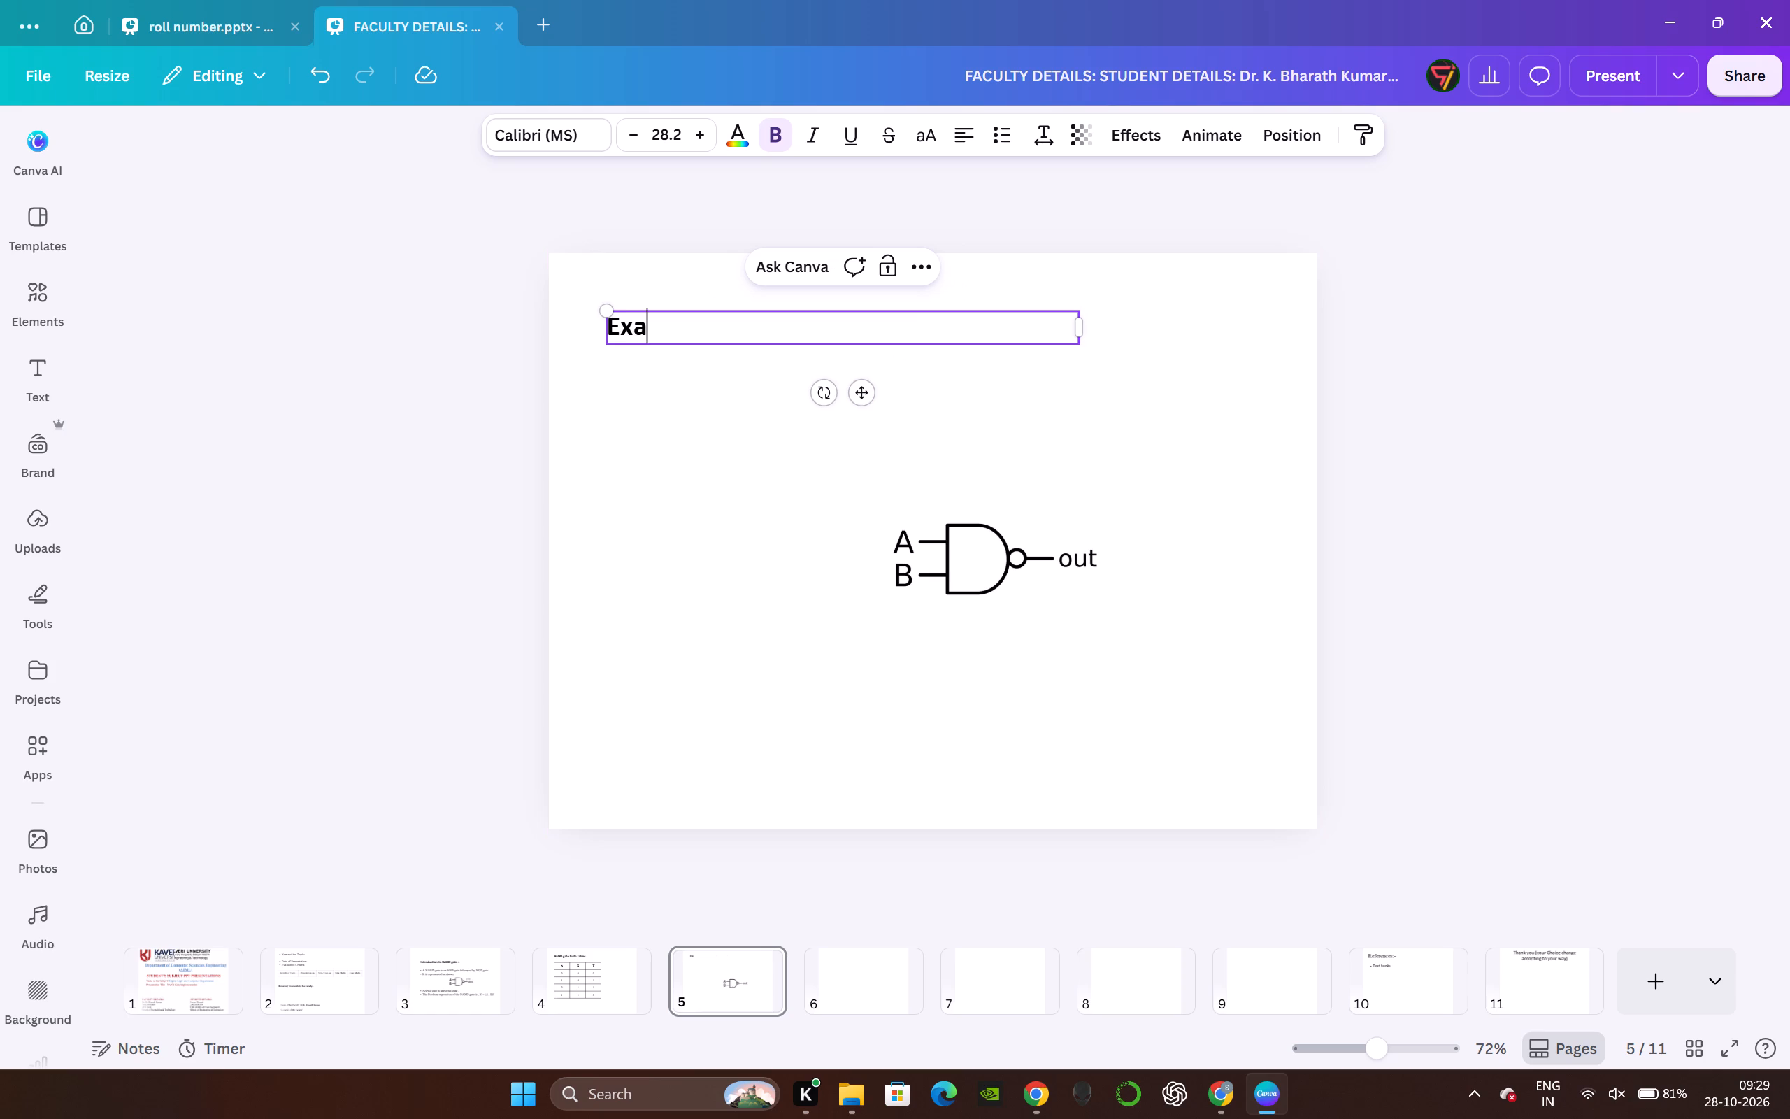
type("mples")
key("space")
type(":")
key("space")
left_click_drag(1461, 392, 1466, 383)
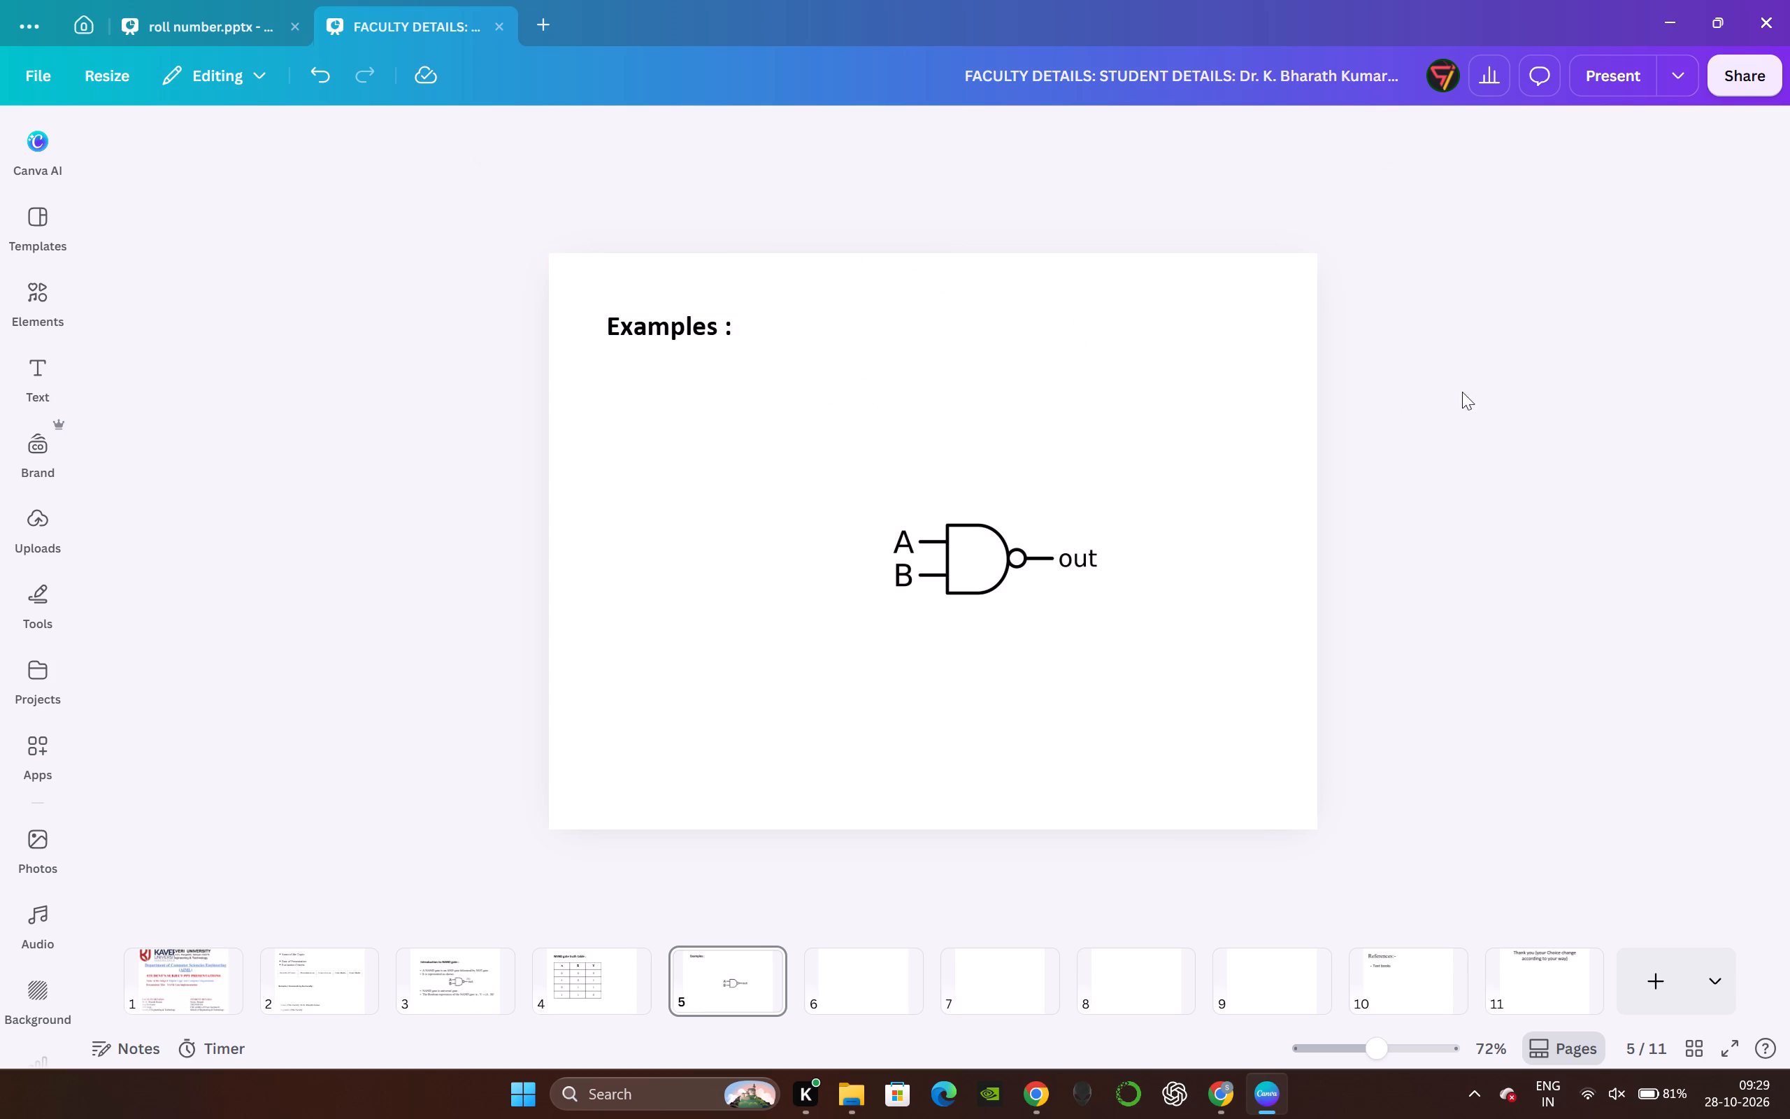
Move the NAND gate diagram on slide 5 just below the heading, aligned with its left edge.
left_click_drag(1026, 580, 1101, 464)
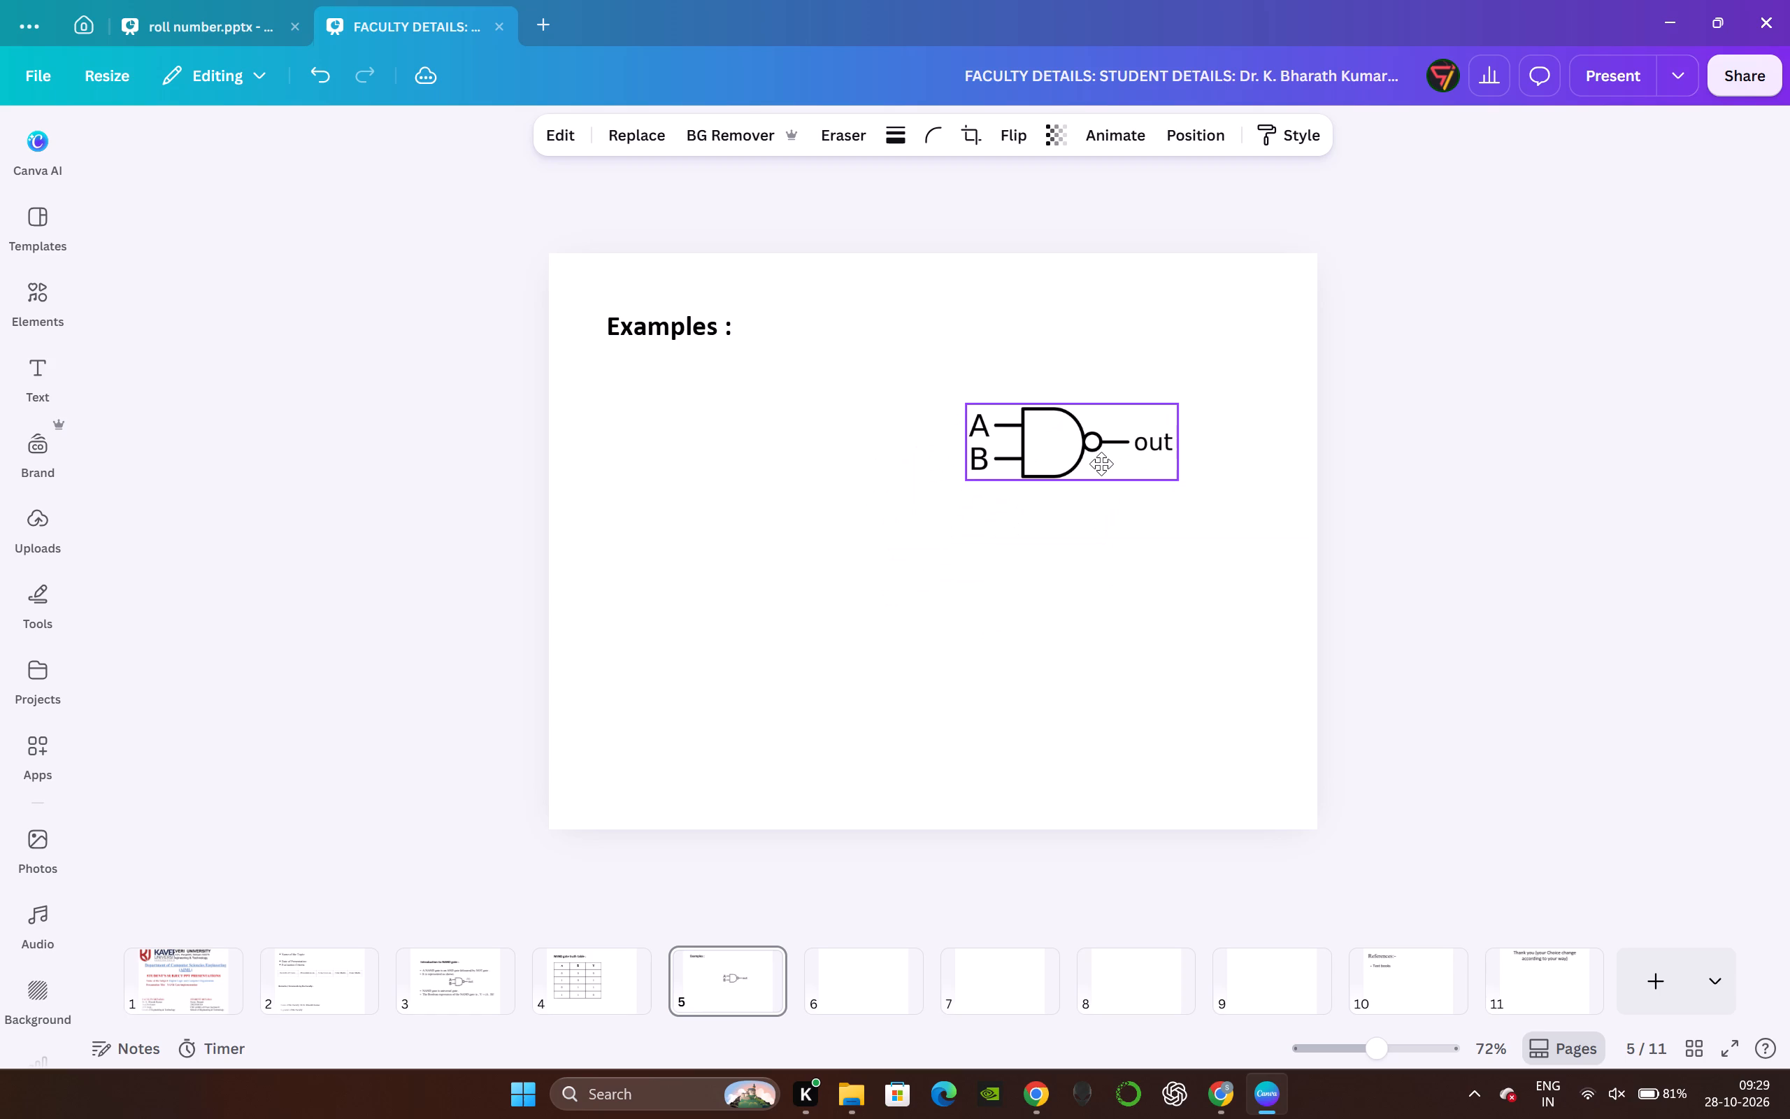
left_click_drag(1101, 464, 890, 481)
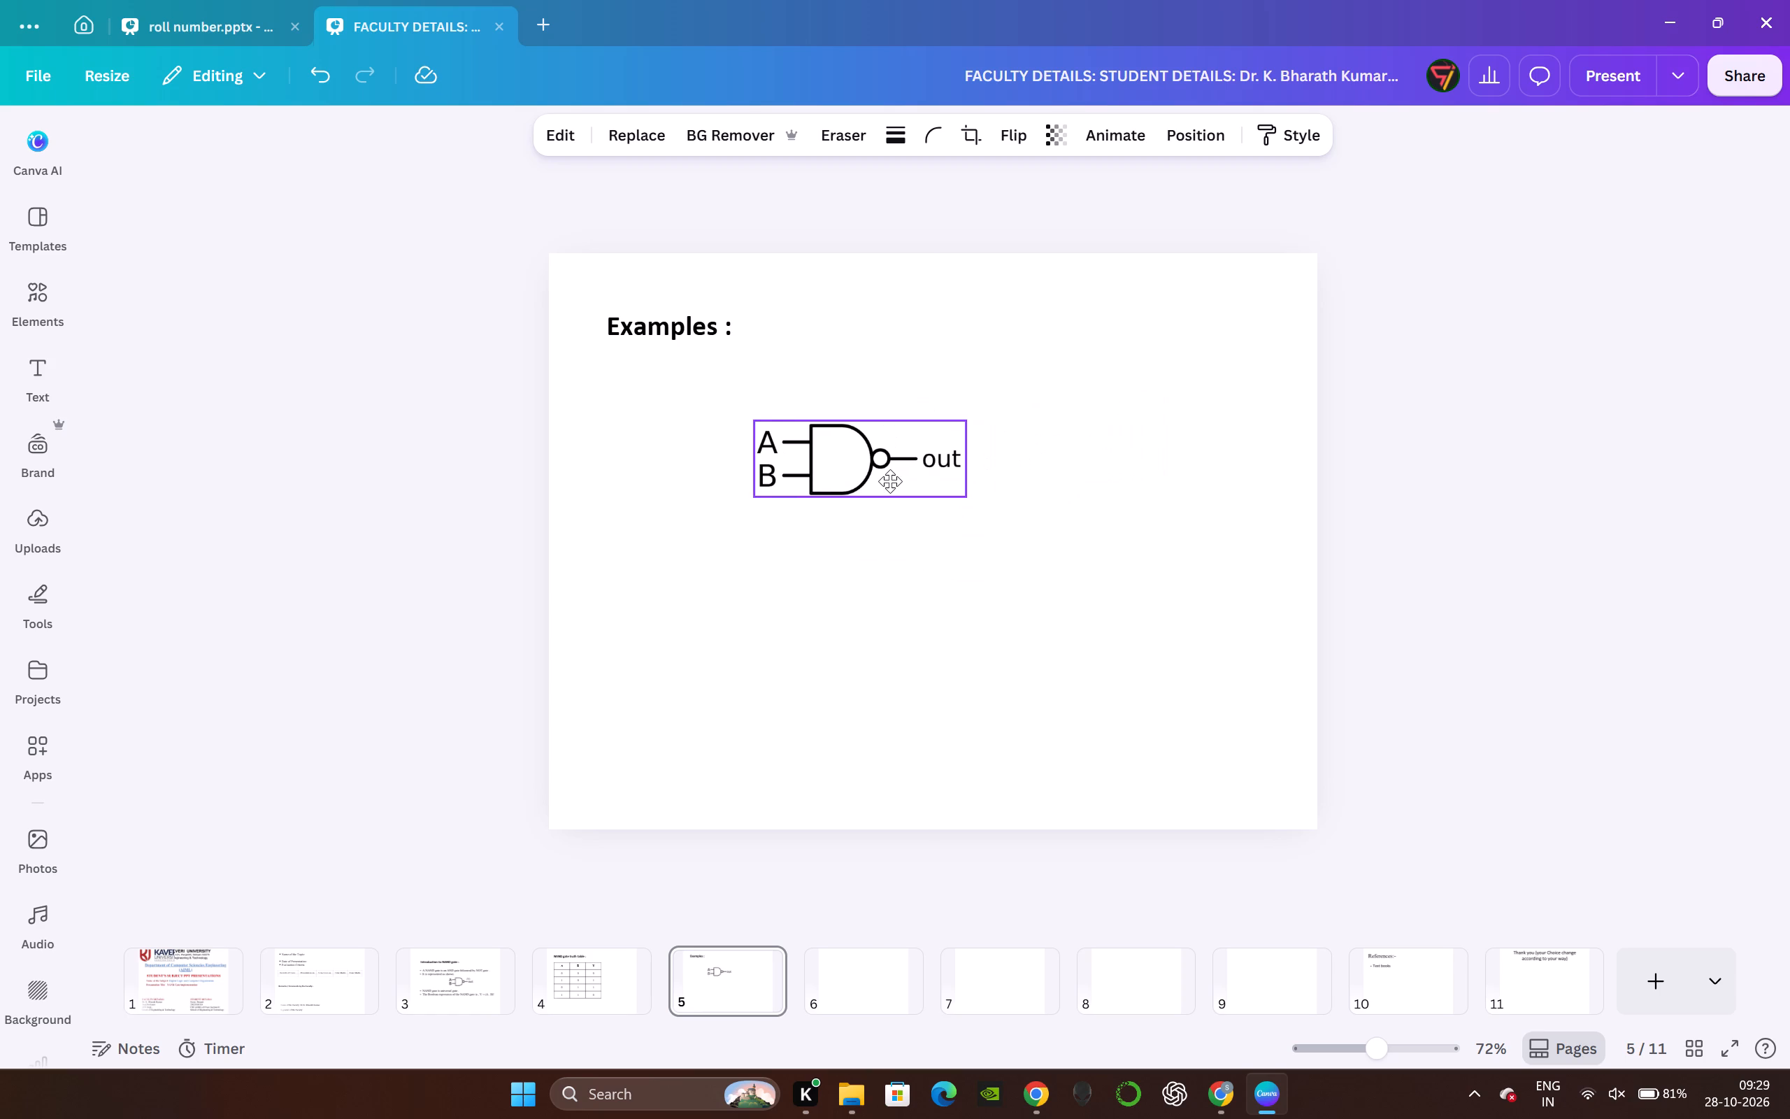
left_click_drag(890, 481, 744, 448)
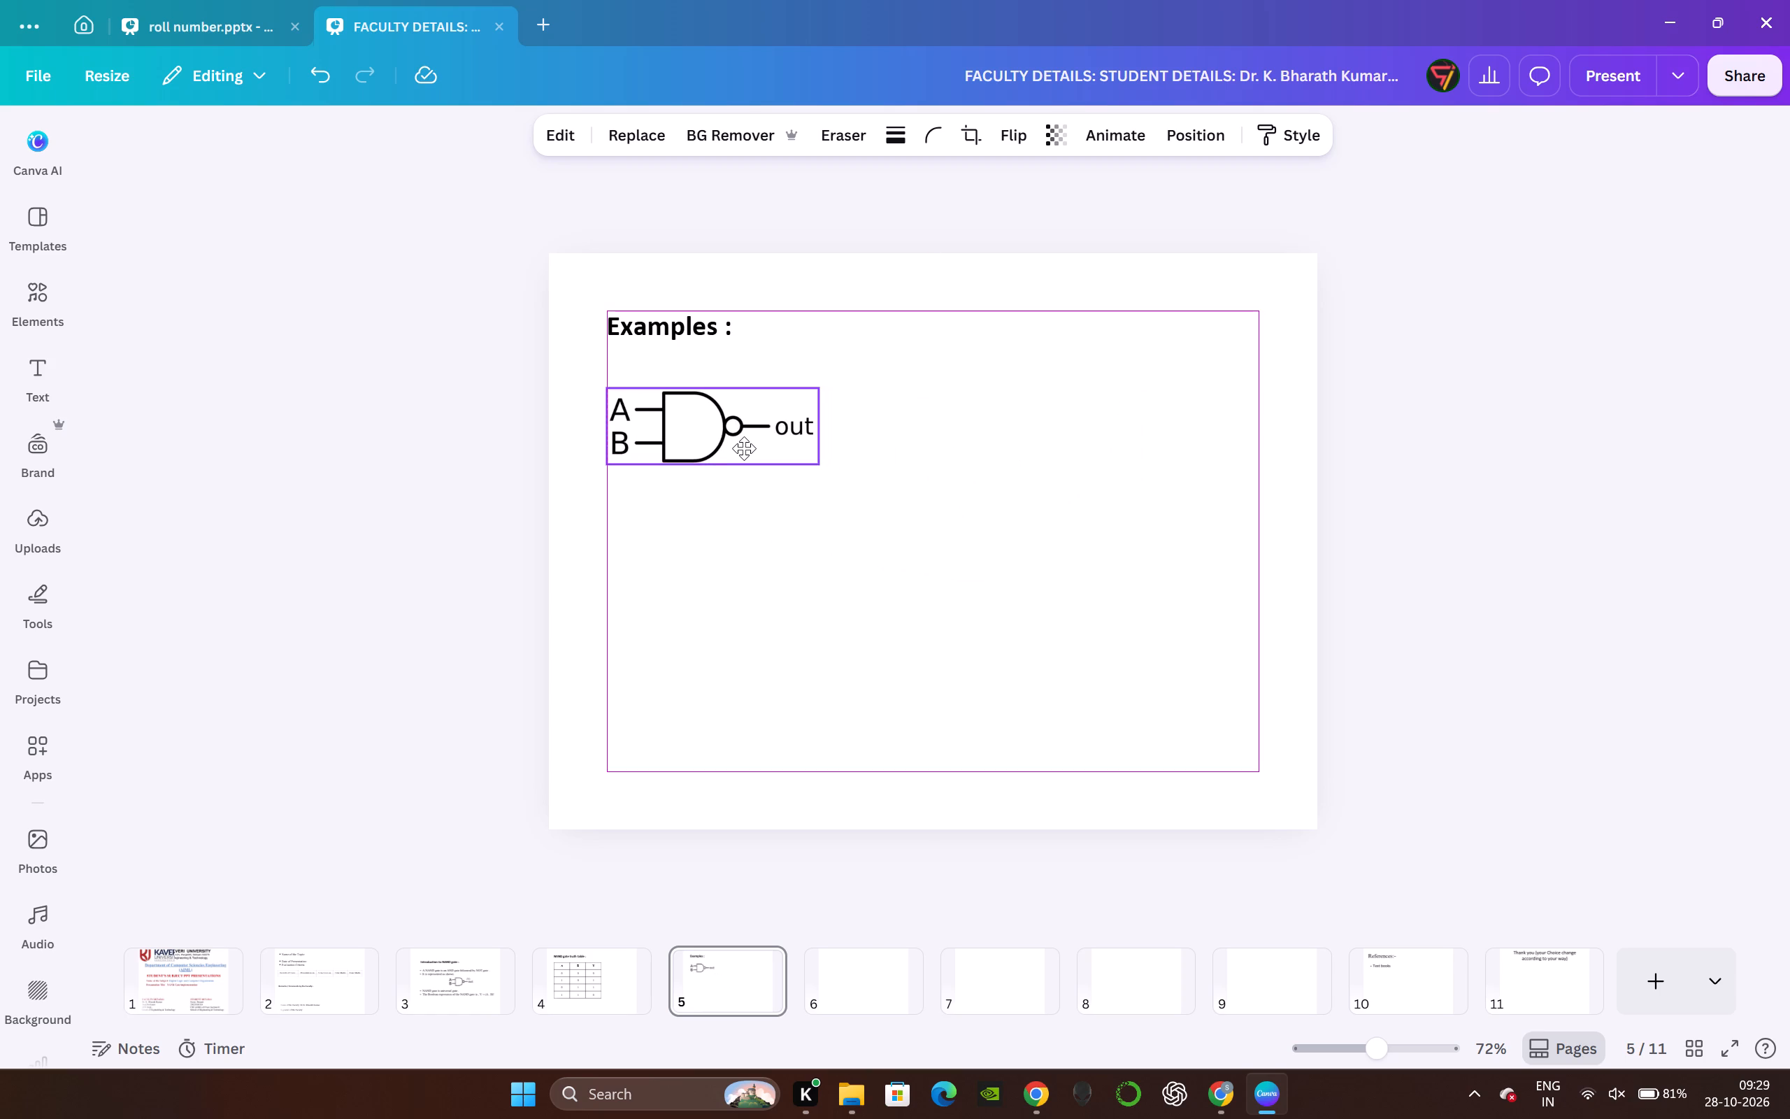
left_click_drag(744, 448, 743, 436)
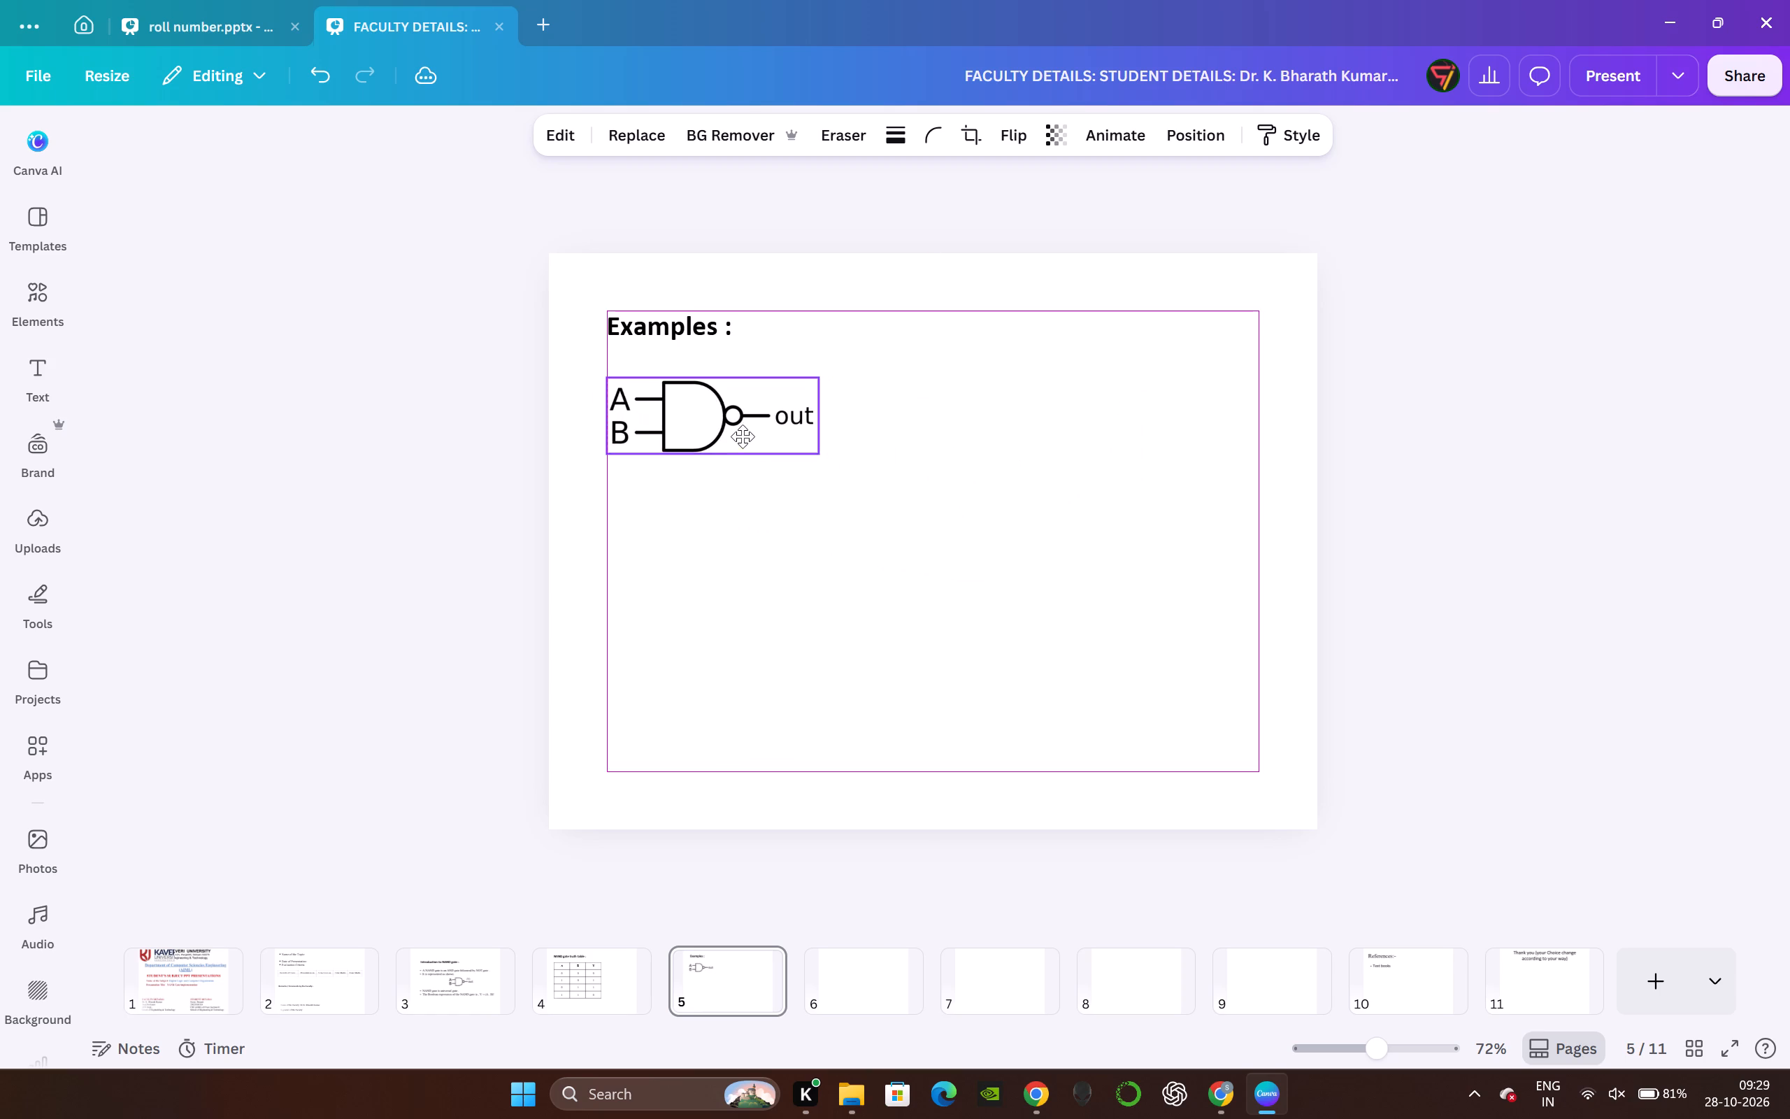
left_click_drag(743, 436, 747, 432)
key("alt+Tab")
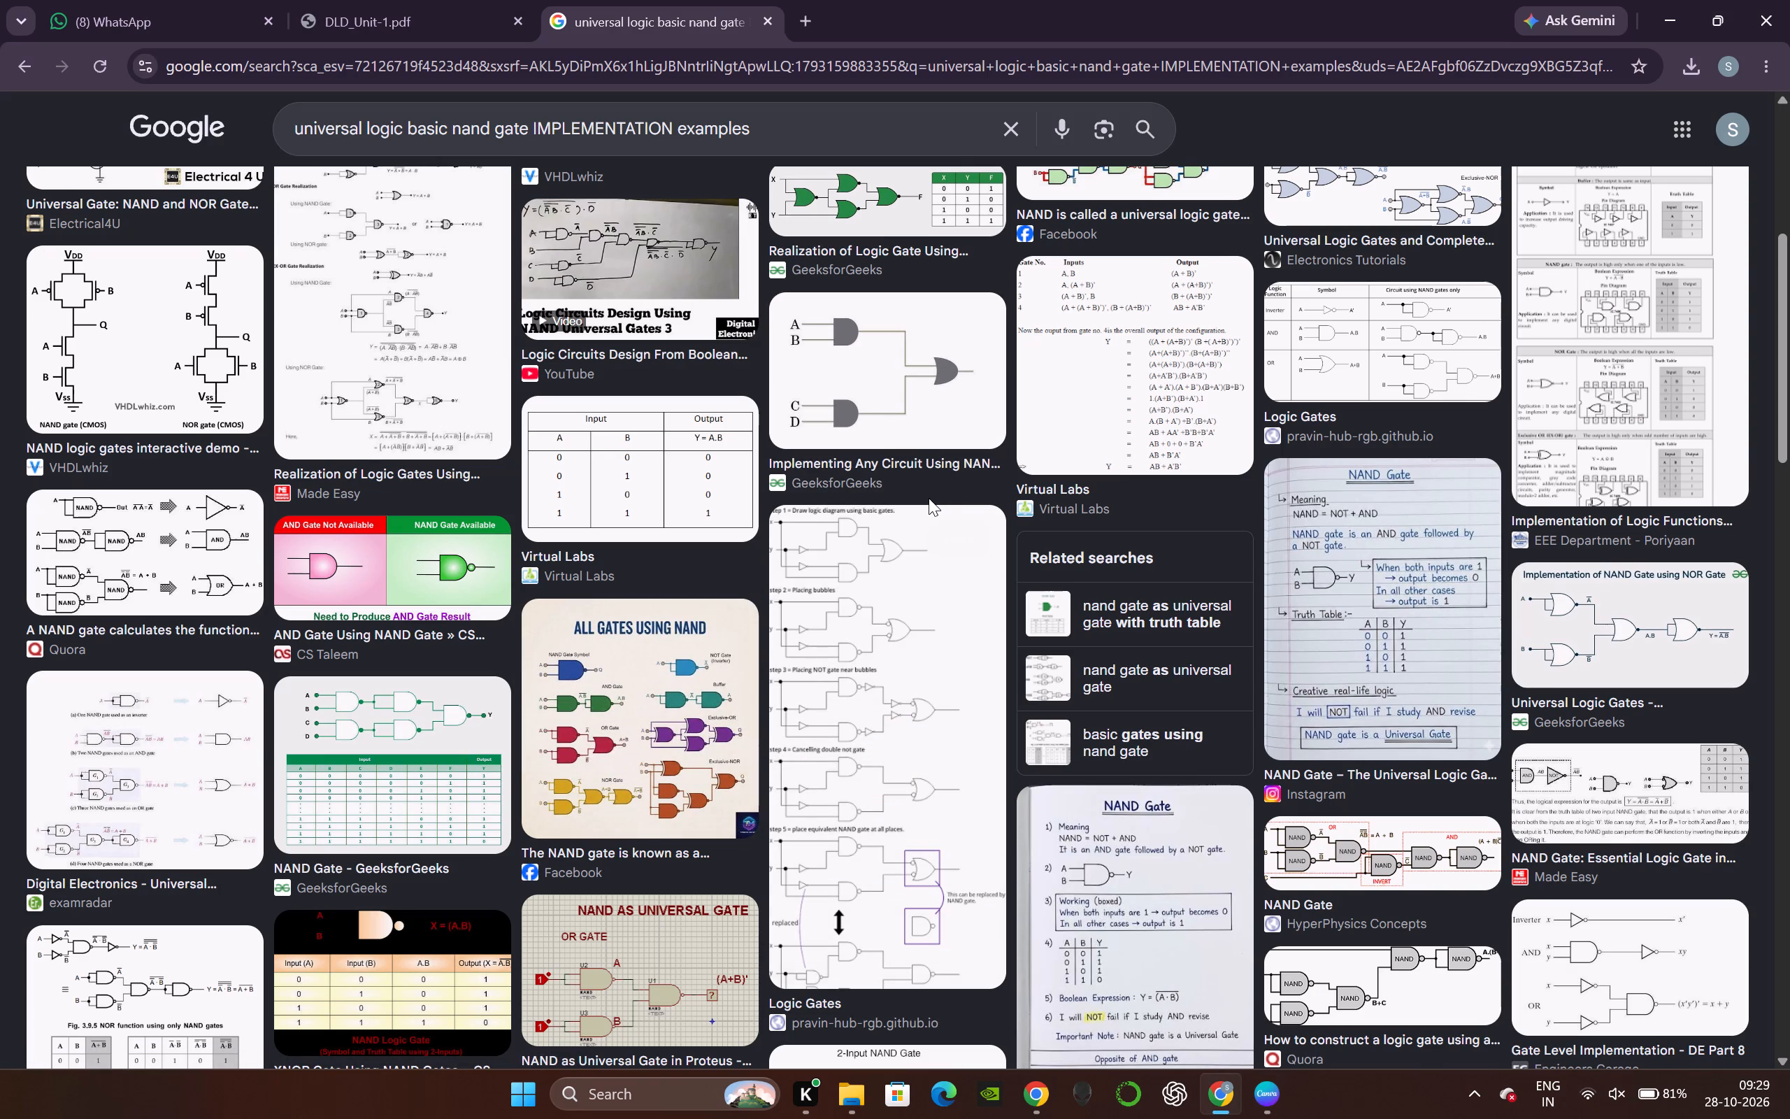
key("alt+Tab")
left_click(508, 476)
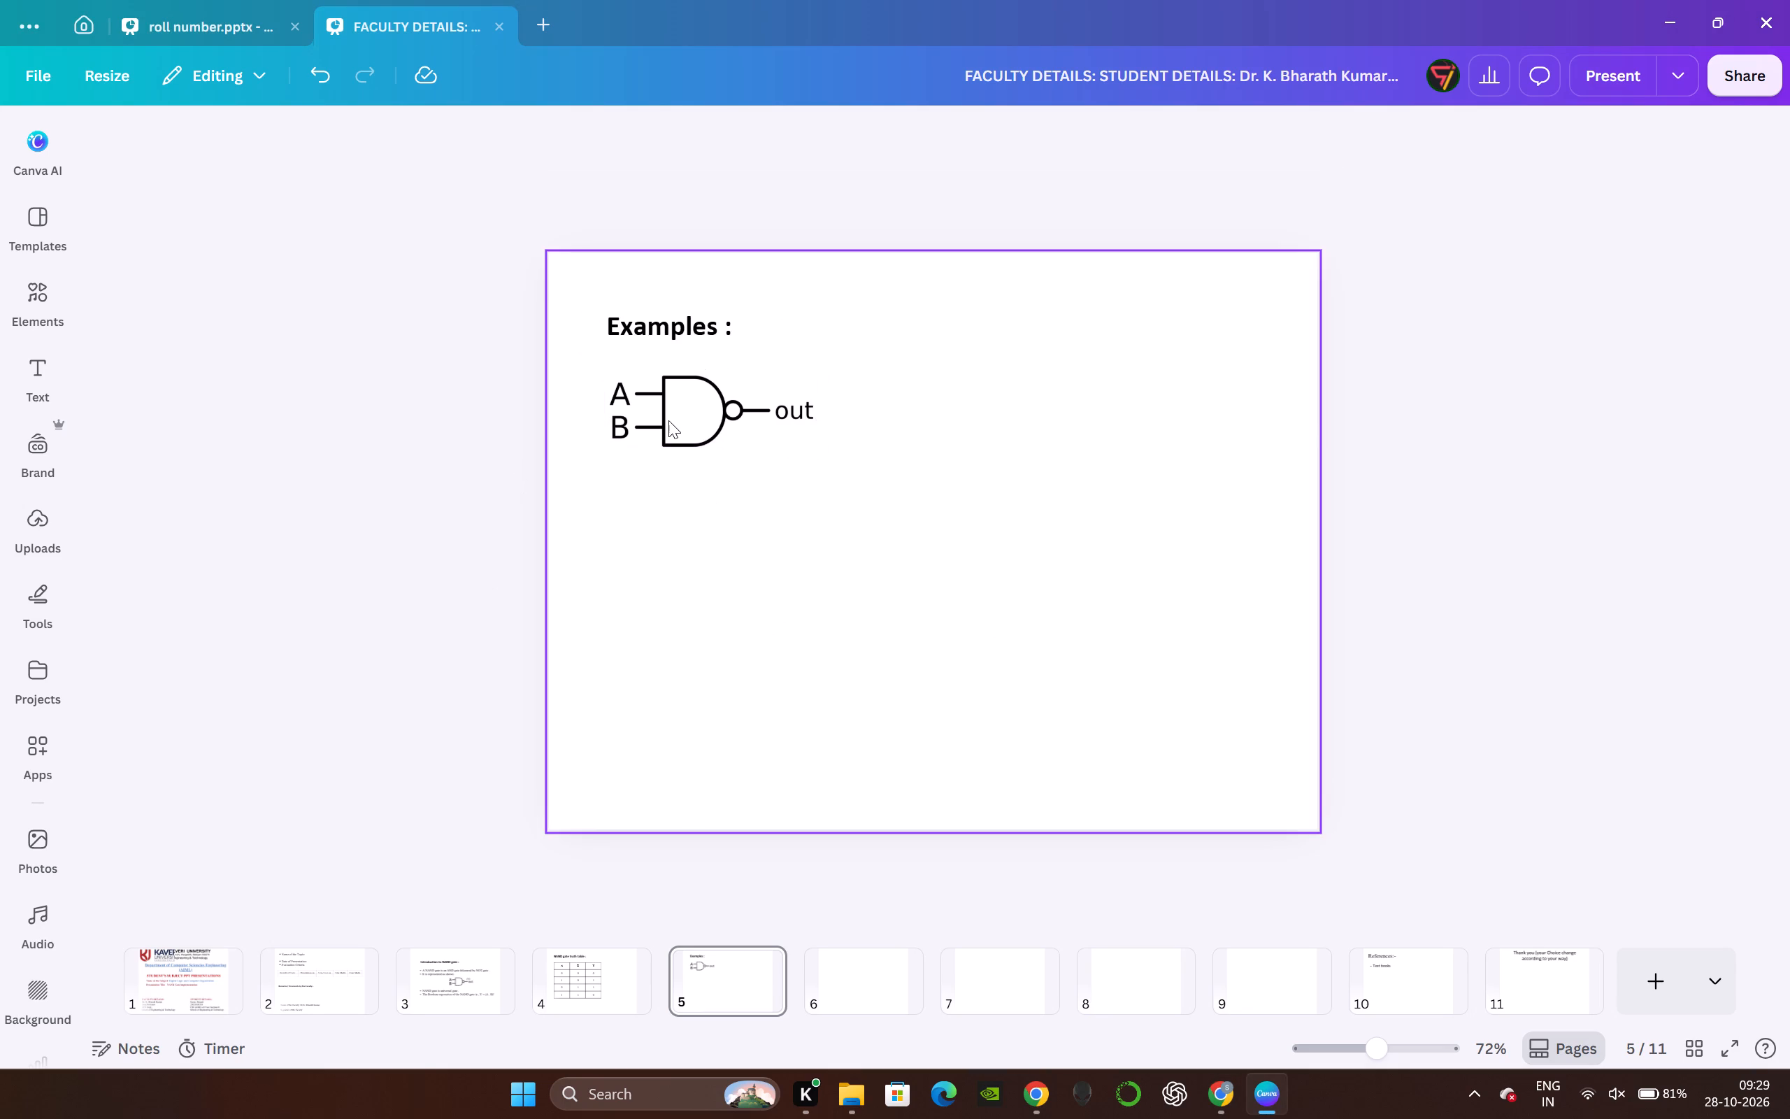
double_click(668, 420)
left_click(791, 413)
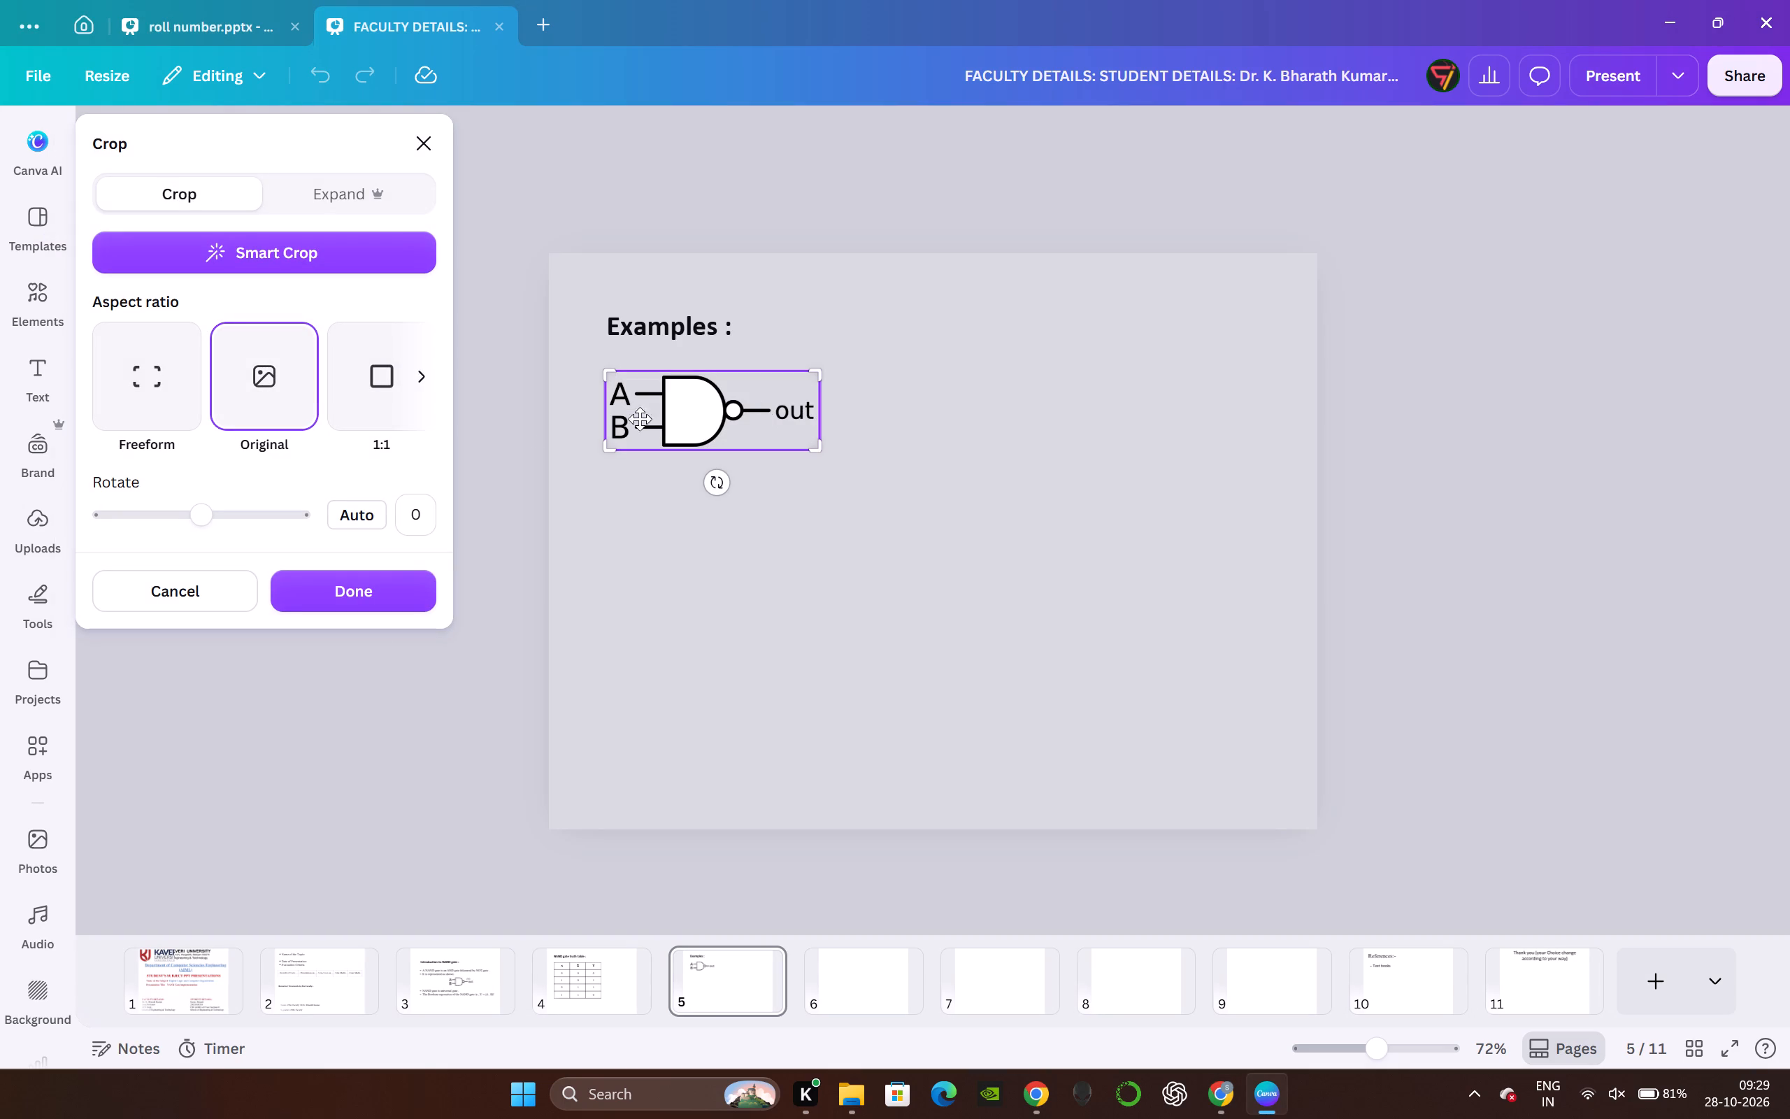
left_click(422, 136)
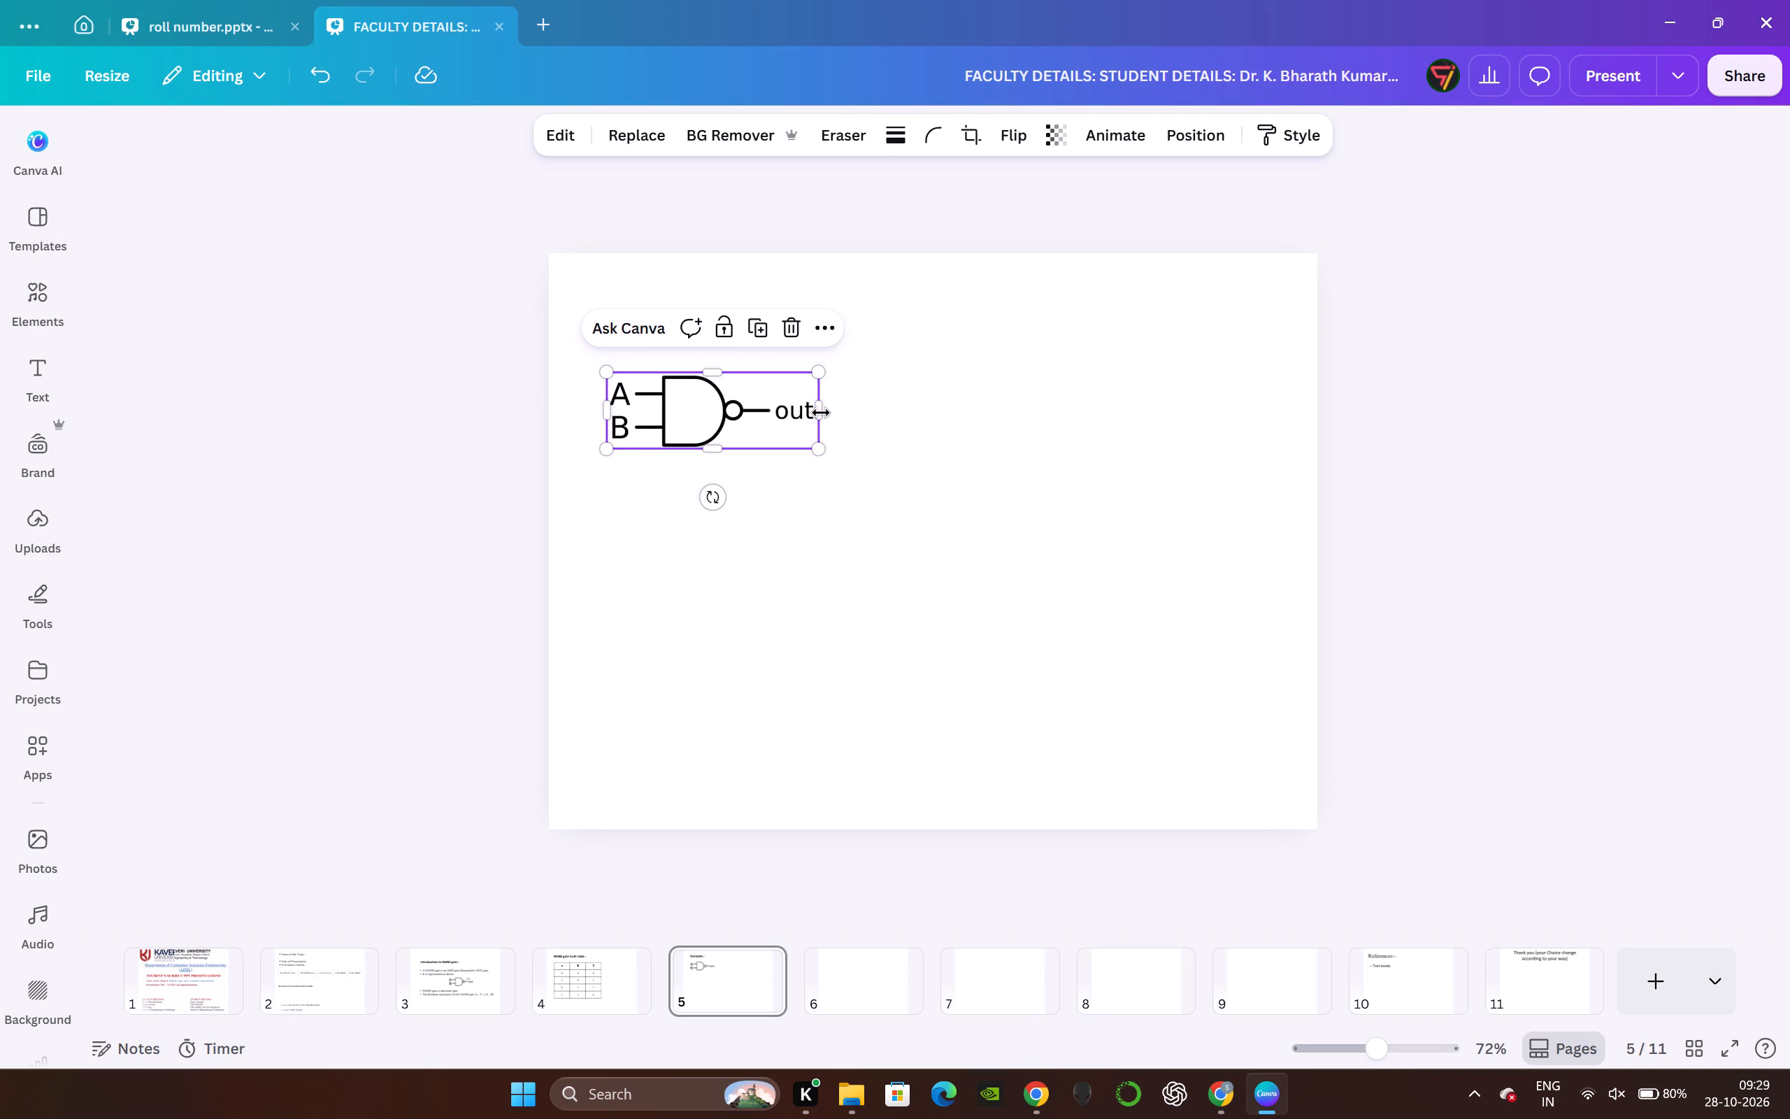
Crop both sides of the NAND gate diagram on slide 5 to cut off the "out", "A" and "B" labels.
left_click_drag(821, 413, 777, 412)
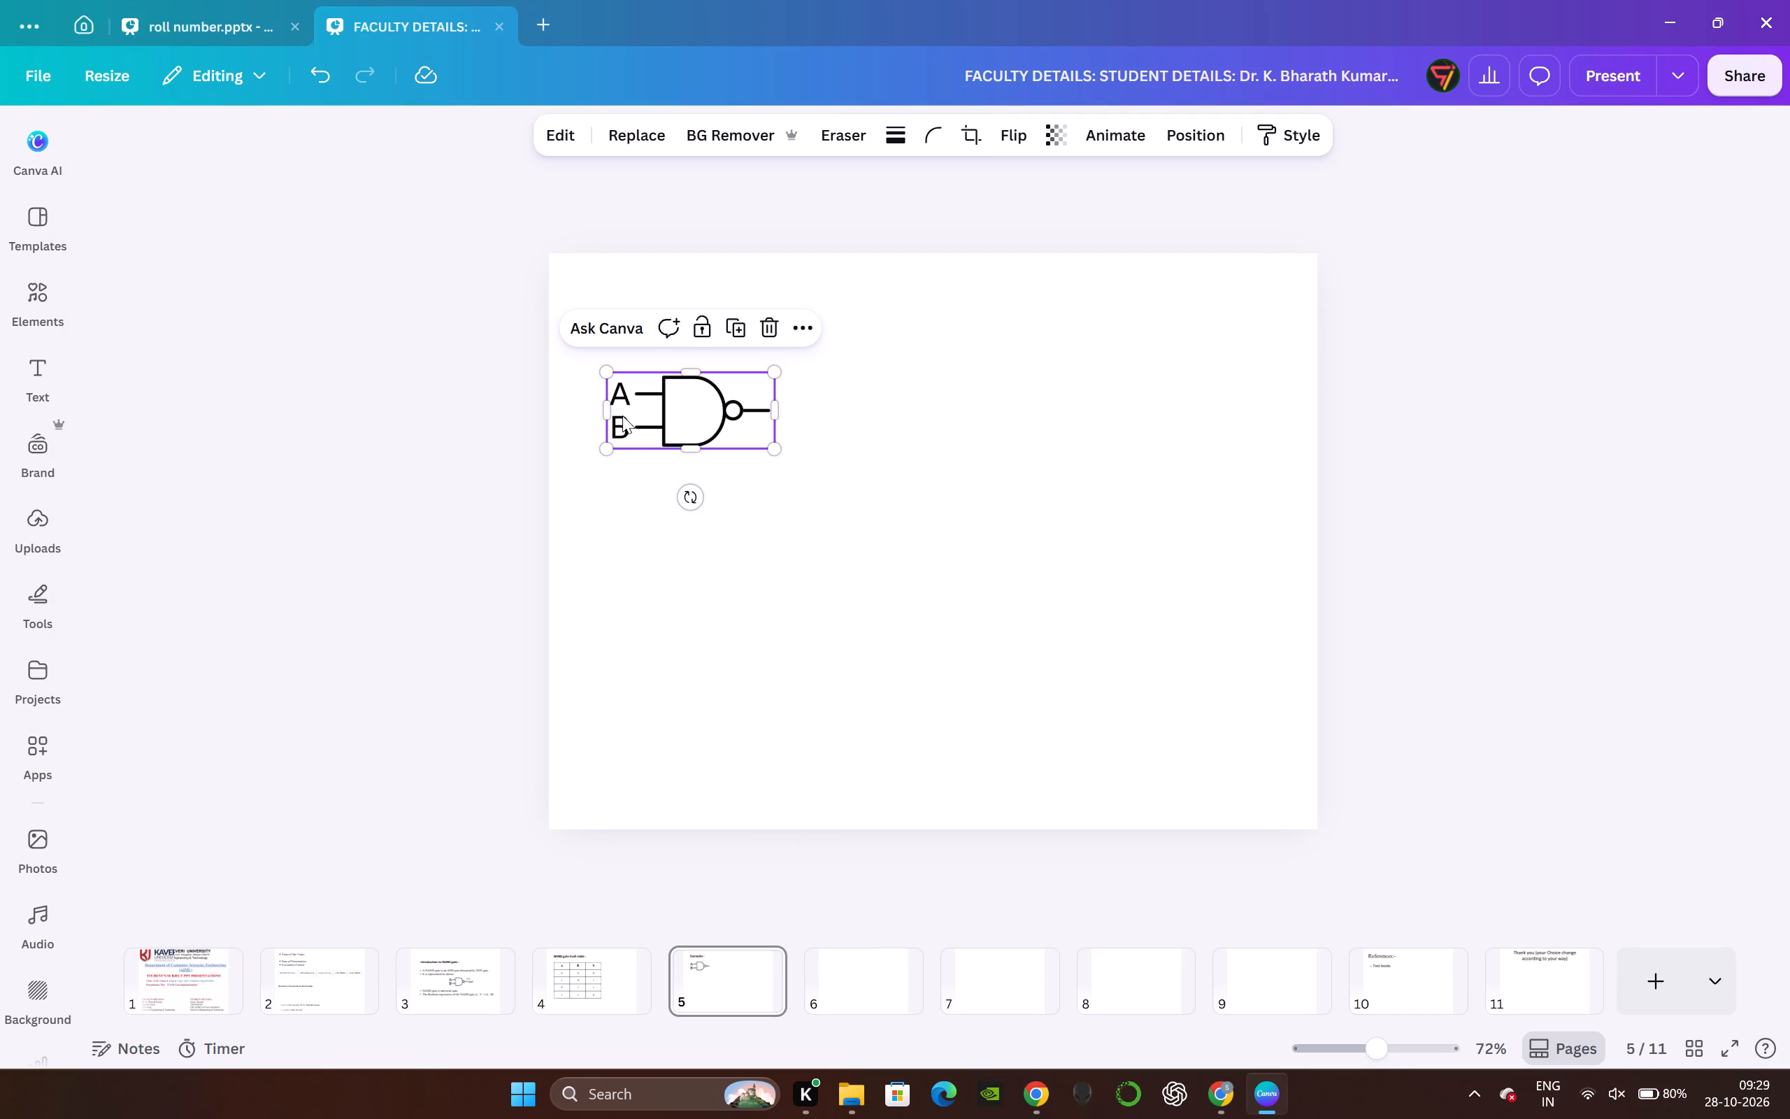
left_click_drag(602, 411, 626, 406)
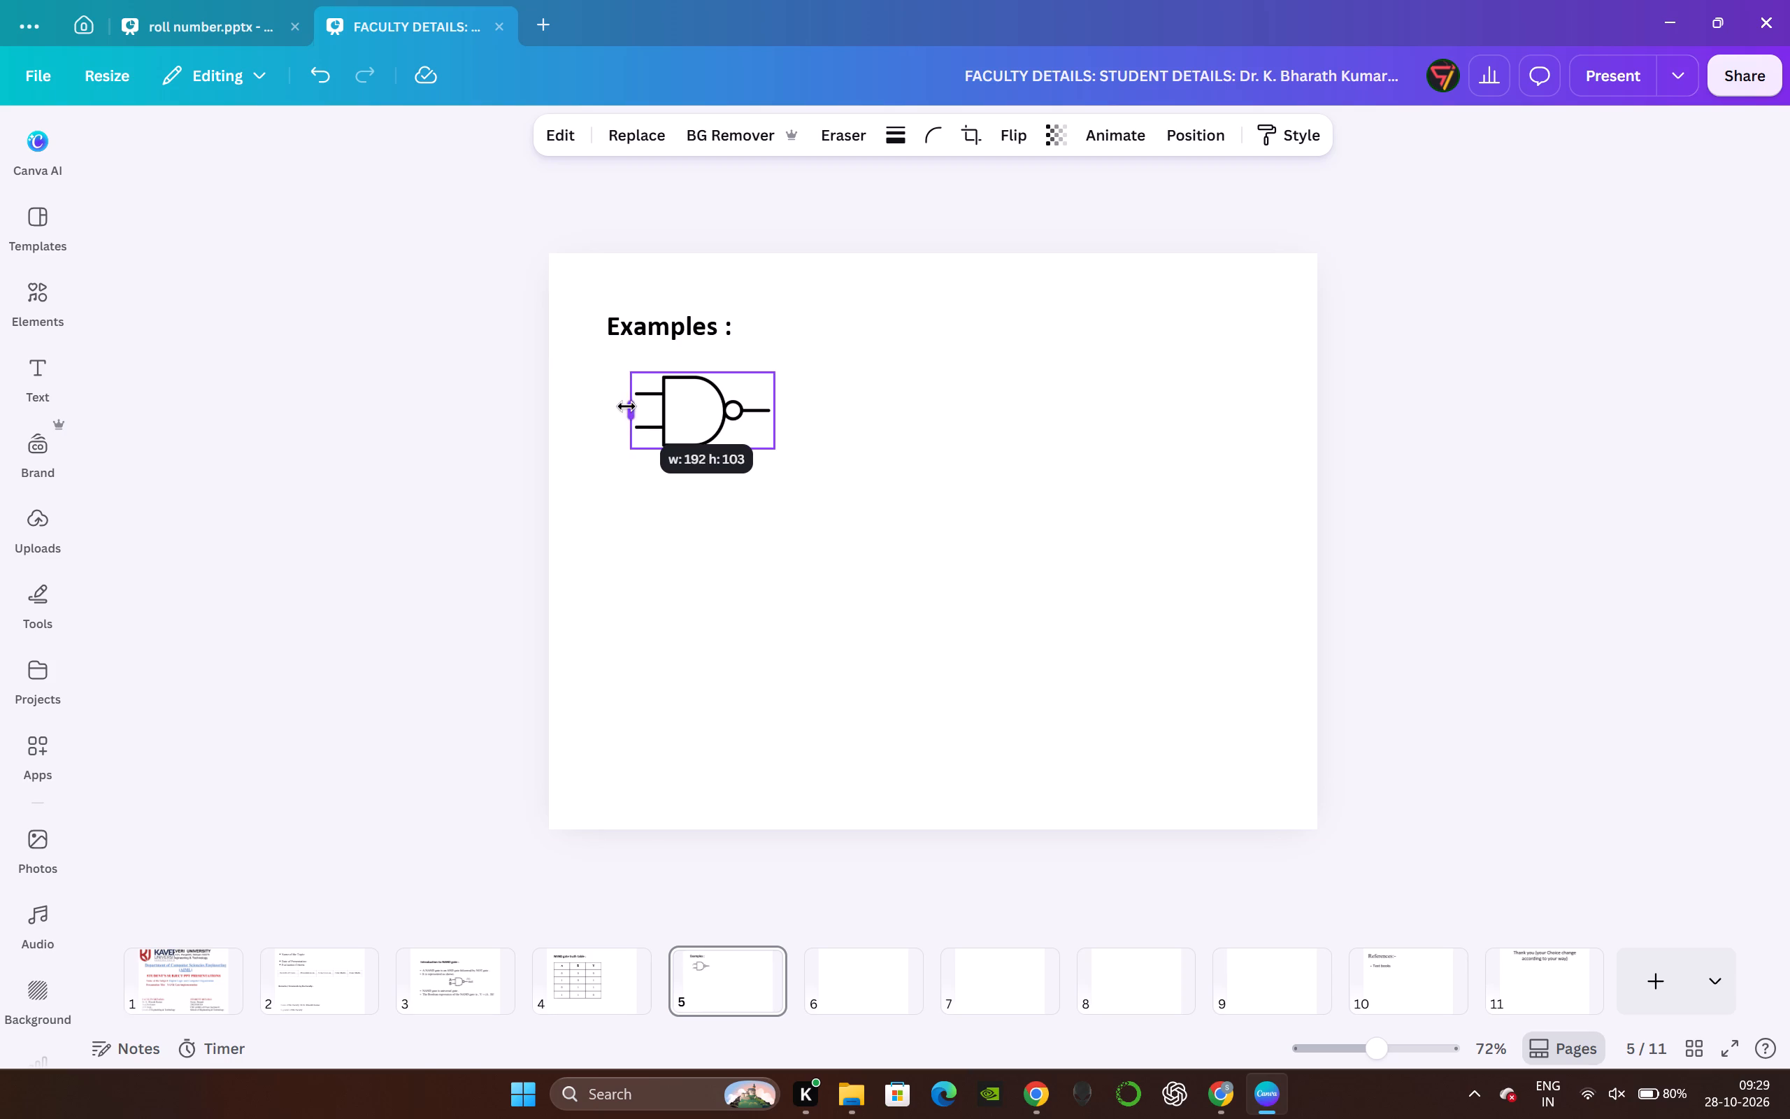
left_click_drag(626, 406, 623, 405)
left_click(420, 390)
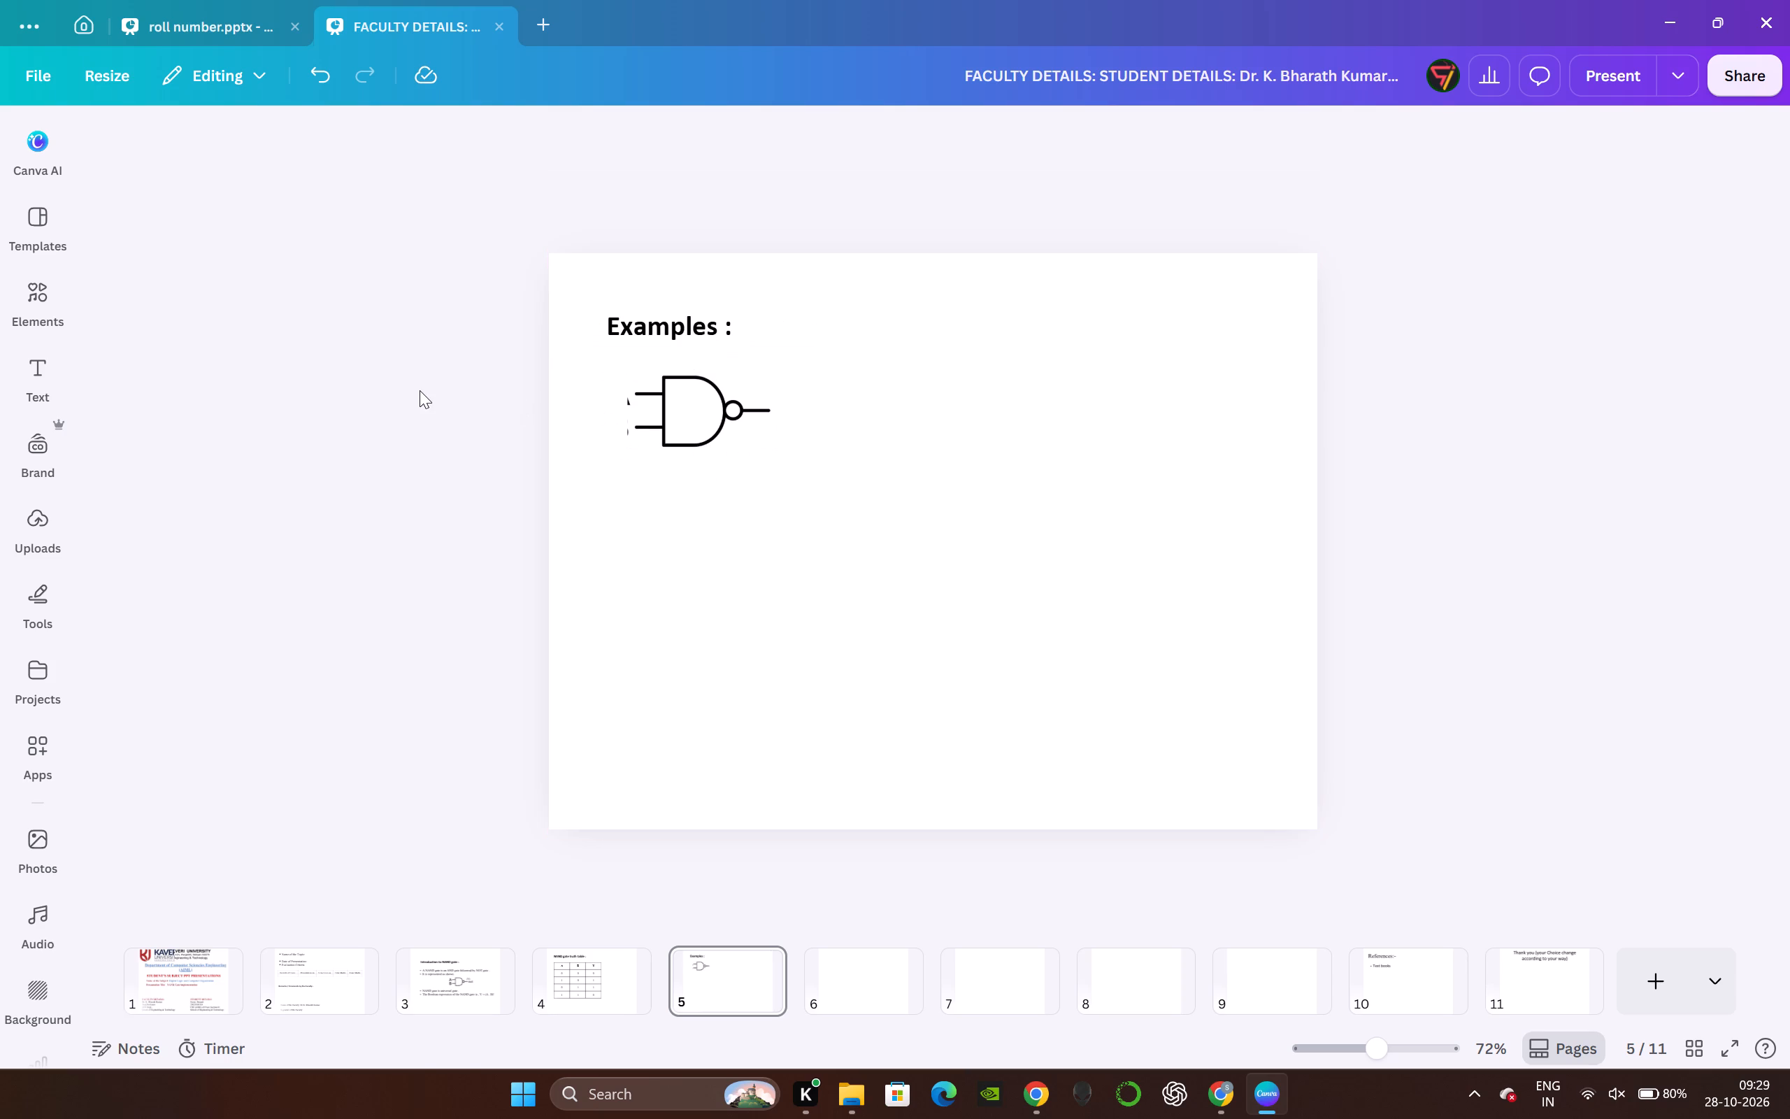
Trim the leftover letter fragments from the input side of the gate diagram on slide 5.
scroll(434, 391, "down", 2)
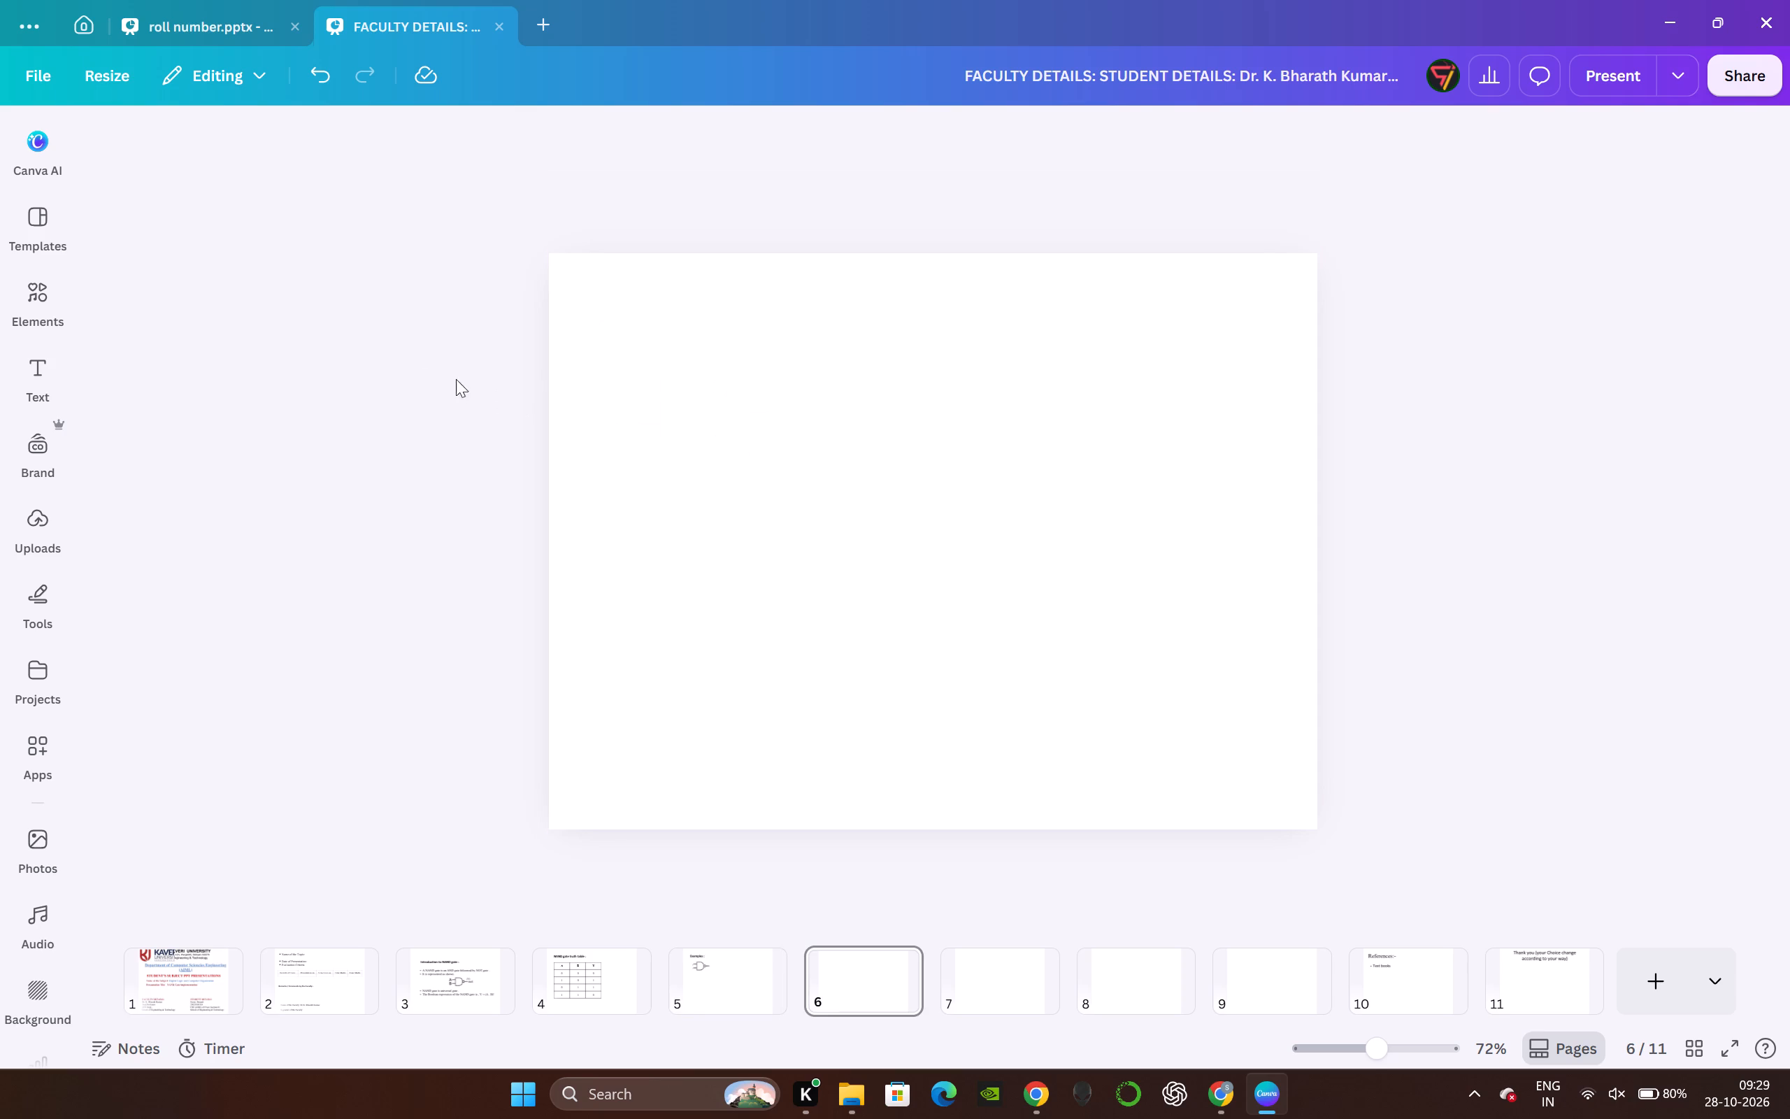
left_click(717, 984)
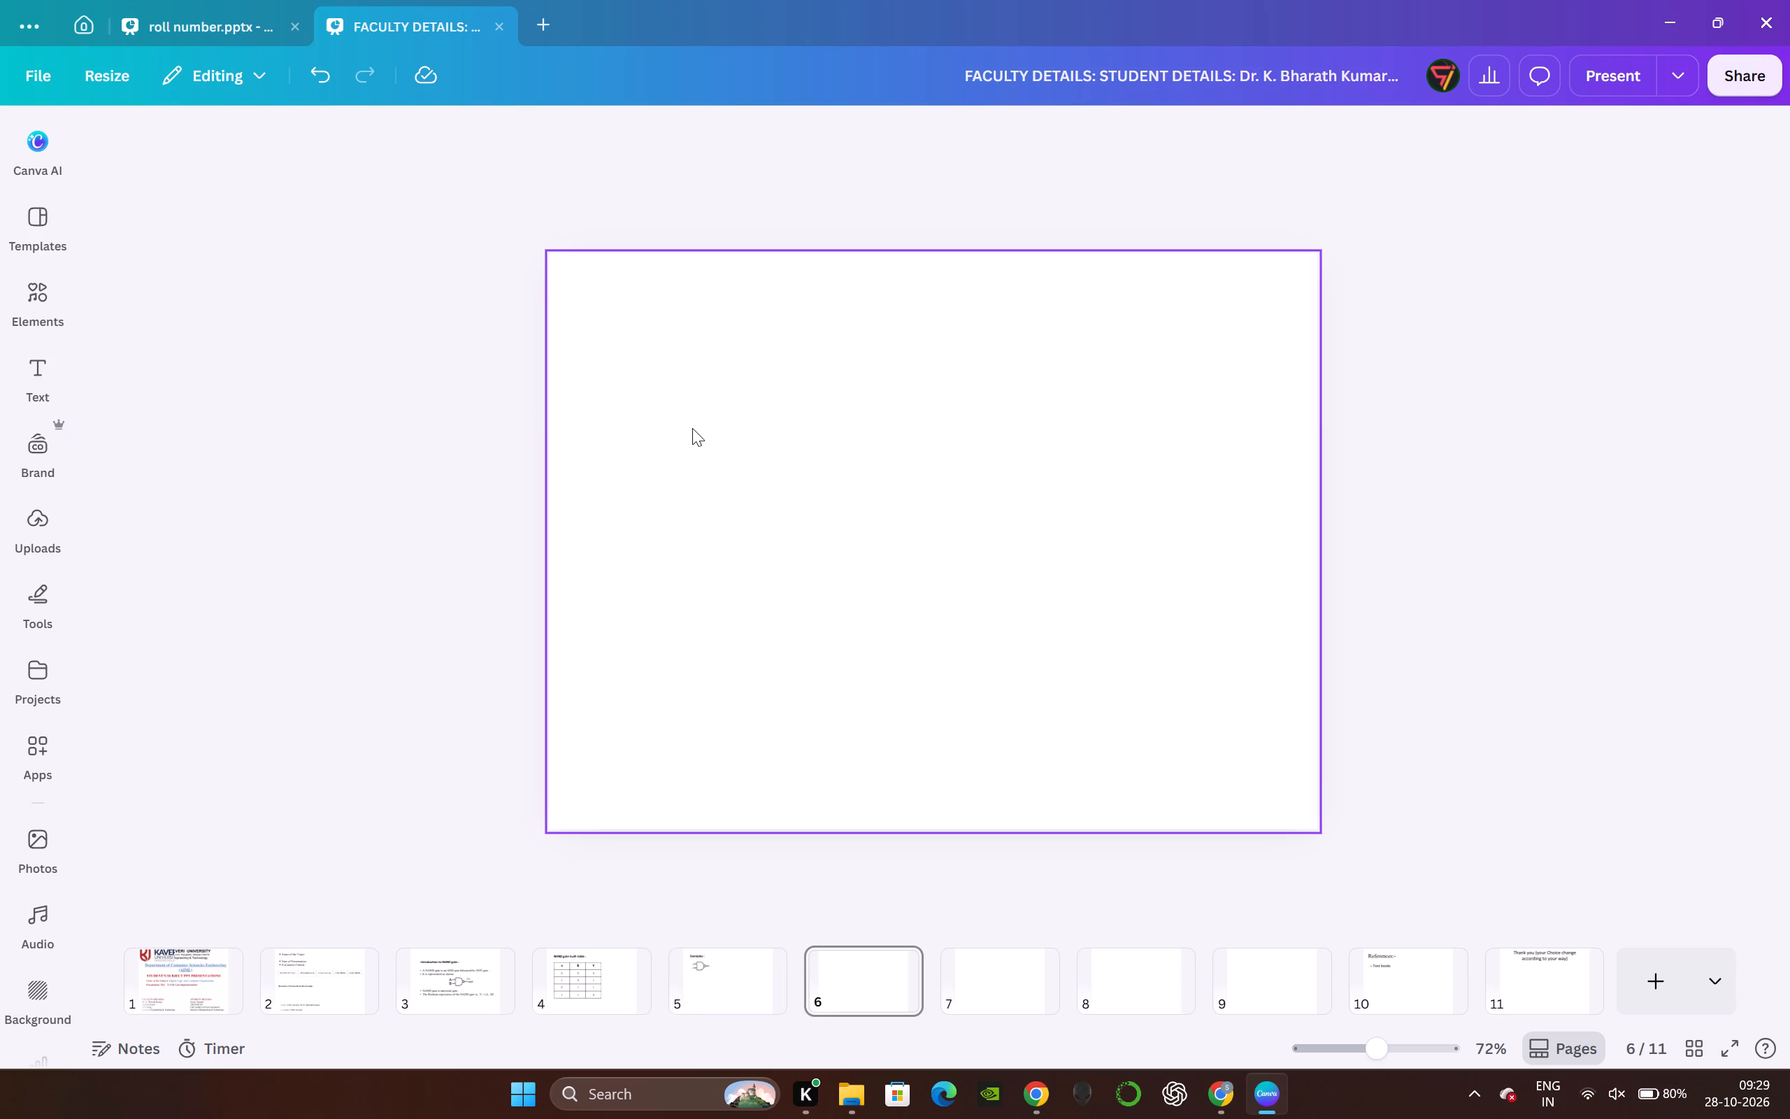
left_click(743, 969)
double_click(661, 407)
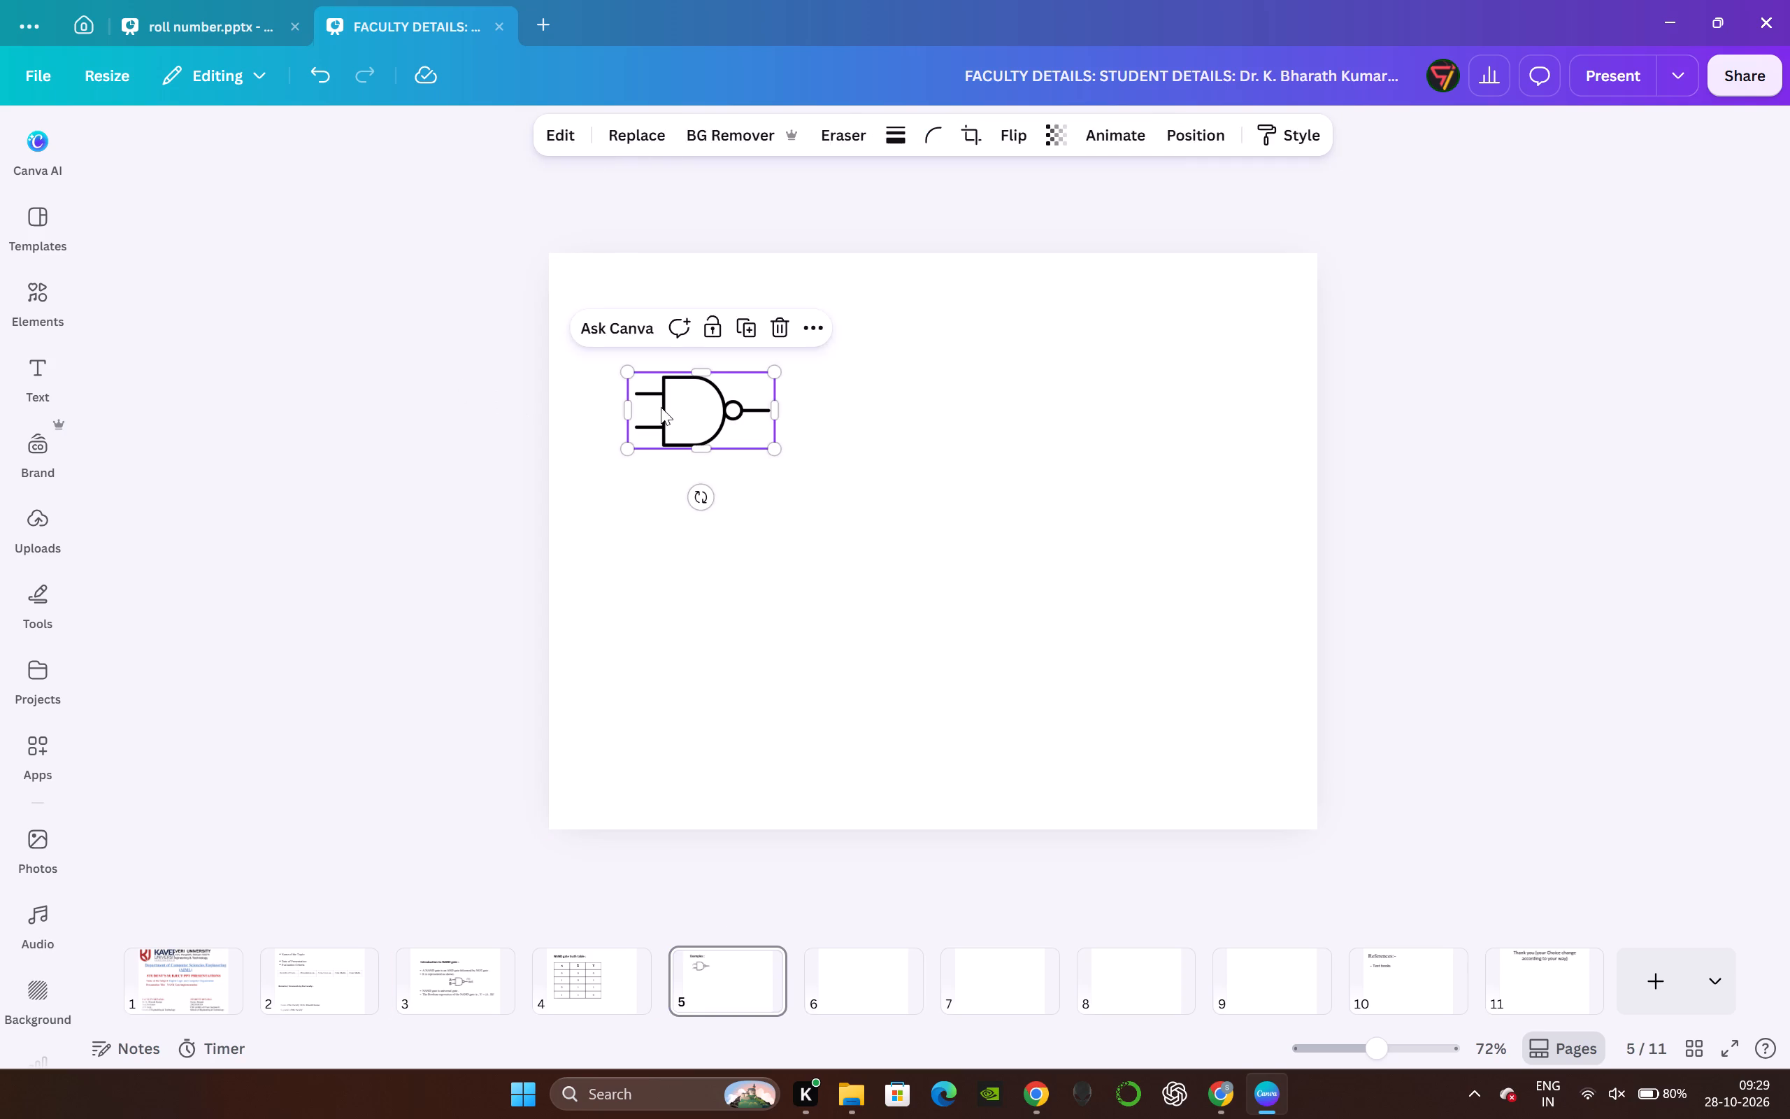
left_click(522, 437)
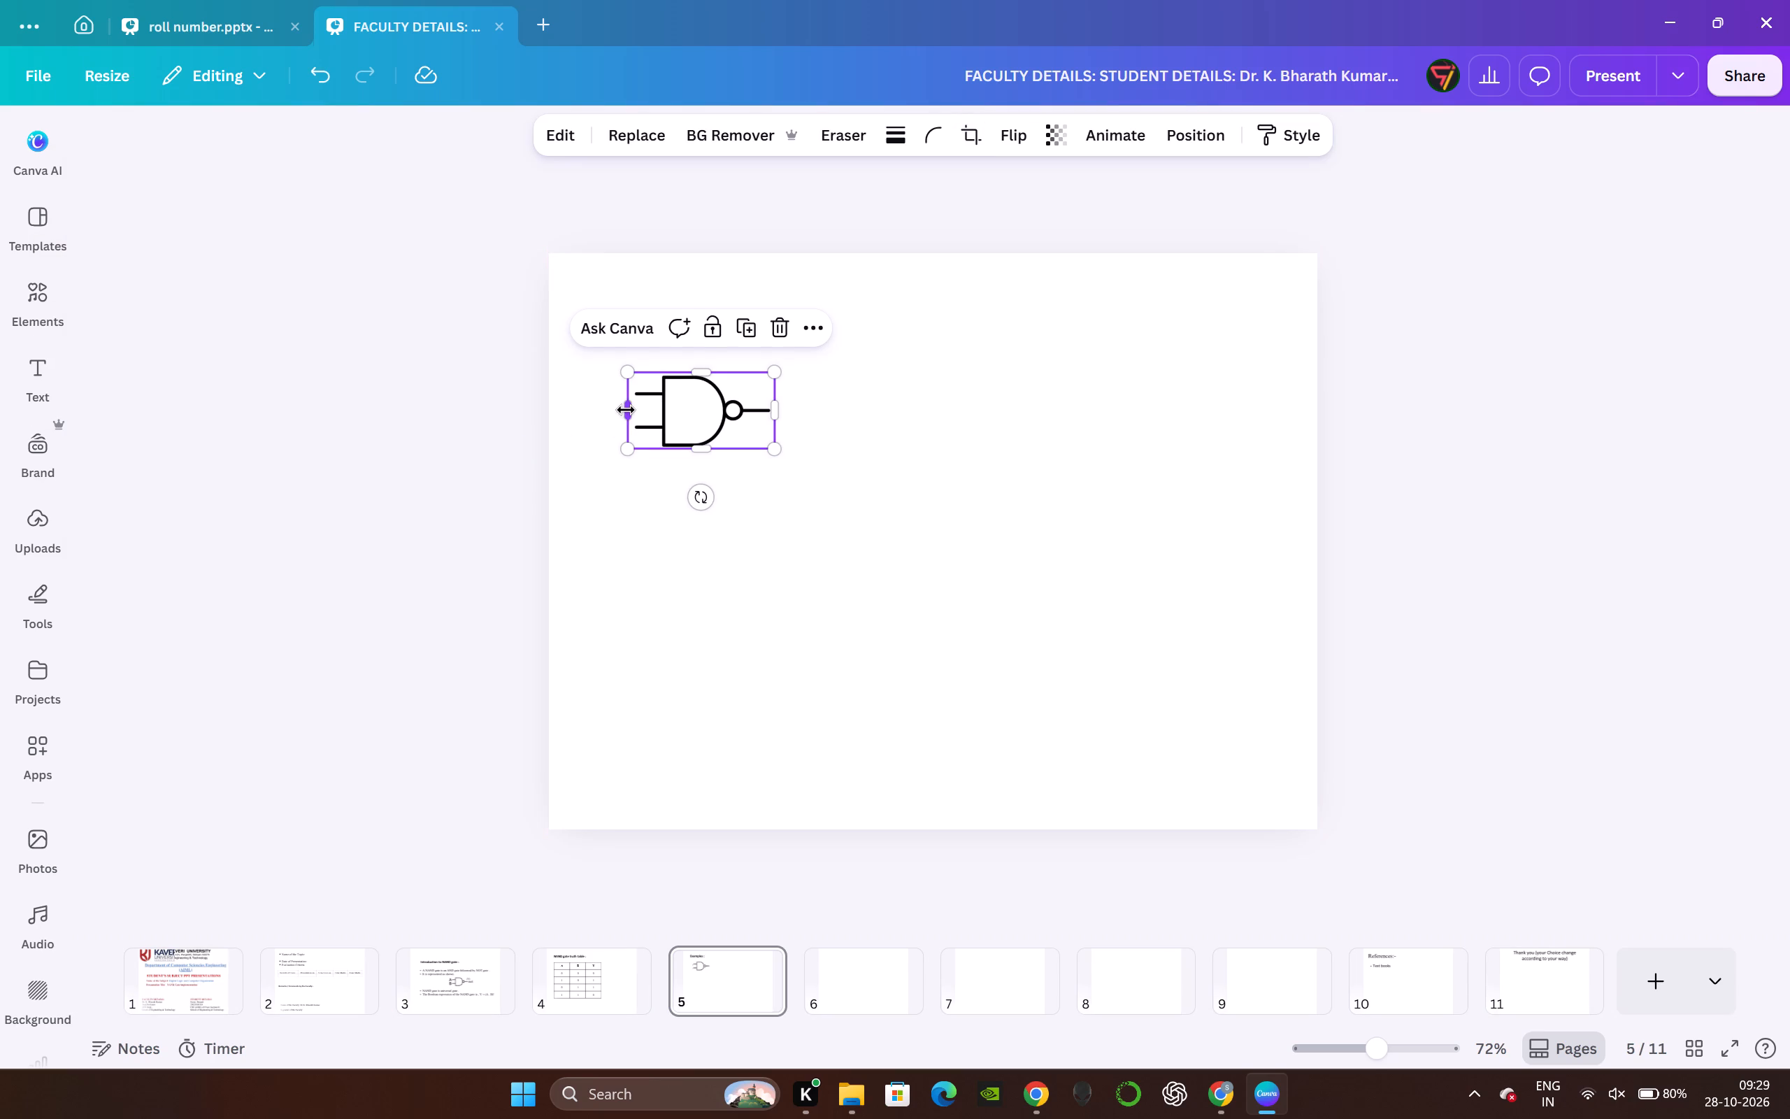
left_click(626, 410)
left_click(457, 427)
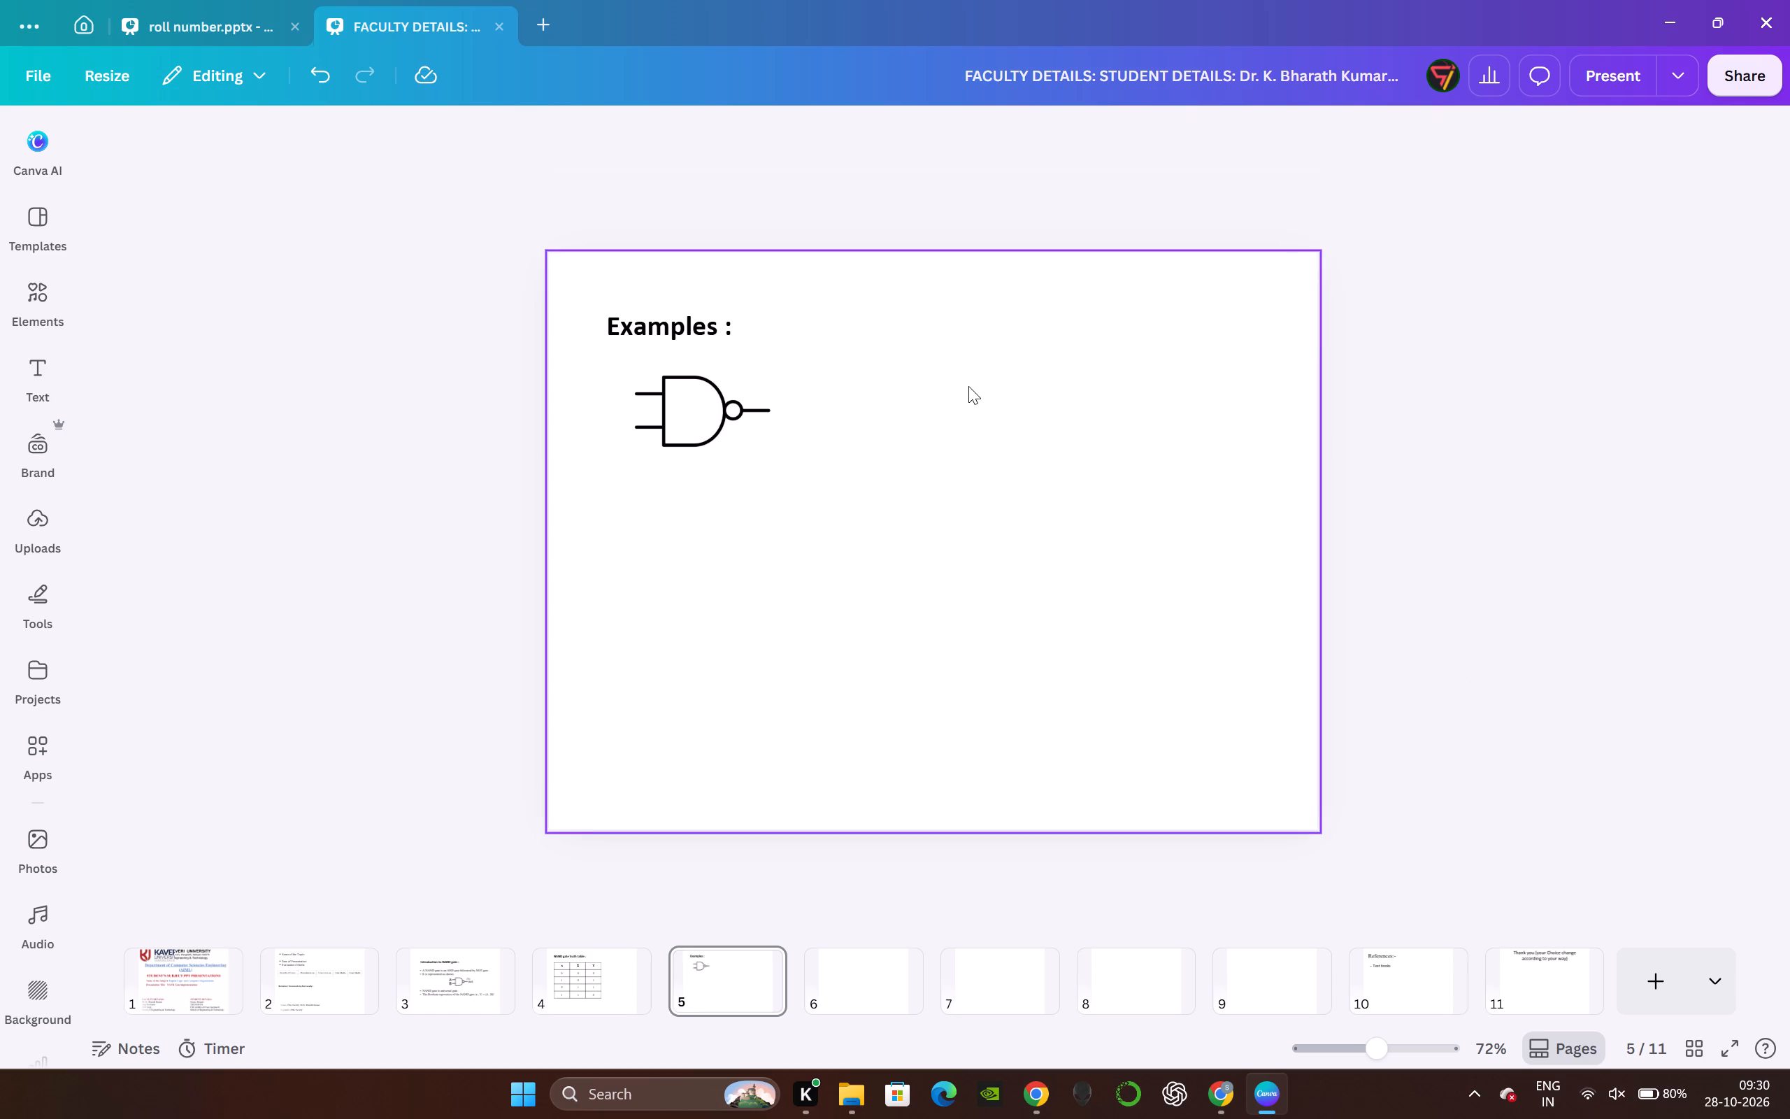
Reposition the cropped gate diagram below the "Examples :" heading, shifted inward from the slide's left margin.
left_click_drag(680, 399, 699, 397)
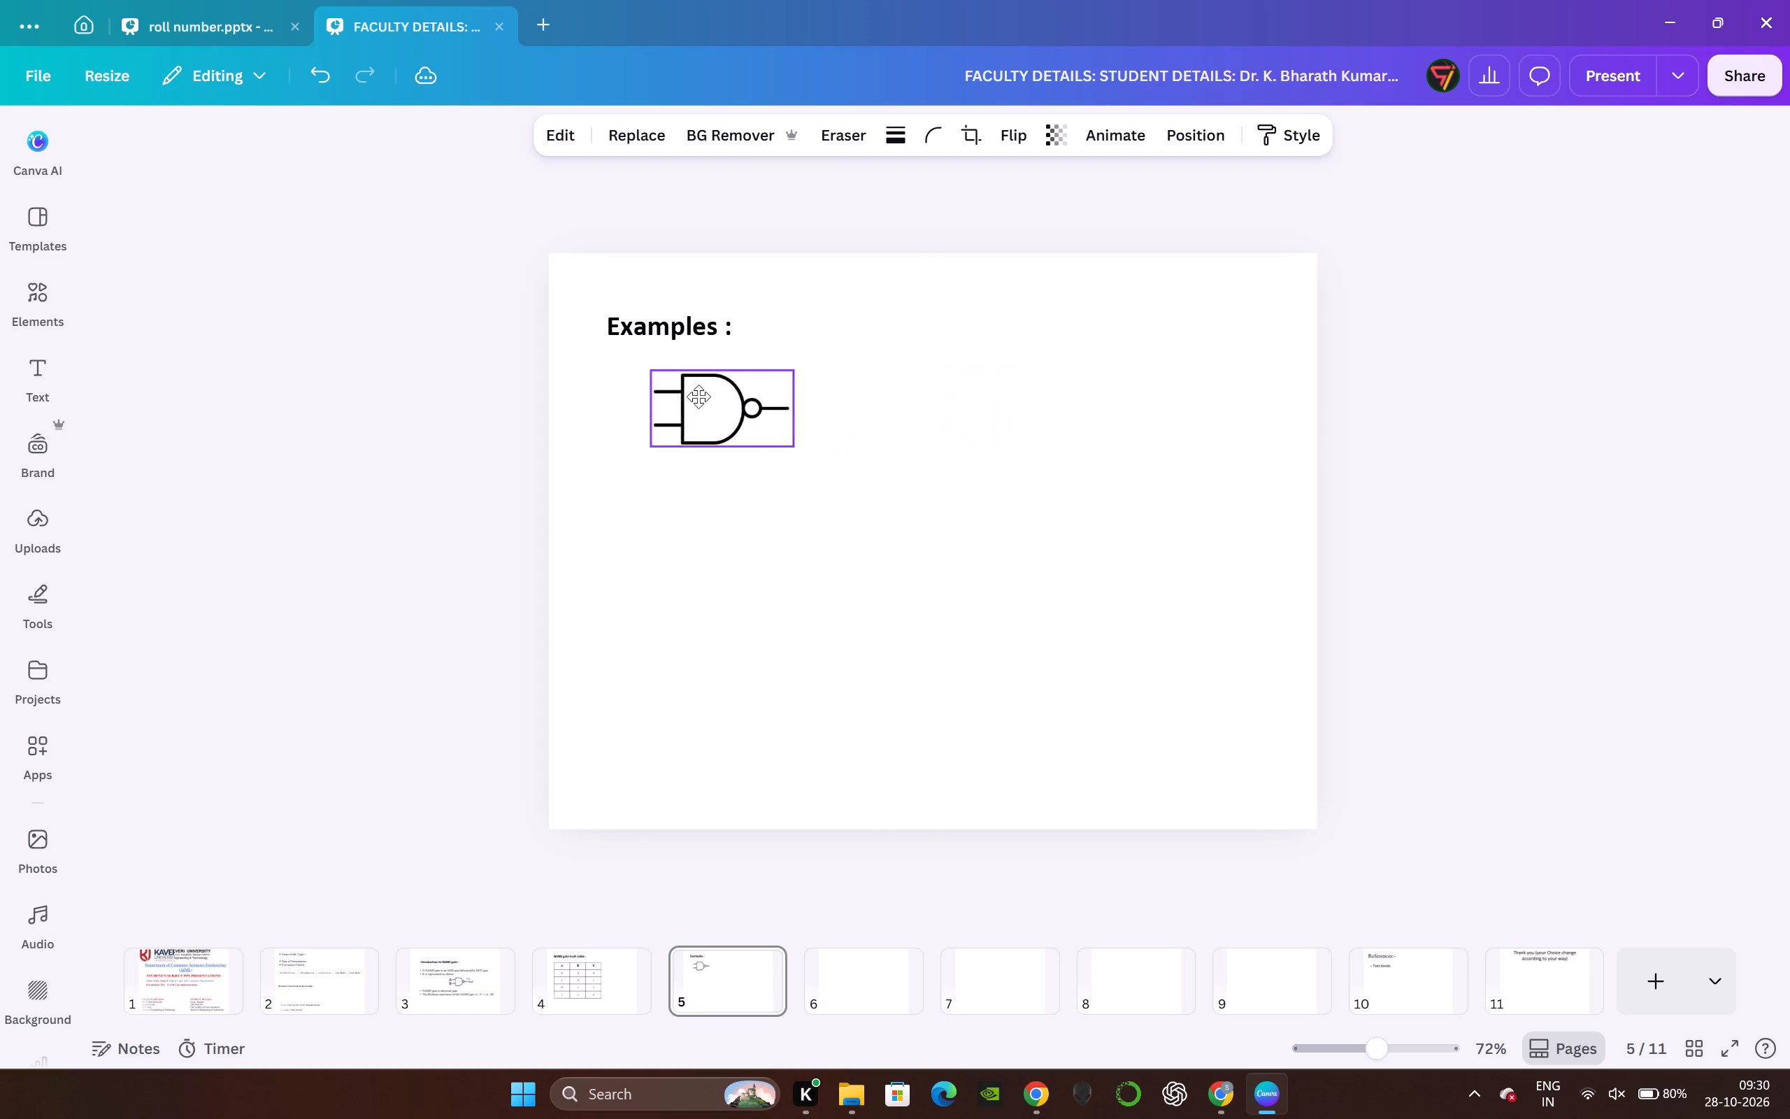
left_click_drag(699, 397, 654, 408)
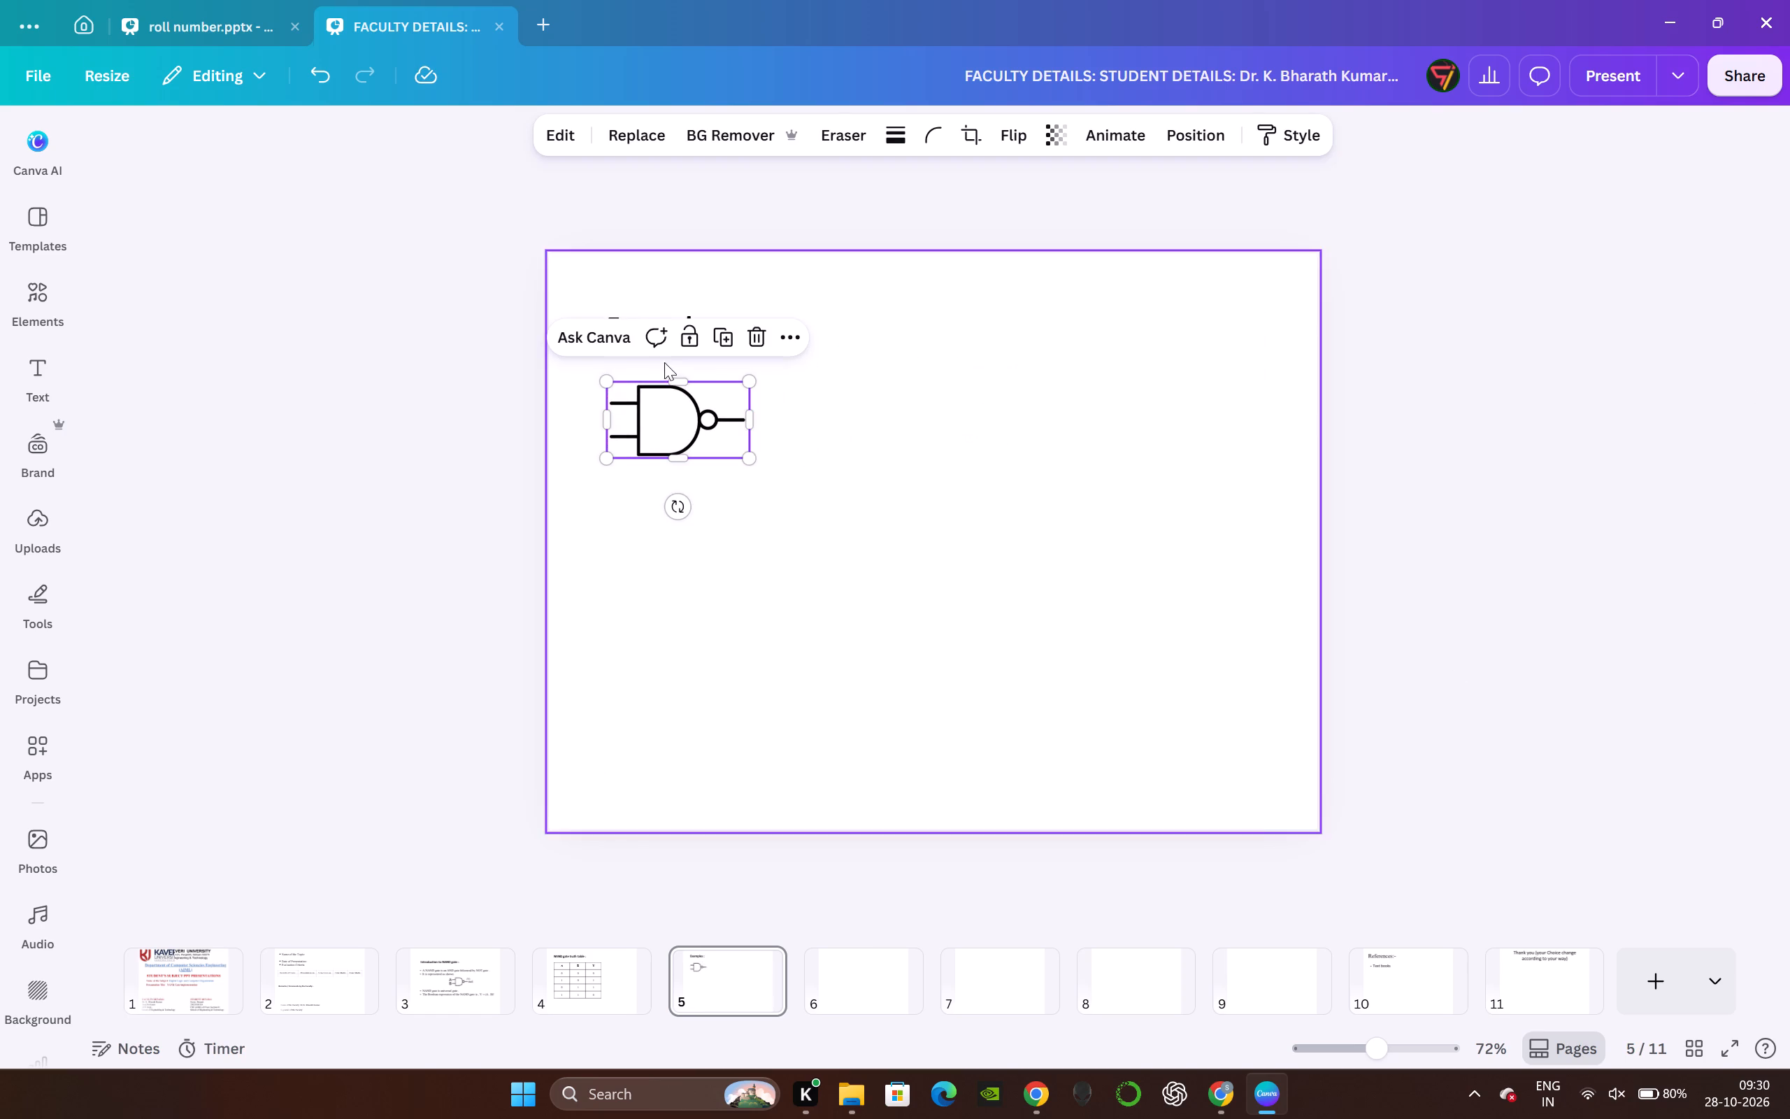
left_click_drag(667, 413, 785, 398)
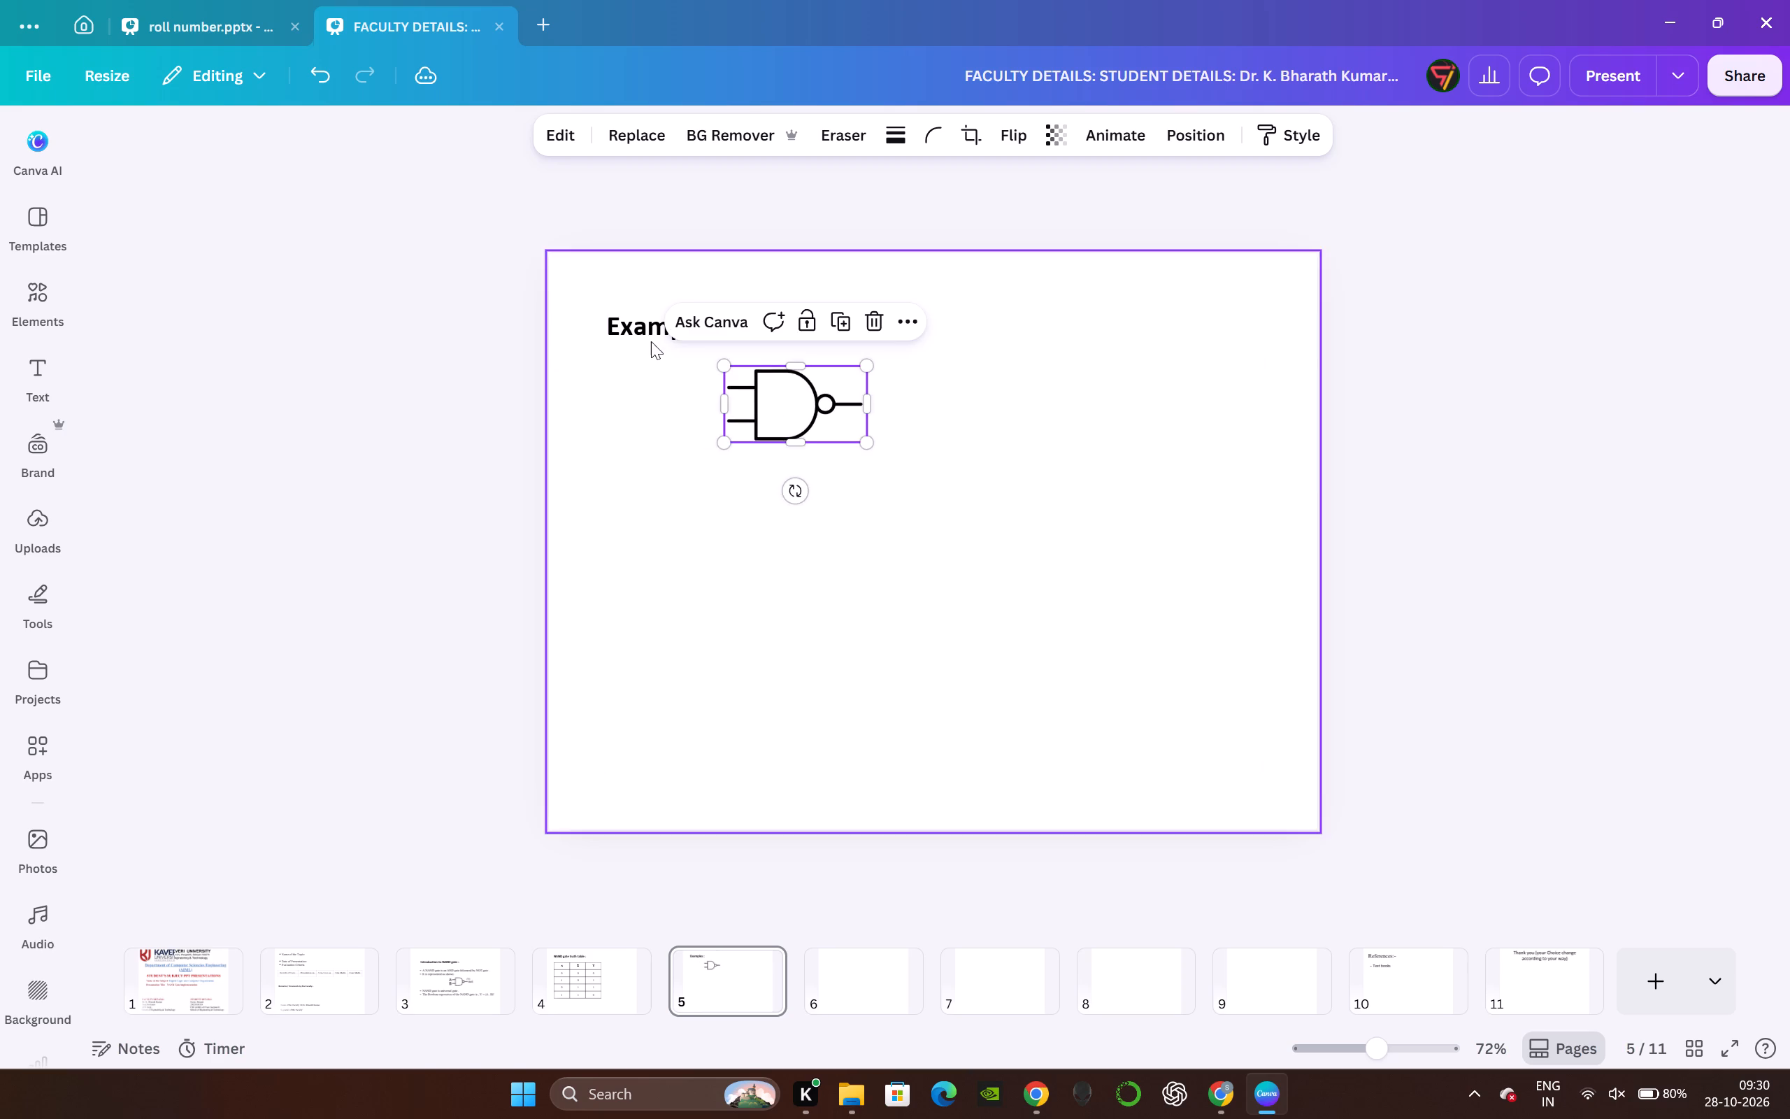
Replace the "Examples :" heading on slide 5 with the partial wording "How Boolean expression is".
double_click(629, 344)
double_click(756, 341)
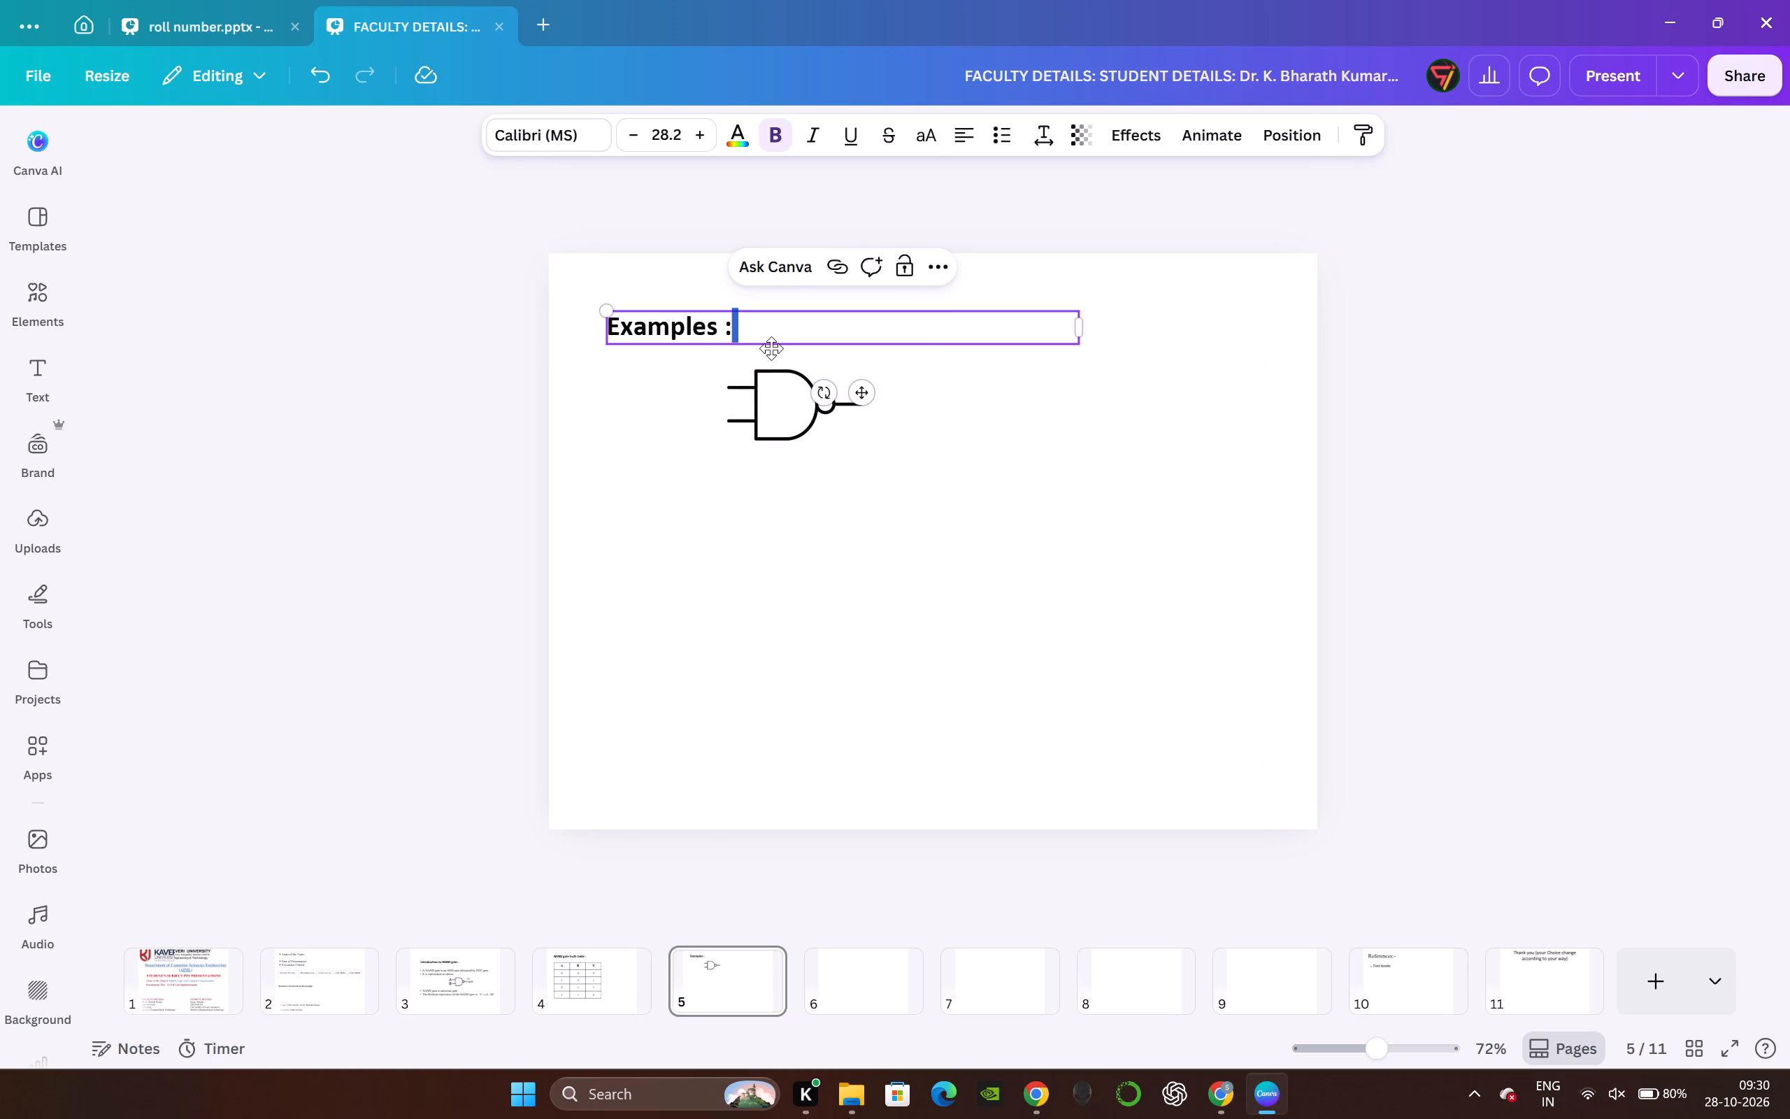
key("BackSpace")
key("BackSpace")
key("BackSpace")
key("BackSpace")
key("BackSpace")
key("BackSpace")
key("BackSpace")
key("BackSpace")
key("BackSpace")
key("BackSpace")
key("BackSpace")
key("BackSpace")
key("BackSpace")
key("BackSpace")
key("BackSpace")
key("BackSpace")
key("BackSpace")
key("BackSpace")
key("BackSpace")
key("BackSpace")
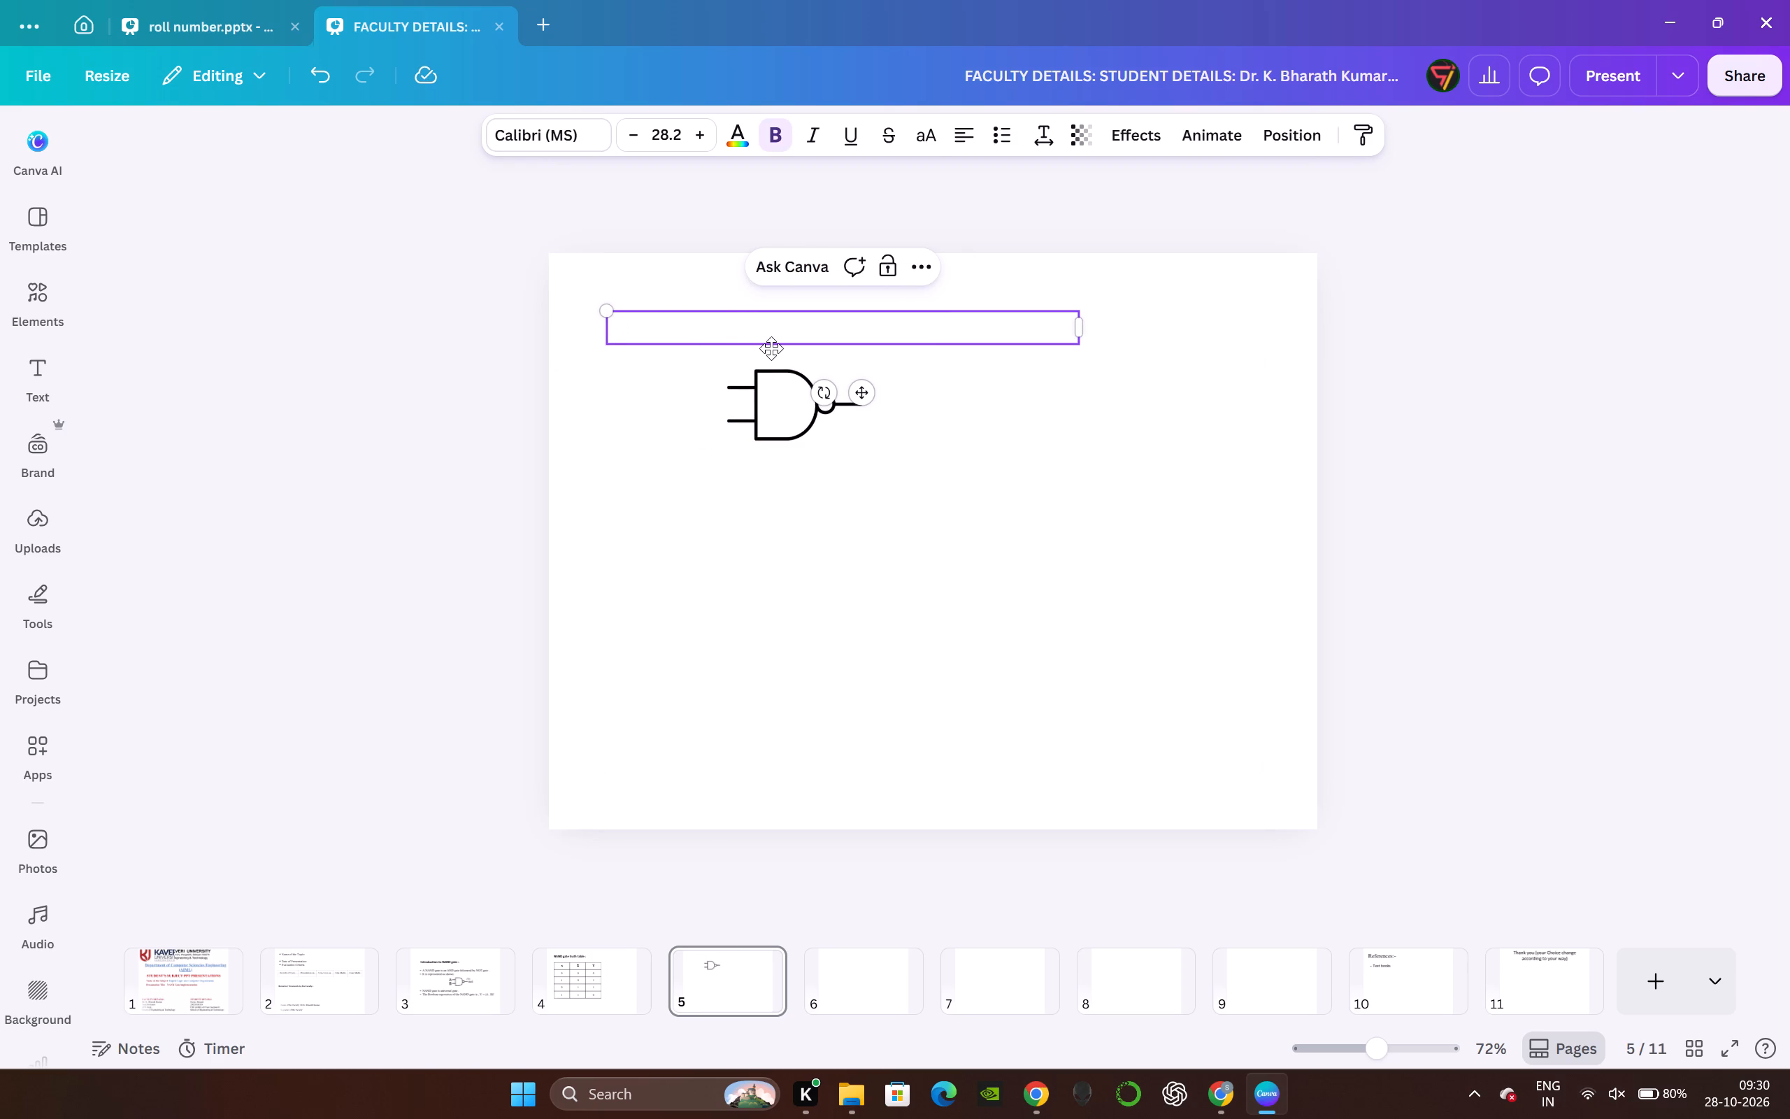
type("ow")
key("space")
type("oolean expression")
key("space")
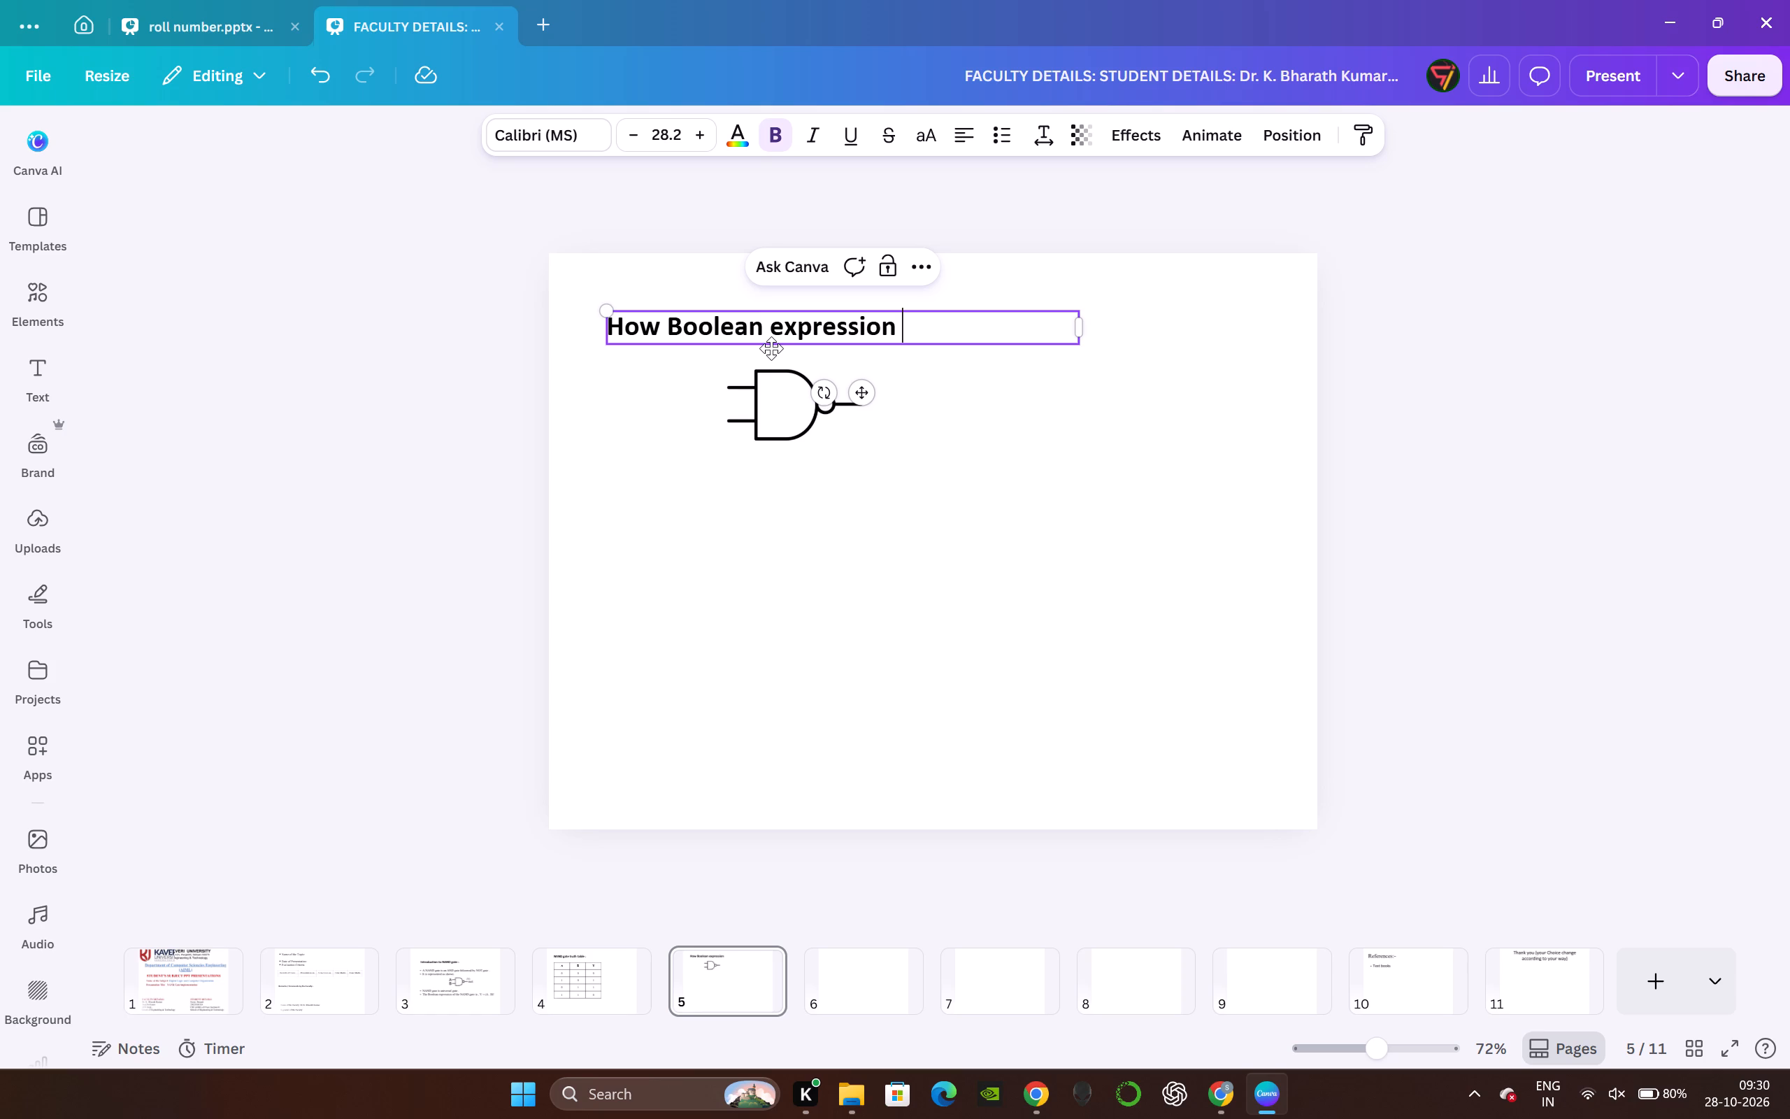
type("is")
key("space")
Rewrite the slide 5 heading as "How boolean expression is created".
key("BackSpace")
key("BackSpace")
key("BackSpace")
key("BackSpace")
key("BackSpace")
key("BackSpace")
key("BackSpace")
key("BackSpace")
key("BackSpace")
key("BackSpace")
key("BackSpace")
key("BackSpace")
key("BackSpace")
key("BackSpace")
key("BackSpace")
key("BackSpace")
key("BackSpace")
key("BackSpace")
key("BackSpace")
key("BackSpace")
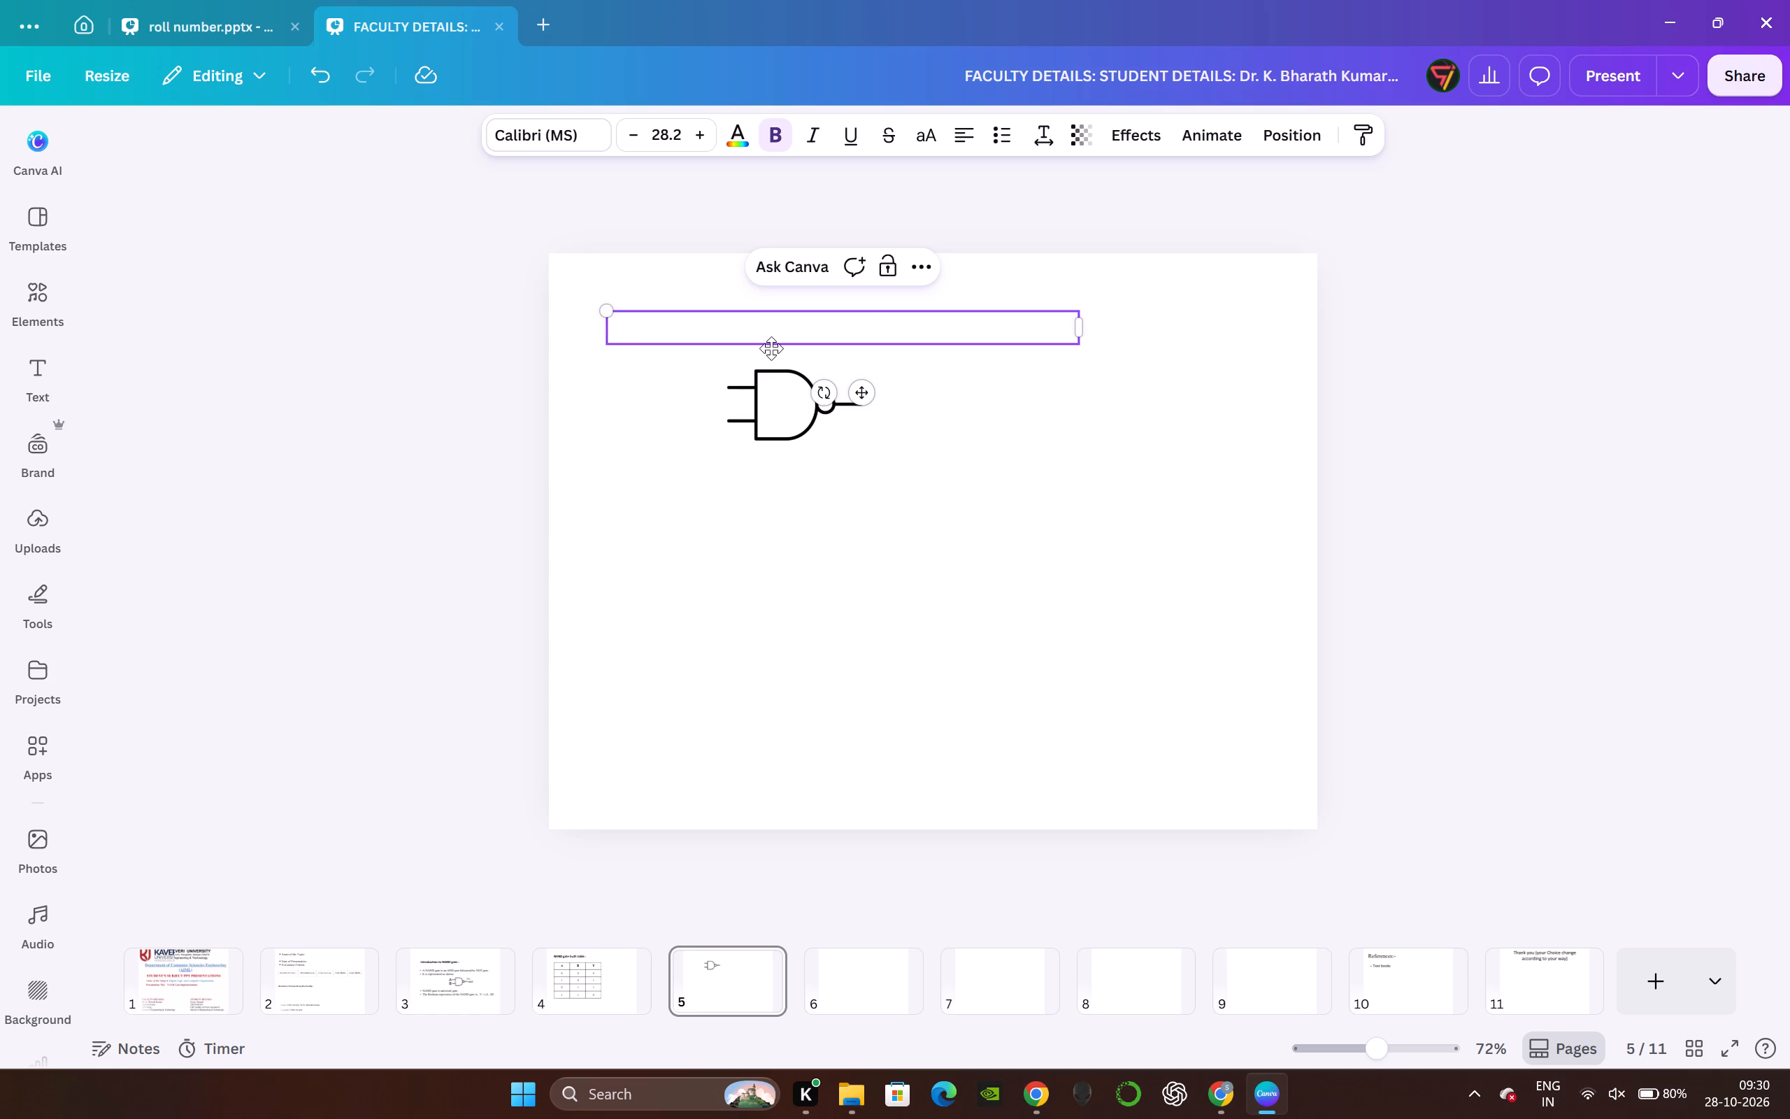
key("b")
key("BackSpace")
type("ow boolean expression")
key("space")
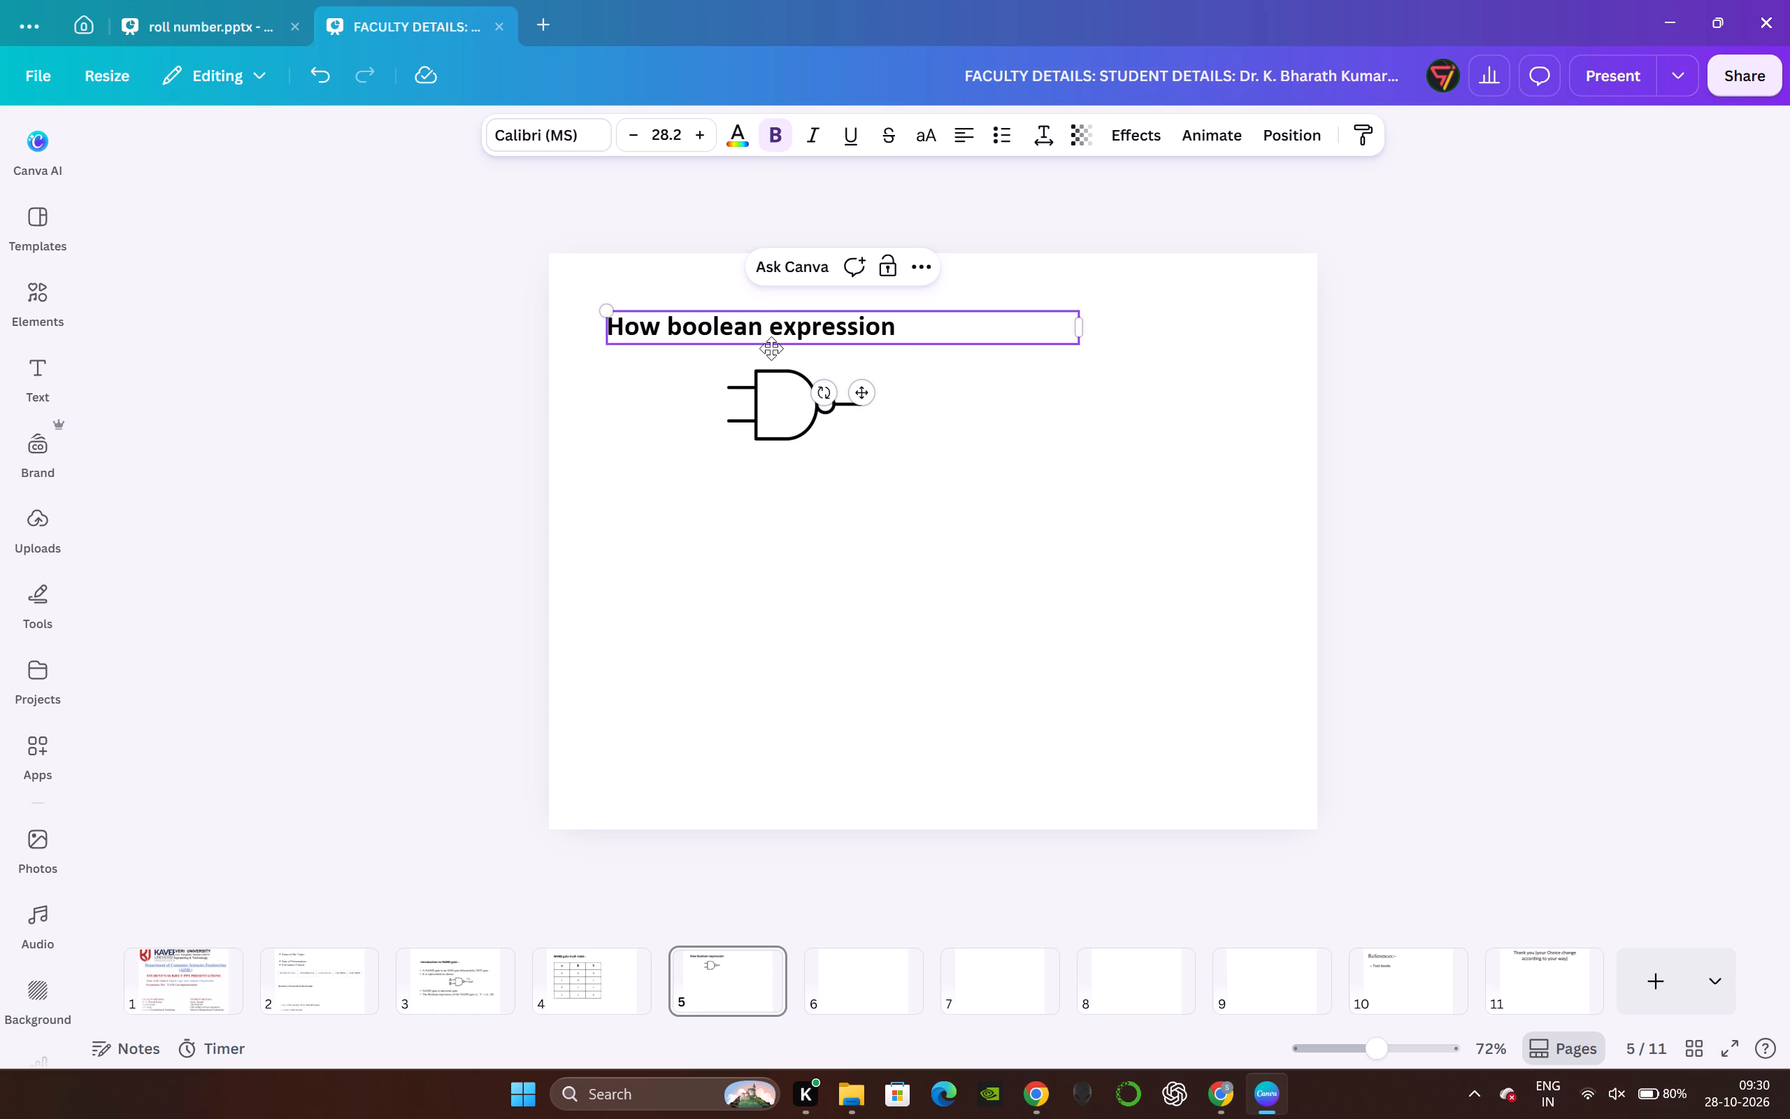
type("is creates")
key("BackSpace")
key("d")
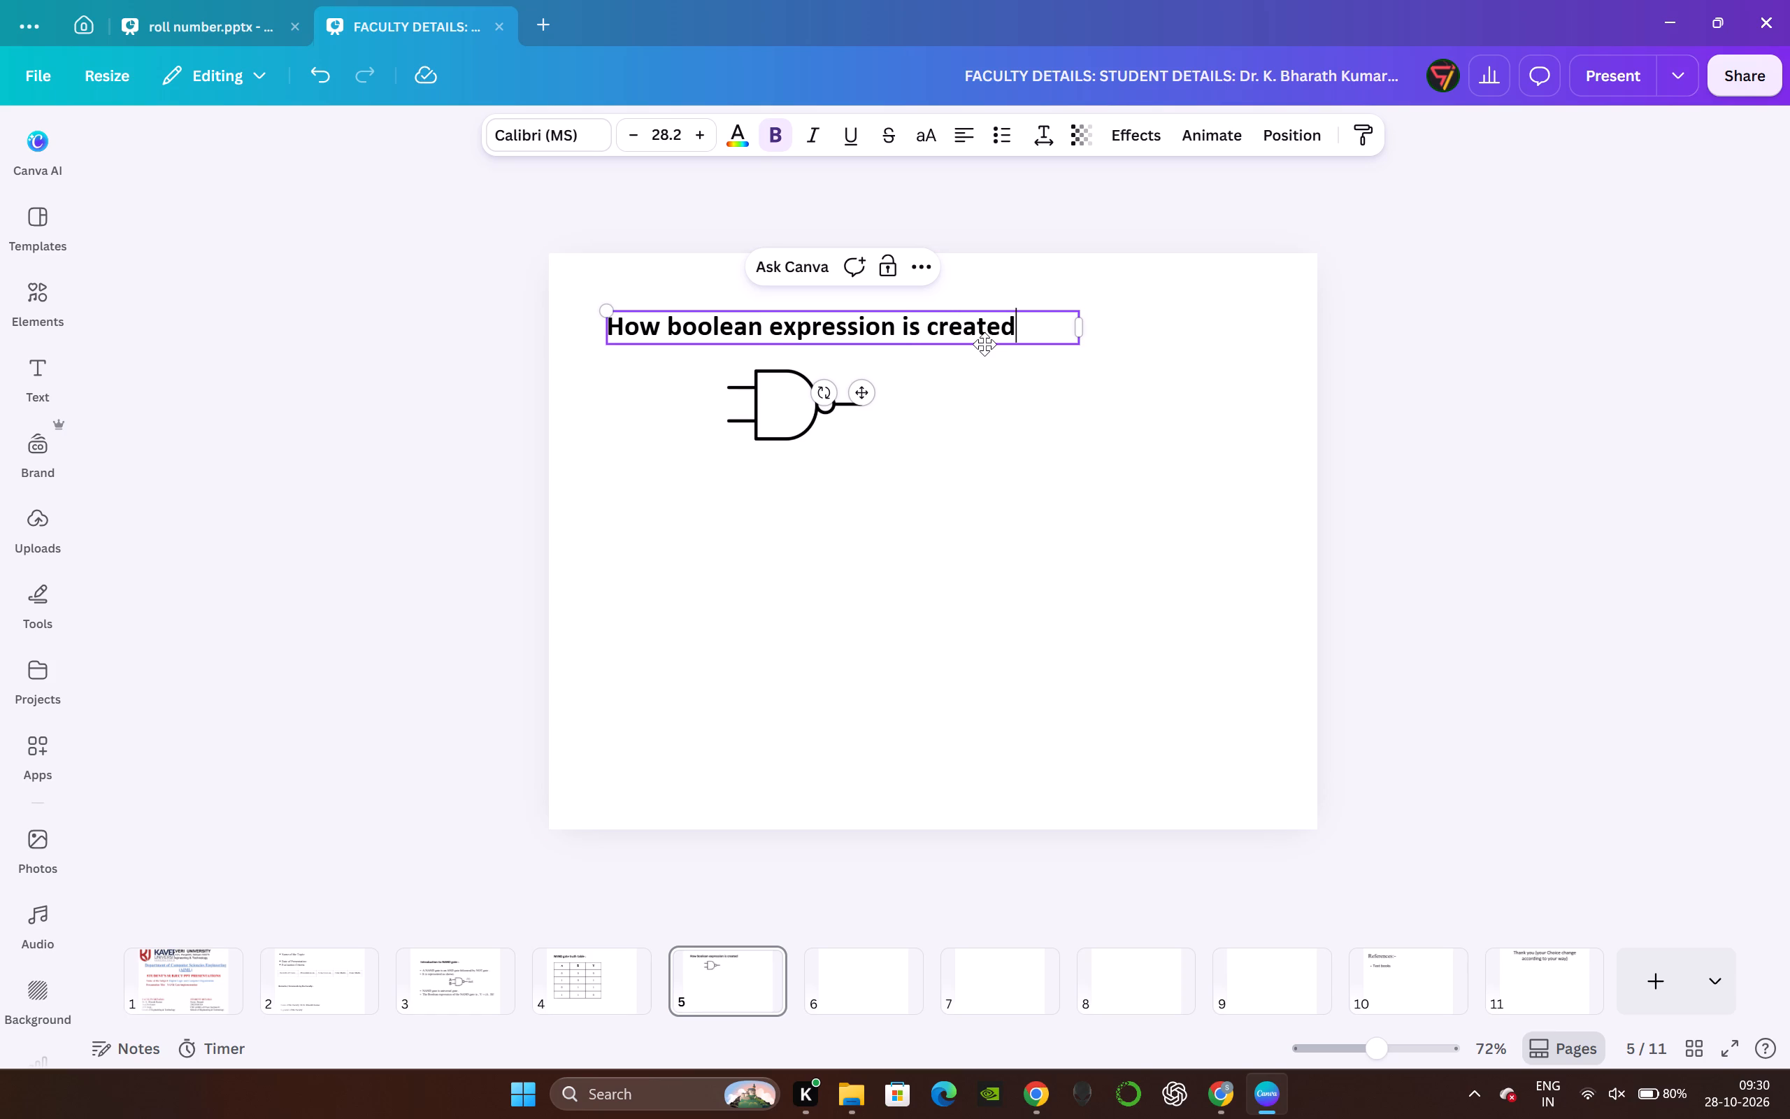
key("ctrl+a")
key("ctrl+c")
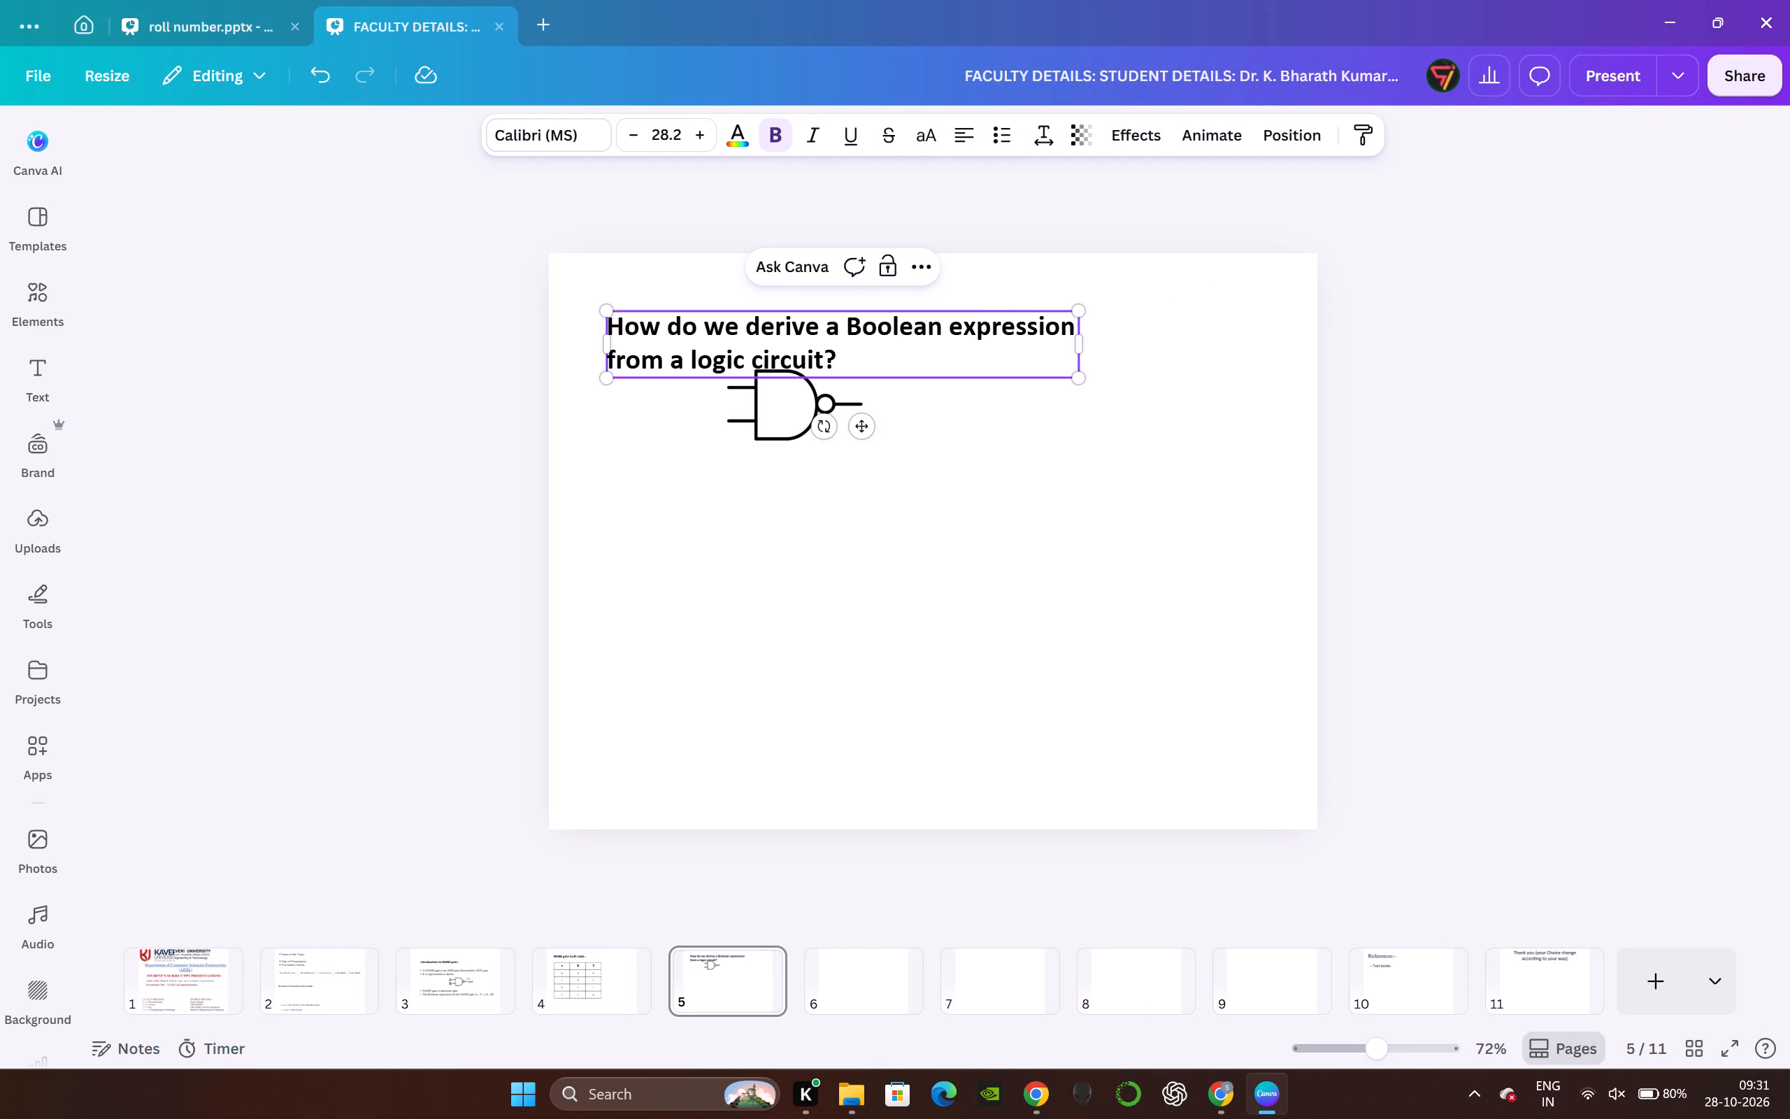
Widen the heading's text box on slide 5 toward the slide's far margin, so only "circuit?" wraps to a second line.
left_click_drag(1080, 344, 1271, 315)
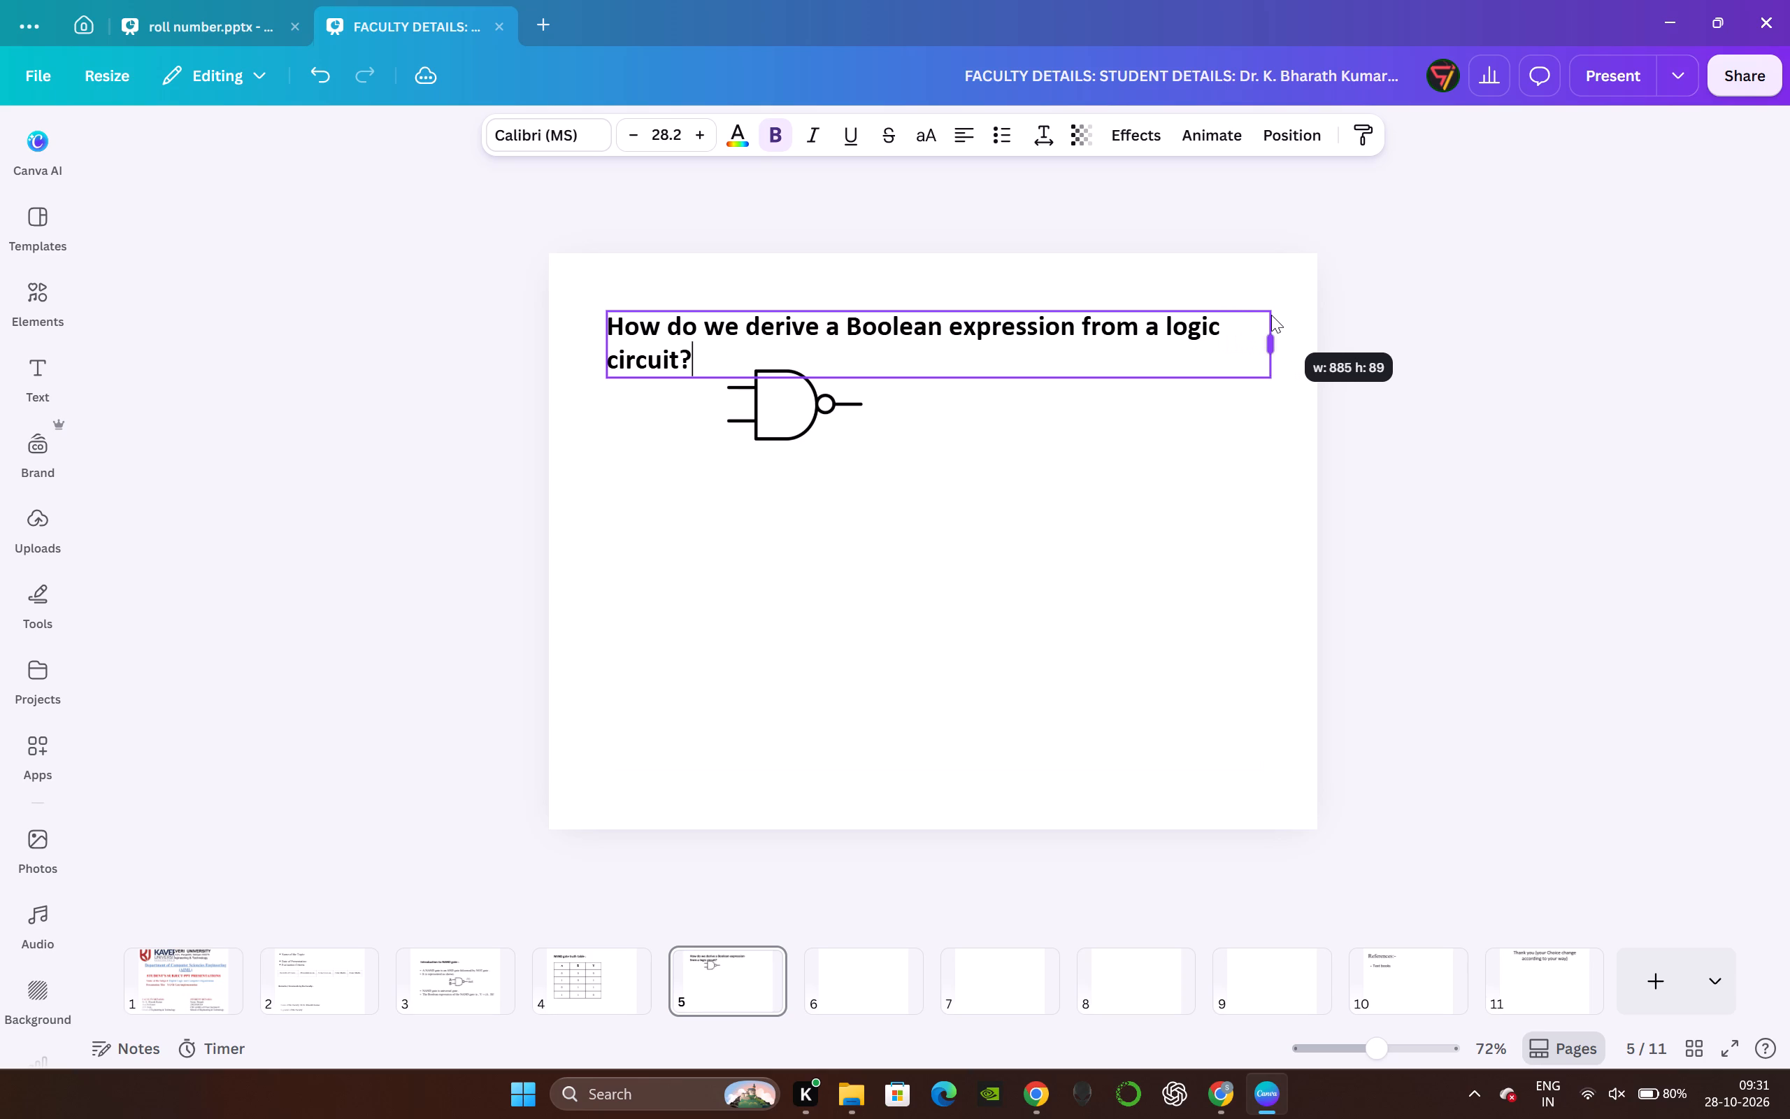
left_click_drag(1271, 315, 1257, 320)
left_click(1524, 343)
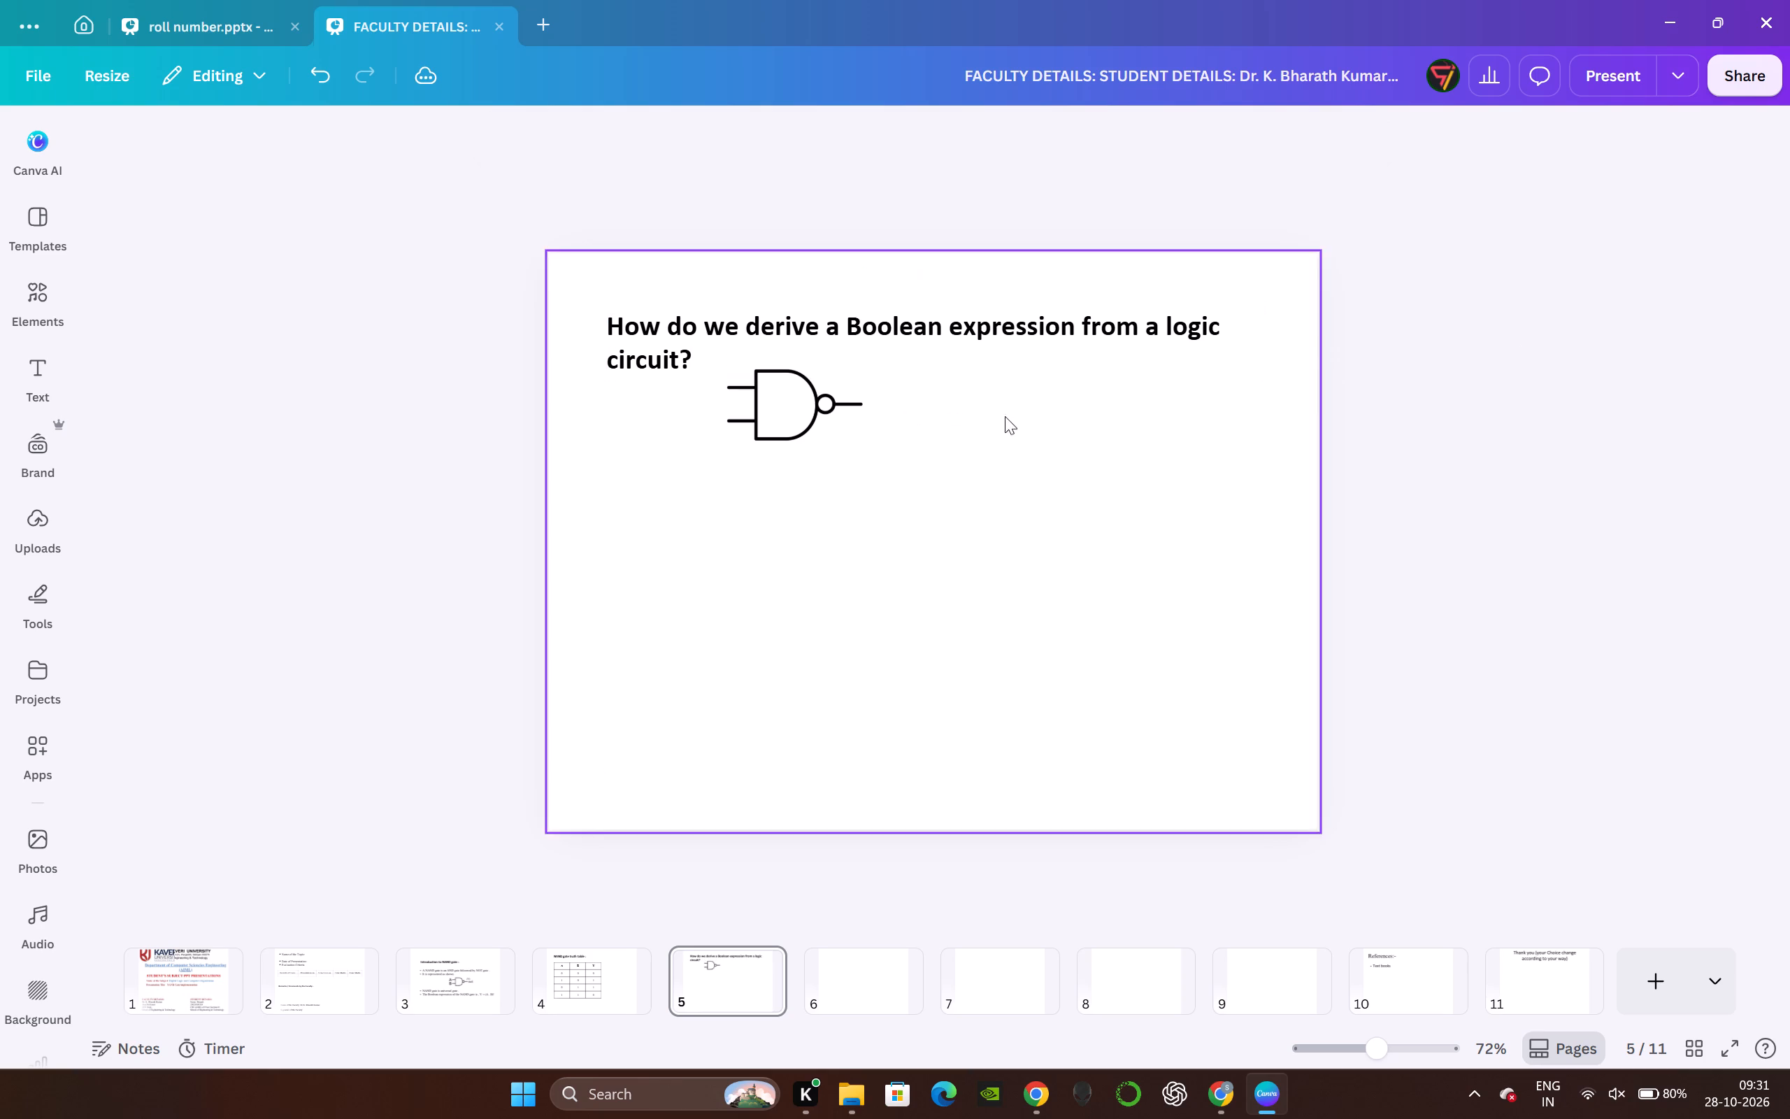
Move the NAND gate diagram on slide 5 clear of the heading's second line, near the middle of the slide's width.
left_click_drag(819, 416, 964, 429)
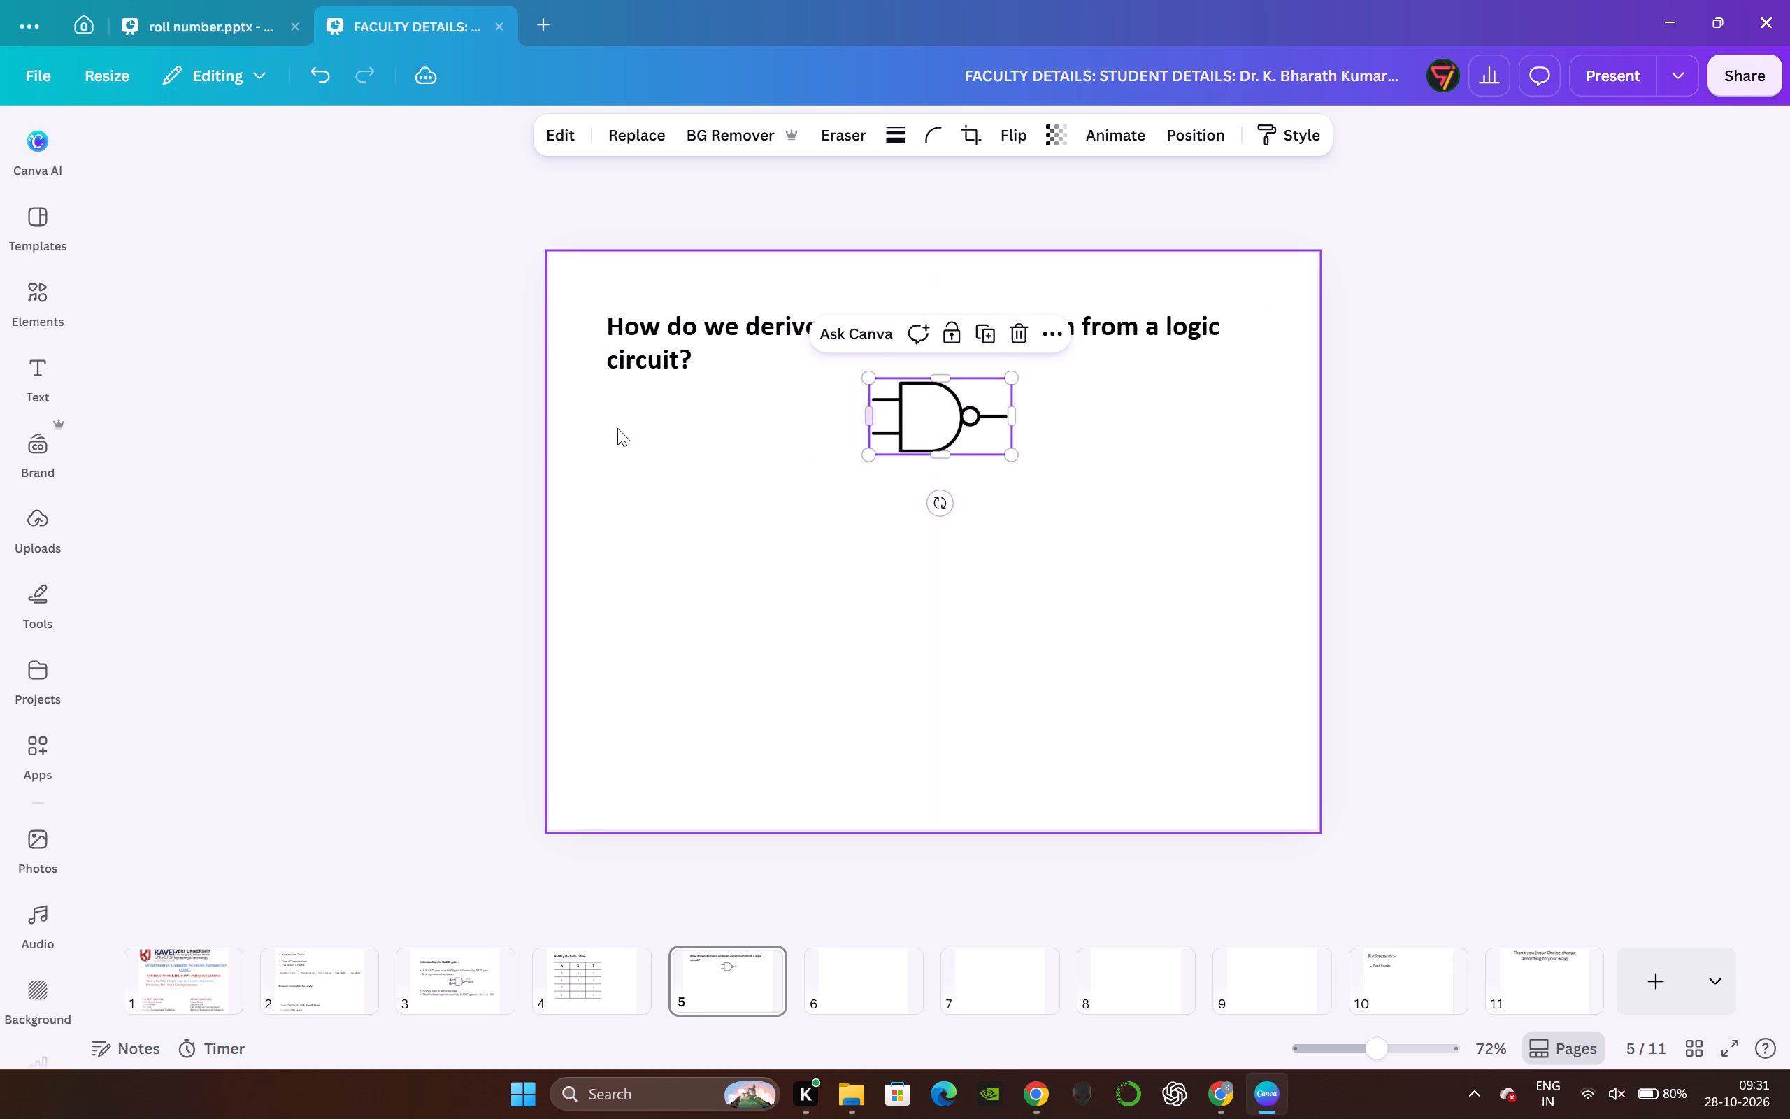
left_click_drag(434, 405, 441, 404)
Duplicate the "Signature of the Faculty:" text on slide 2 and transfer the copy to slide 5.
left_click(443, 950)
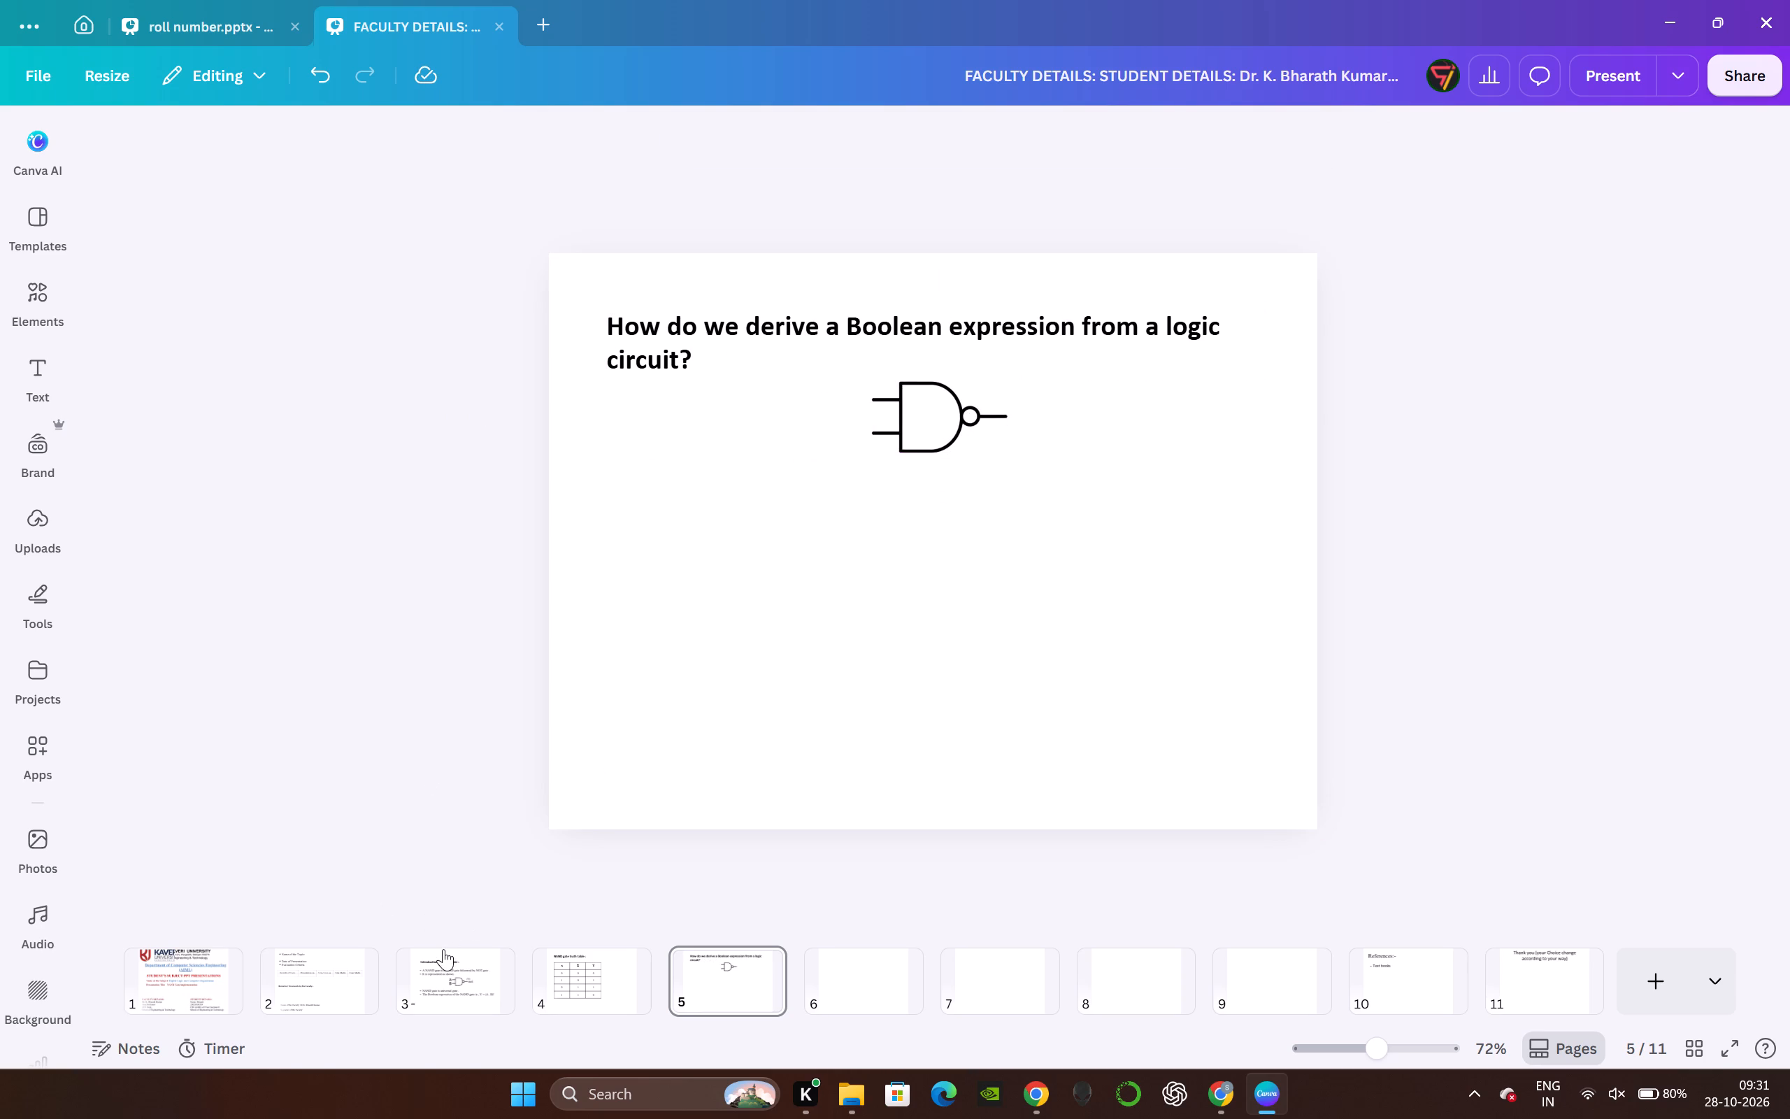
left_click_drag(278, 996, 285, 992)
left_click(304, 971)
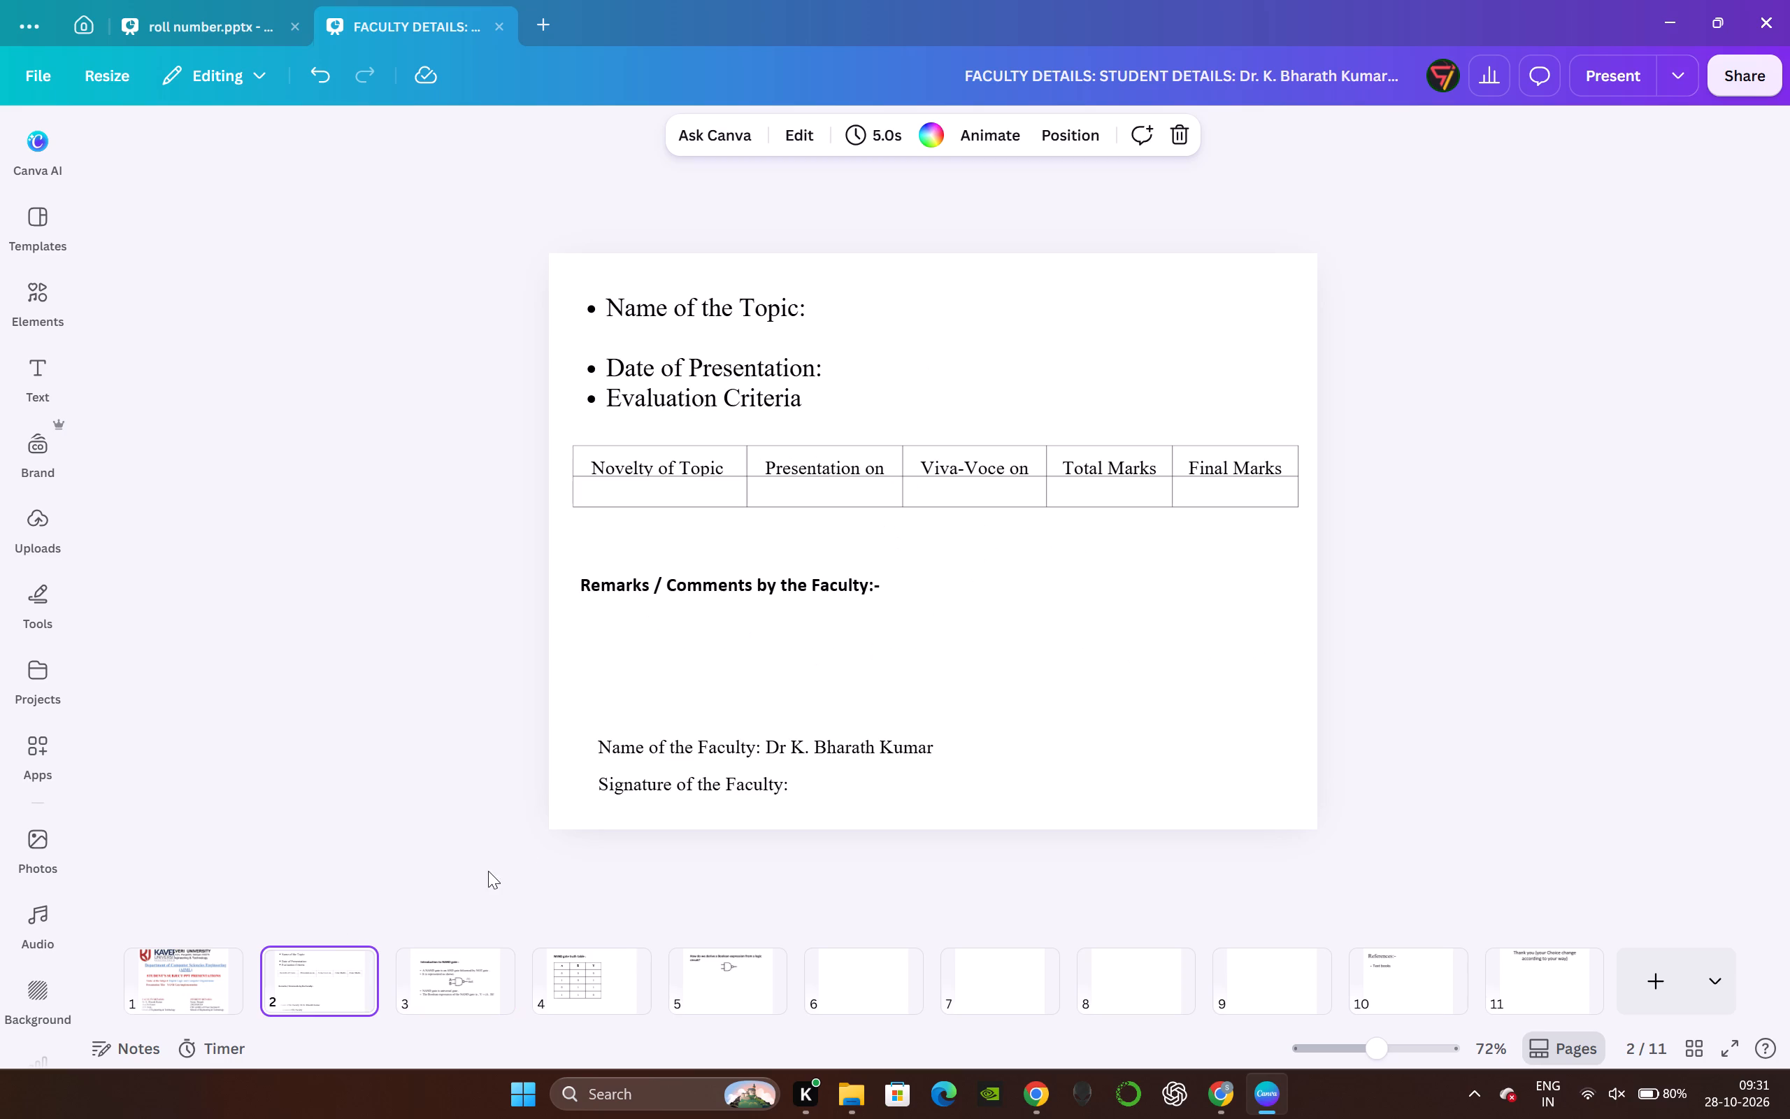
left_click(610, 773)
left_click(743, 725)
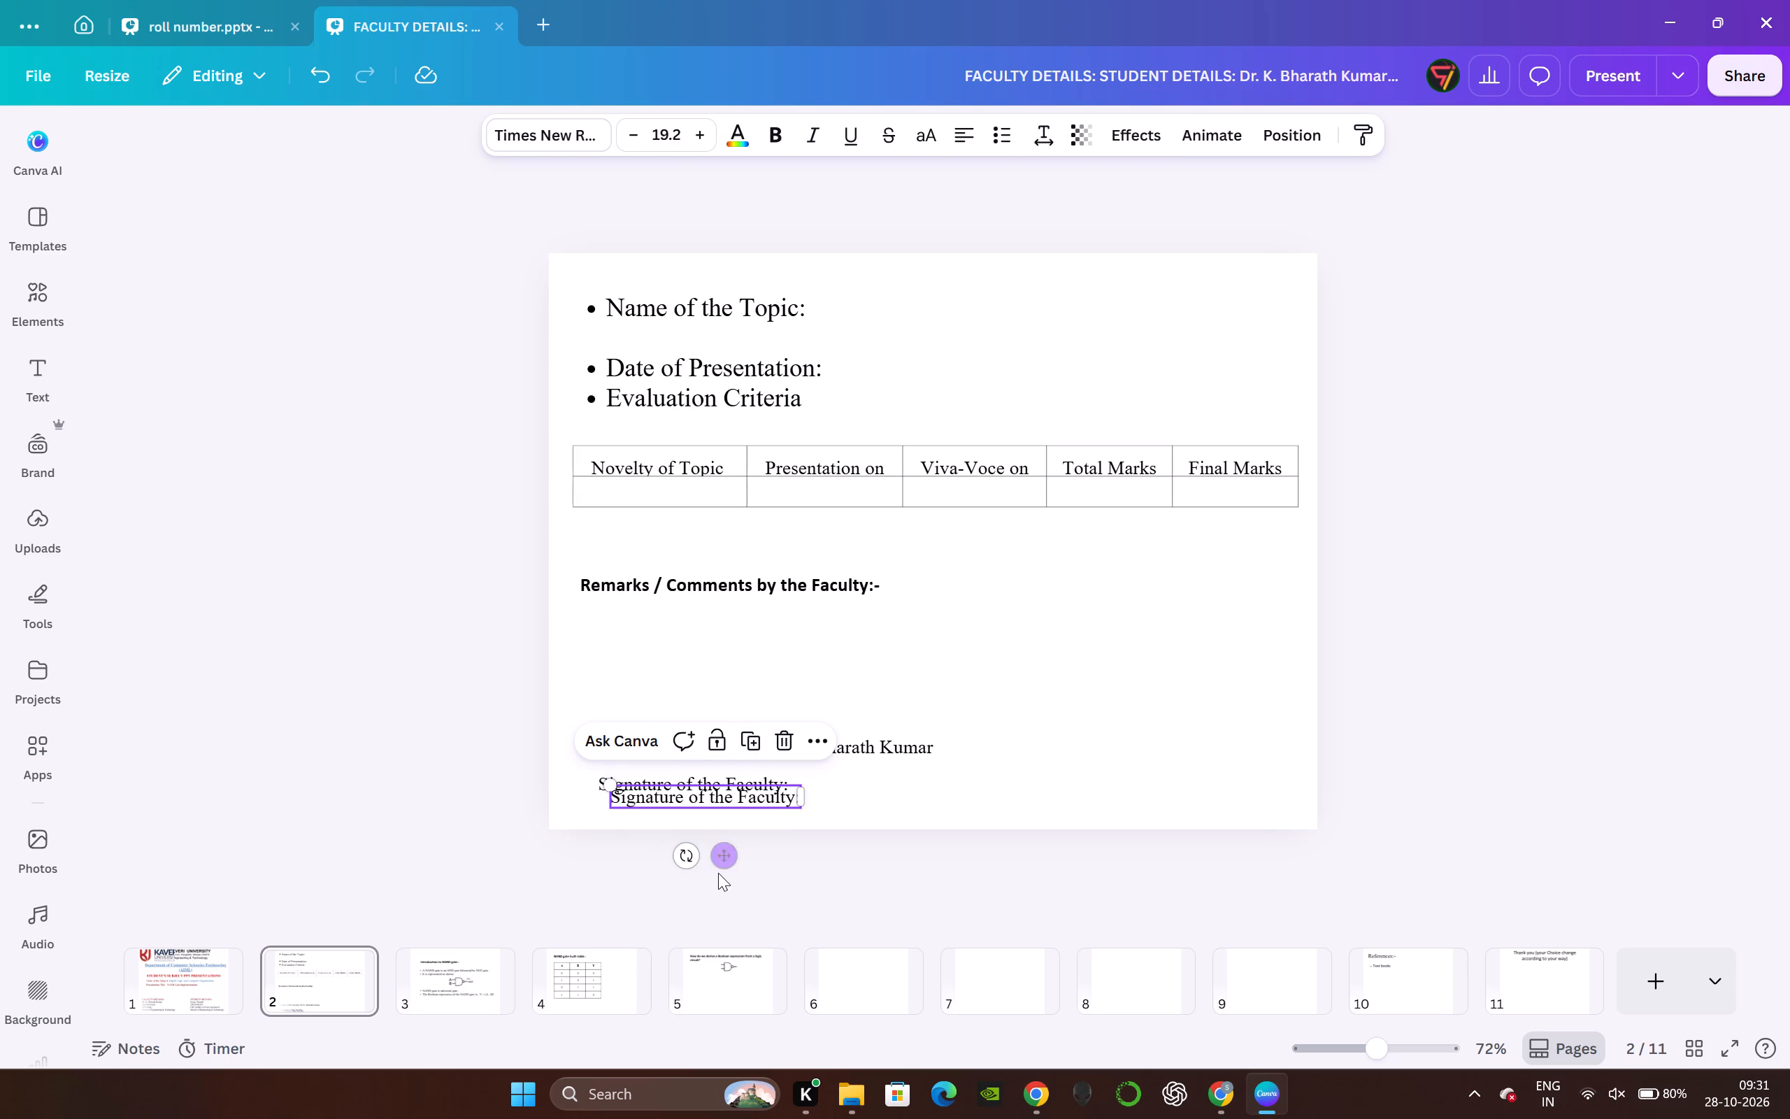
left_click_drag(722, 864, 743, 1048)
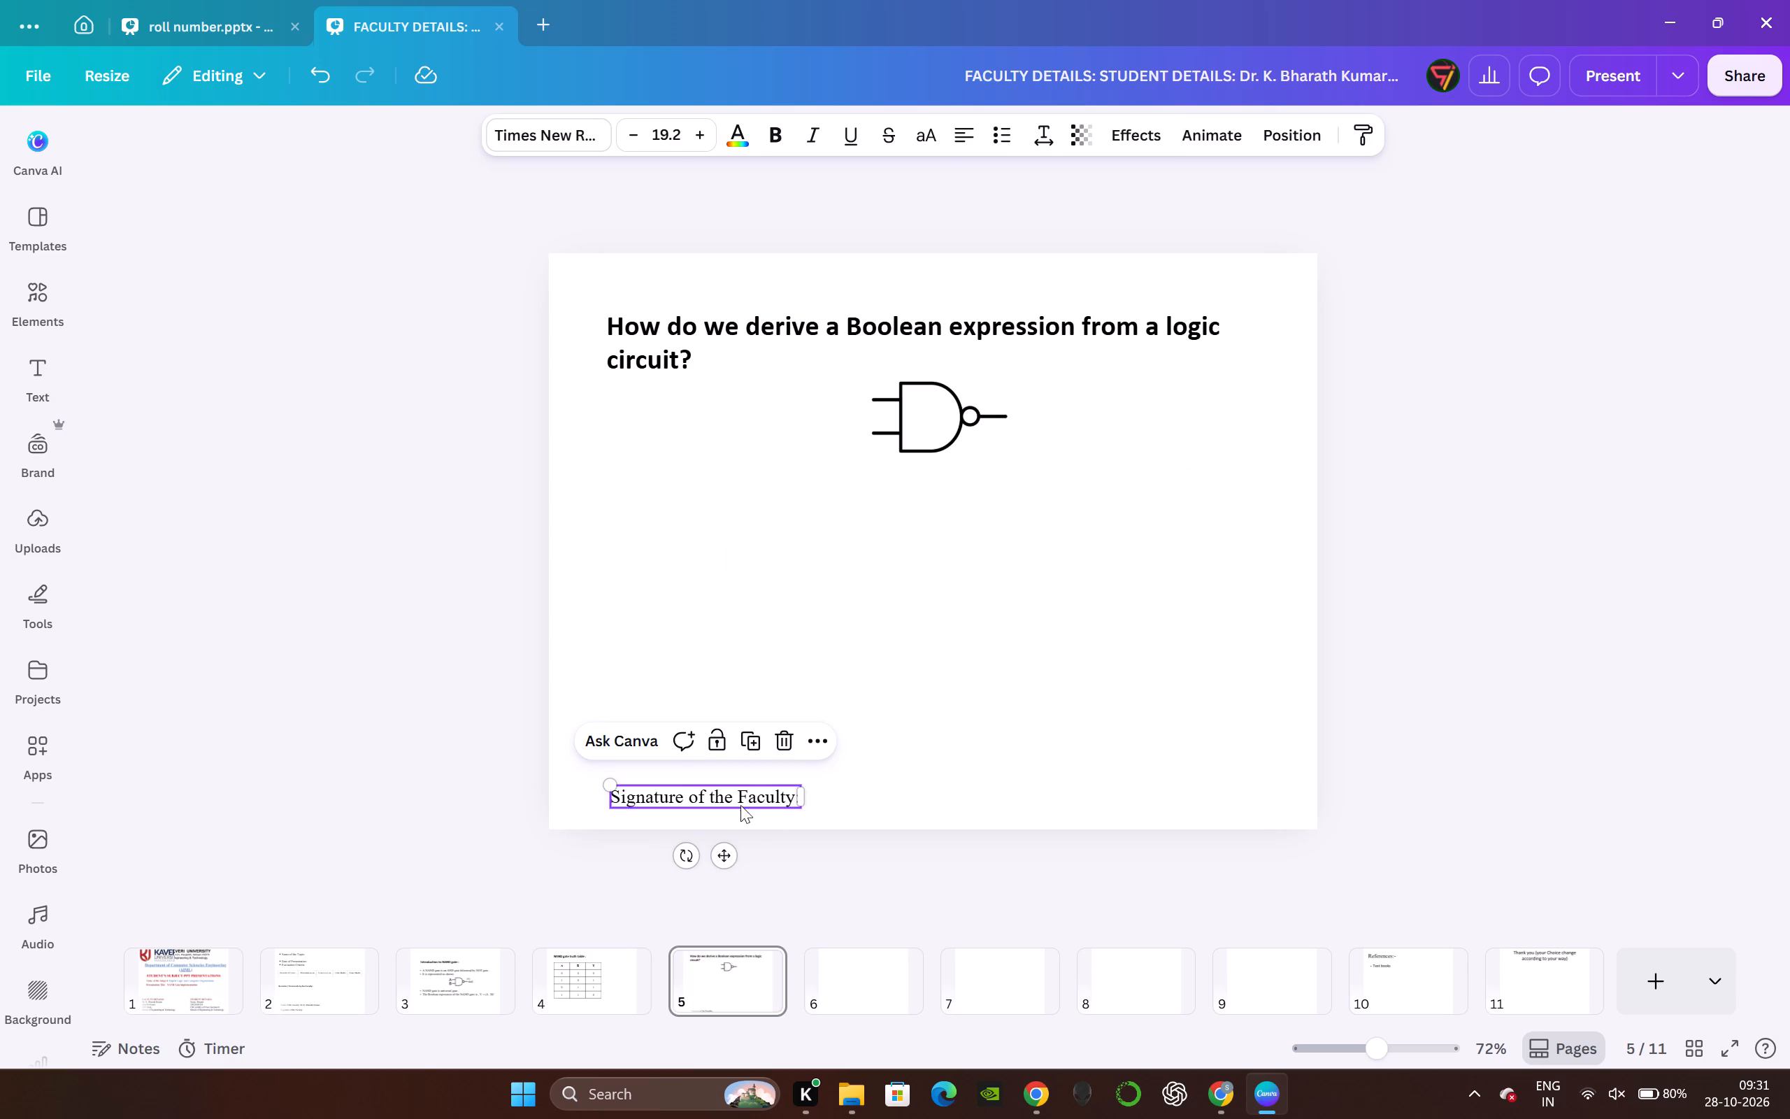
Set the font size of the copied signature text on slide 5 to 22.
double_click(751, 797)
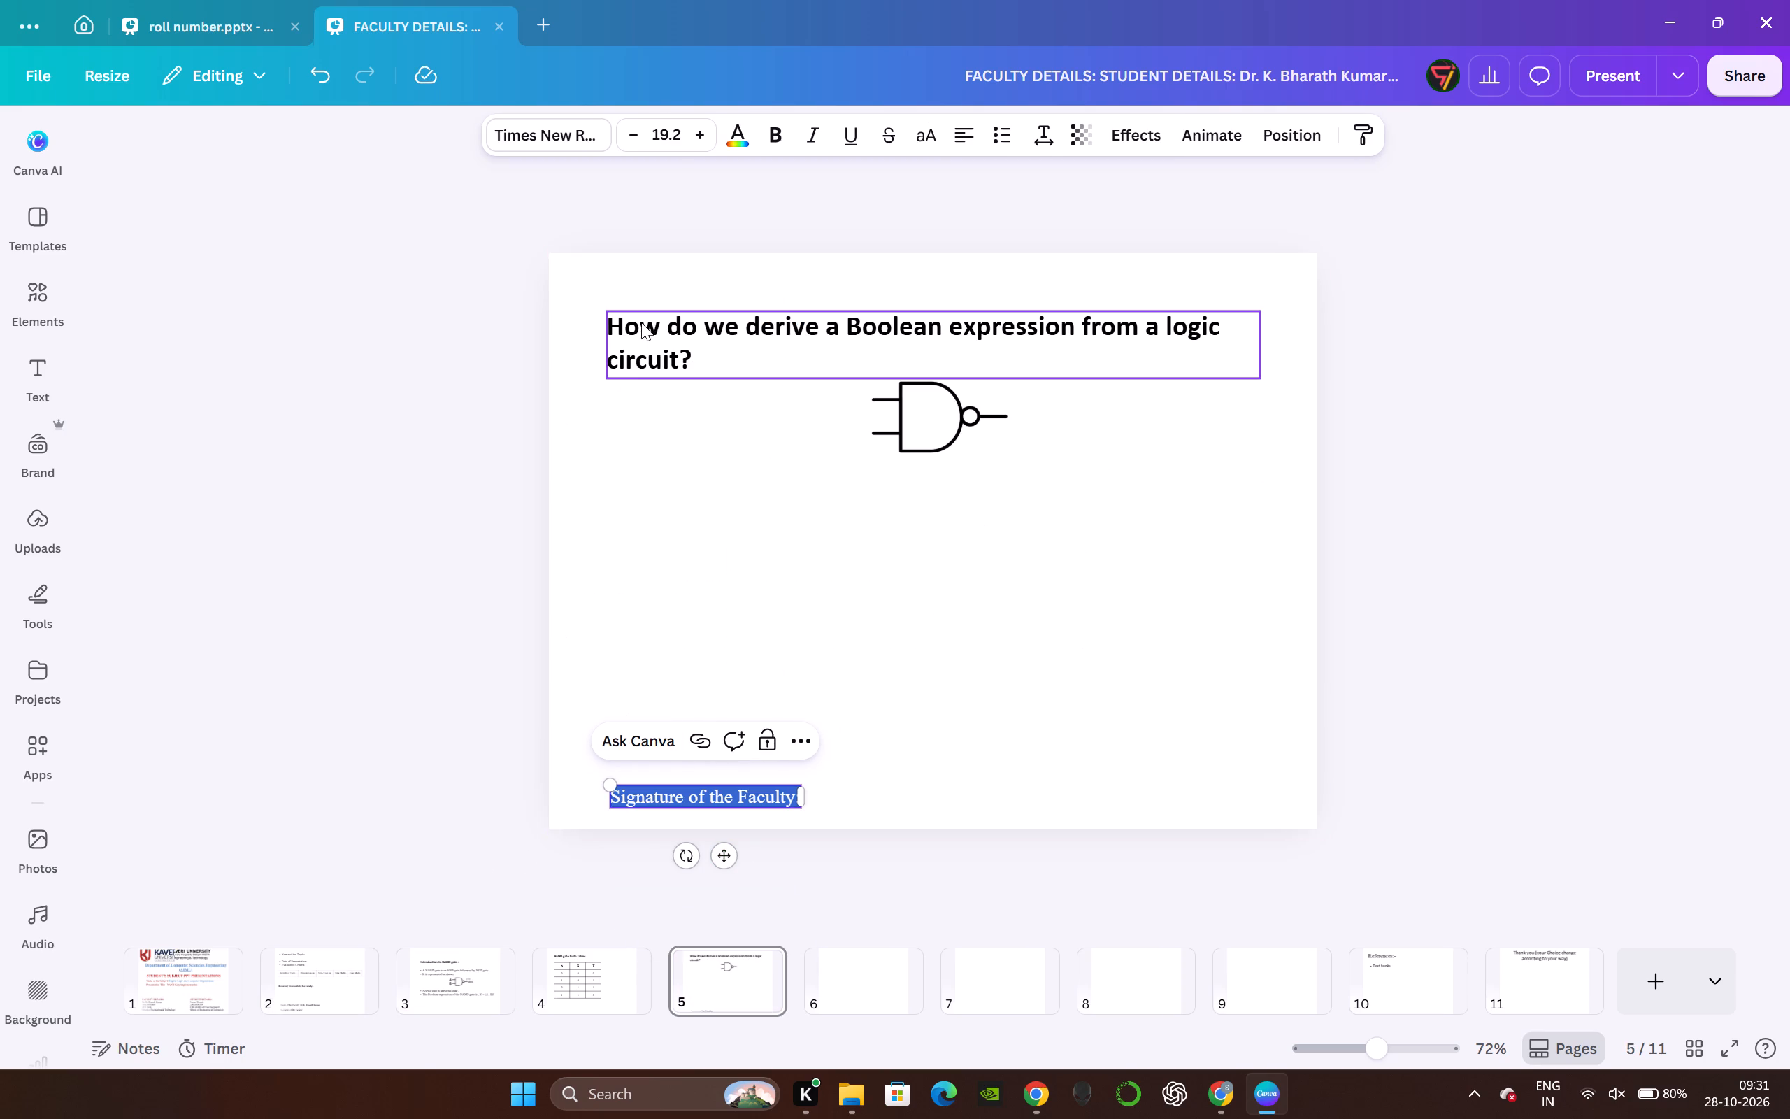
double_click(666, 129)
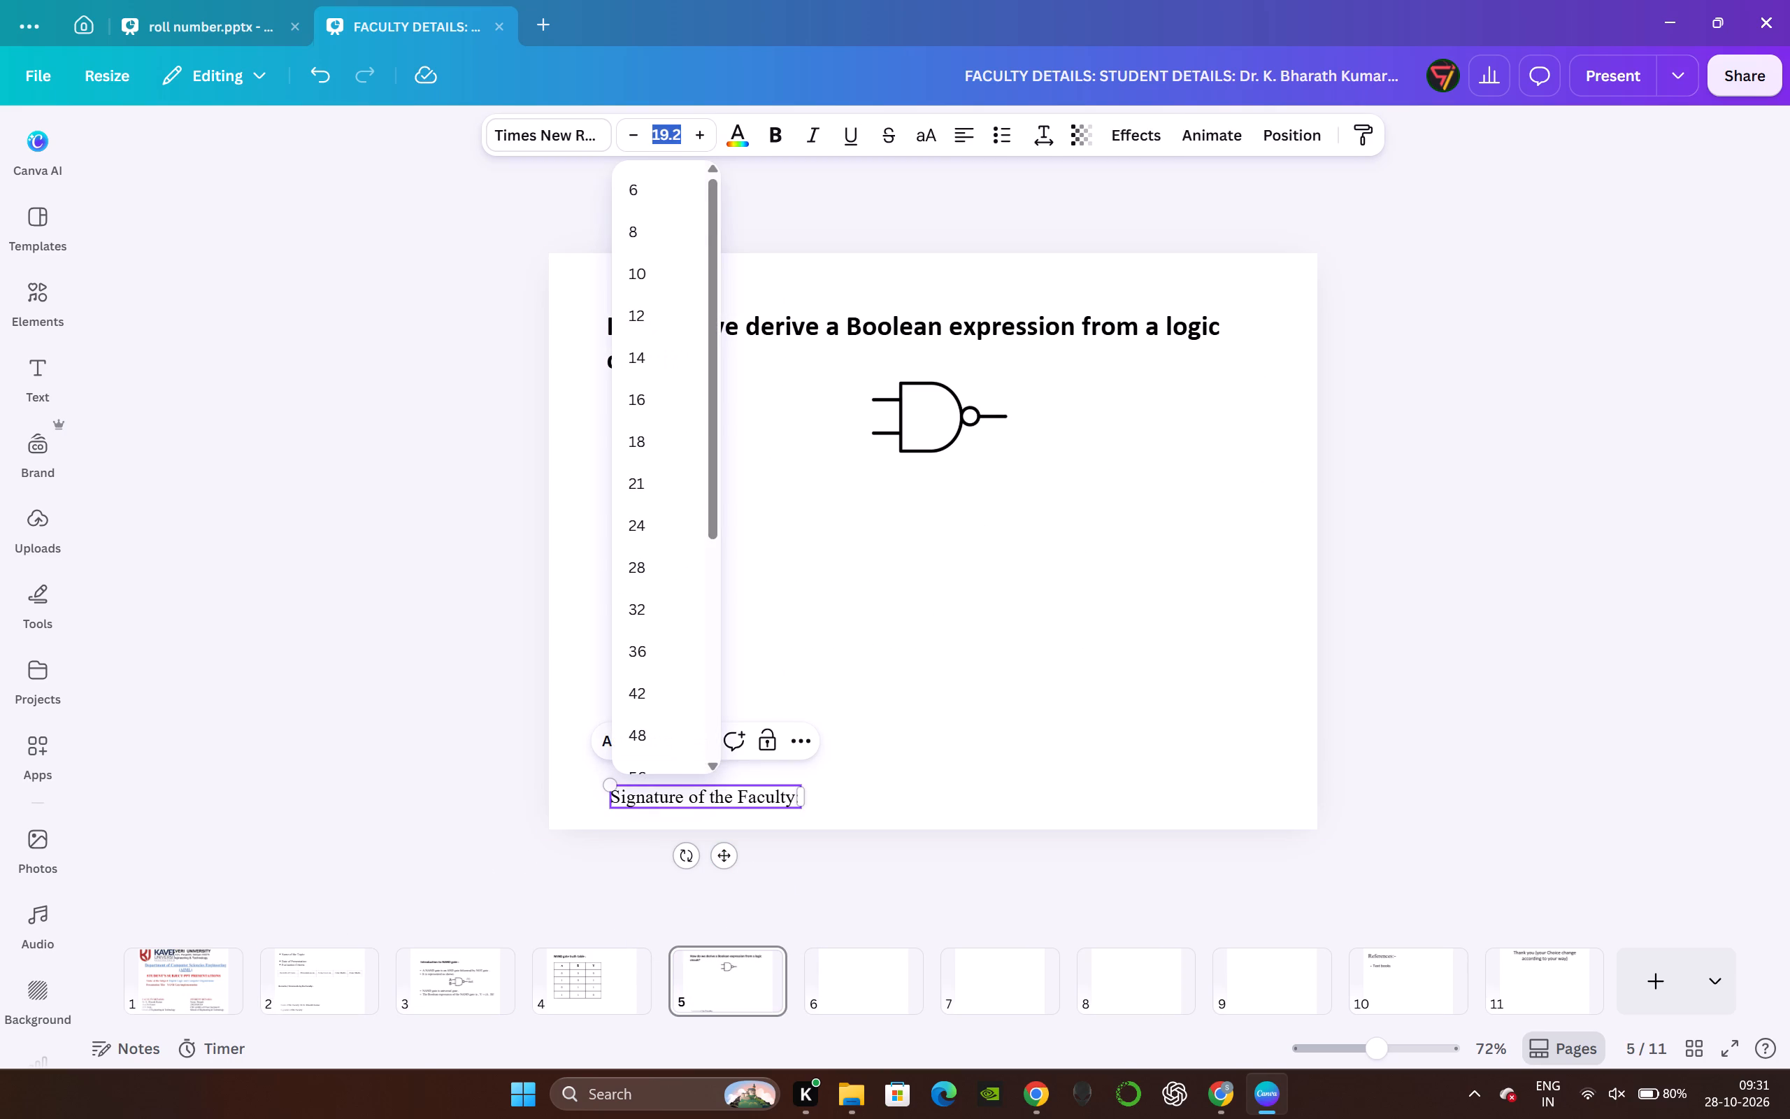
type("22")
key("Return")
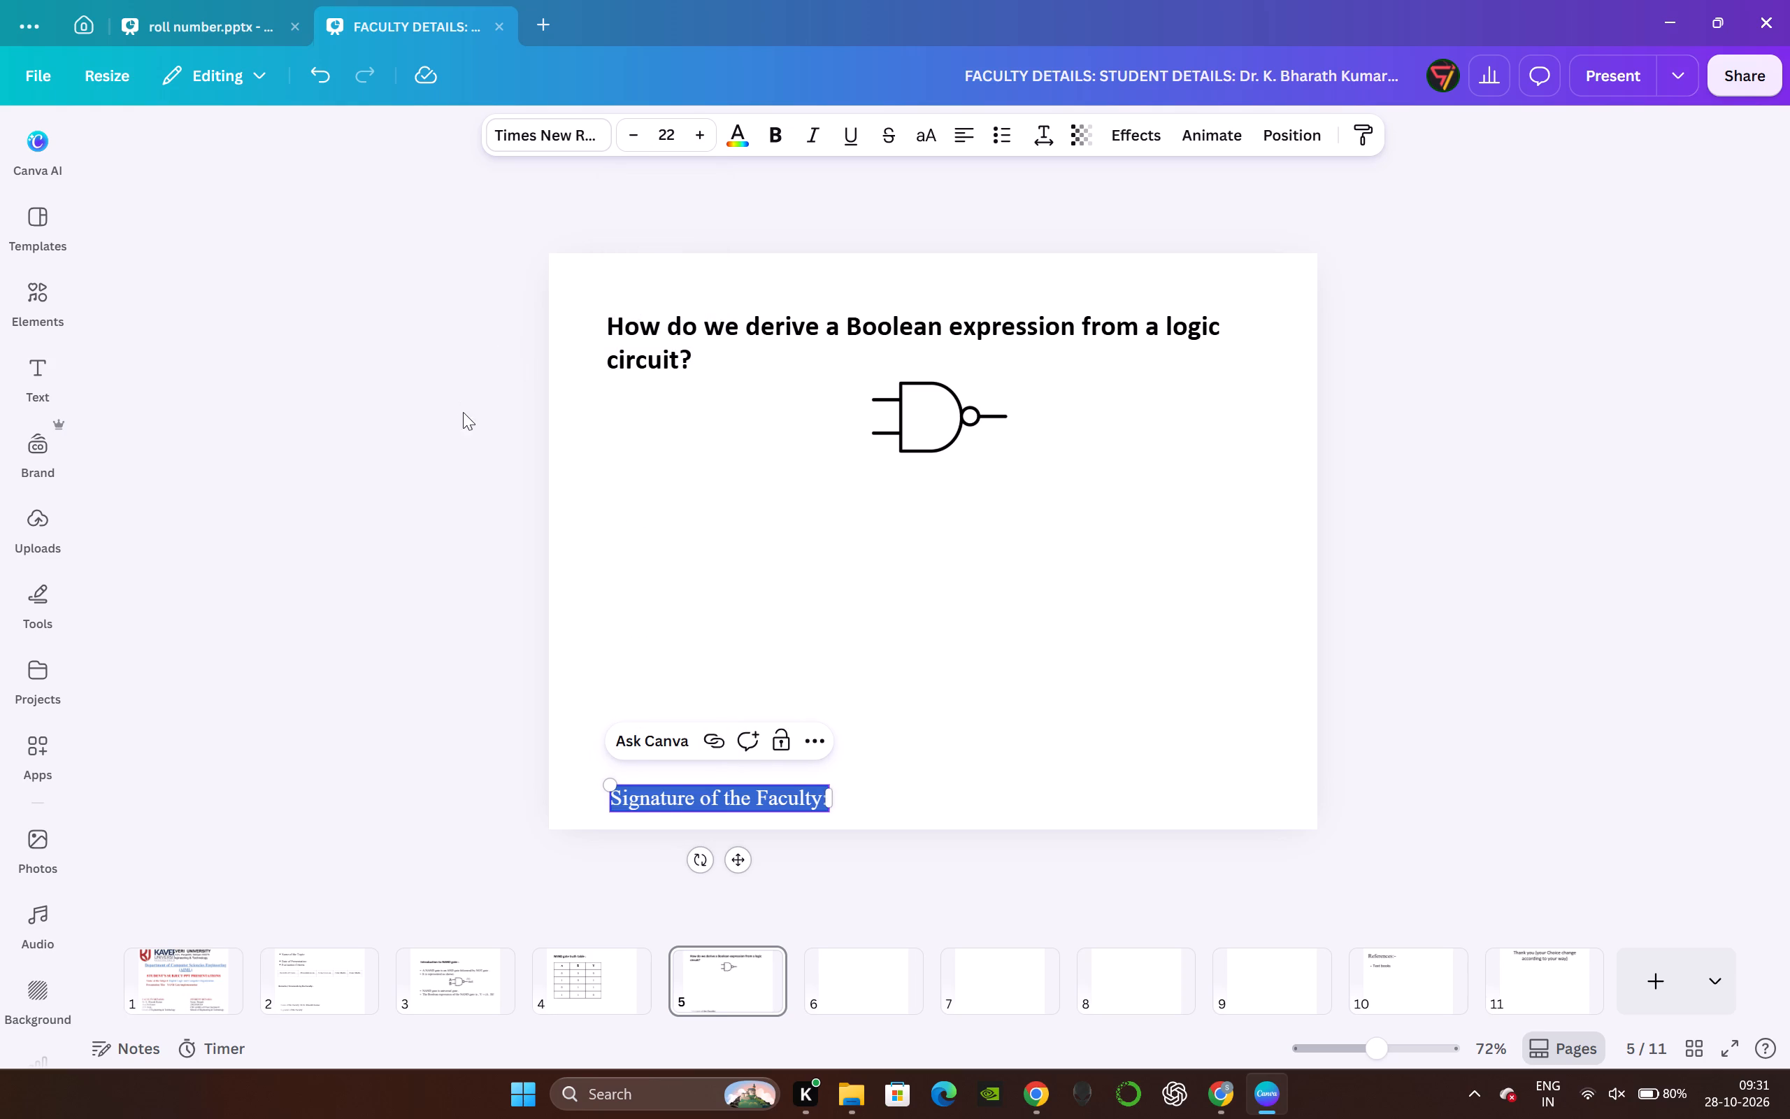
left_click(462, 412)
Change the copied signature text to "A" and place it as a label beside the NAND gate's upper input.
double_click(769, 796)
key("a")
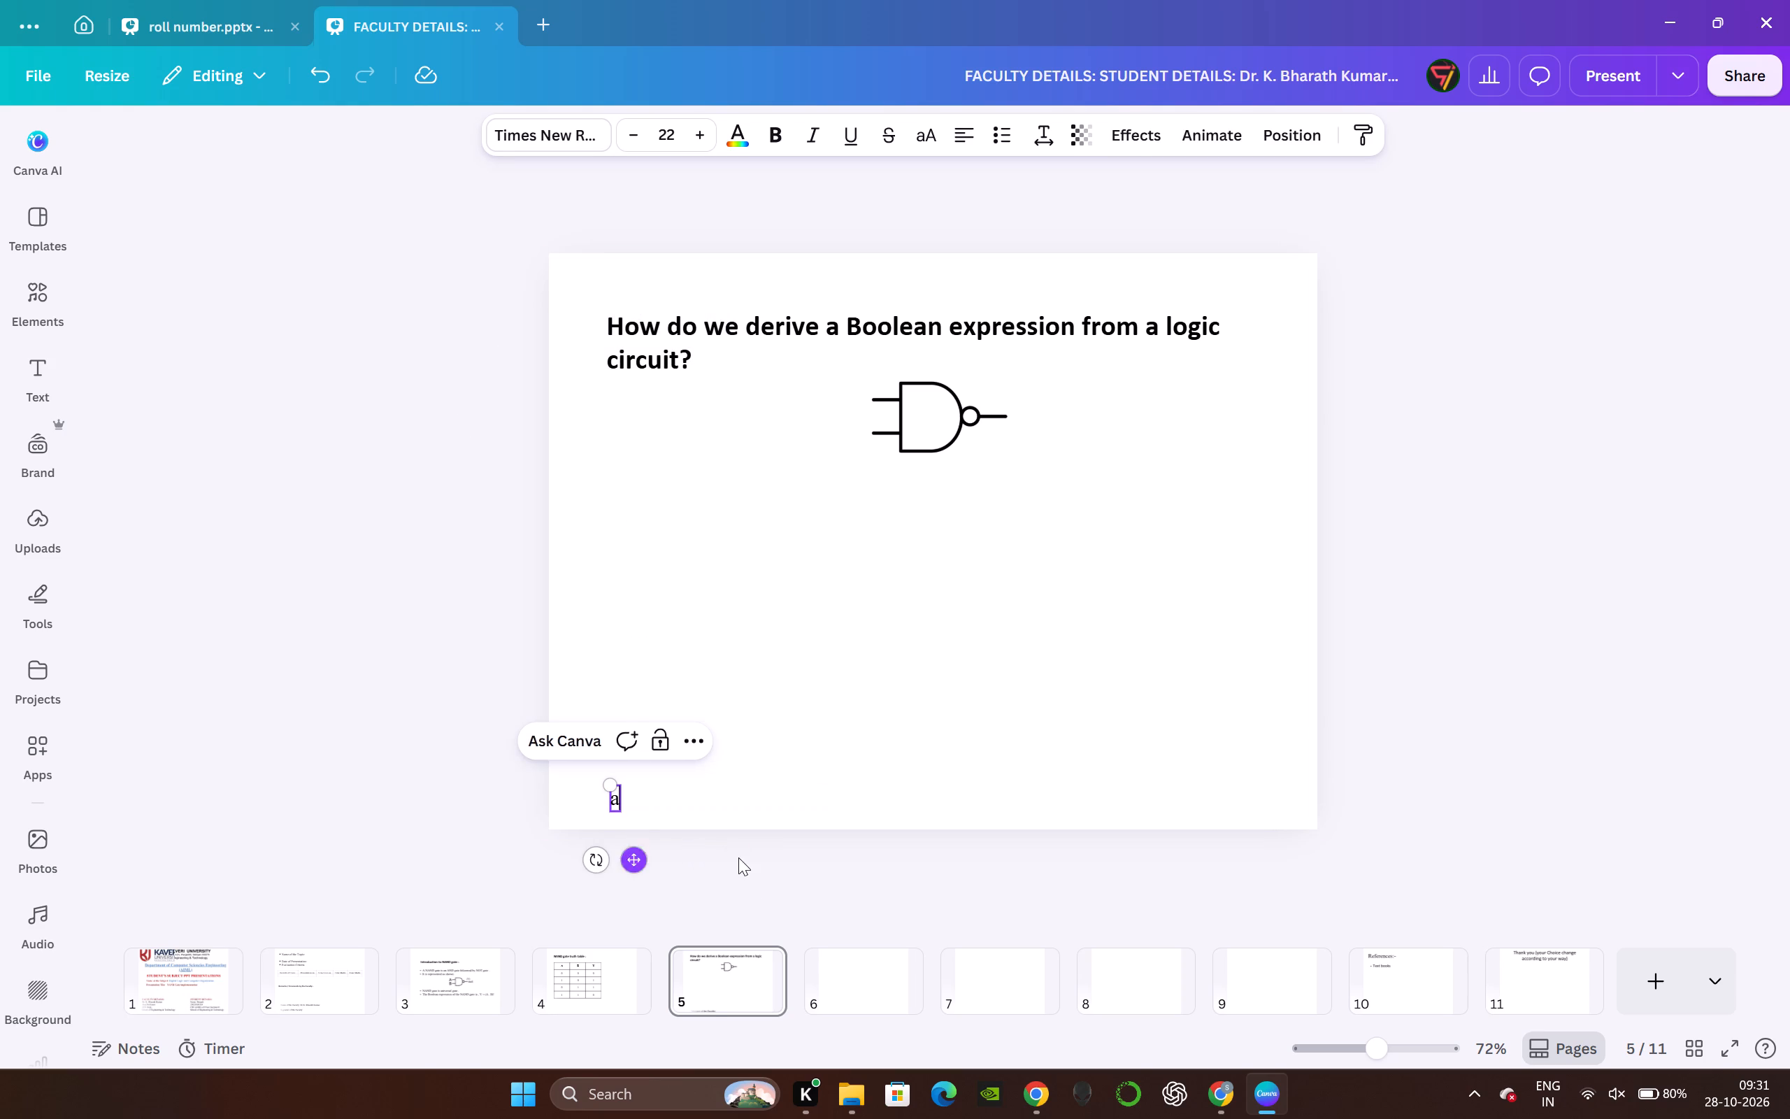
key("BackSpace")
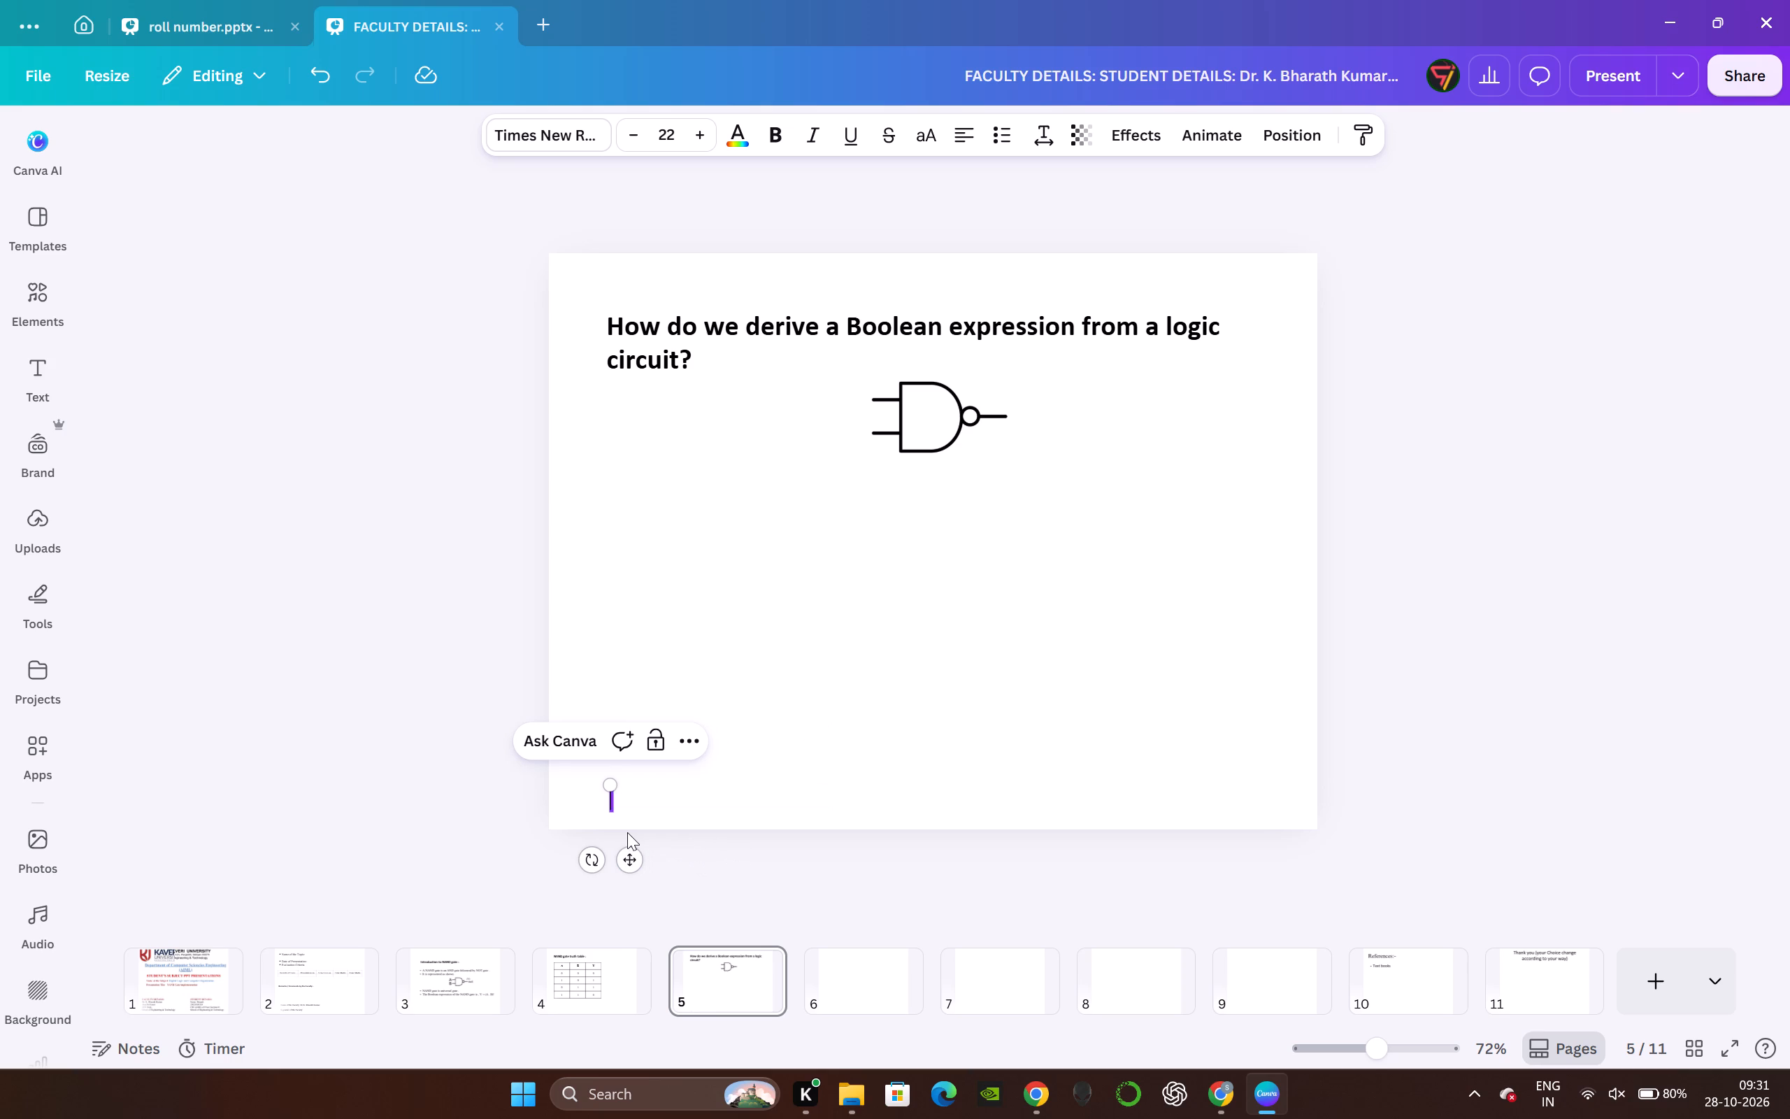
key("a")
left_click_drag(636, 853, 708, 690)
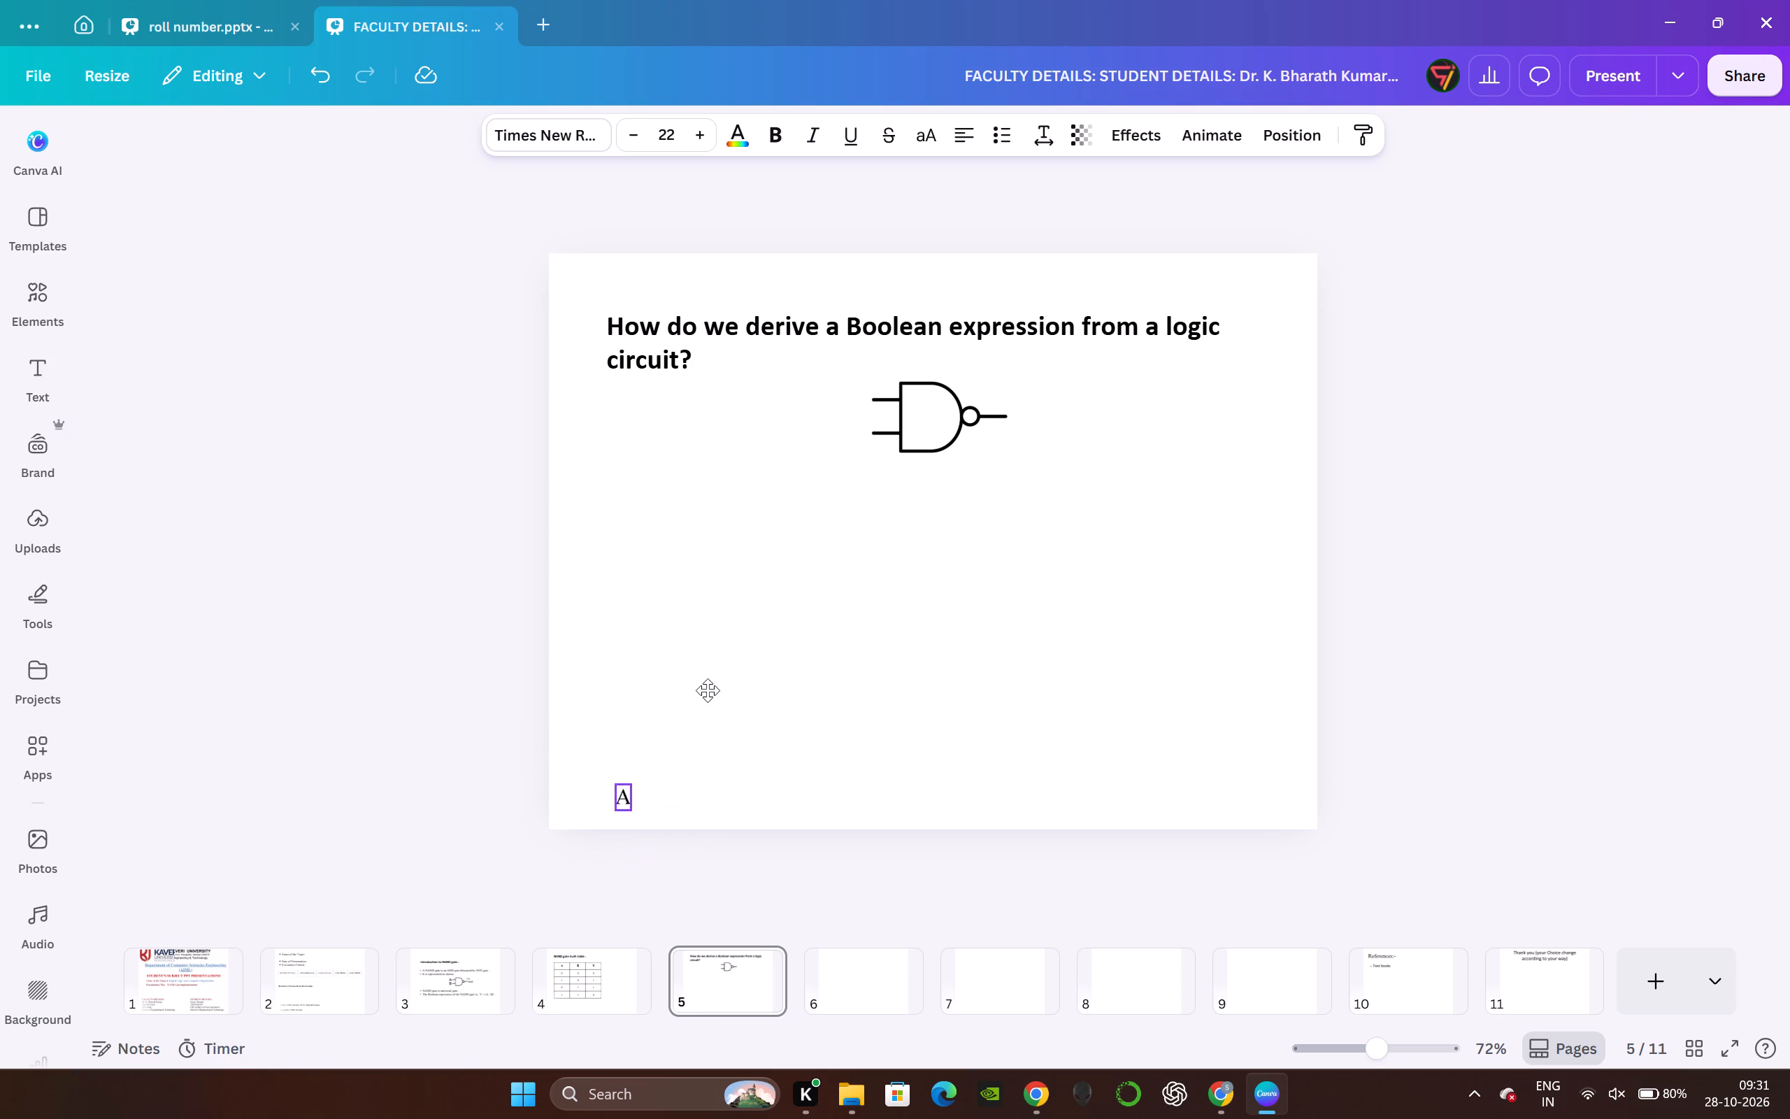
left_click_drag(708, 690, 868, 455)
Adjust the "A" label on slide 5 so it sits close beside the NAND gate's upper input line.
left_click_drag(868, 455, 875, 452)
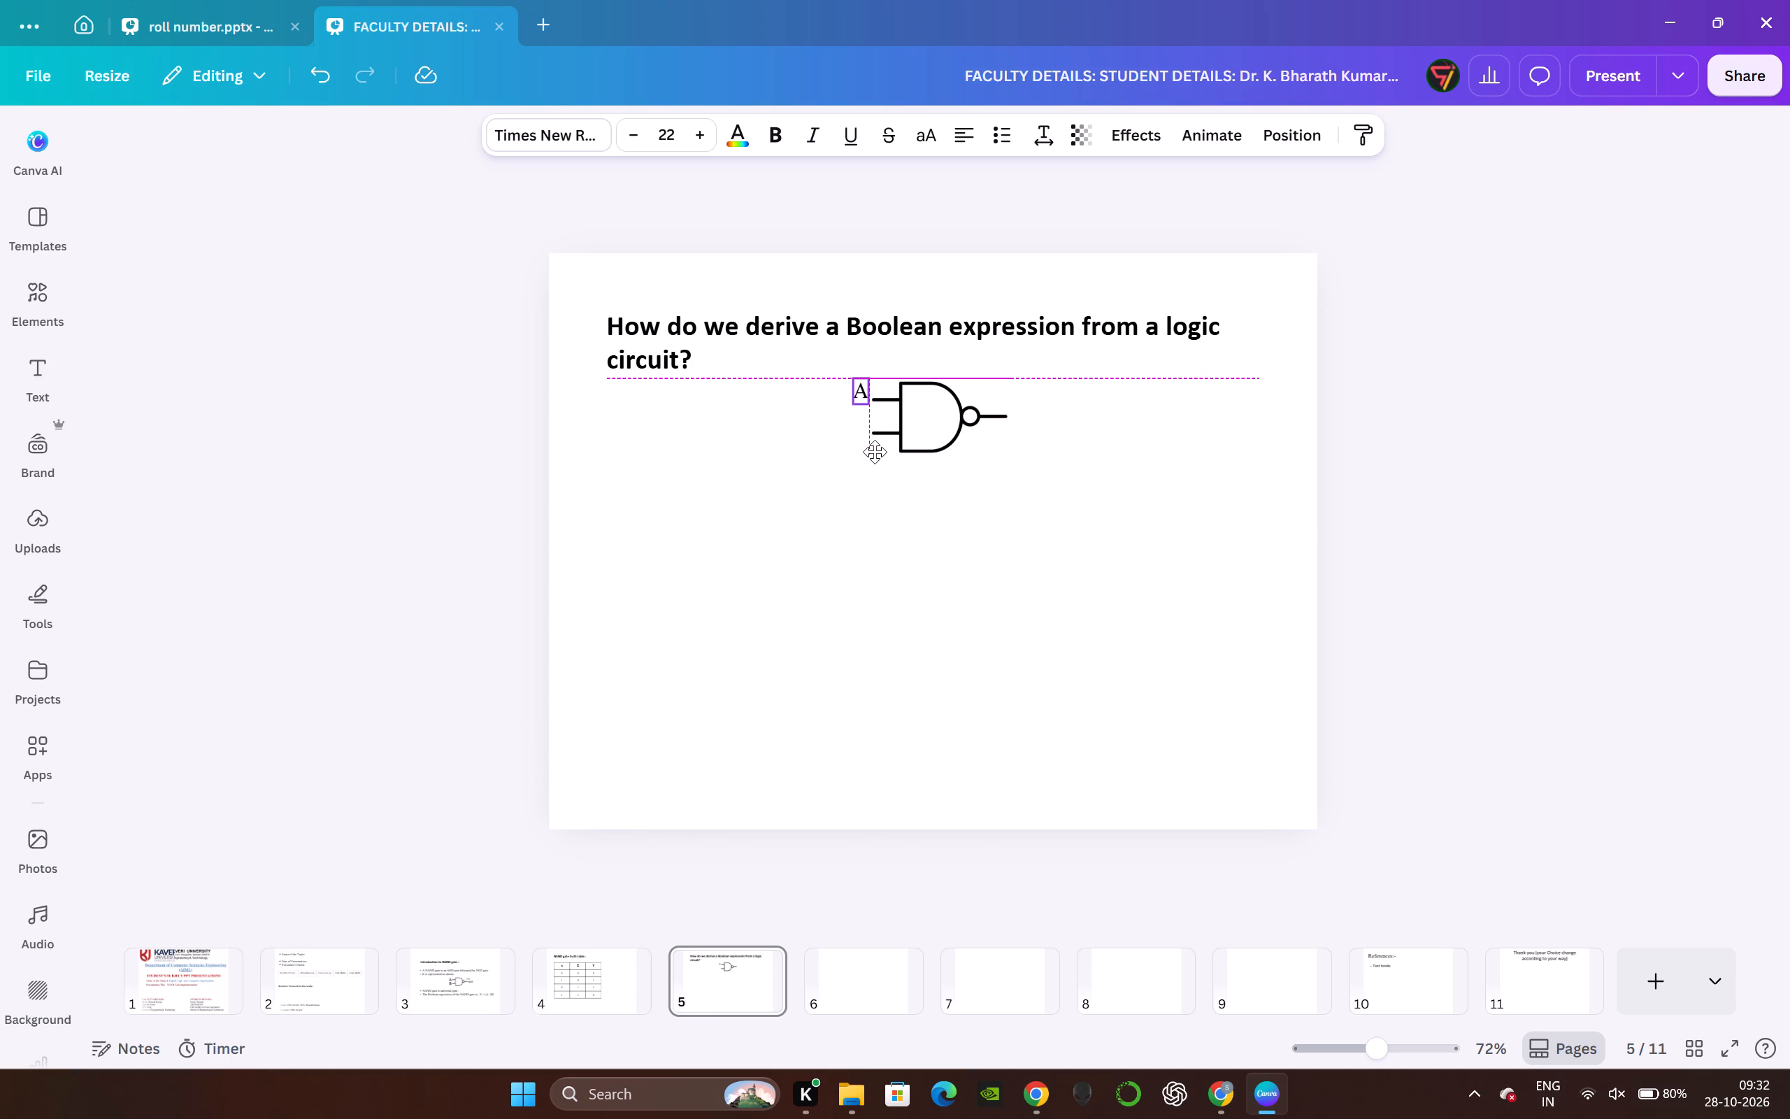
left_click_drag(875, 452, 873, 457)
left_click(297, 457)
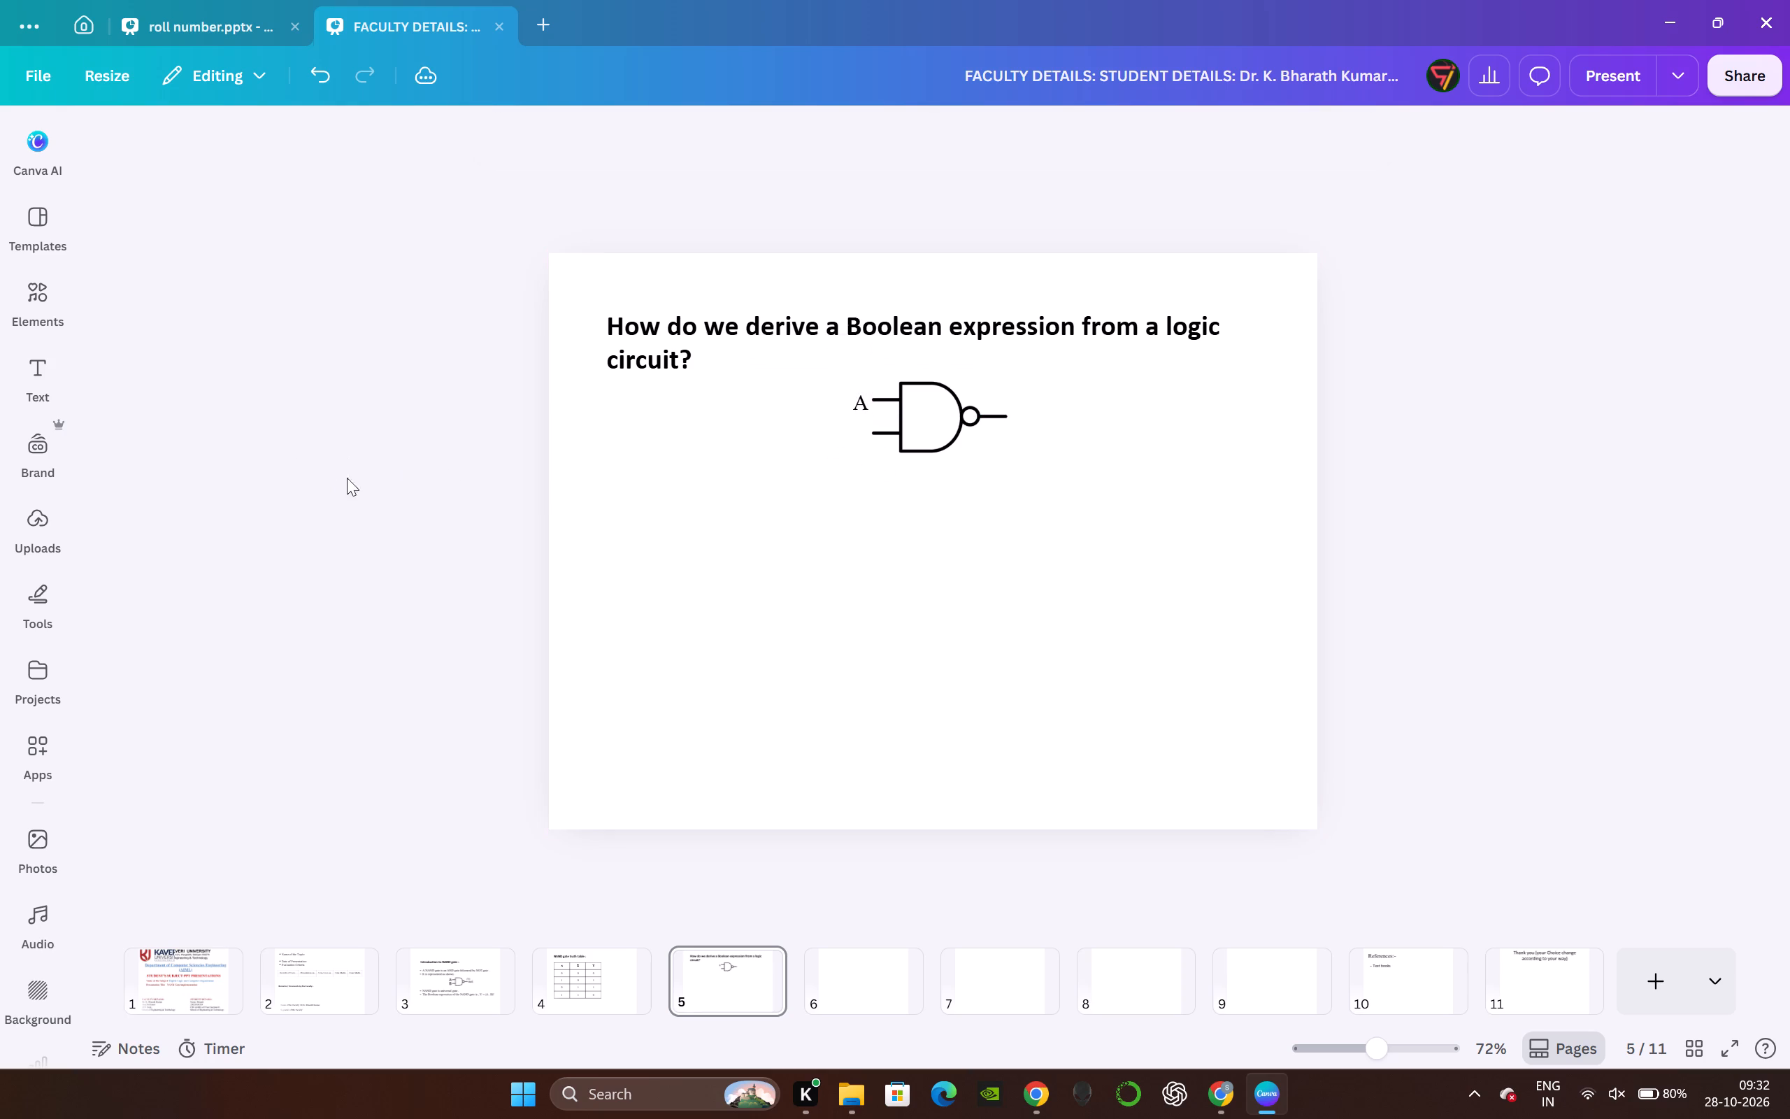
Duplicate the "A" label, align the copy beneath it at the NAND gate's lower input, and change its text to "B".
left_click(854, 396)
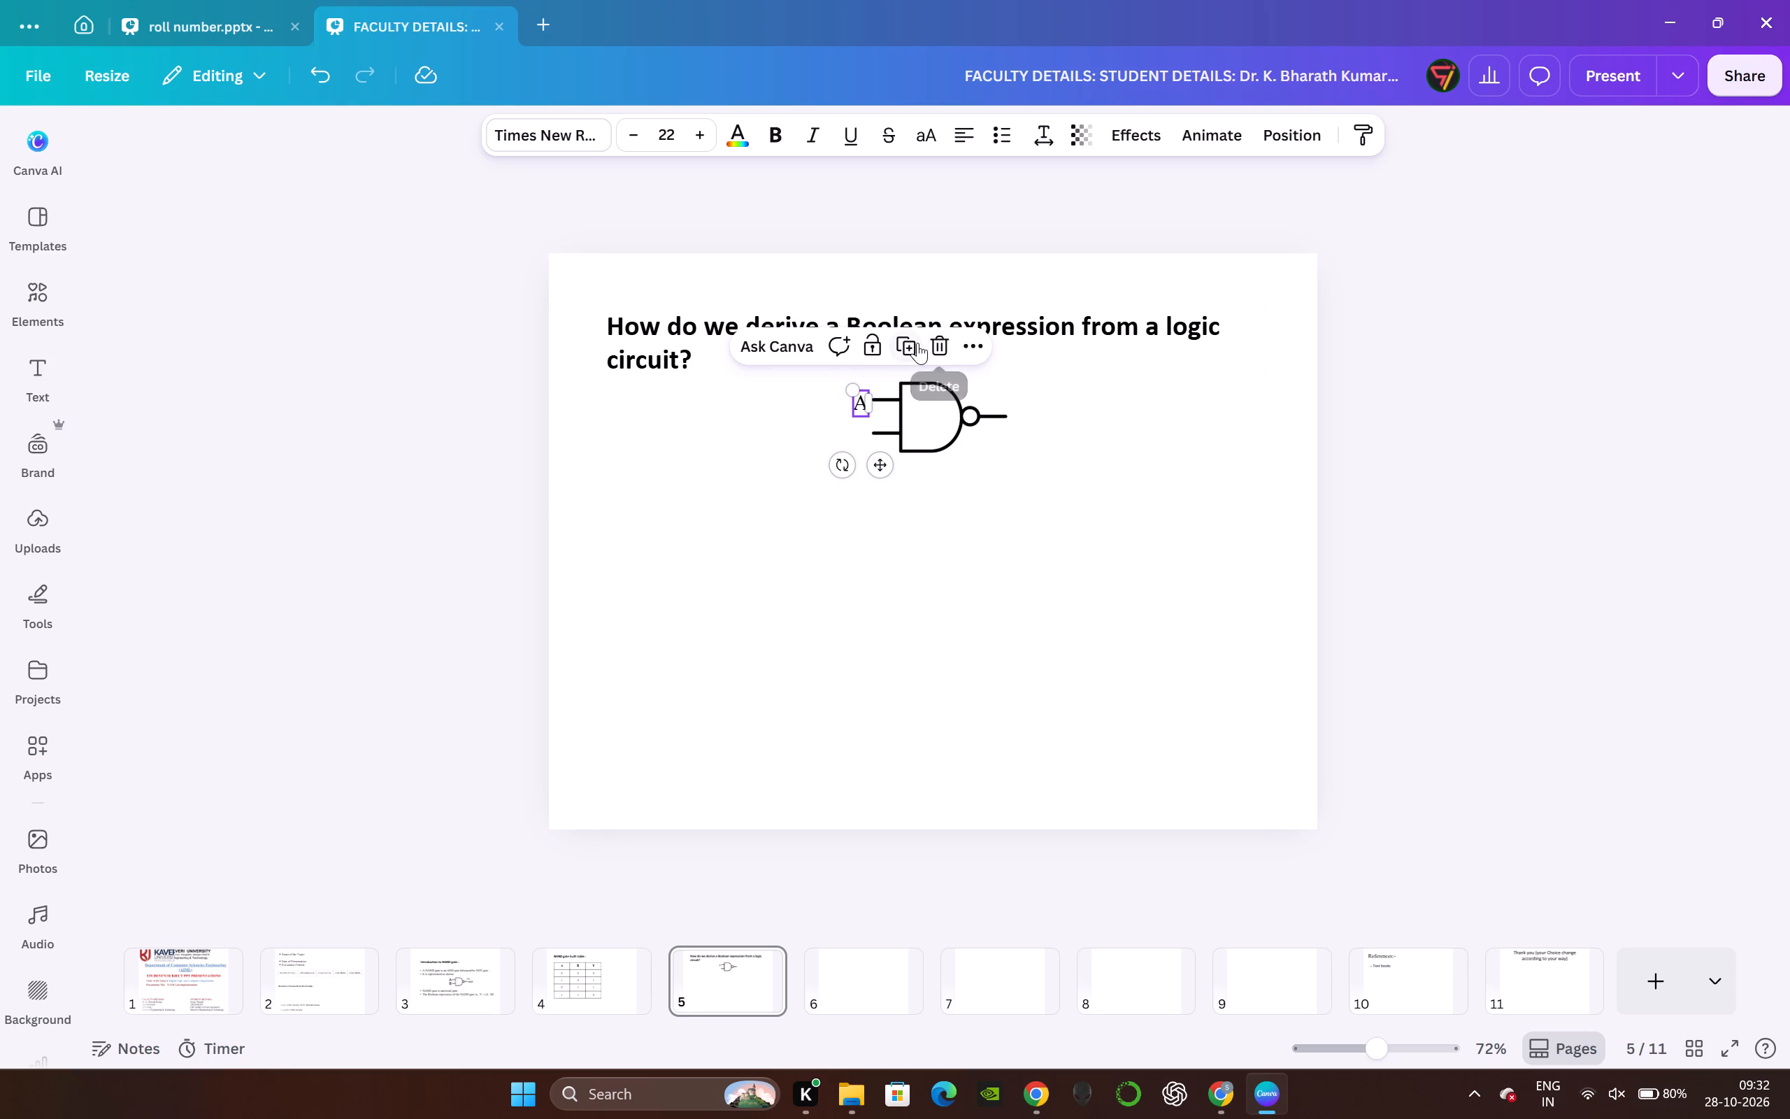
left_click(917, 343)
left_click_drag(894, 481, 887, 497)
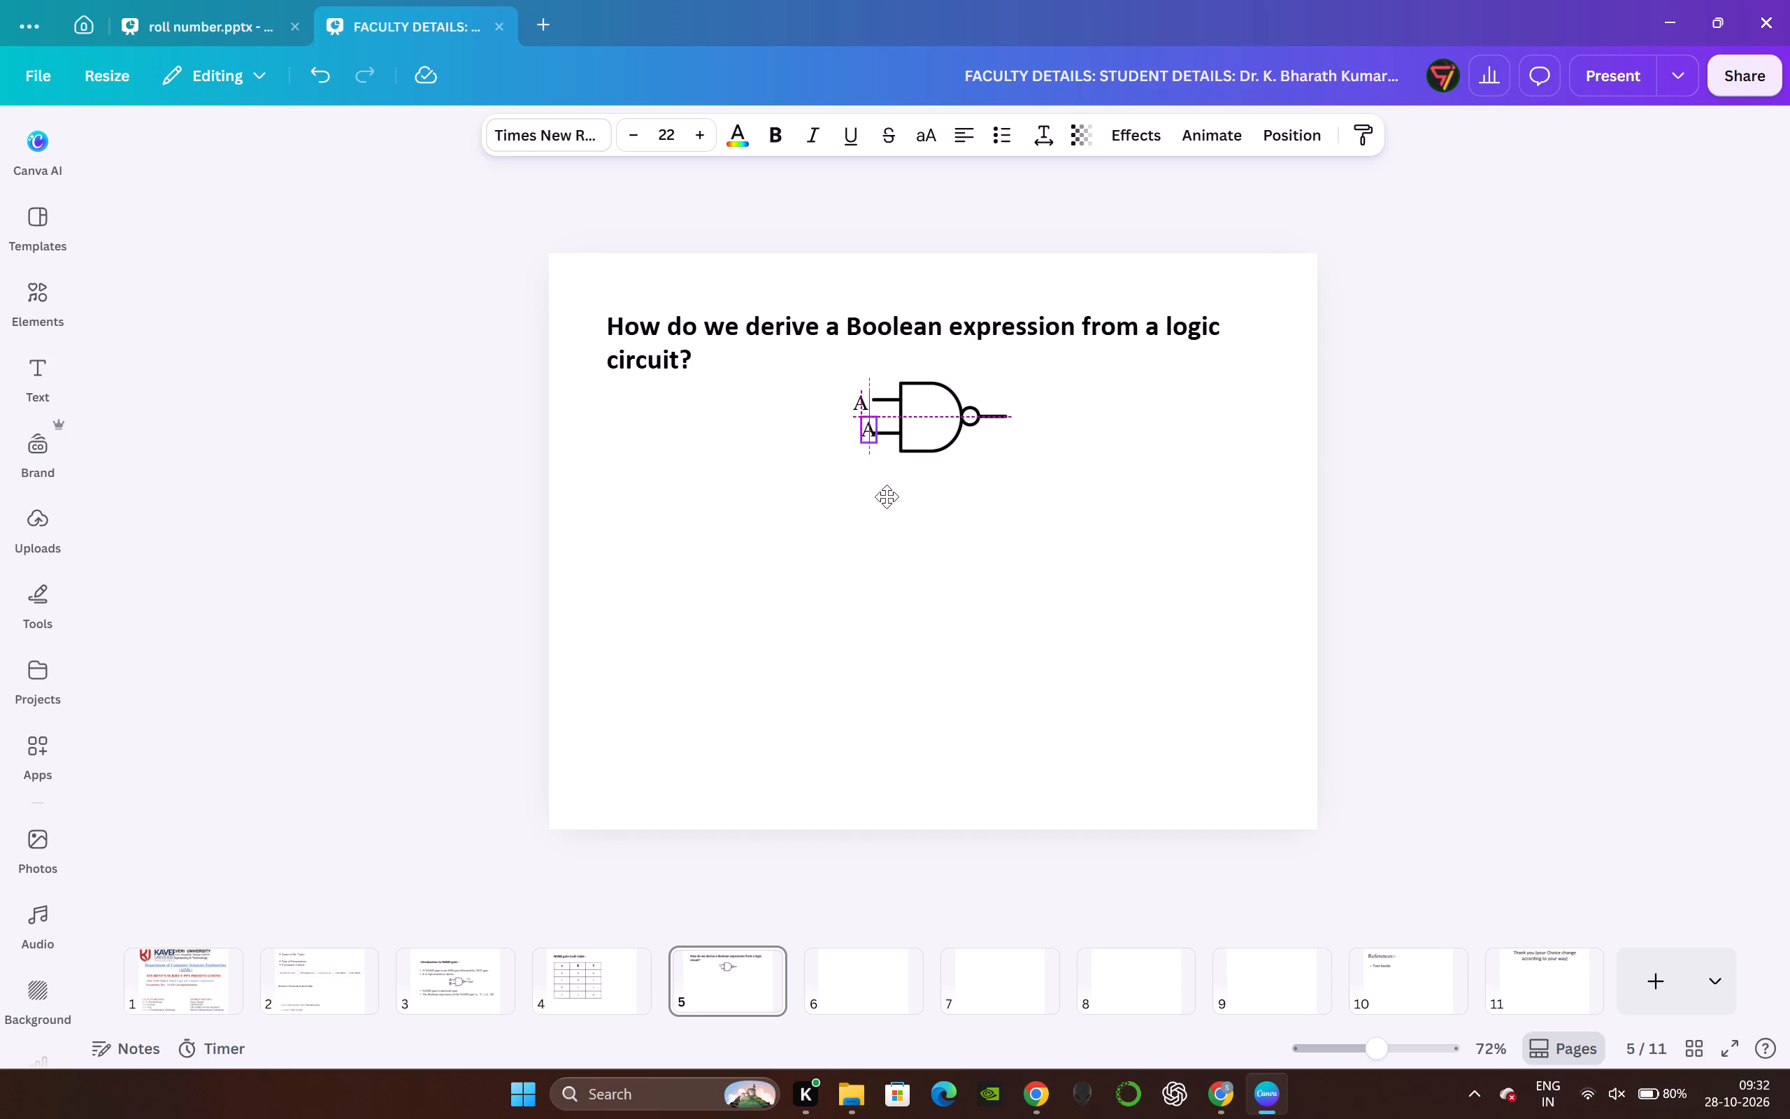
left_click_drag(887, 497, 886, 497)
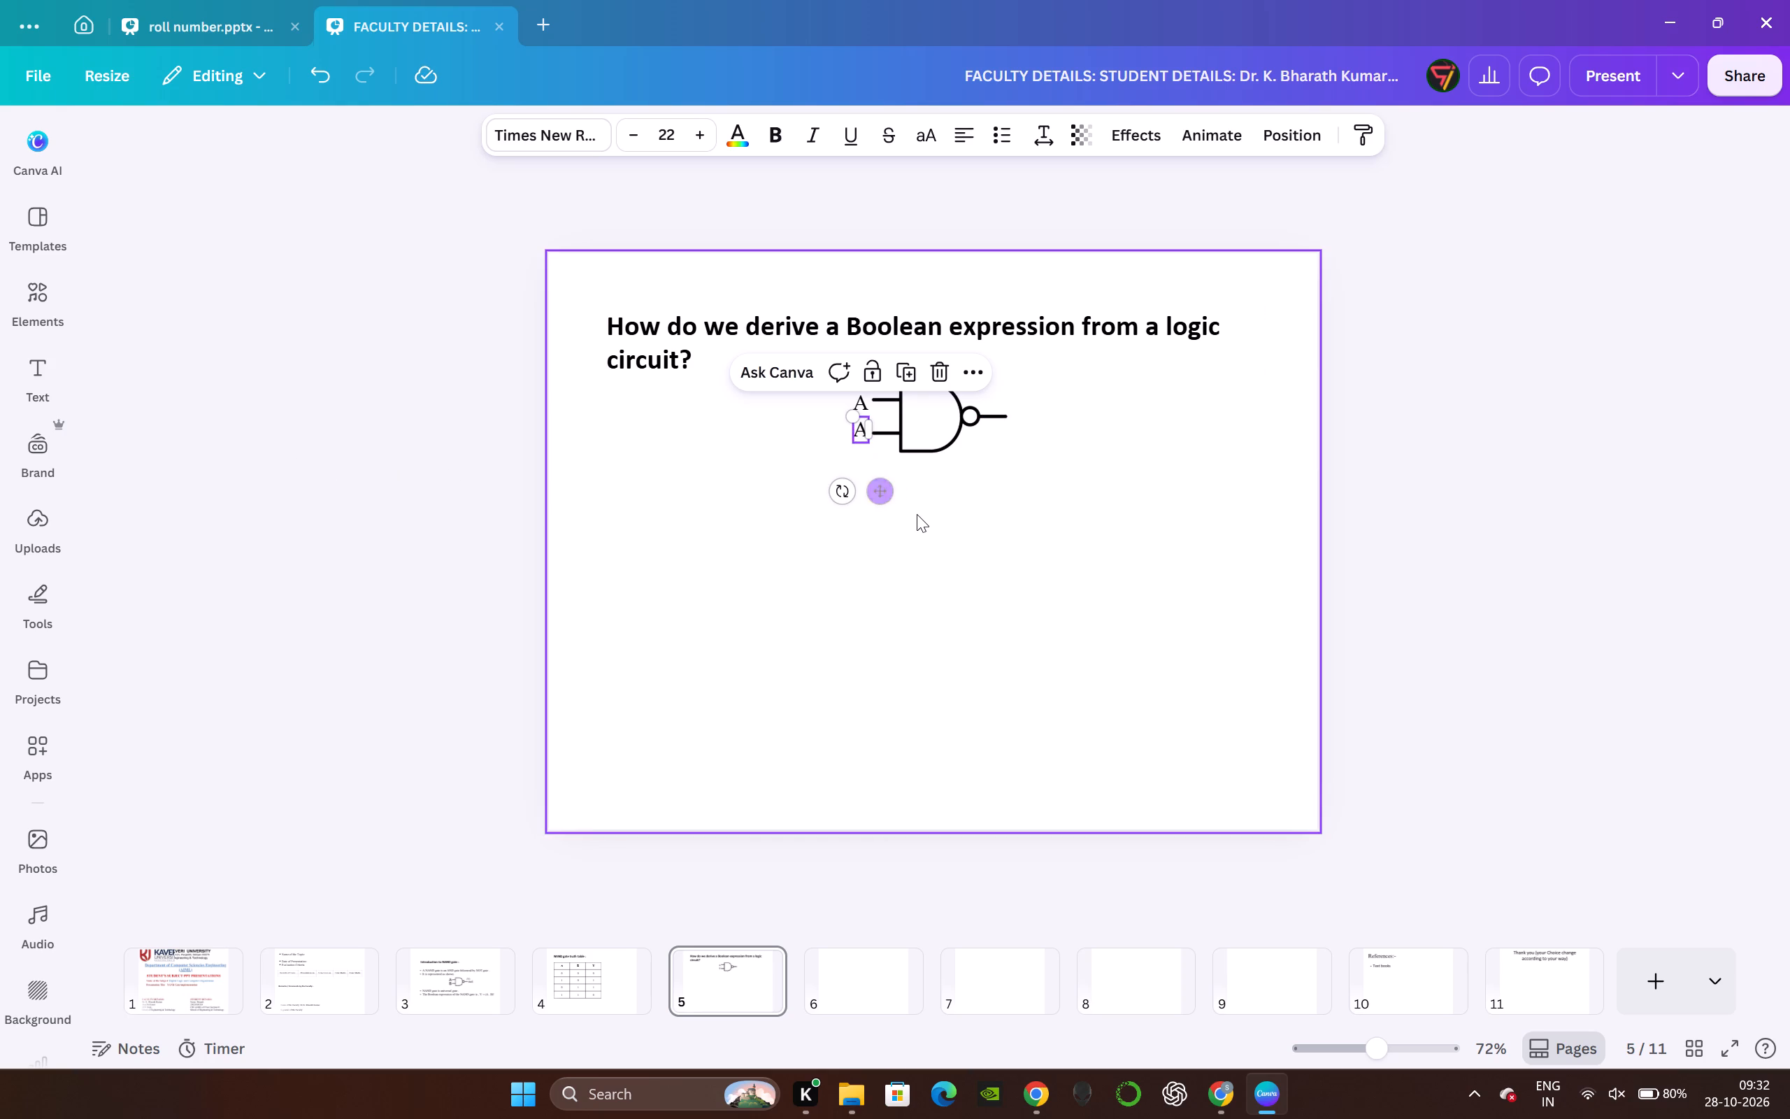
key("BackSpace")
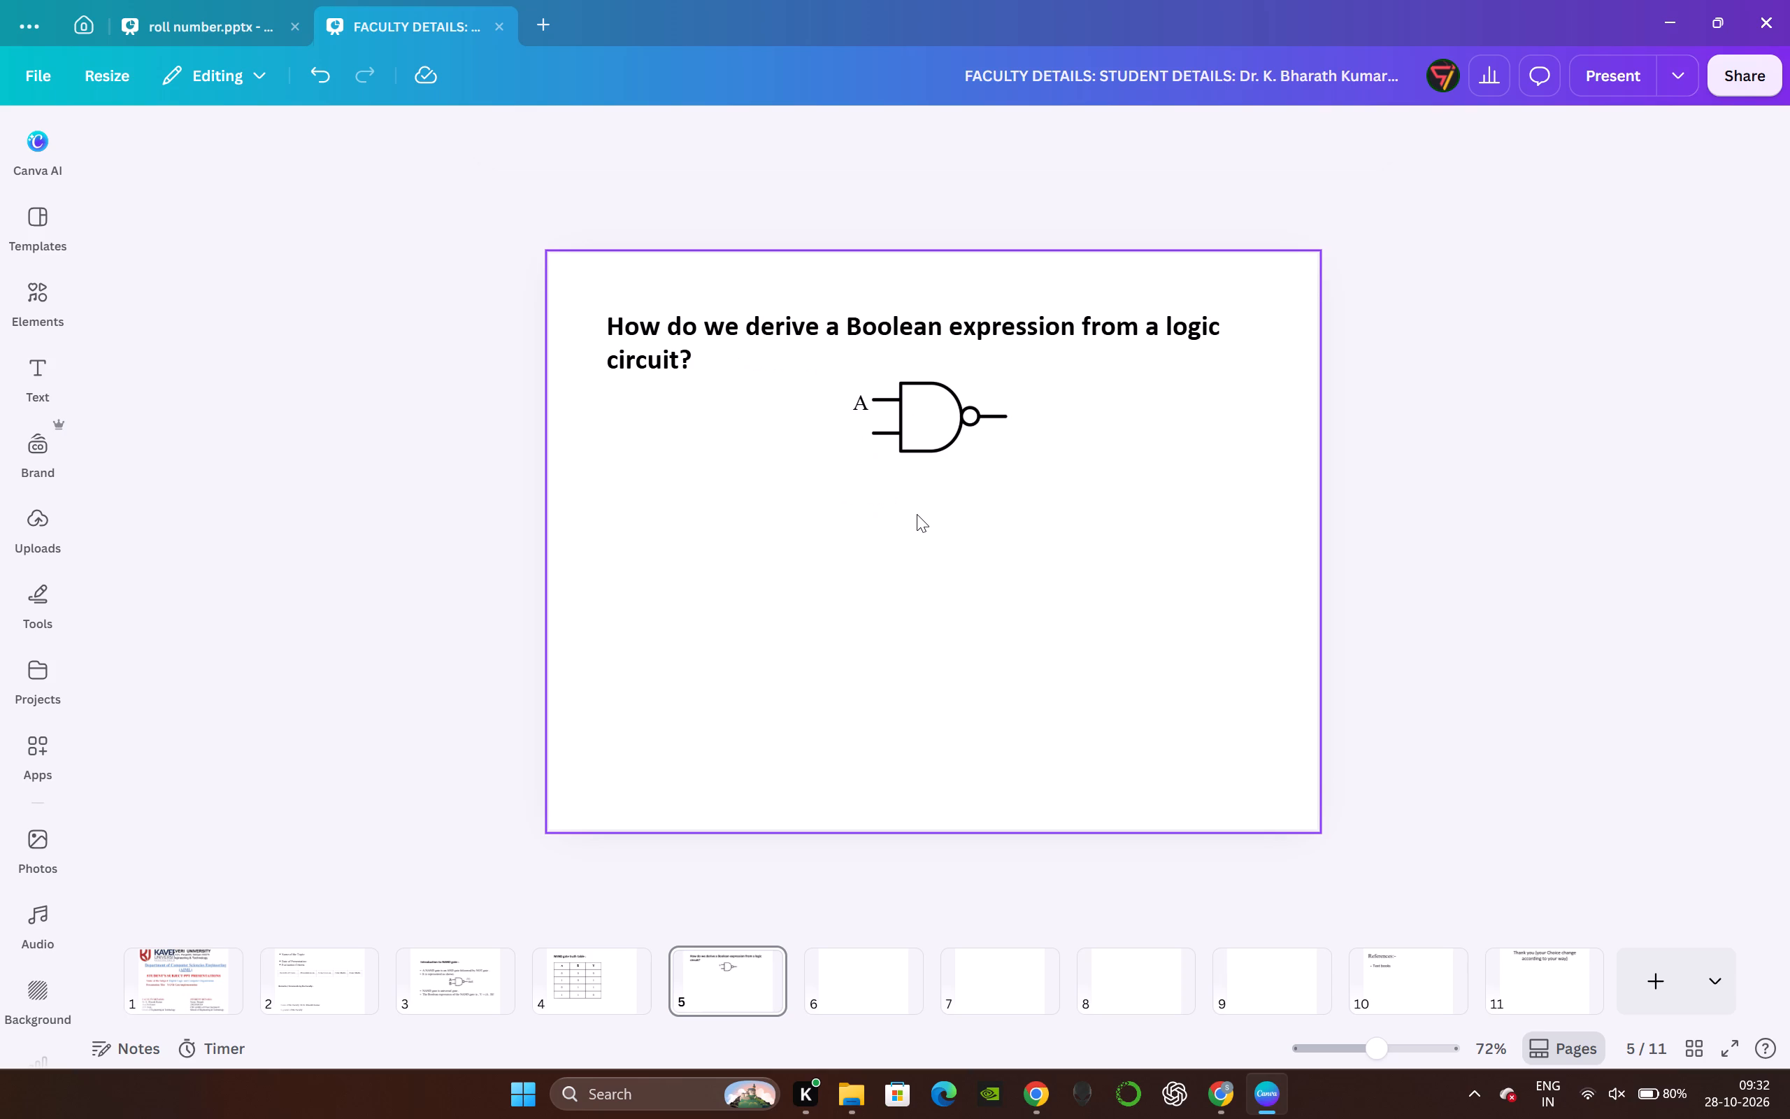
key("ctrl+z")
double_click(860, 435)
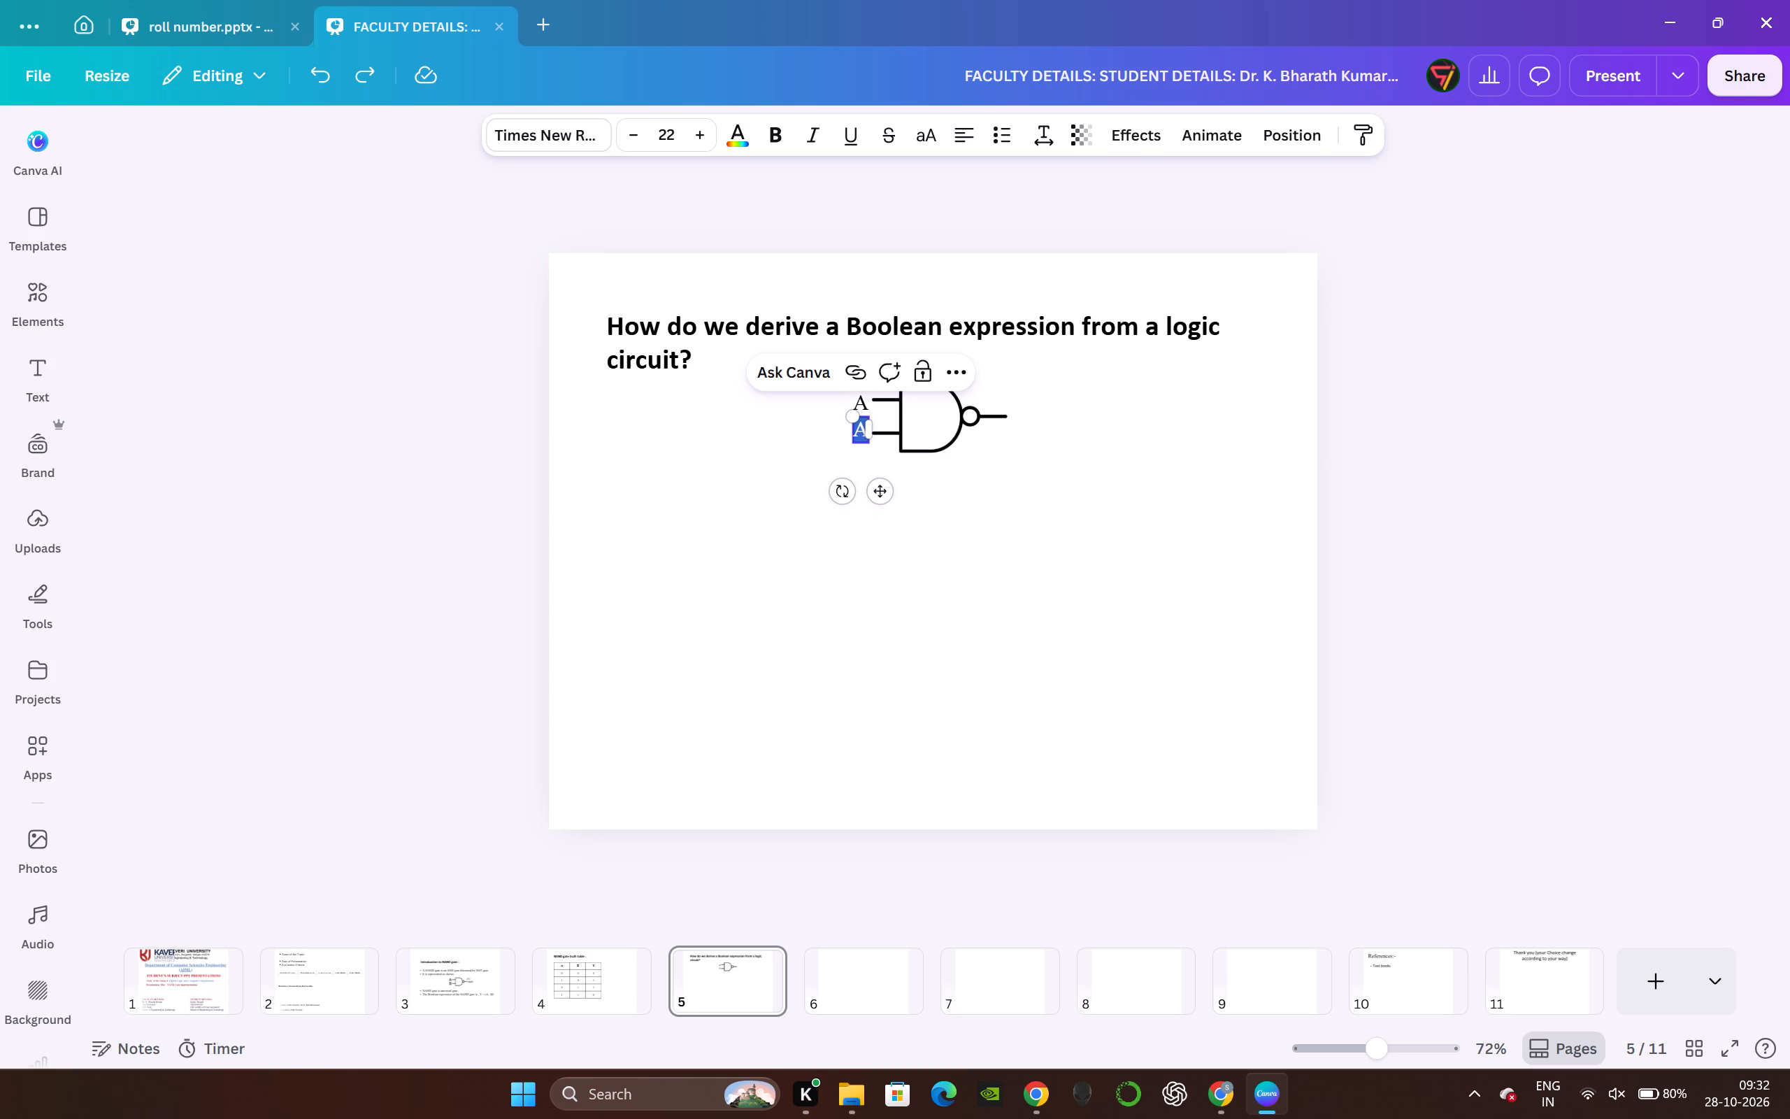
key("b")
left_click(496, 506)
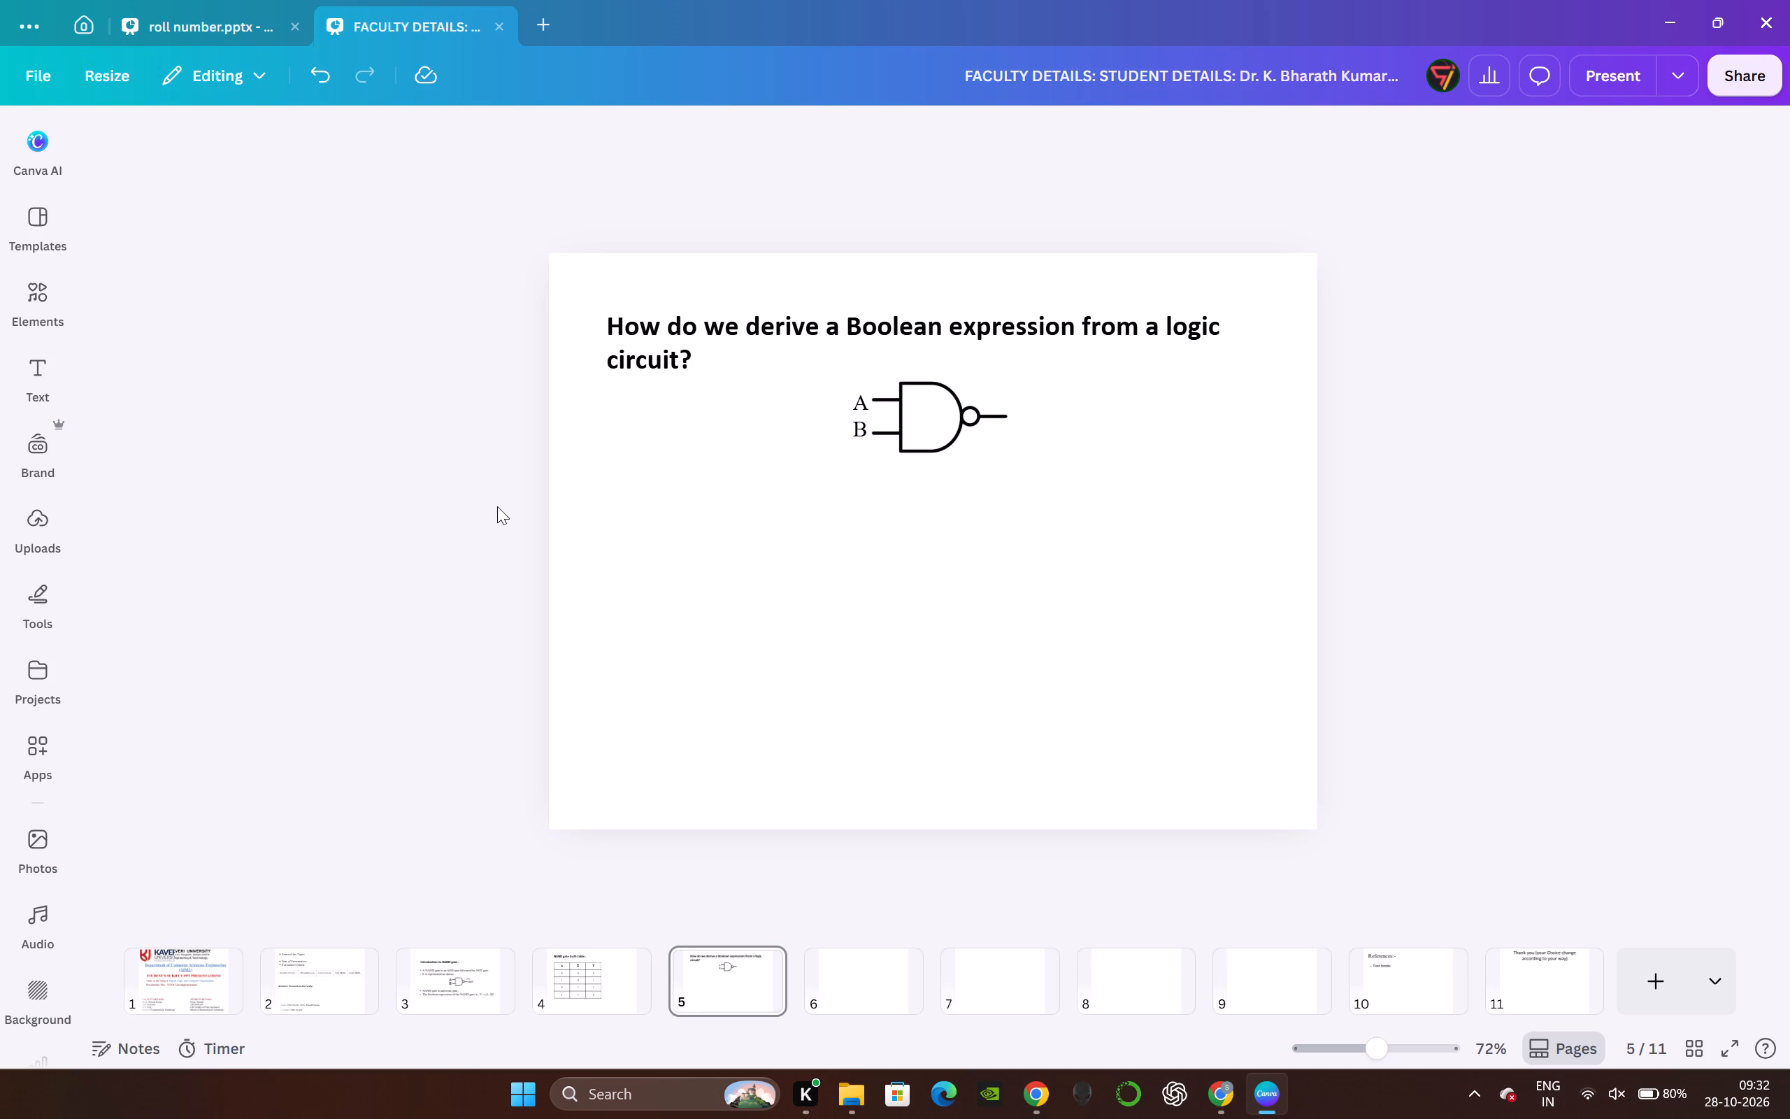
Duplicate the "B" label, place the copy at the end of the NAND gate's output line, and change its text to "Y".
left_click(857, 427)
left_click(901, 375)
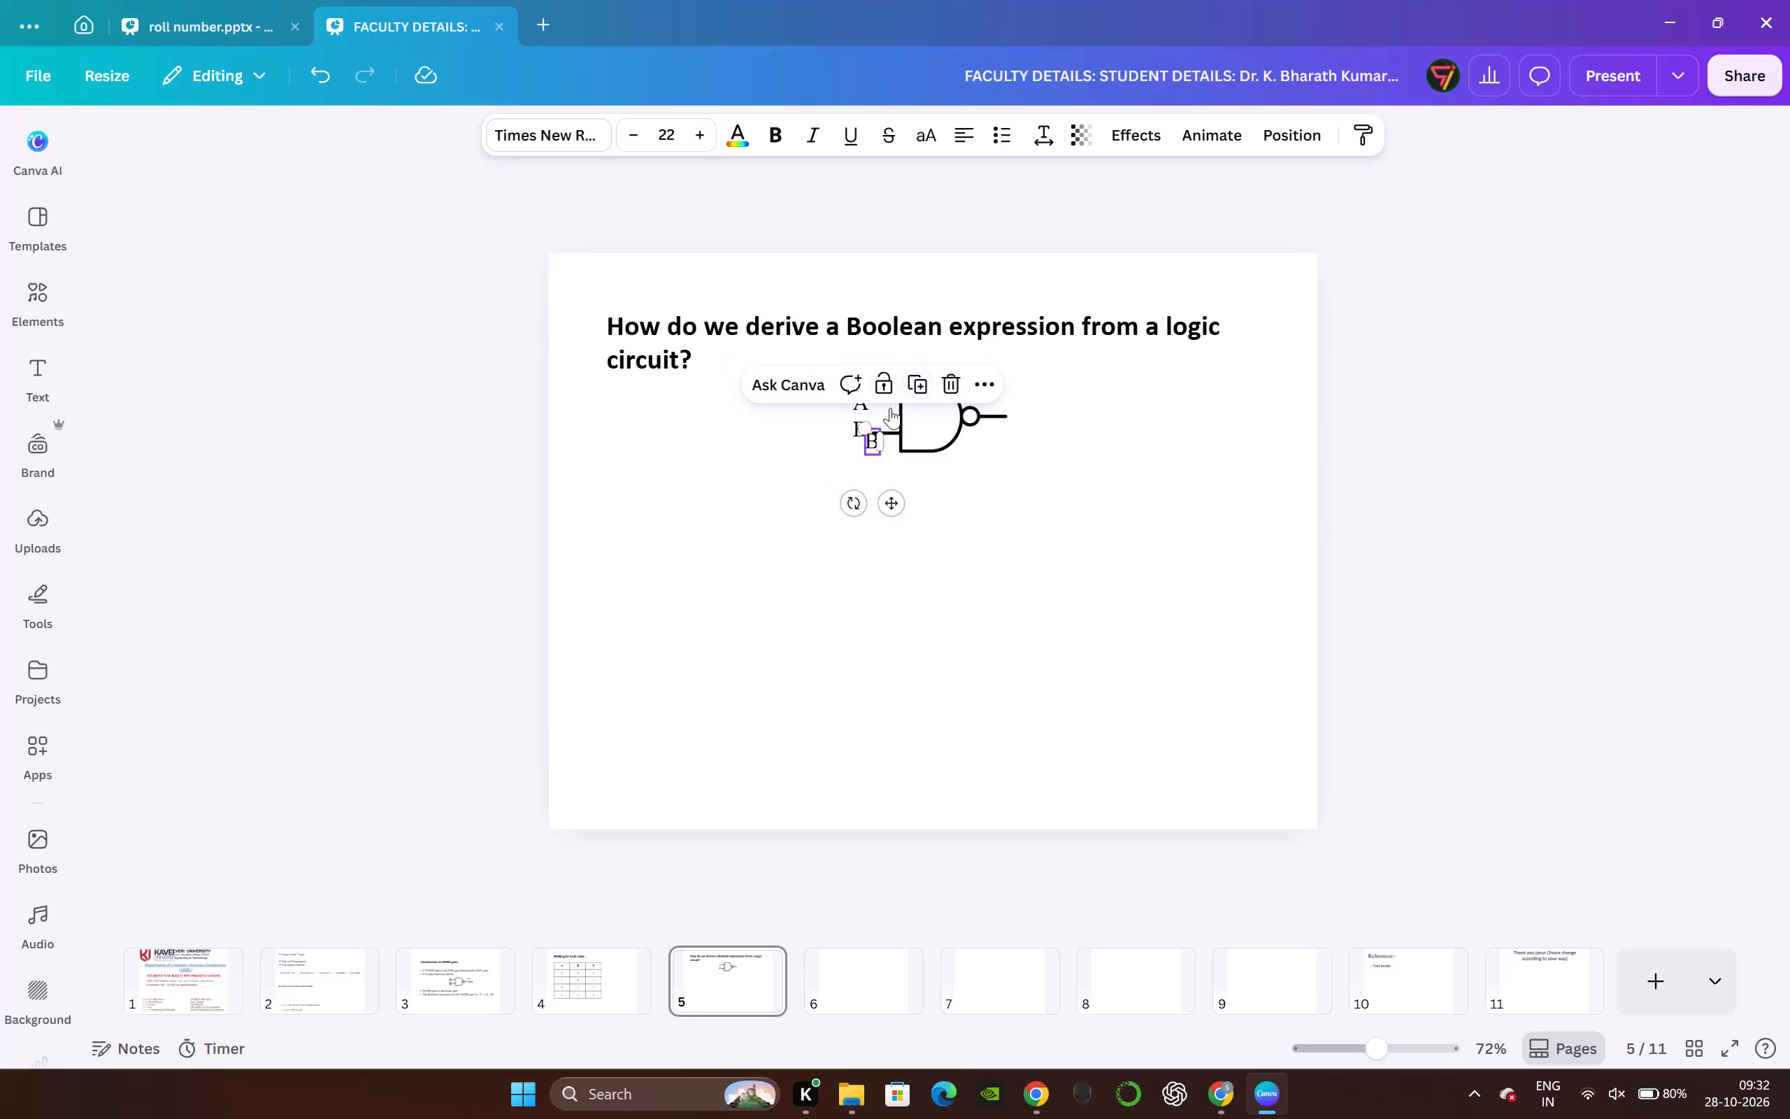
left_click_drag(892, 506, 1040, 479)
left_click_drag(370, 446, 380, 452)
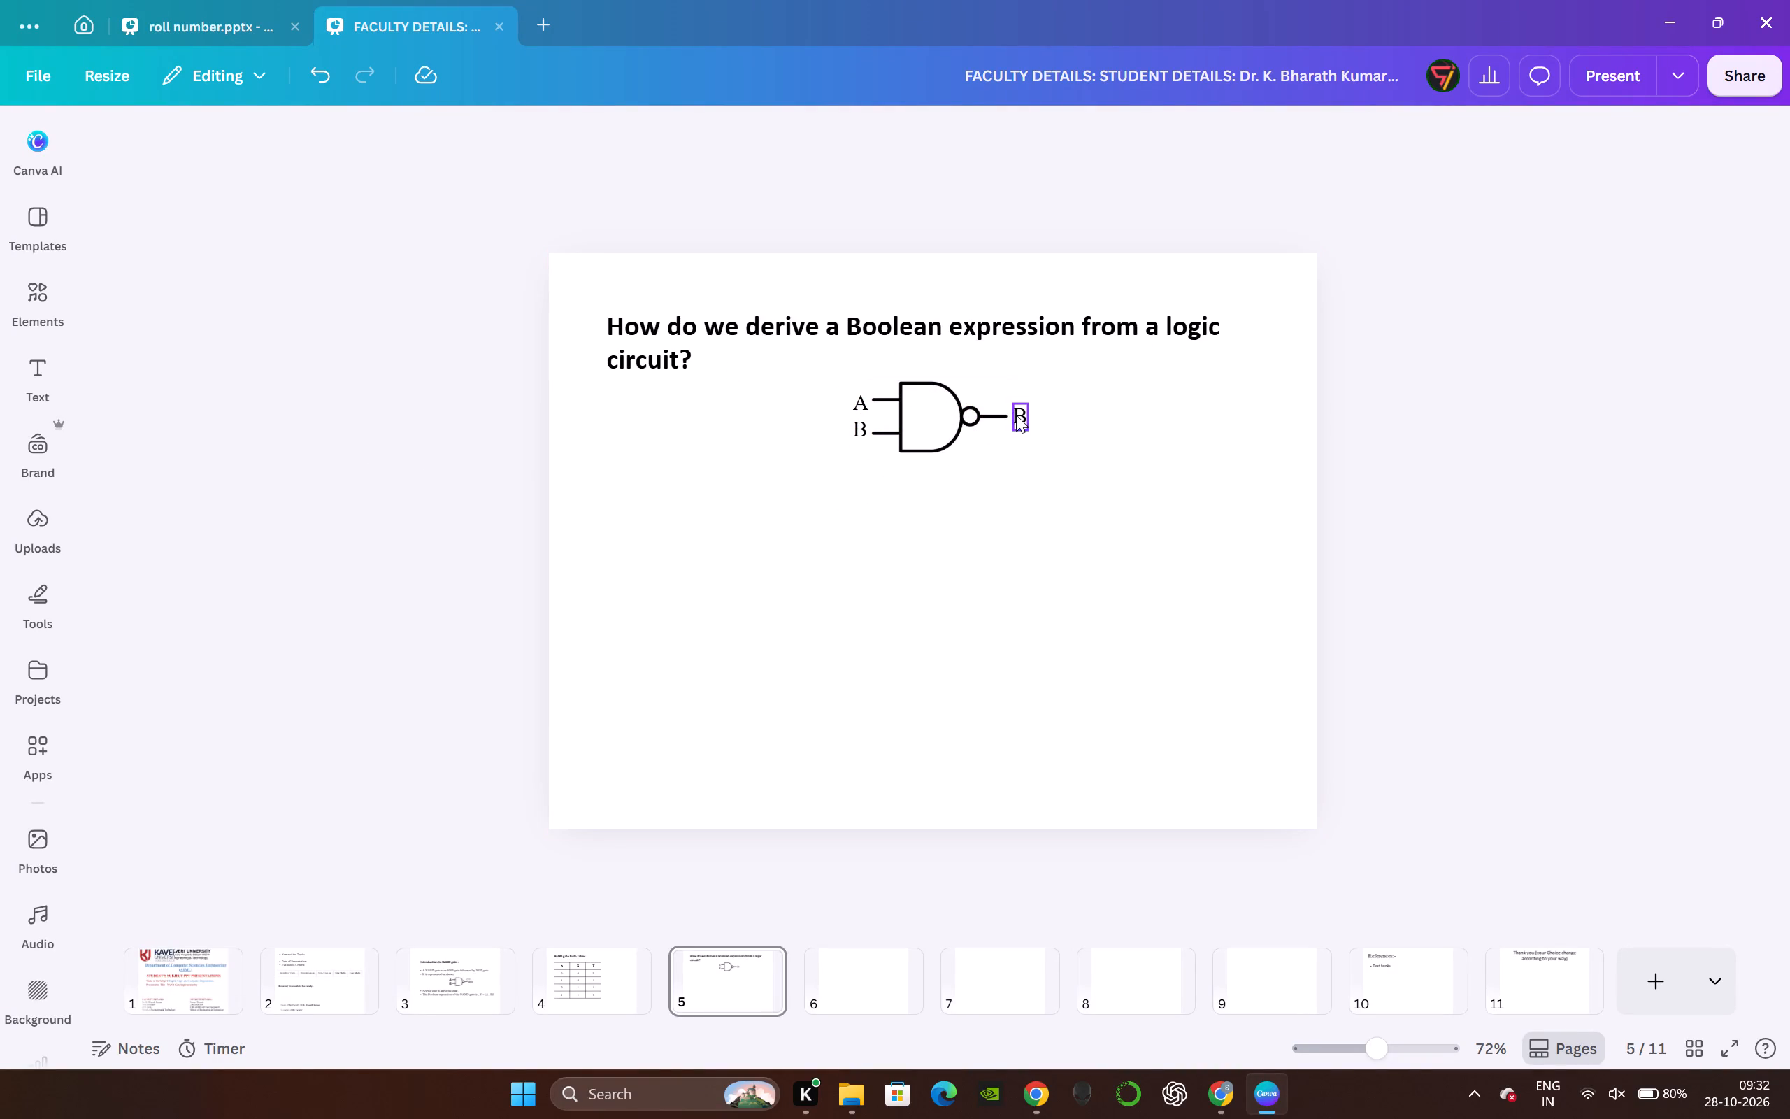
left_click(864, 425)
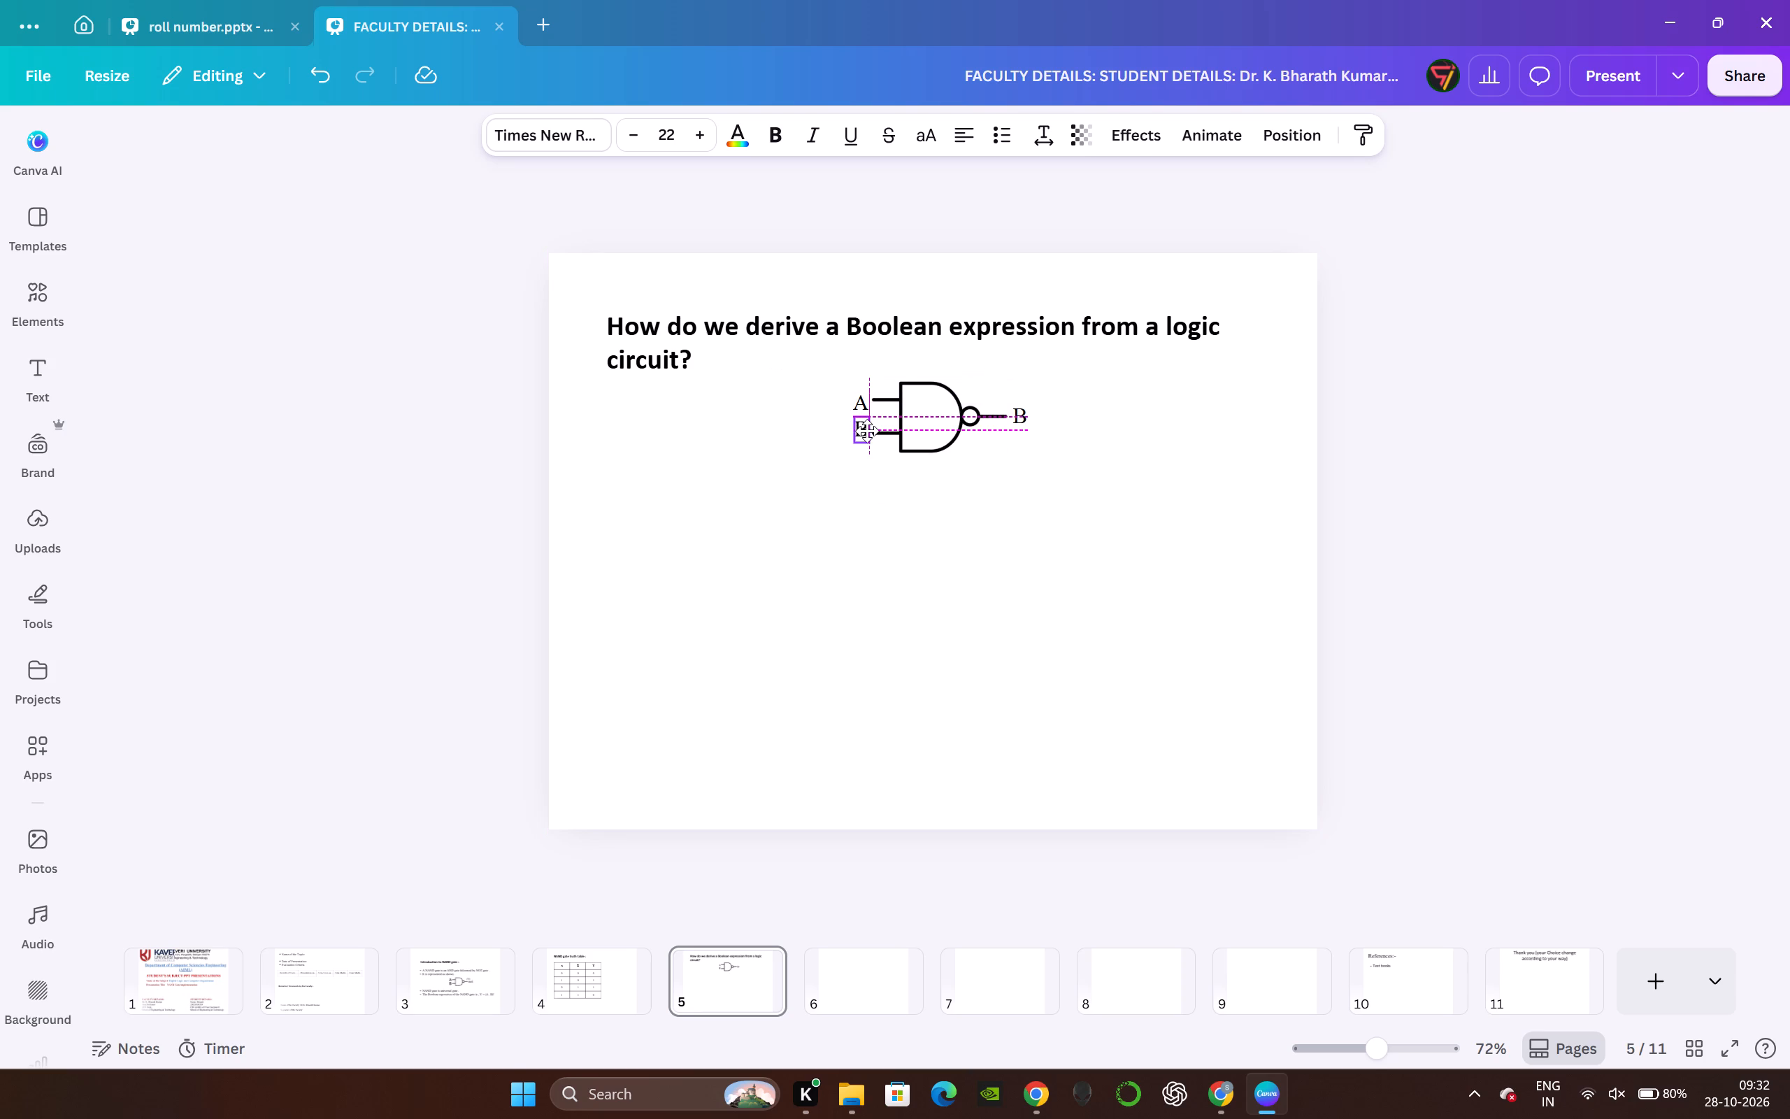
left_click(520, 400)
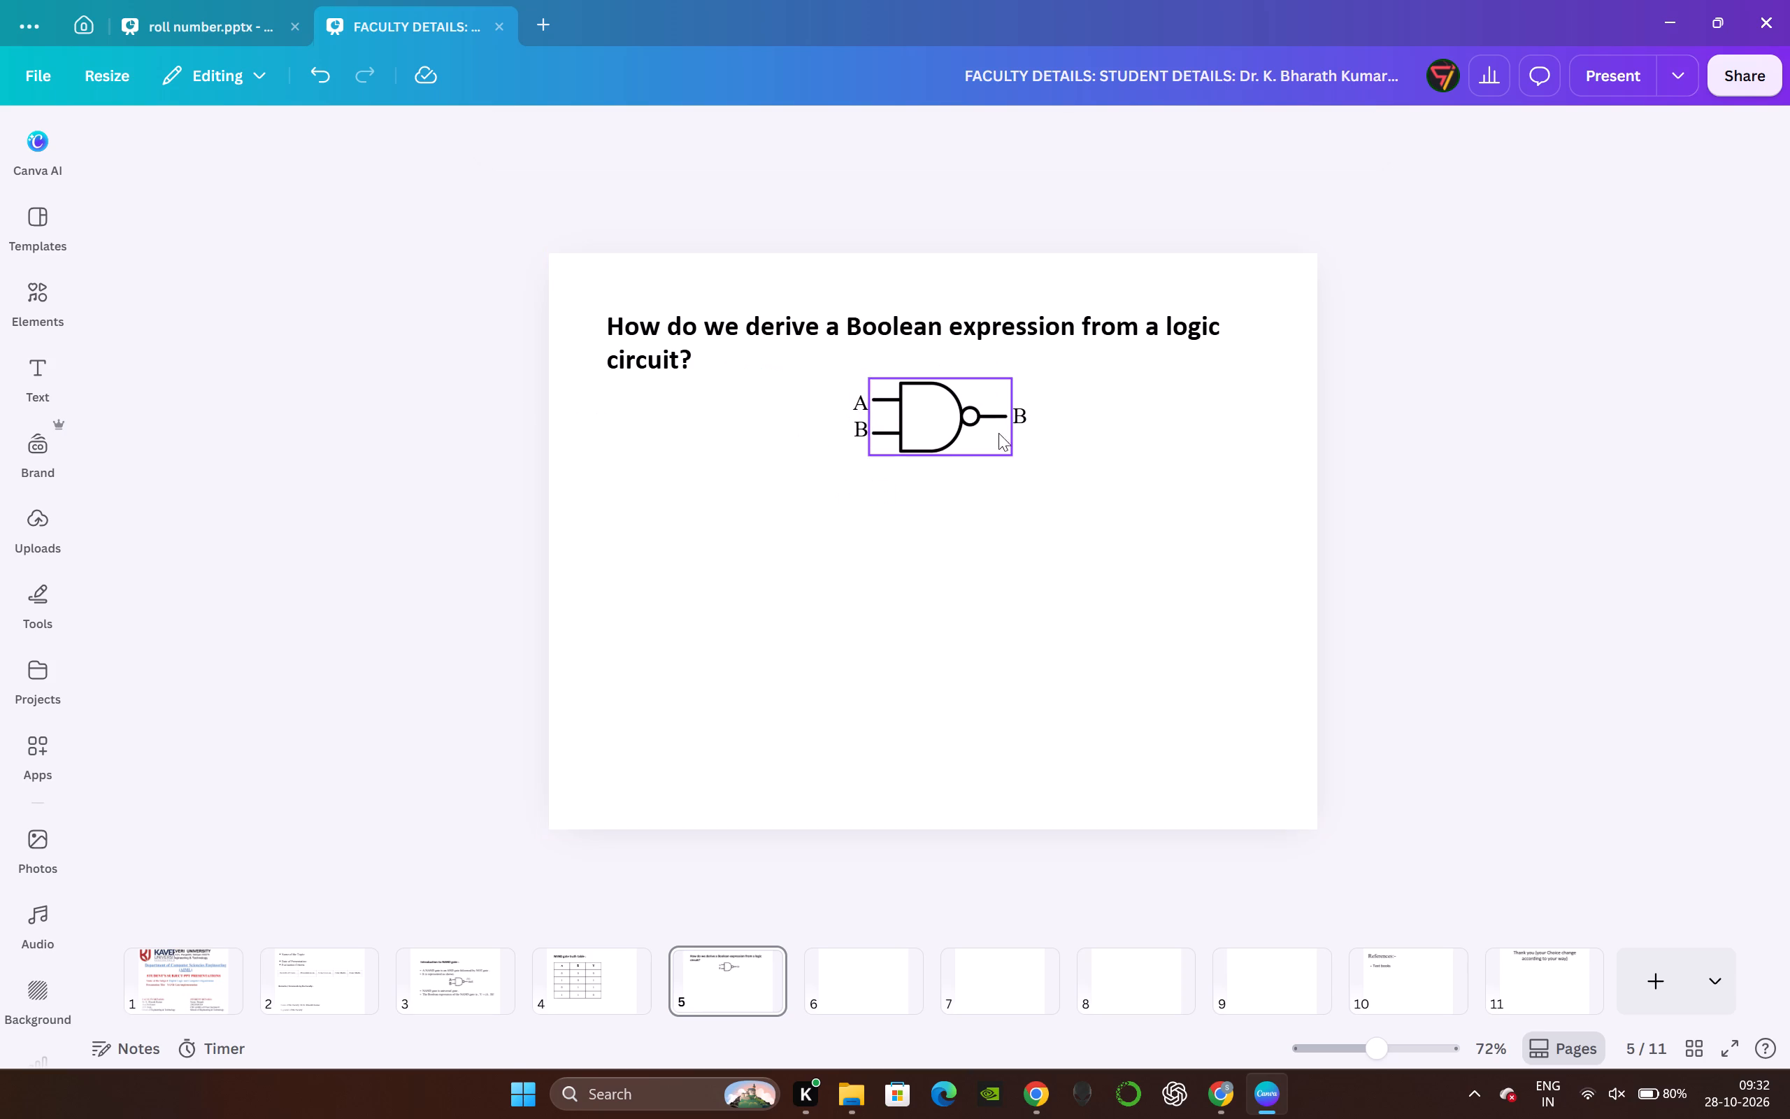
double_click(1018, 417)
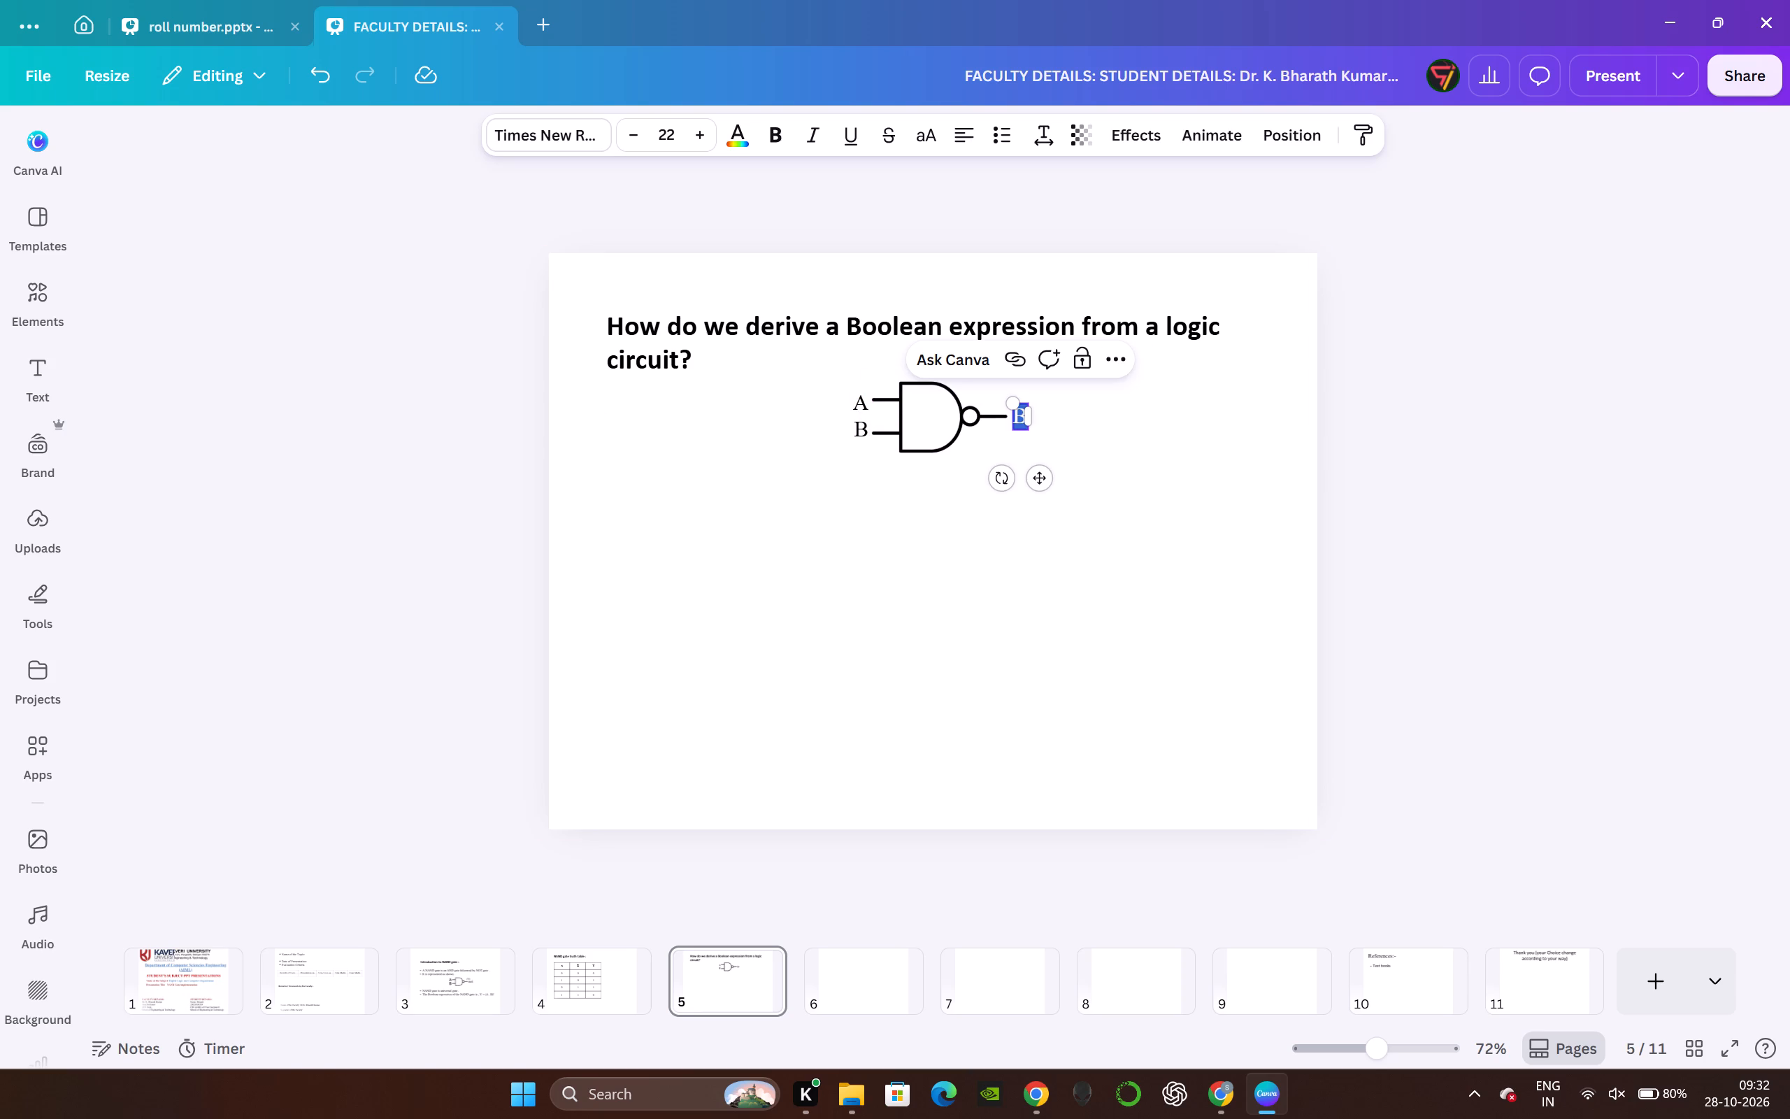
key("y")
left_click(464, 487)
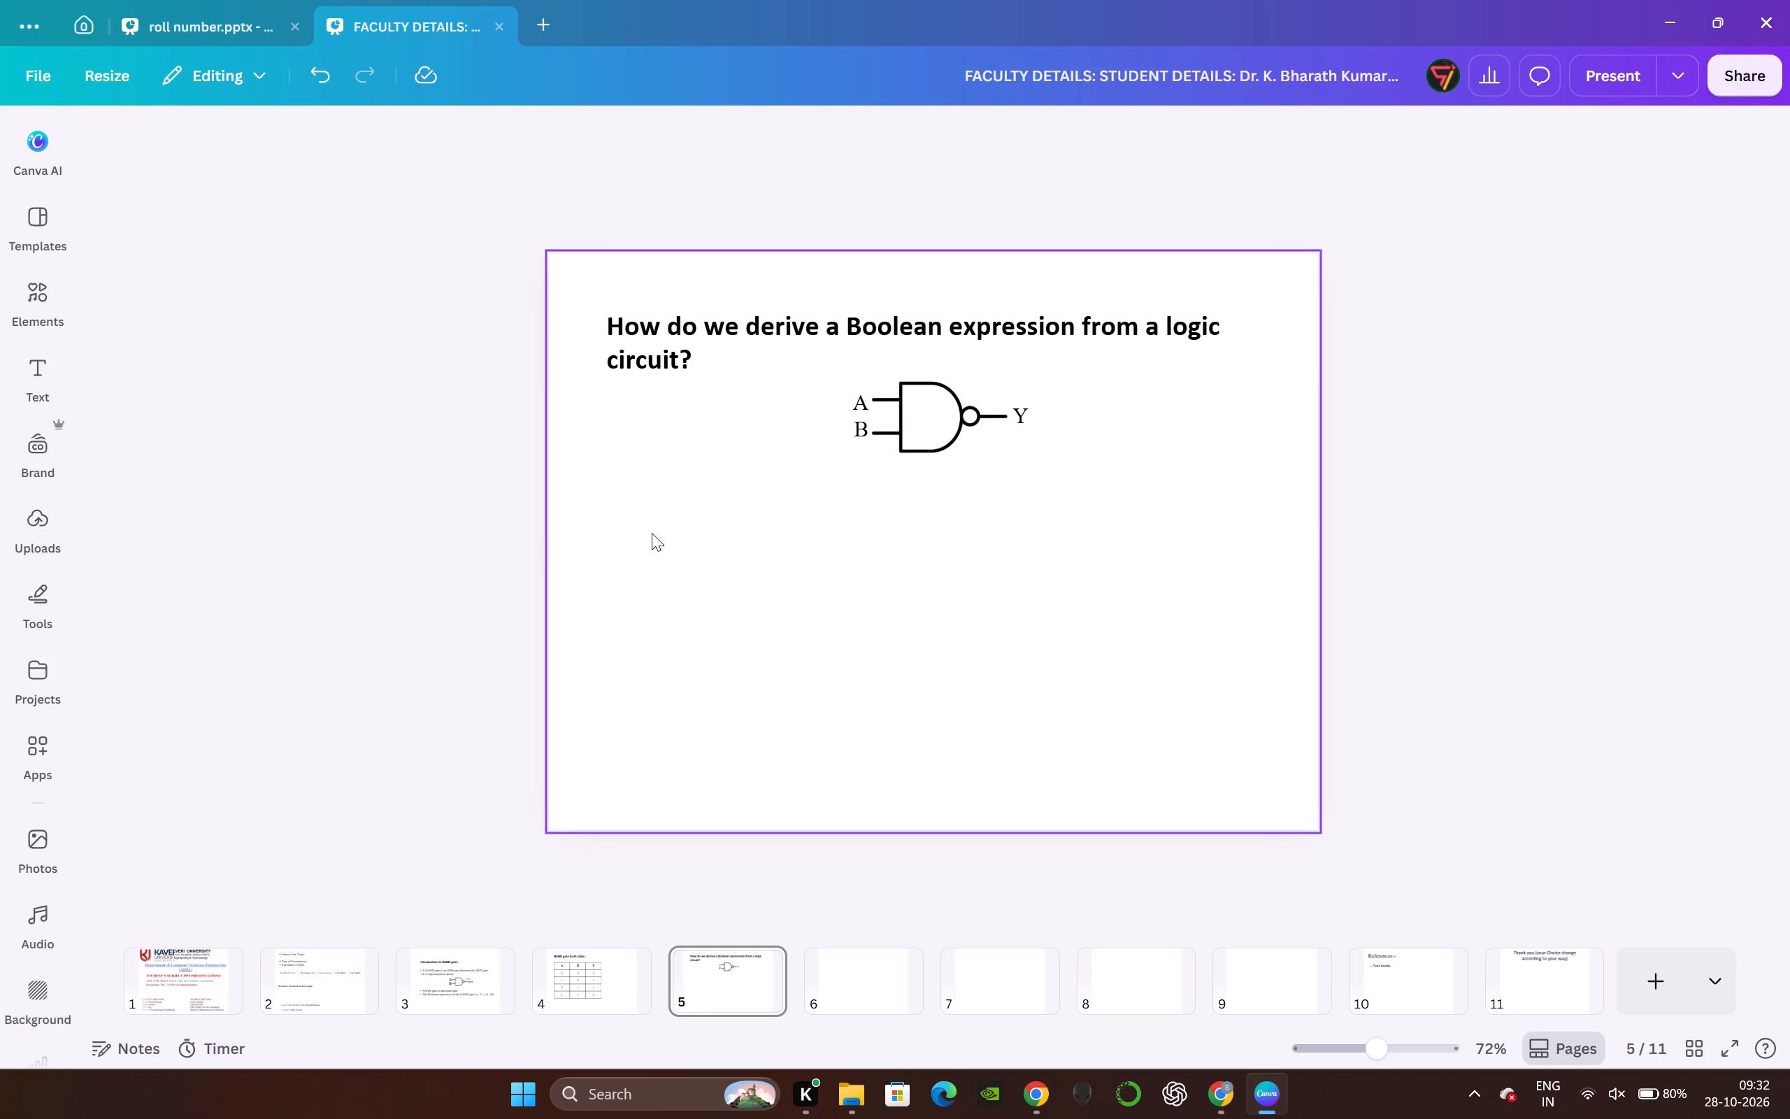
Extend the "Y" column header of the truth table on slide 4 to "Y = (A.B)", consulting the expression on slide 3.
left_click(602, 997)
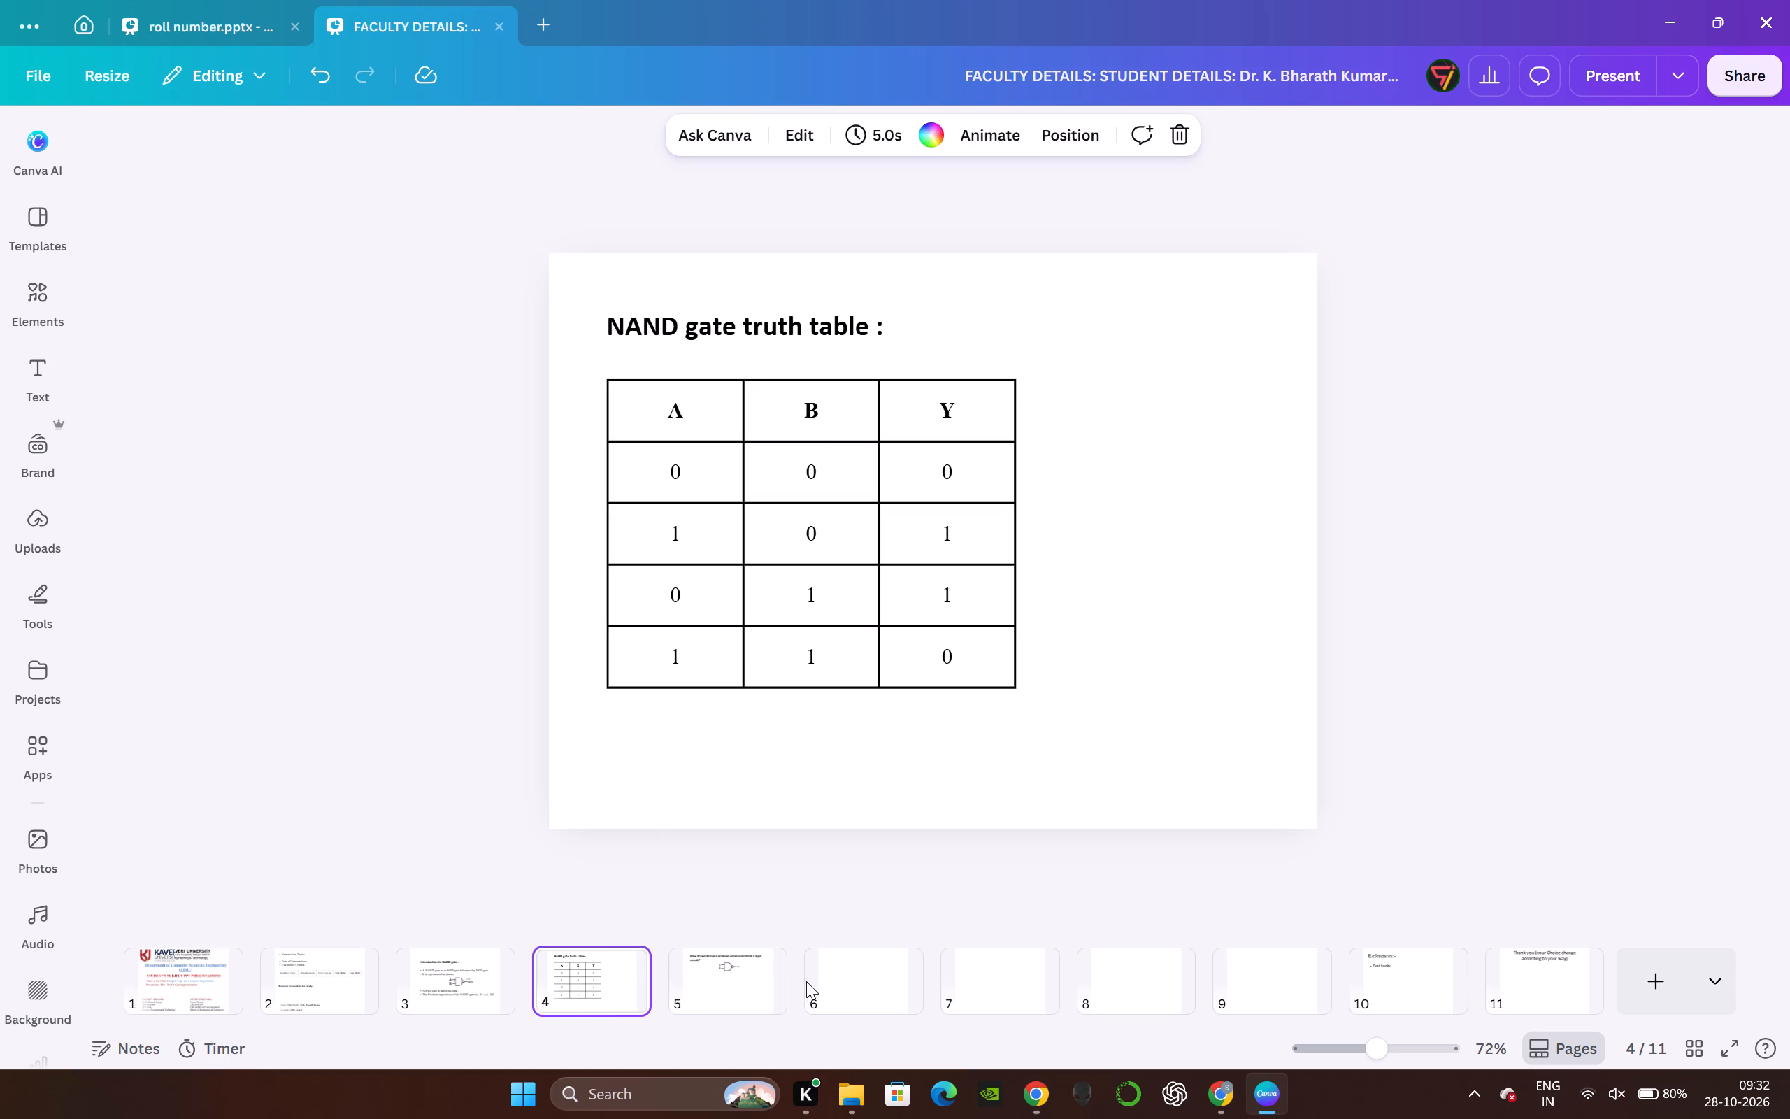
left_click(778, 988)
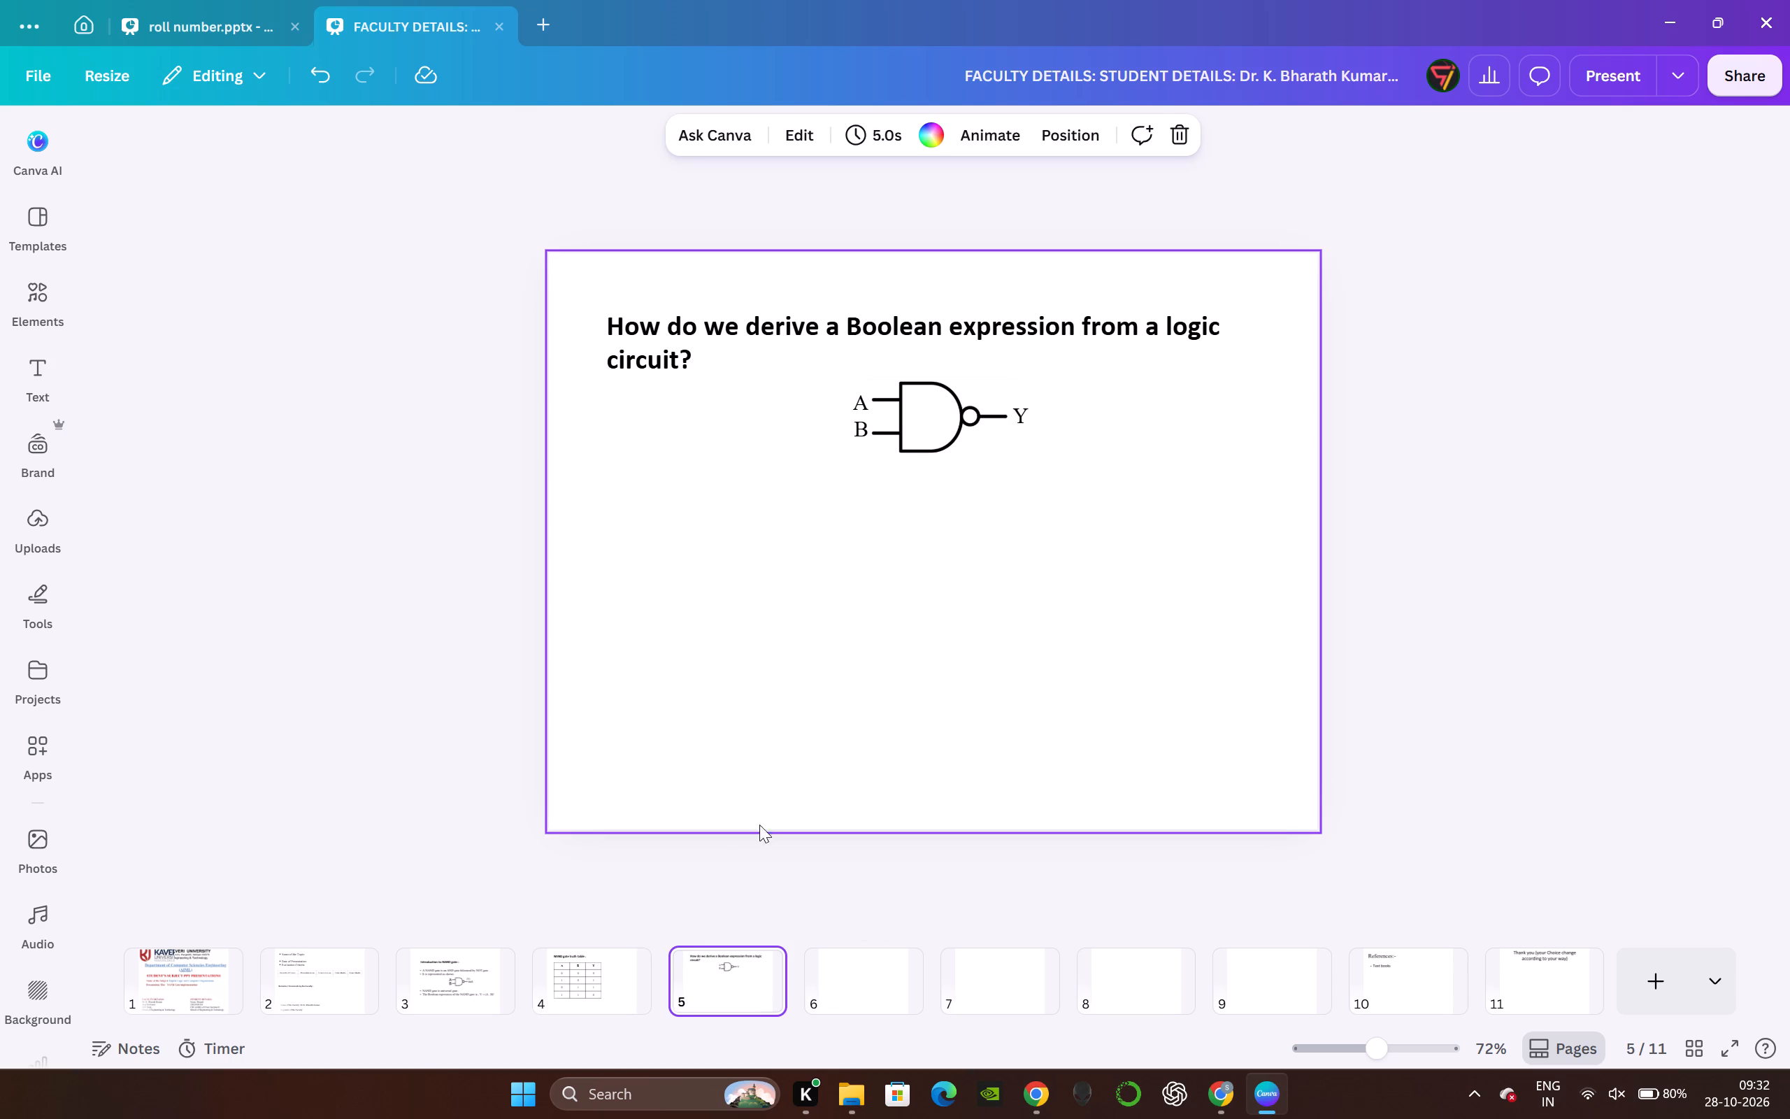
left_click(626, 954)
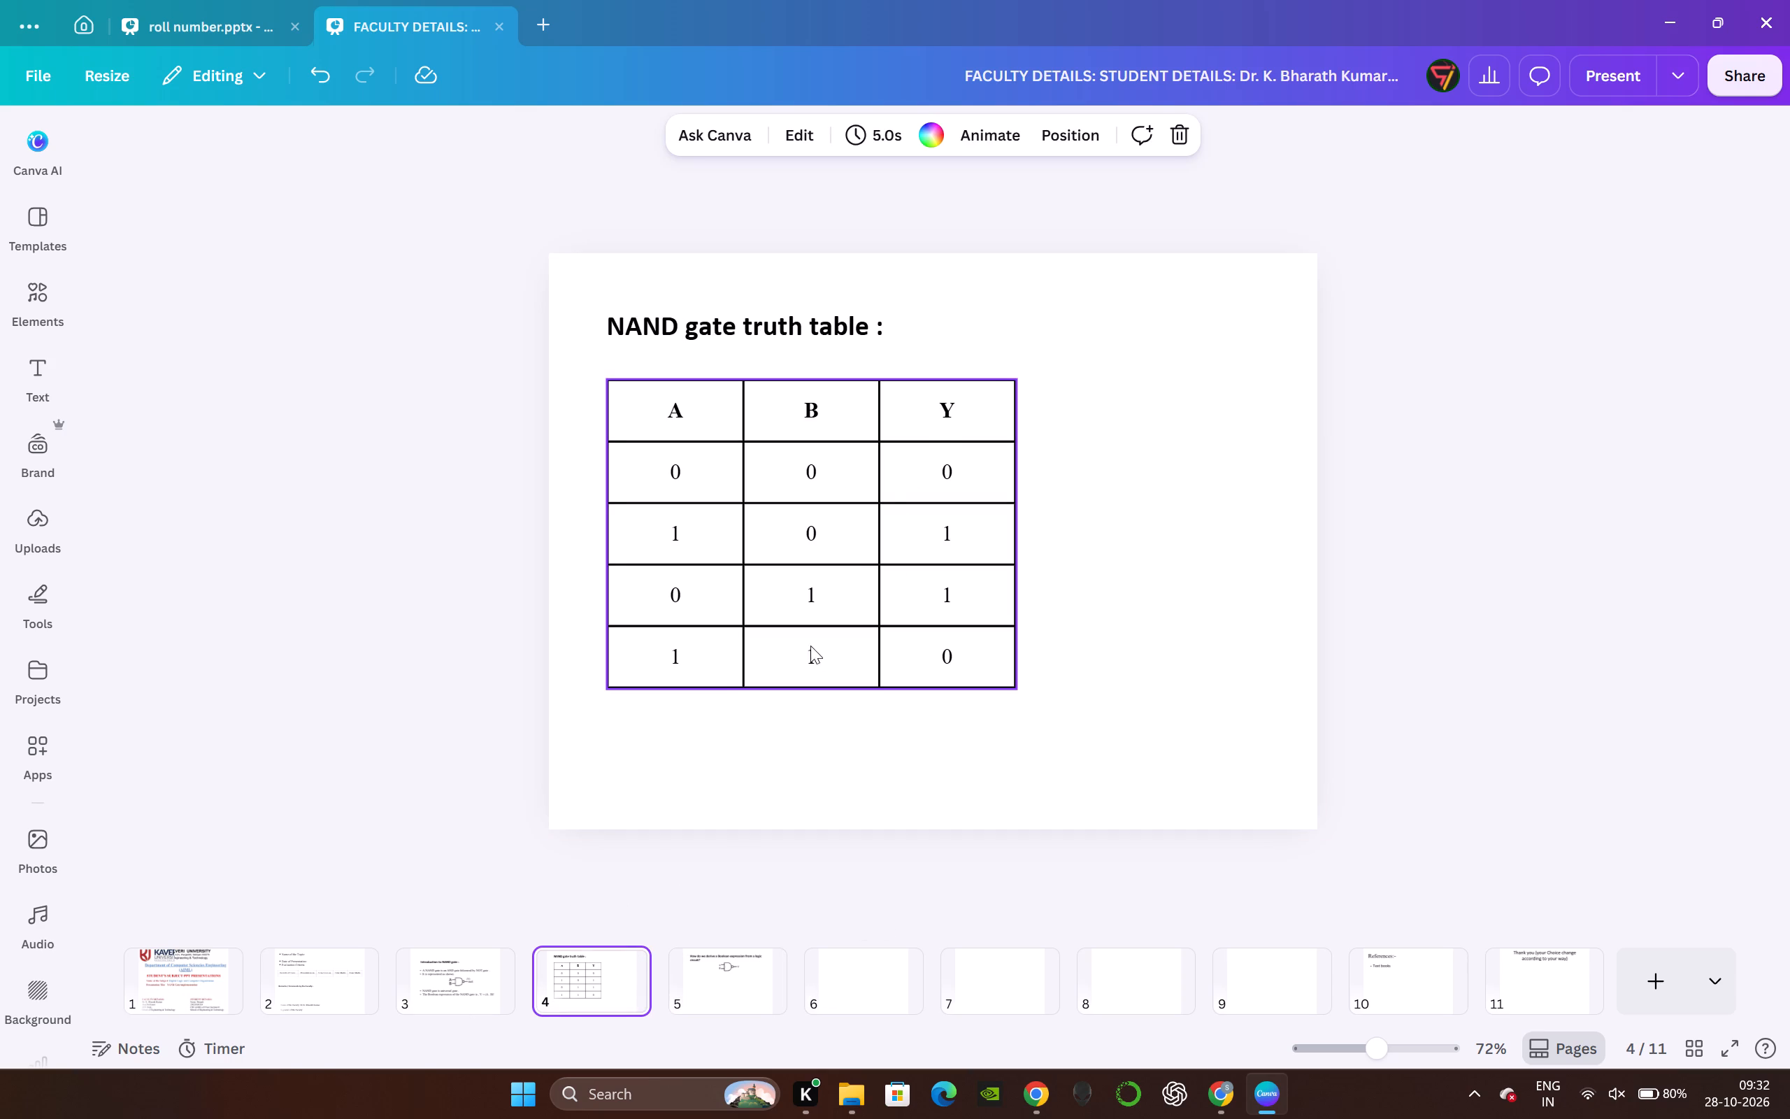
double_click(955, 415)
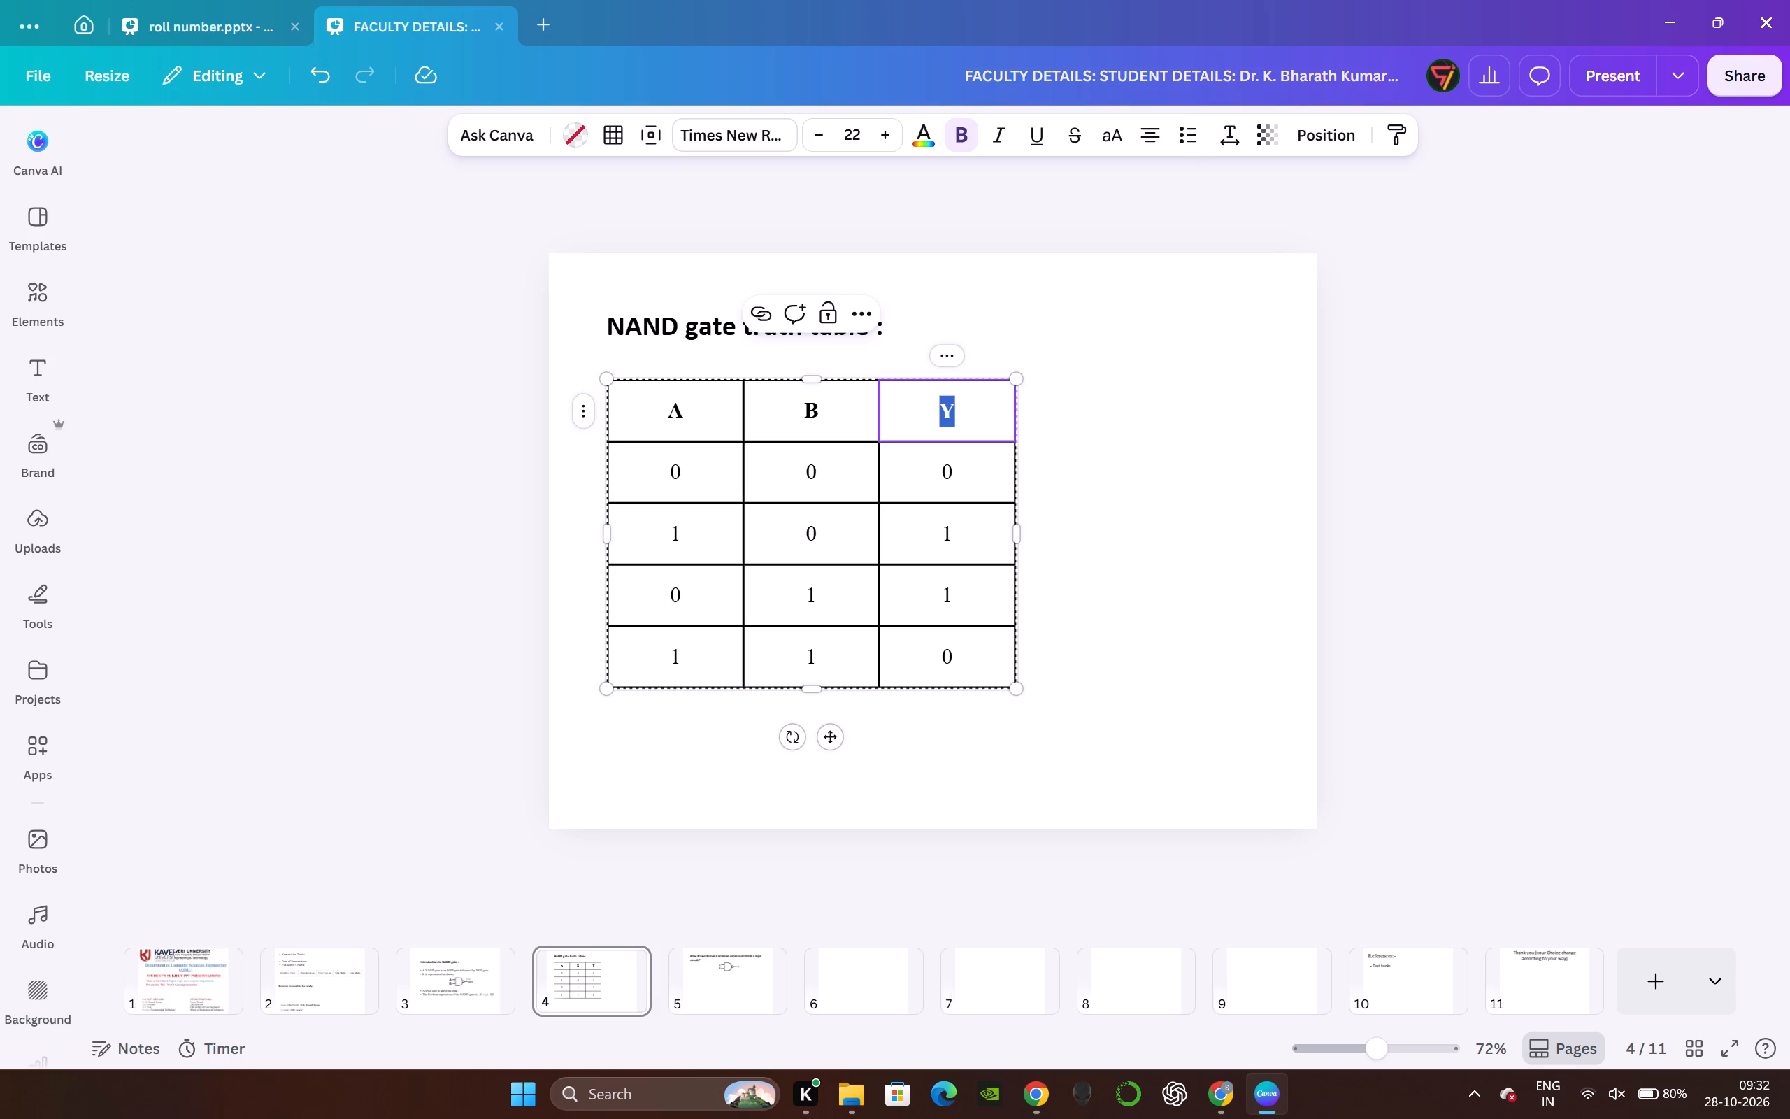
left_click(955, 415)
key("space")
type("=")
key("space")
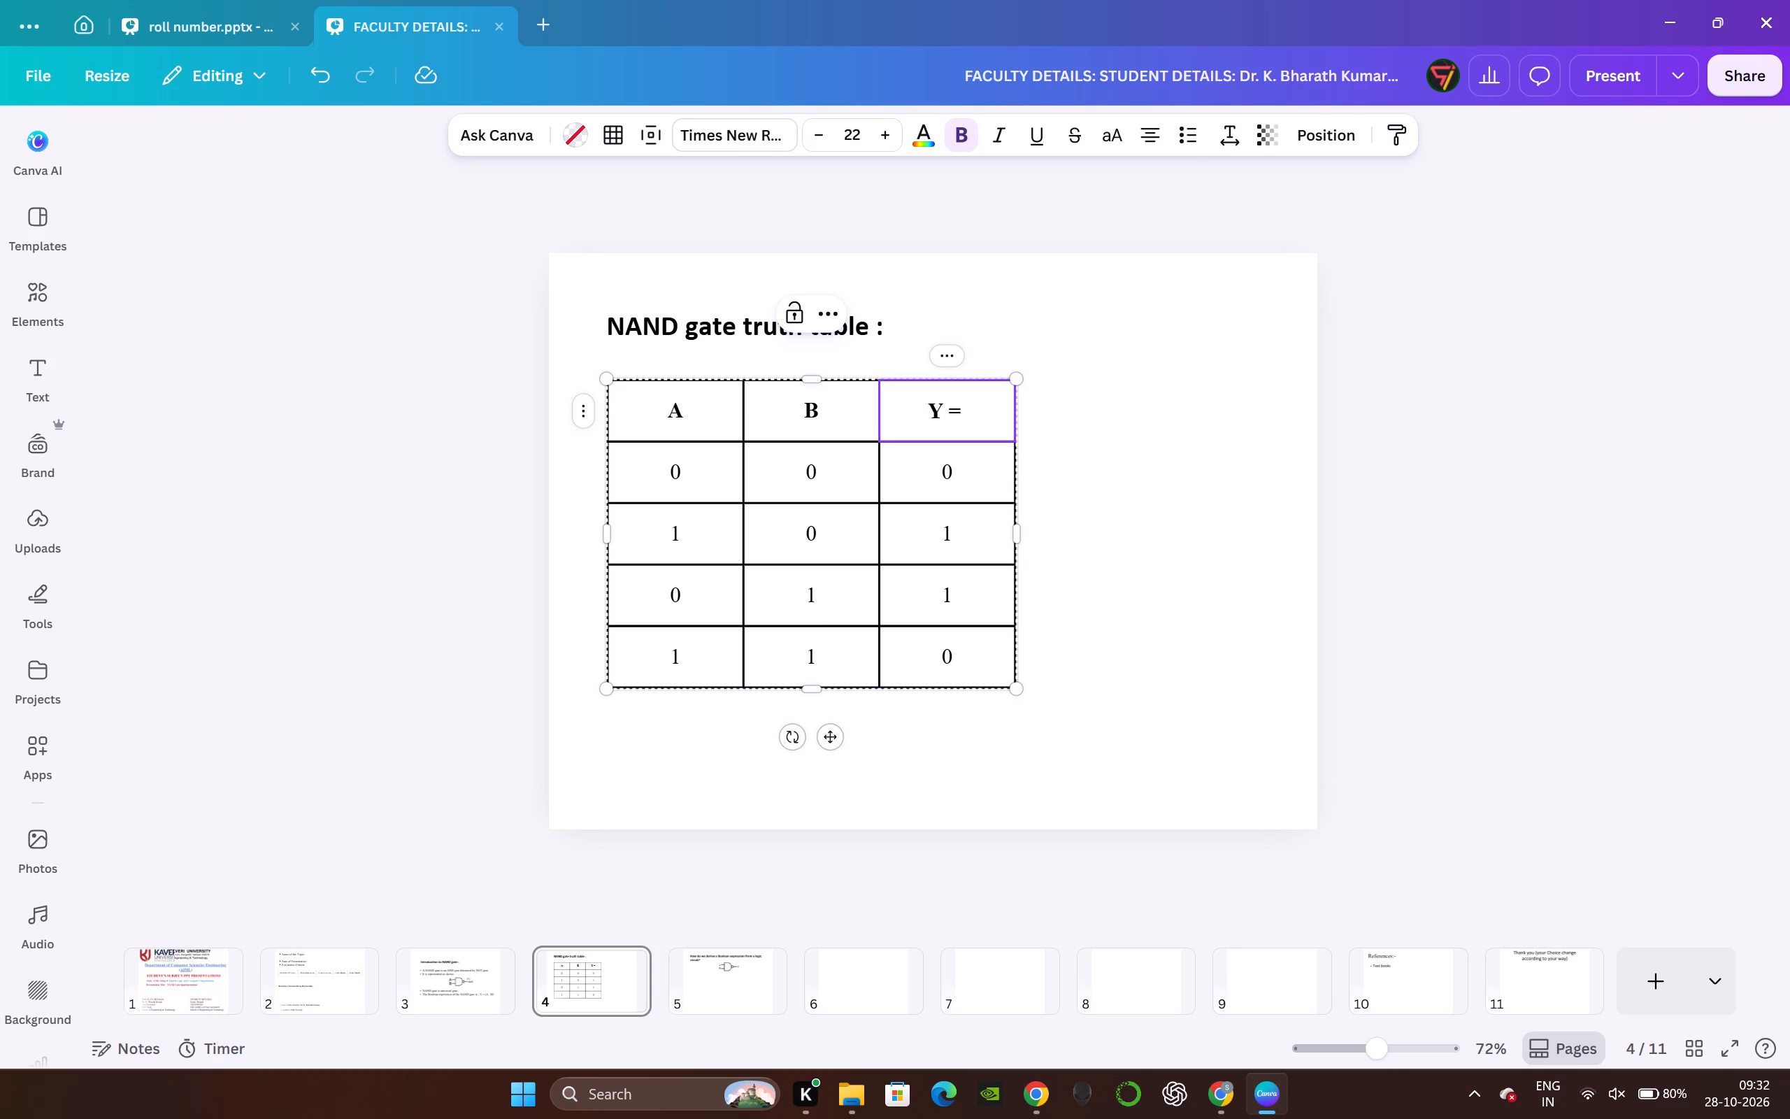
key("shift+parenleft")
key("a")
left_click(486, 981)
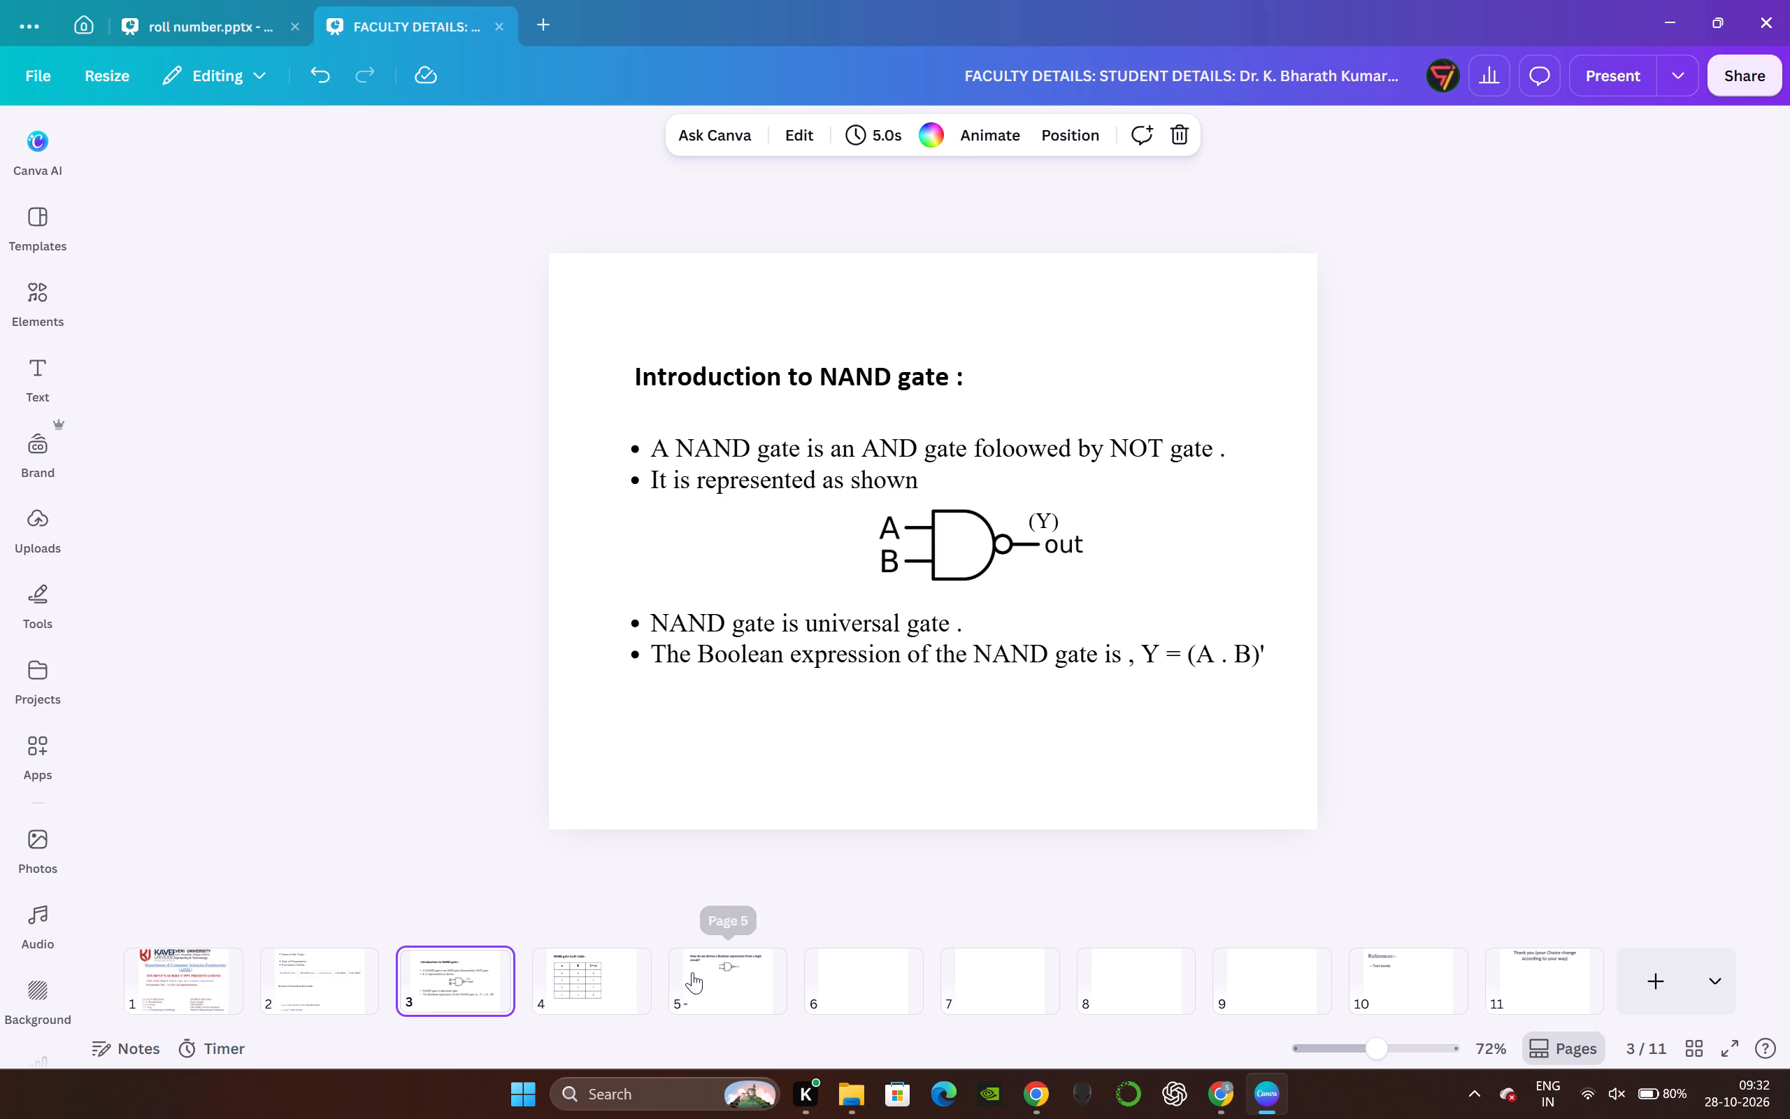
left_click(621, 976)
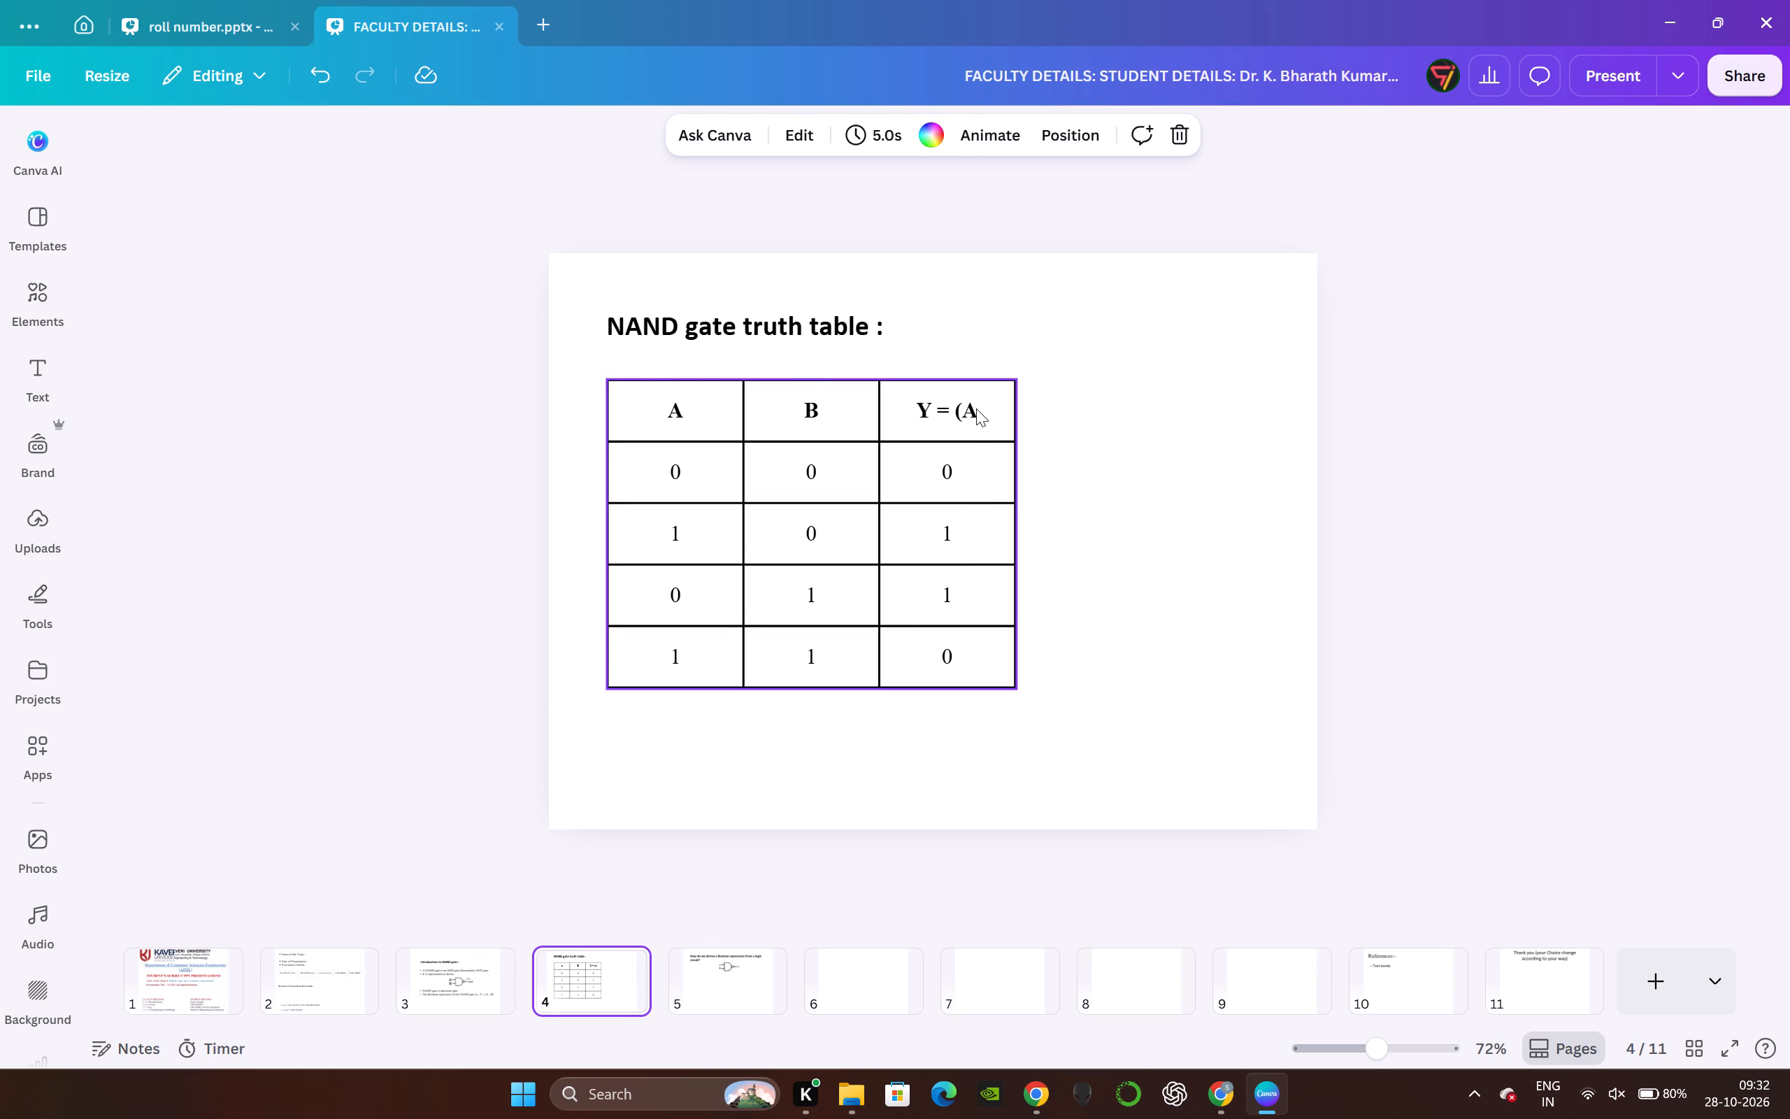
double_click(976, 408)
left_click(976, 408)
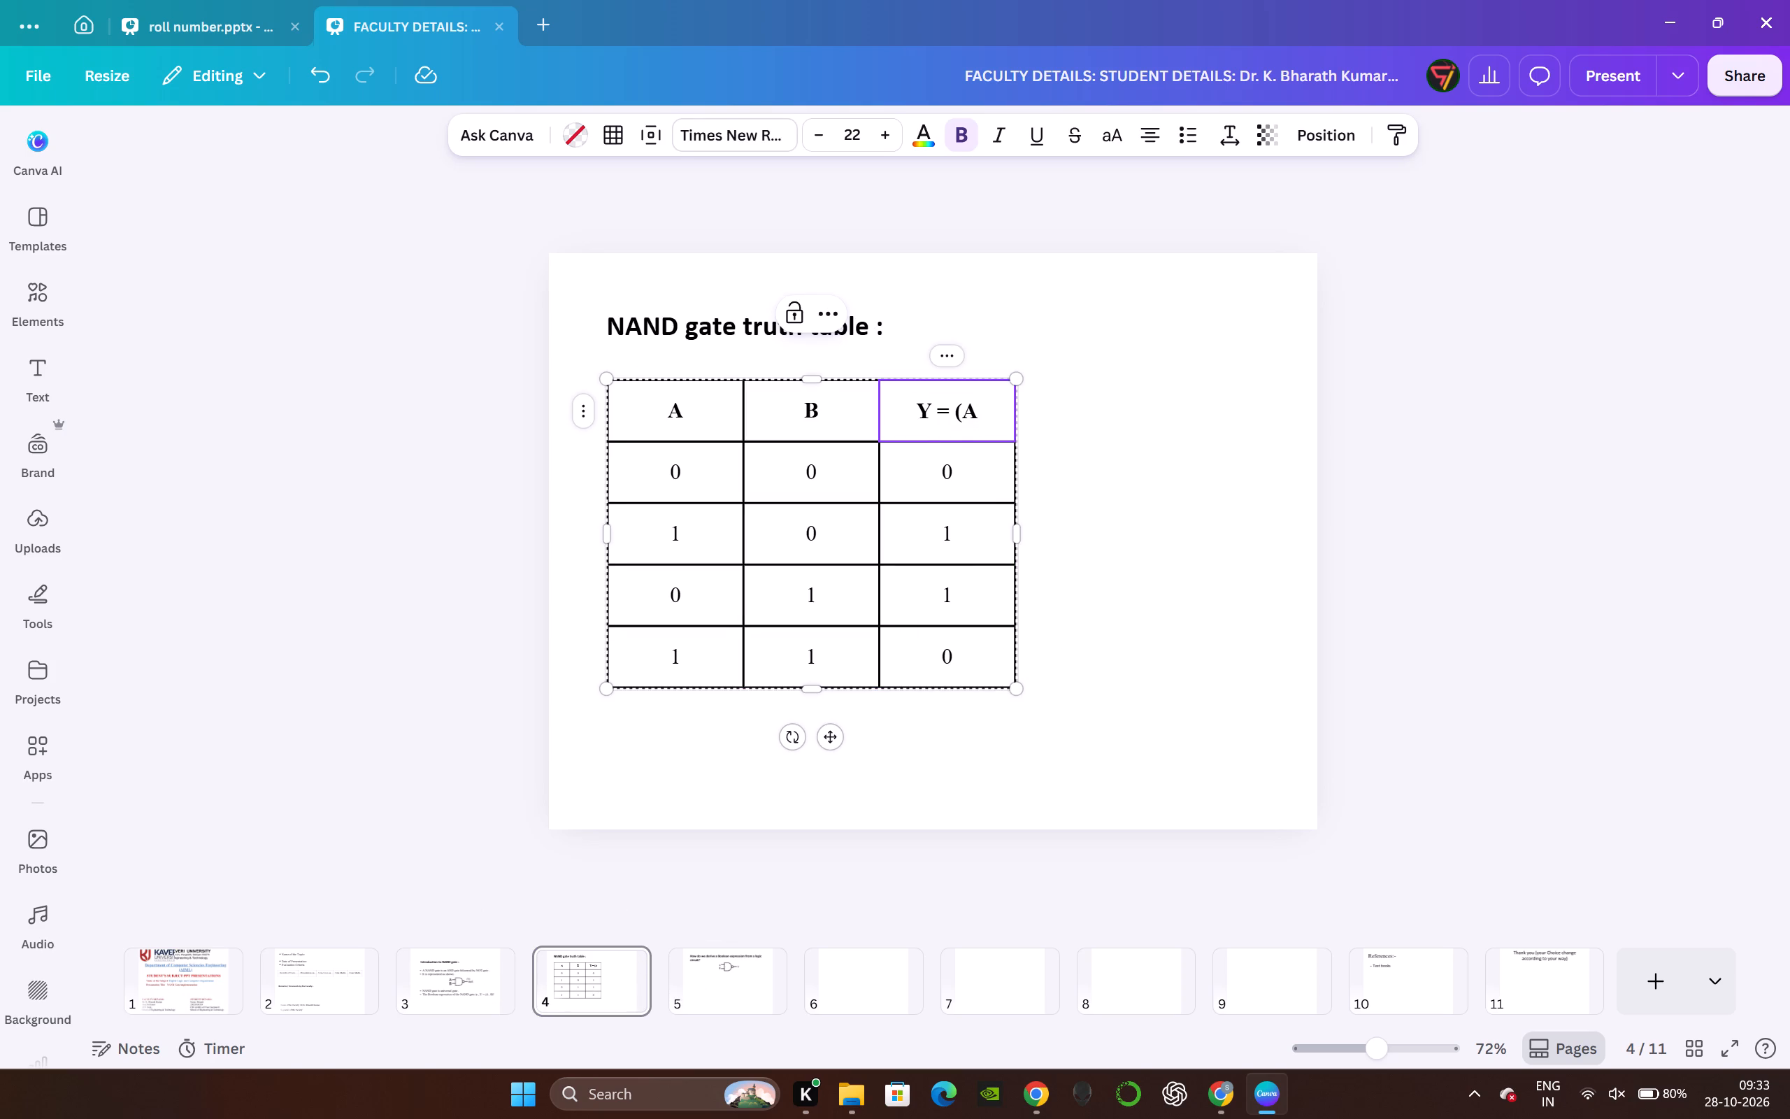
key("period")
key("b")
key("shift+parenright")
key("apostrophe")
key("BackSpace")
Copy the prime mark that follows (A . B) in the Boolean expression bullet on slide 3.
left_click(491, 985)
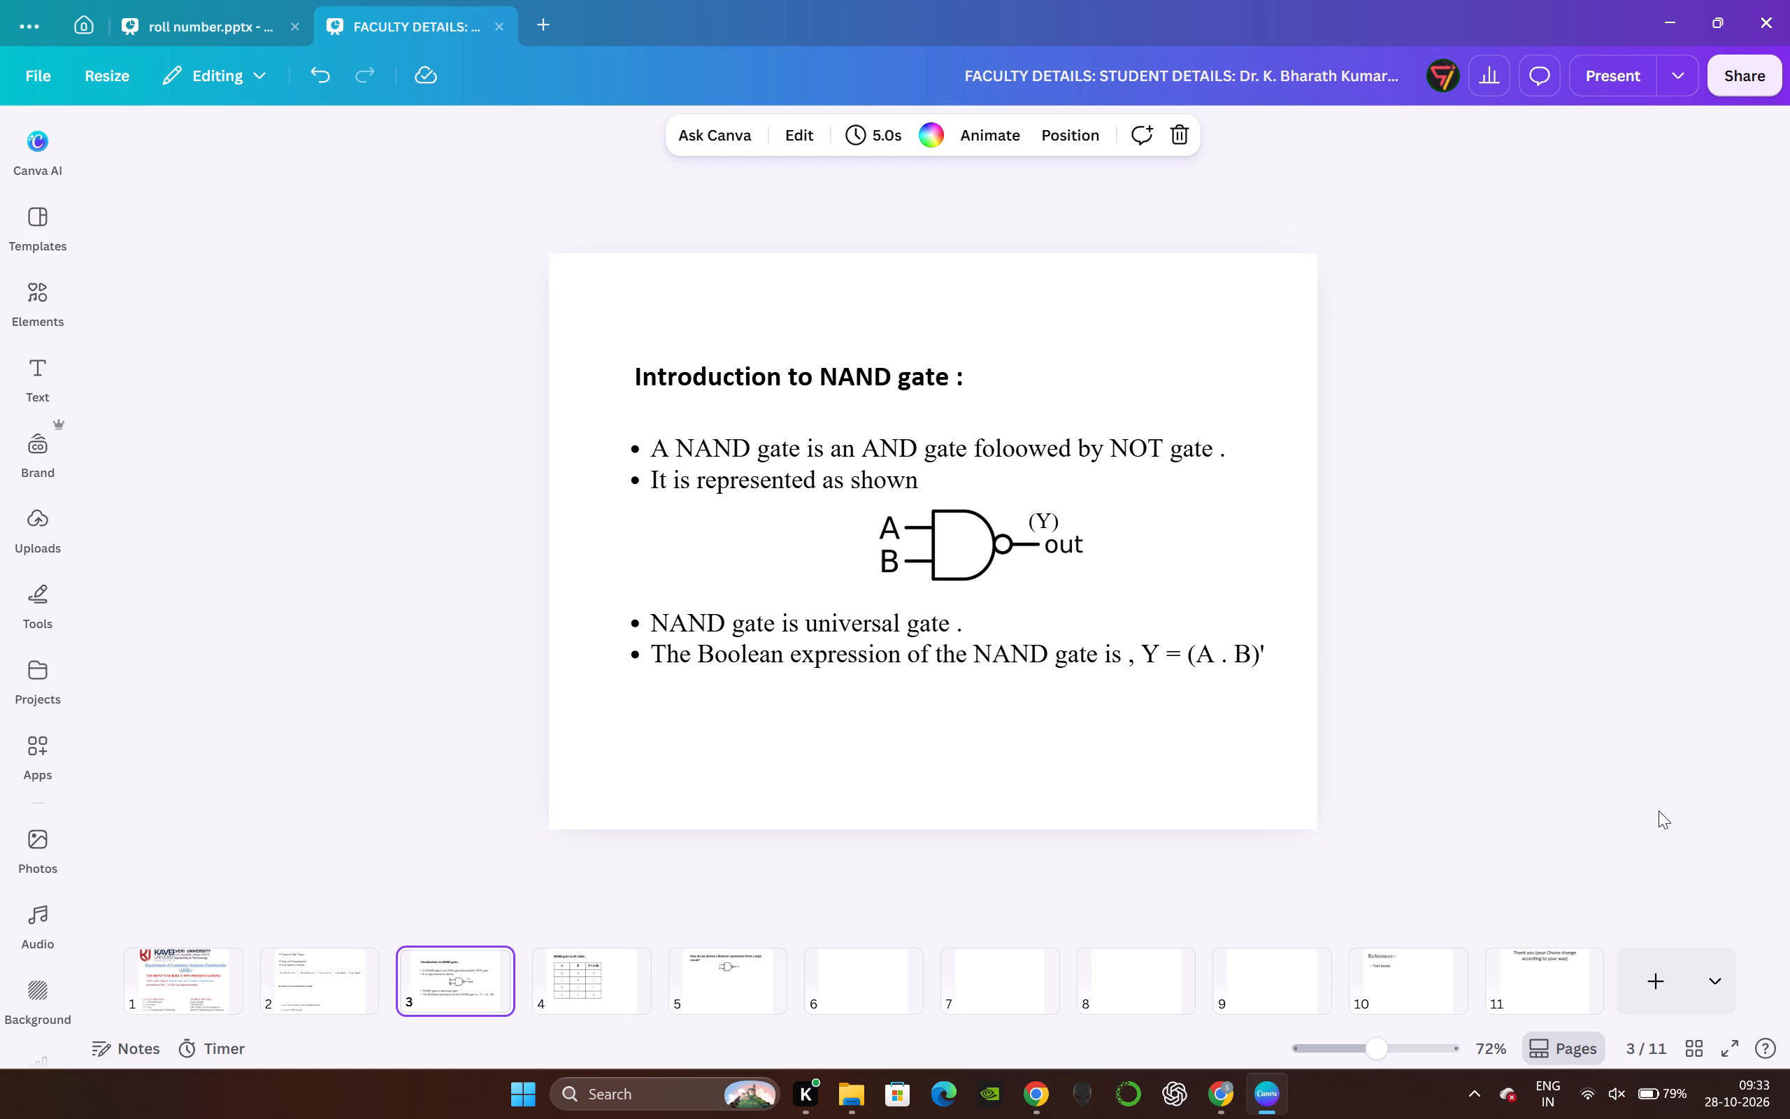
left_click(1783, 854)
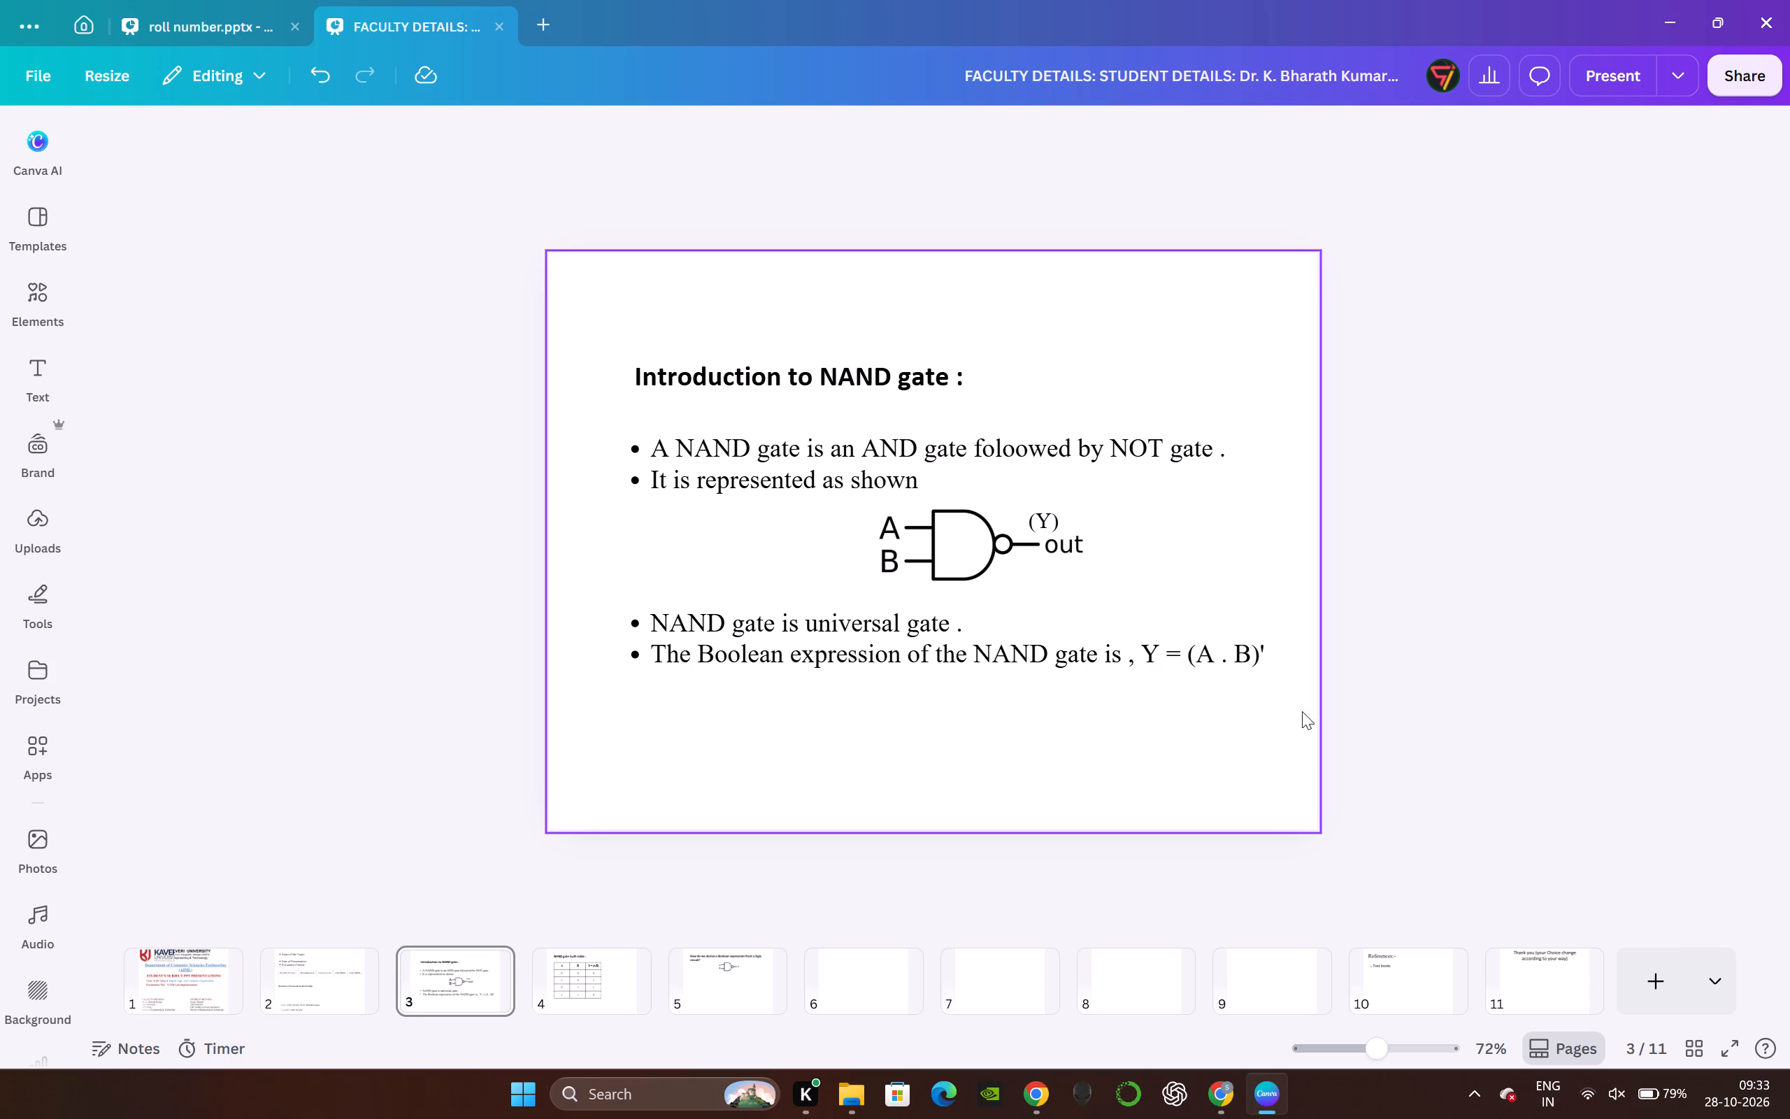
double_click(1271, 661)
left_click(1266, 657)
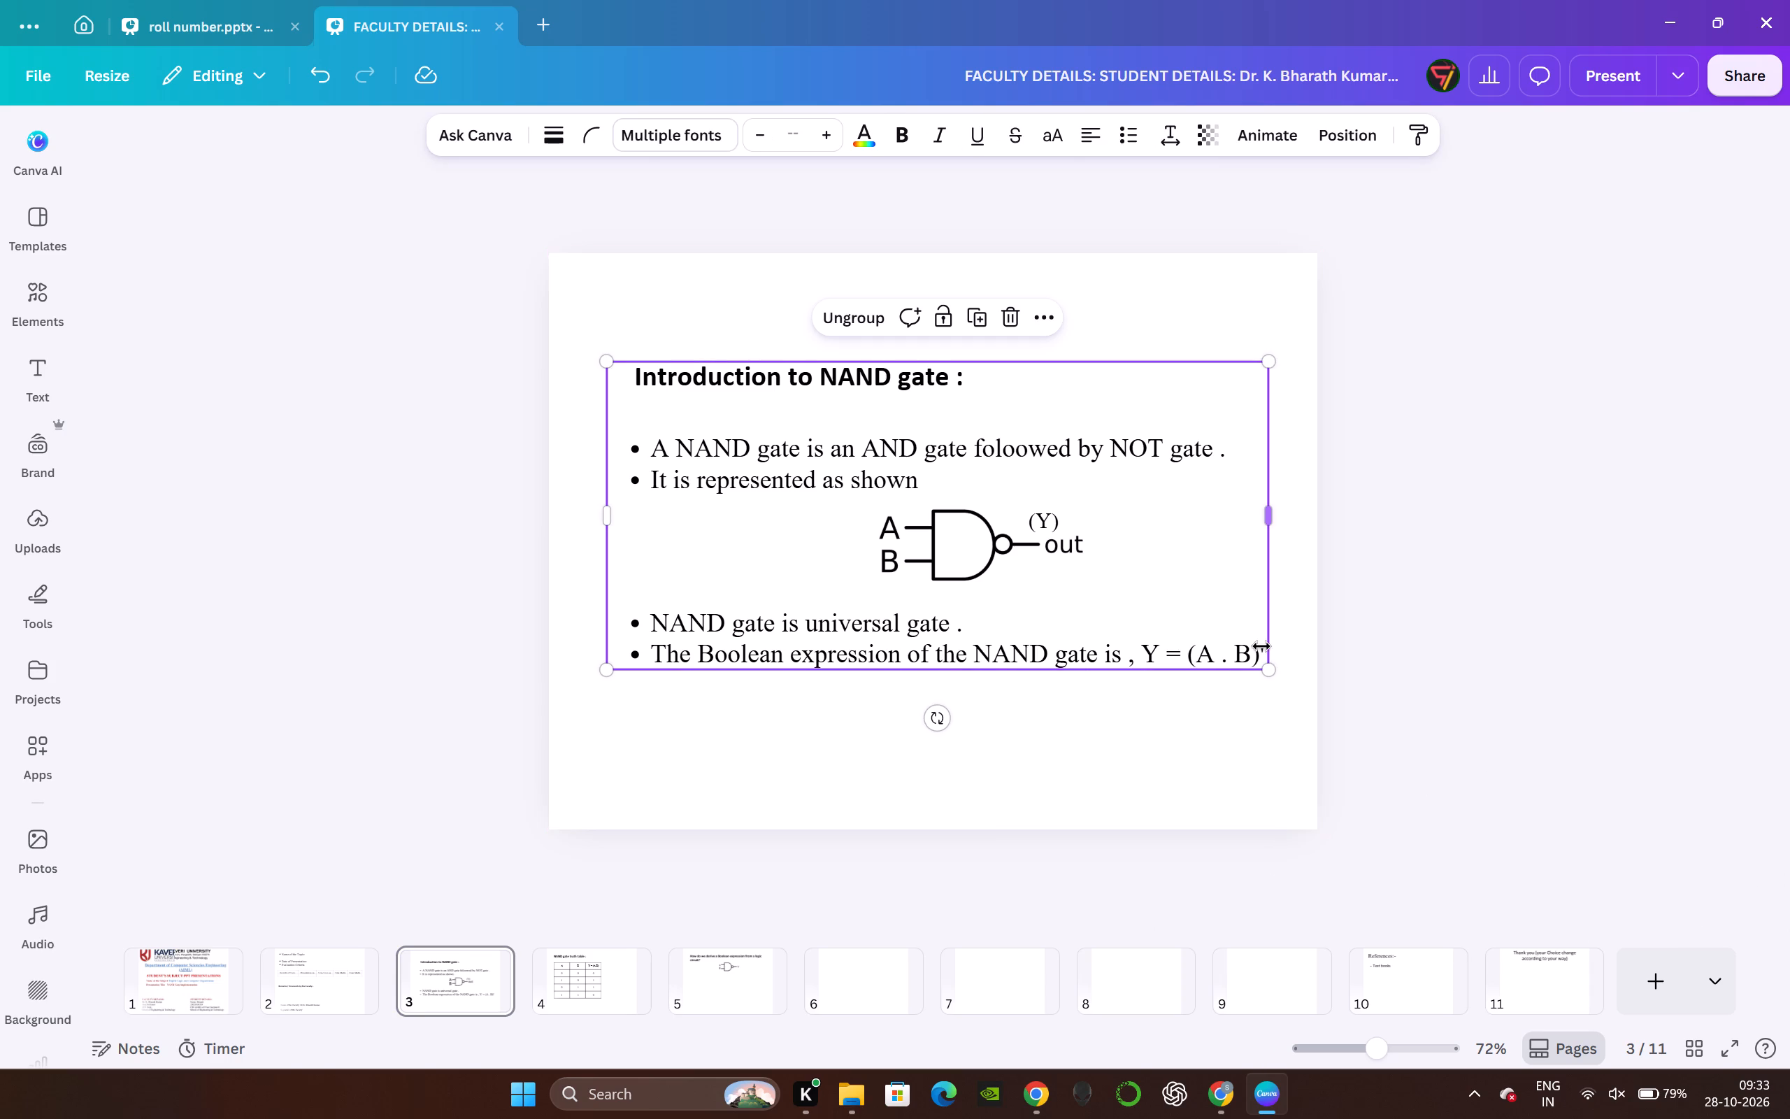
double_click(1261, 646)
left_click(1262, 656)
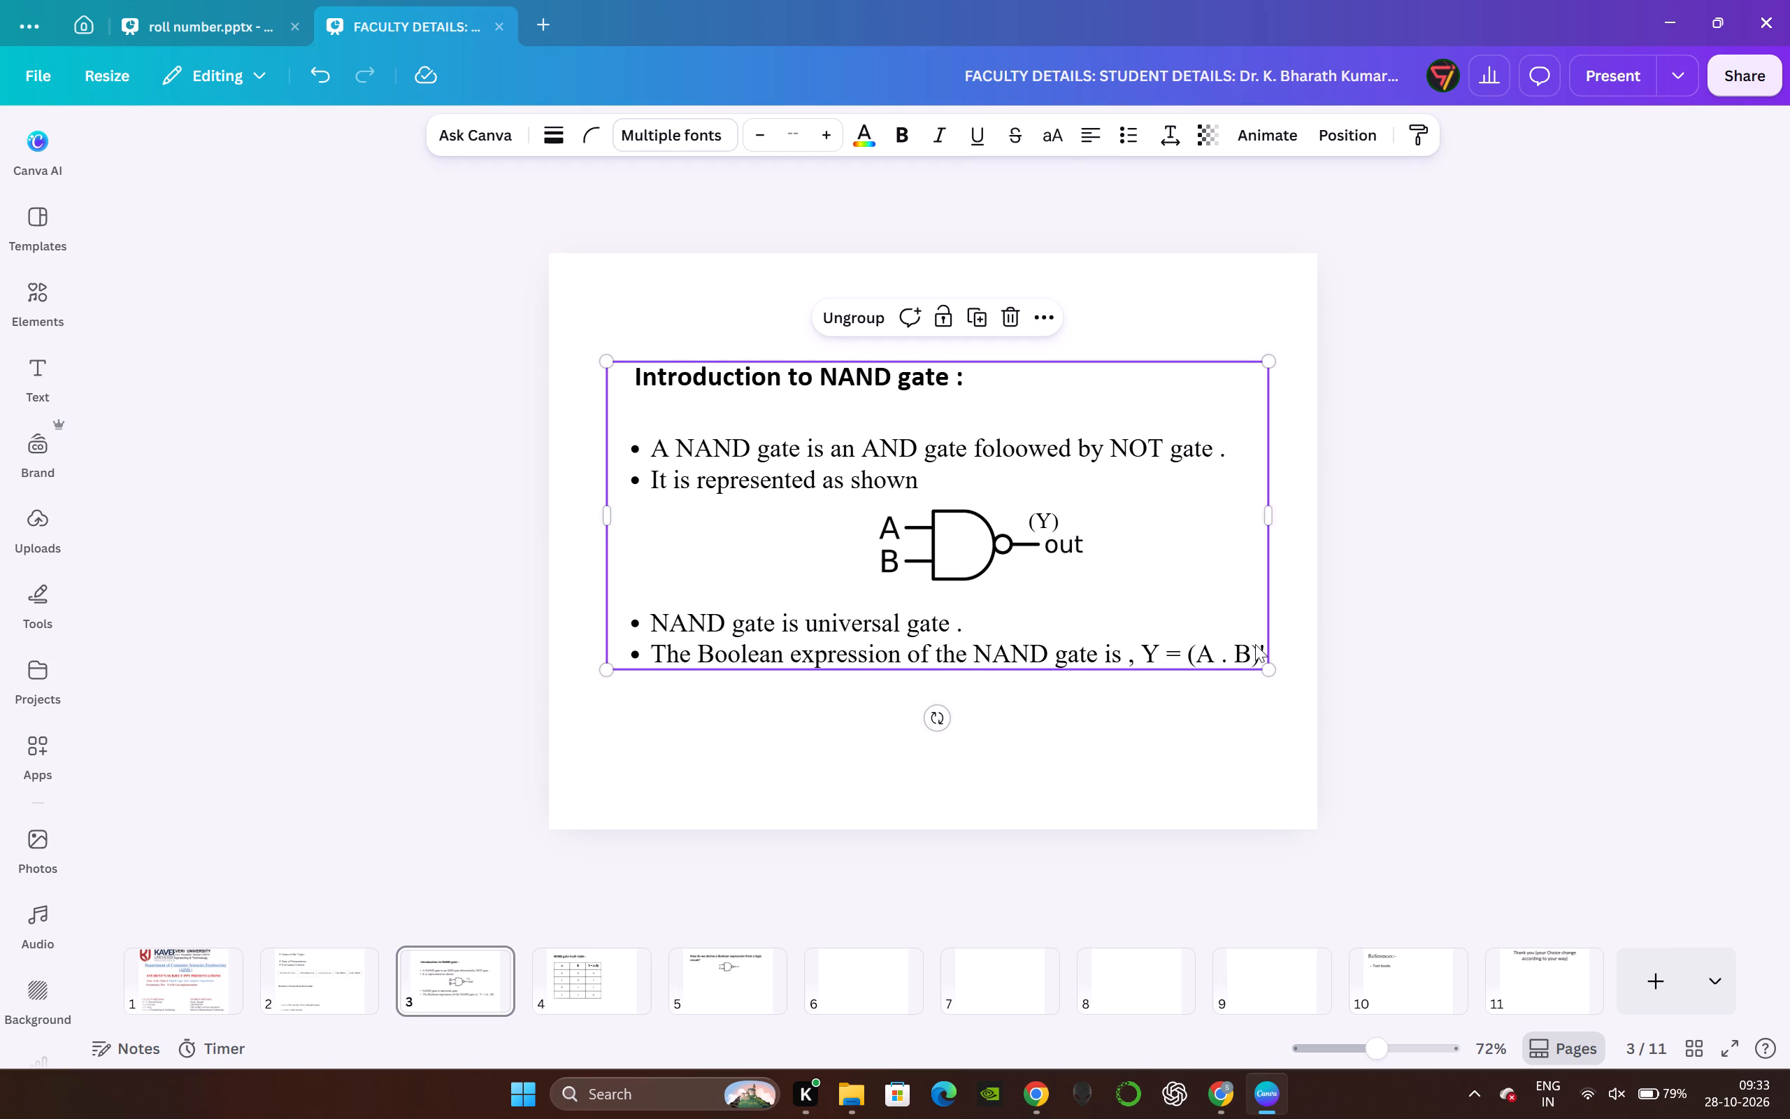
double_click(1255, 644)
left_click(1260, 648)
left_click_drag(1260, 648, 1266, 649)
key("ctrl+c")
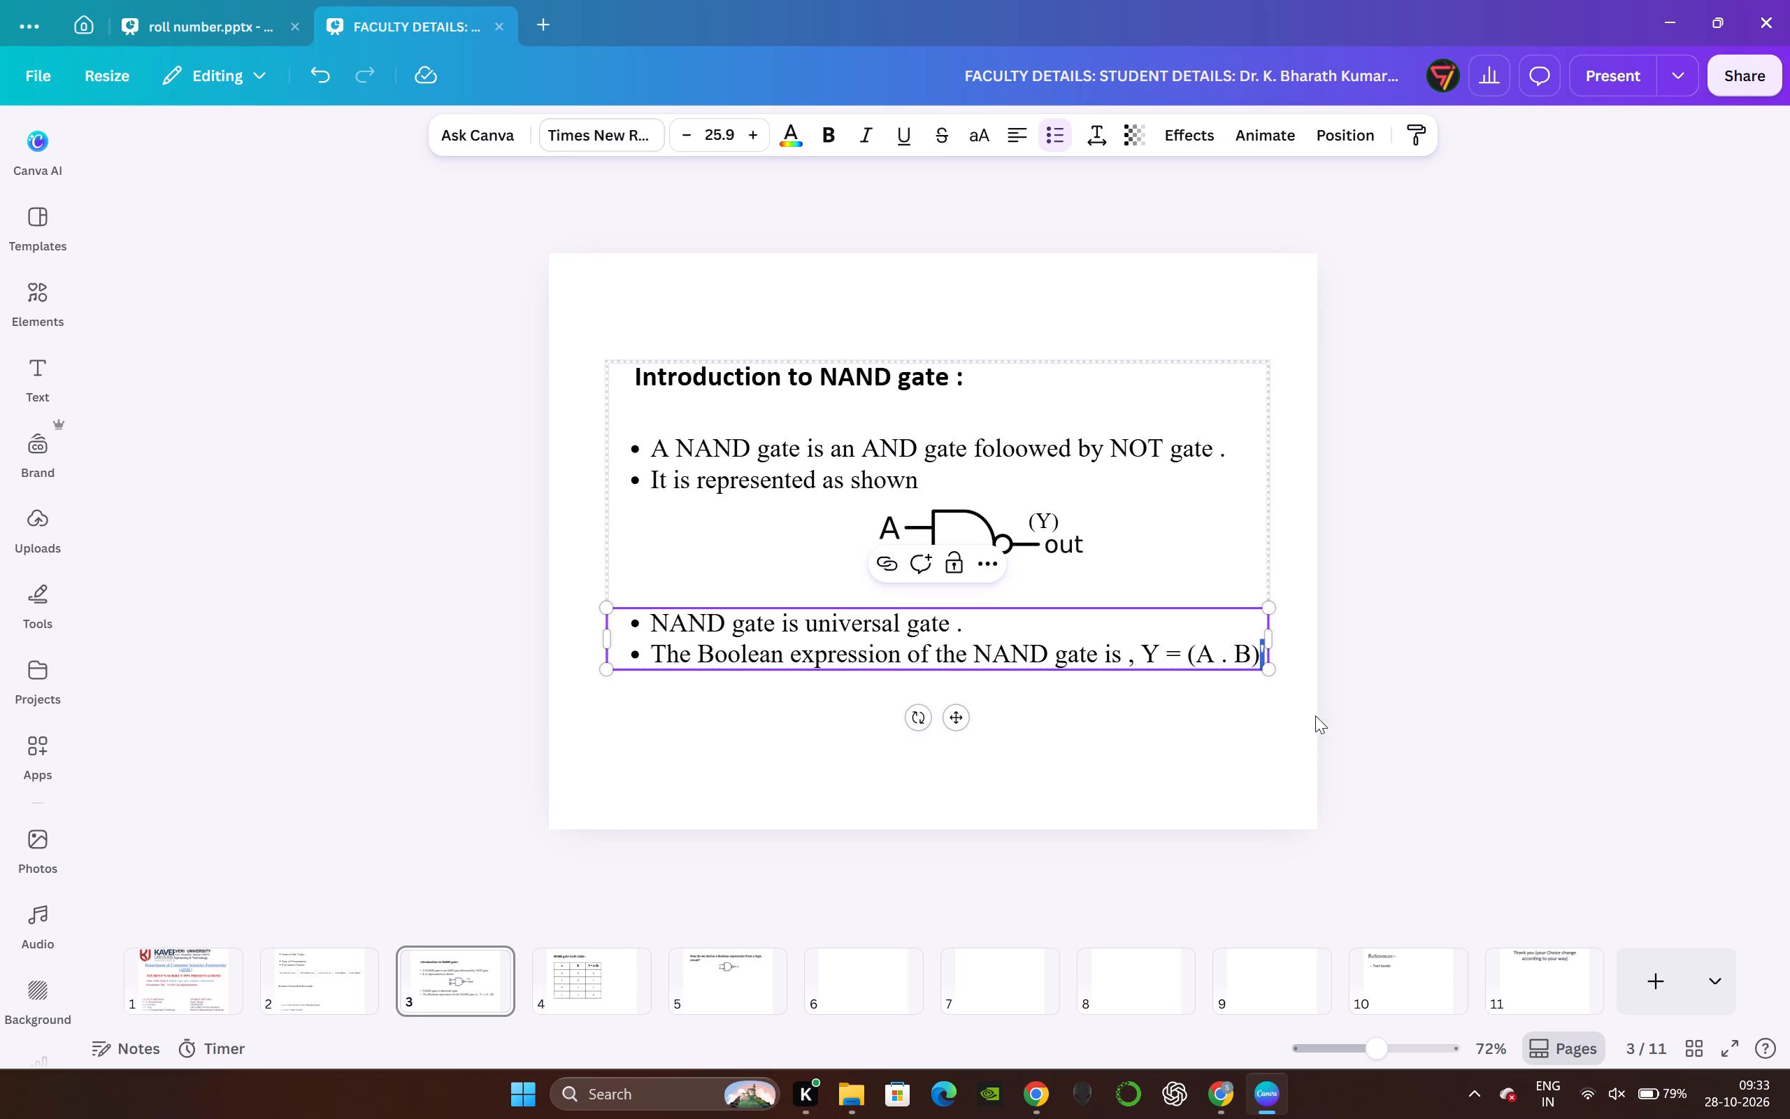
Add " ." after the Boolean expression on slide 3 and widen its text box so the bullet fits on one line.
double_click(1262, 655)
left_click(1262, 655)
key("Right")
key("space")
type(".")
key("space")
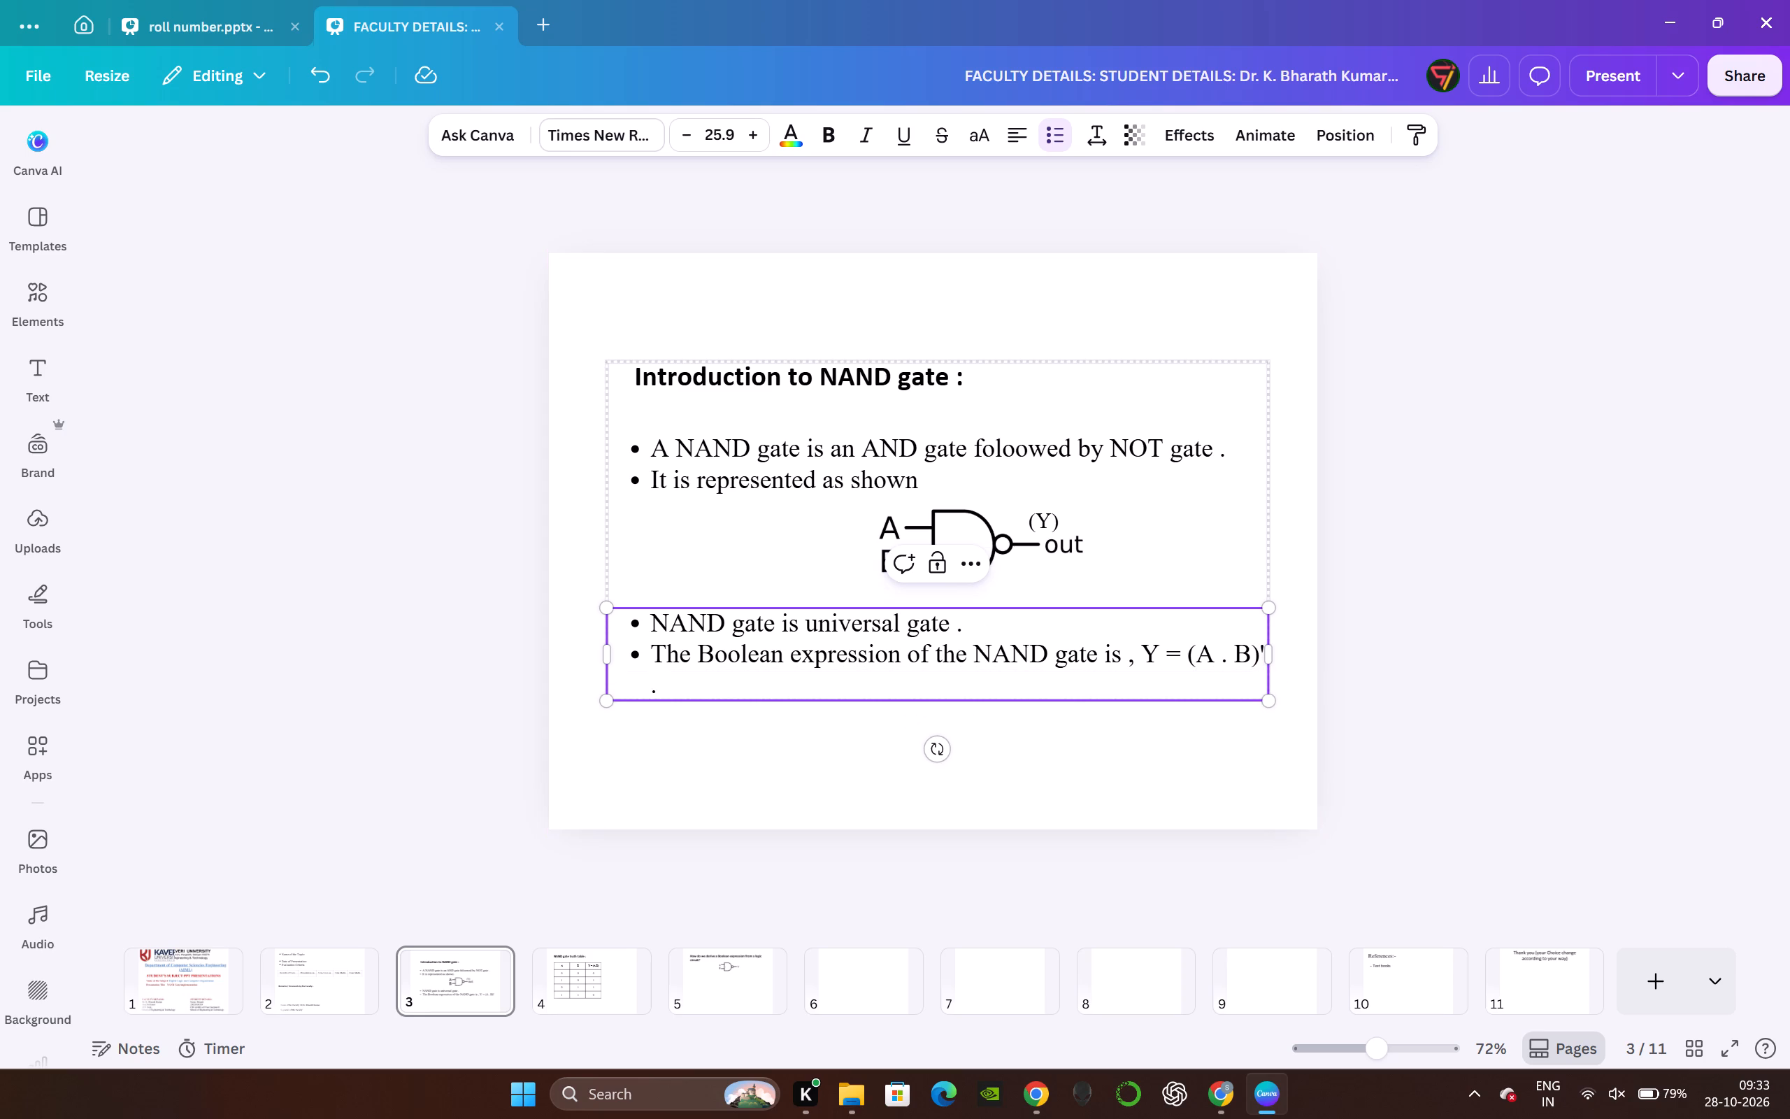
left_click_drag(1271, 653, 1305, 648)
left_click(1430, 629)
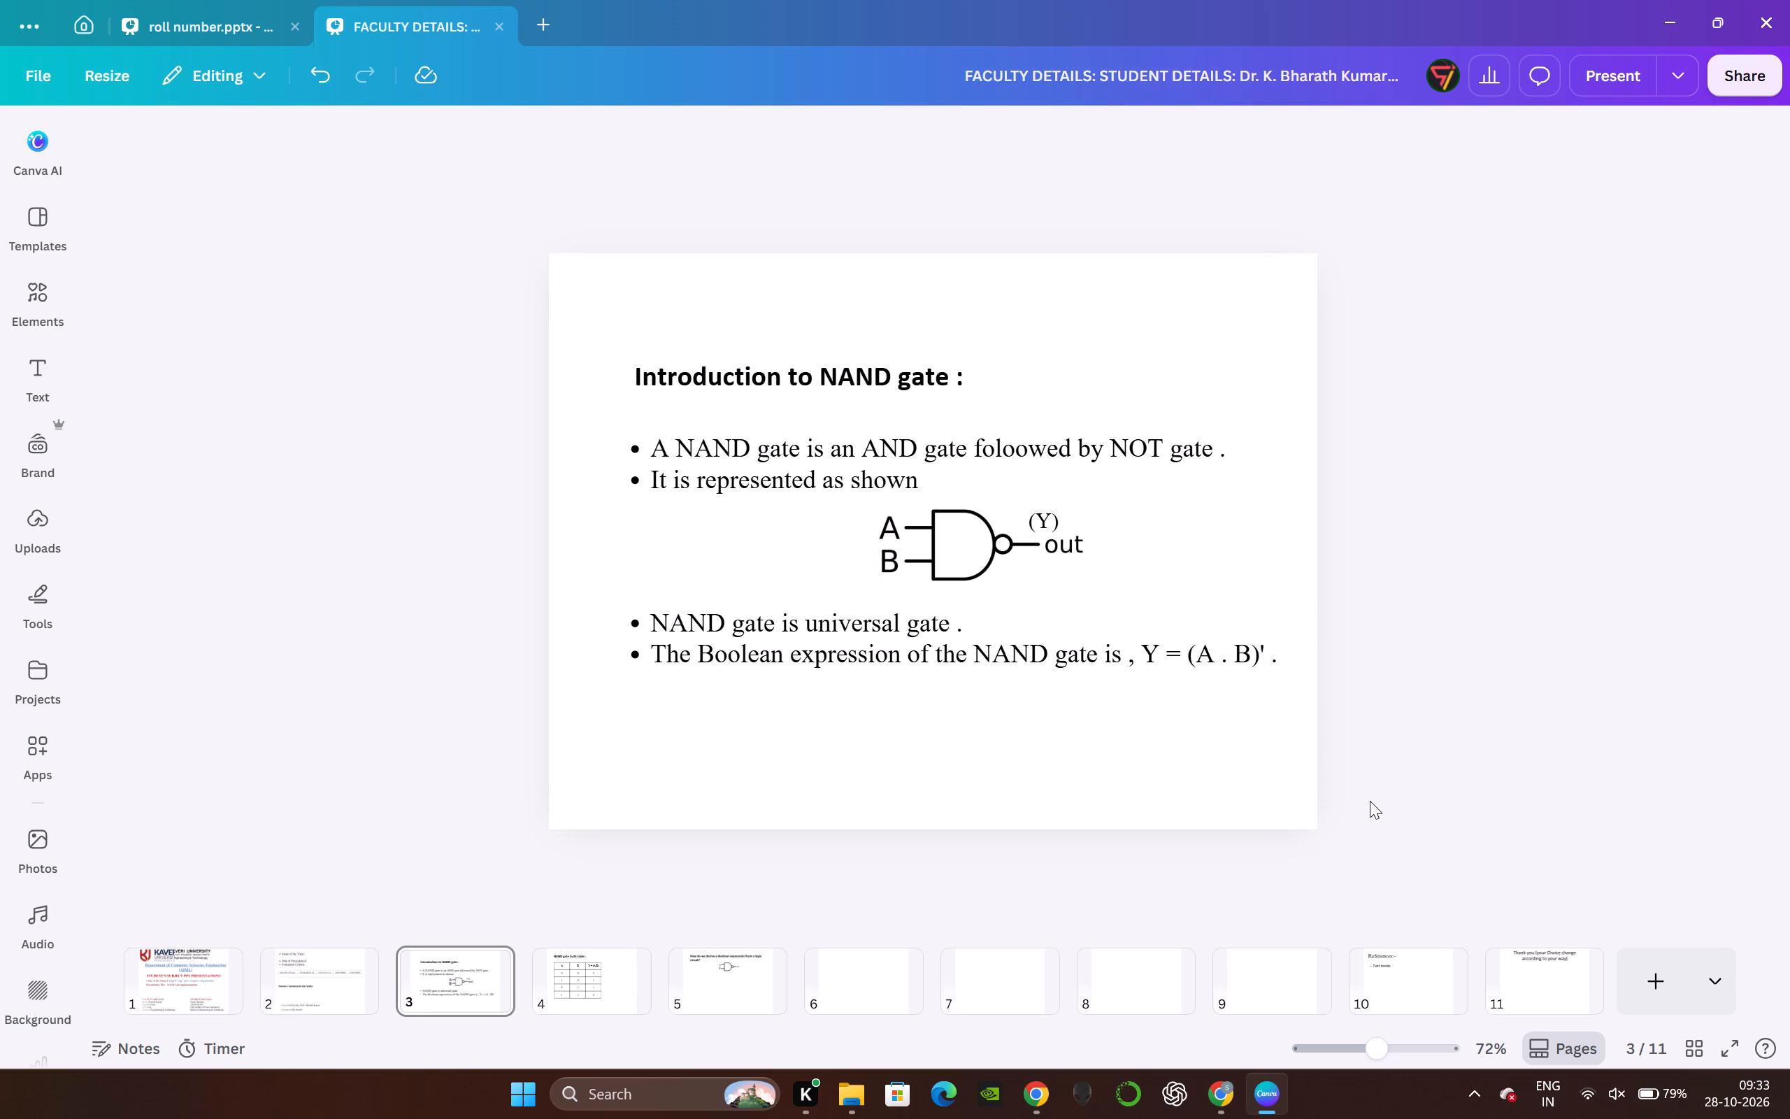
Append the copied prime mark to the truth table's output column header on slide 4 so it reads "Y = (A.B)'".
left_click_drag(734, 973, 740, 971)
left_click(602, 981)
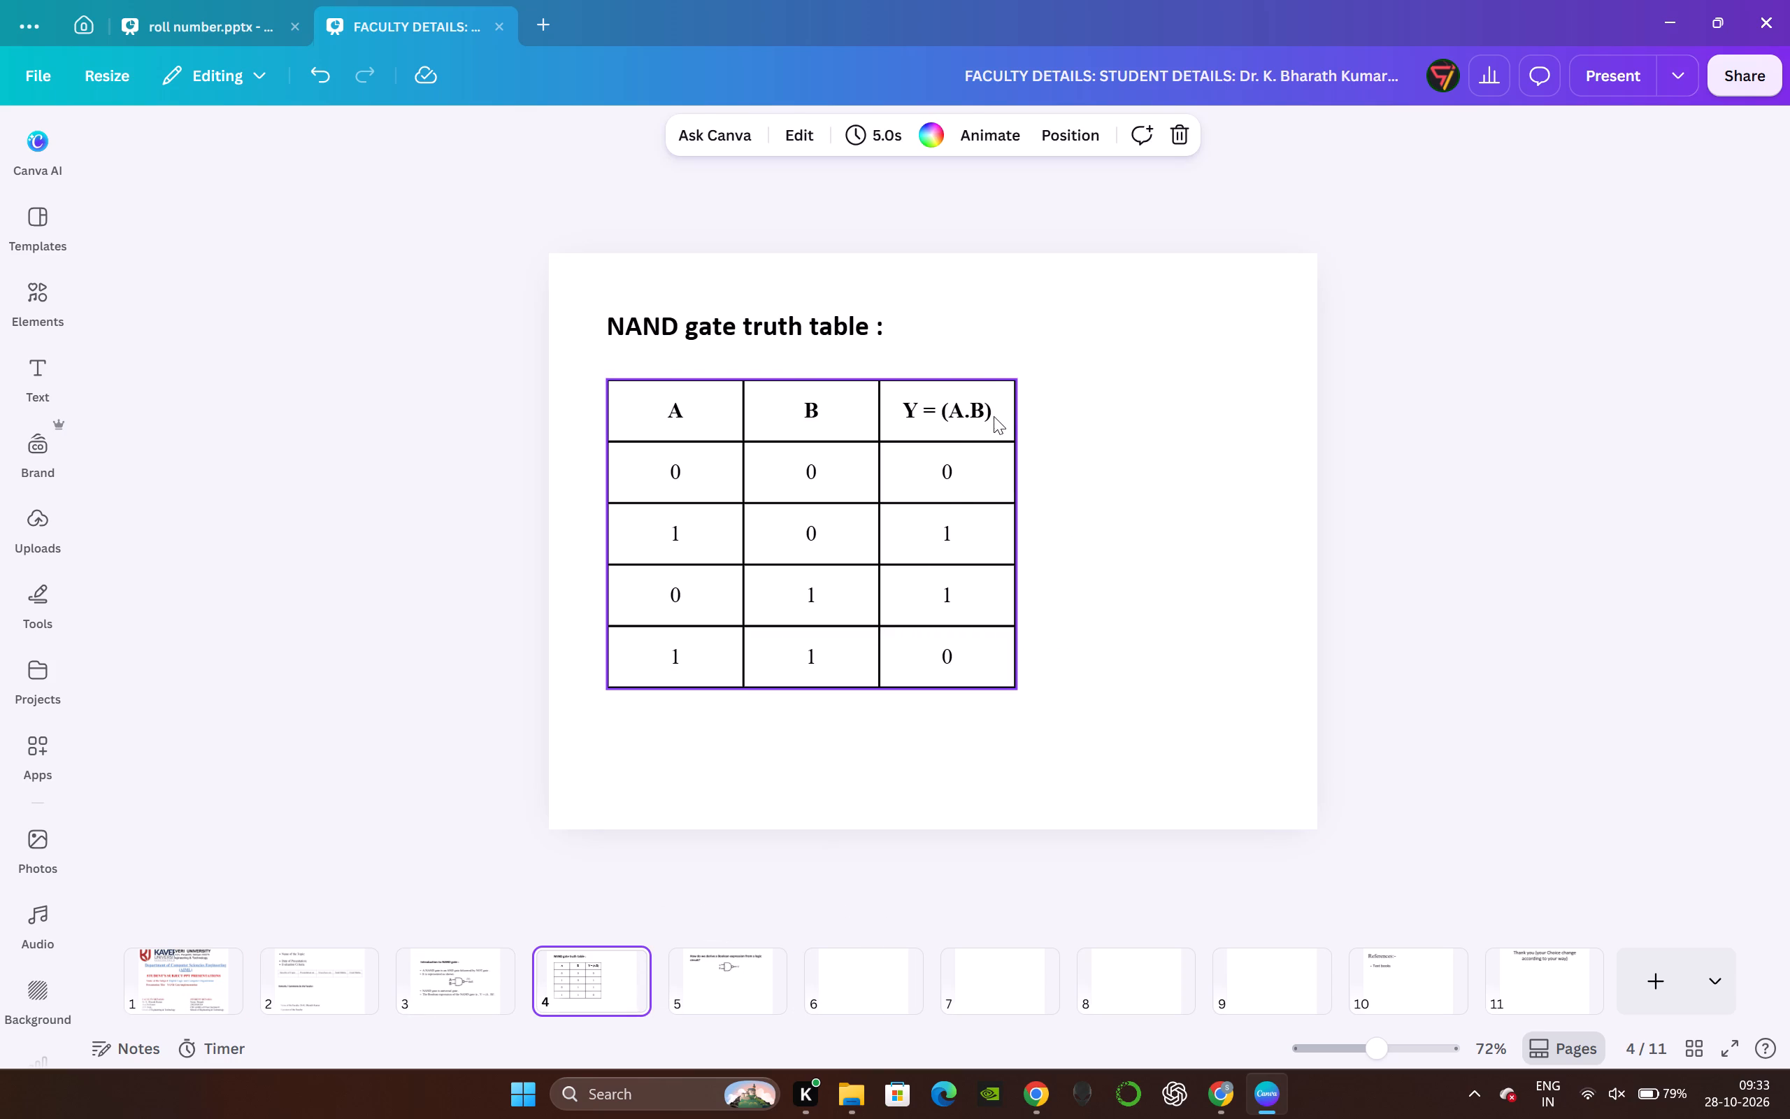
triple_click(991, 411)
left_click(991, 411)
left_click(980, 417)
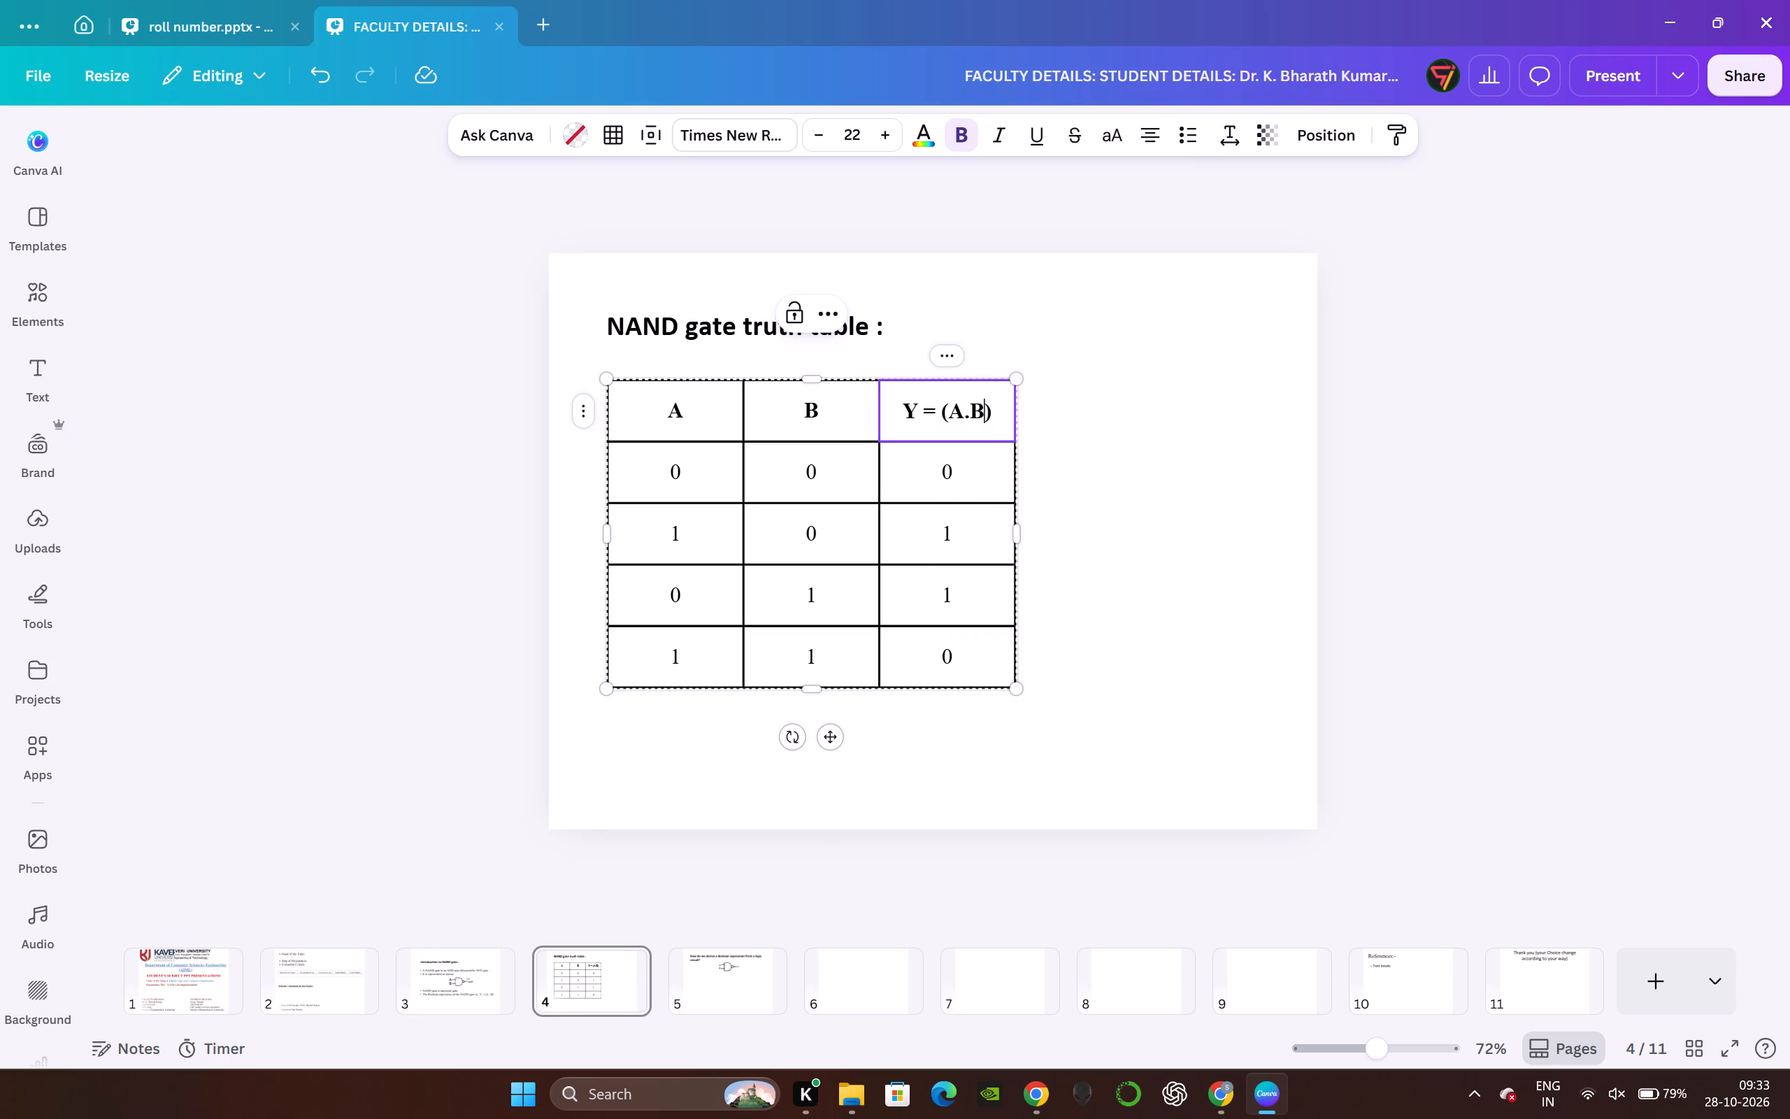
key("Right")
key("ctrl+v")
Extend the "Y" label at the NAND gate's output on slide 5 to "Y = (A.B)'".
left_click(763, 980)
double_click(1026, 411)
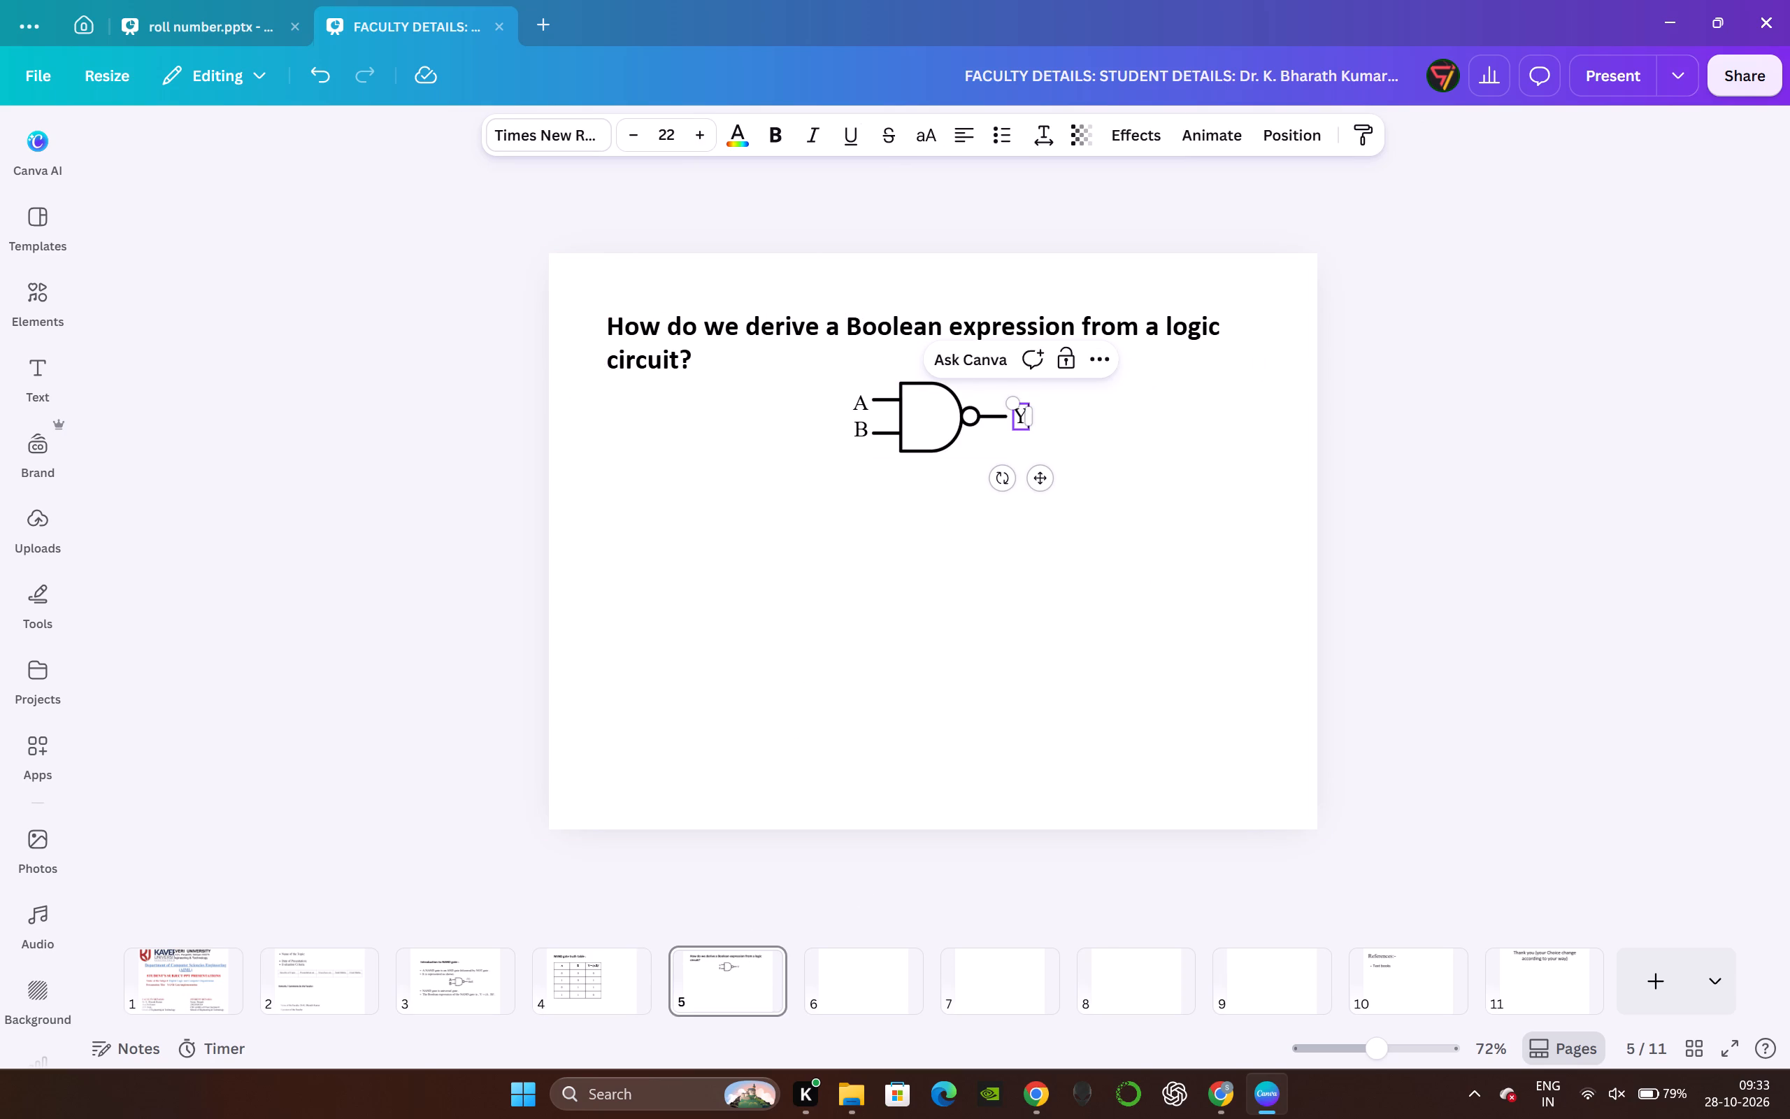
left_click(1020, 422)
left_click(1019, 415)
key("Right")
key("space")
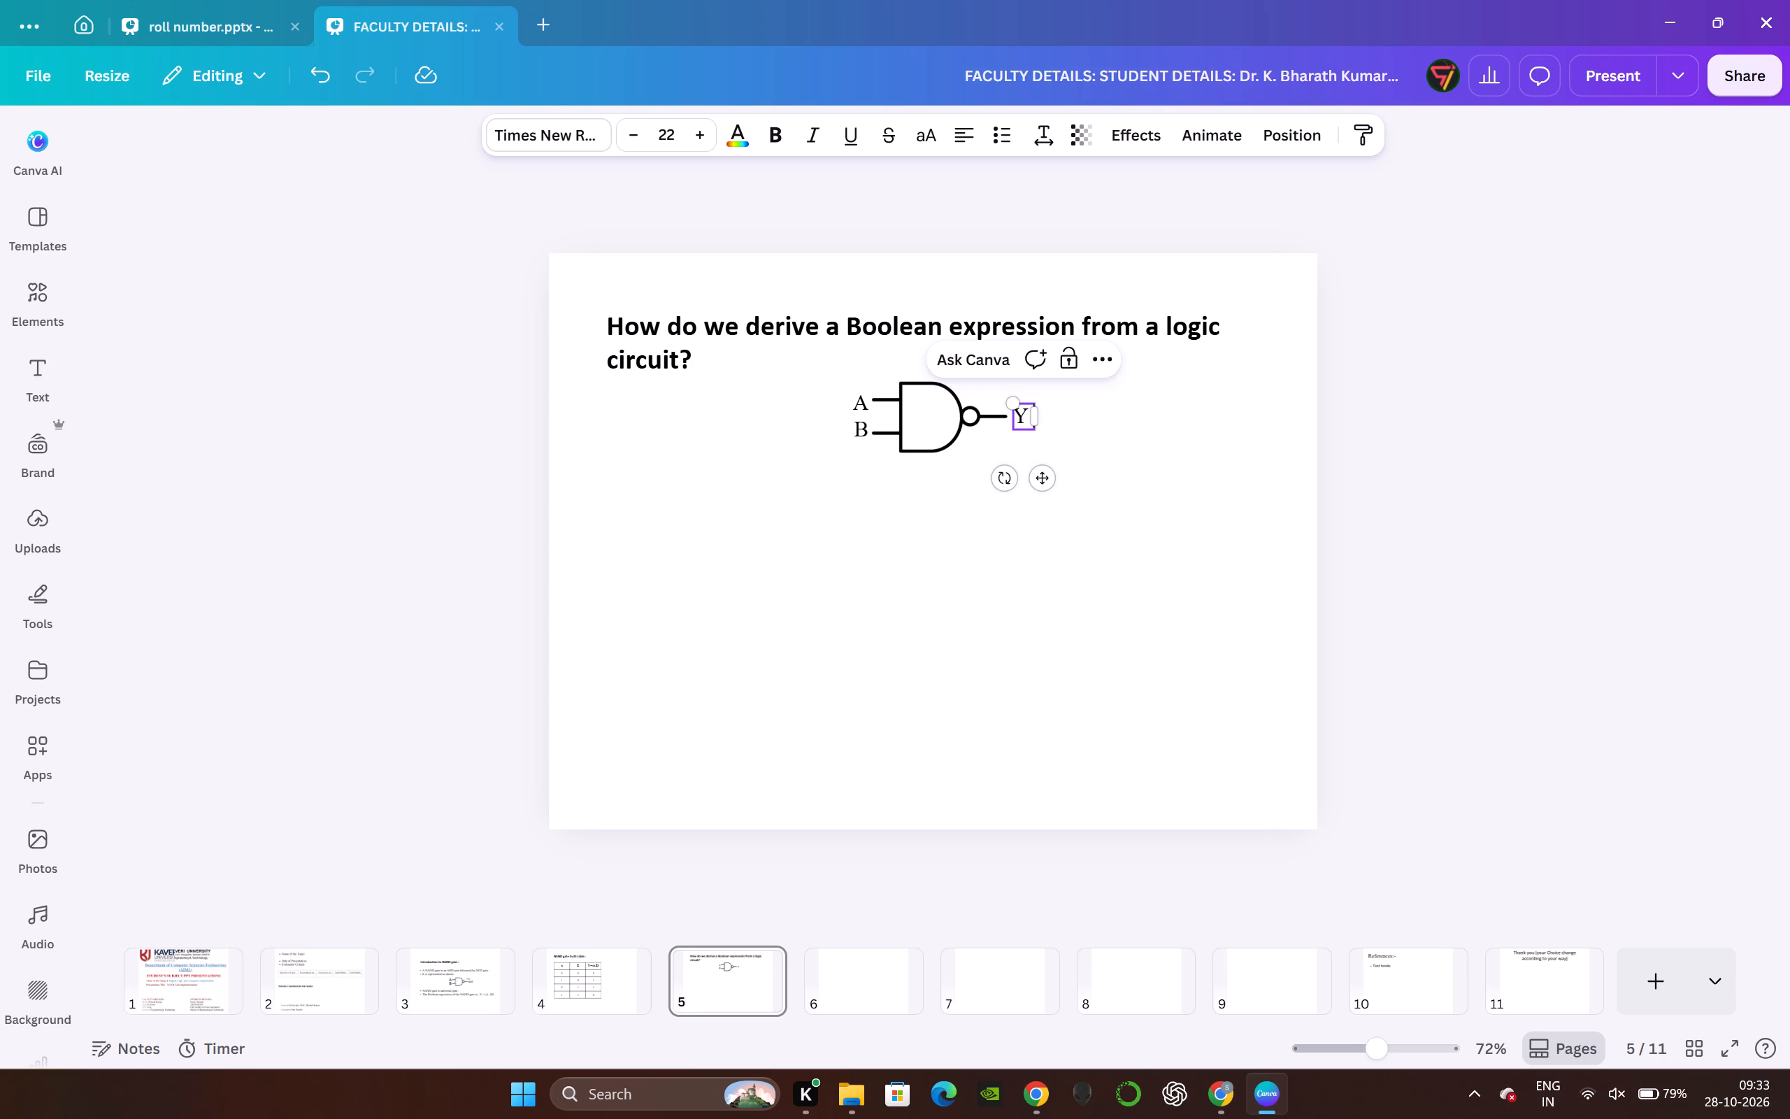
type("=")
key("space")
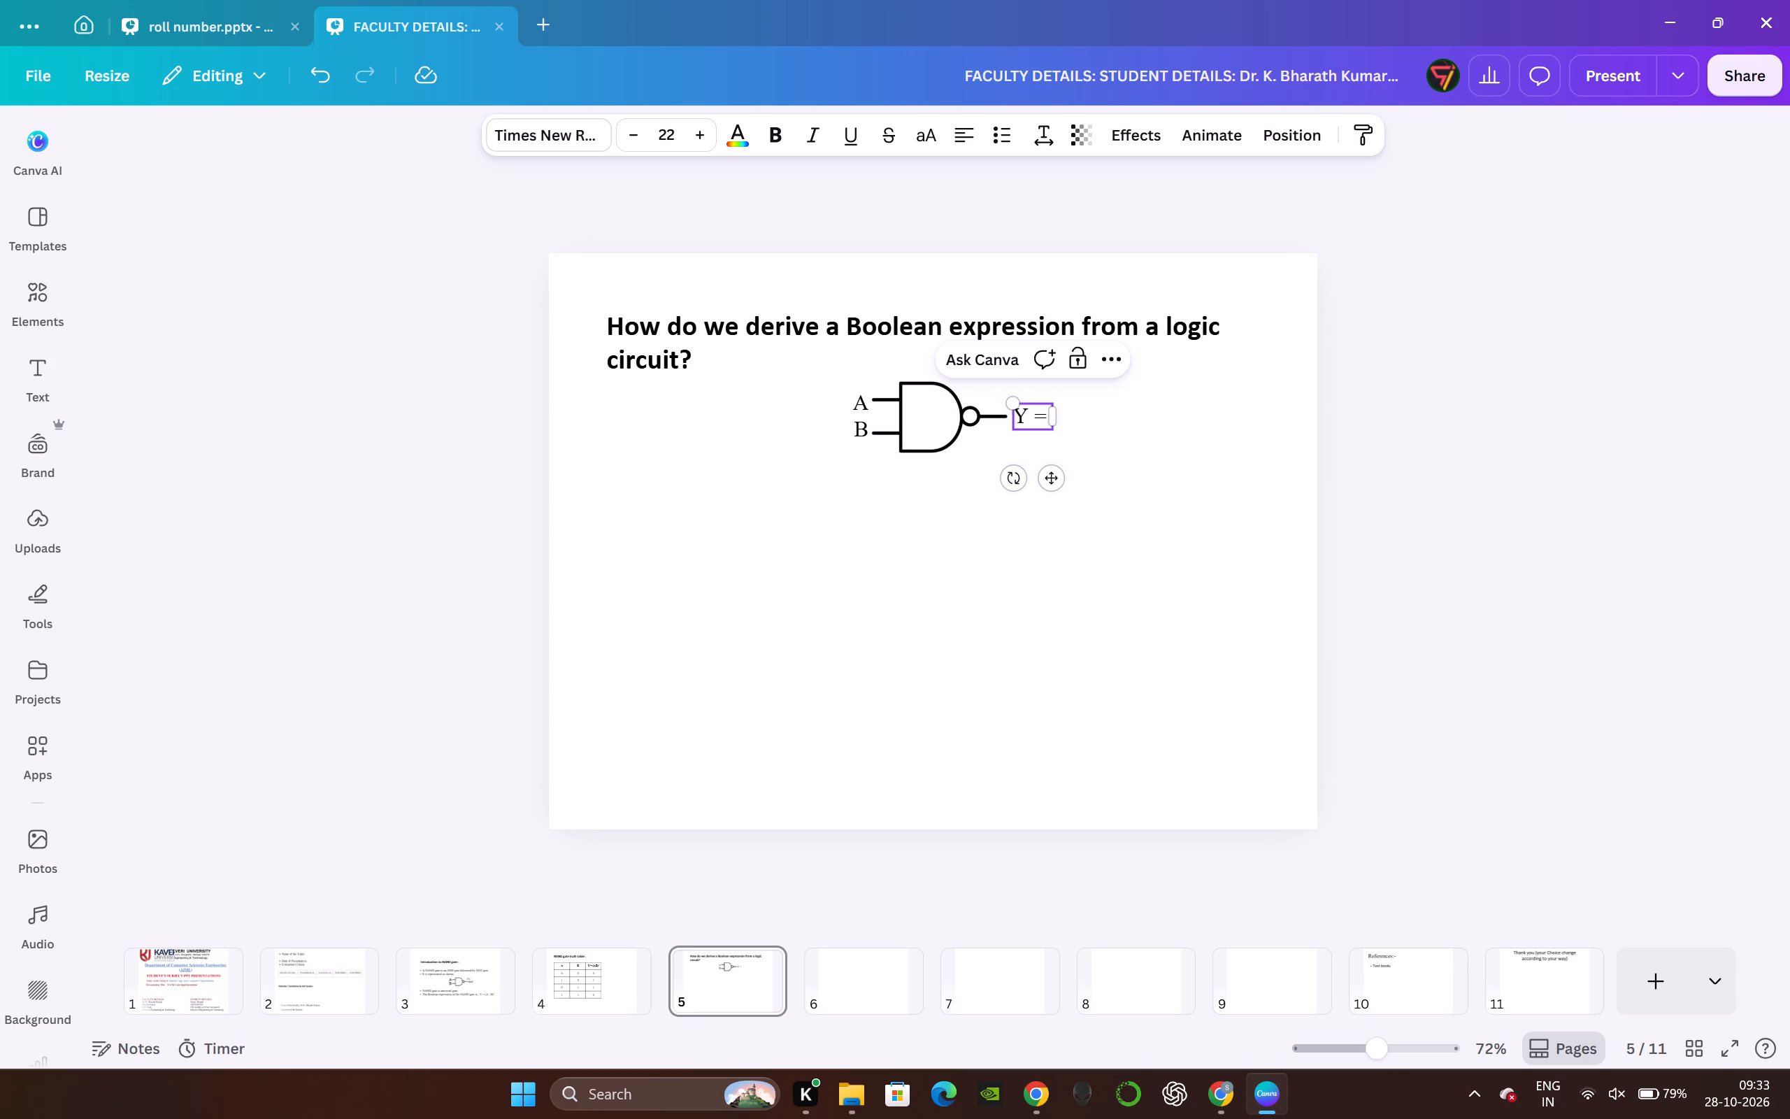
type("(A.")
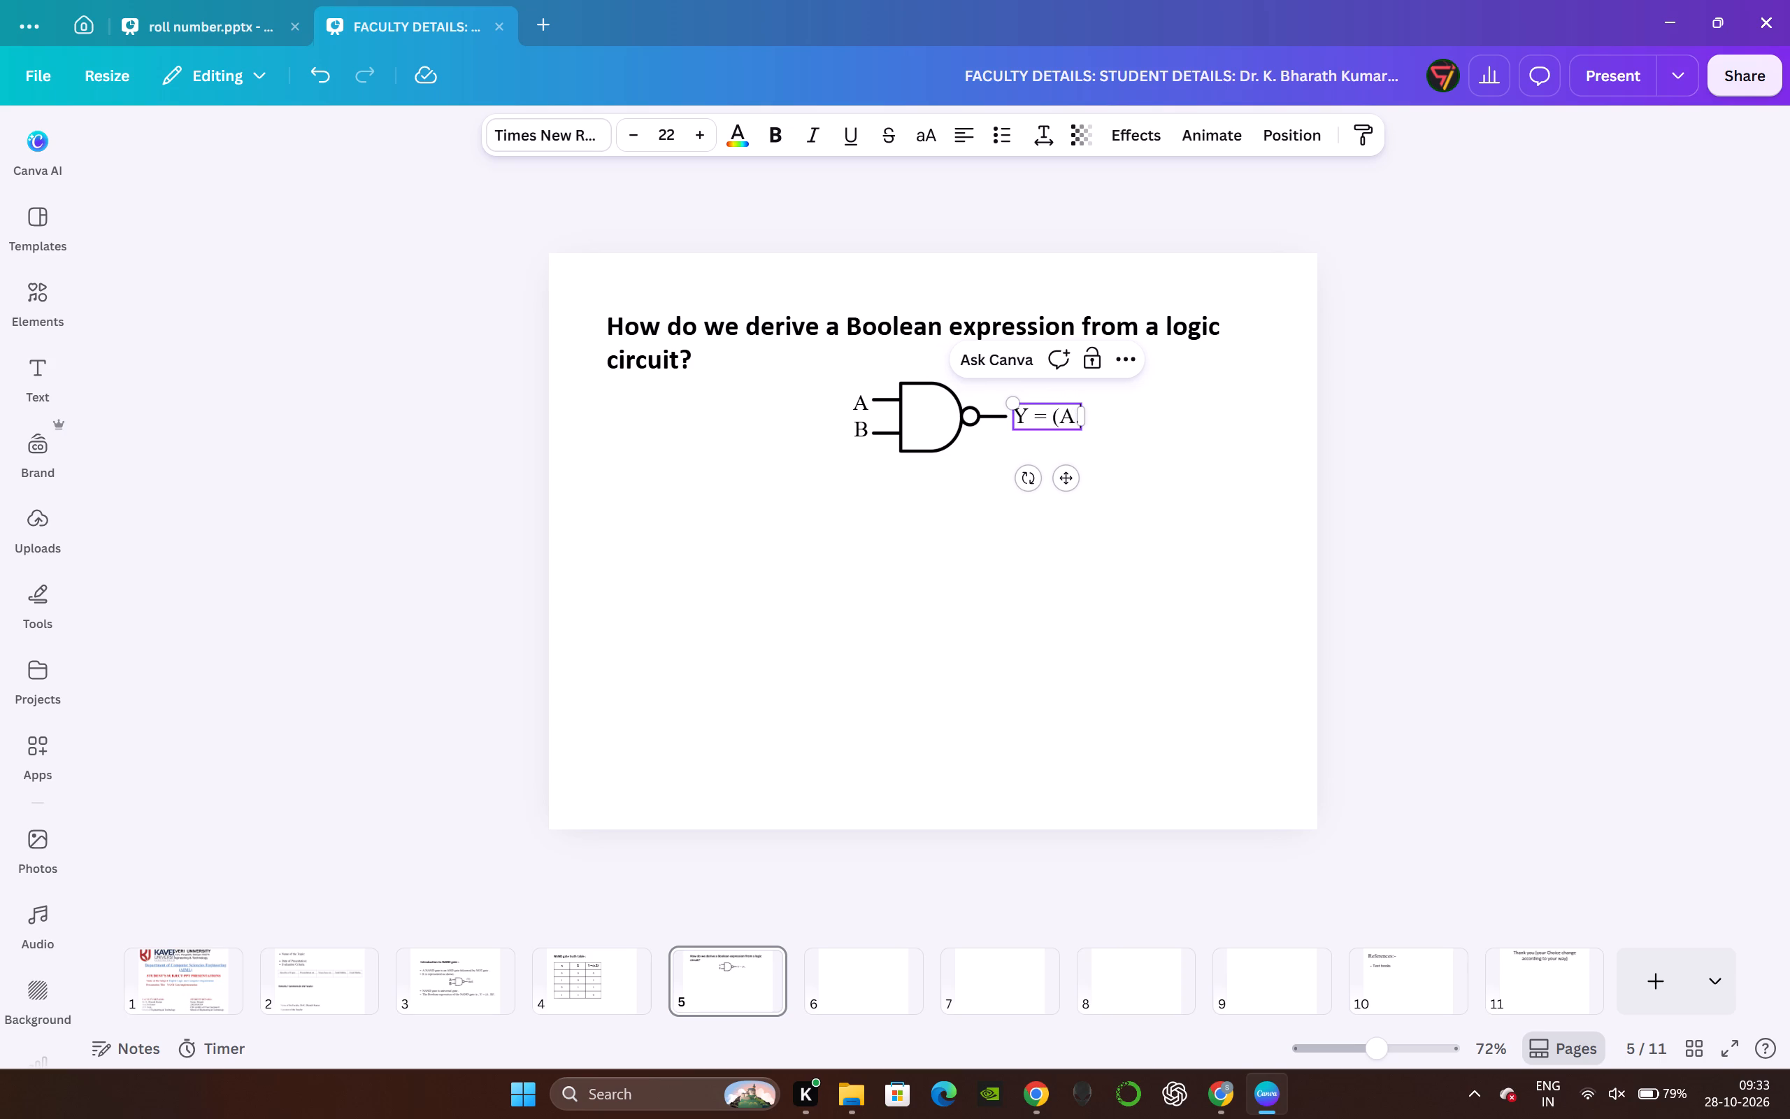
type("B)")
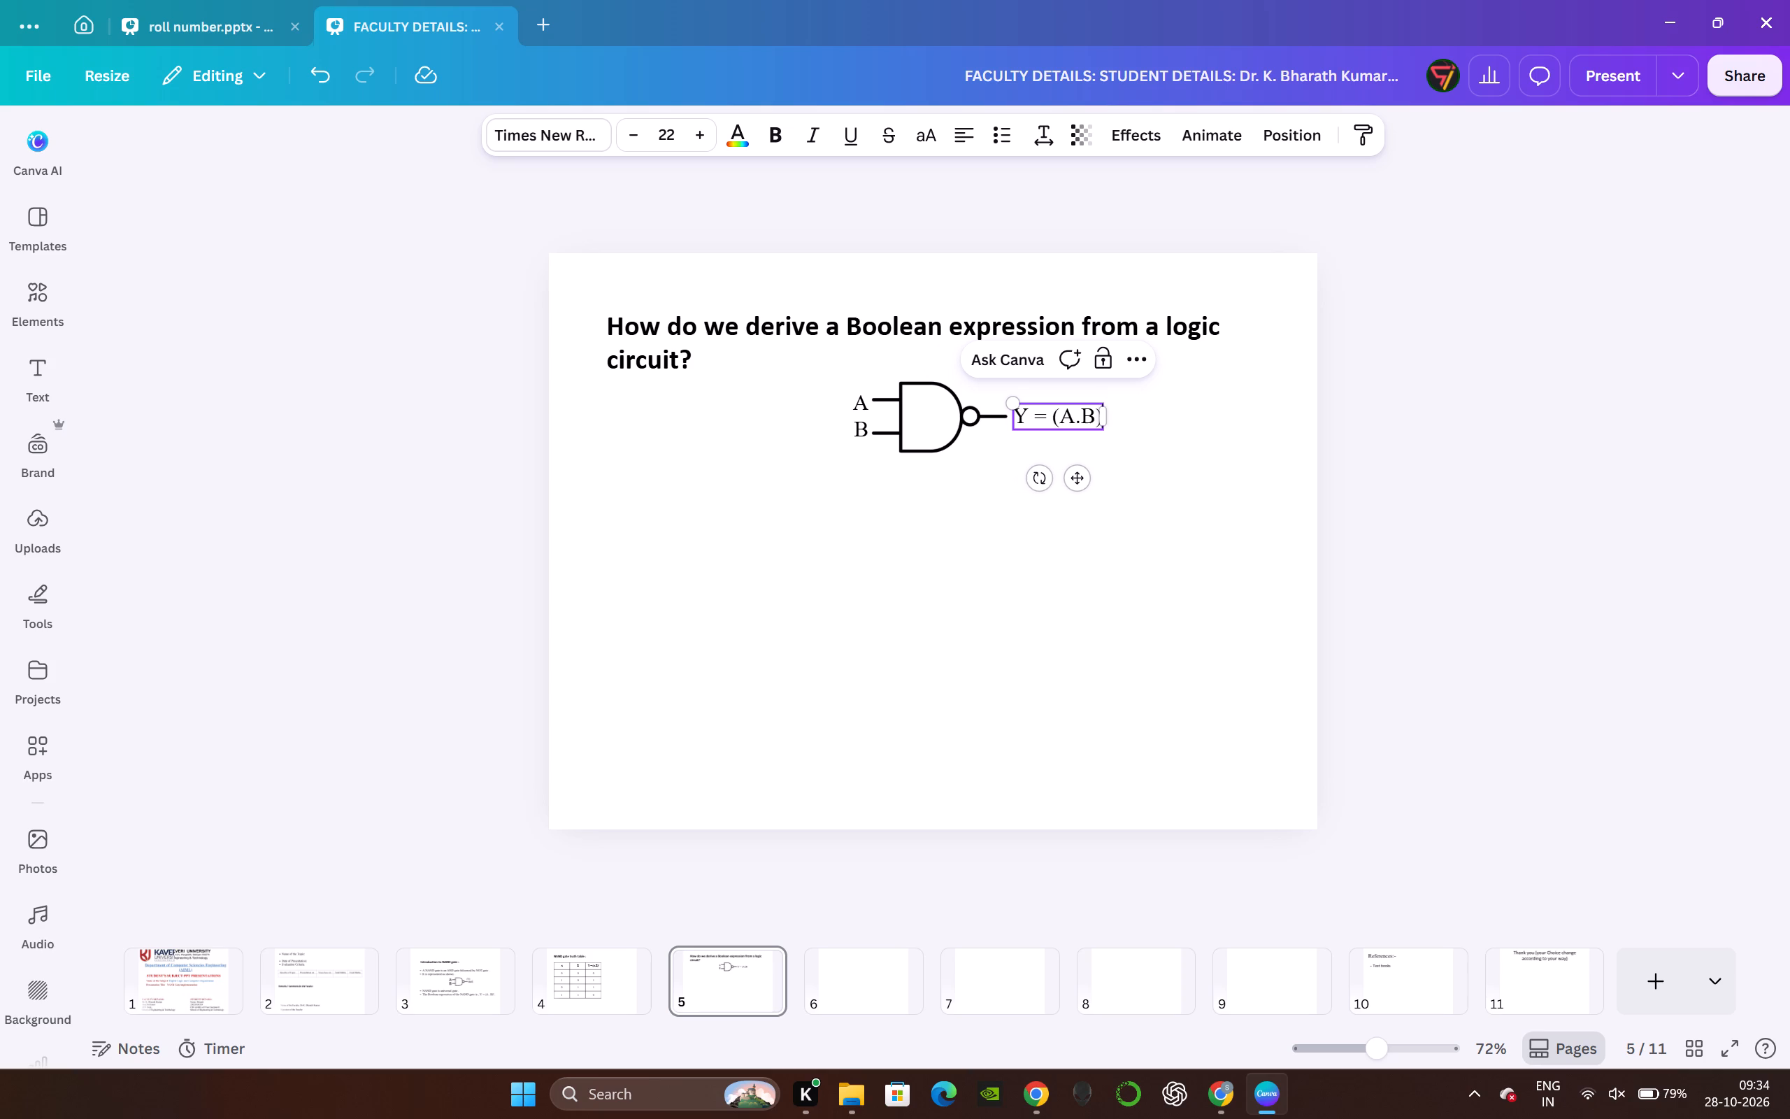
key("ctrl+v")
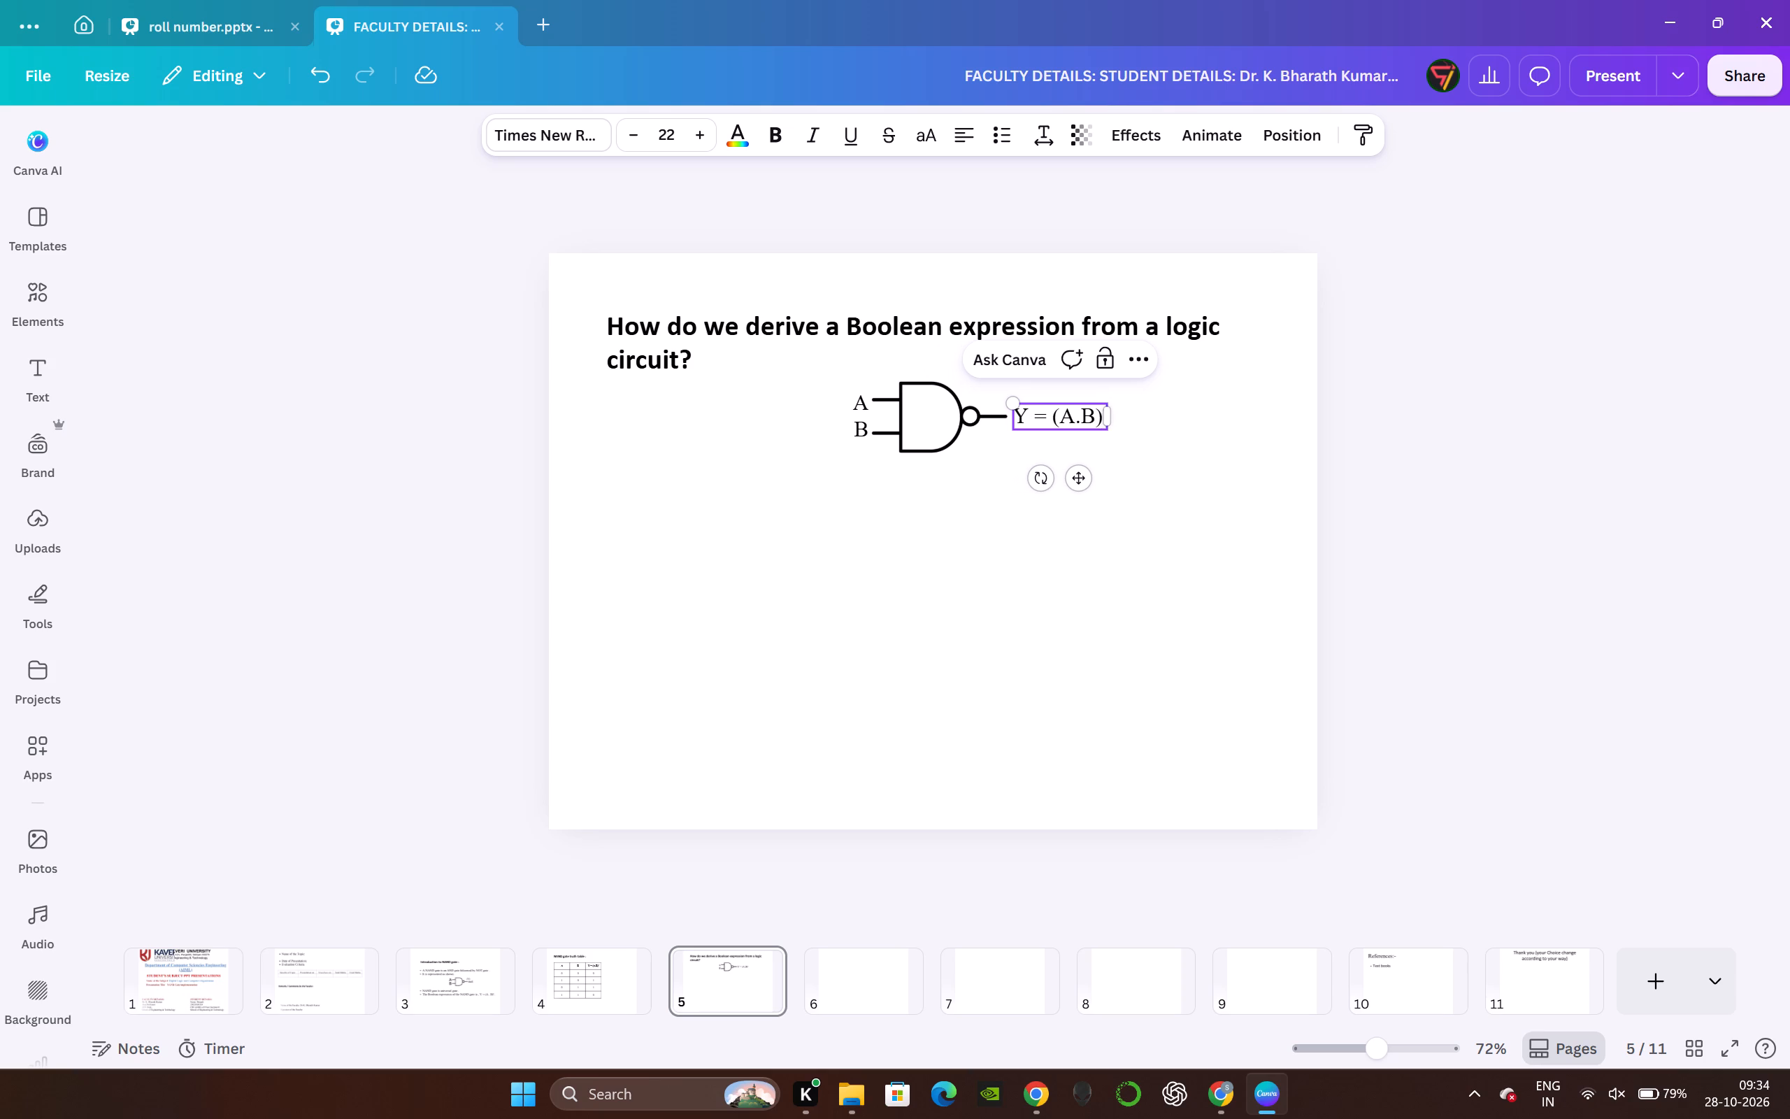
left_click(1608, 452)
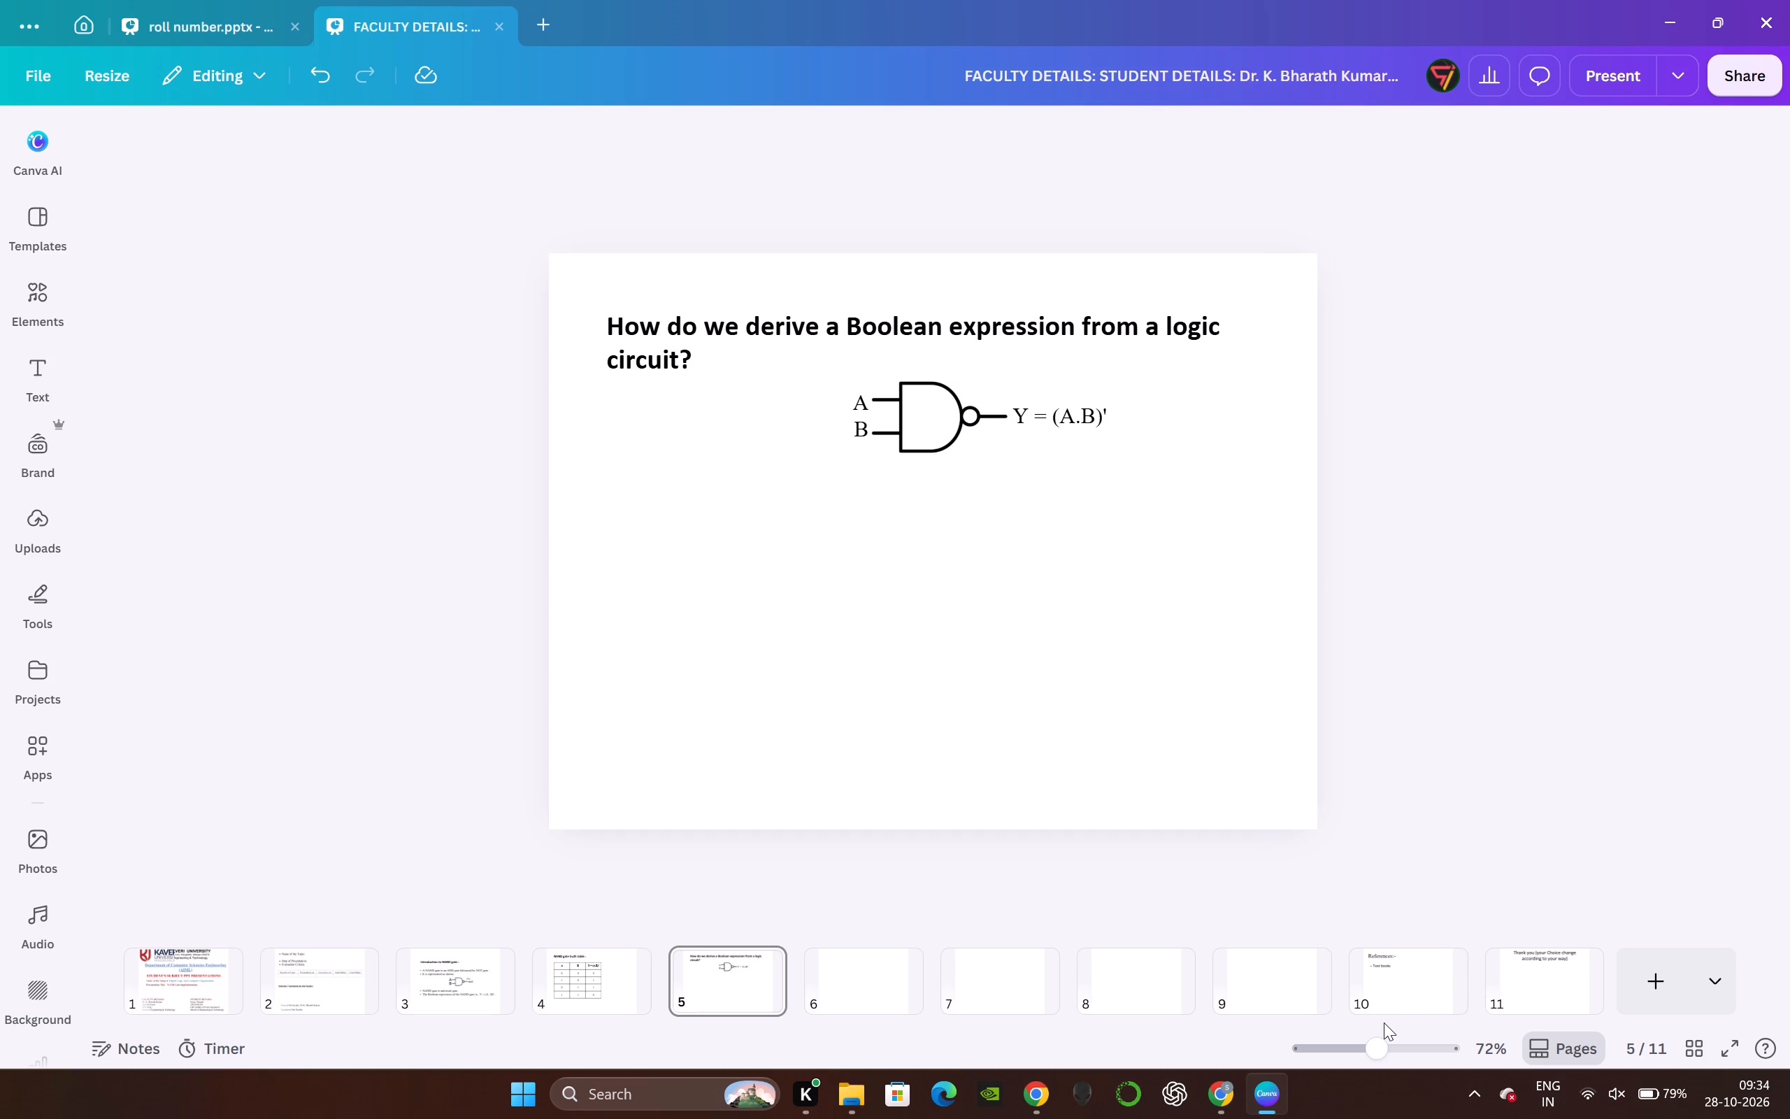
double_click(1186, 1105)
left_click(1335, 1011)
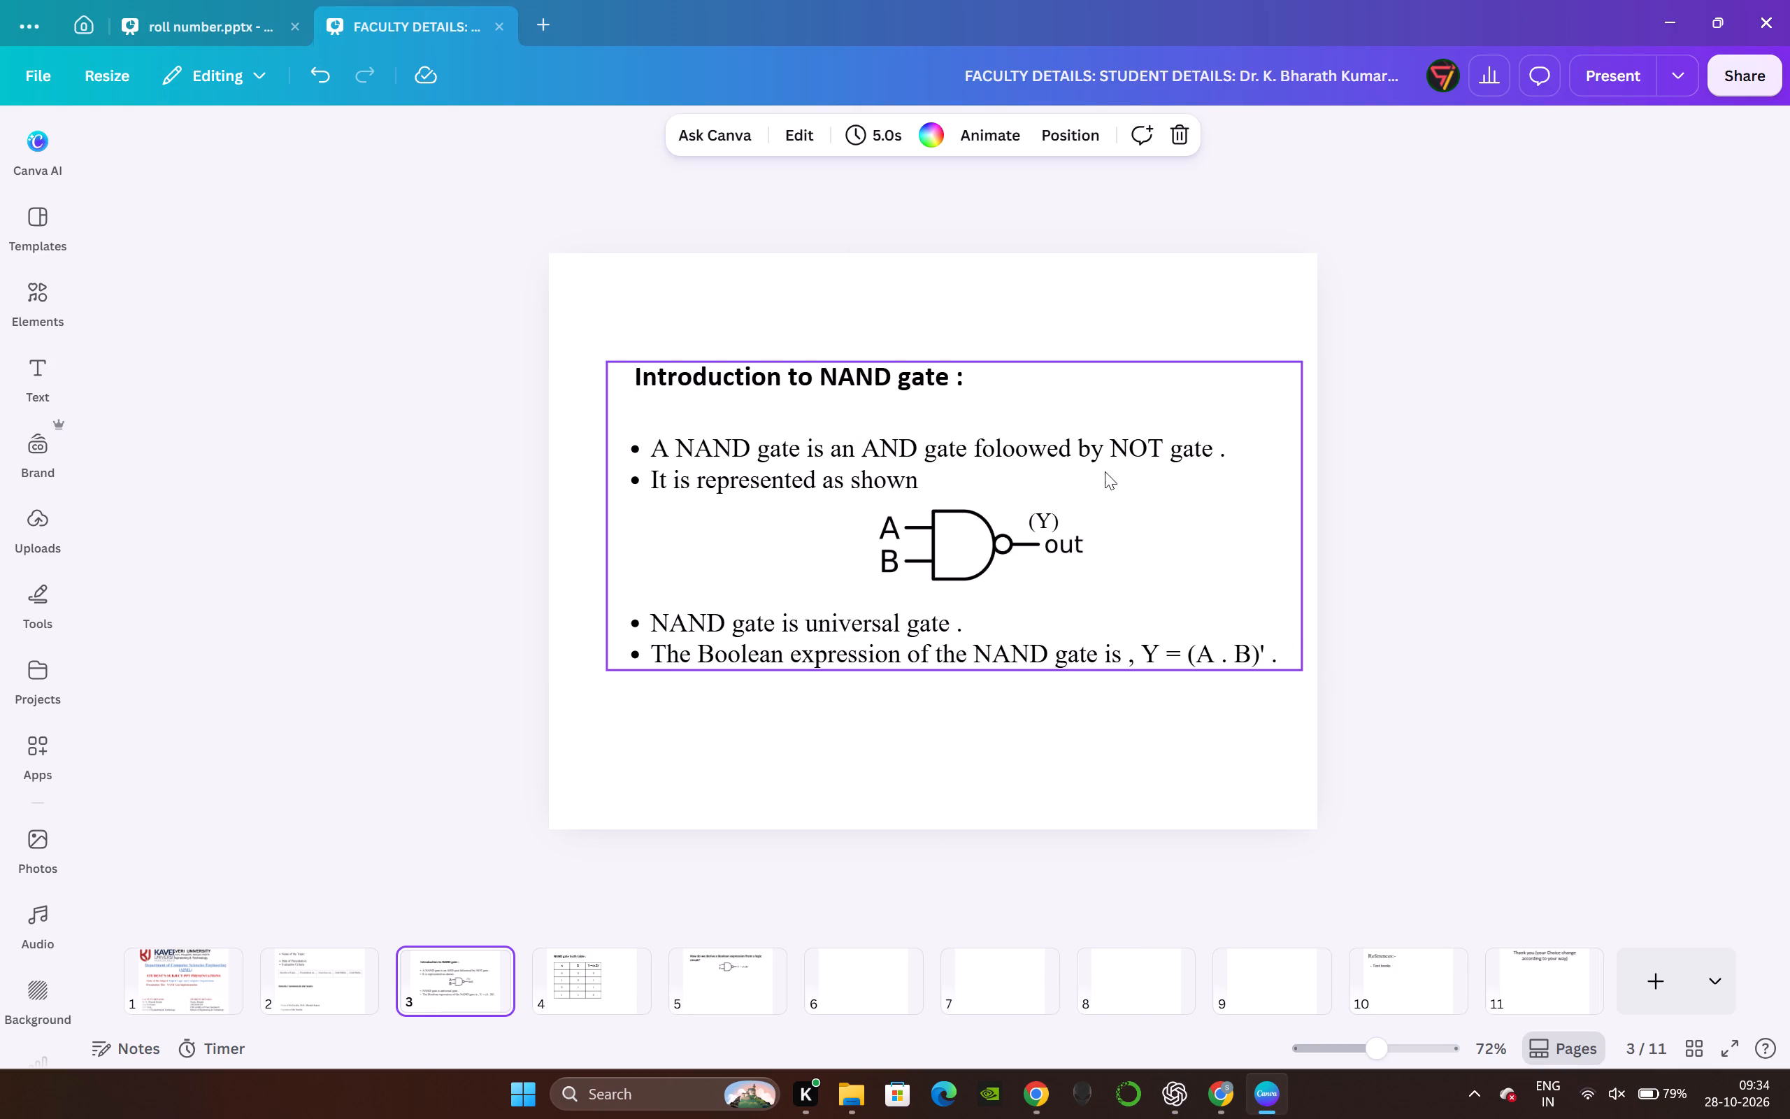
double_click(939, 446)
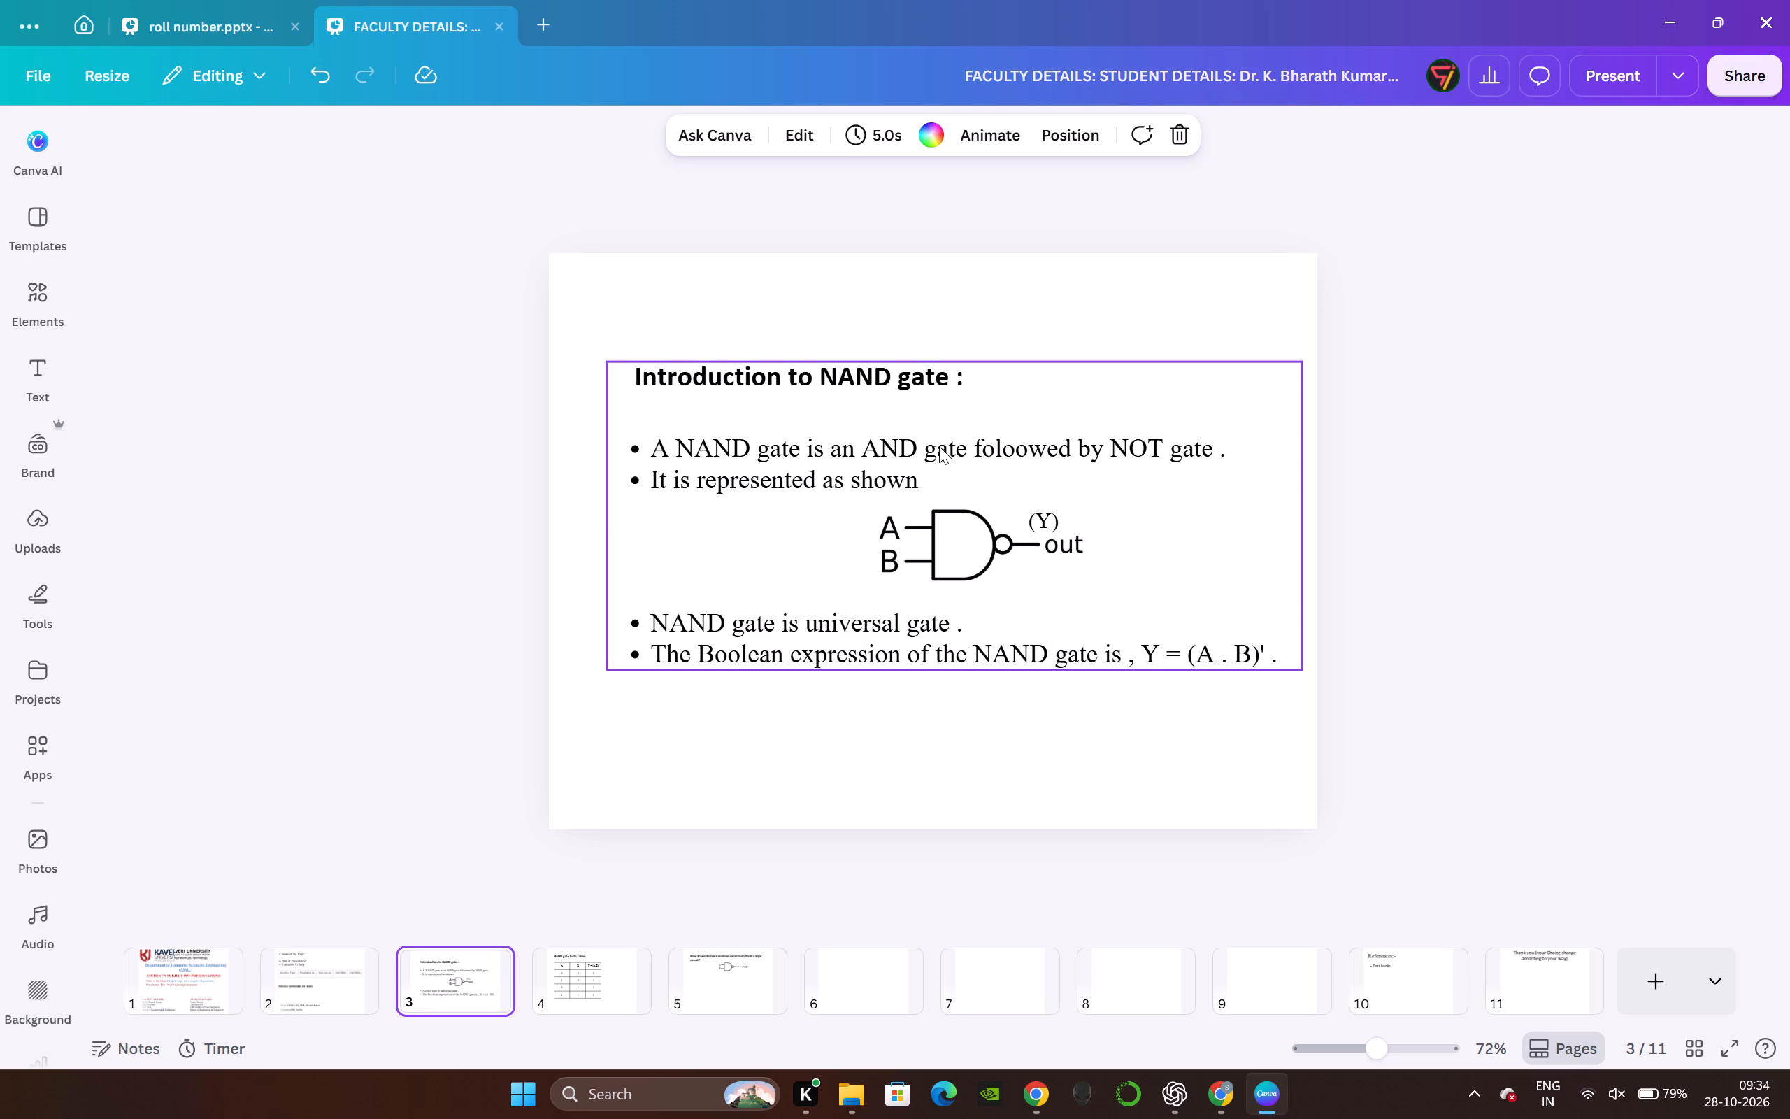
left_click(939, 446)
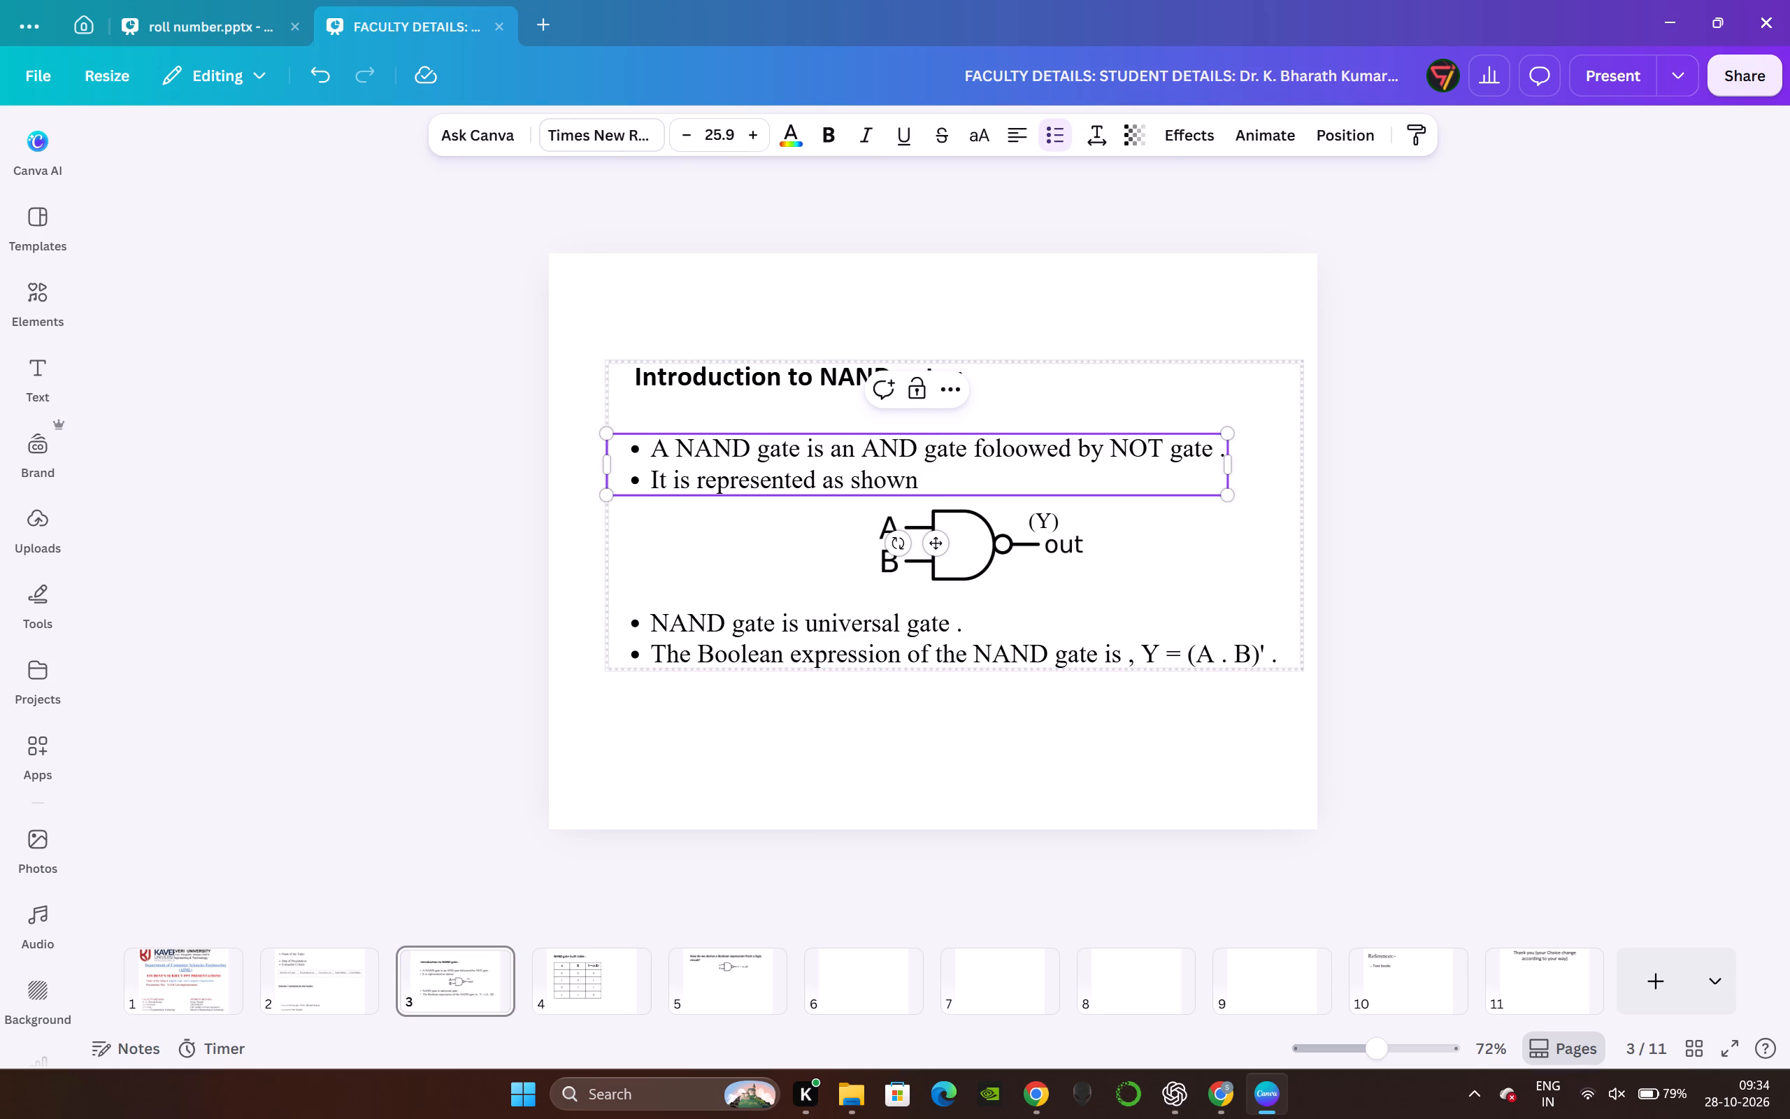
left_click_drag(648, 446, 1245, 445)
key("ctrl+v")
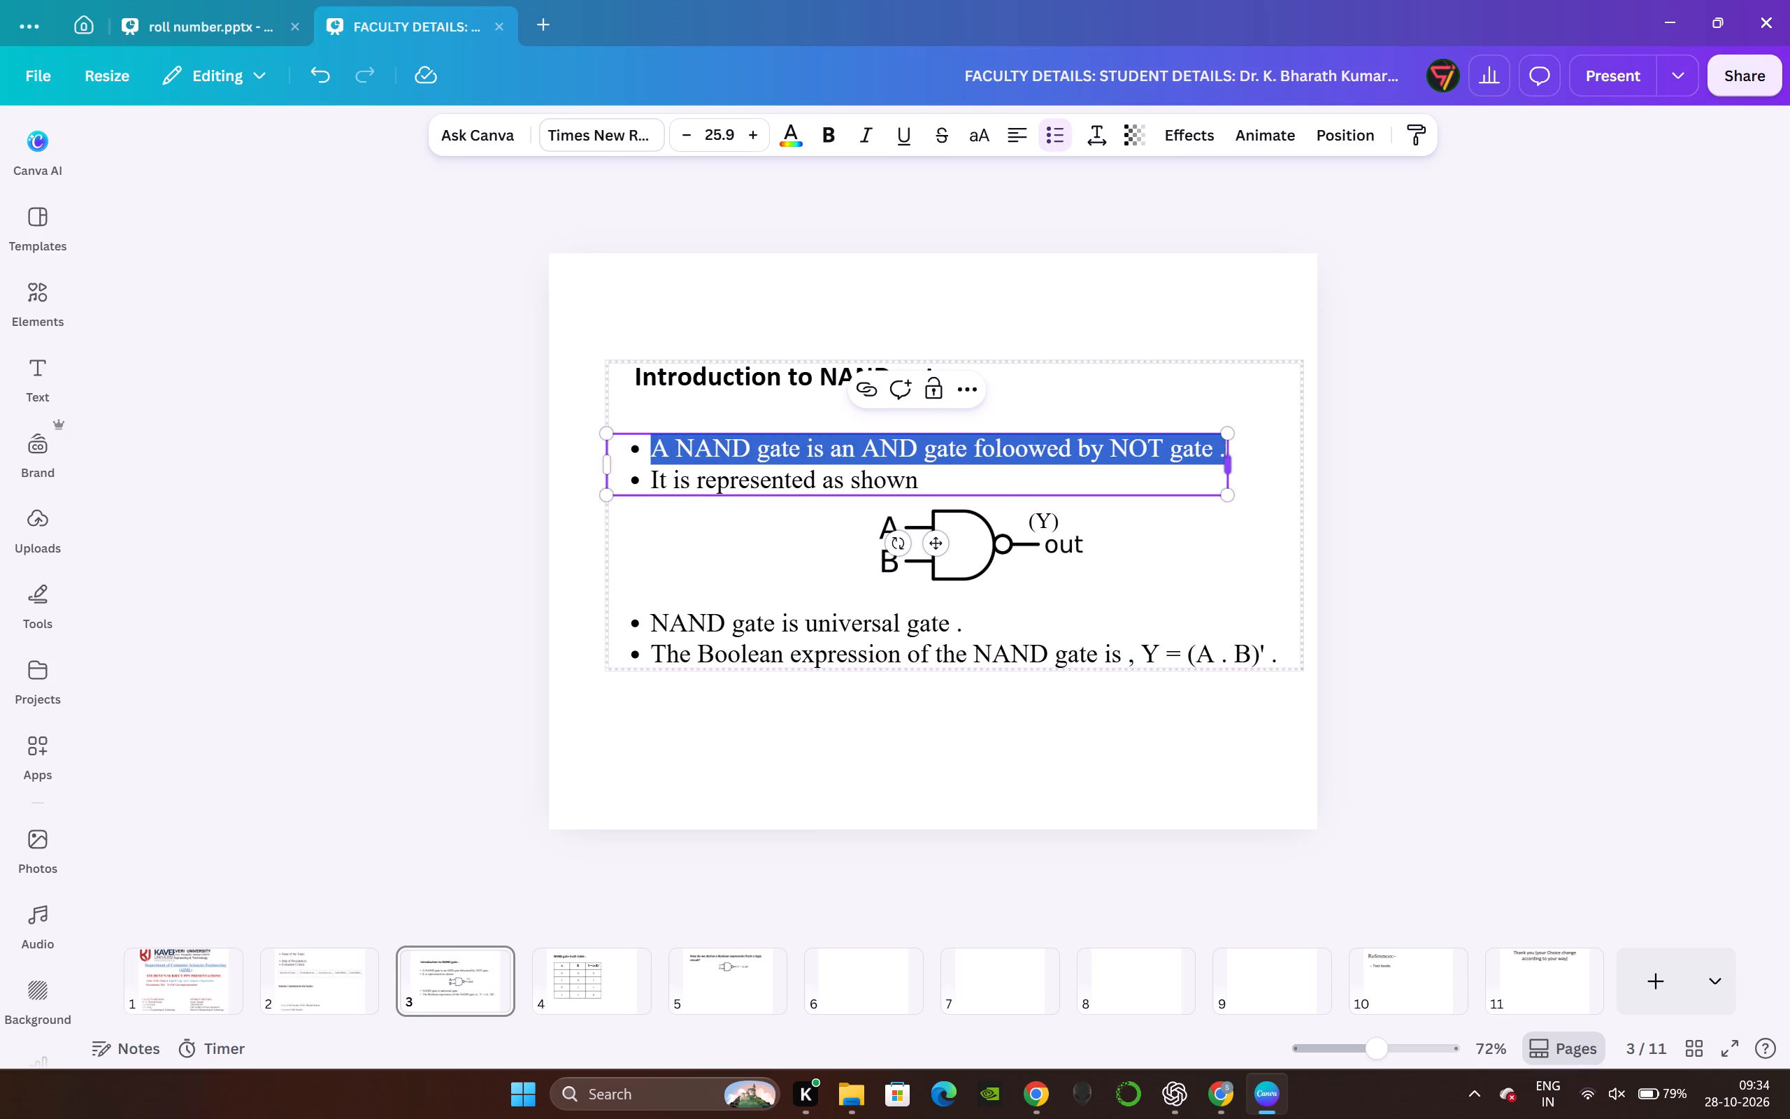
left_click(1473, 428)
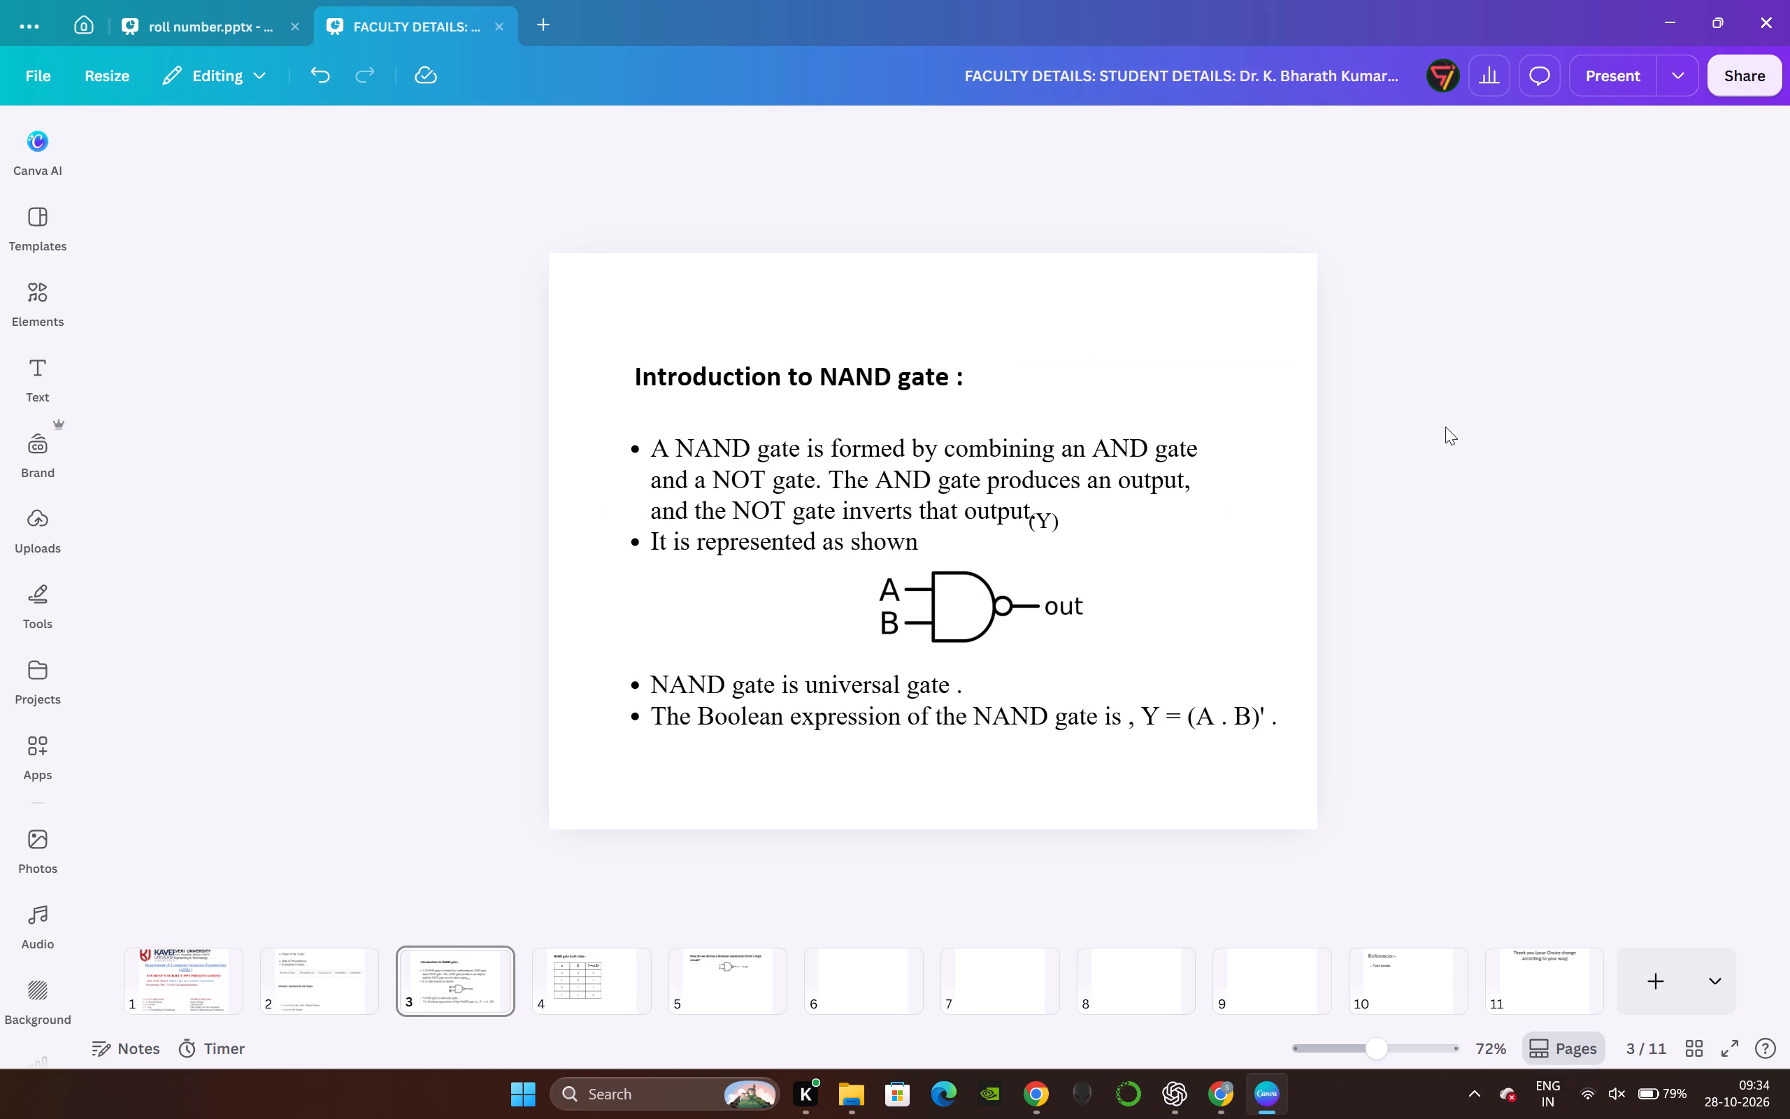
Widen the text box holding the first two bullets on slide 3 to the full width of the introduction group.
left_click(1091, 490)
double_click(1136, 469)
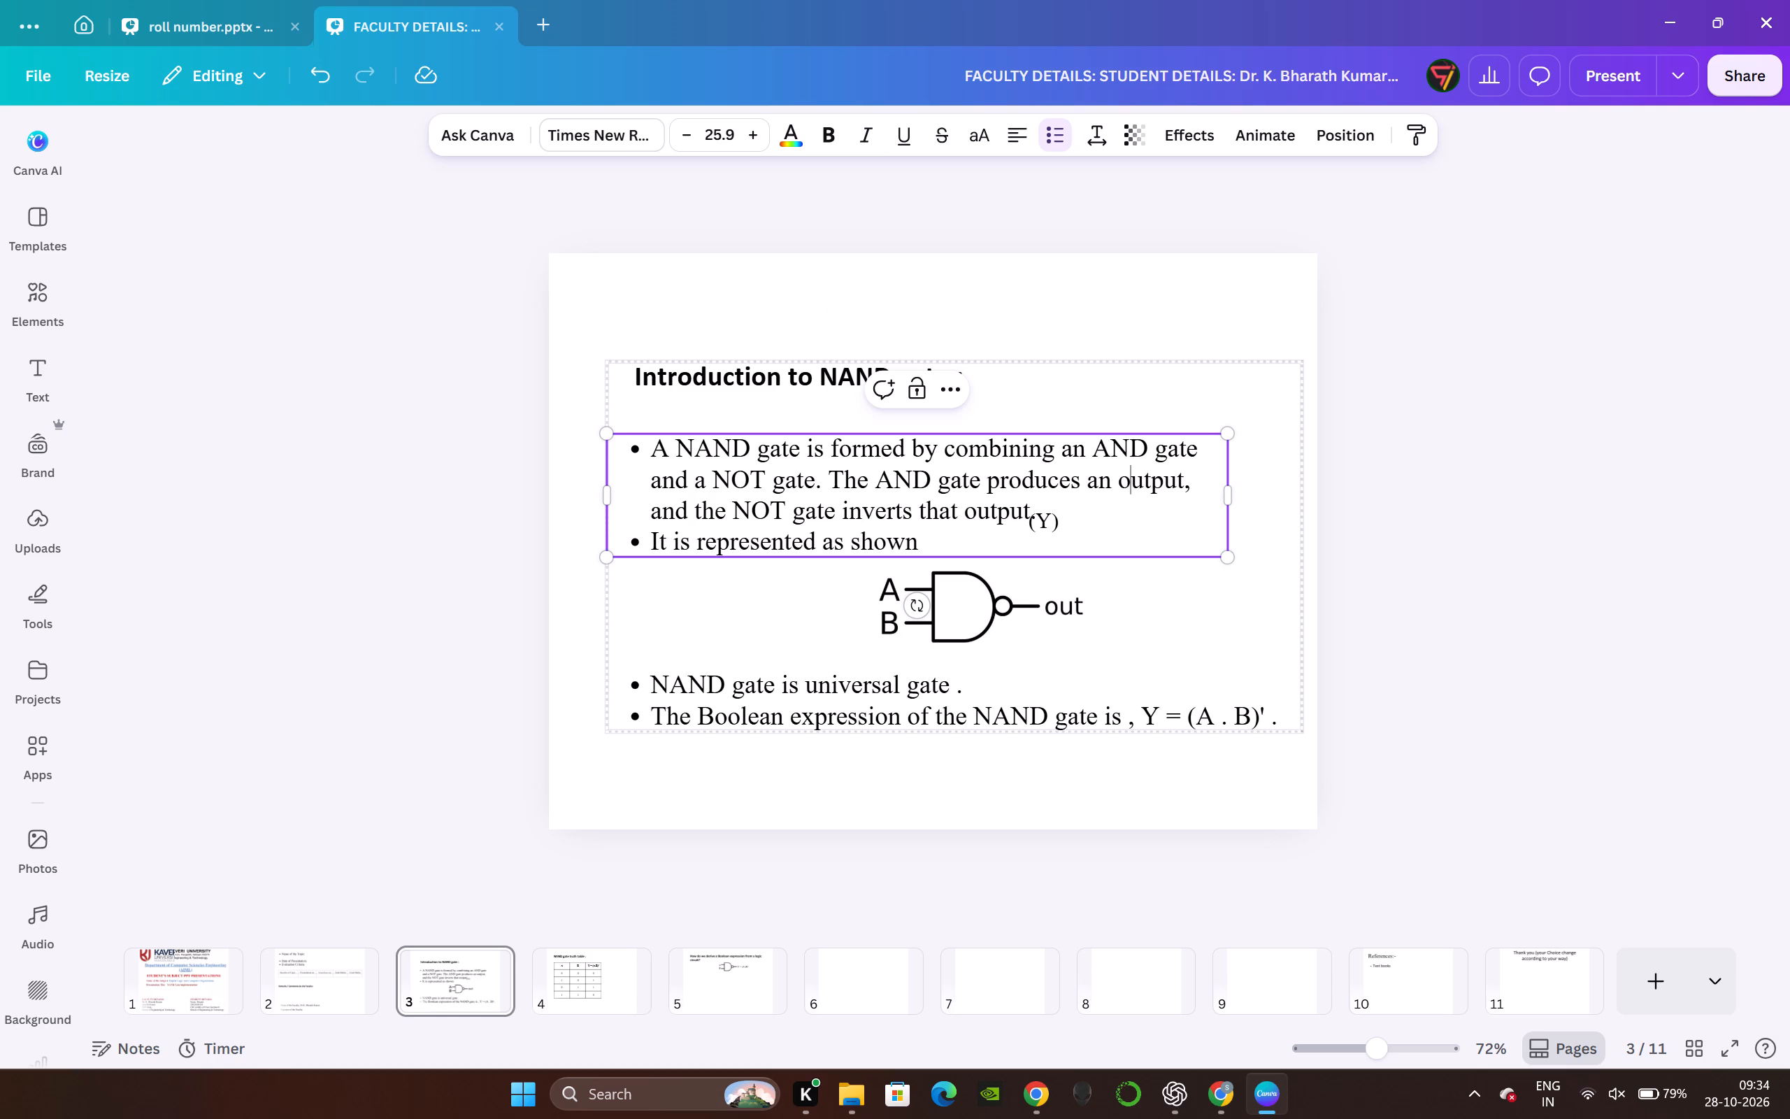
left_click_drag(1230, 499, 1305, 492)
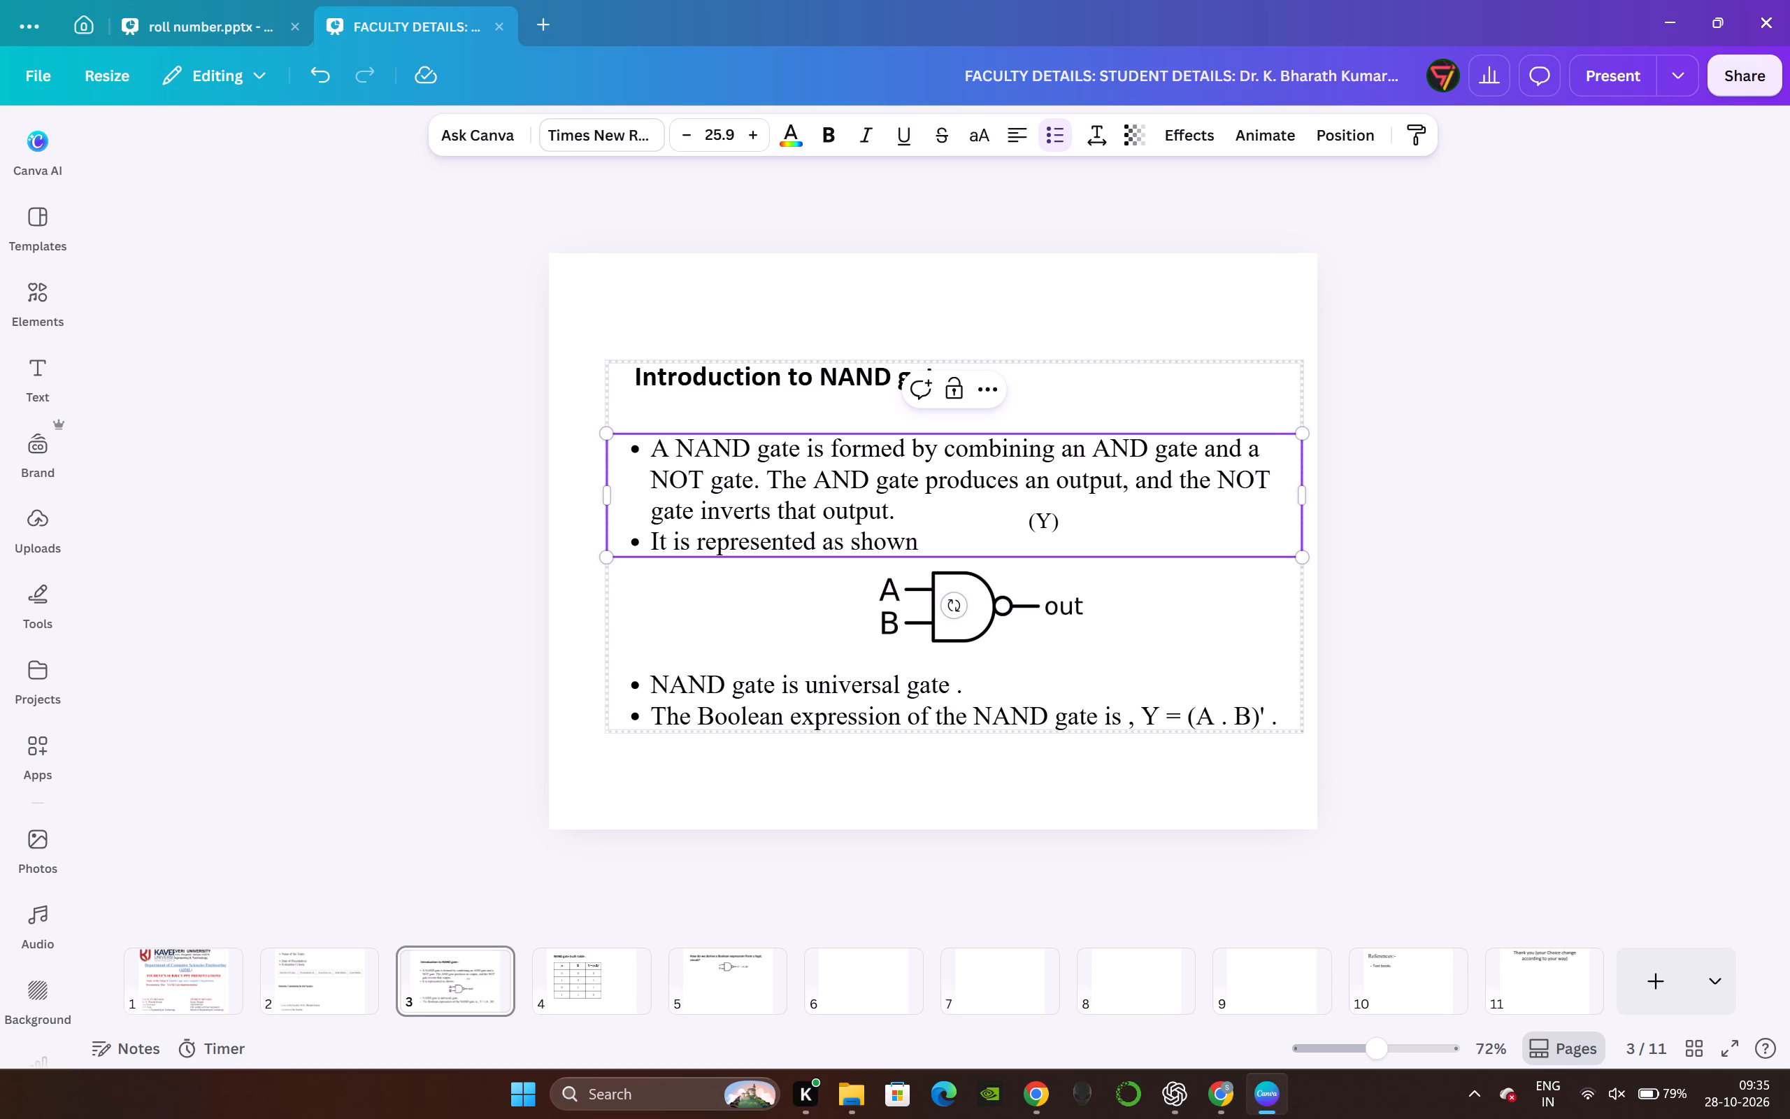
left_click(1456, 480)
Nudge the introduction group on slide 3 and move the "(Y)" label directly beside "out" at the gate's output.
left_click_drag(1092, 534, 1078, 522)
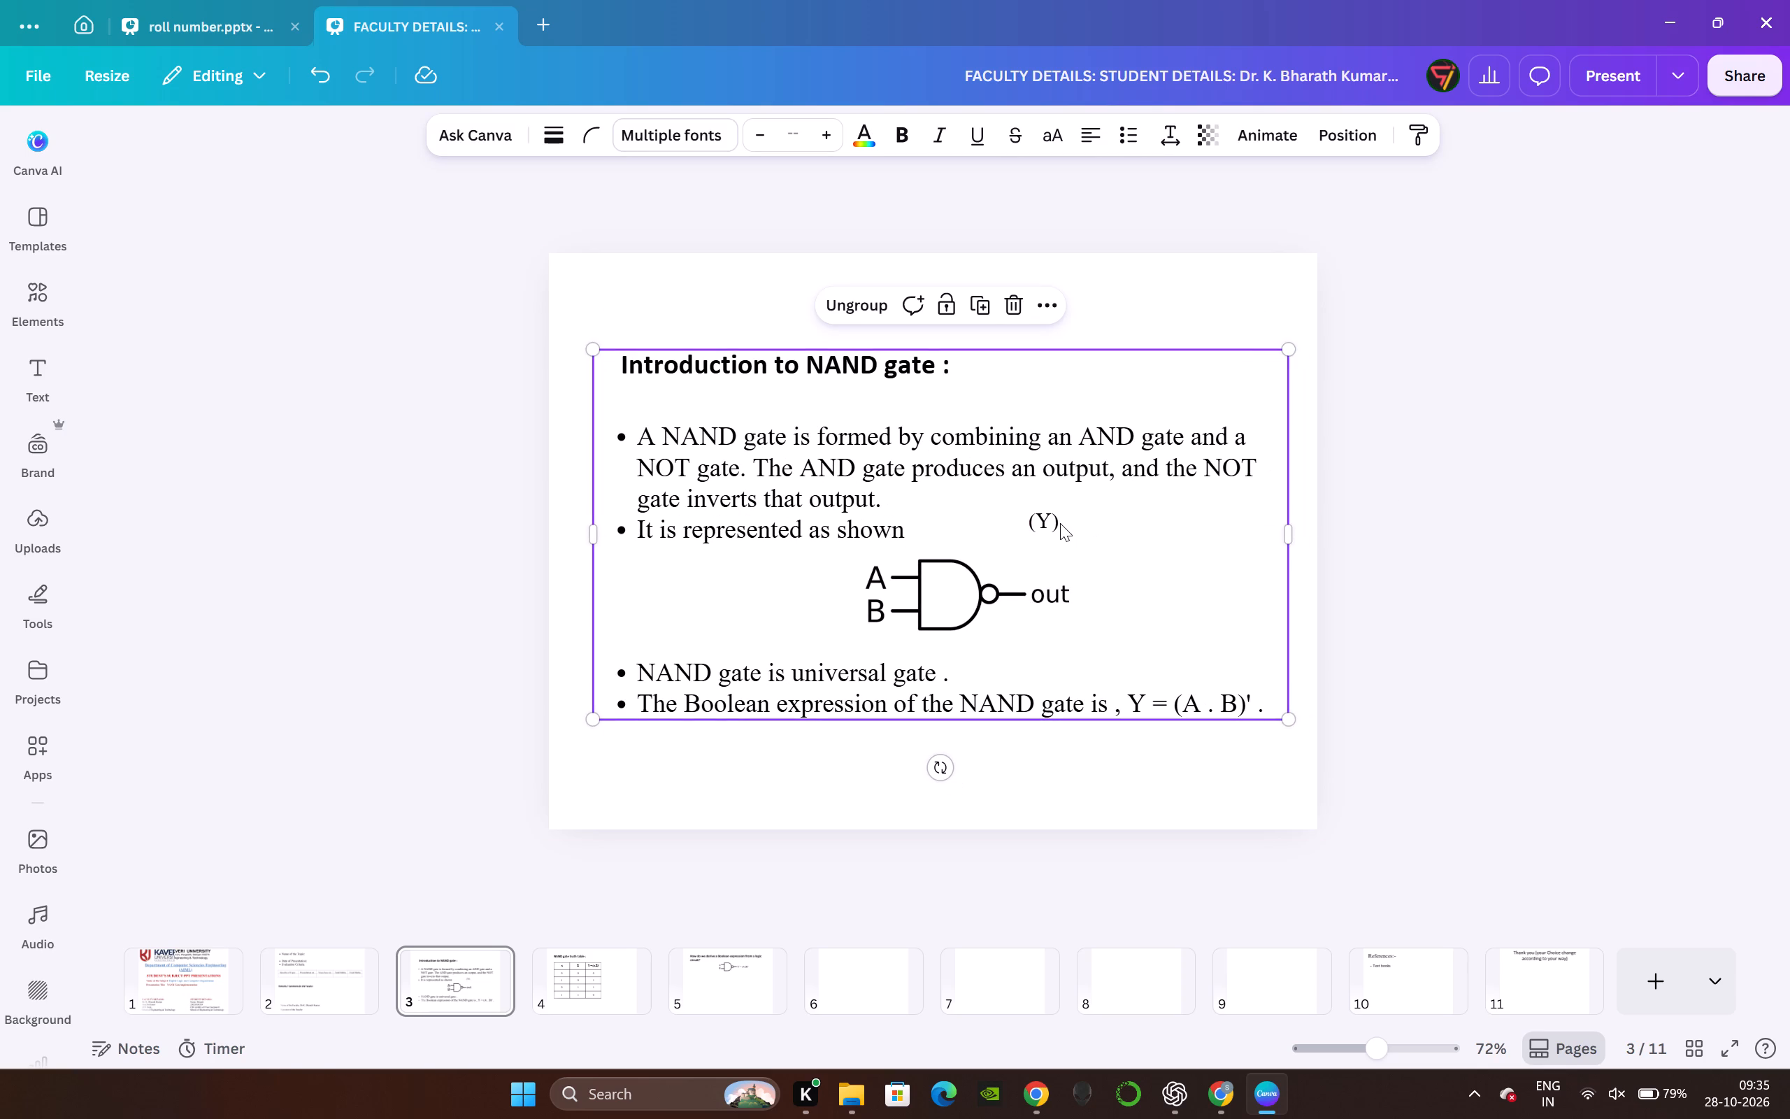
left_click_drag(1101, 534, 1104, 548)
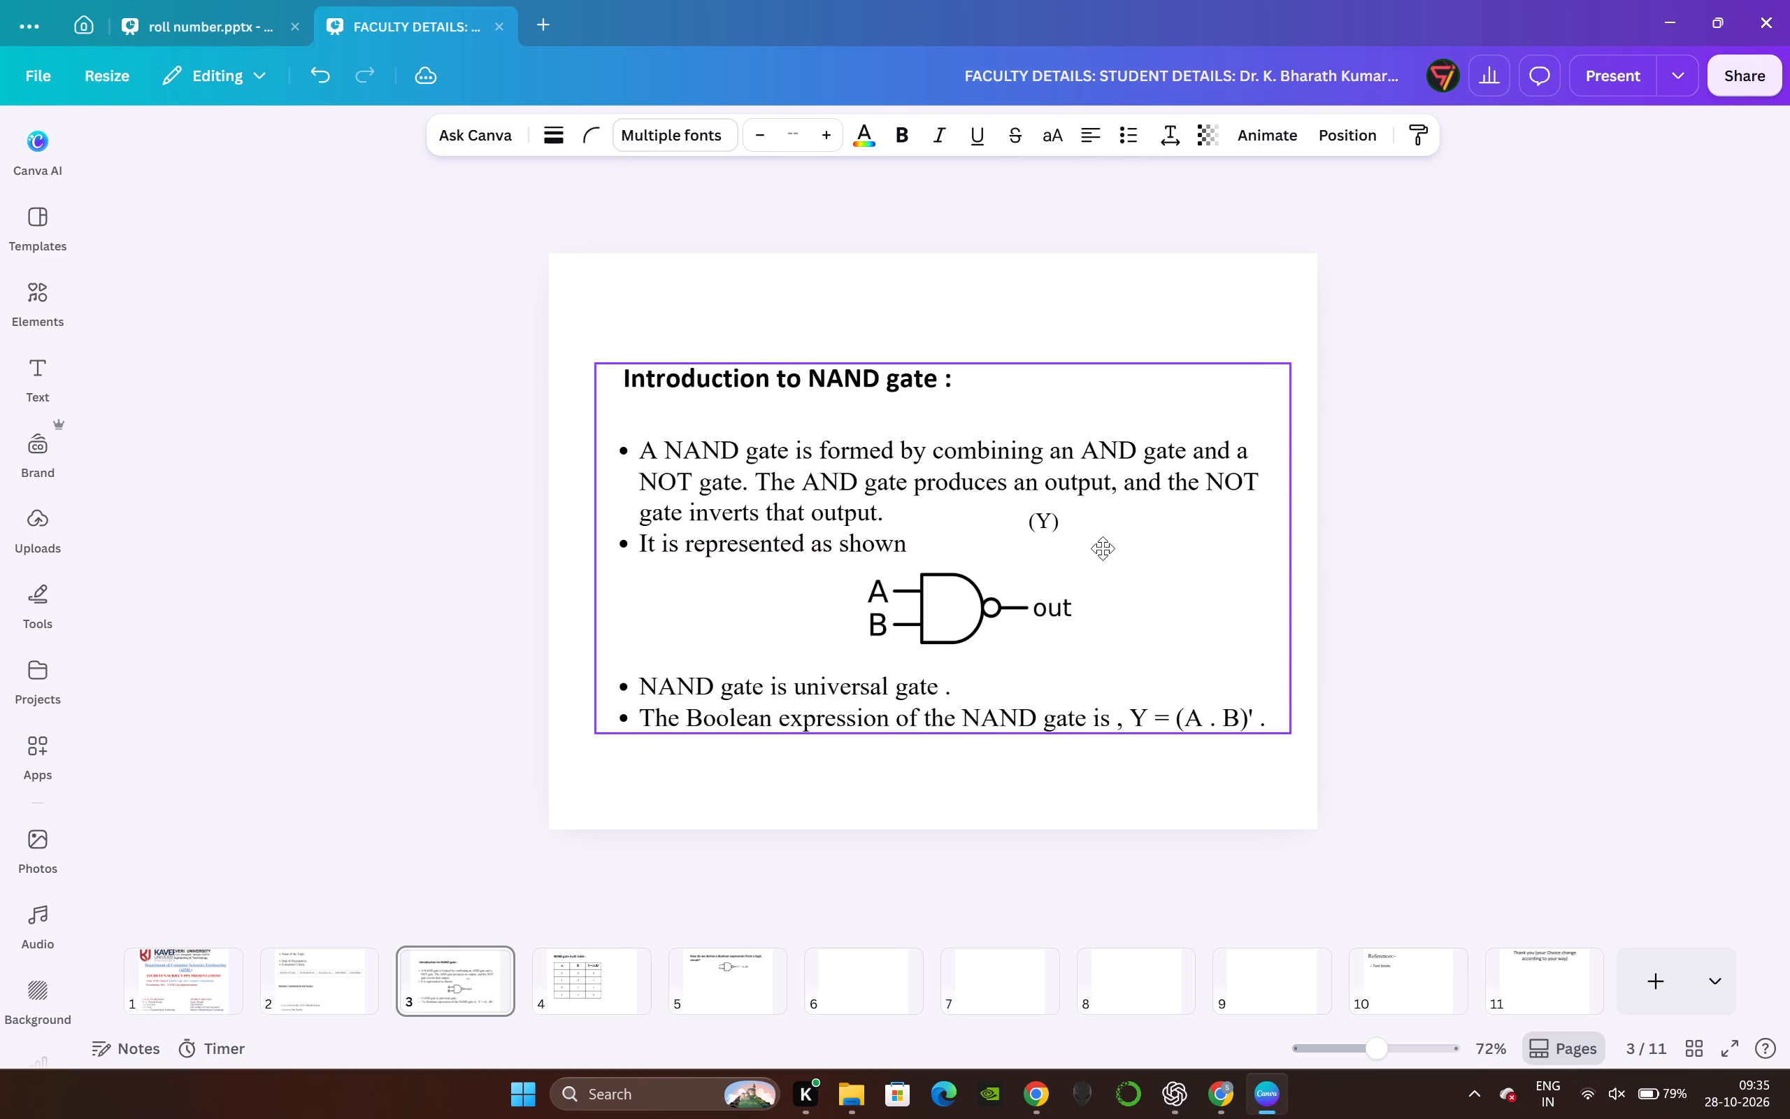
left_click_drag(1053, 527, 1104, 618)
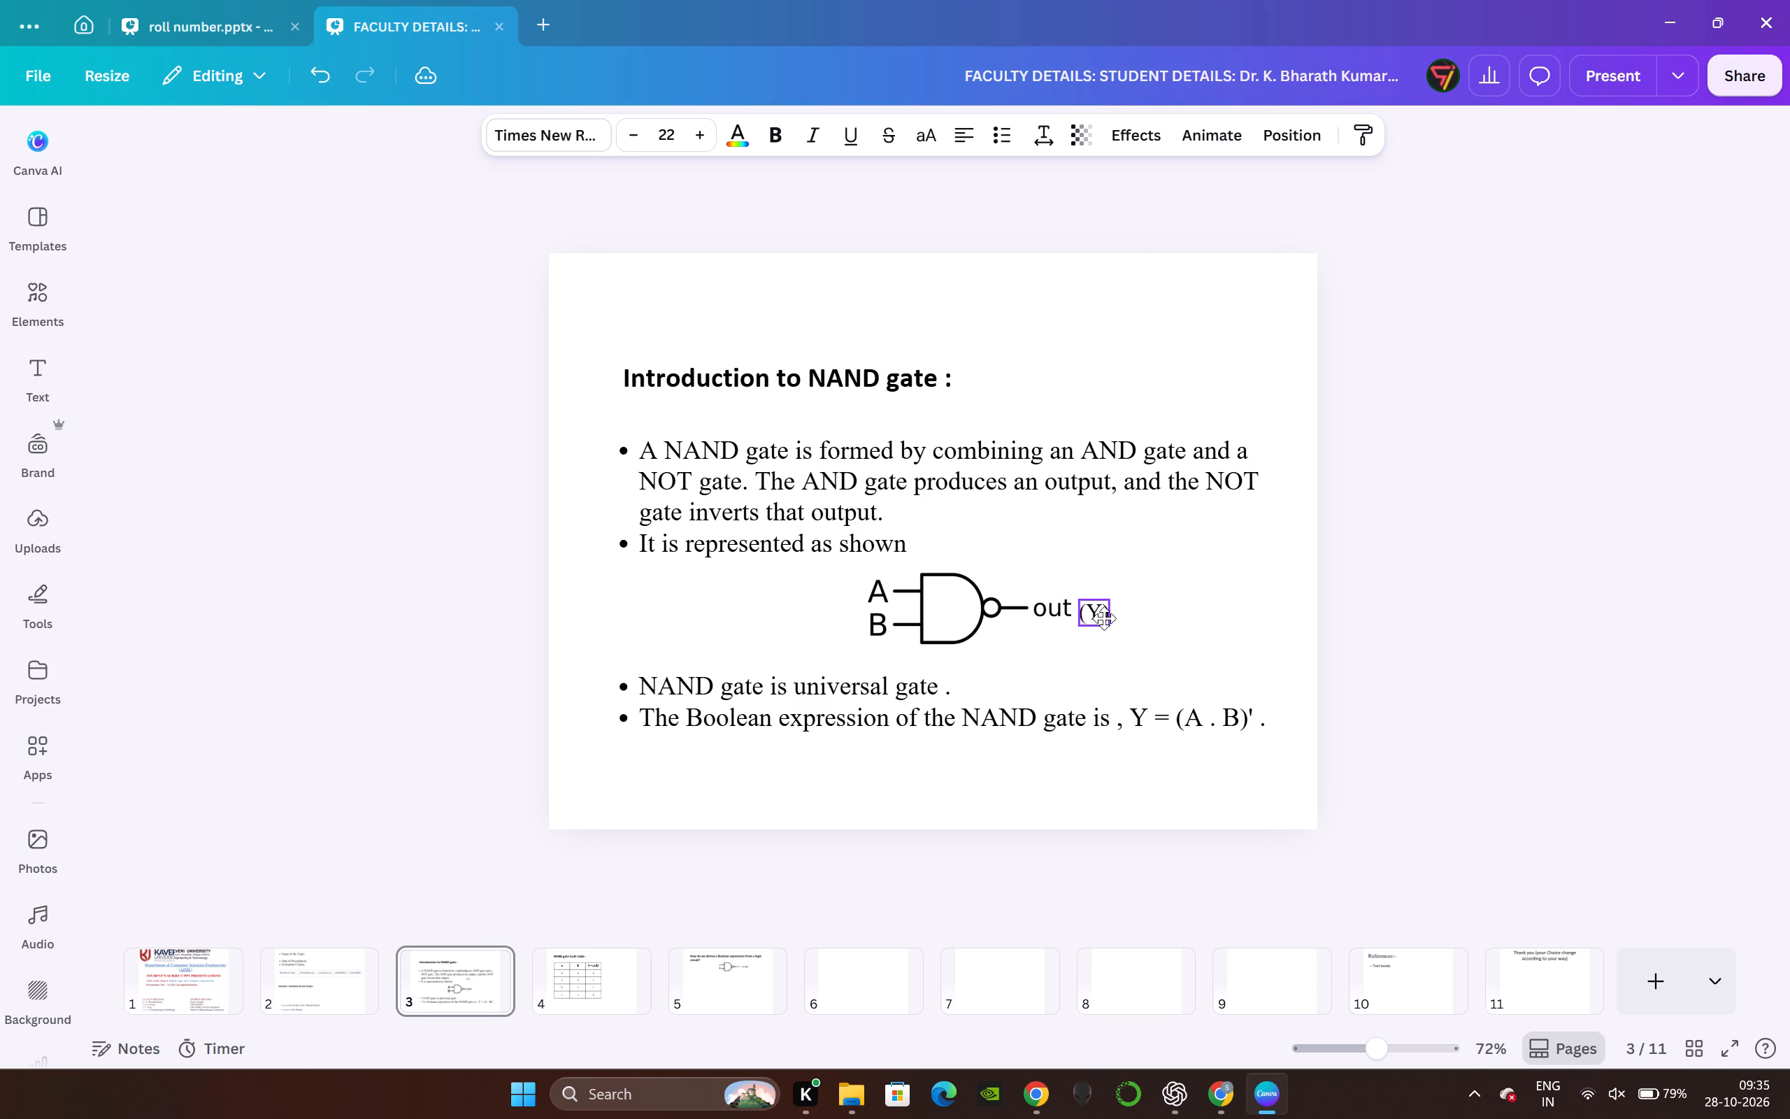
left_click_drag(1104, 618, 1103, 615)
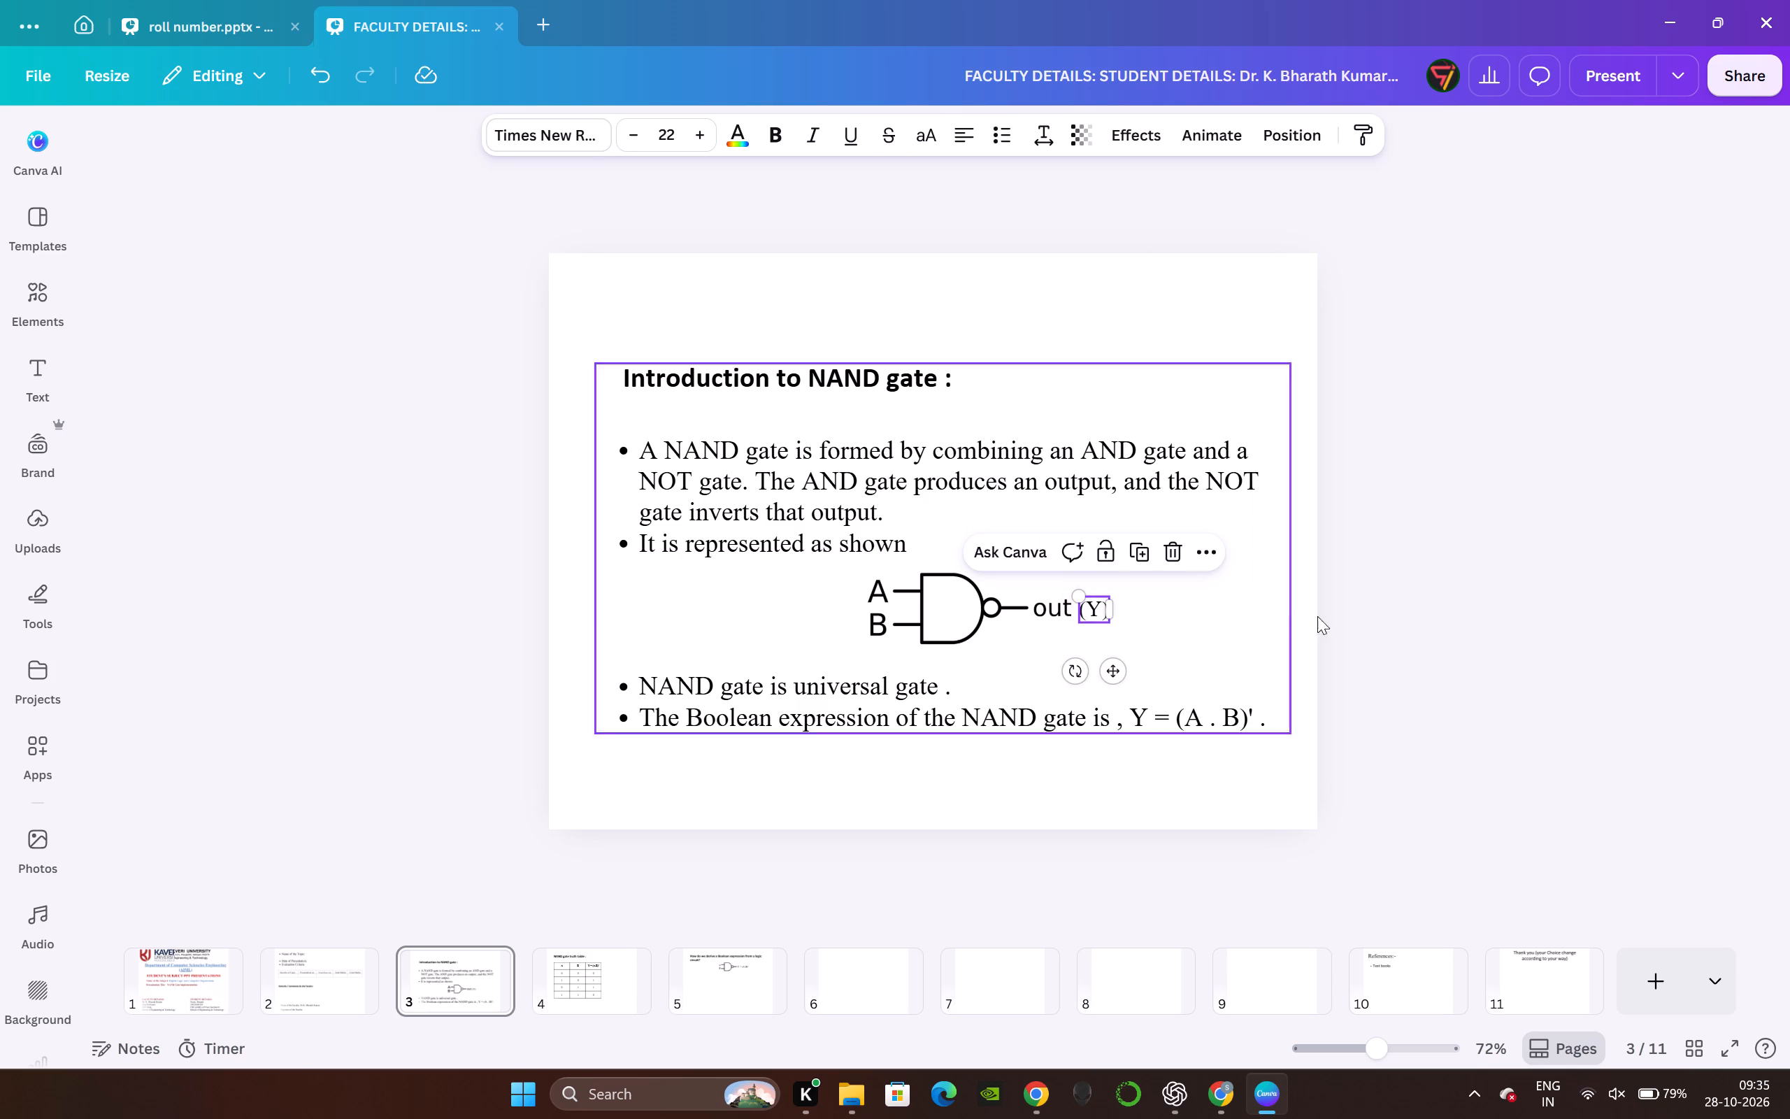
left_click(1380, 601)
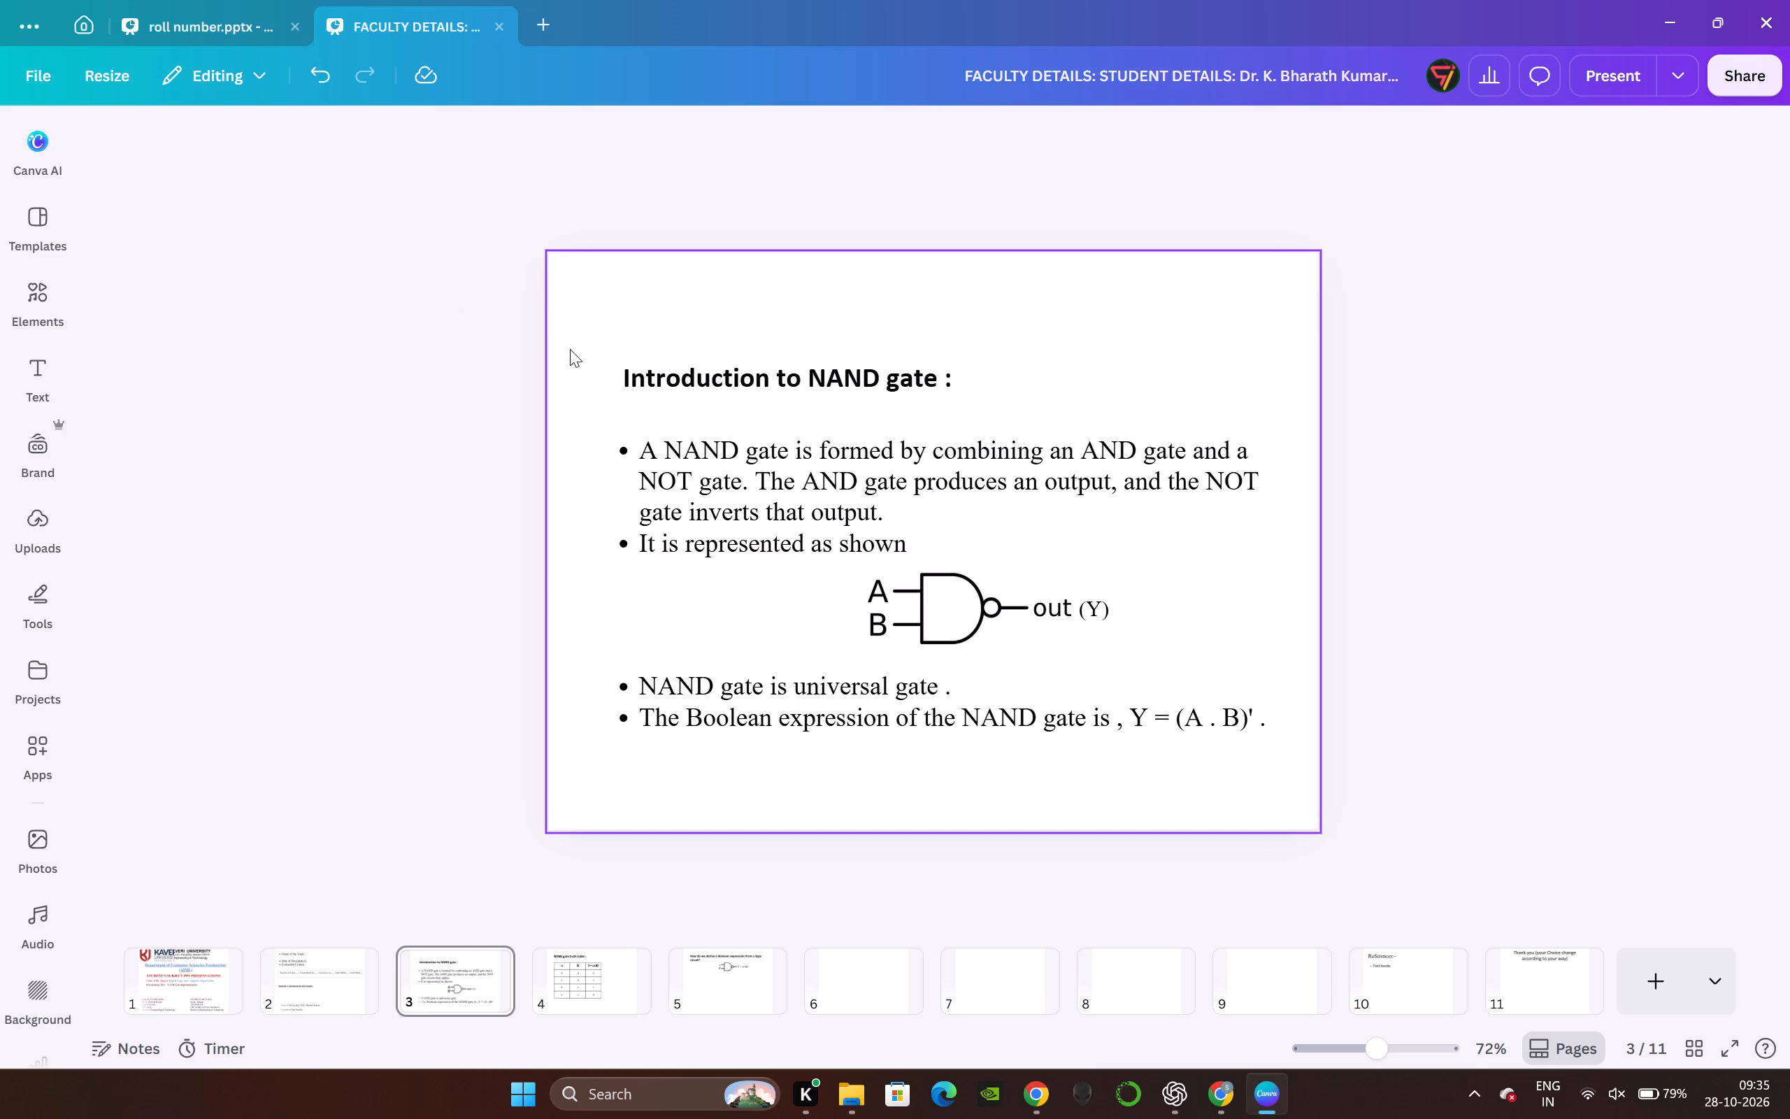
Group the "(Y)" label with the introduction content on slide 3.
left_click_drag(579, 355, 1143, 767)
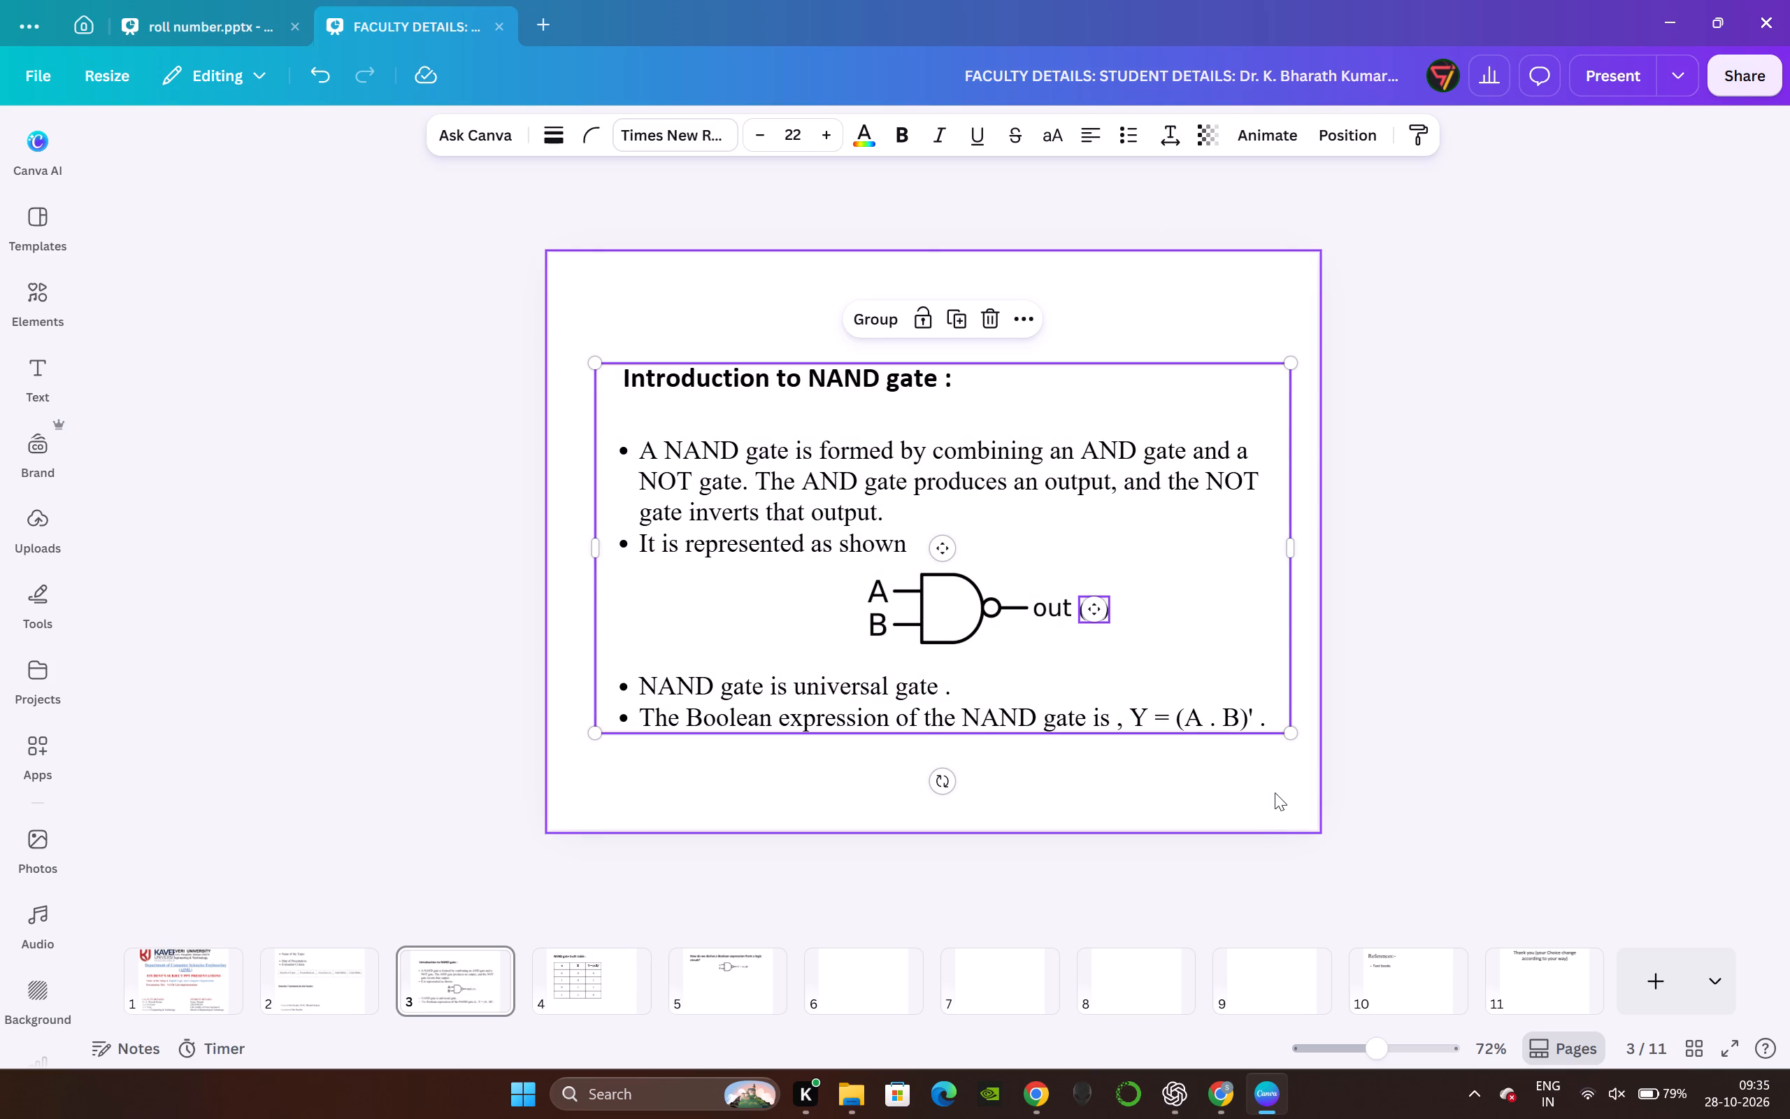
left_click(884, 322)
left_click(1572, 533)
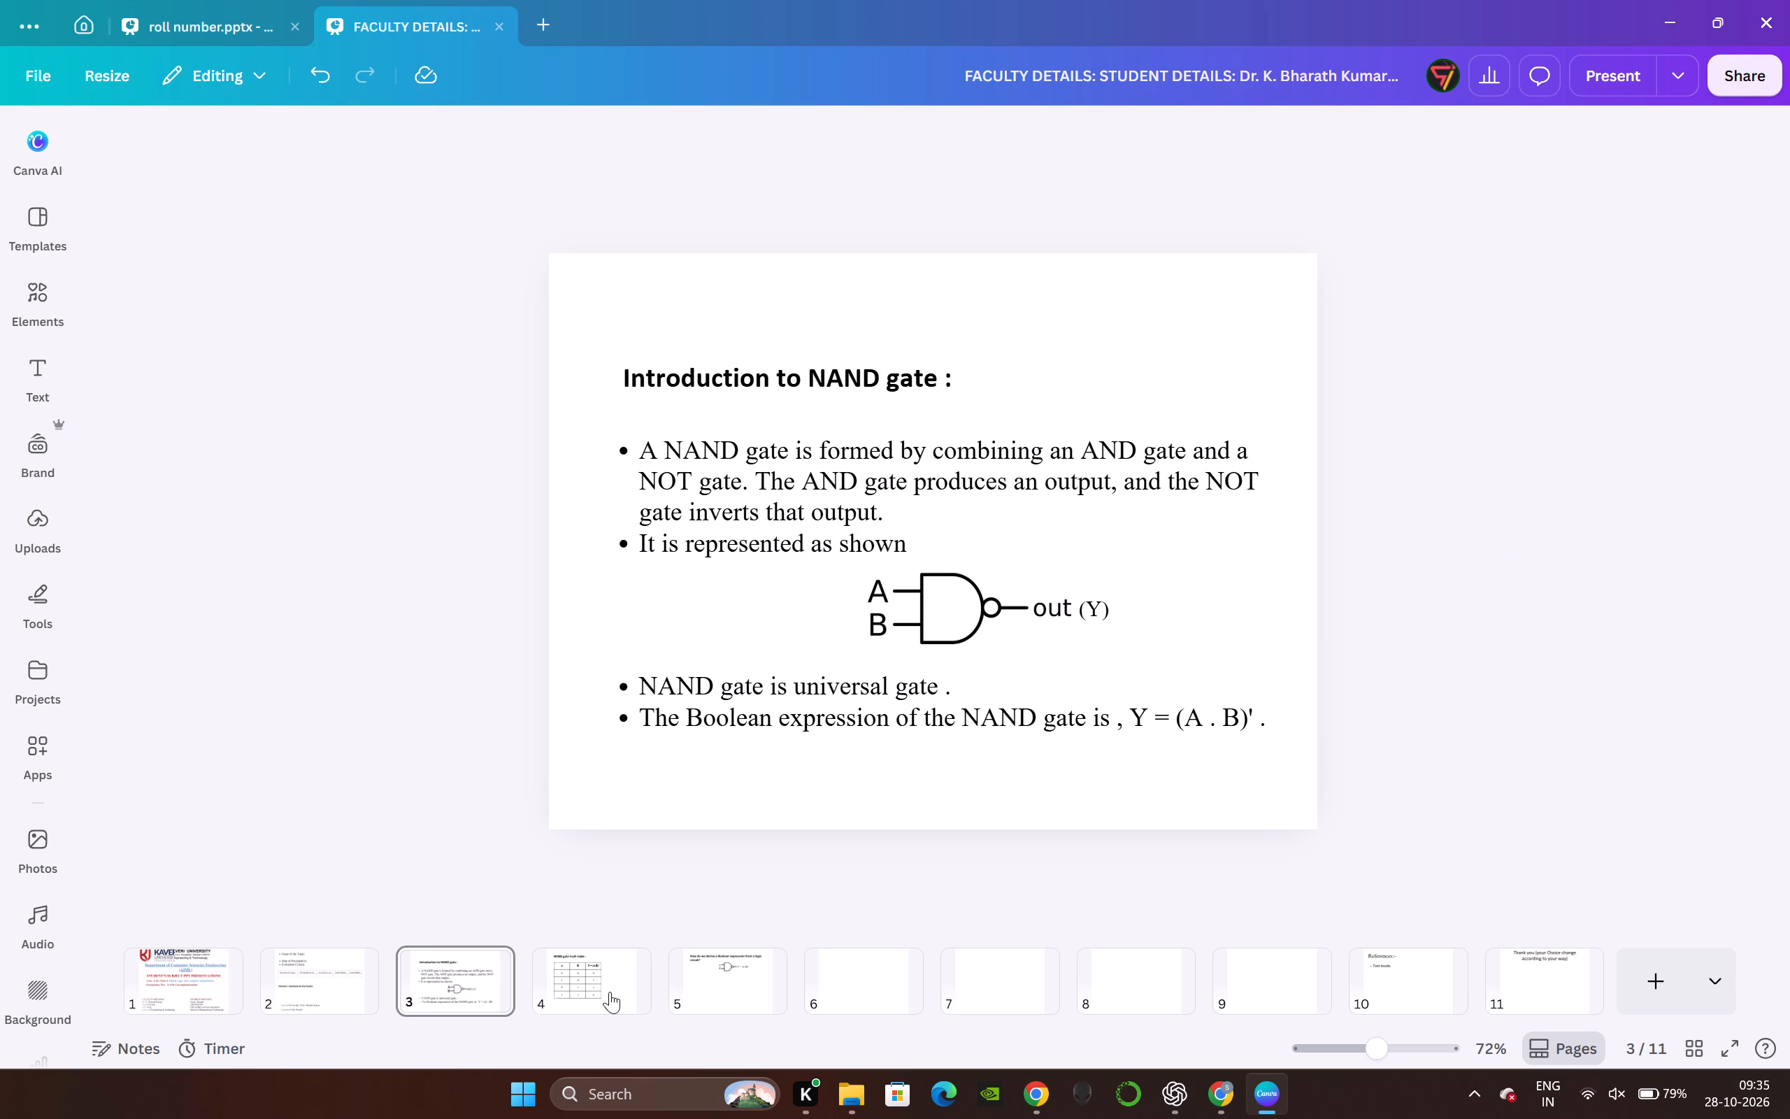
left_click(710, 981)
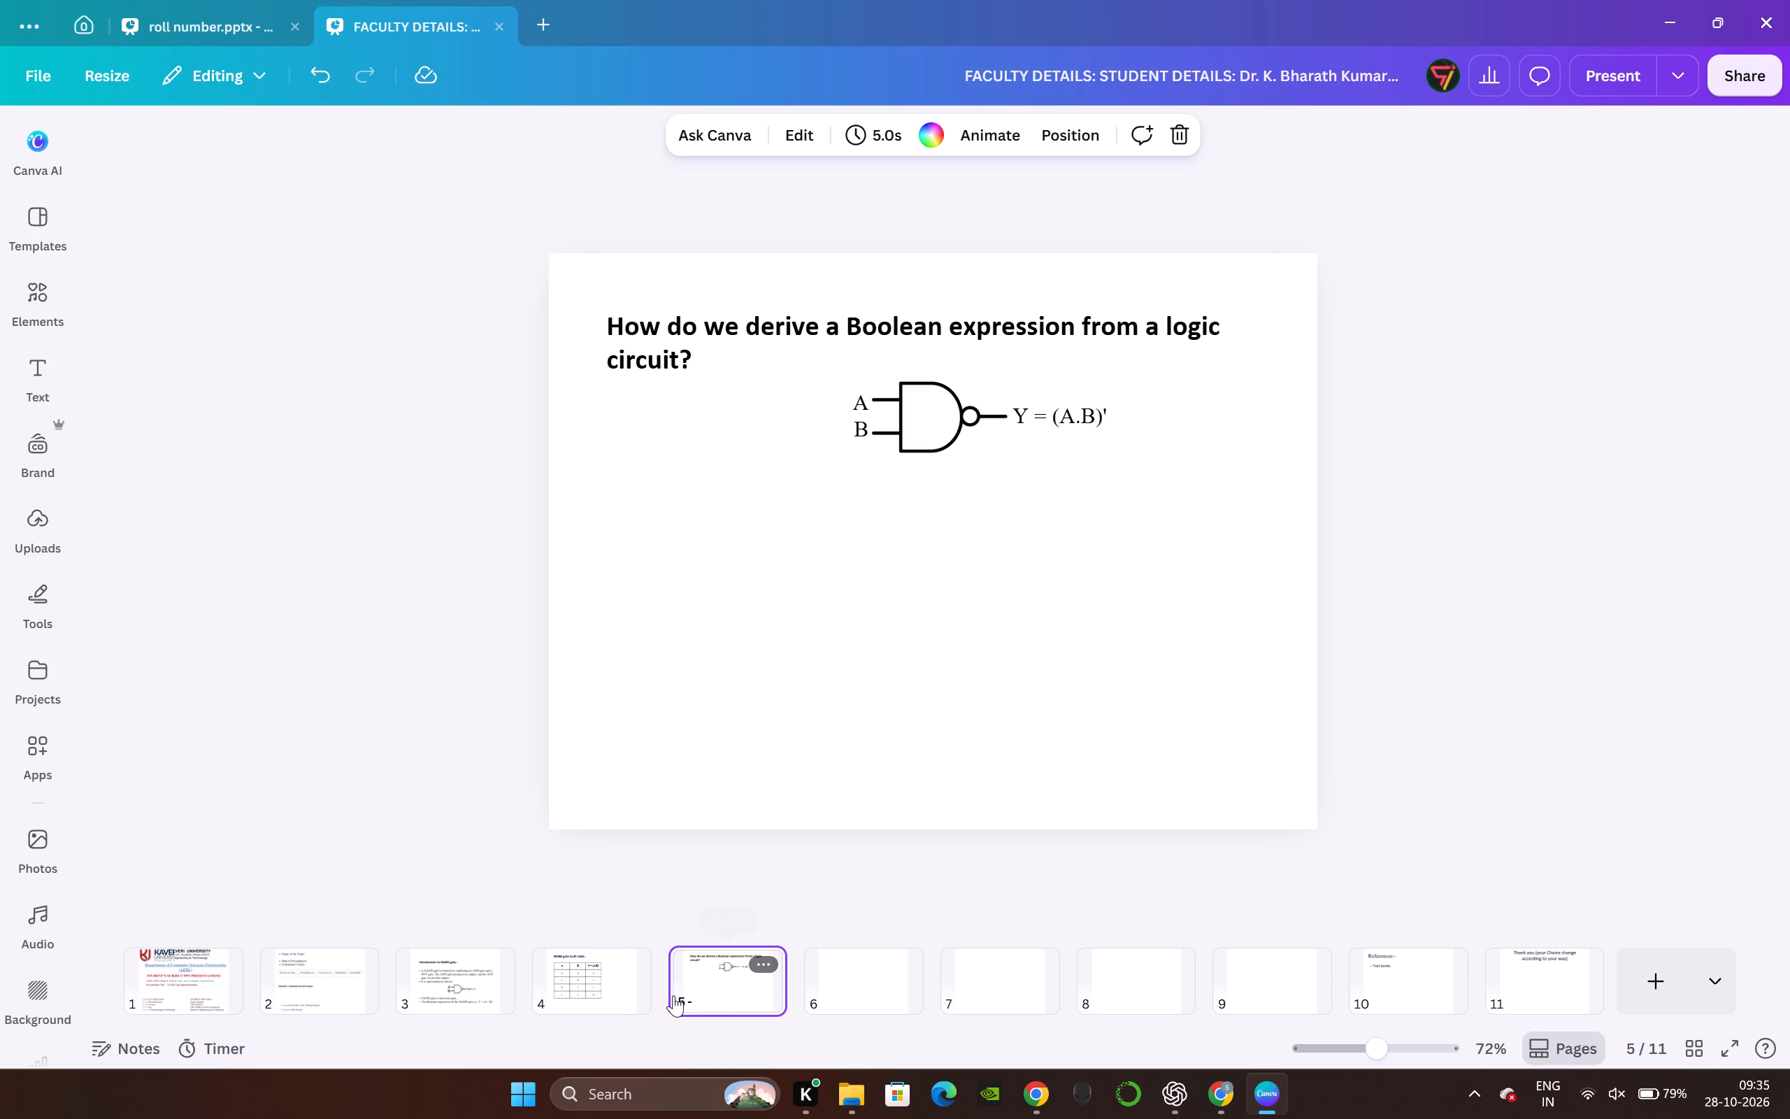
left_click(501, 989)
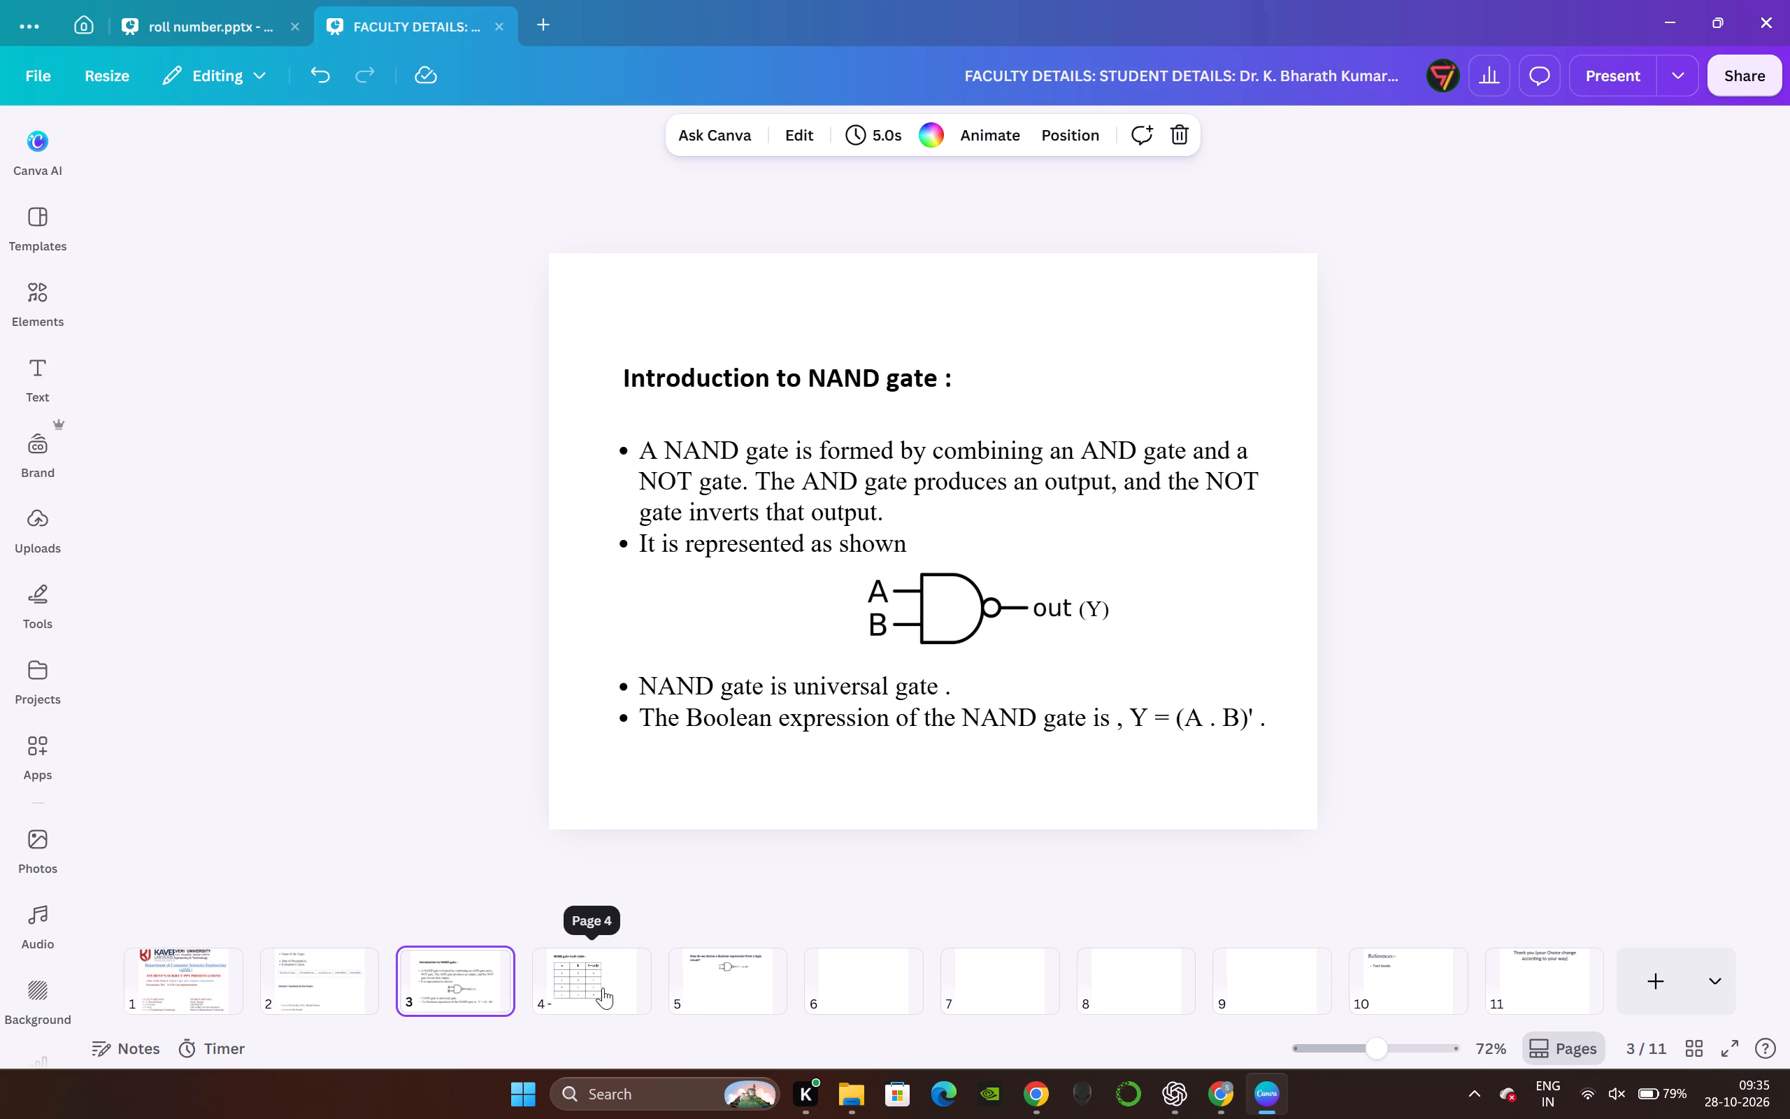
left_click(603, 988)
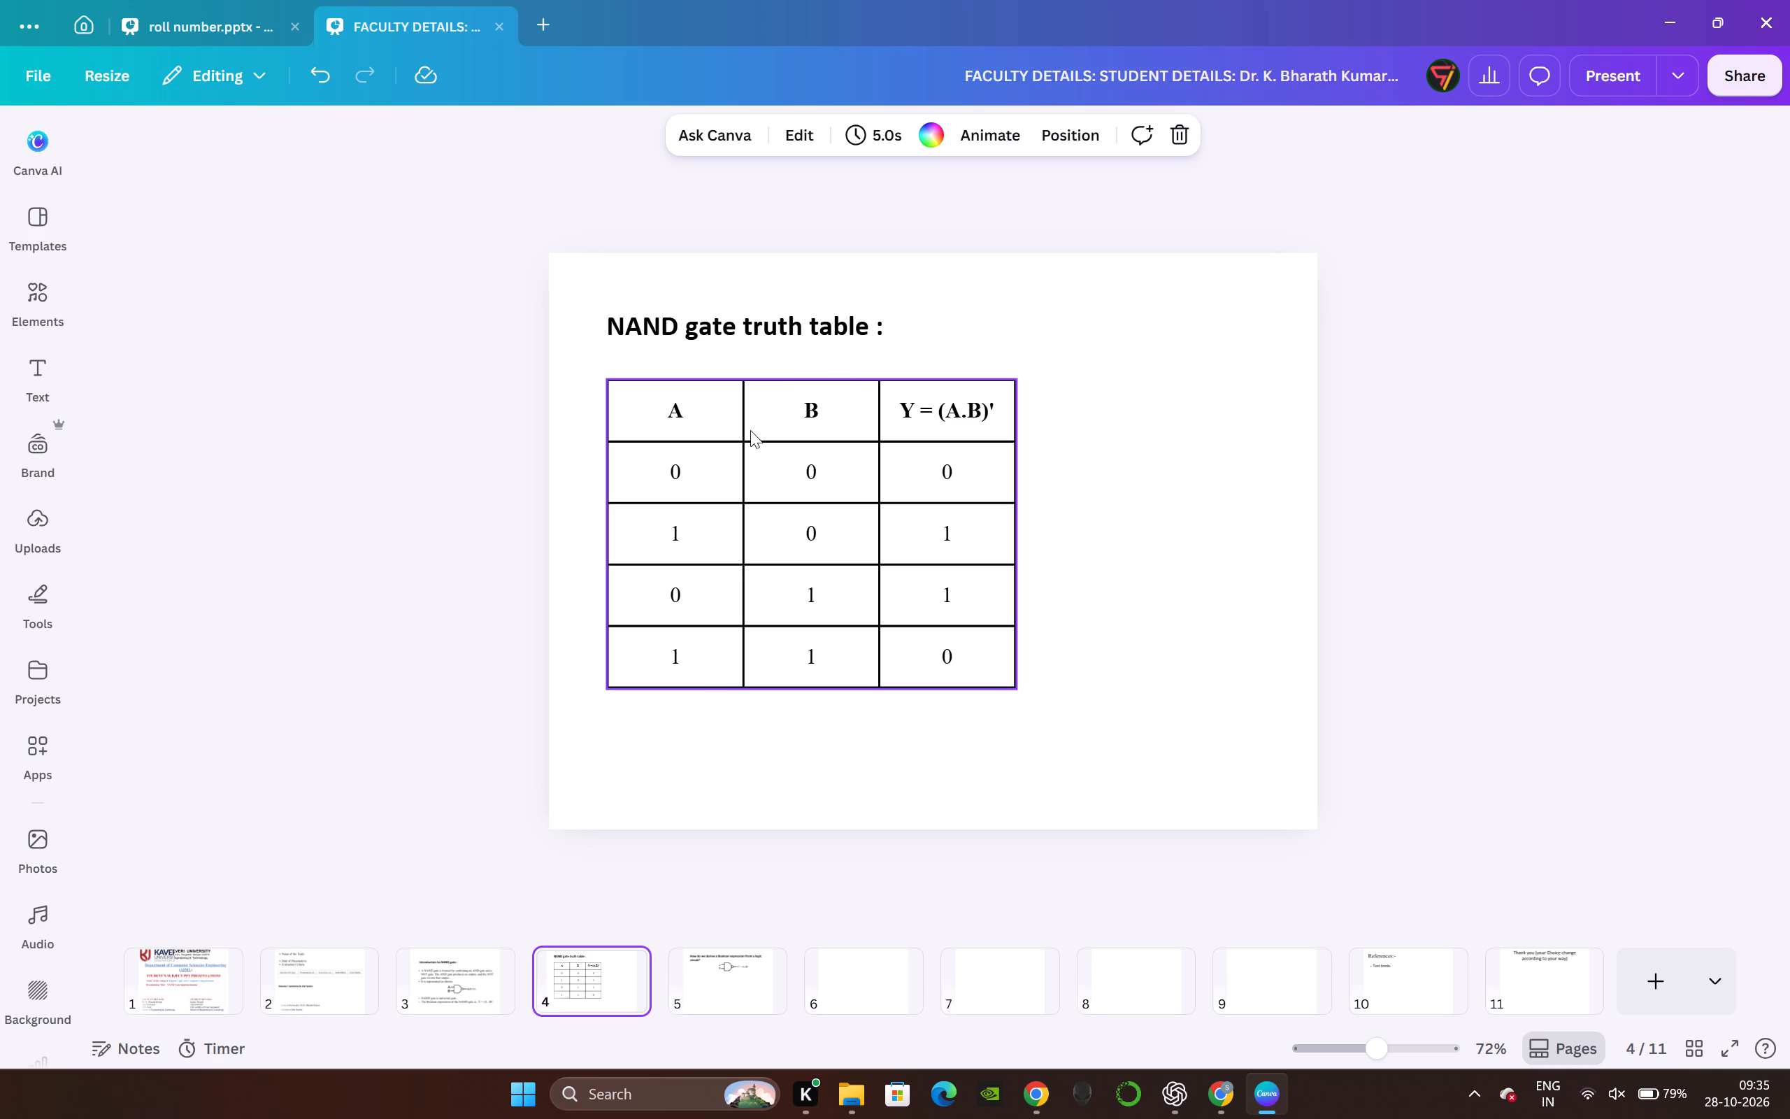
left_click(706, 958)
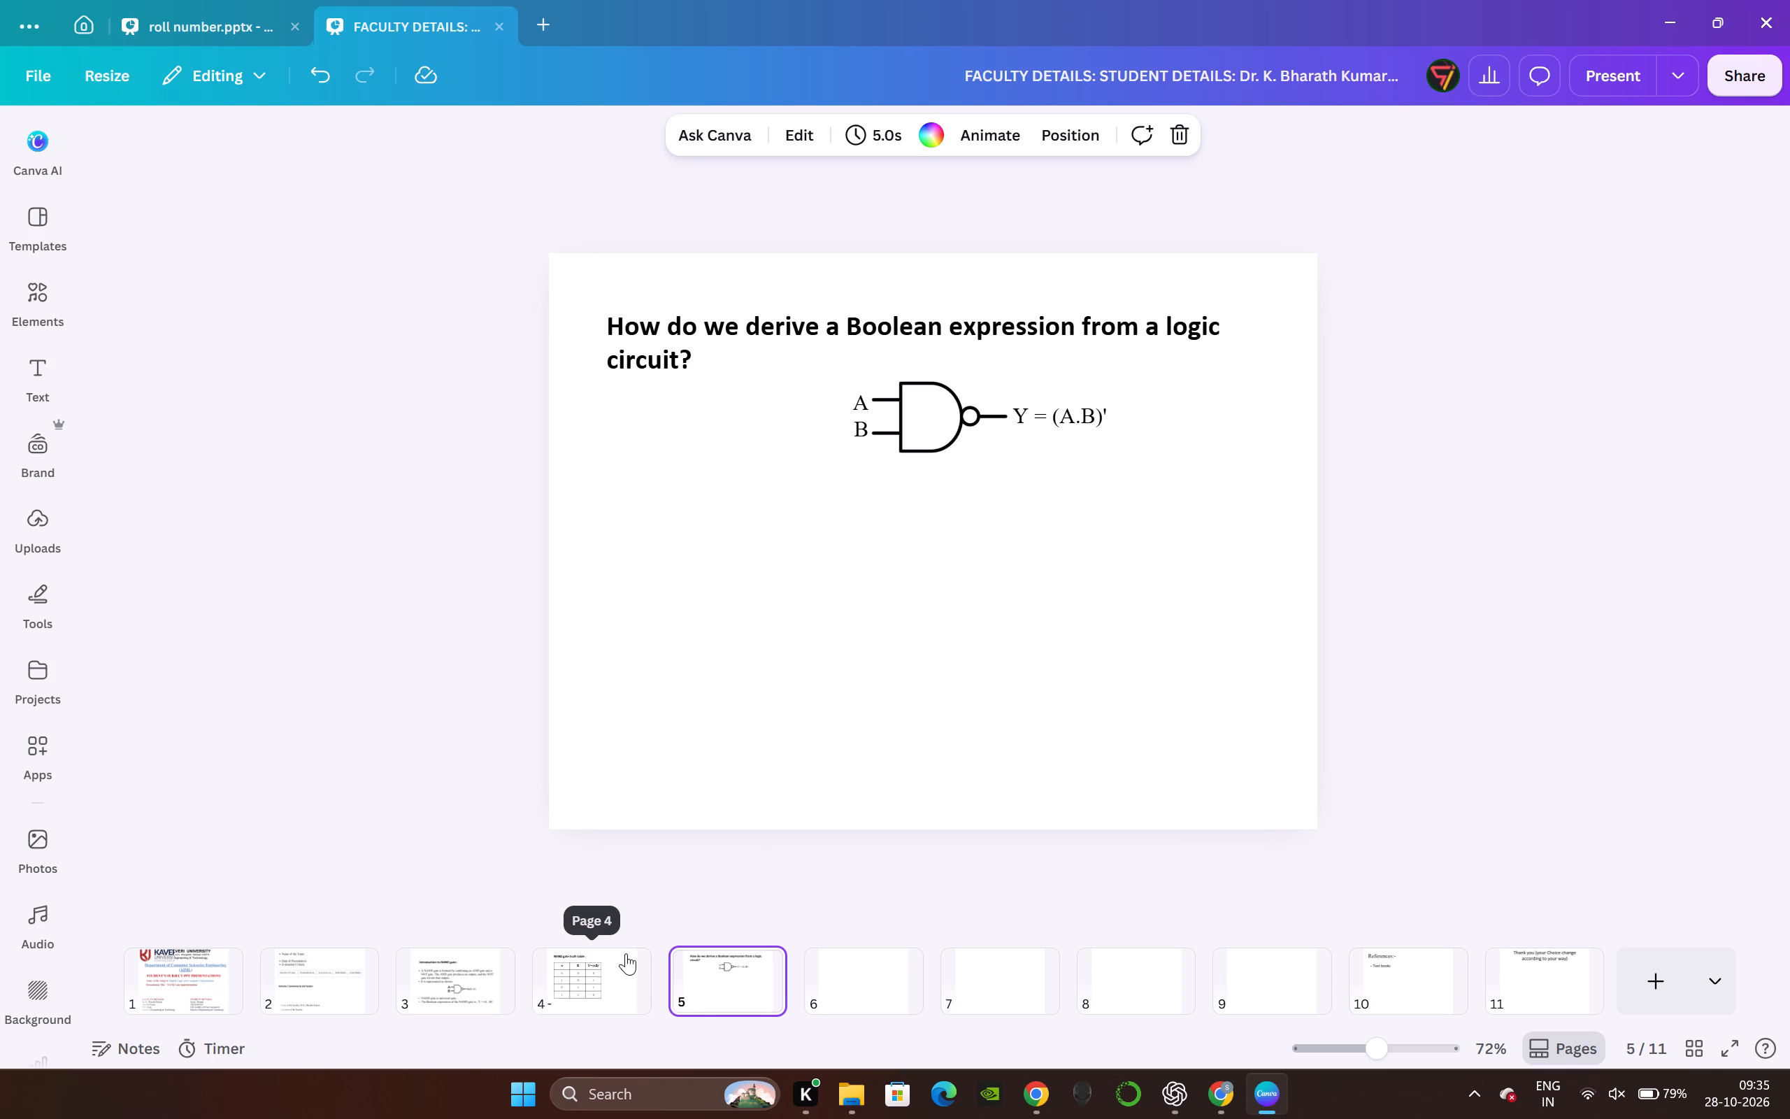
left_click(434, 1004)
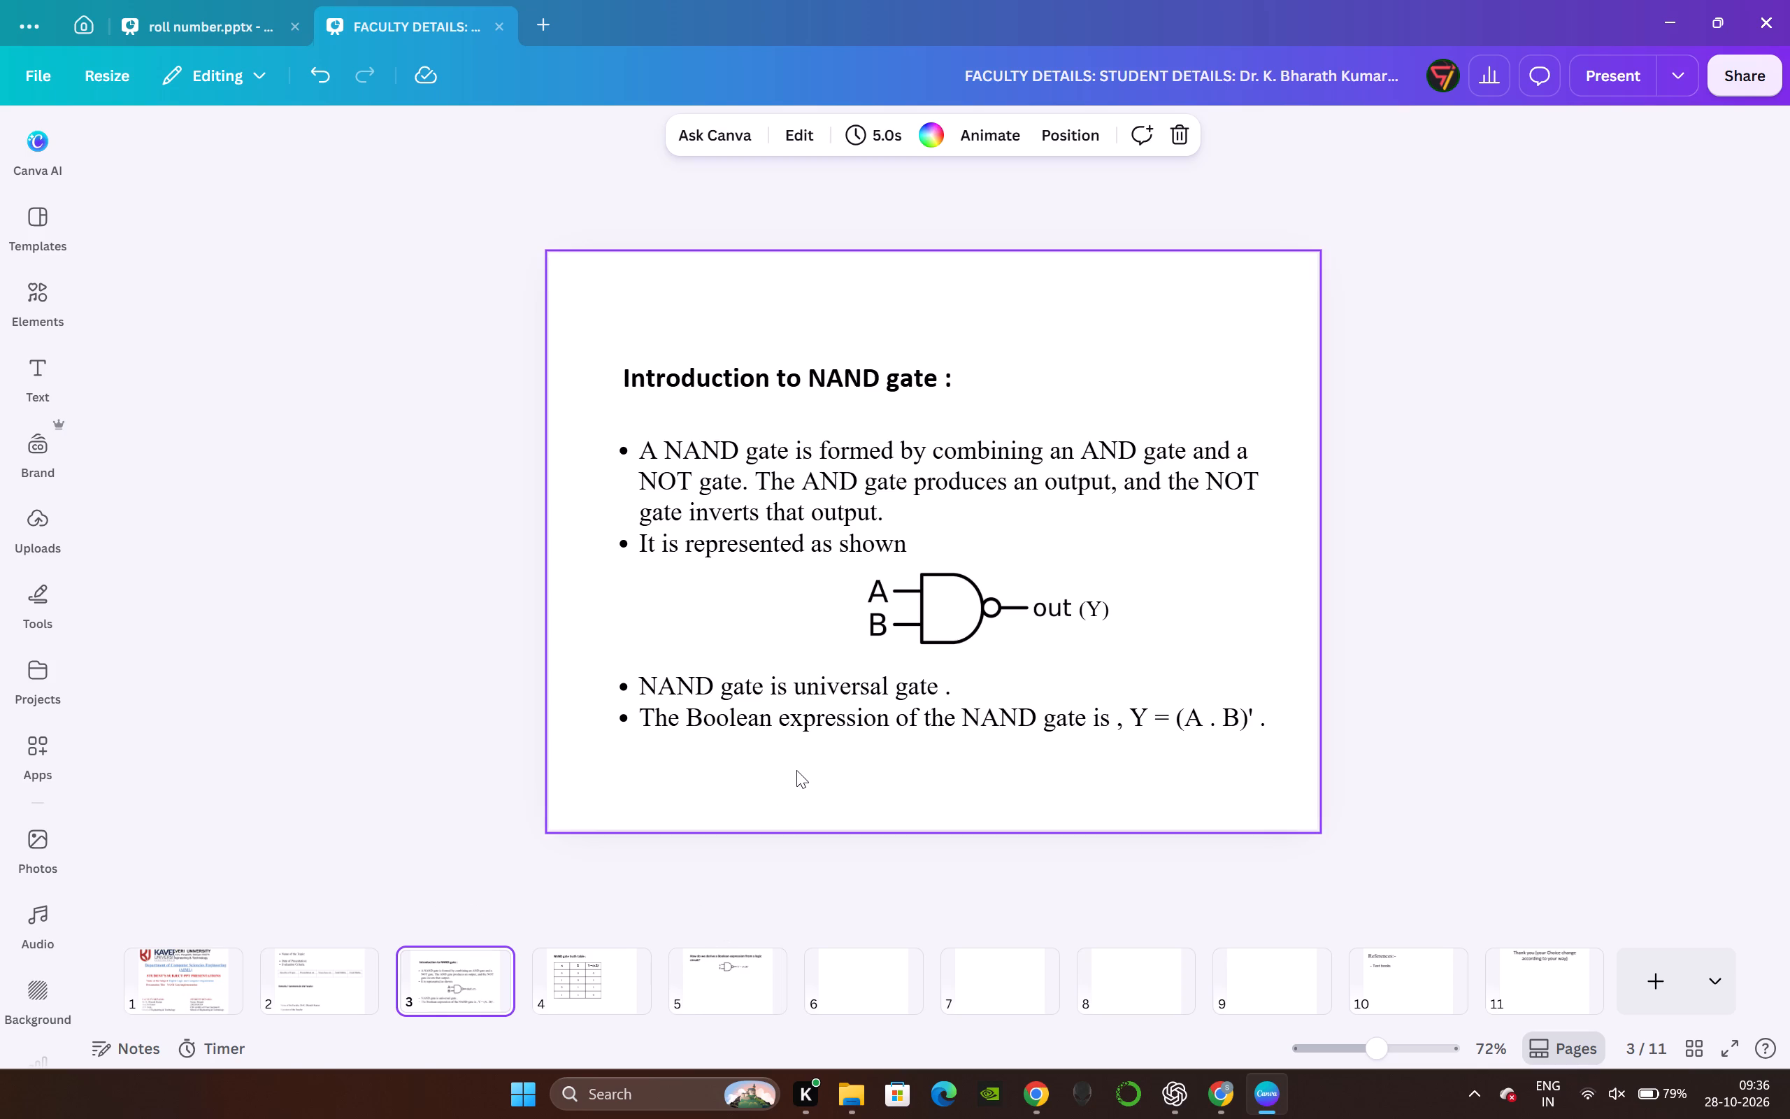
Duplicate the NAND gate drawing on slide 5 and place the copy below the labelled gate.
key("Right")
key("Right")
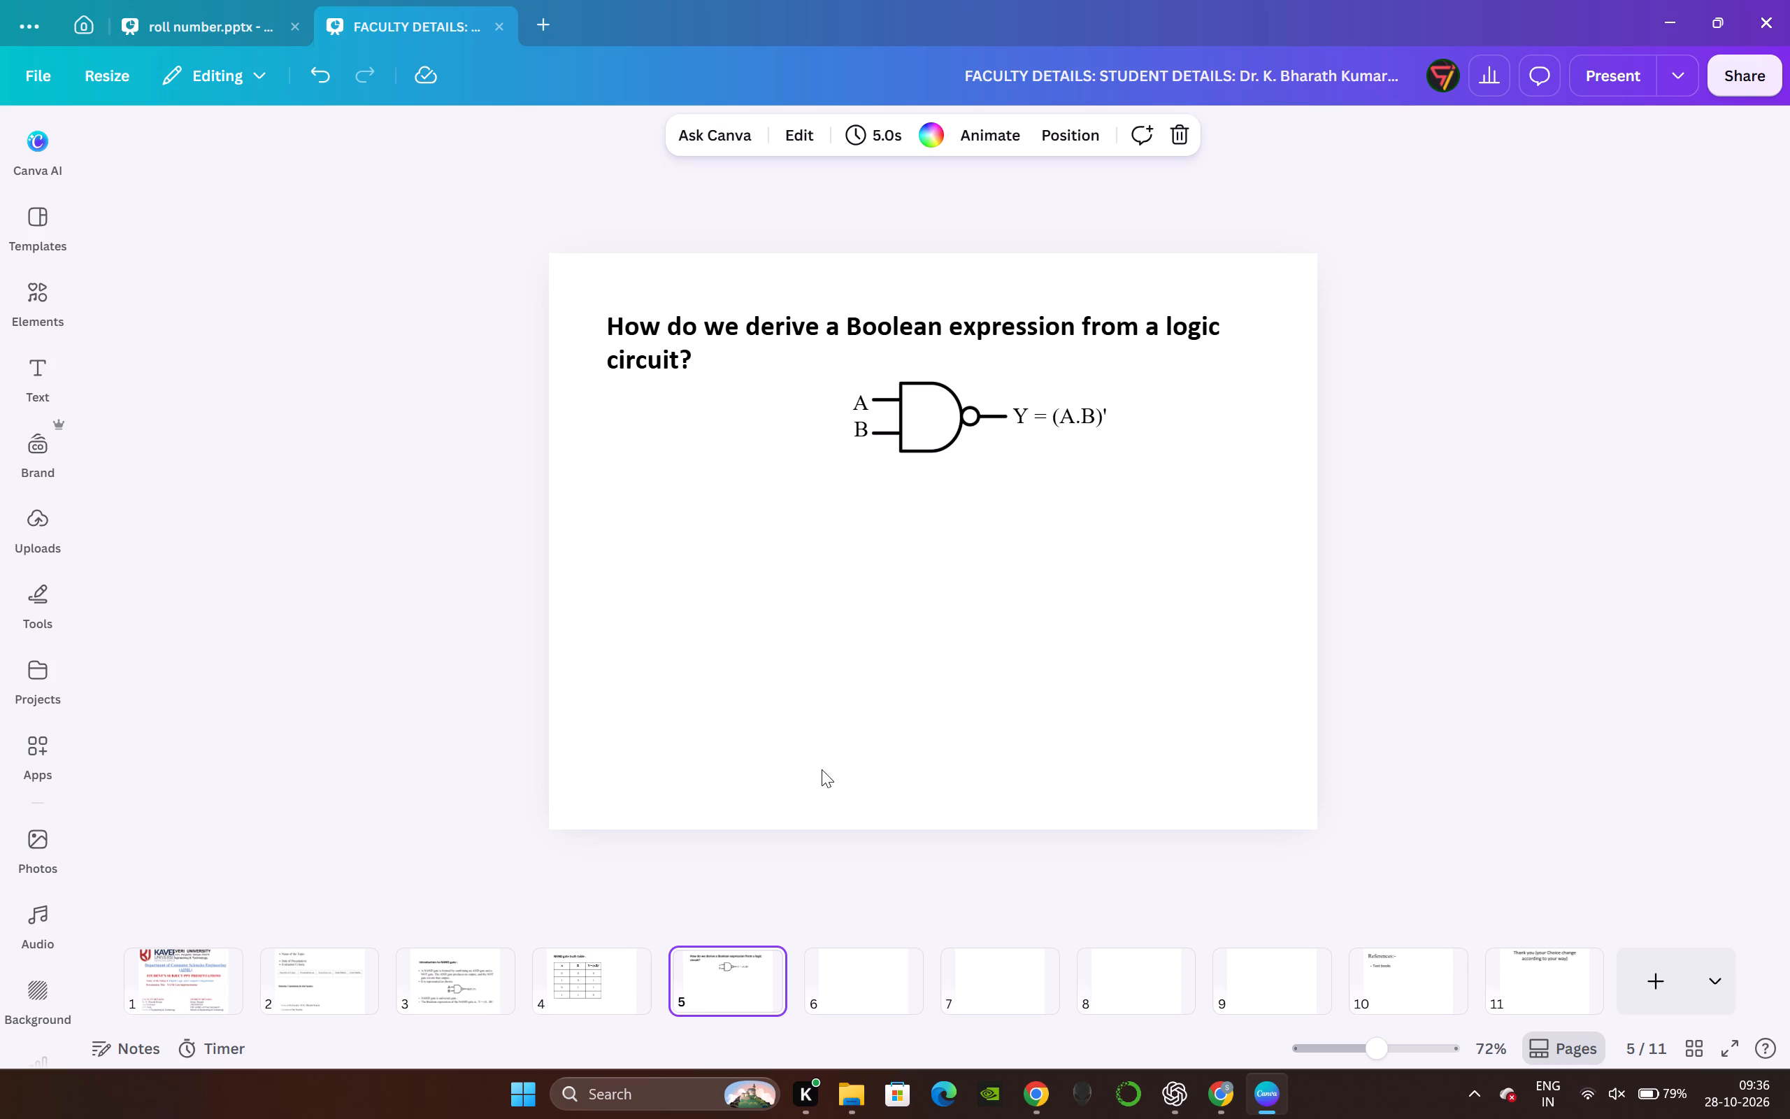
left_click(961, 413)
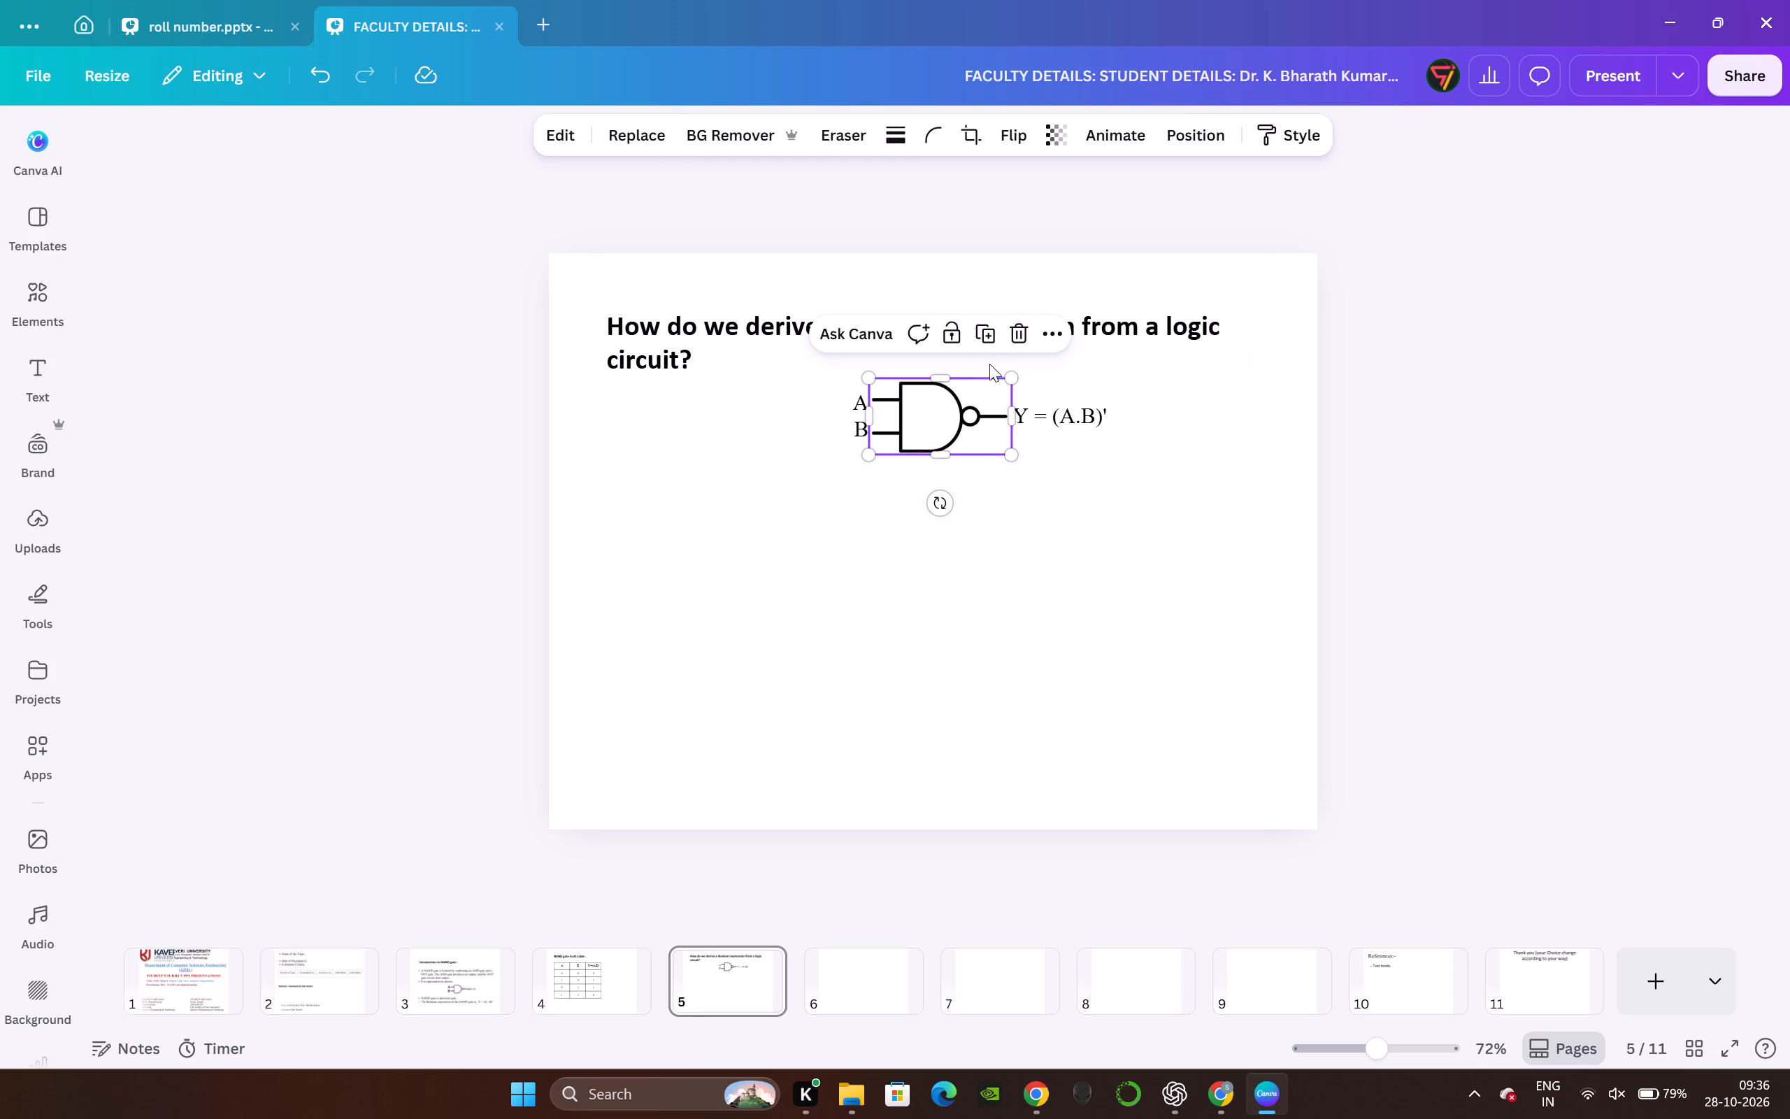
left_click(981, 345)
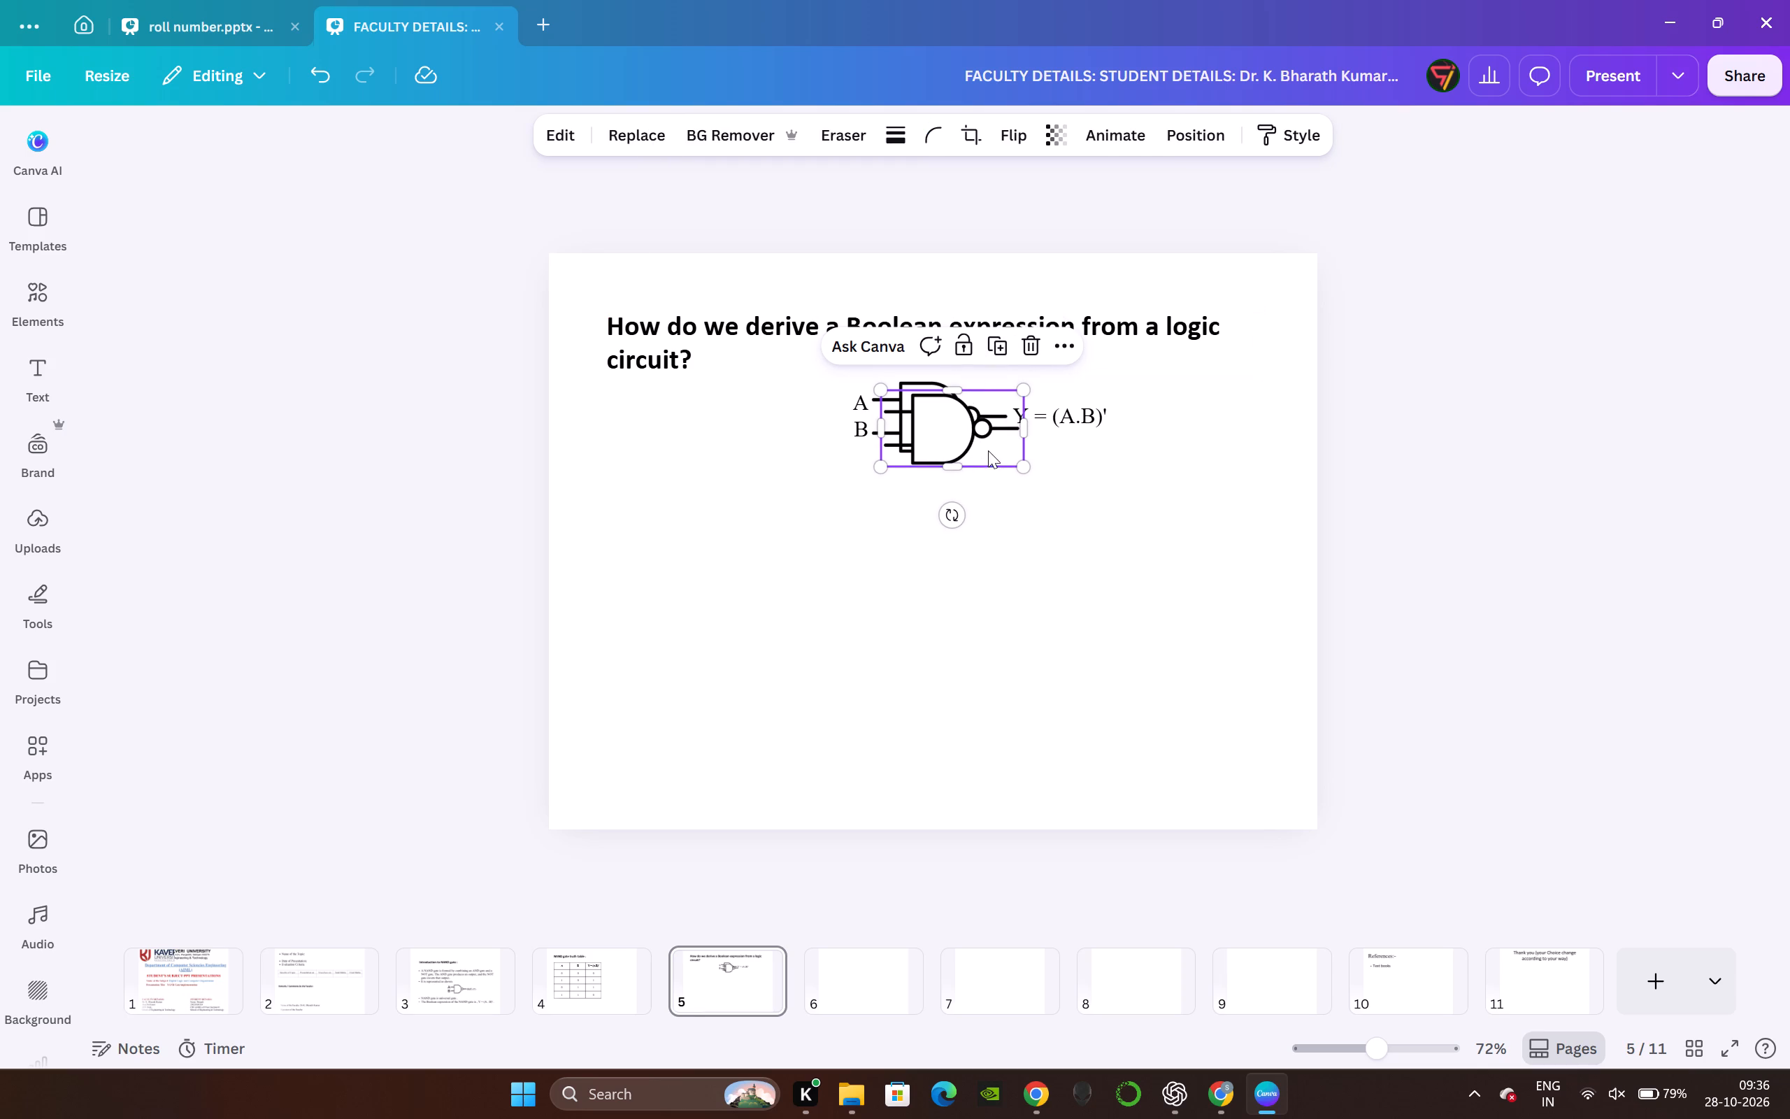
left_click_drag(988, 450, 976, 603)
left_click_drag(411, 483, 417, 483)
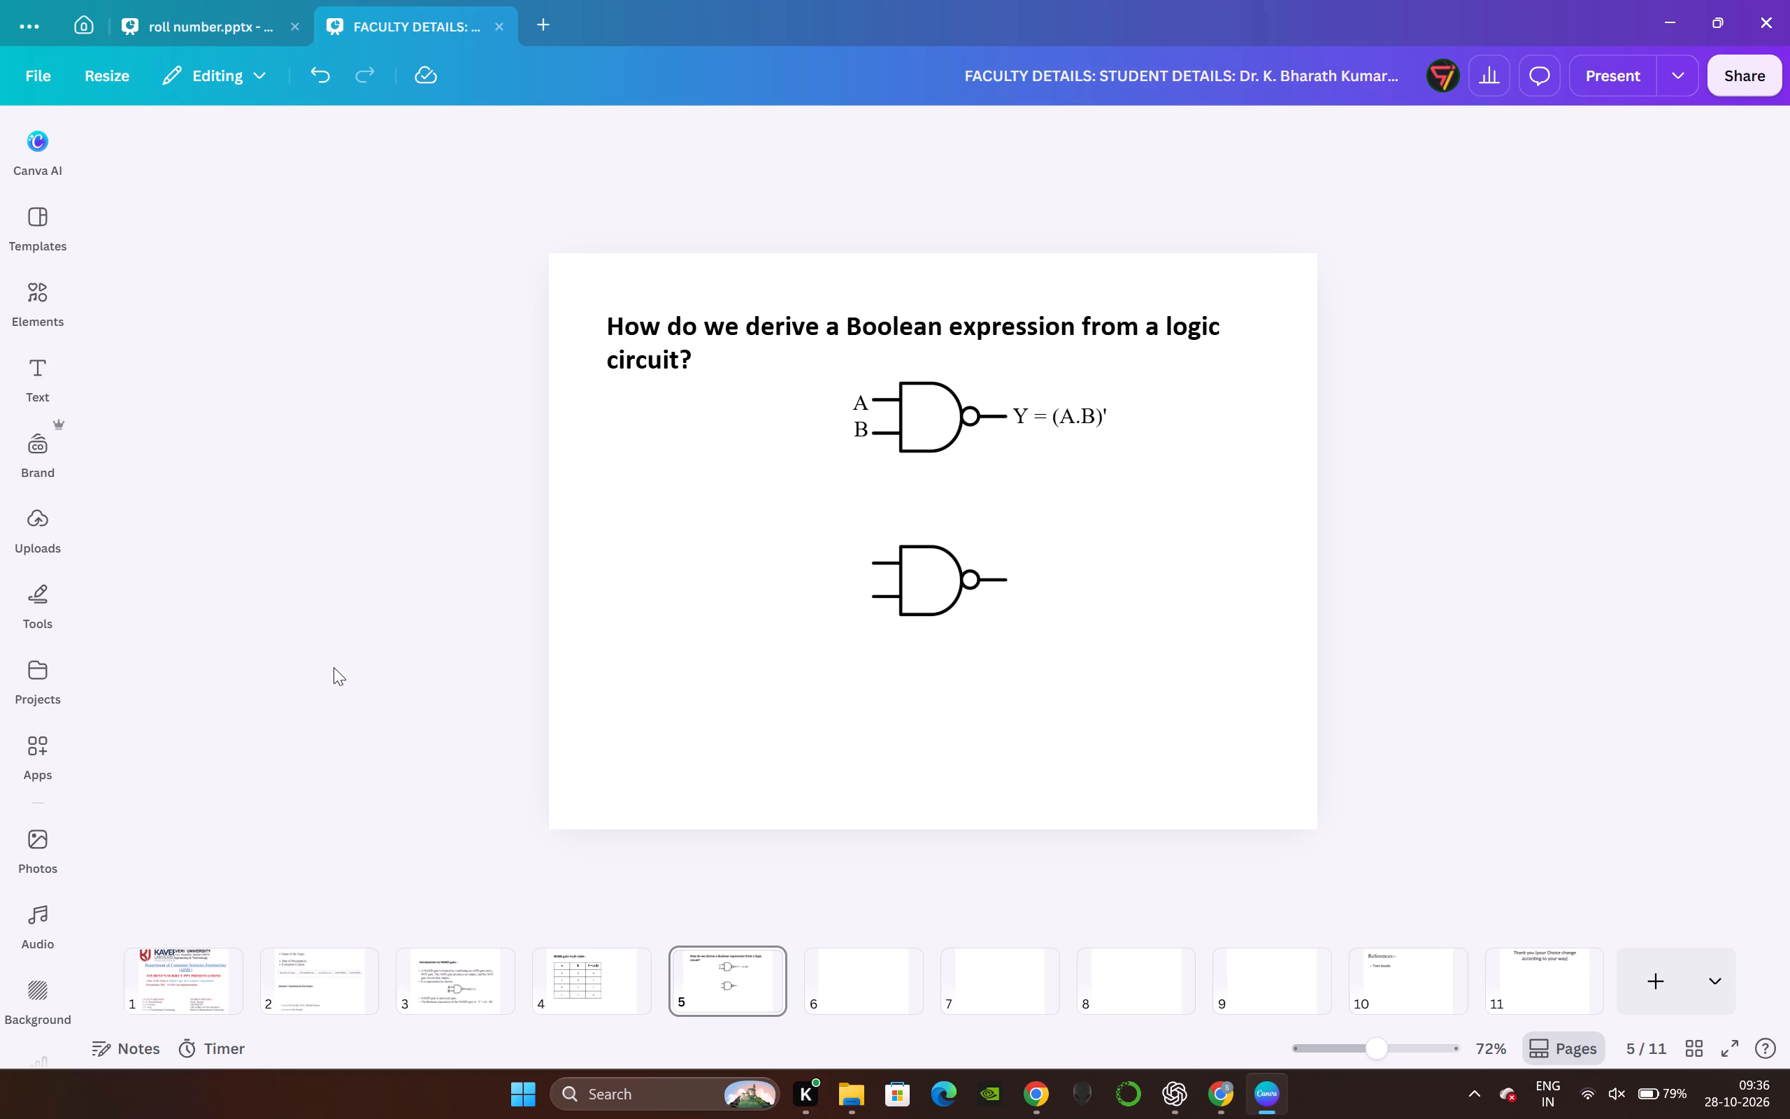
Duplicate slide 5's heading, place the copy just below the labelled gate and replace its text with "Examples :".
double_click(645, 353)
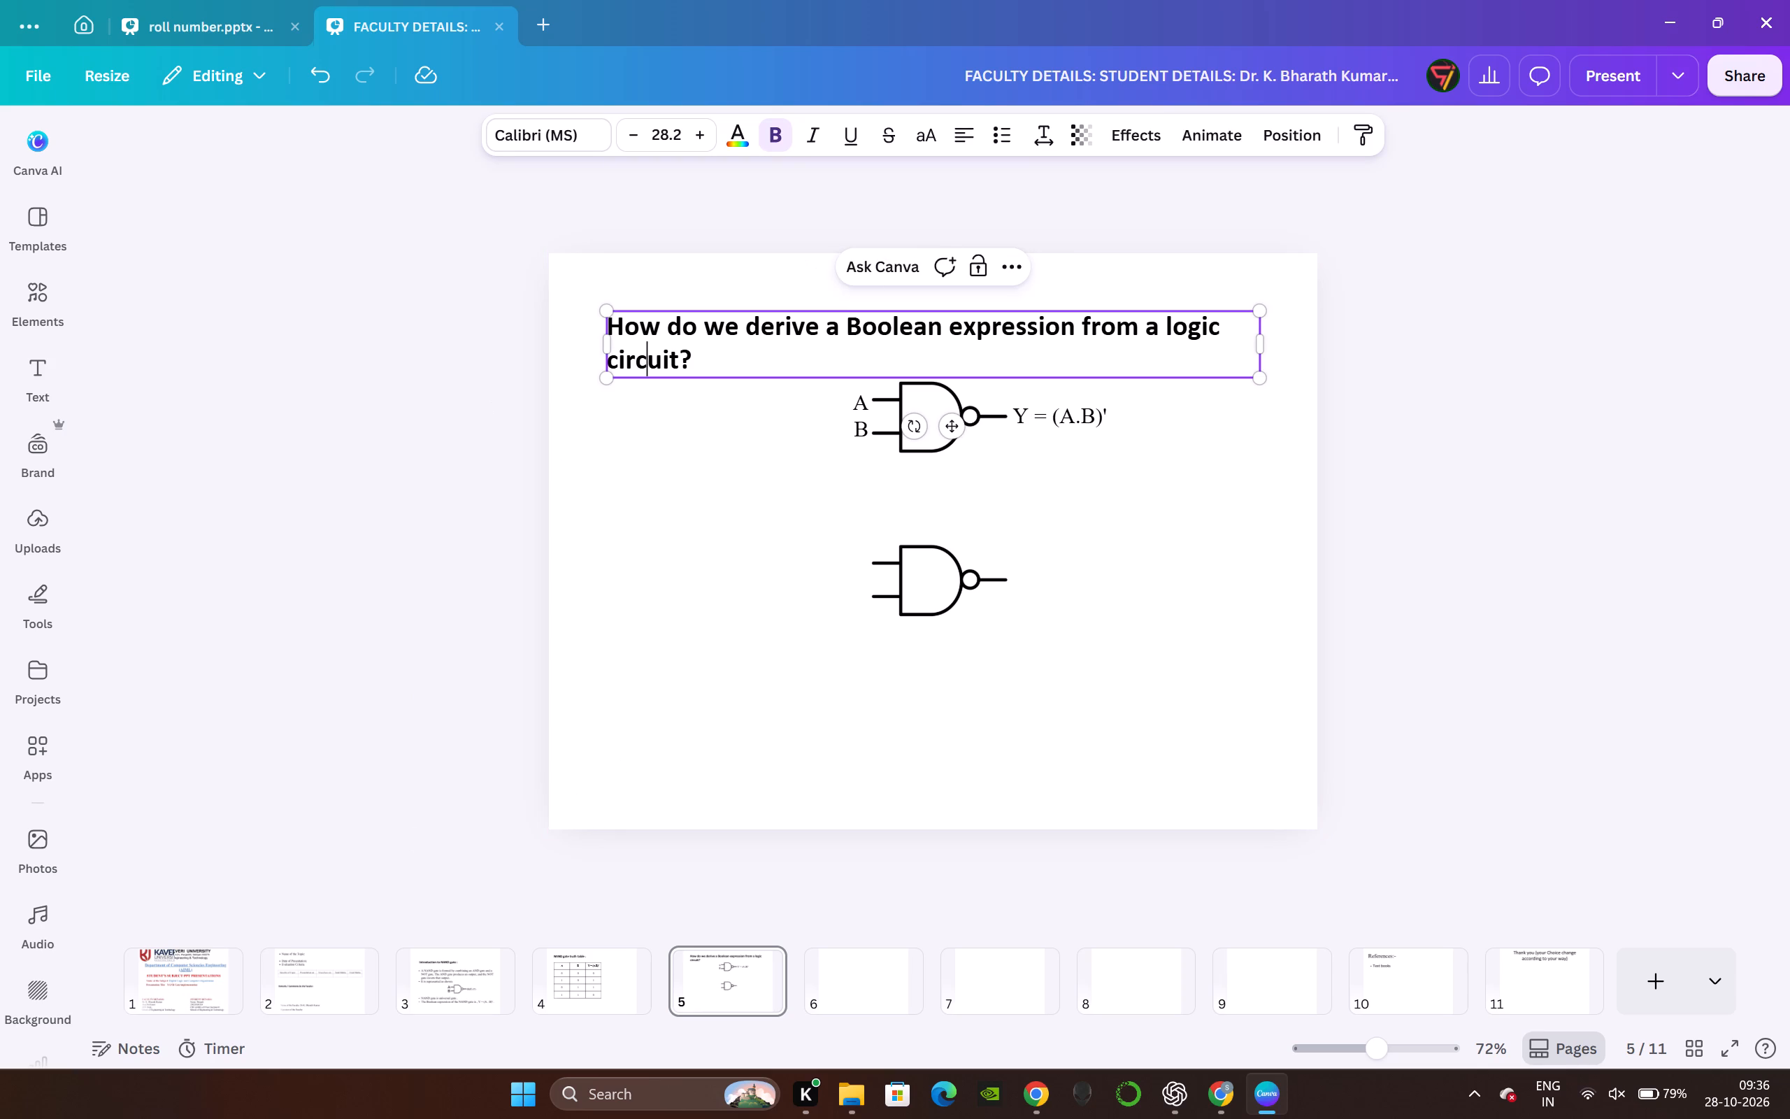
left_click(304, 341)
left_click(754, 362)
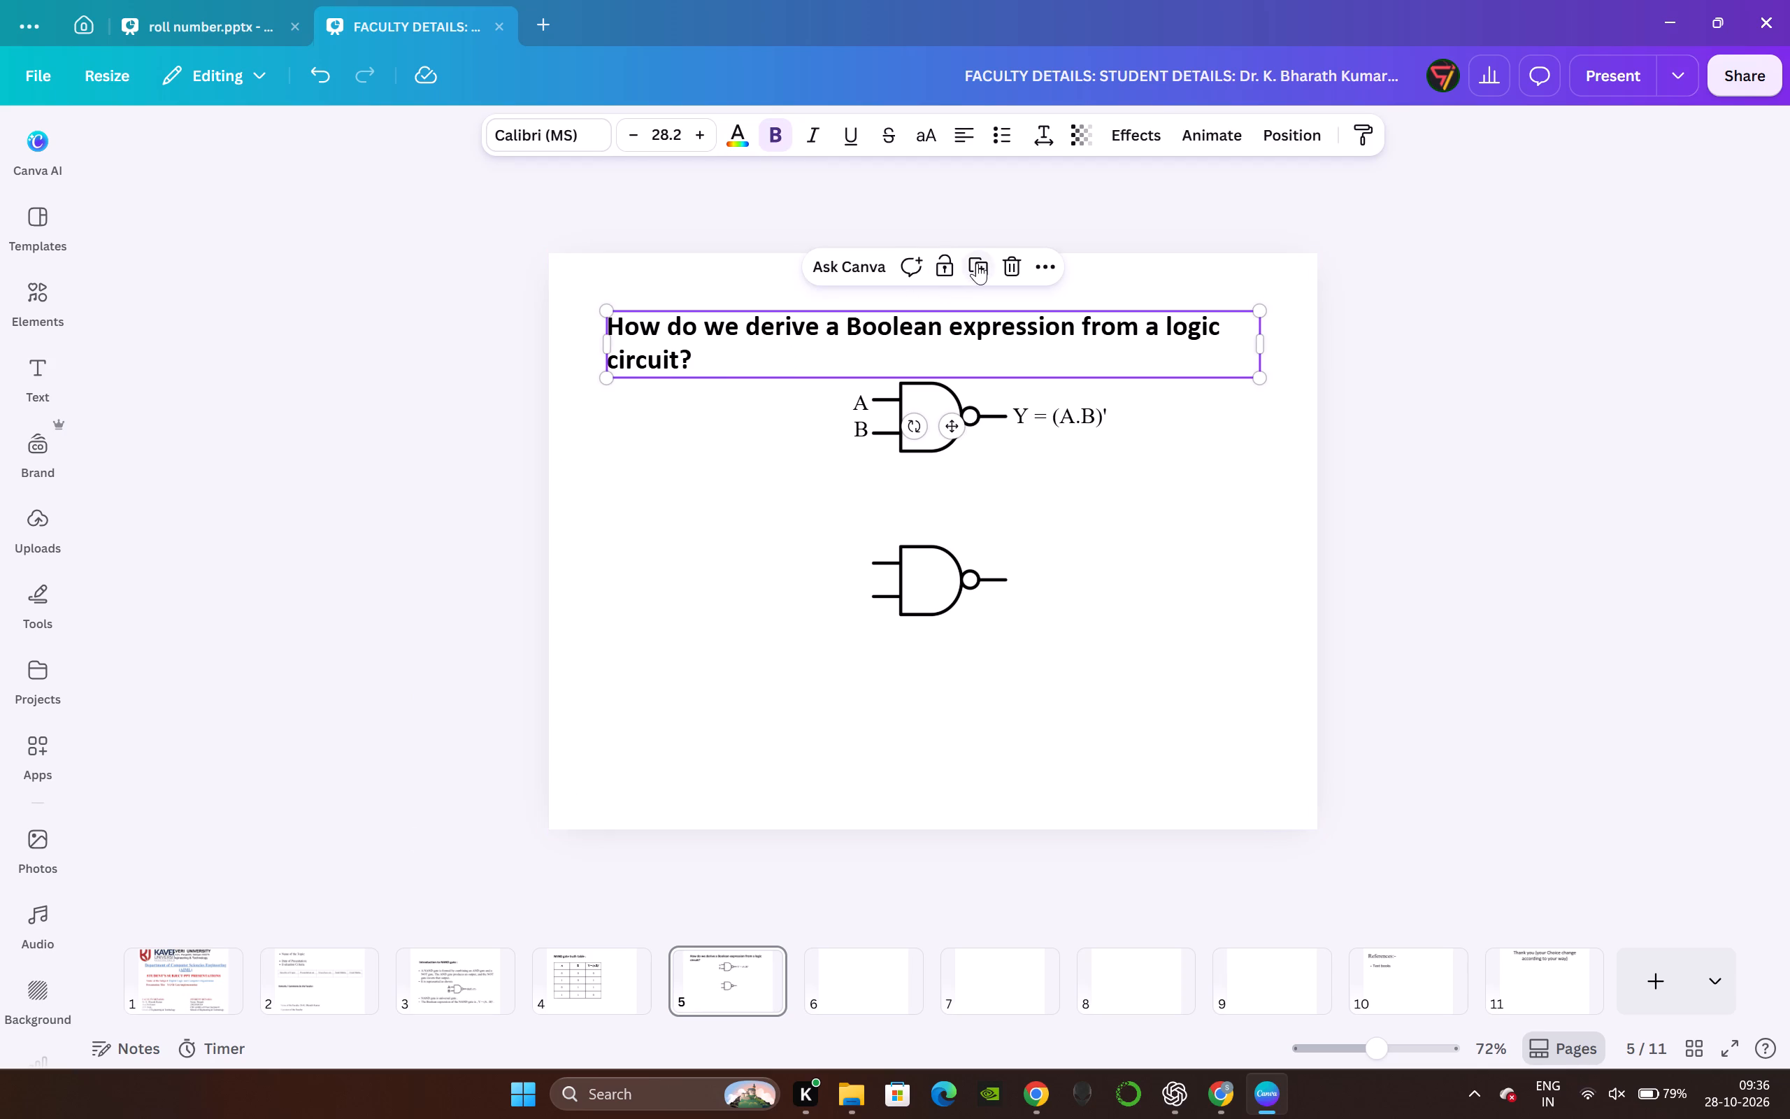
left_click(977, 263)
left_click_drag(964, 439, 943, 576)
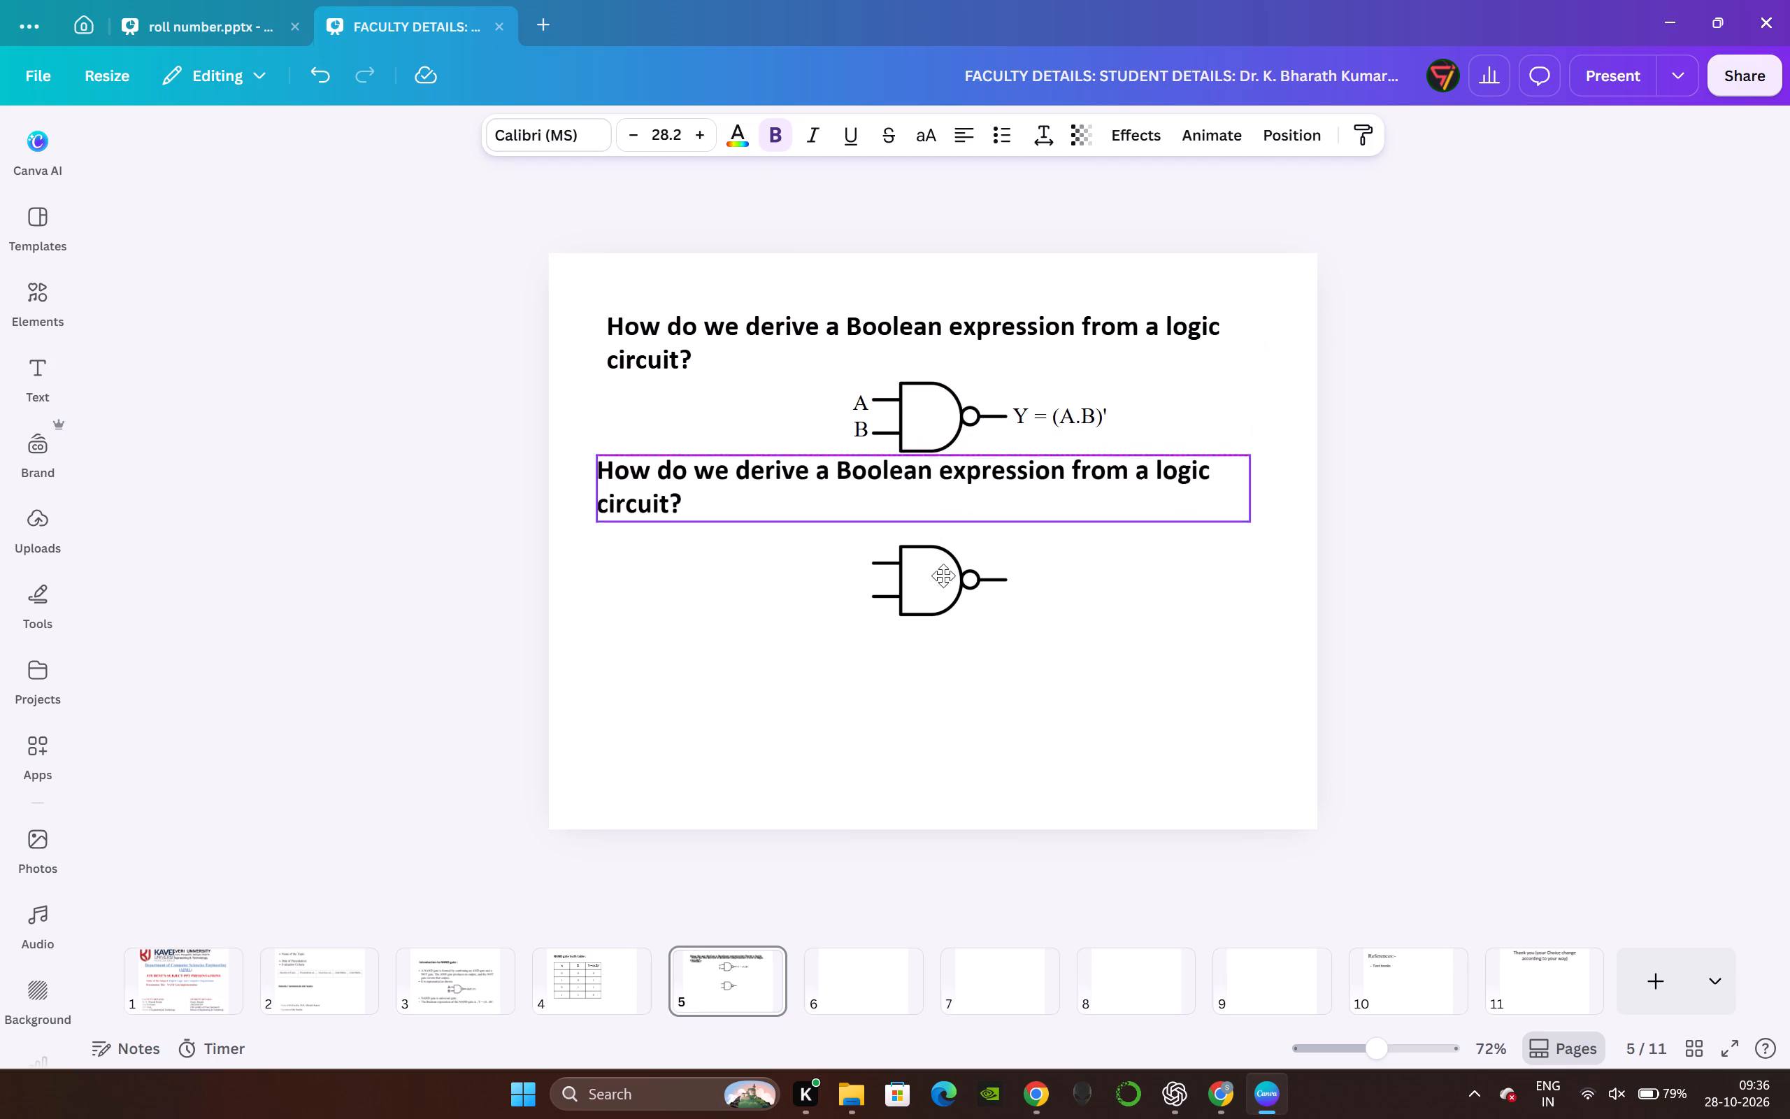
left_click_drag(943, 576, 949, 584)
double_click(952, 514)
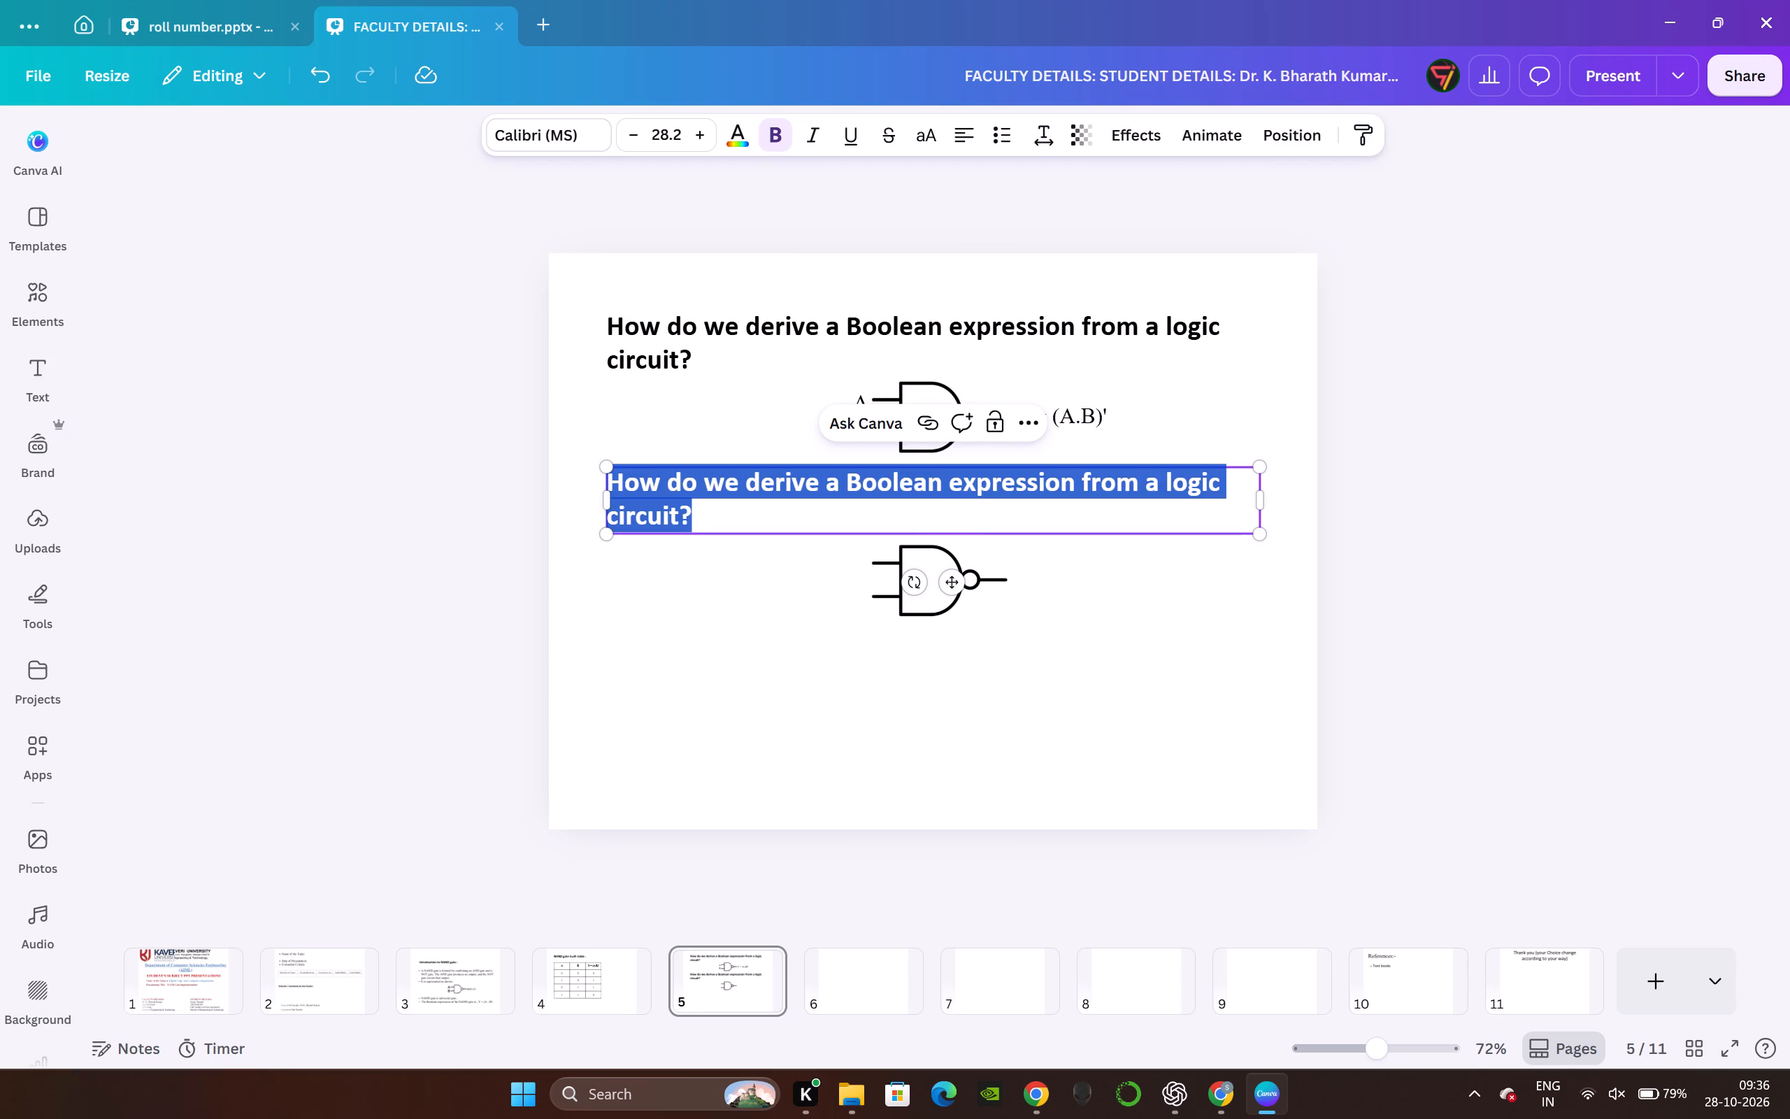
key("BackSpace")
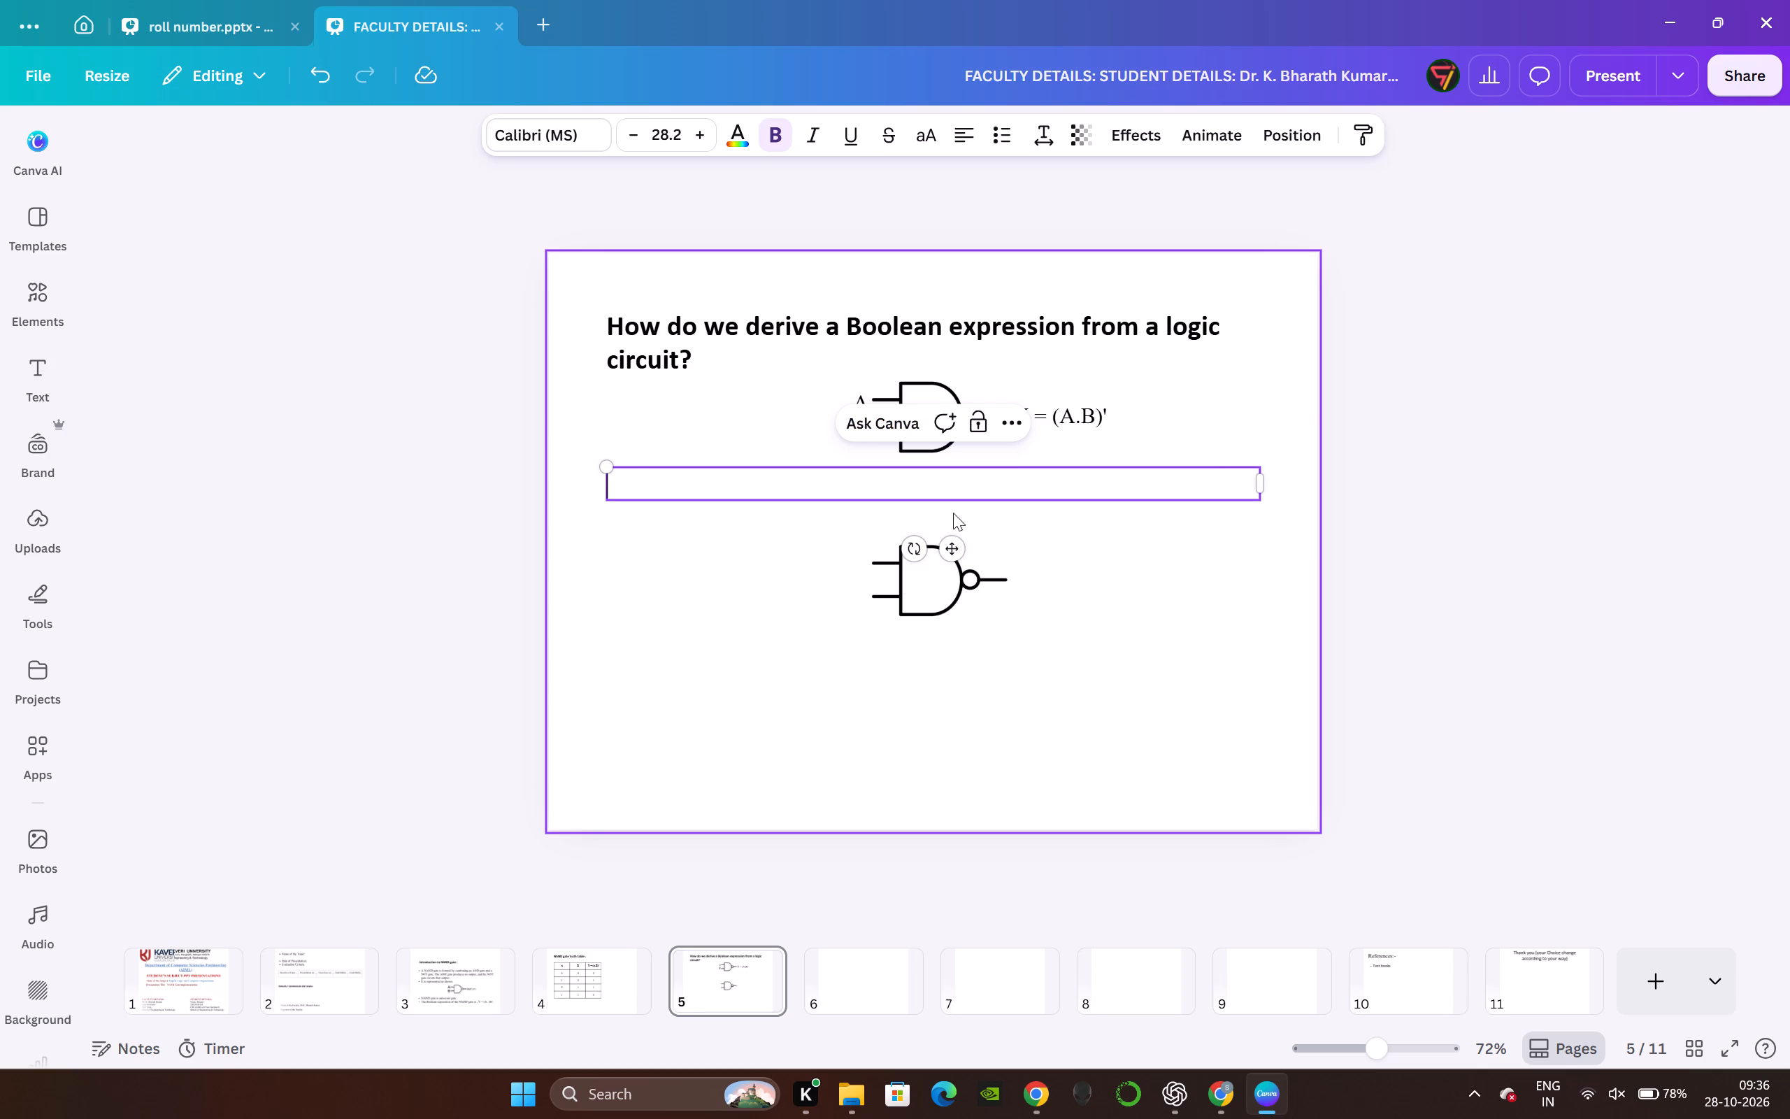
type("xample")
key("space")
type(":")
key("space")
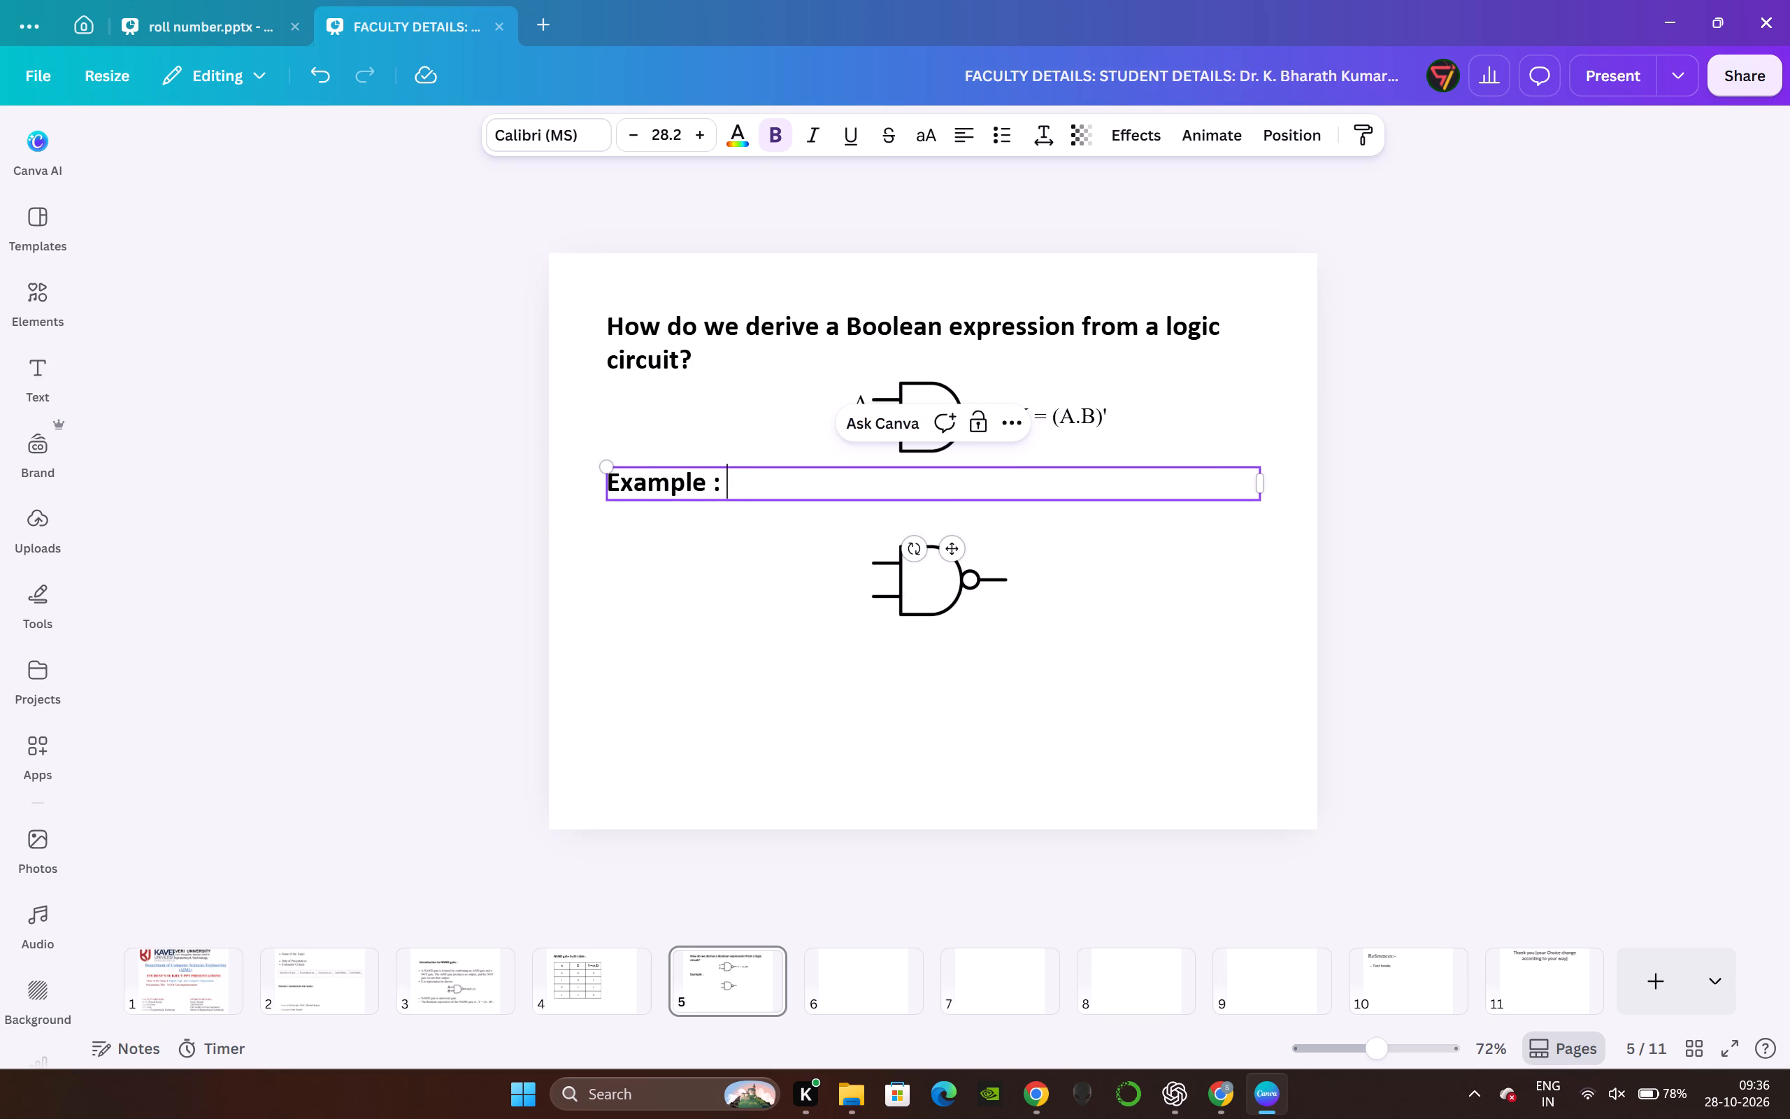
left_click(1785, 327)
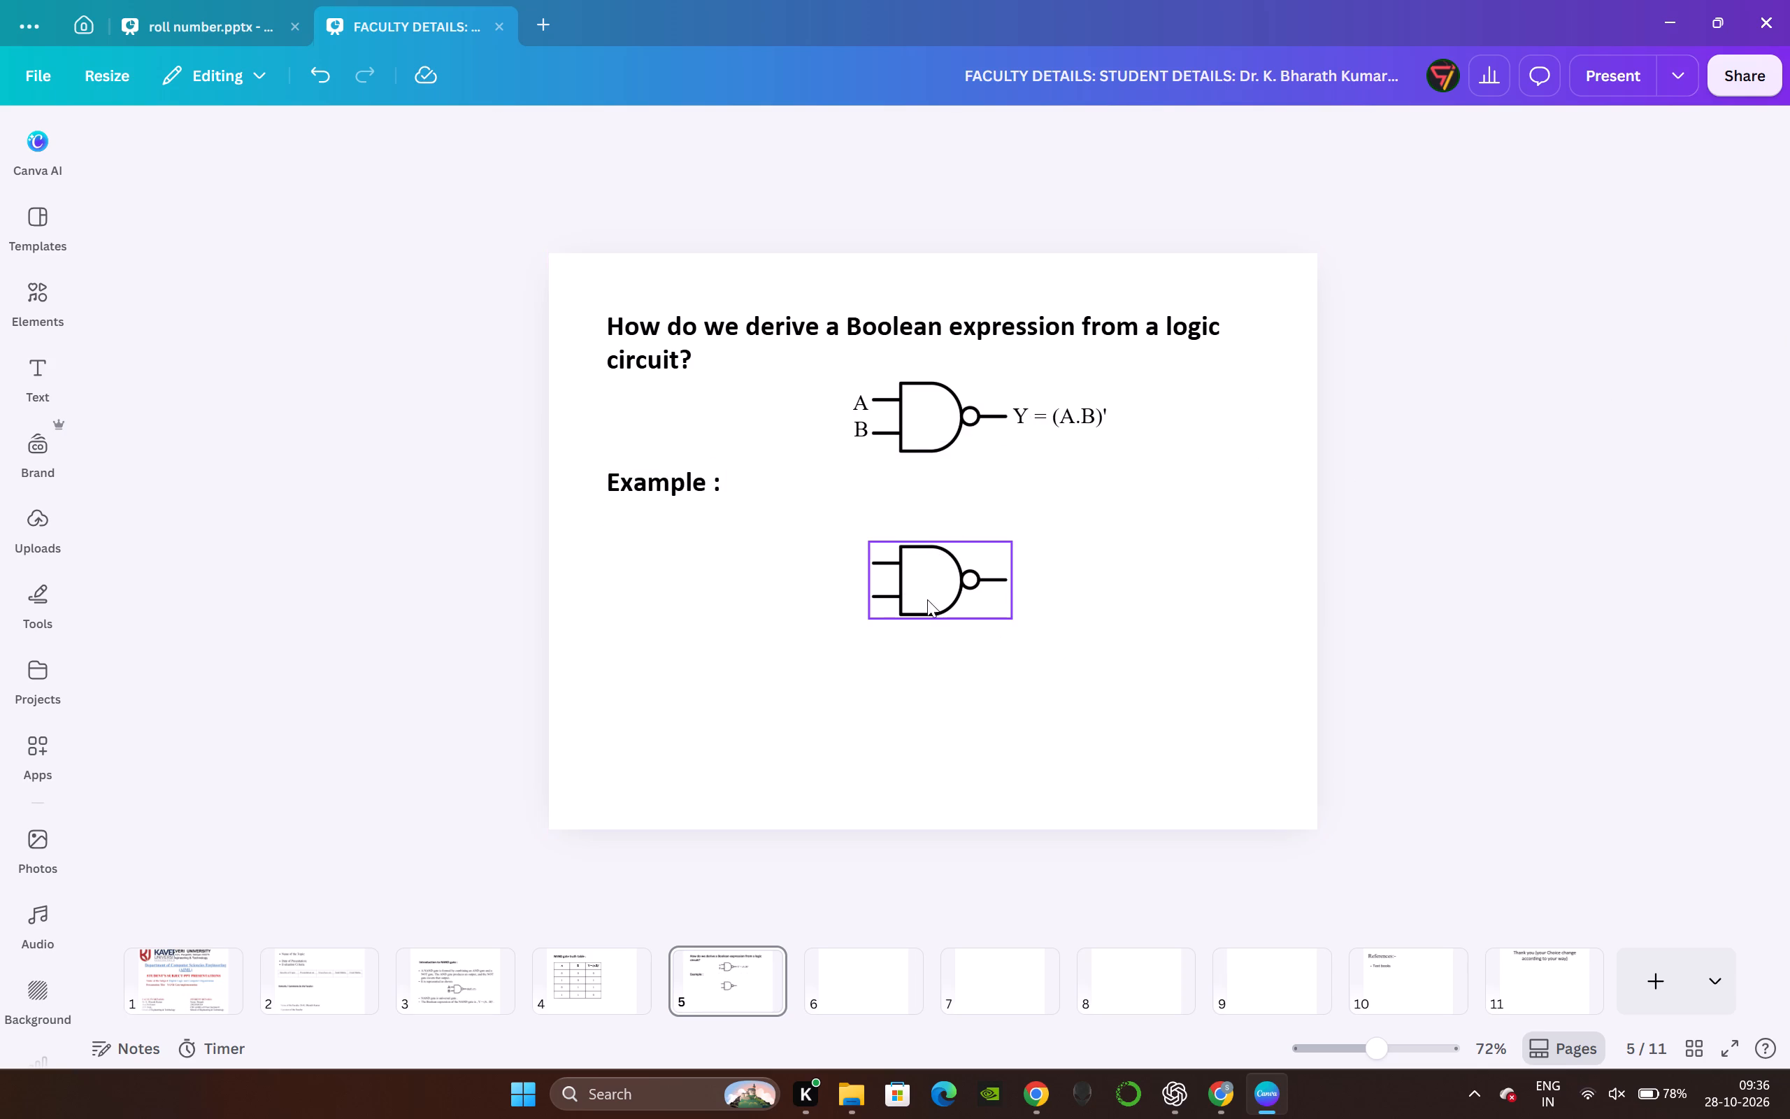
double_click(701, 483)
key("s")
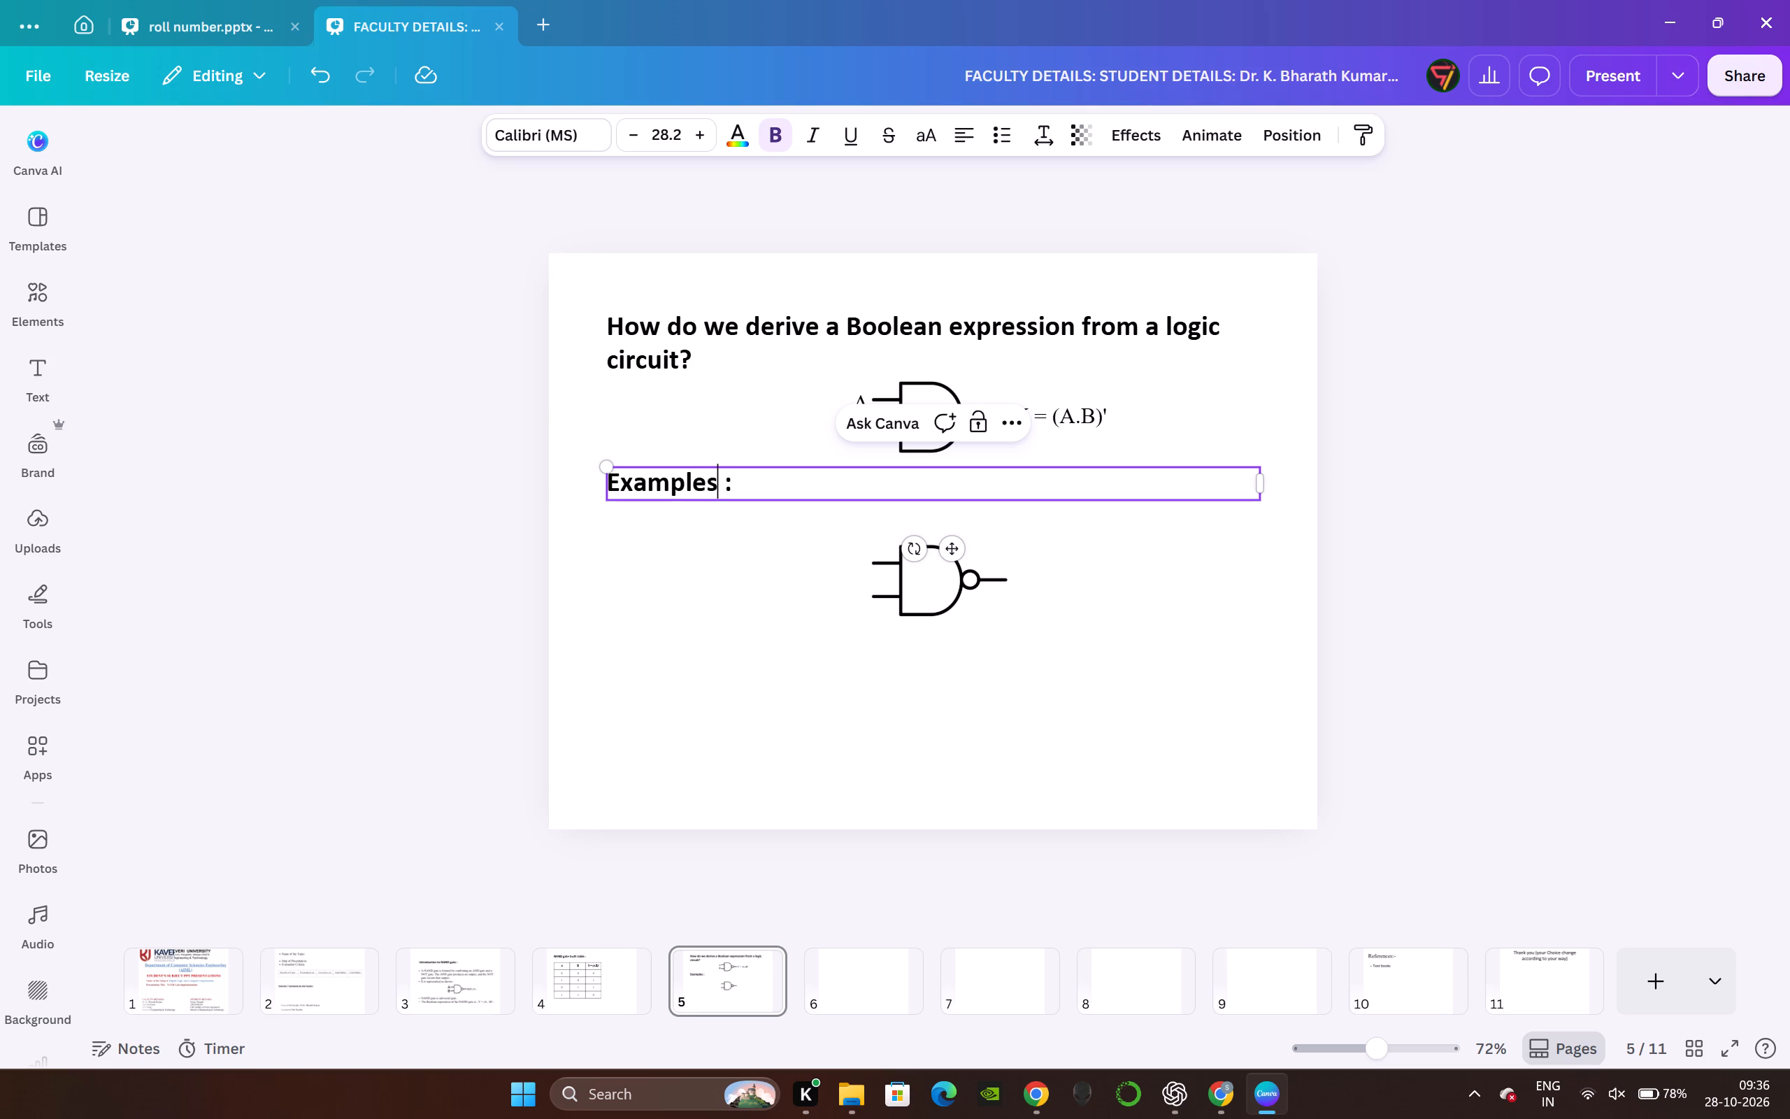
left_click(1405, 497)
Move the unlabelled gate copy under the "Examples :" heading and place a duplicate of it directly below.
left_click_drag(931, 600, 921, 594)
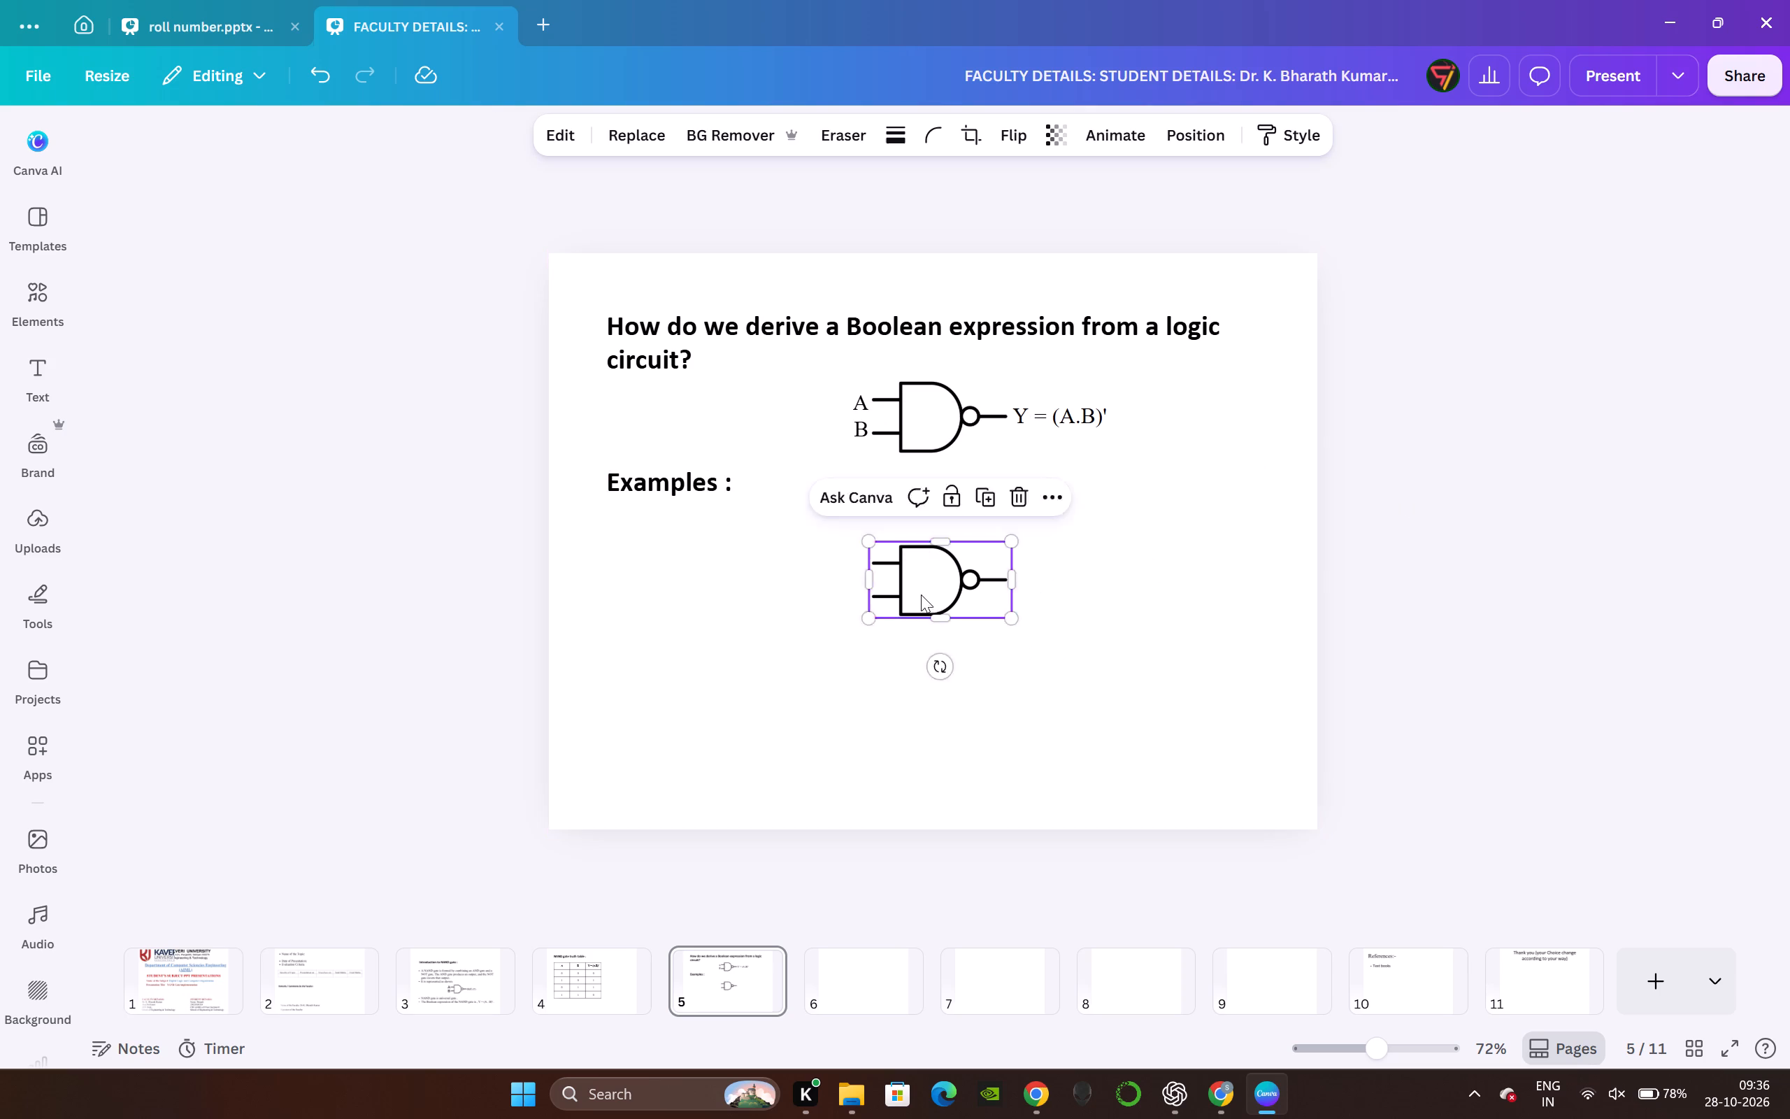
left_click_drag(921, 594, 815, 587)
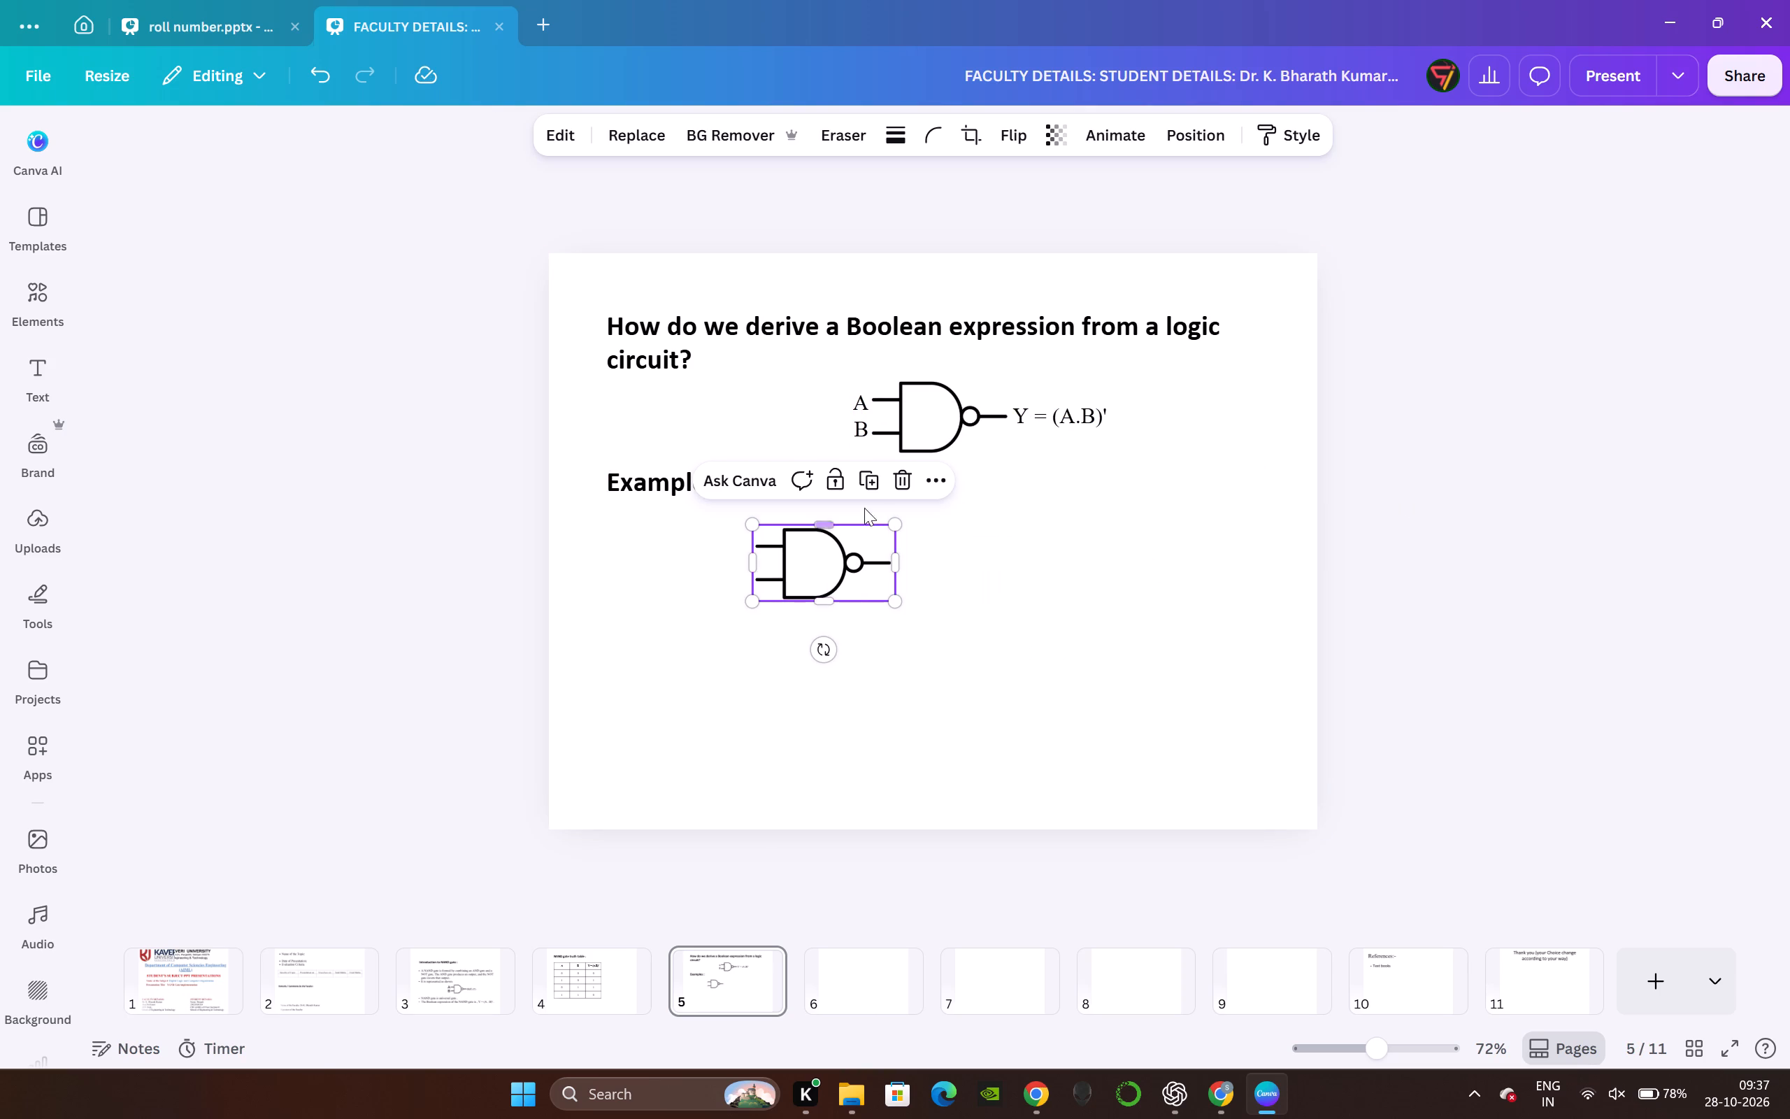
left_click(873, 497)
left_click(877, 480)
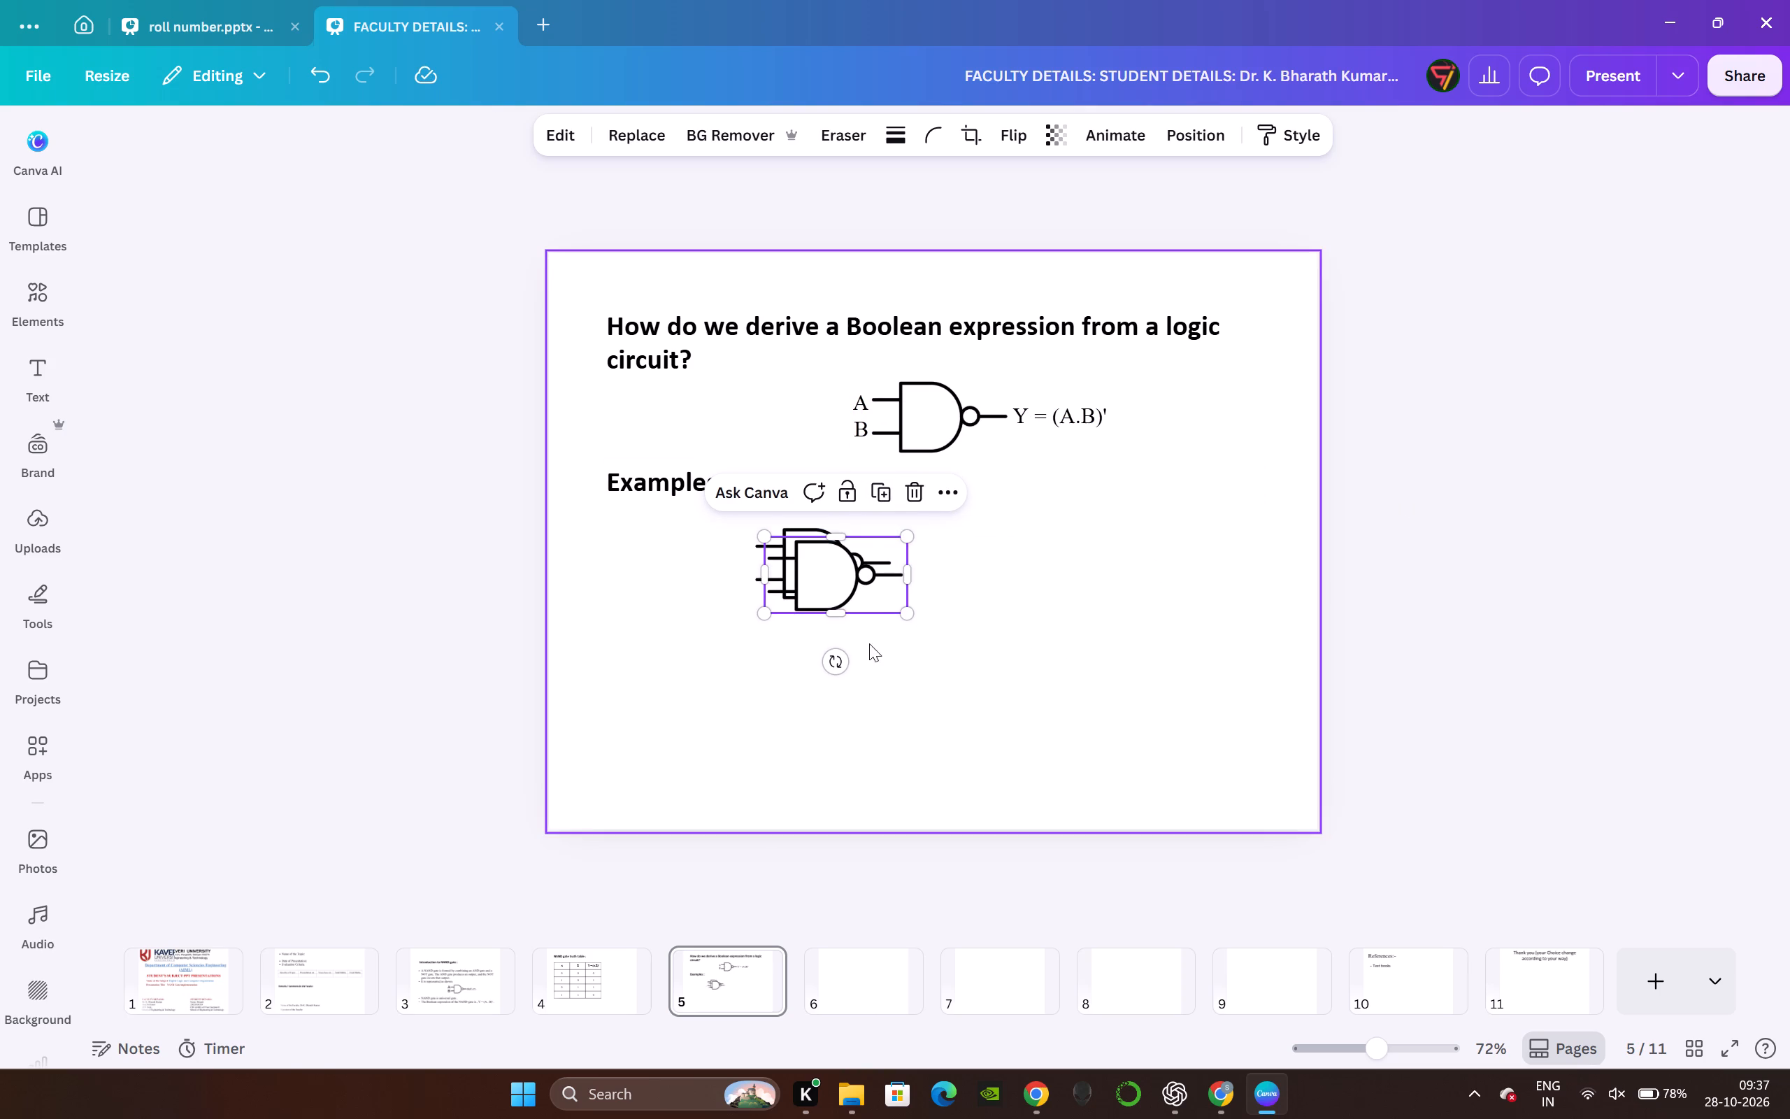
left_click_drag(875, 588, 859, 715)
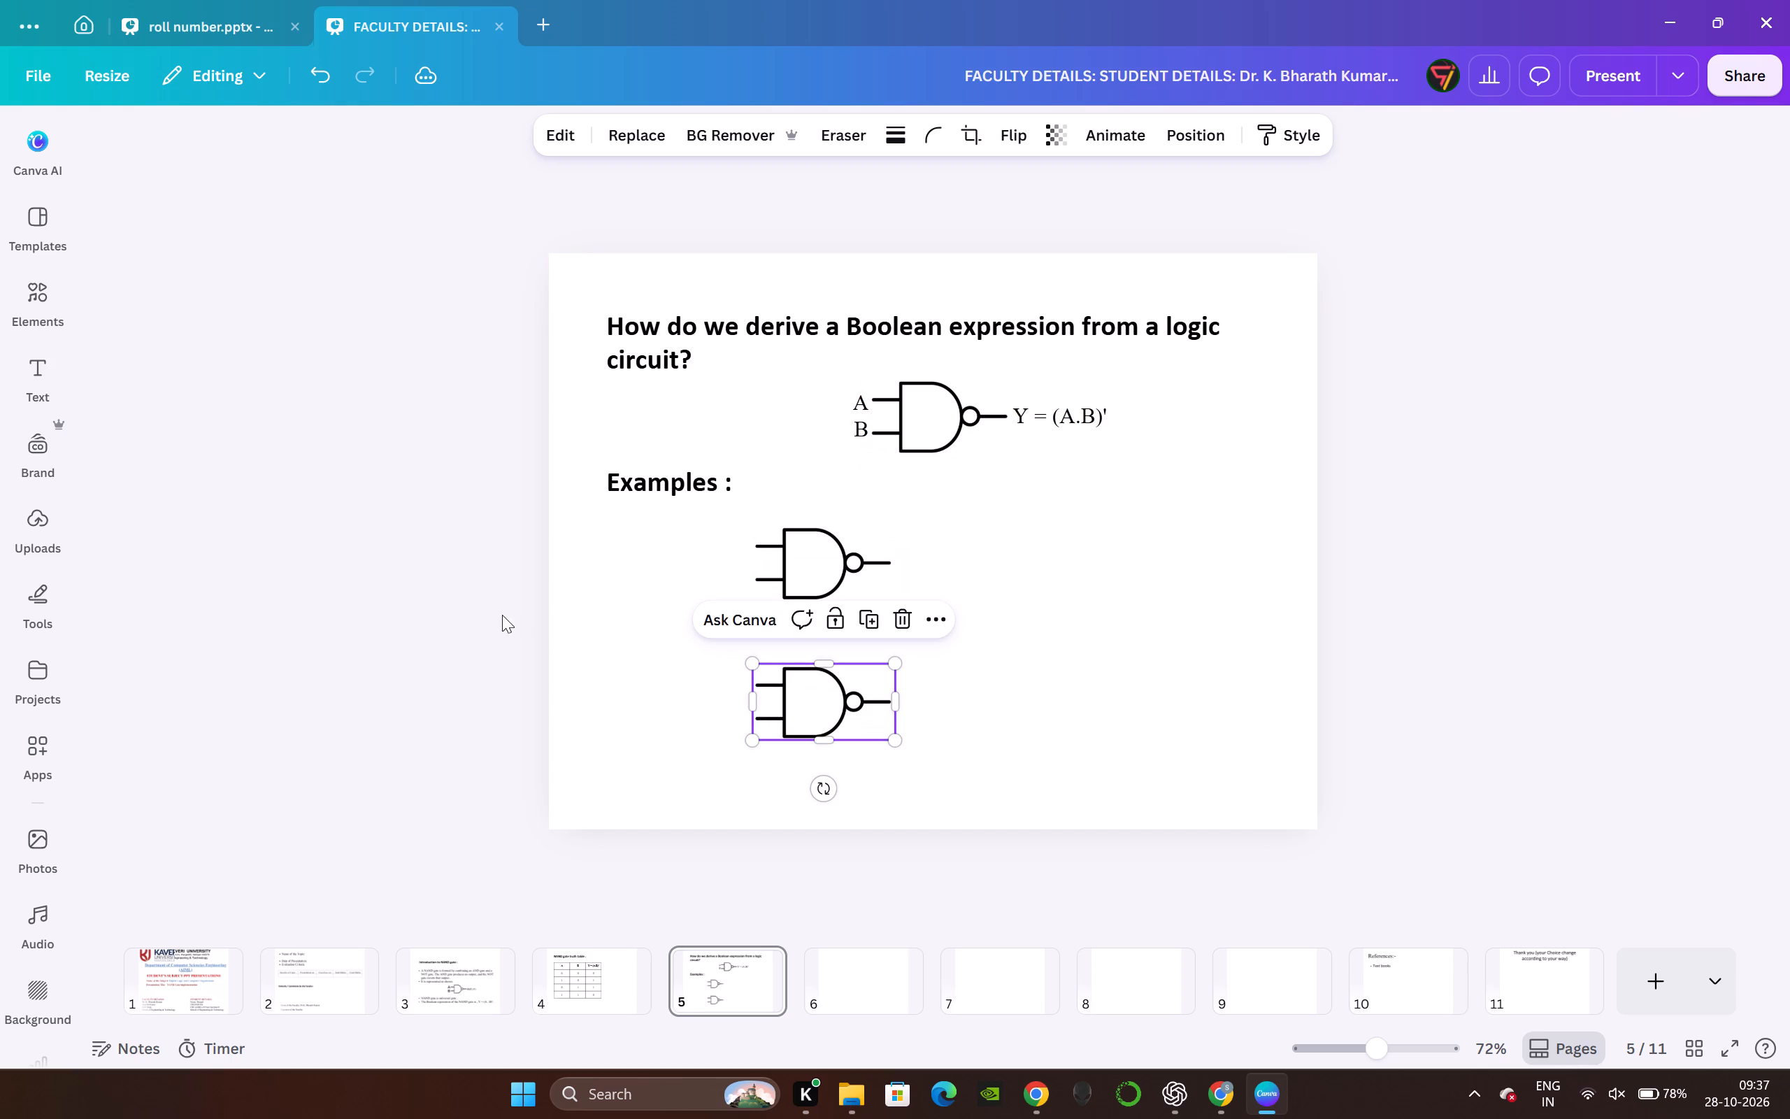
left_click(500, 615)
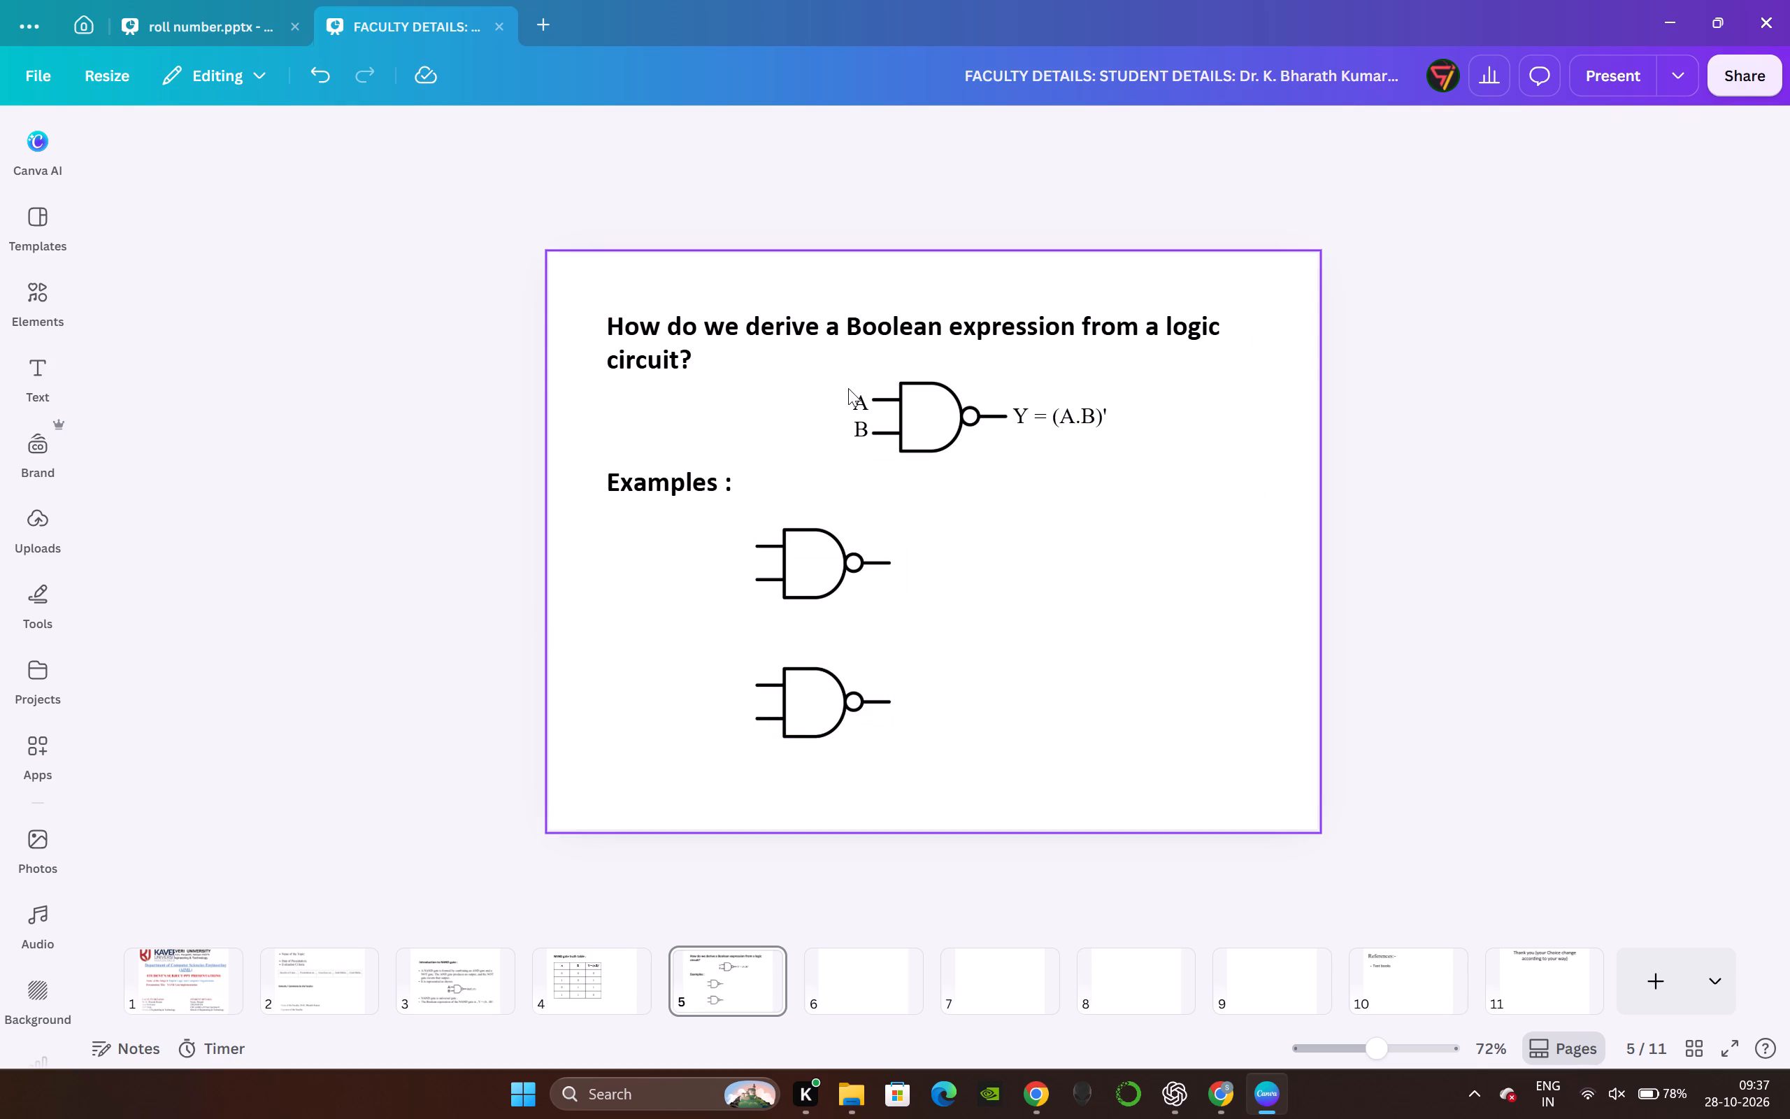
Group the top gate on slide 5 with its A, B and Y = (A.B)' labels.
left_click_drag(843, 393, 1075, 450)
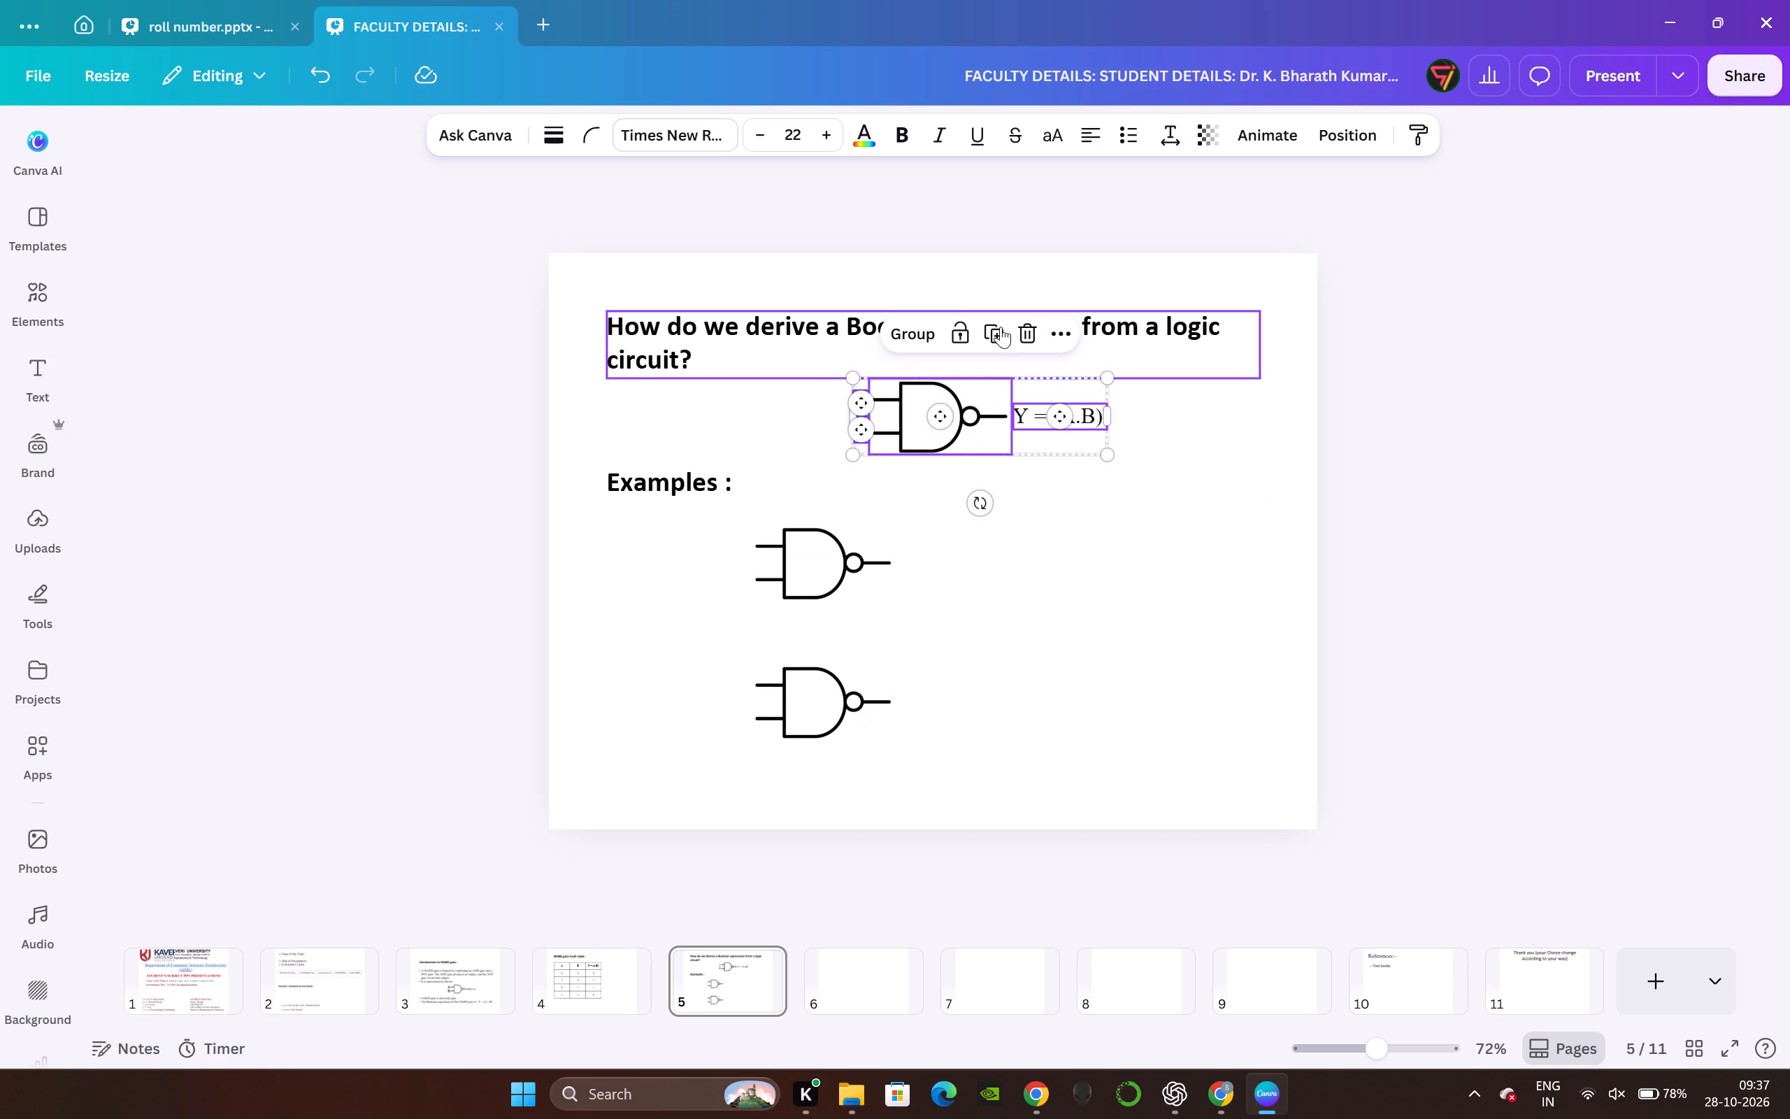
left_click(910, 335)
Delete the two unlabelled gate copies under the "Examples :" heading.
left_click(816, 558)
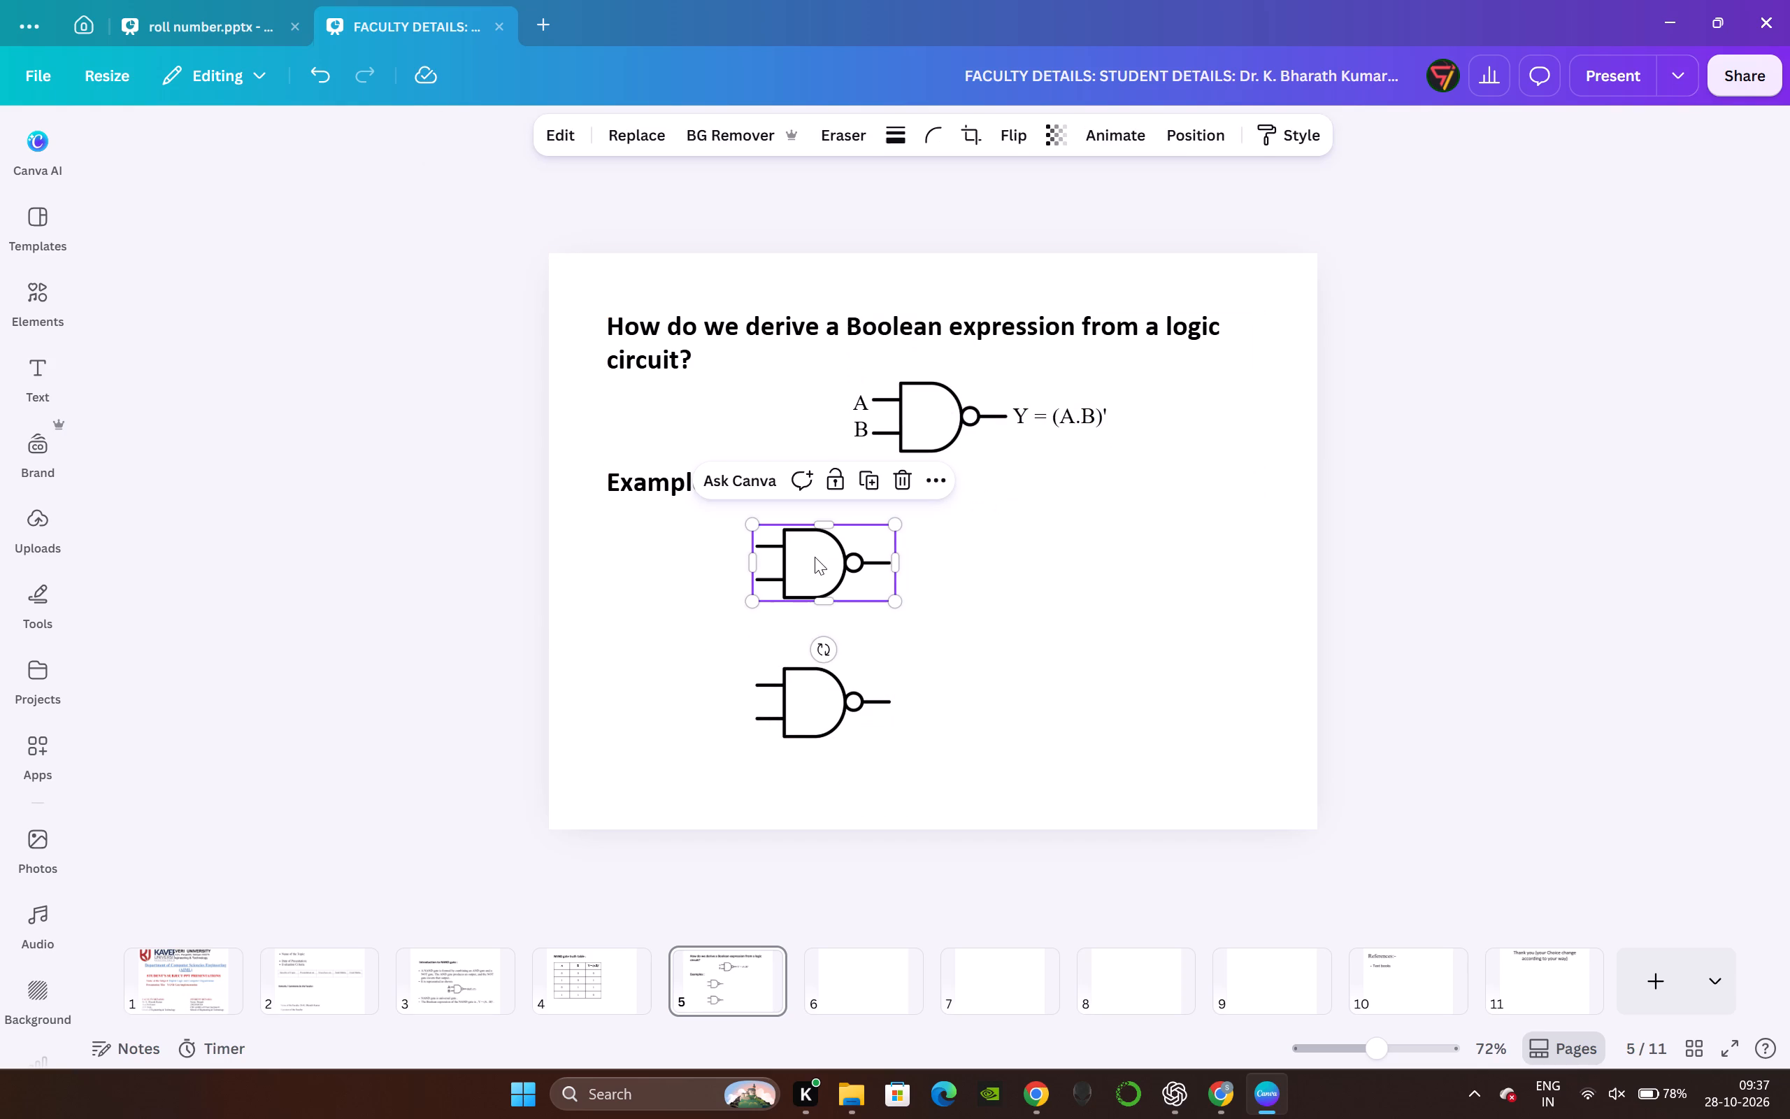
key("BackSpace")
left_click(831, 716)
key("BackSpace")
Duplicate the grouped labelled gate twice and stack the copies one above the other under the "Examples :" heading.
left_click(950, 422)
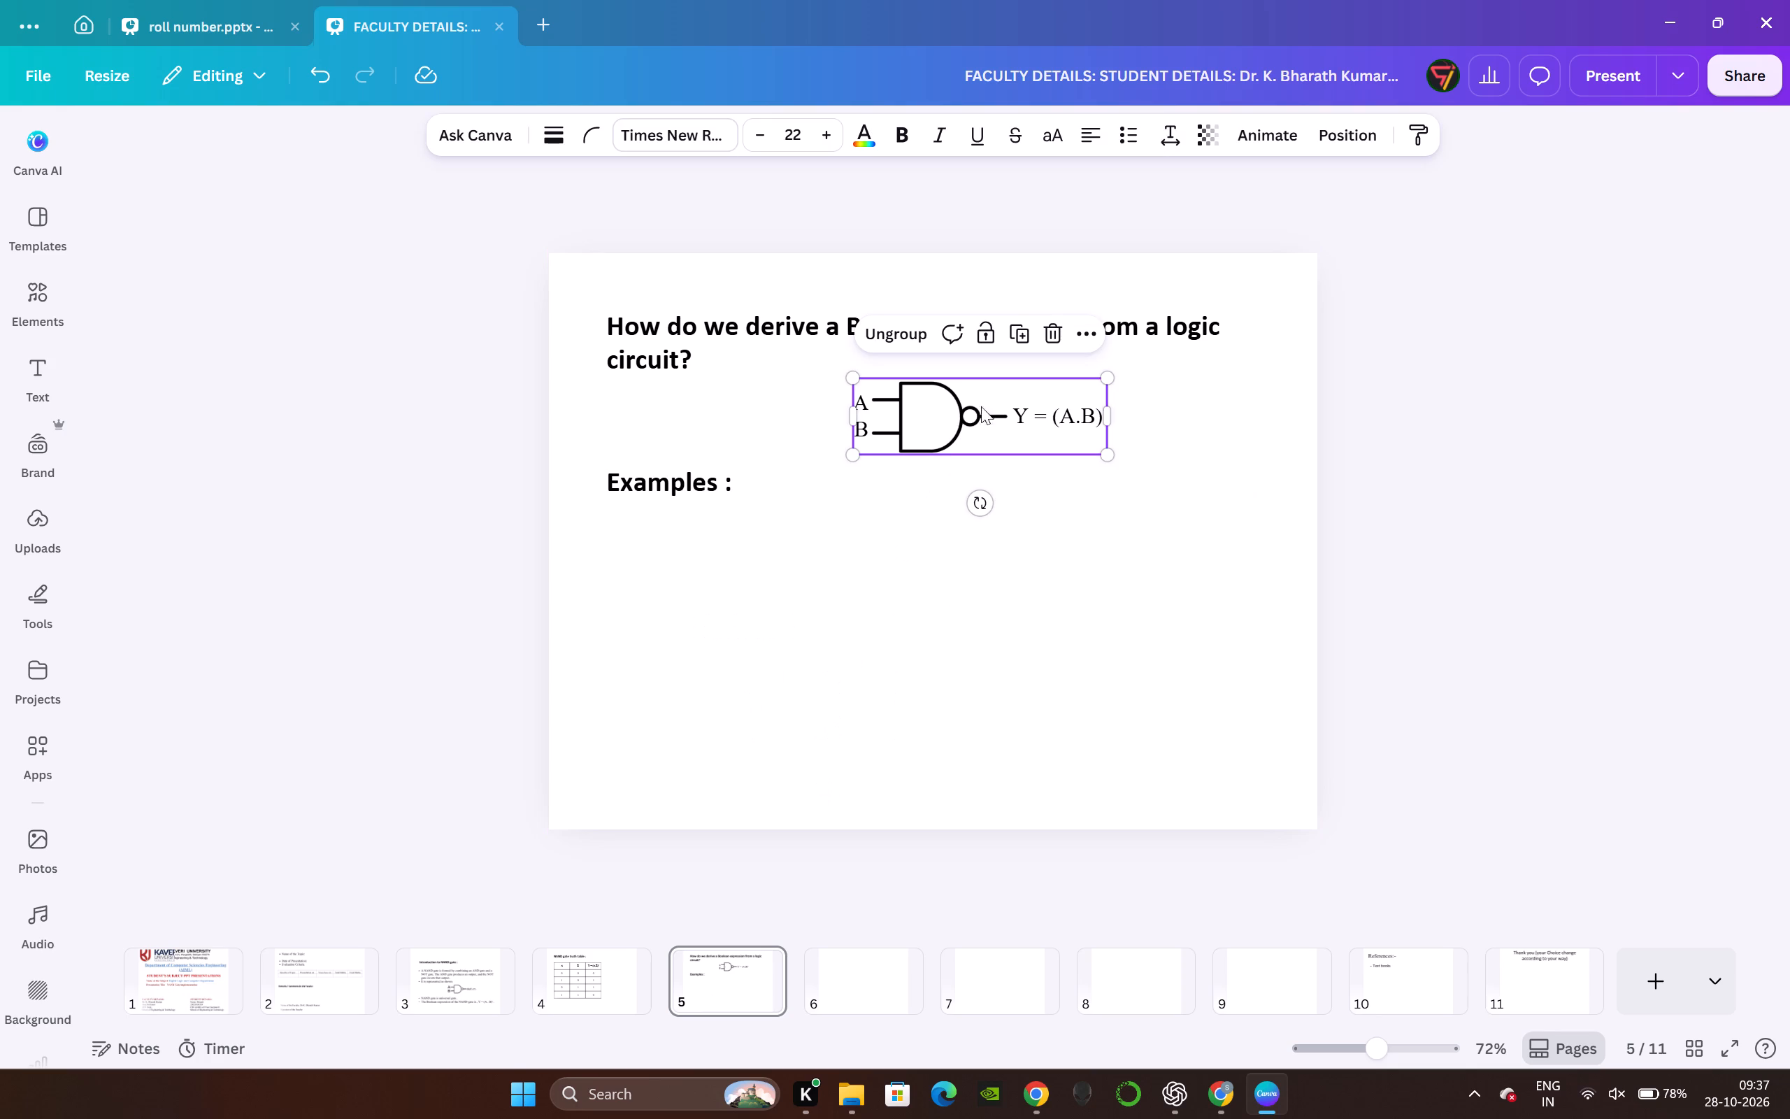
double_click(1021, 340)
left_click_drag(1029, 469, 967, 521)
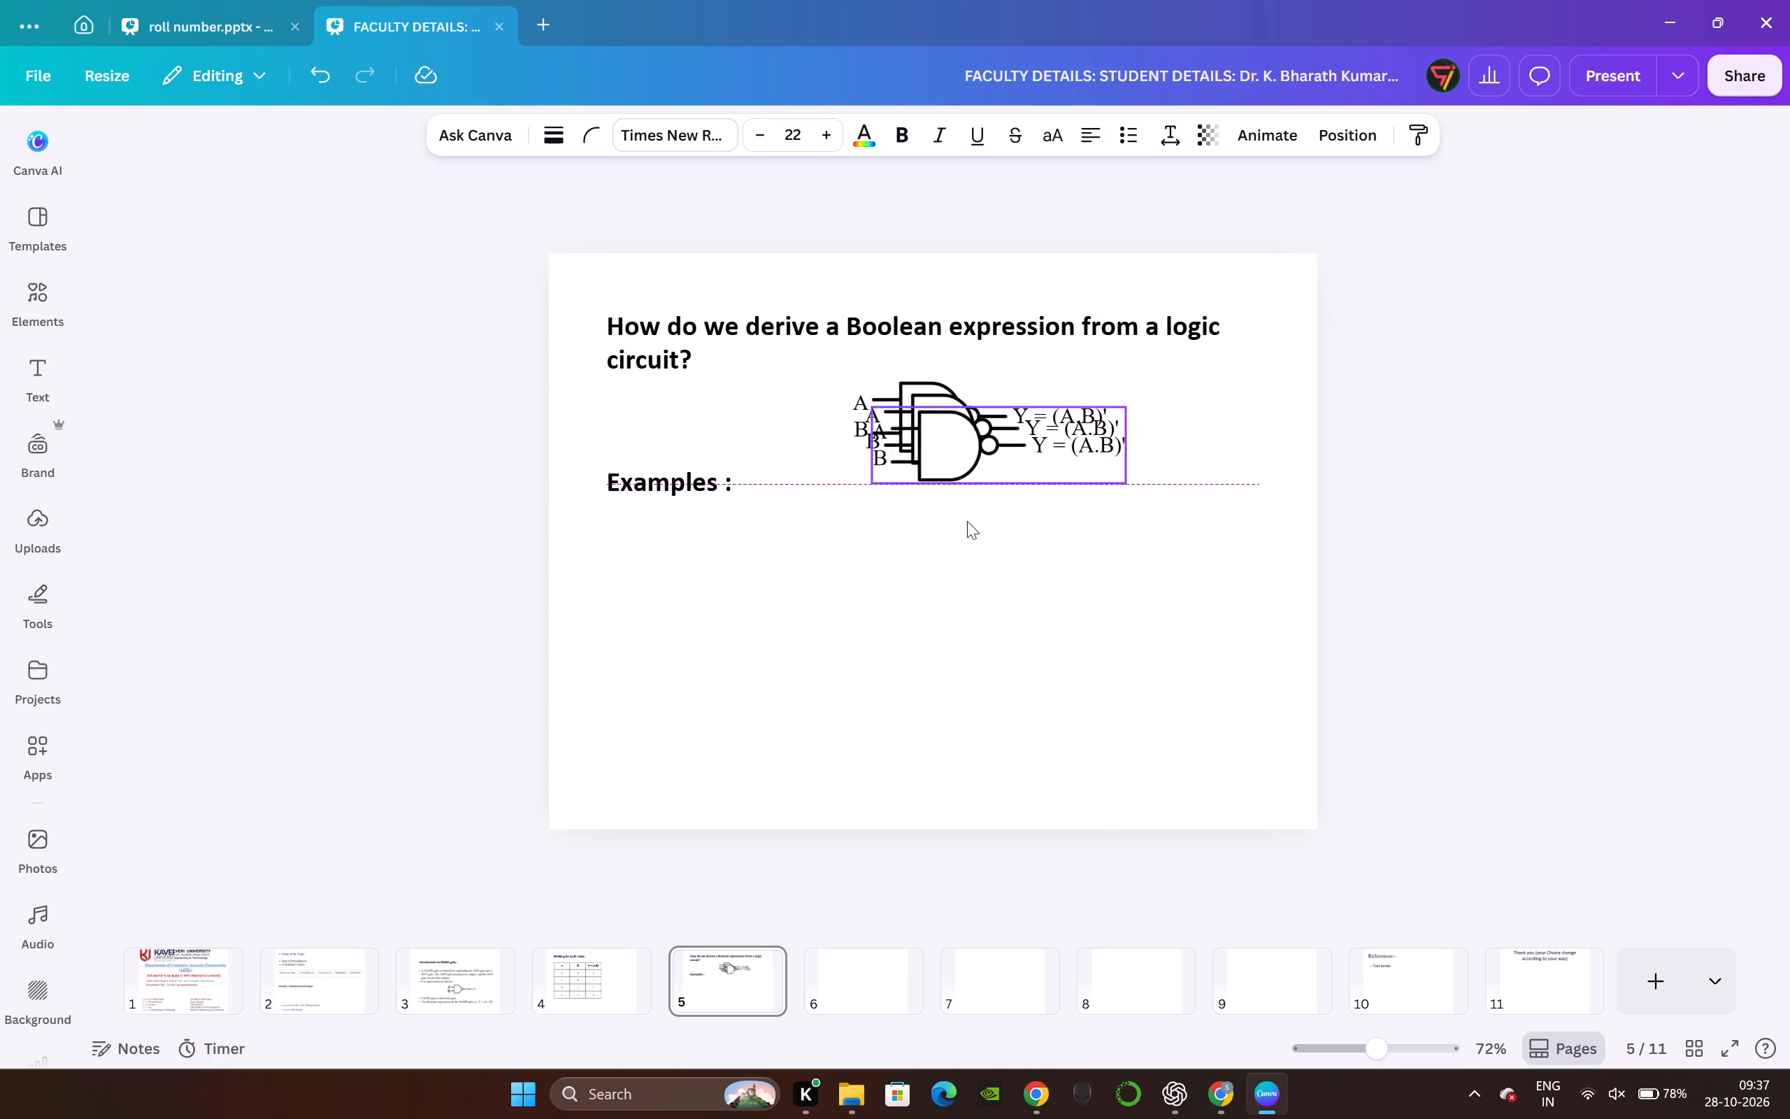
left_click_drag(967, 521, 896, 590)
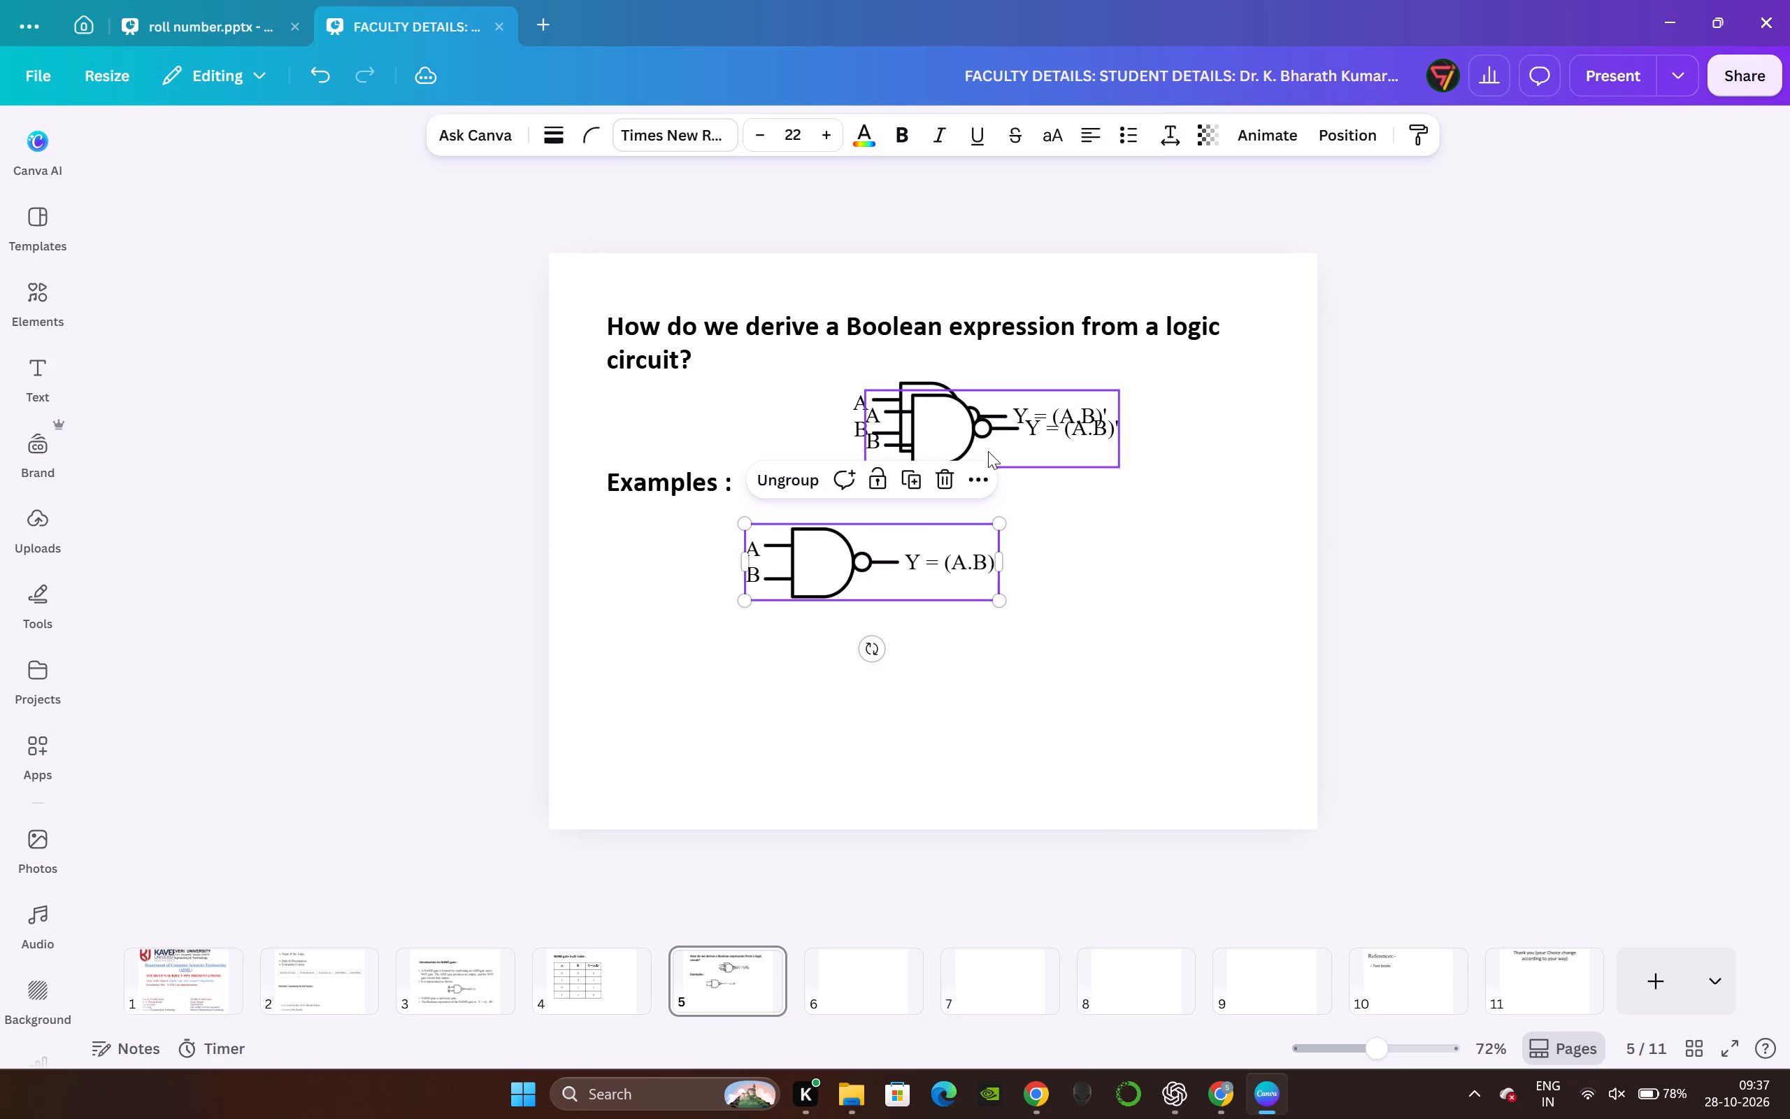
left_click_drag(989, 450, 873, 723)
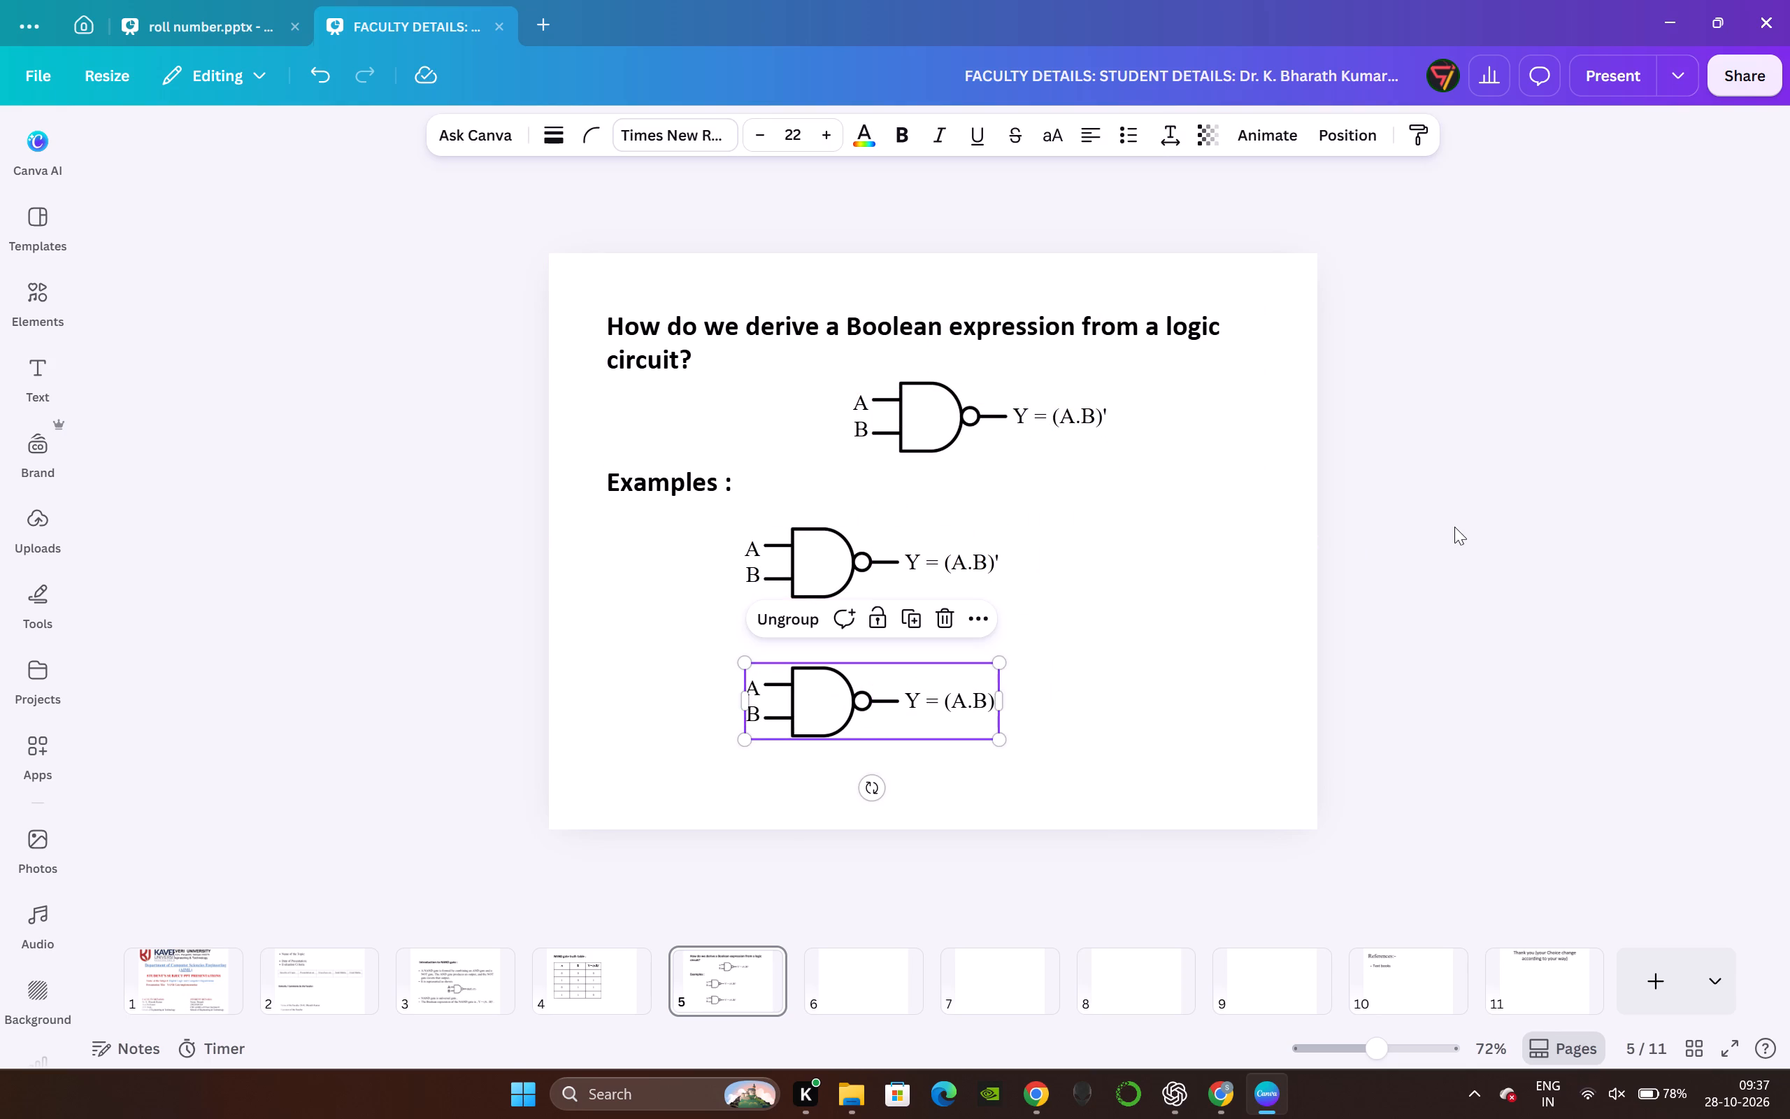
left_click(1455, 524)
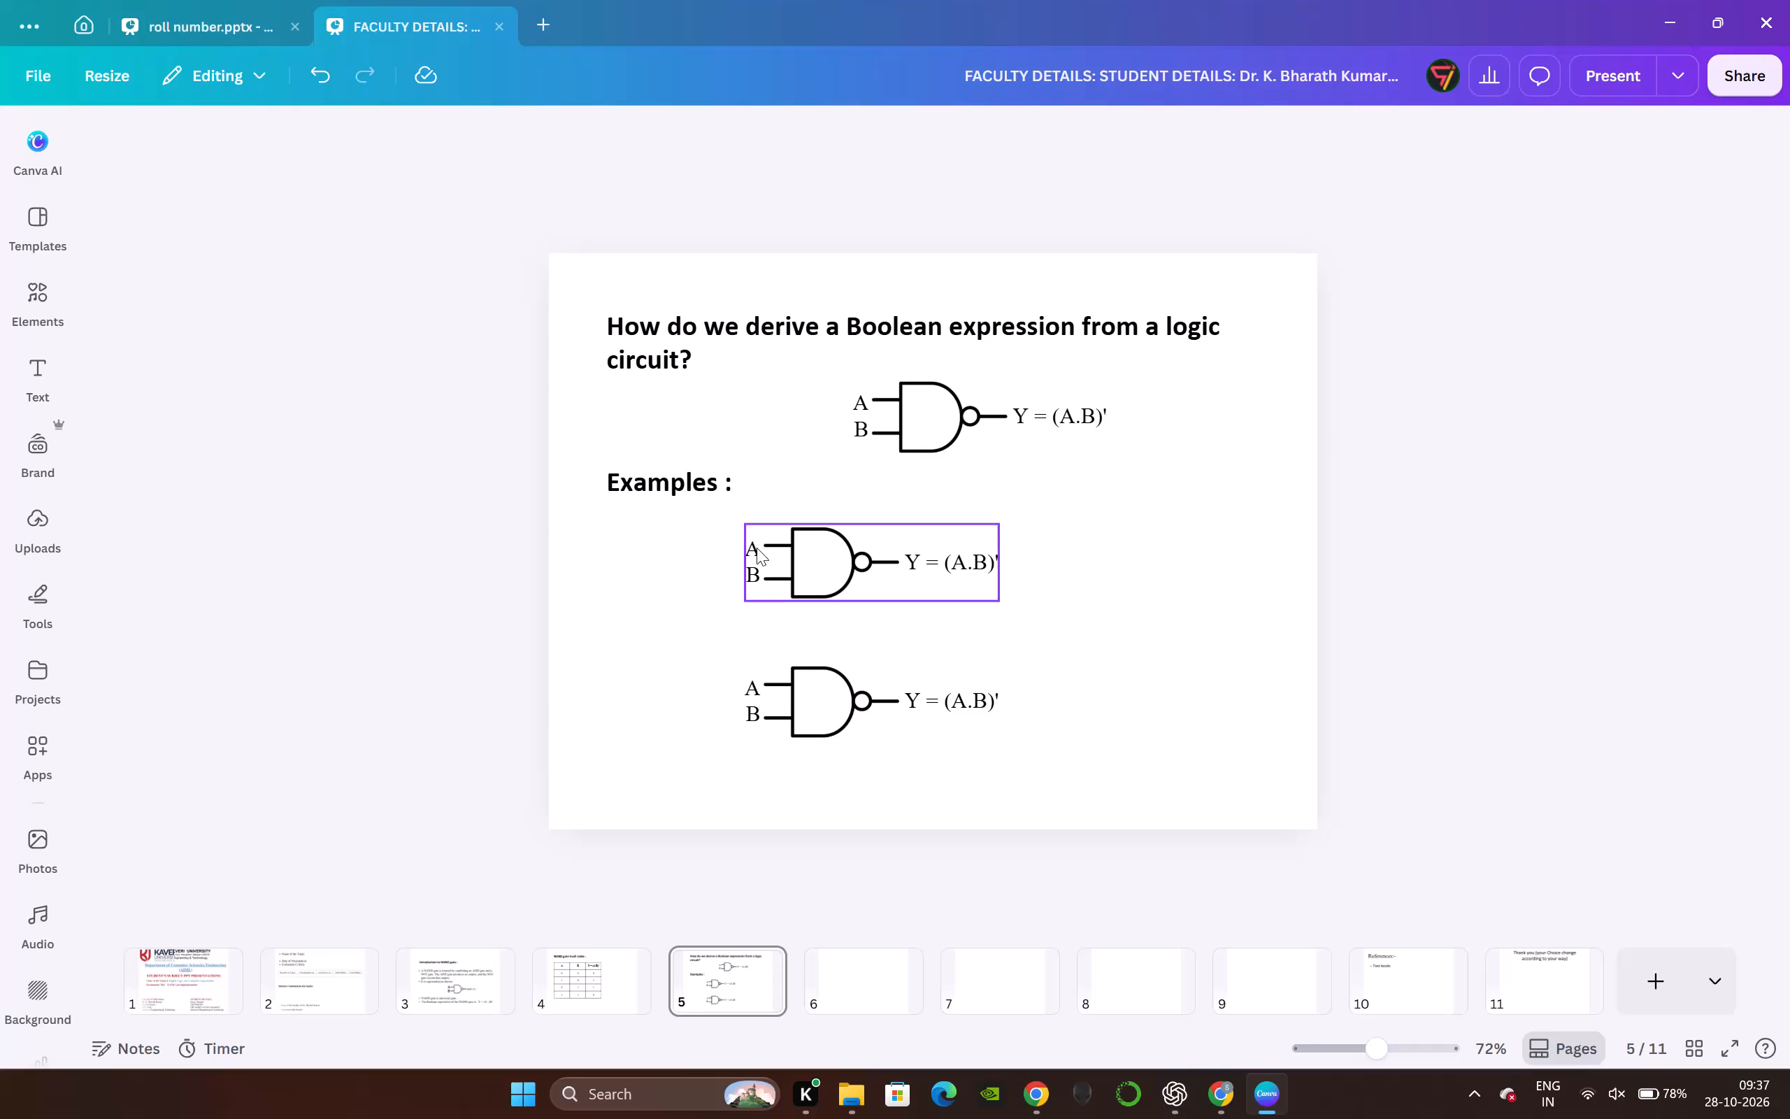
Change the A and B input labels of the upper example gate to 0 and 0.
double_click(757, 548)
key("BackSpace")
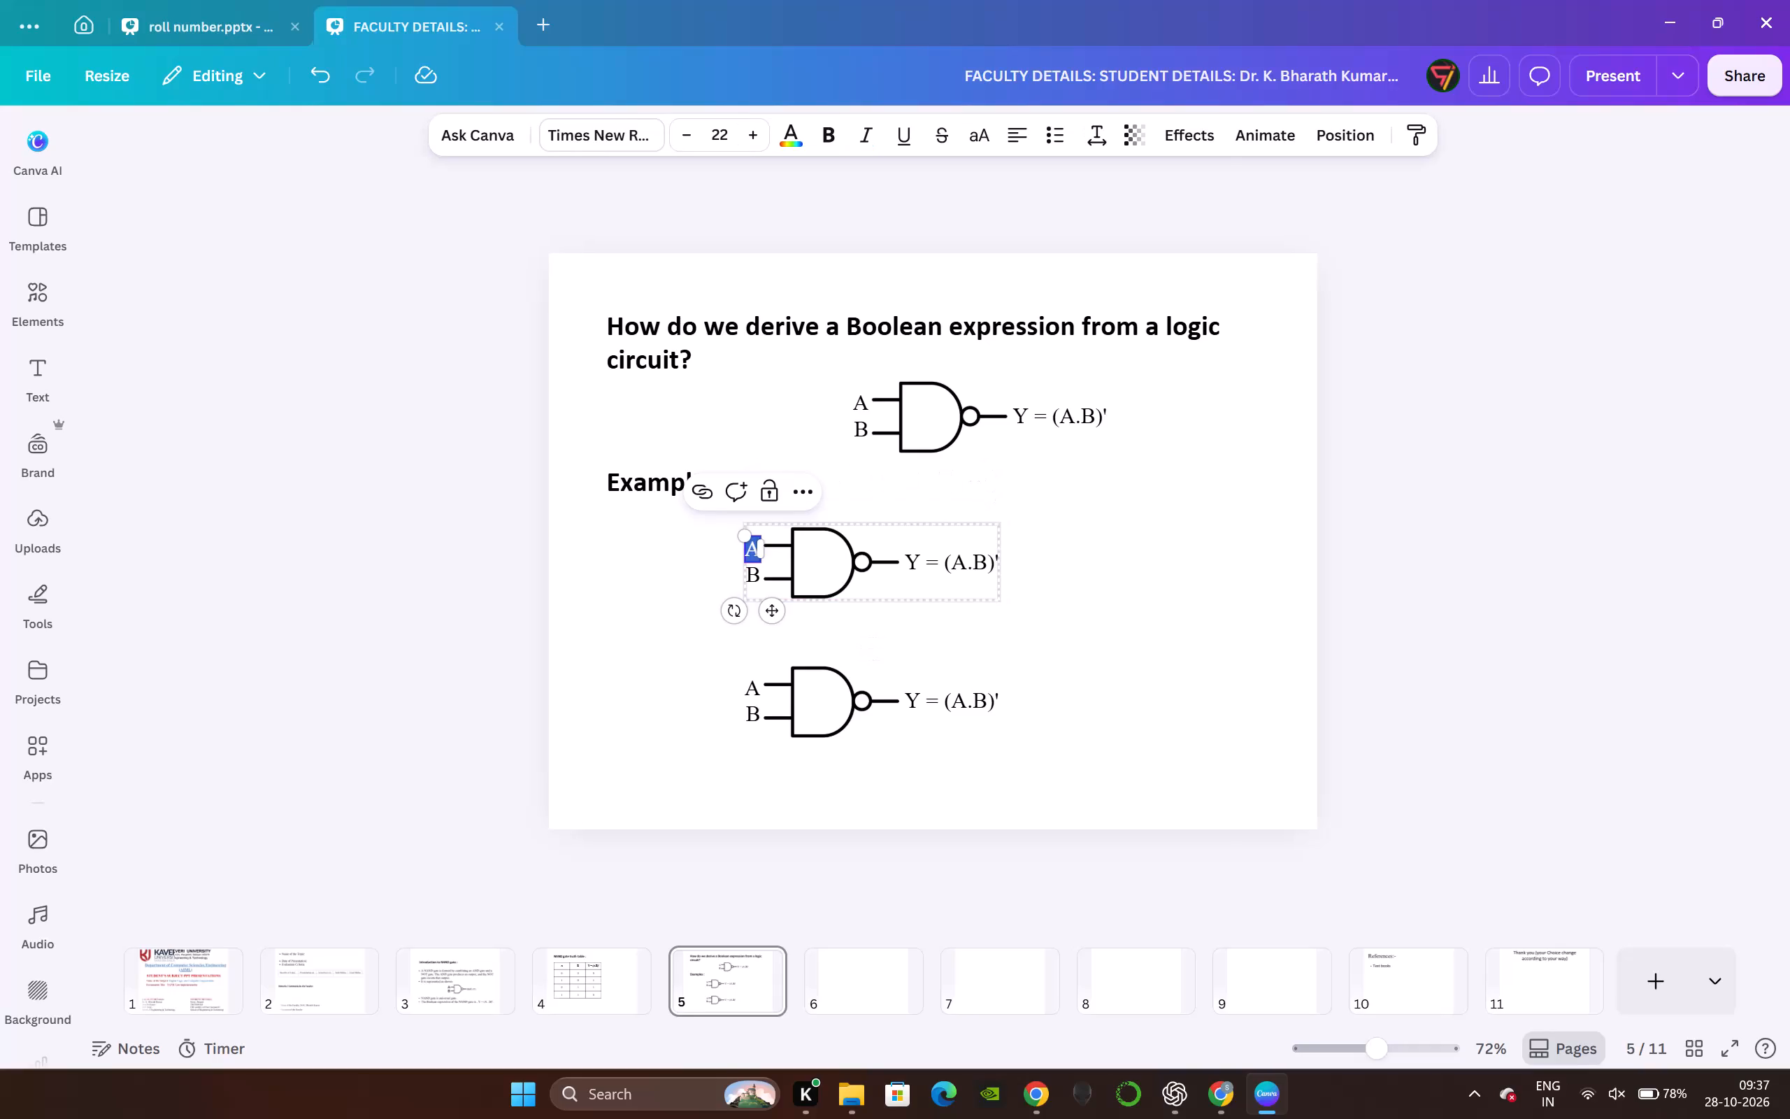
key("0")
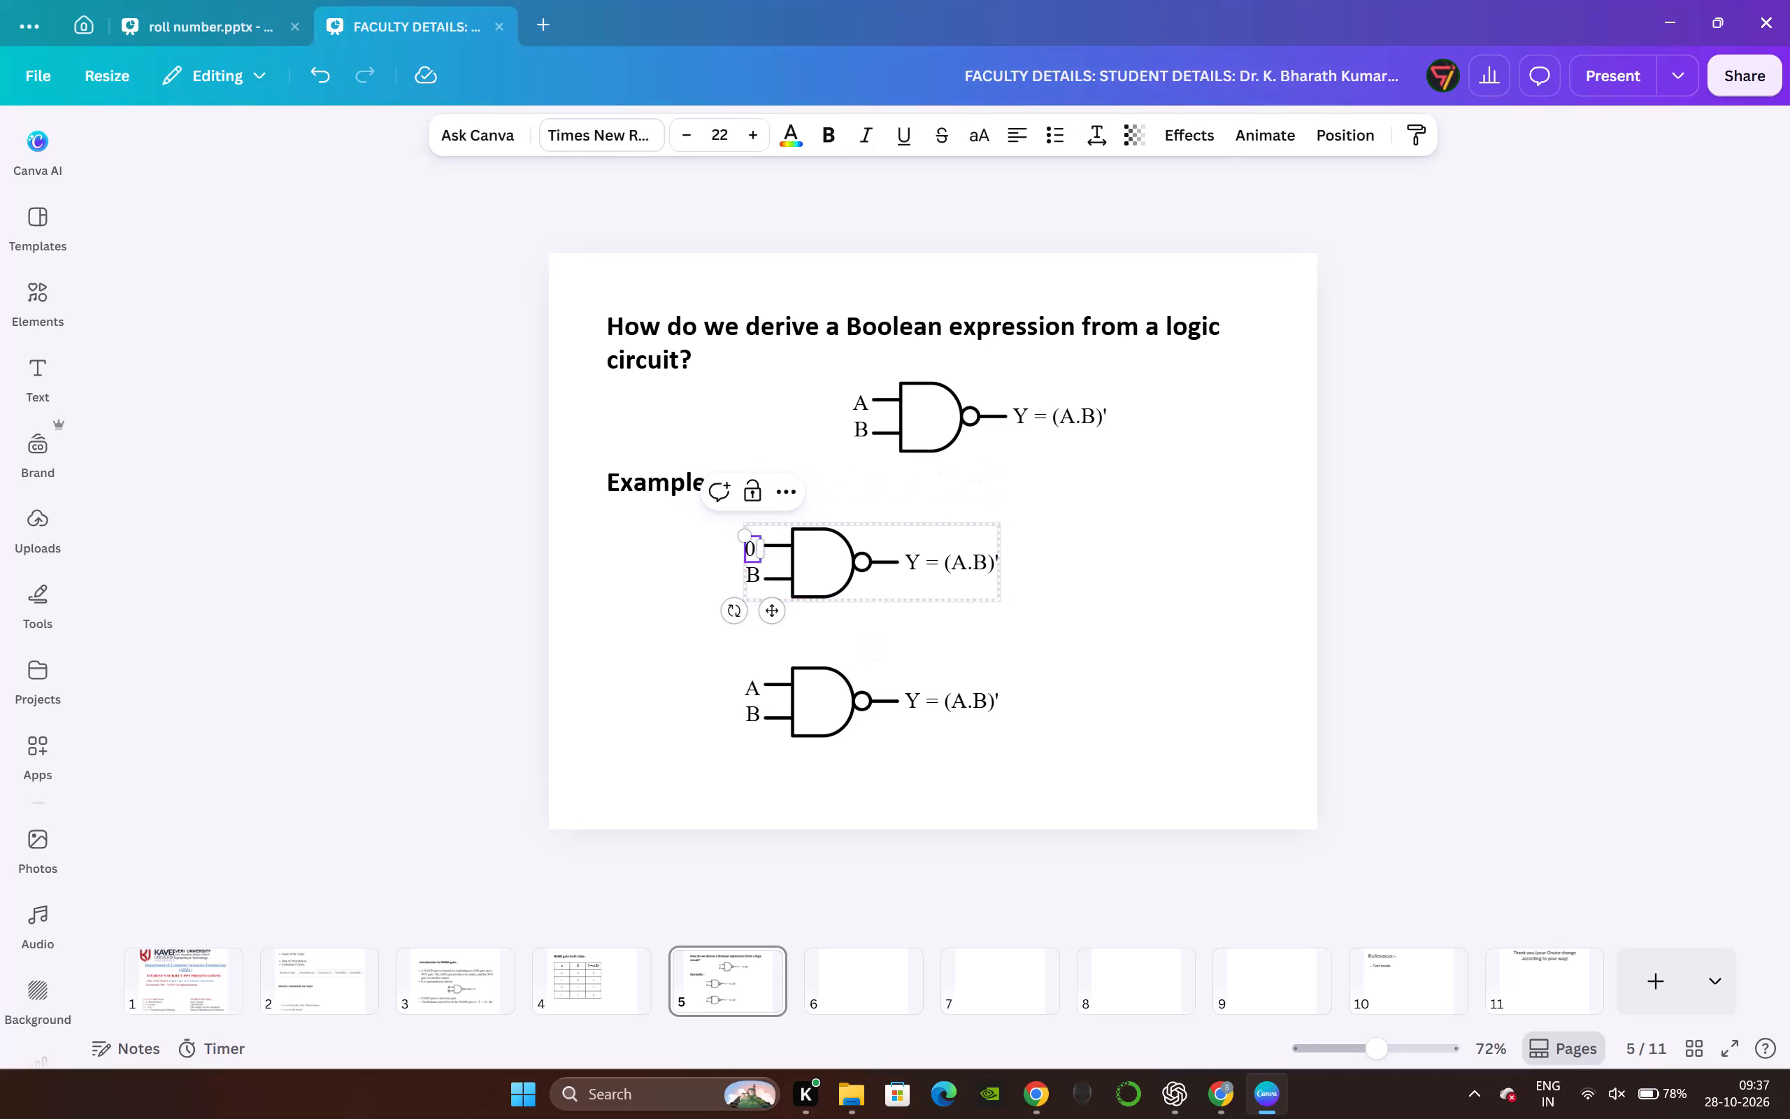
double_click(755, 572)
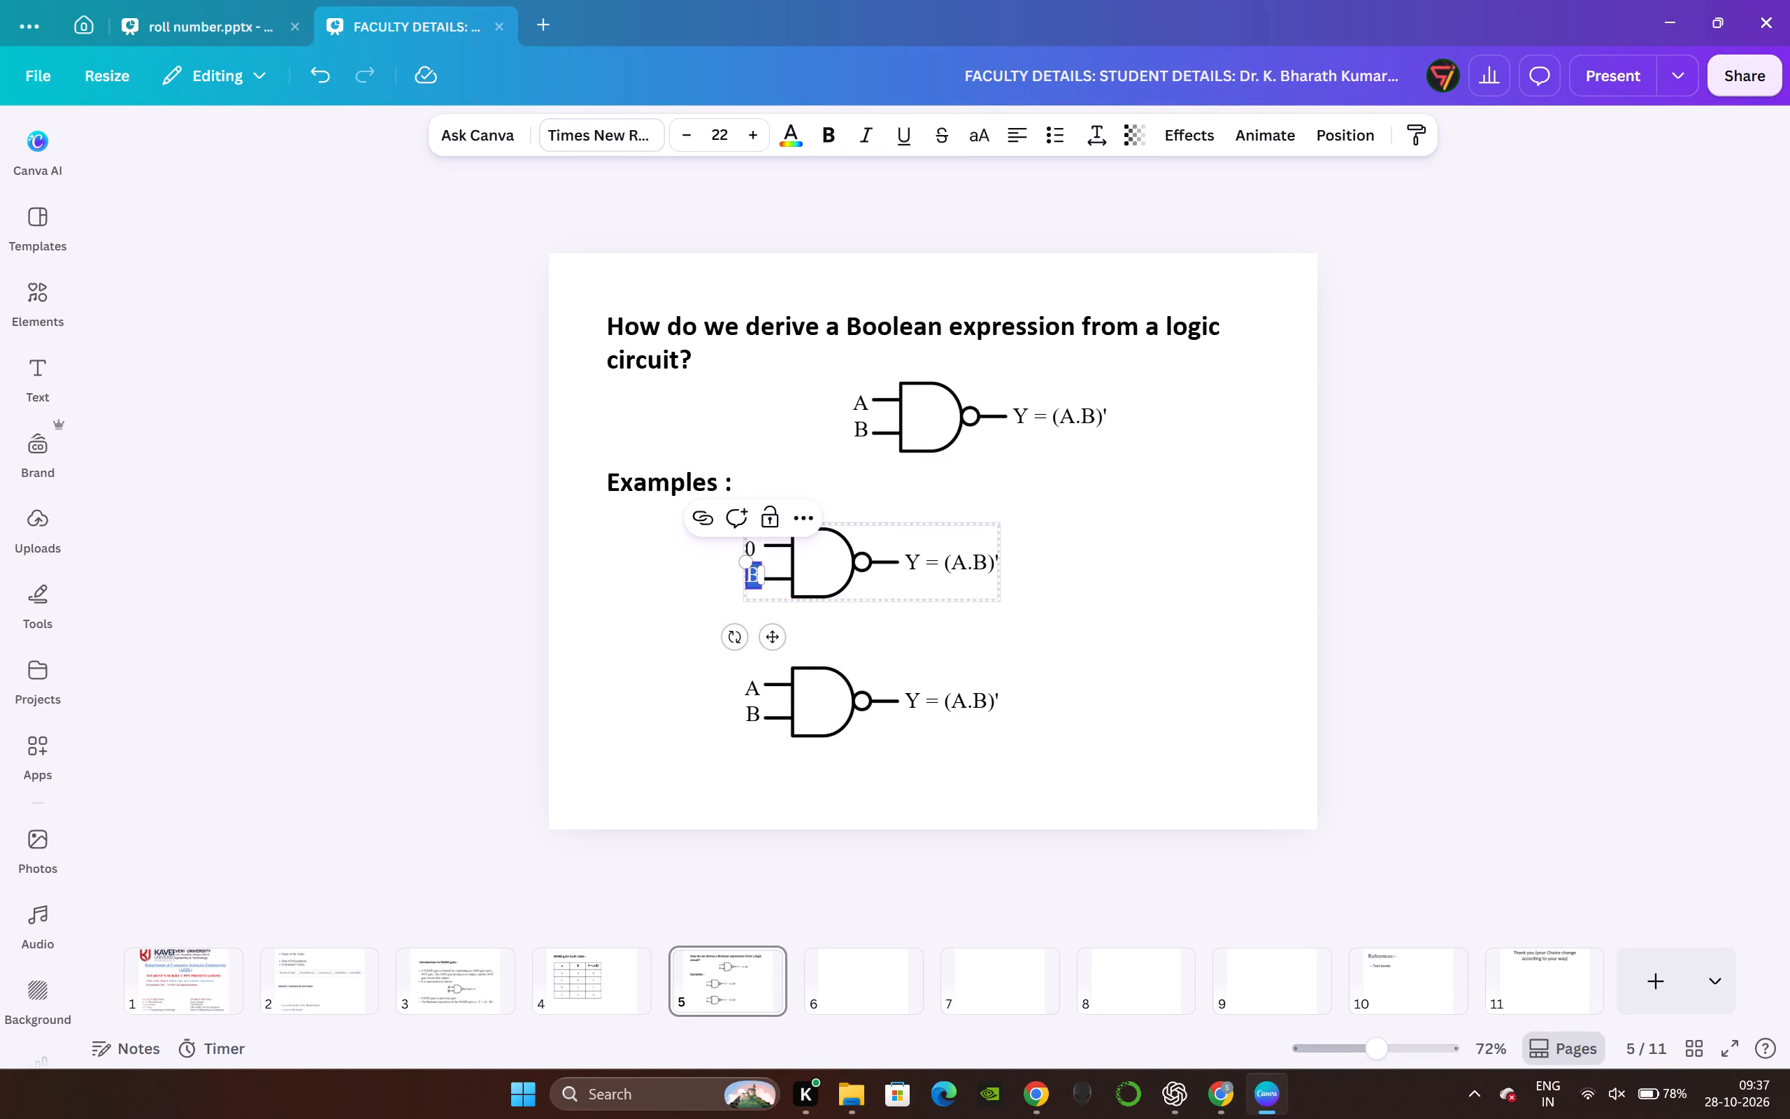
key("0")
Change the upper example gate's output label to "Y = 0".
double_click(974, 559)
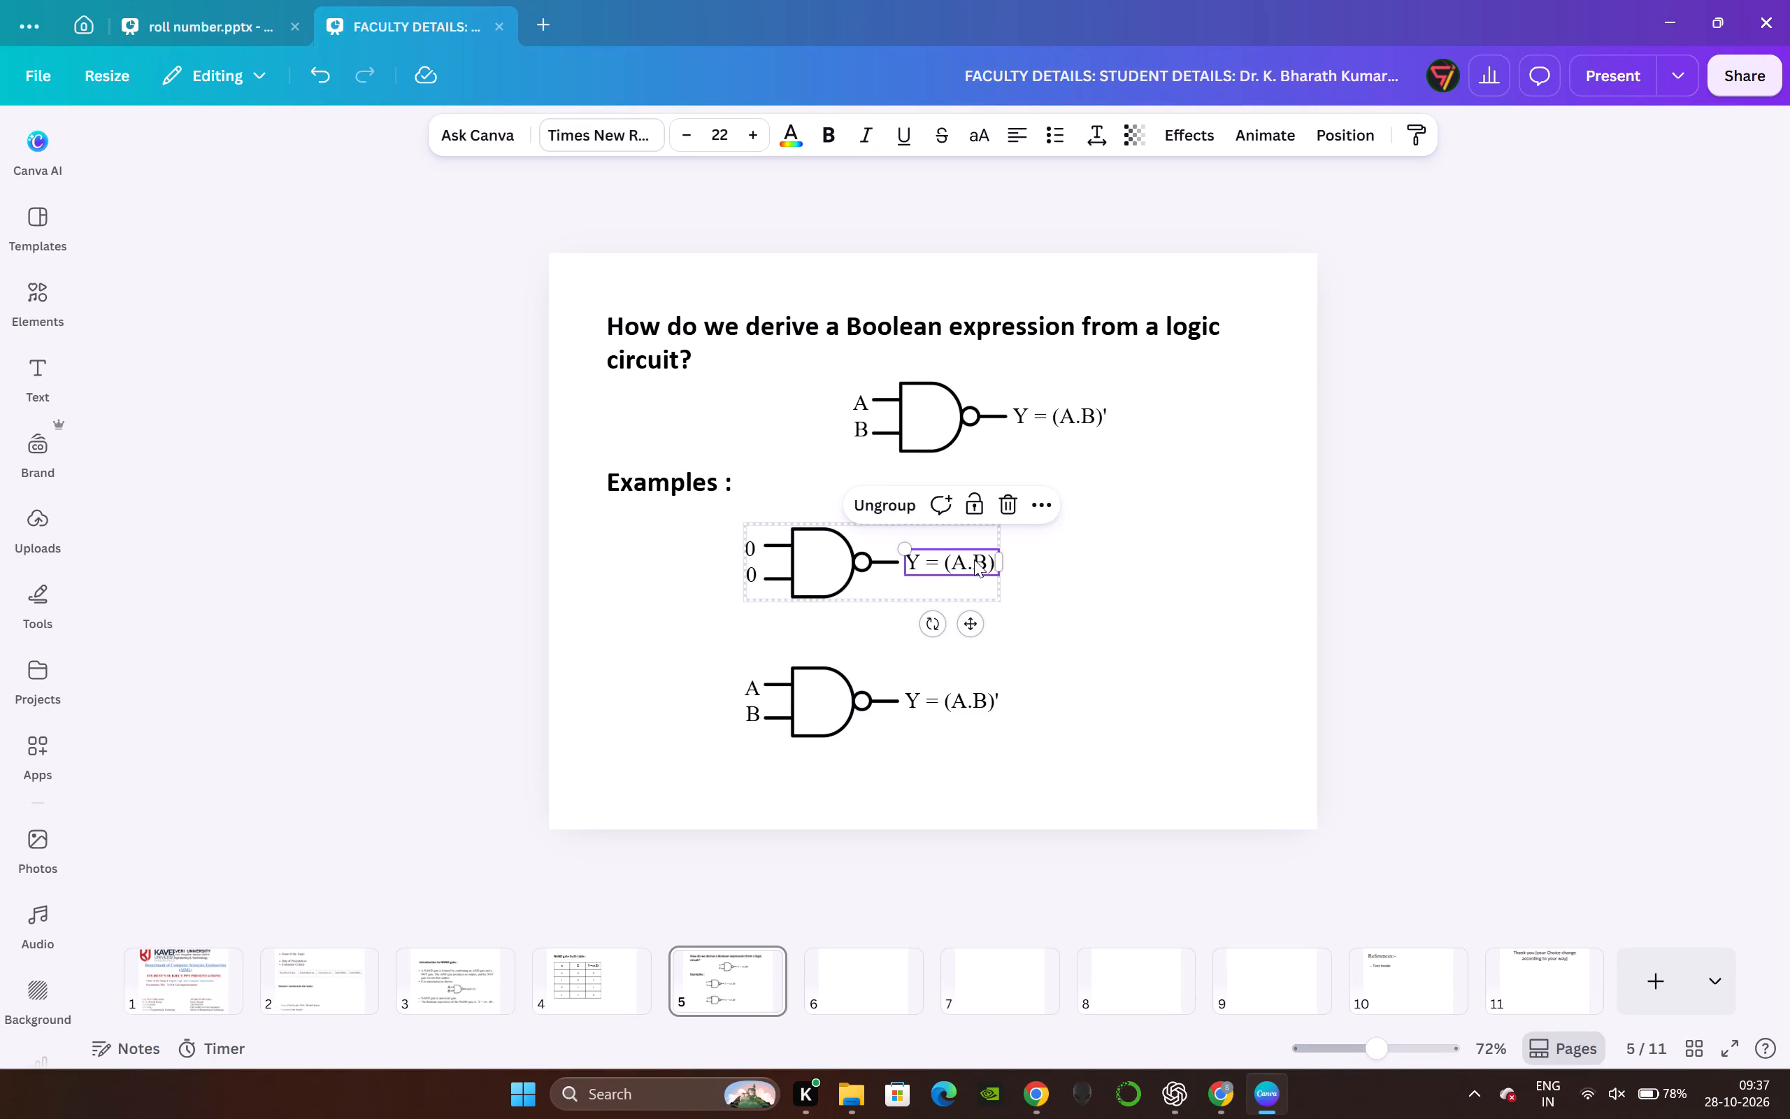
left_click(979, 562)
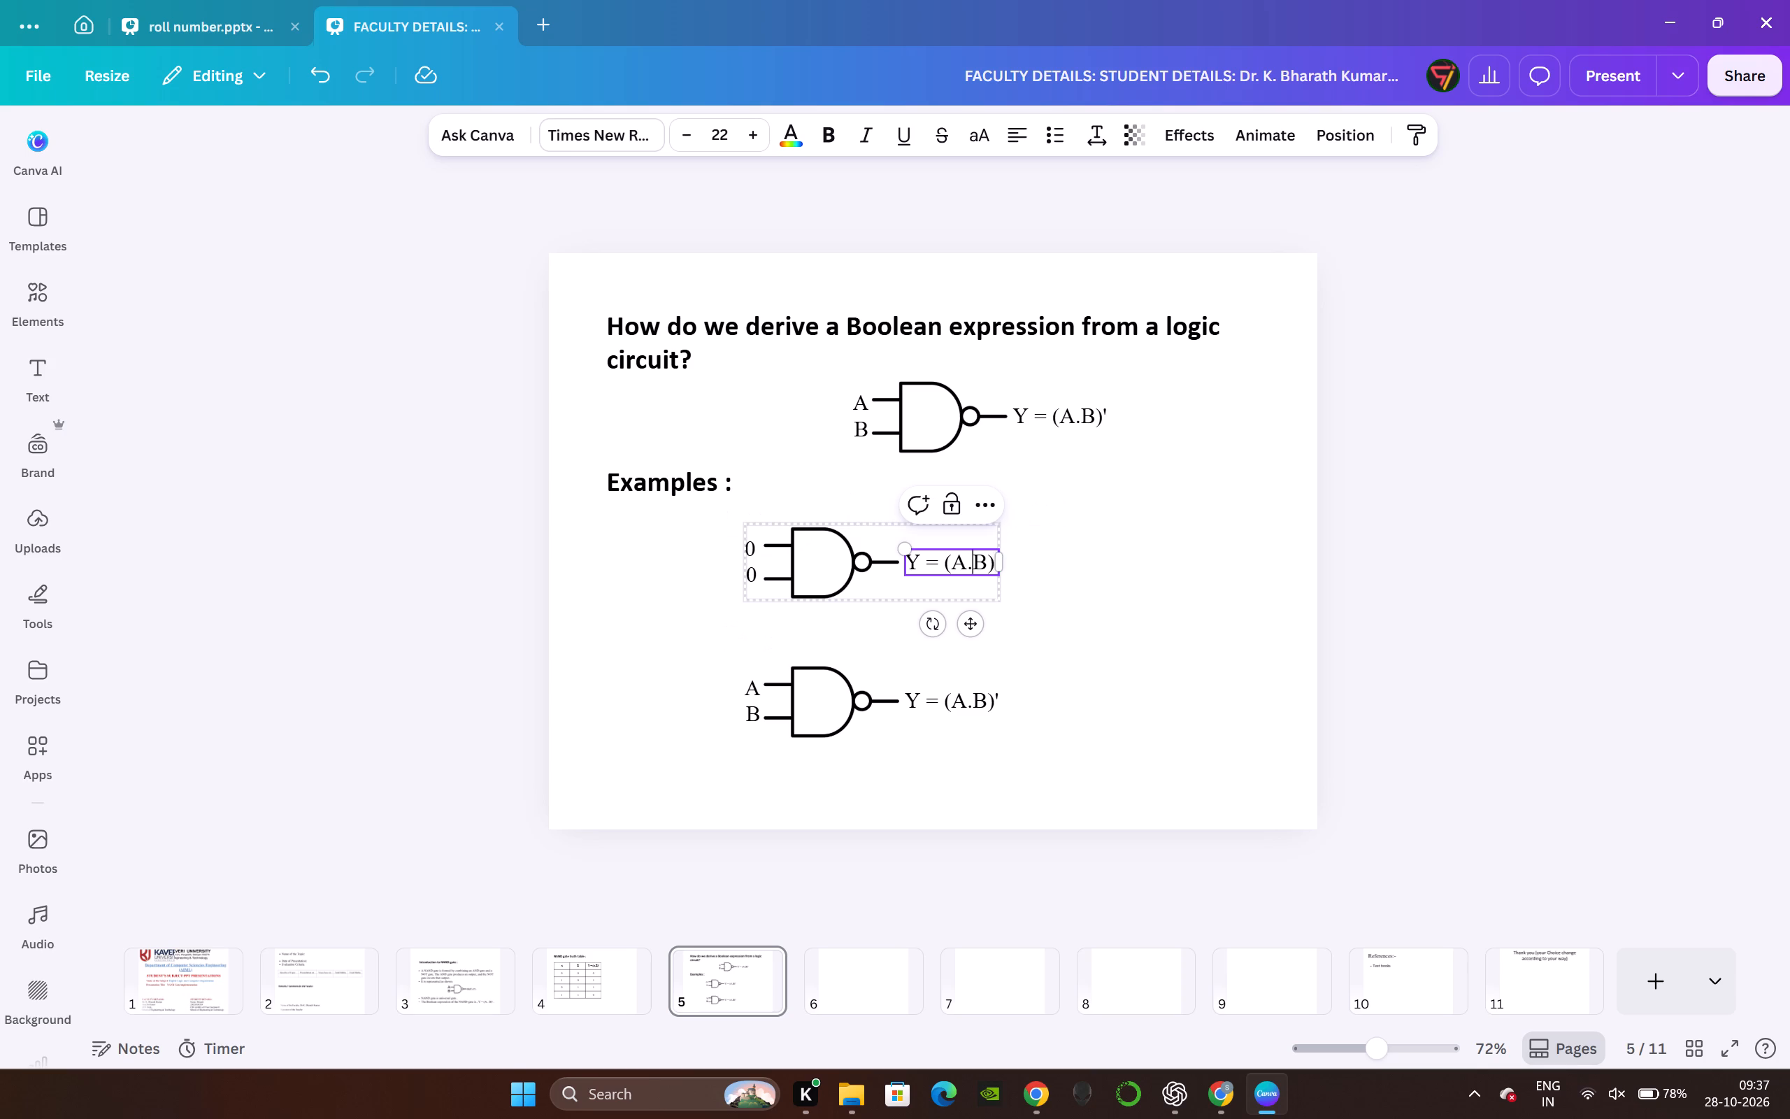
left_click(994, 562)
key("Right")
key("BackSpace")
key("BackSpace")
key("BackSpace")
key("BackSpace")
key("BackSpace")
key("BackSpace")
key("Right")
key("0")
key("Return")
left_click(1551, 527)
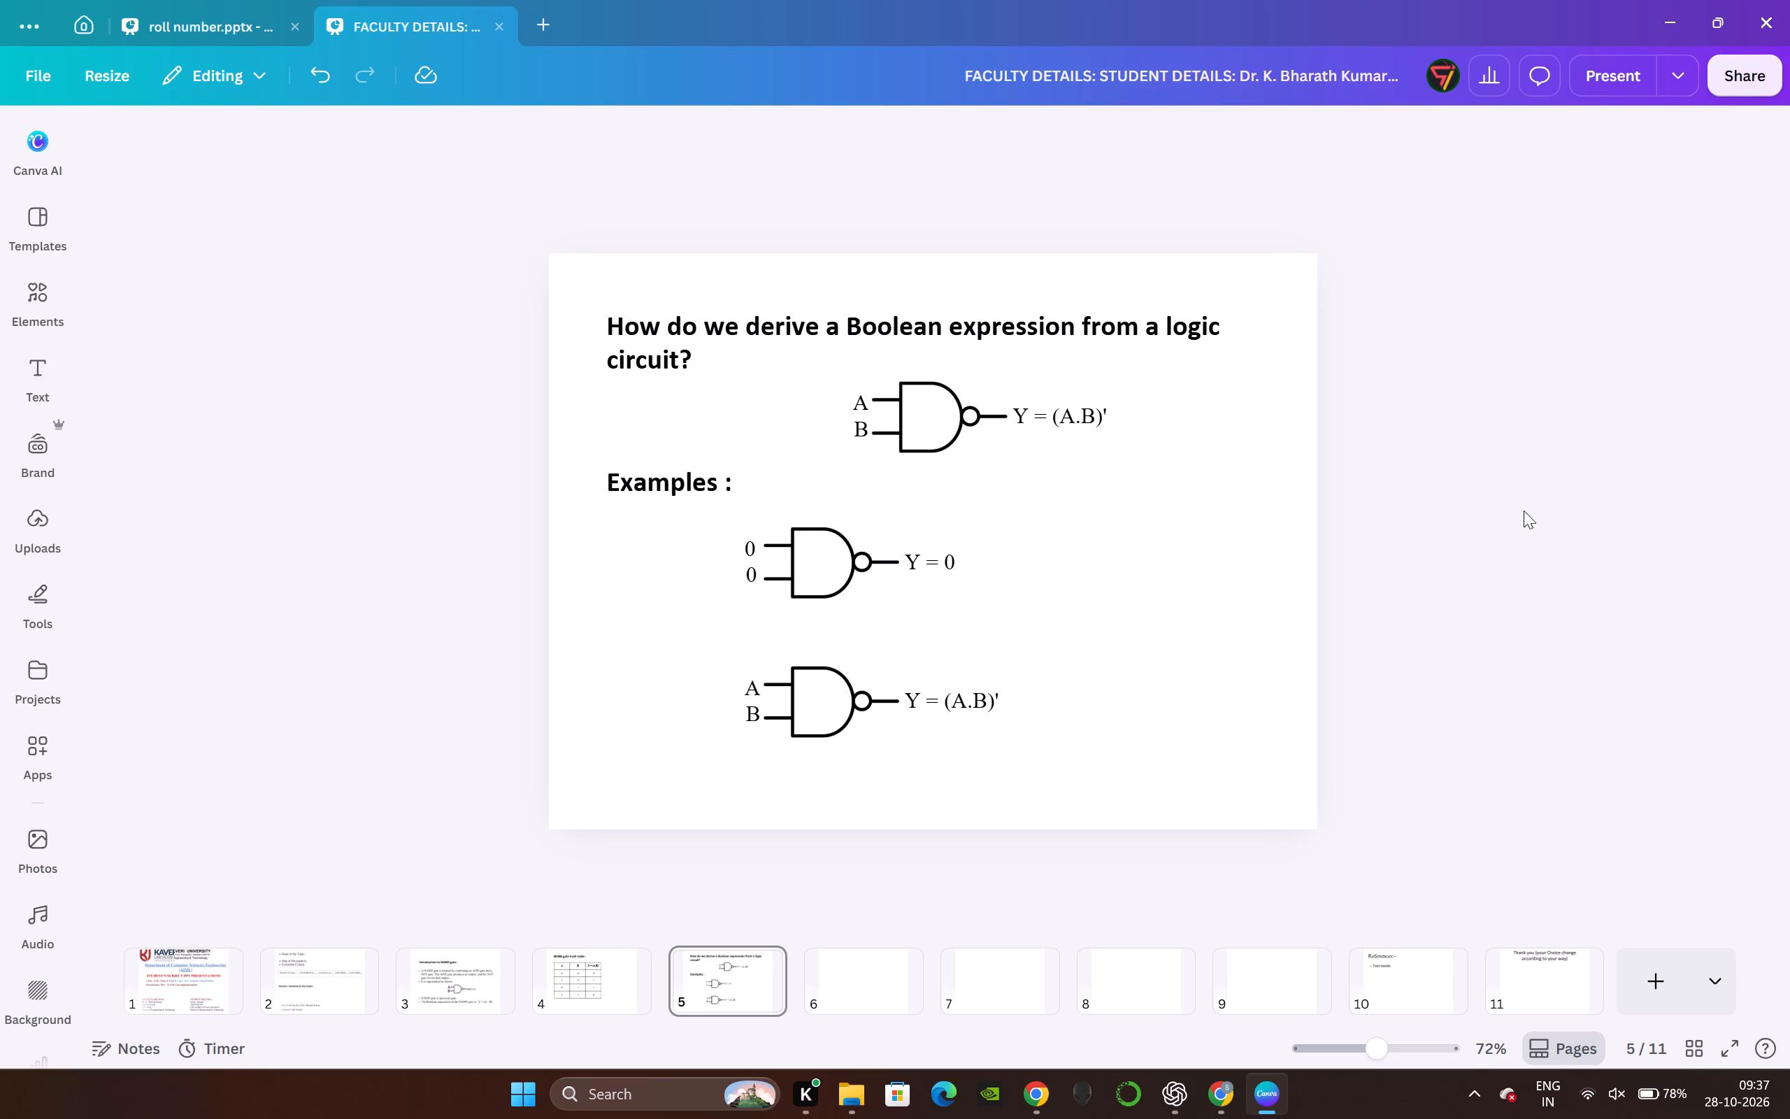
Delete the lower example gate group that still has the A, B and Y = (A.B)' labels.
left_click(886, 713)
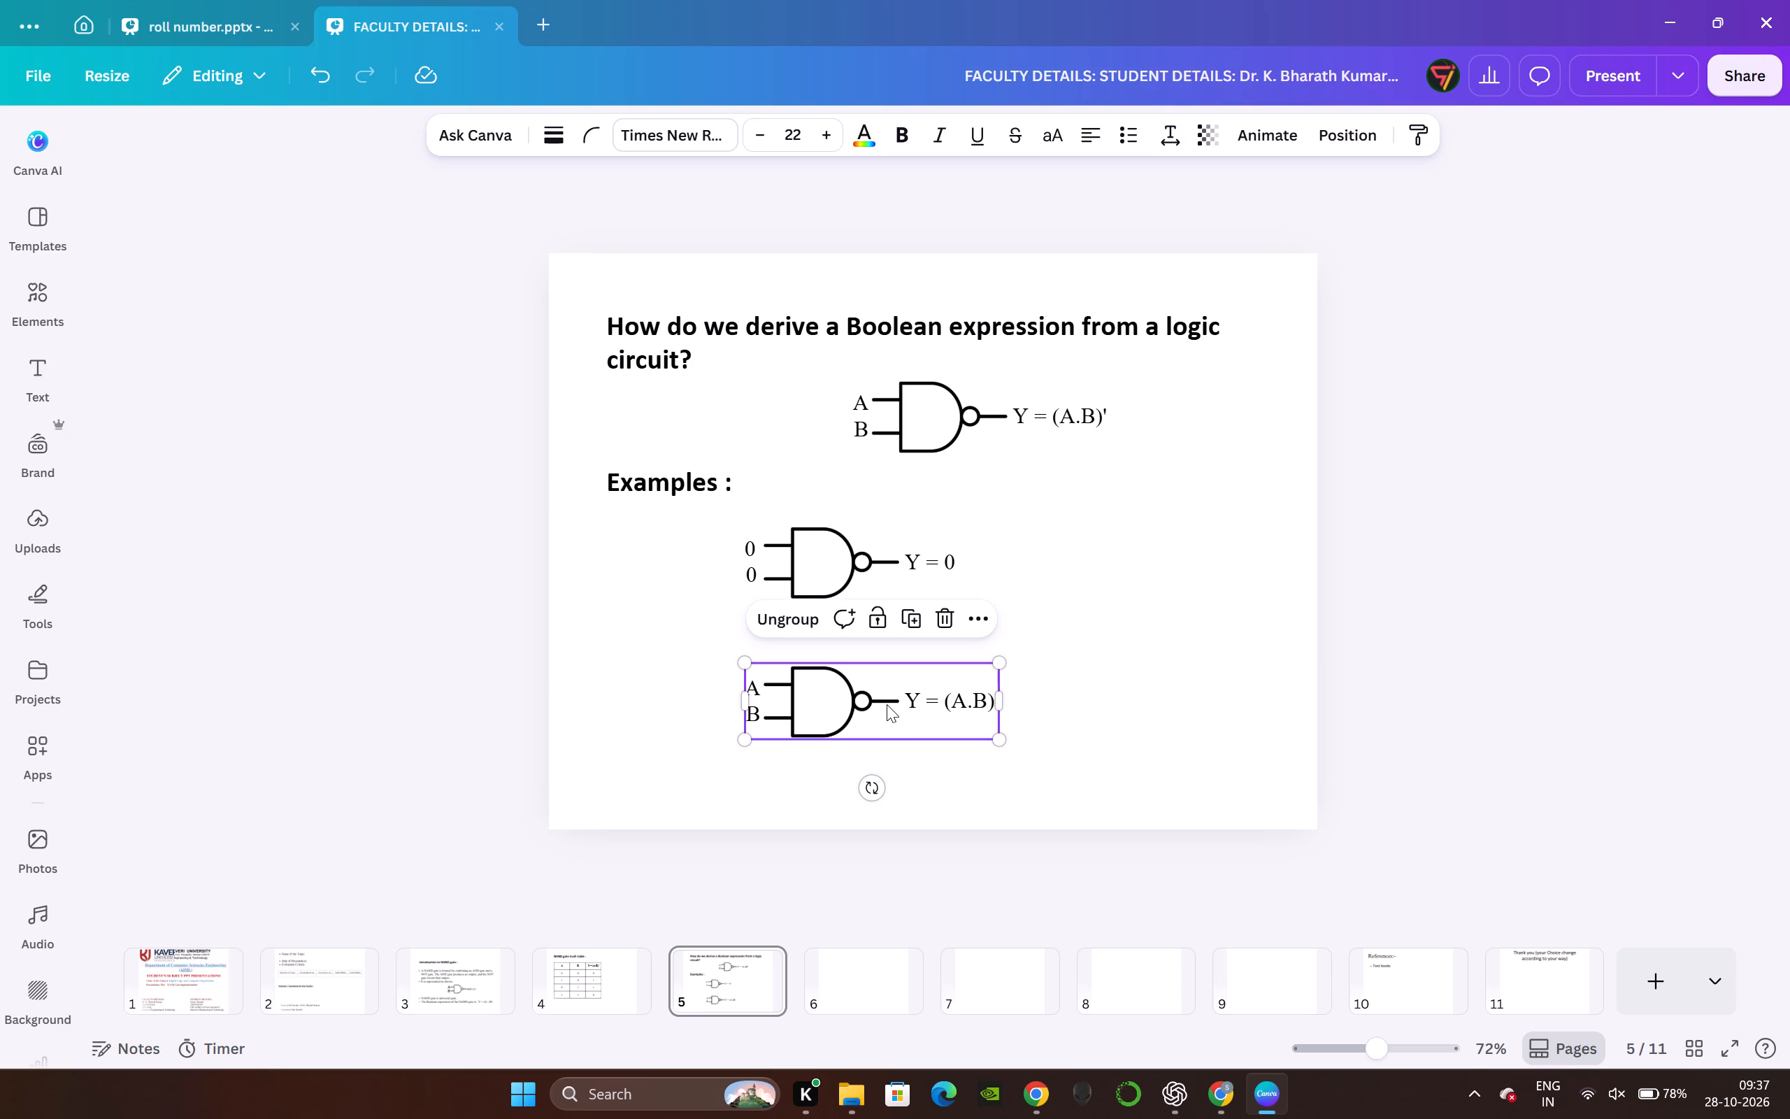
left_click_drag(887, 704, 812, 699)
key("BackSpace")
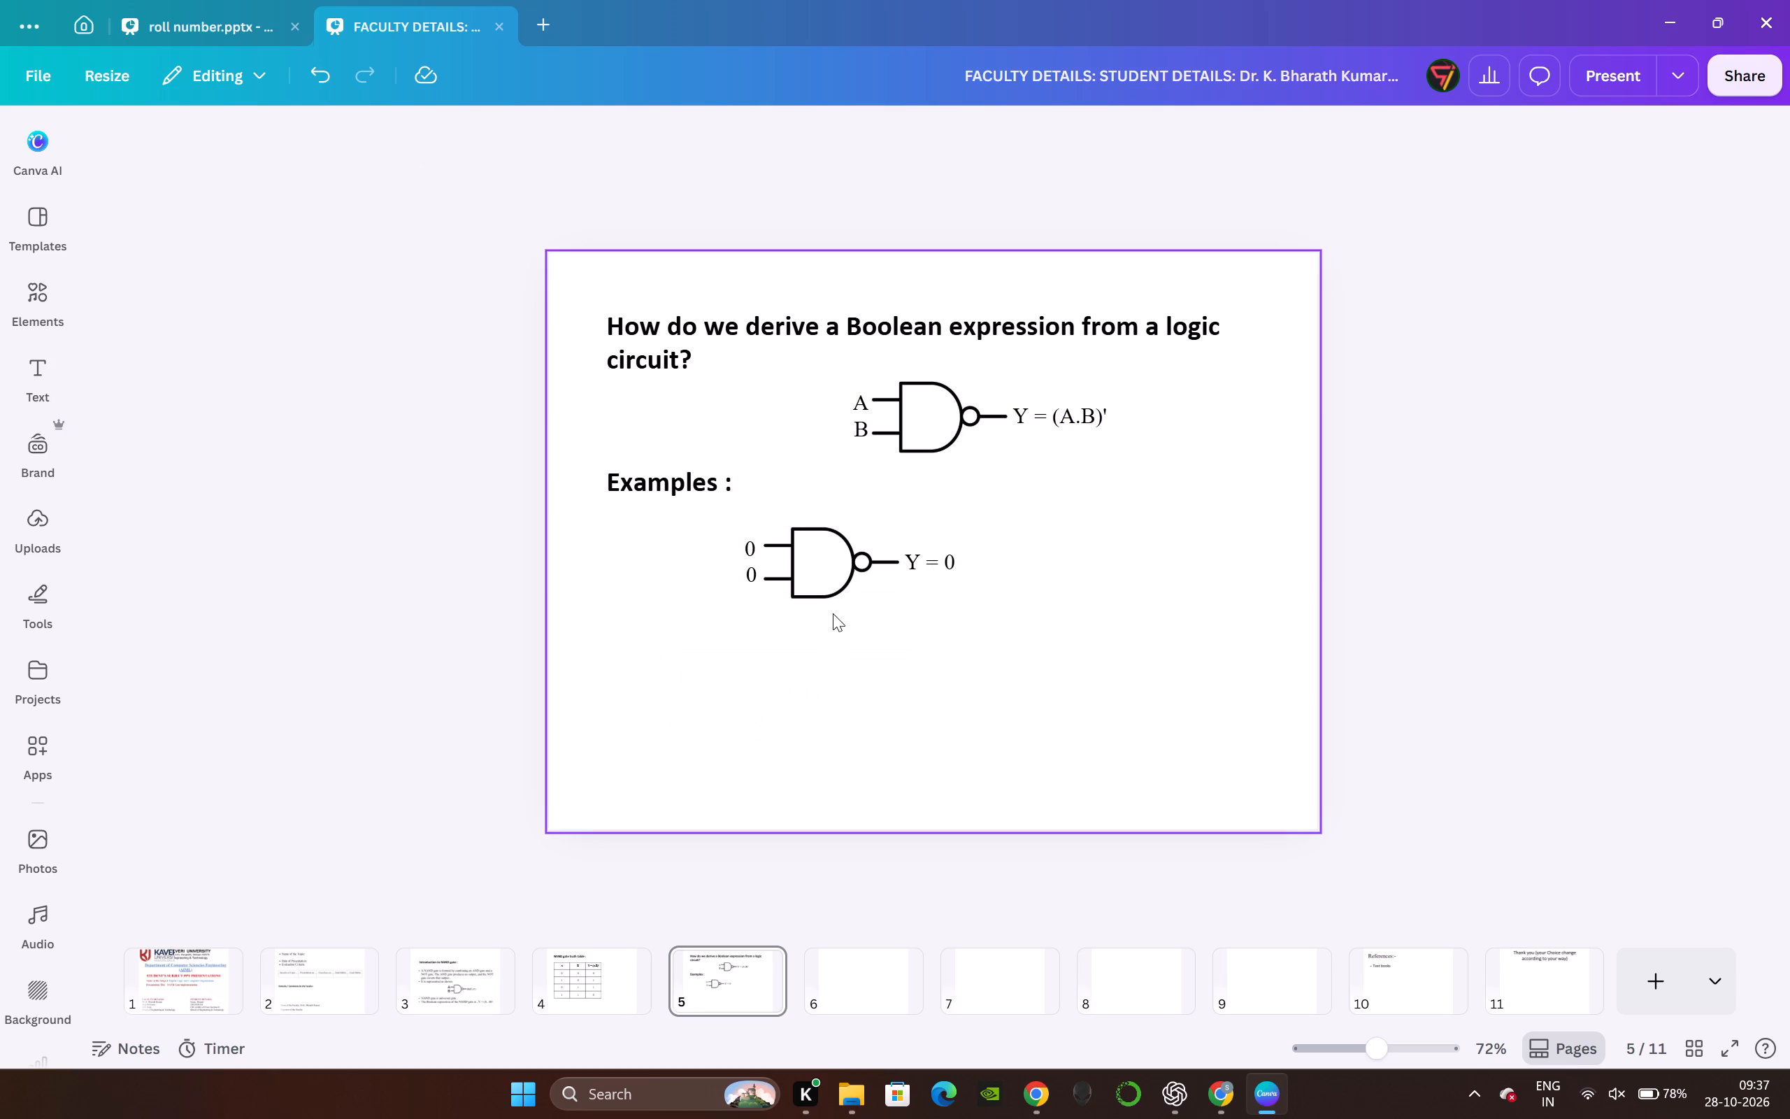
Align the 0, 0 example gate group with the left edge of the "Examples :" heading.
left_click_drag(841, 579, 701, 578)
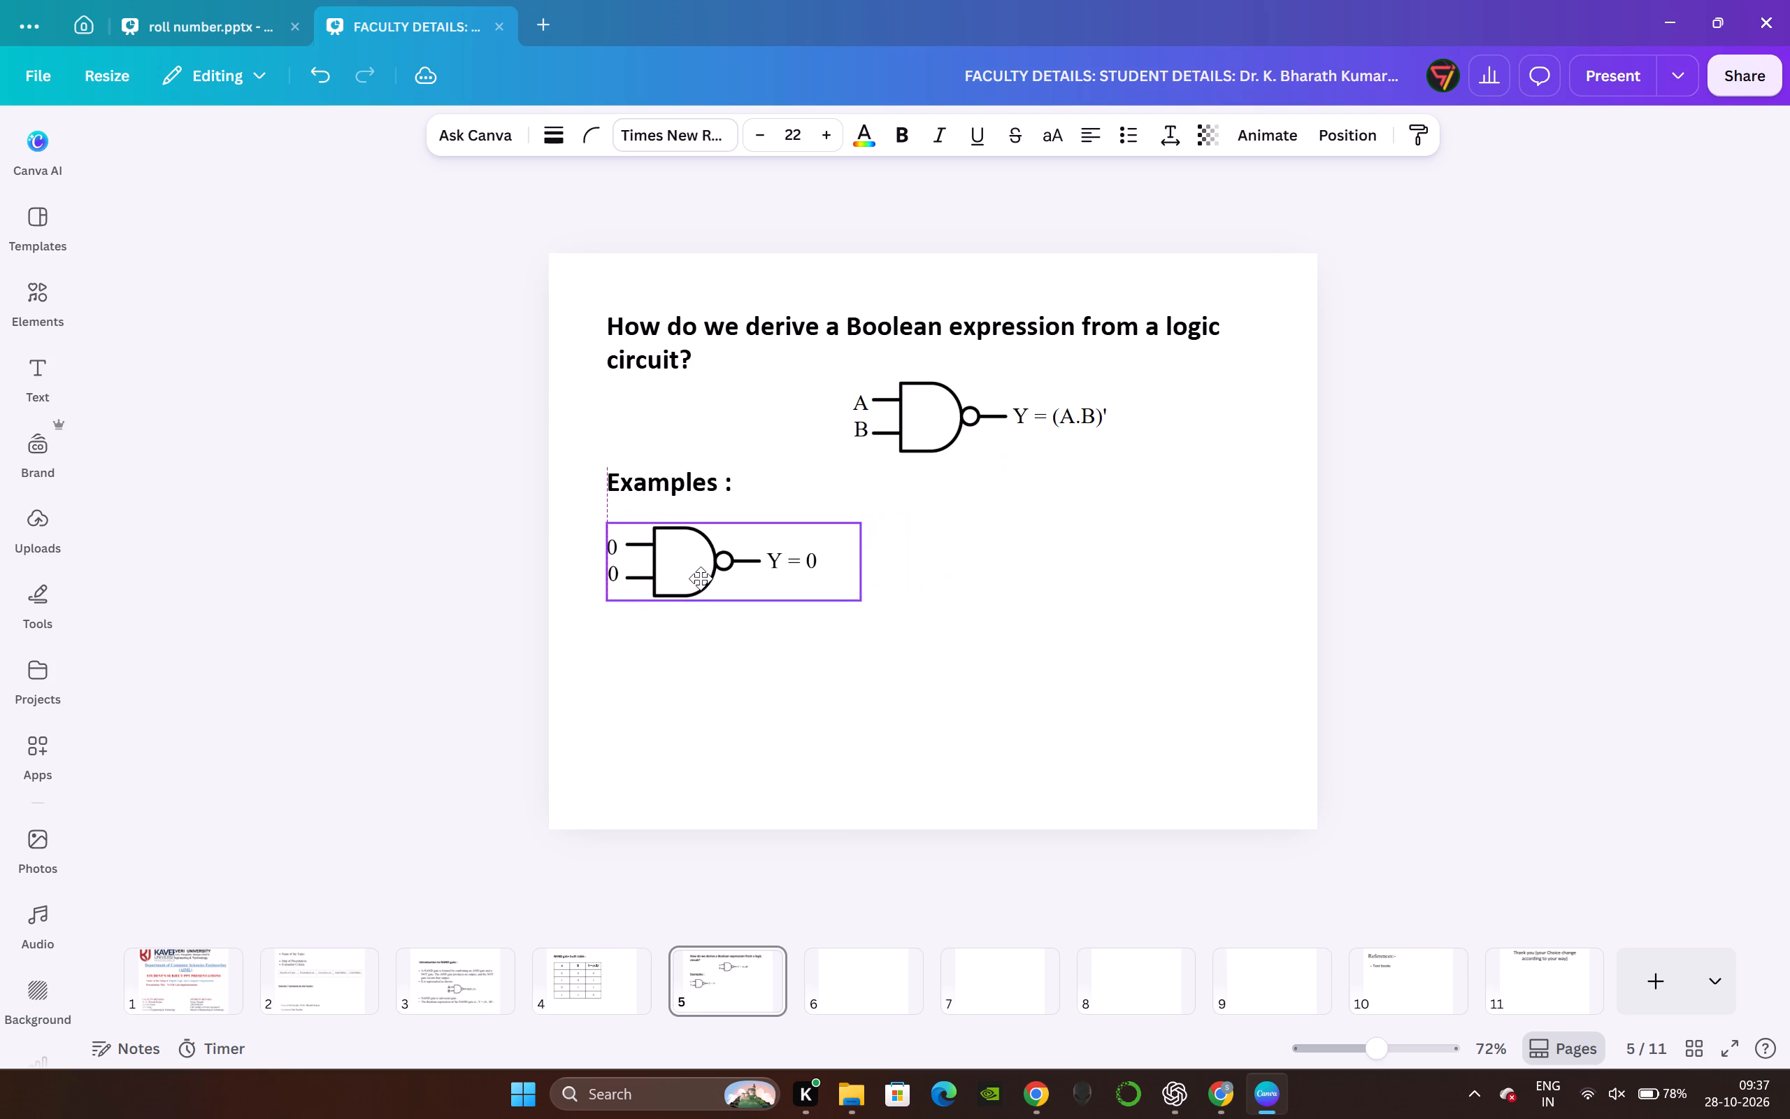
left_click_drag(701, 578, 705, 578)
left_click(456, 599)
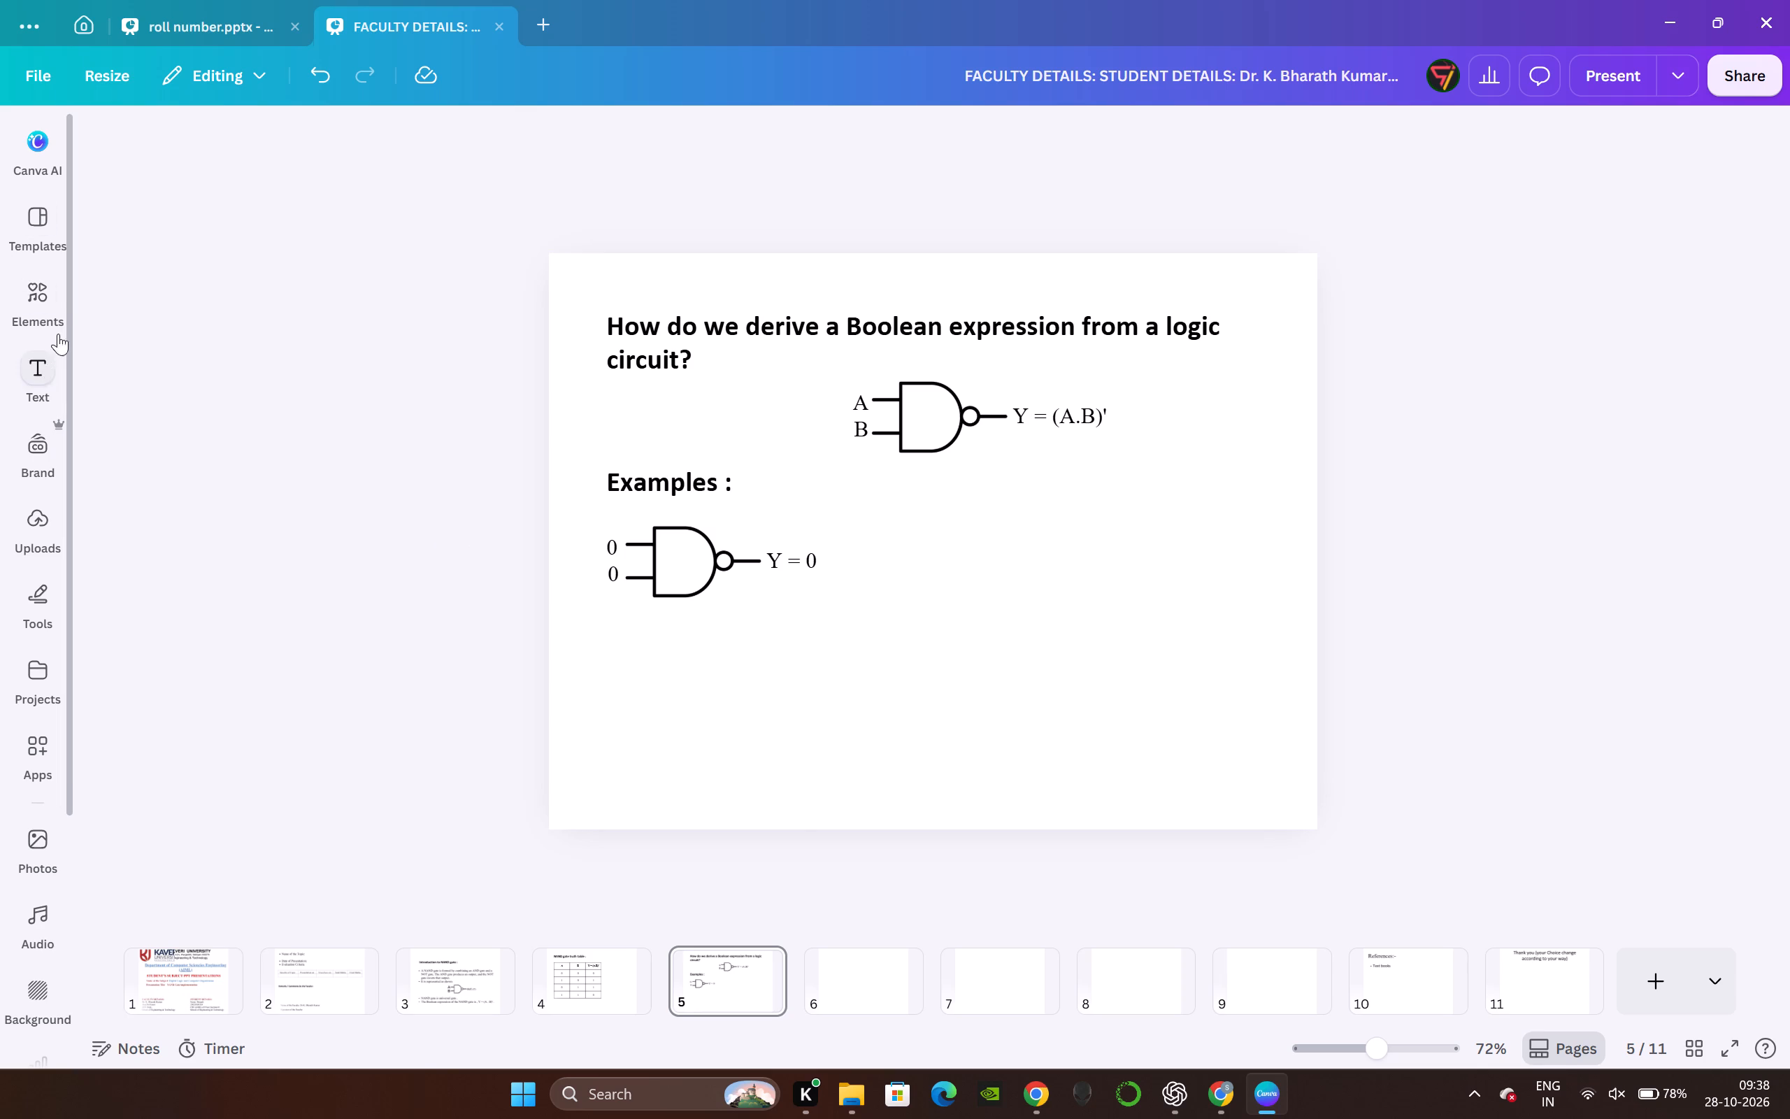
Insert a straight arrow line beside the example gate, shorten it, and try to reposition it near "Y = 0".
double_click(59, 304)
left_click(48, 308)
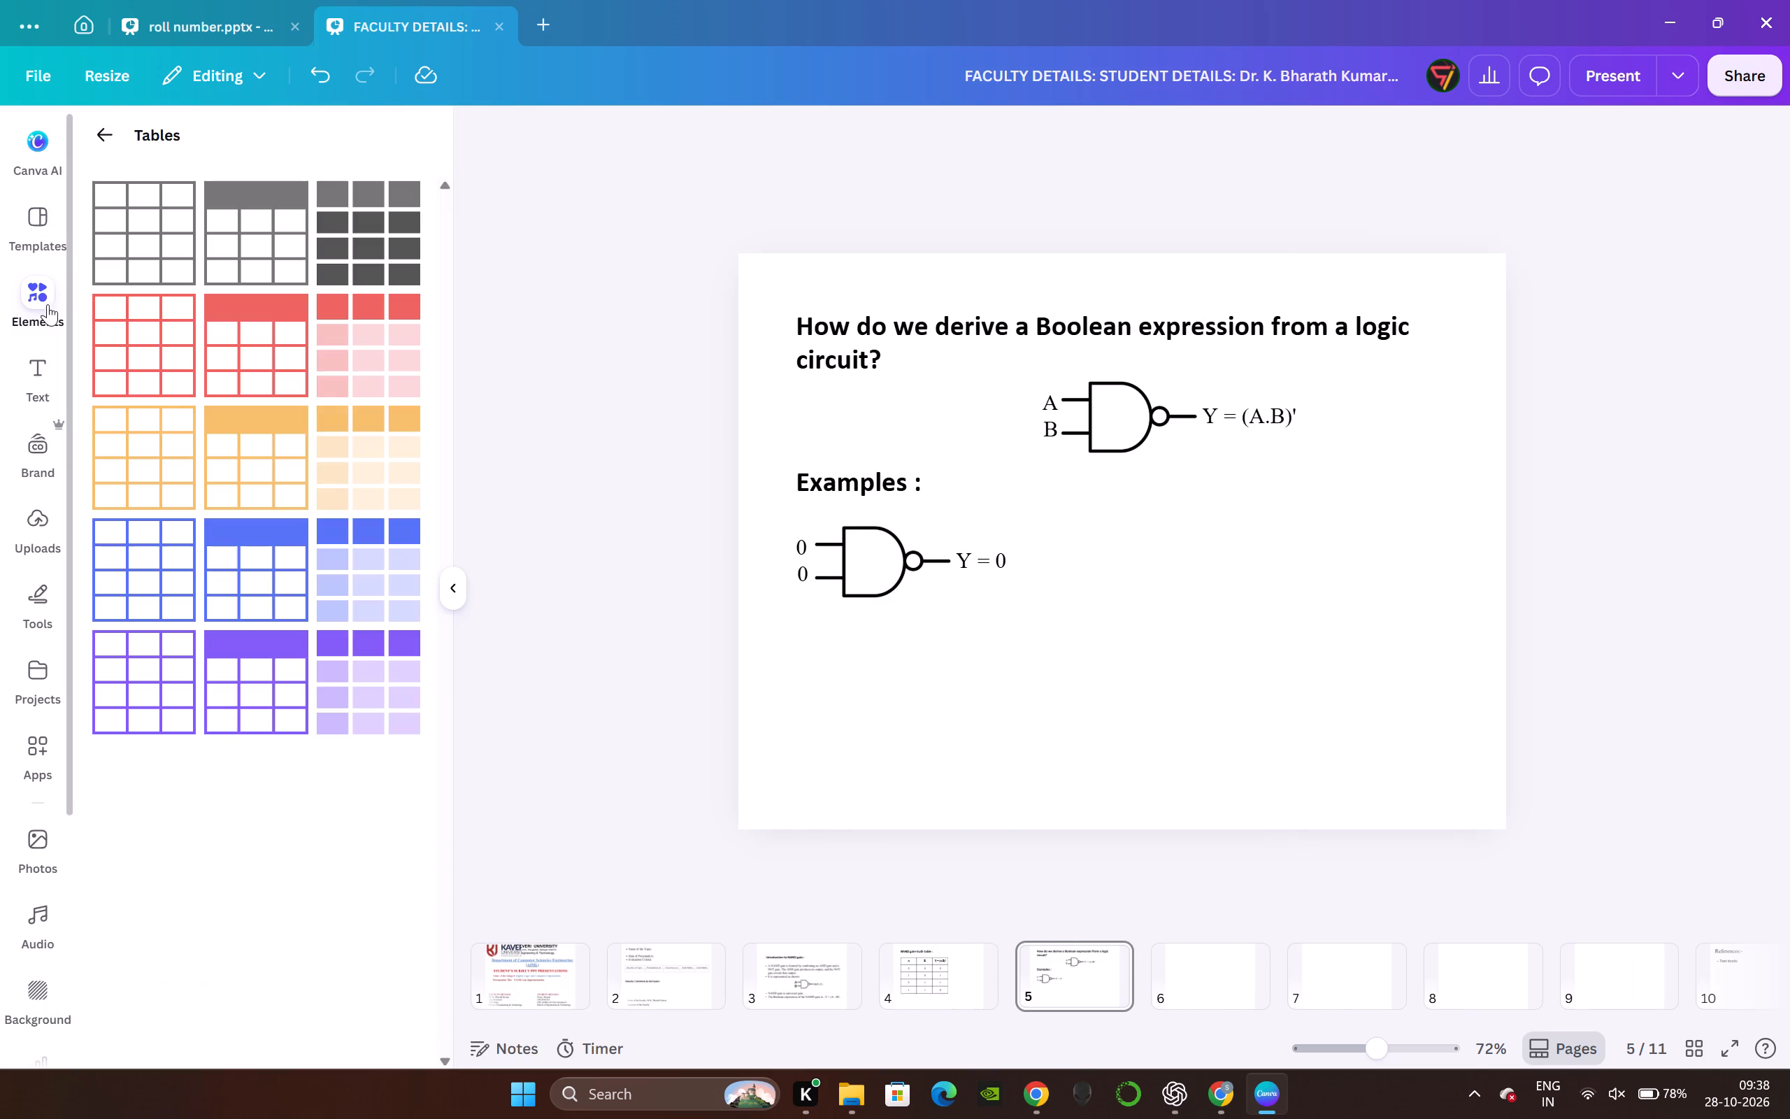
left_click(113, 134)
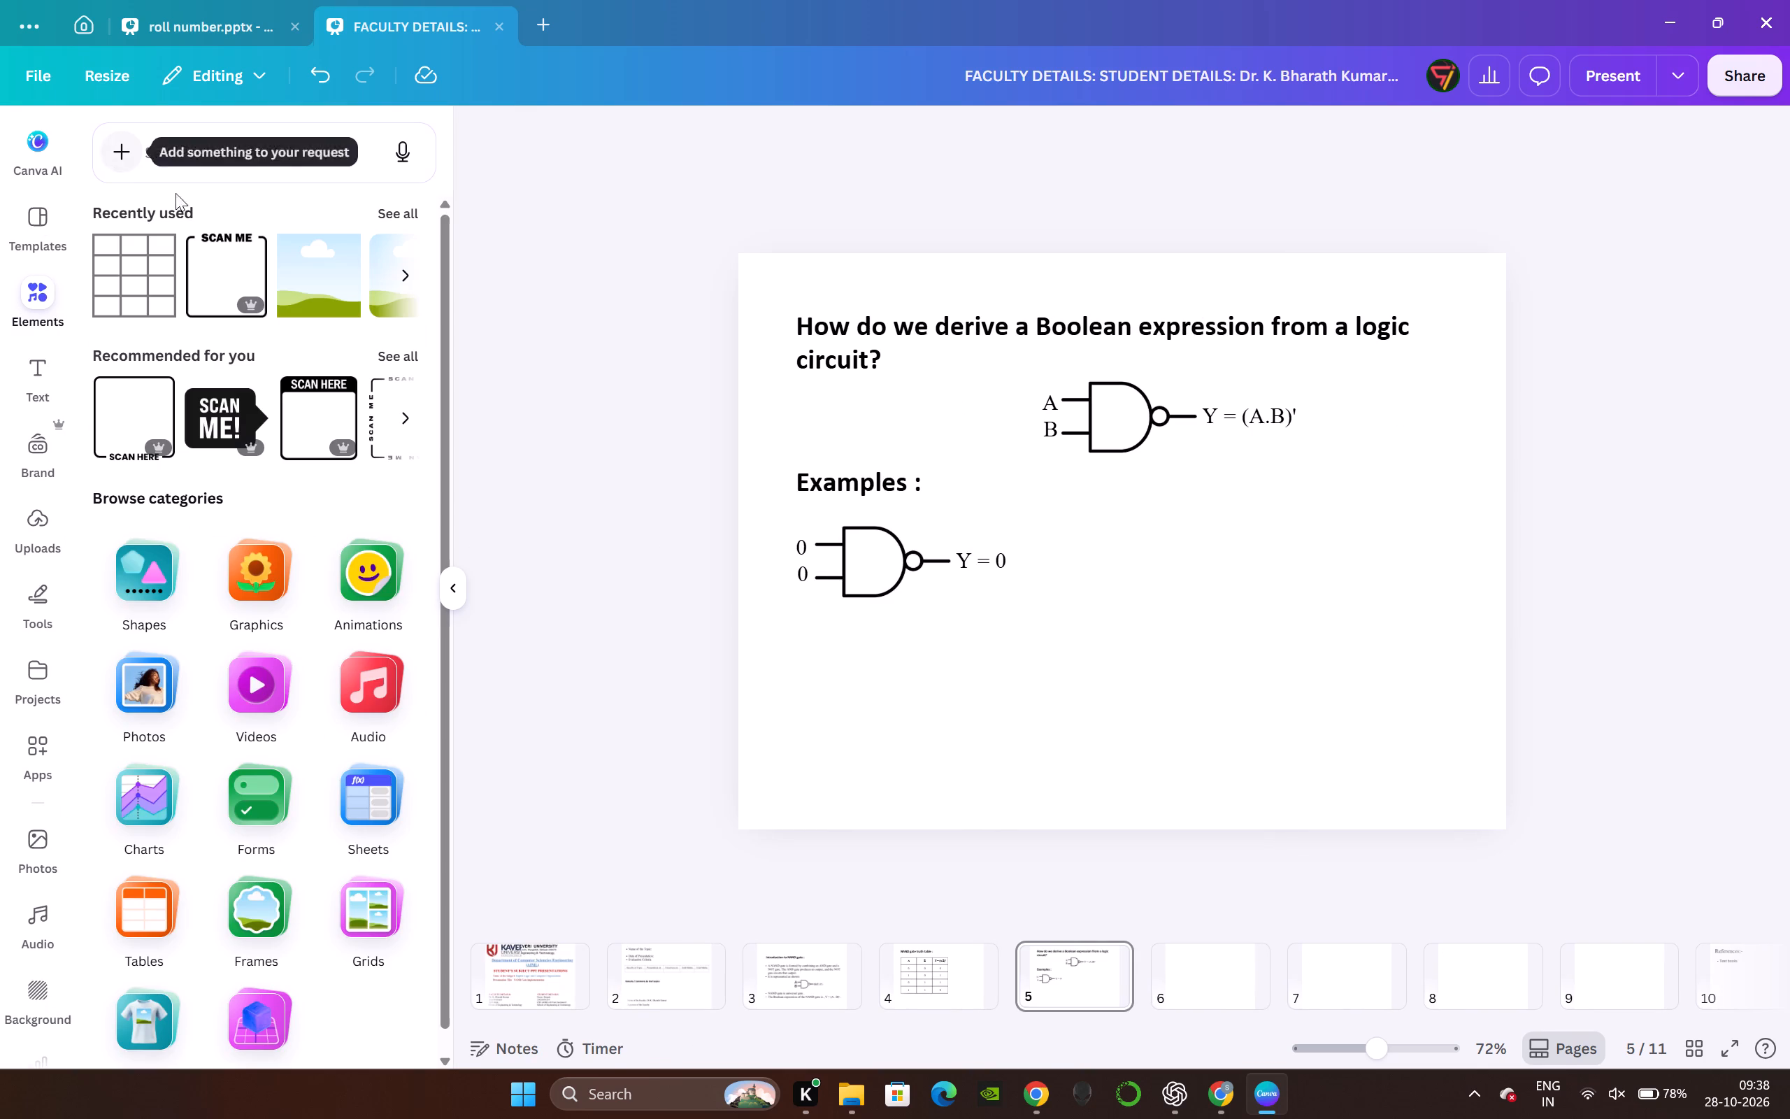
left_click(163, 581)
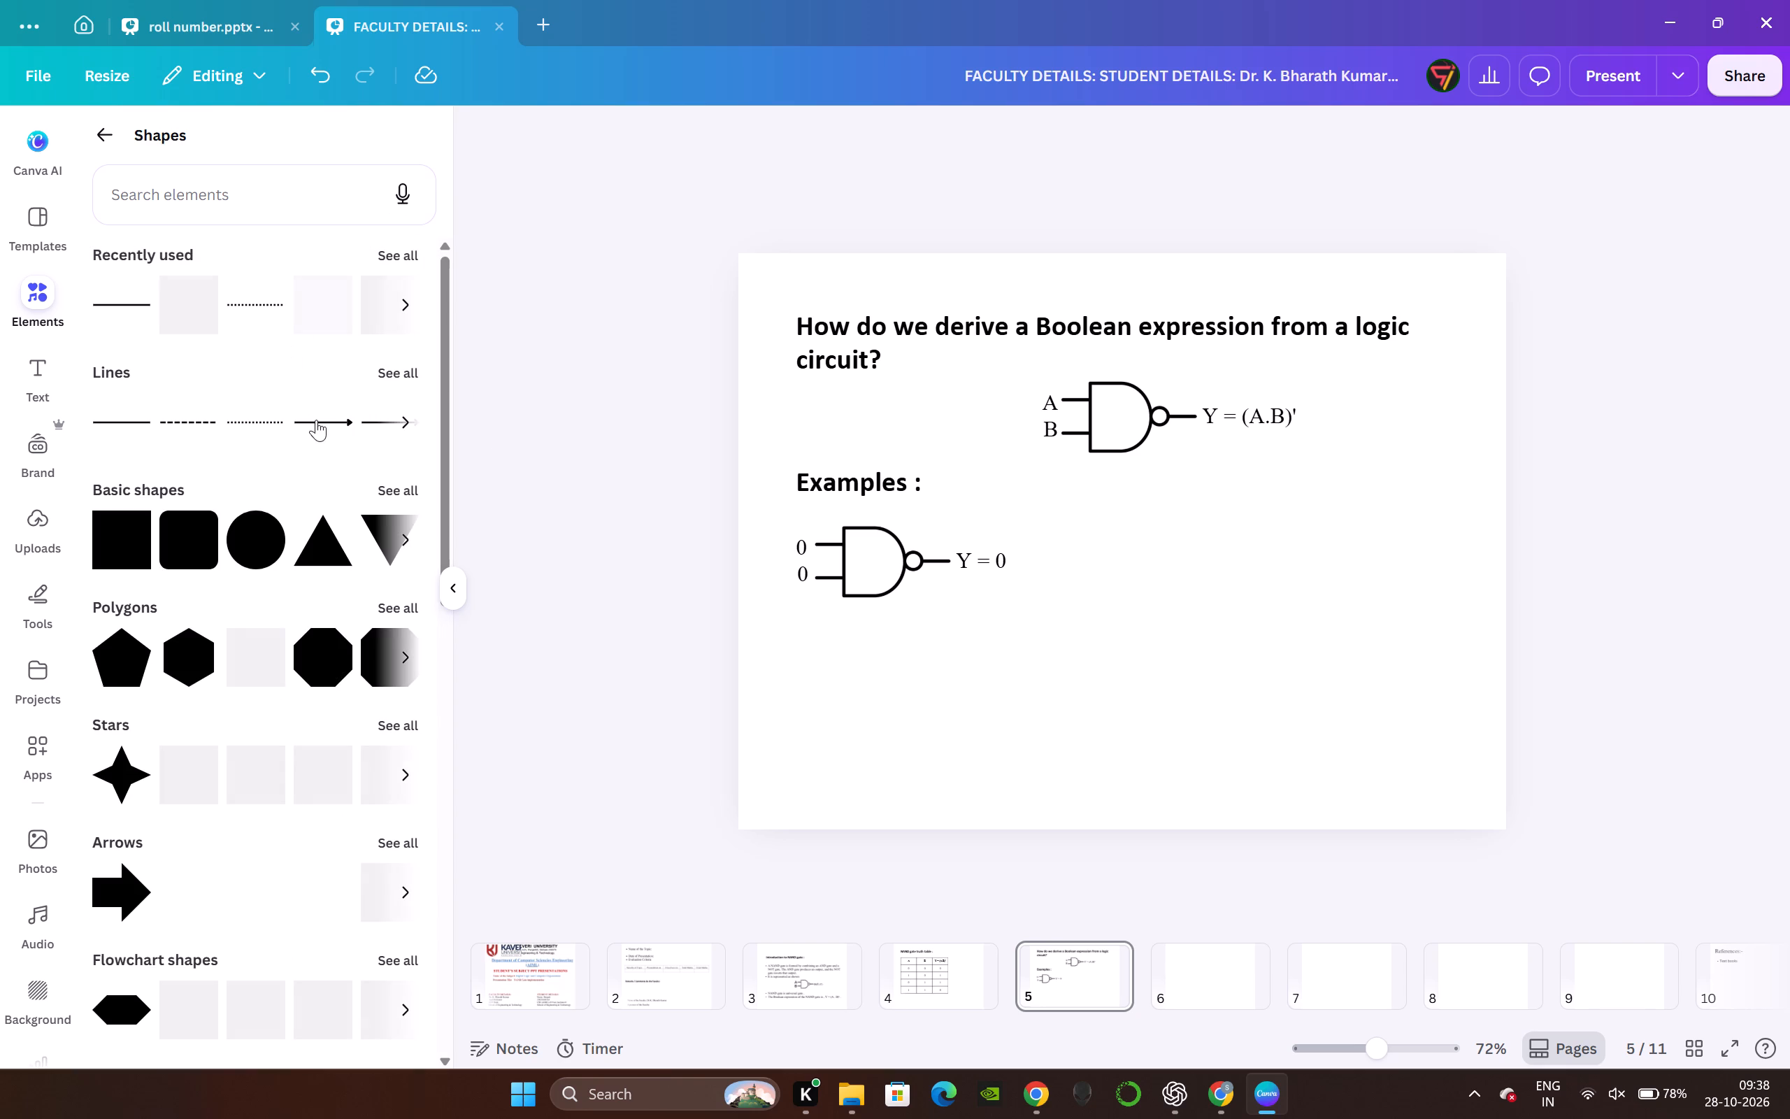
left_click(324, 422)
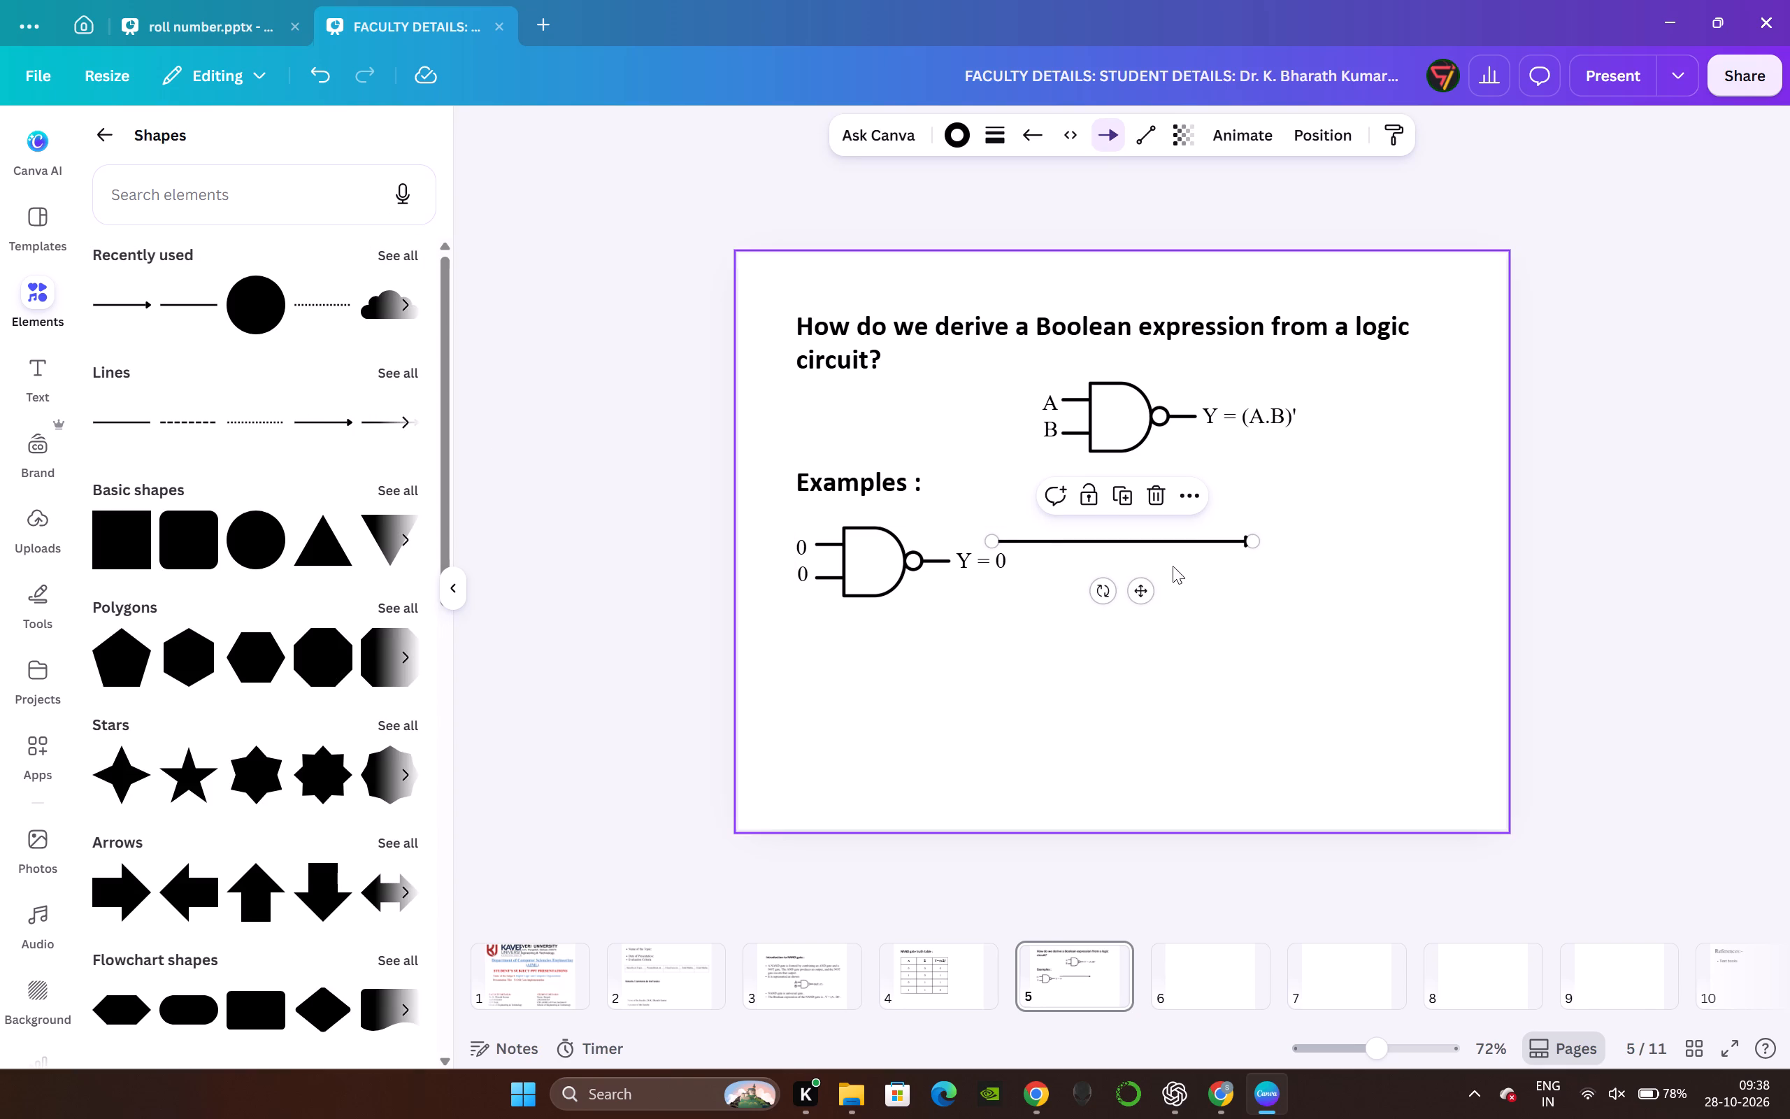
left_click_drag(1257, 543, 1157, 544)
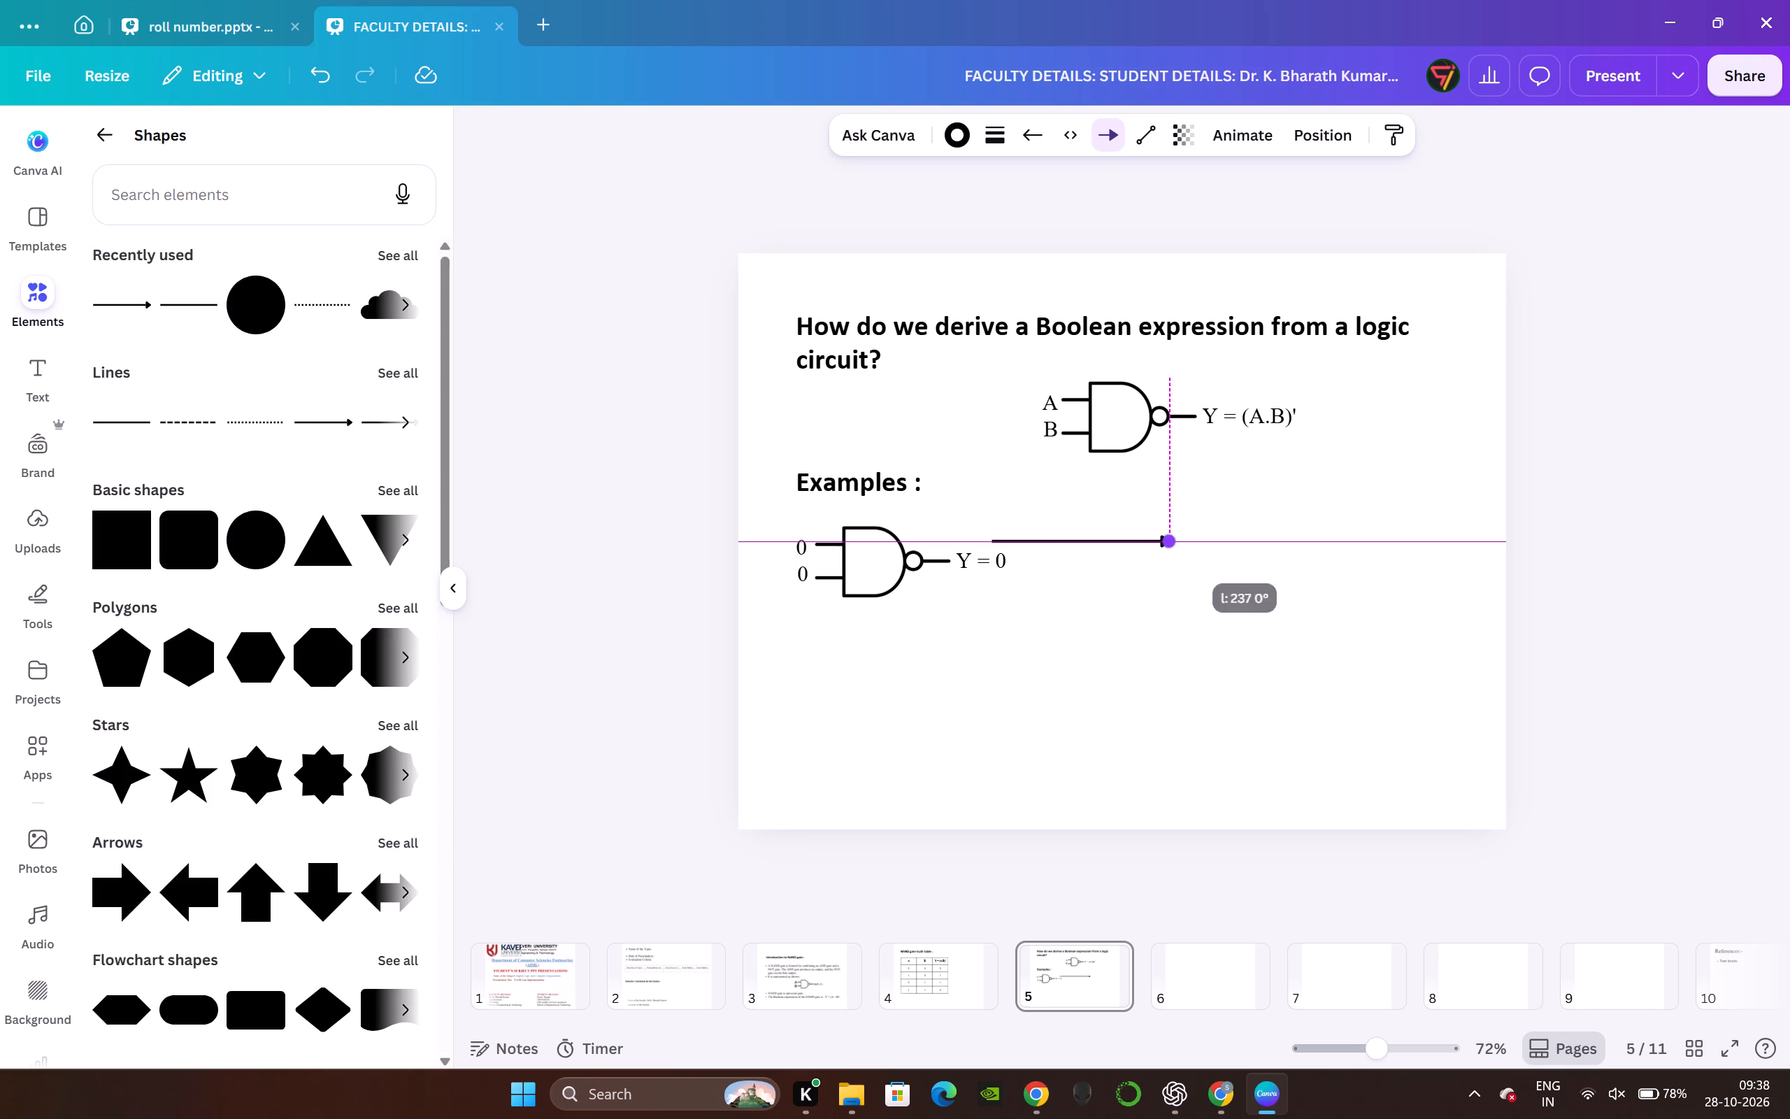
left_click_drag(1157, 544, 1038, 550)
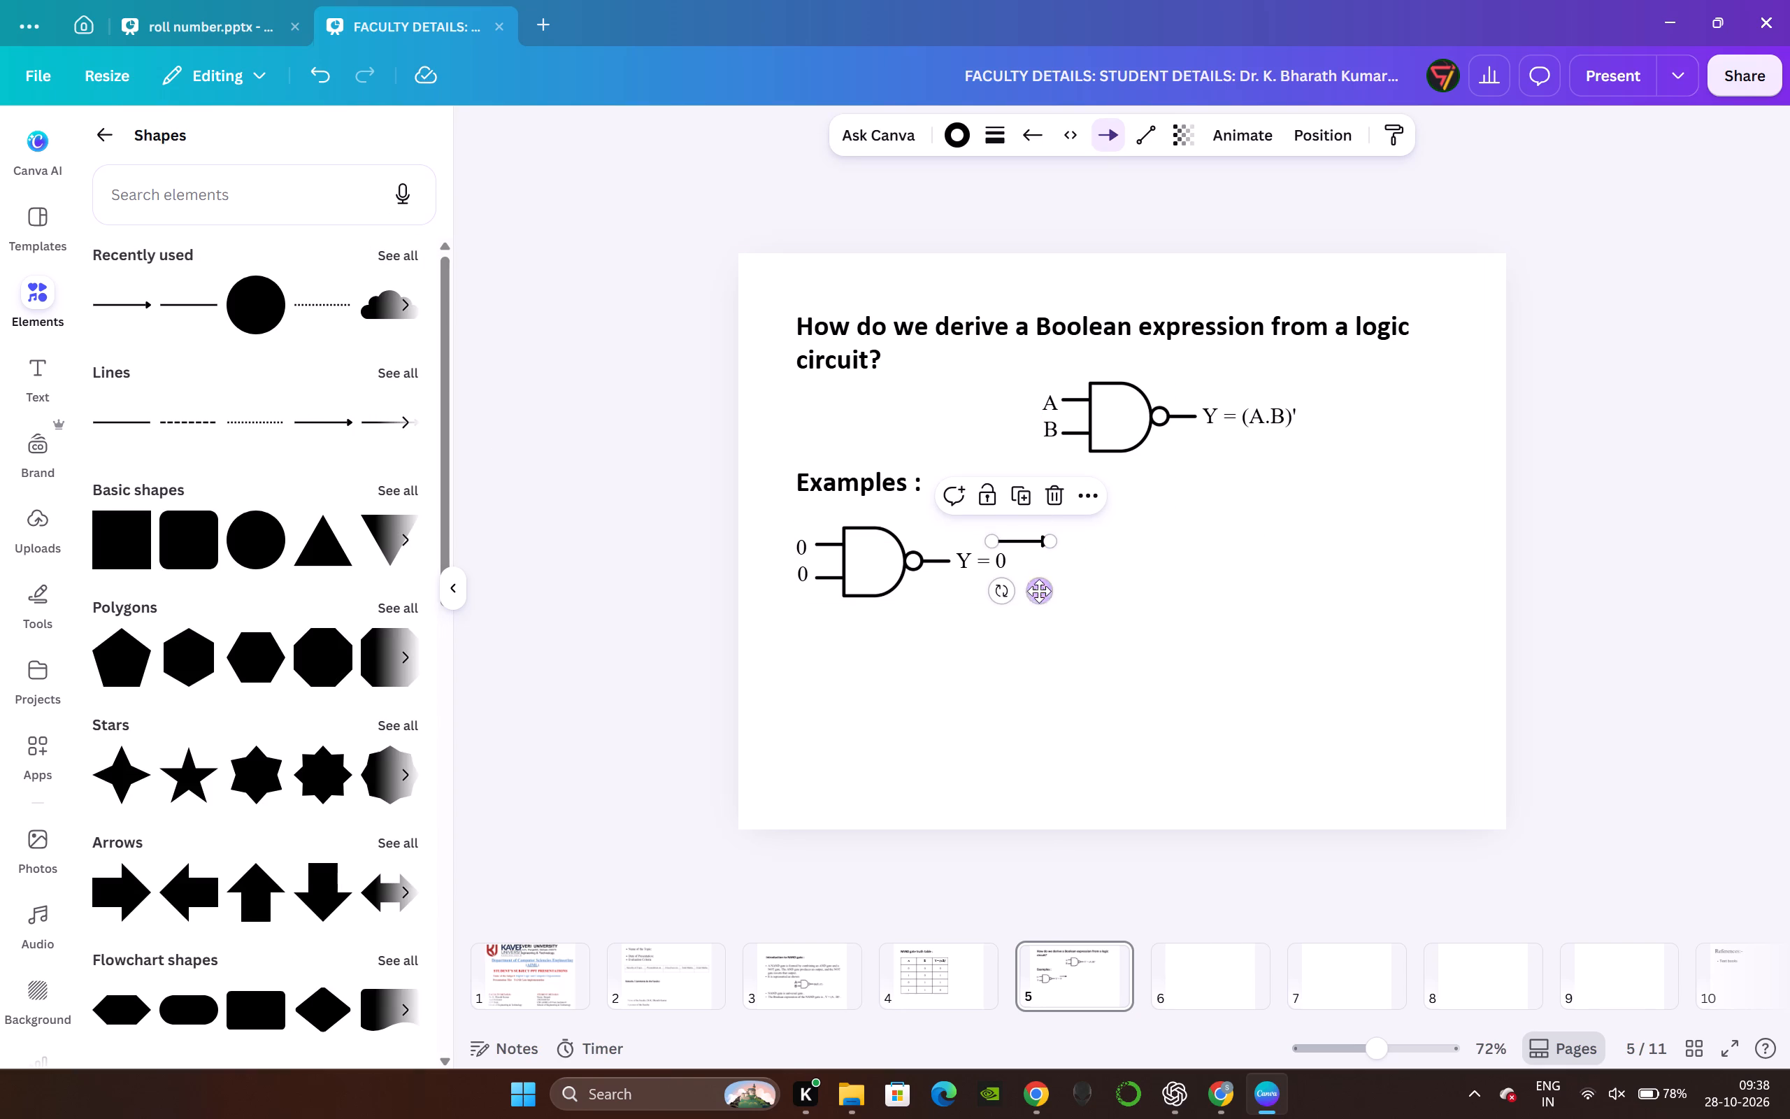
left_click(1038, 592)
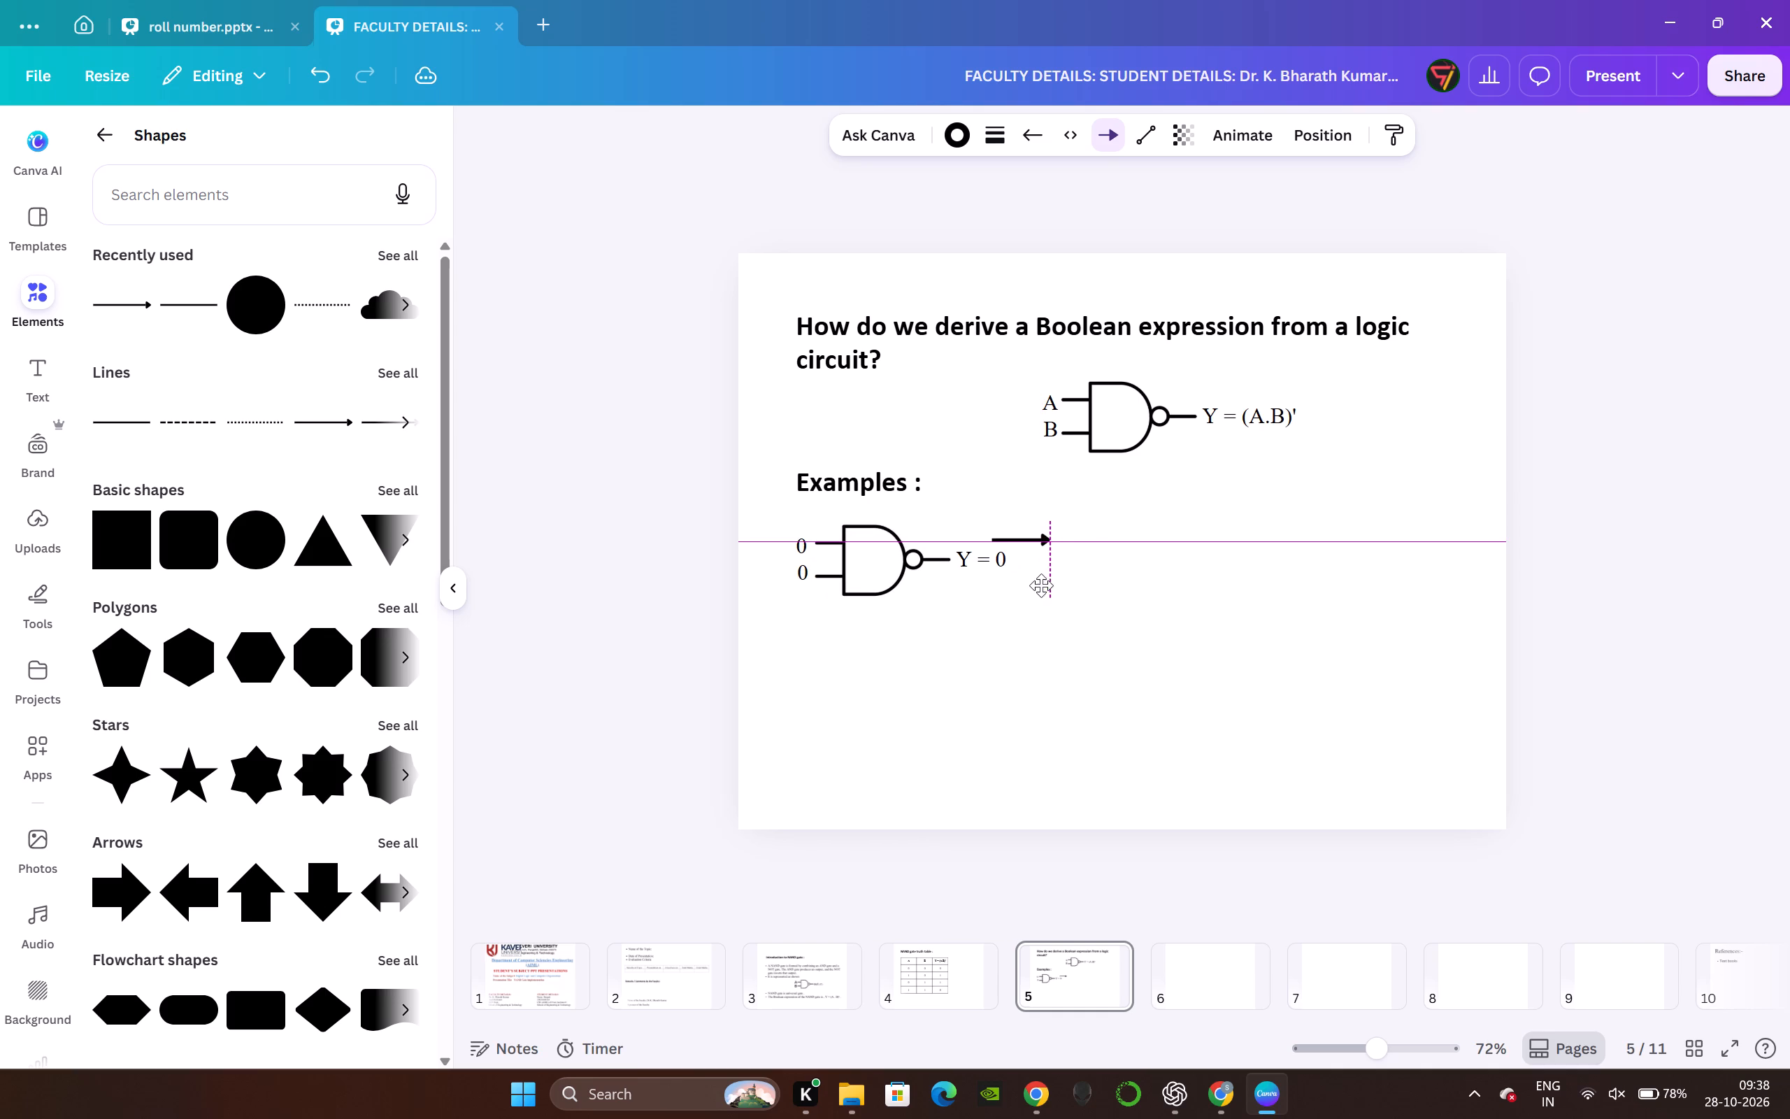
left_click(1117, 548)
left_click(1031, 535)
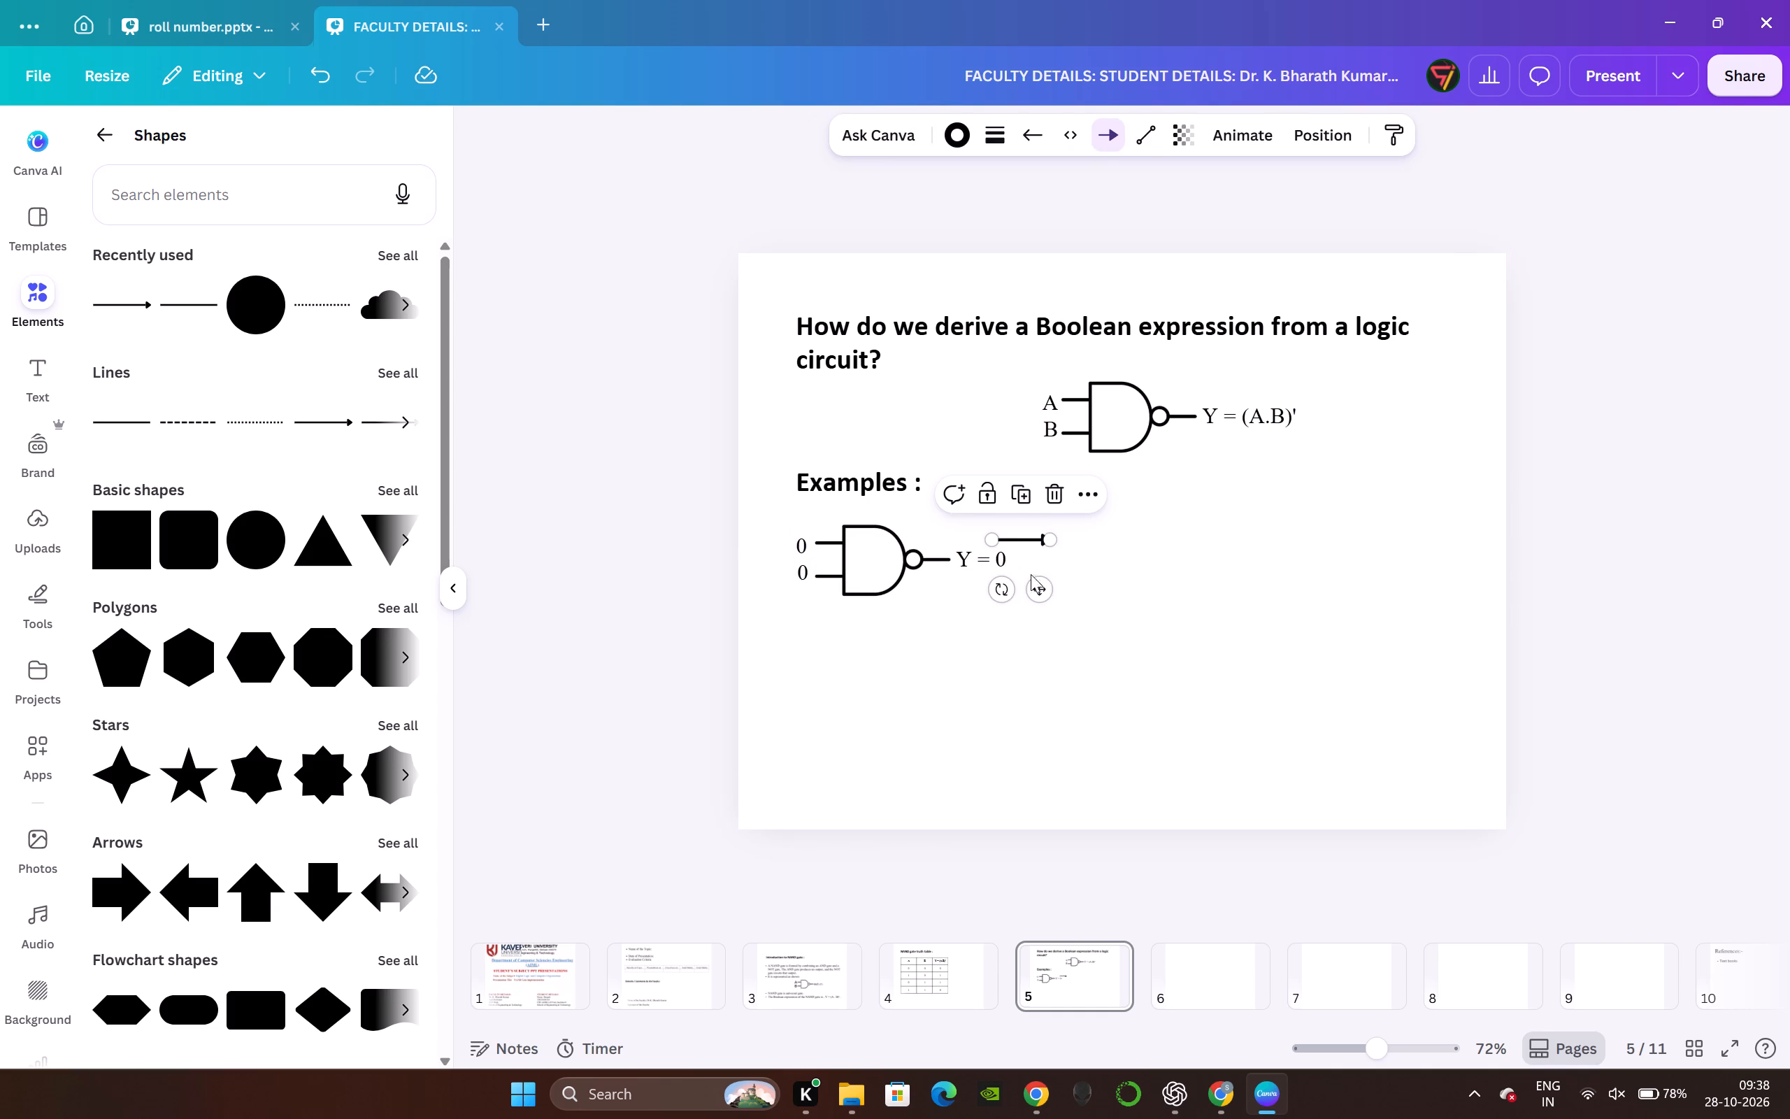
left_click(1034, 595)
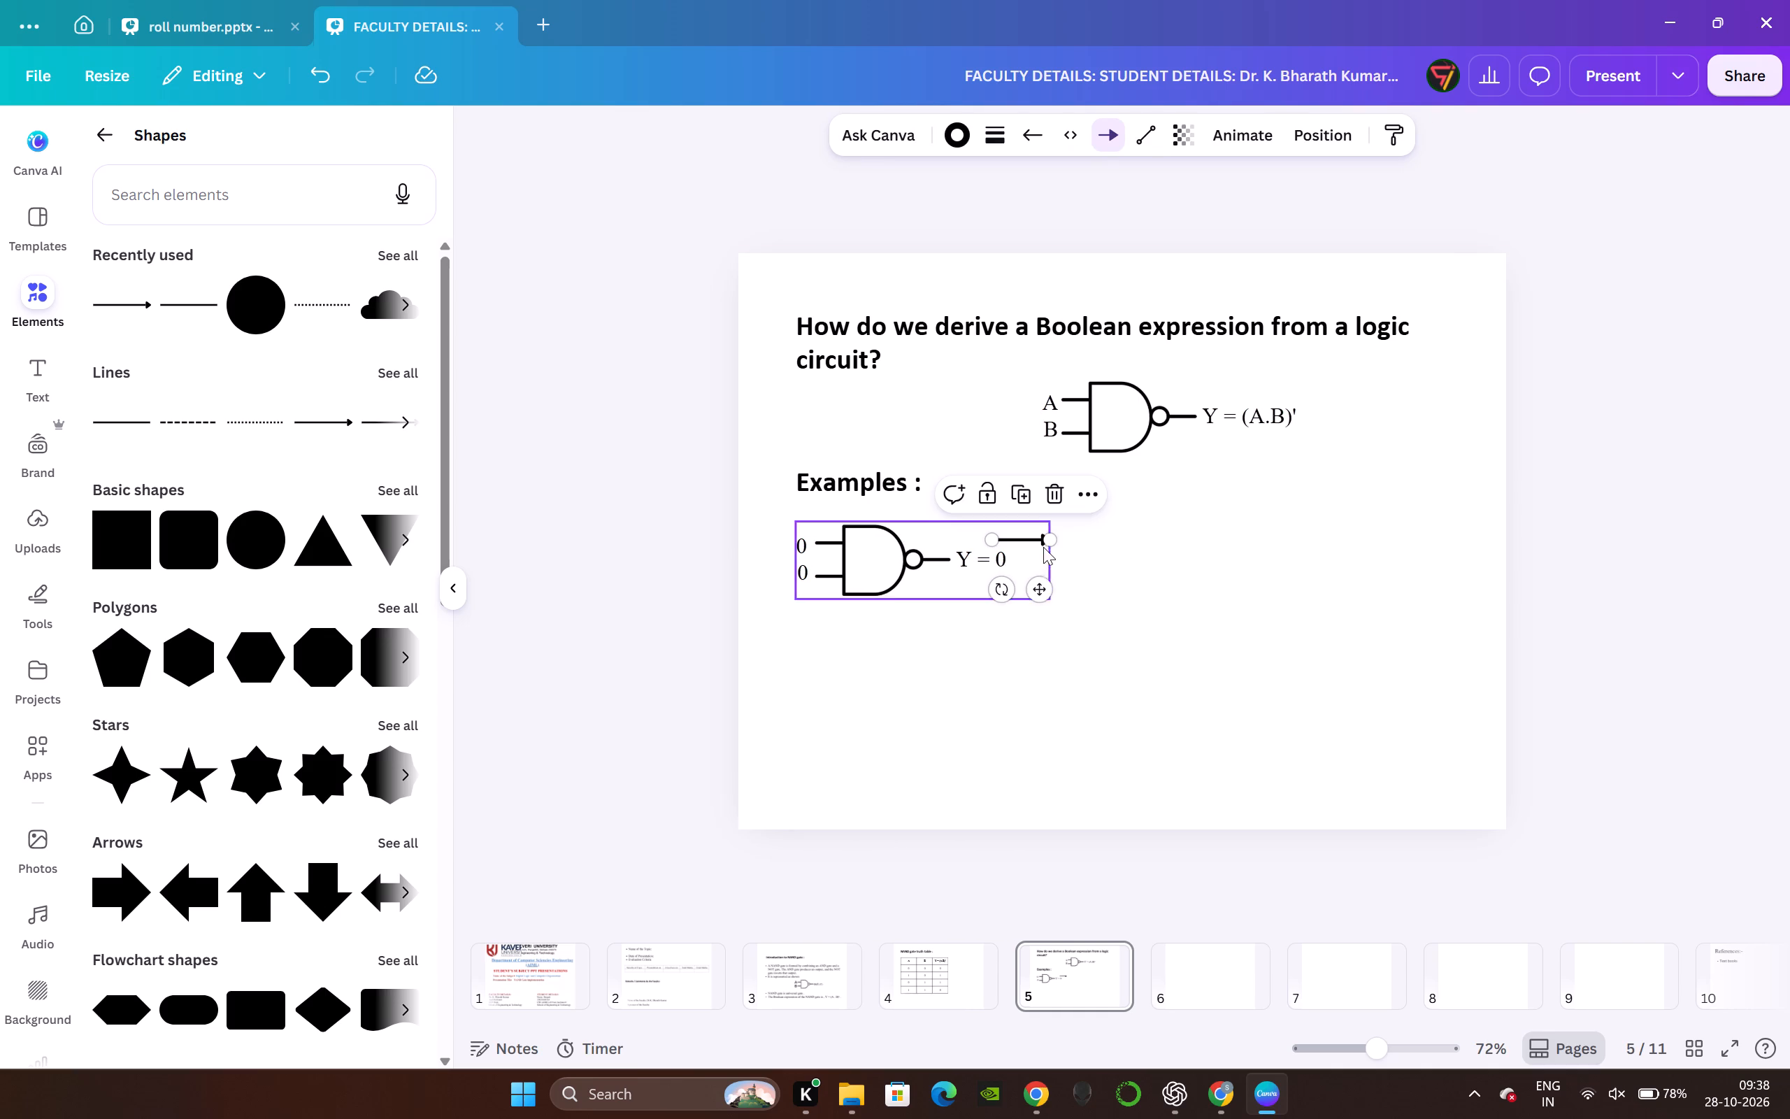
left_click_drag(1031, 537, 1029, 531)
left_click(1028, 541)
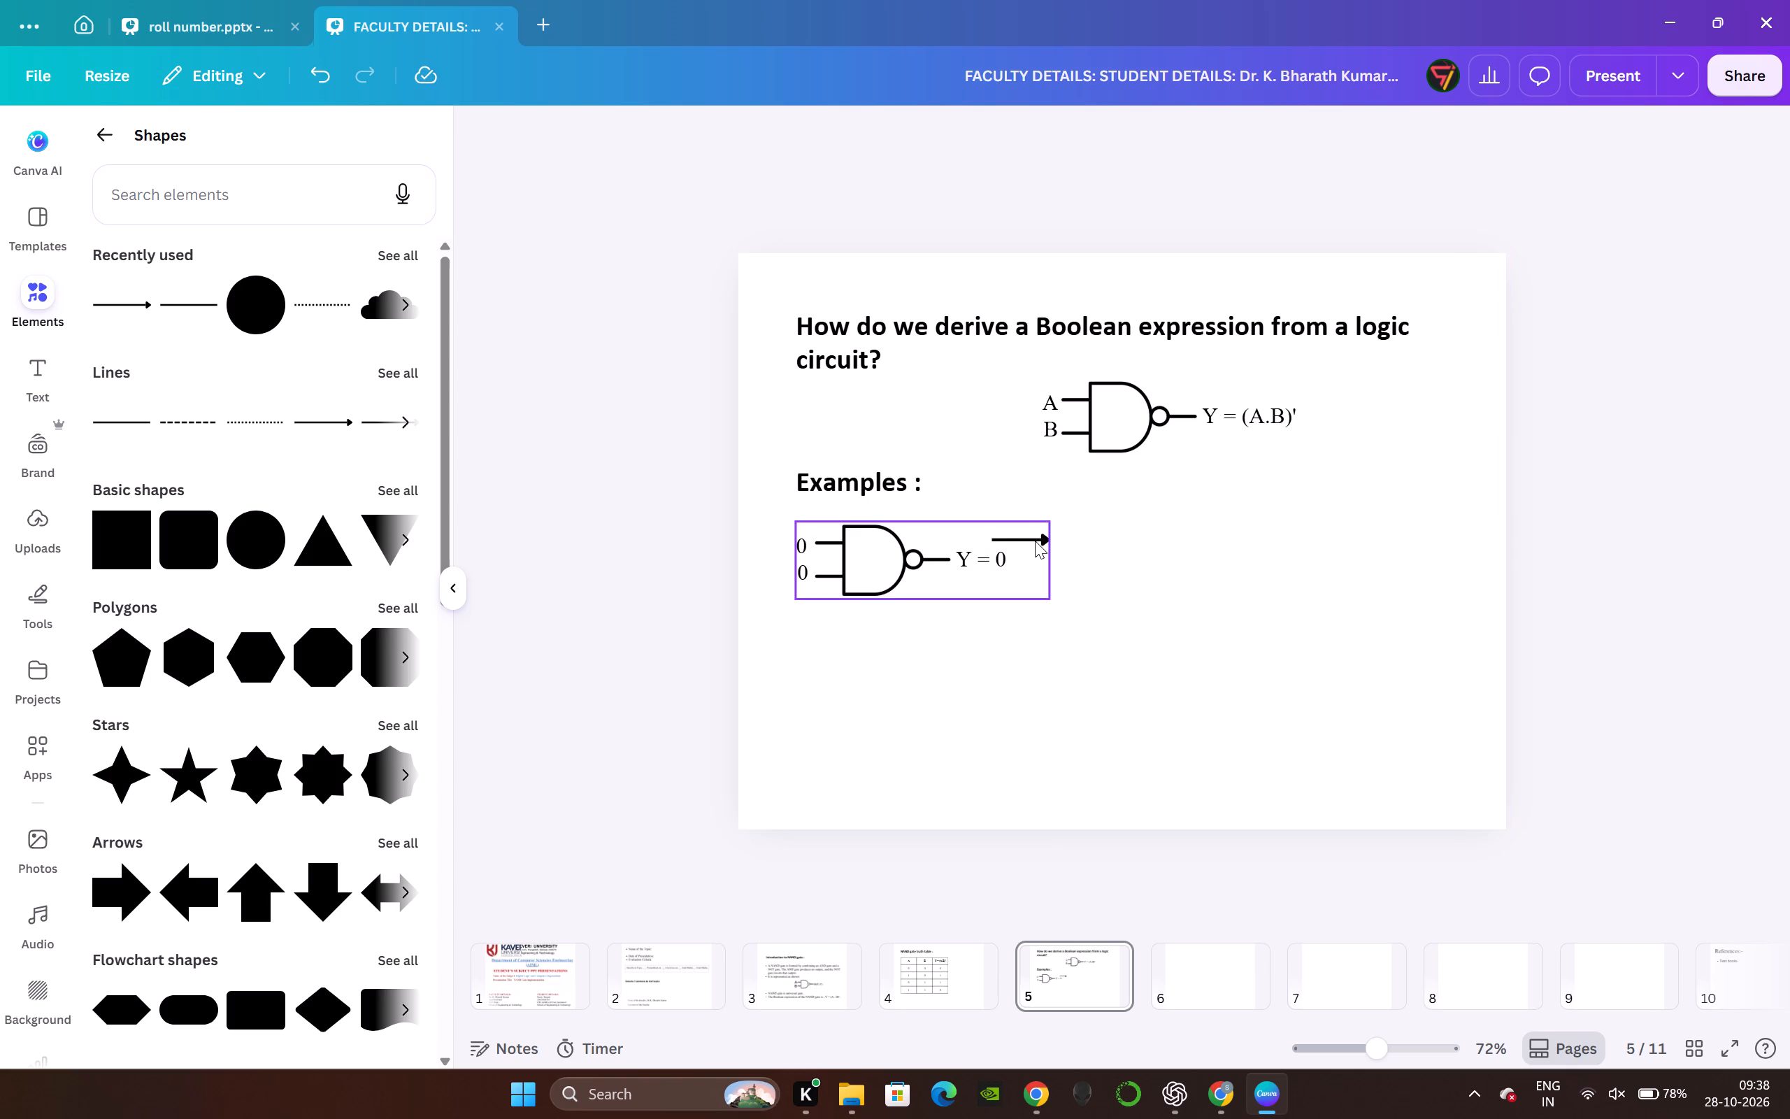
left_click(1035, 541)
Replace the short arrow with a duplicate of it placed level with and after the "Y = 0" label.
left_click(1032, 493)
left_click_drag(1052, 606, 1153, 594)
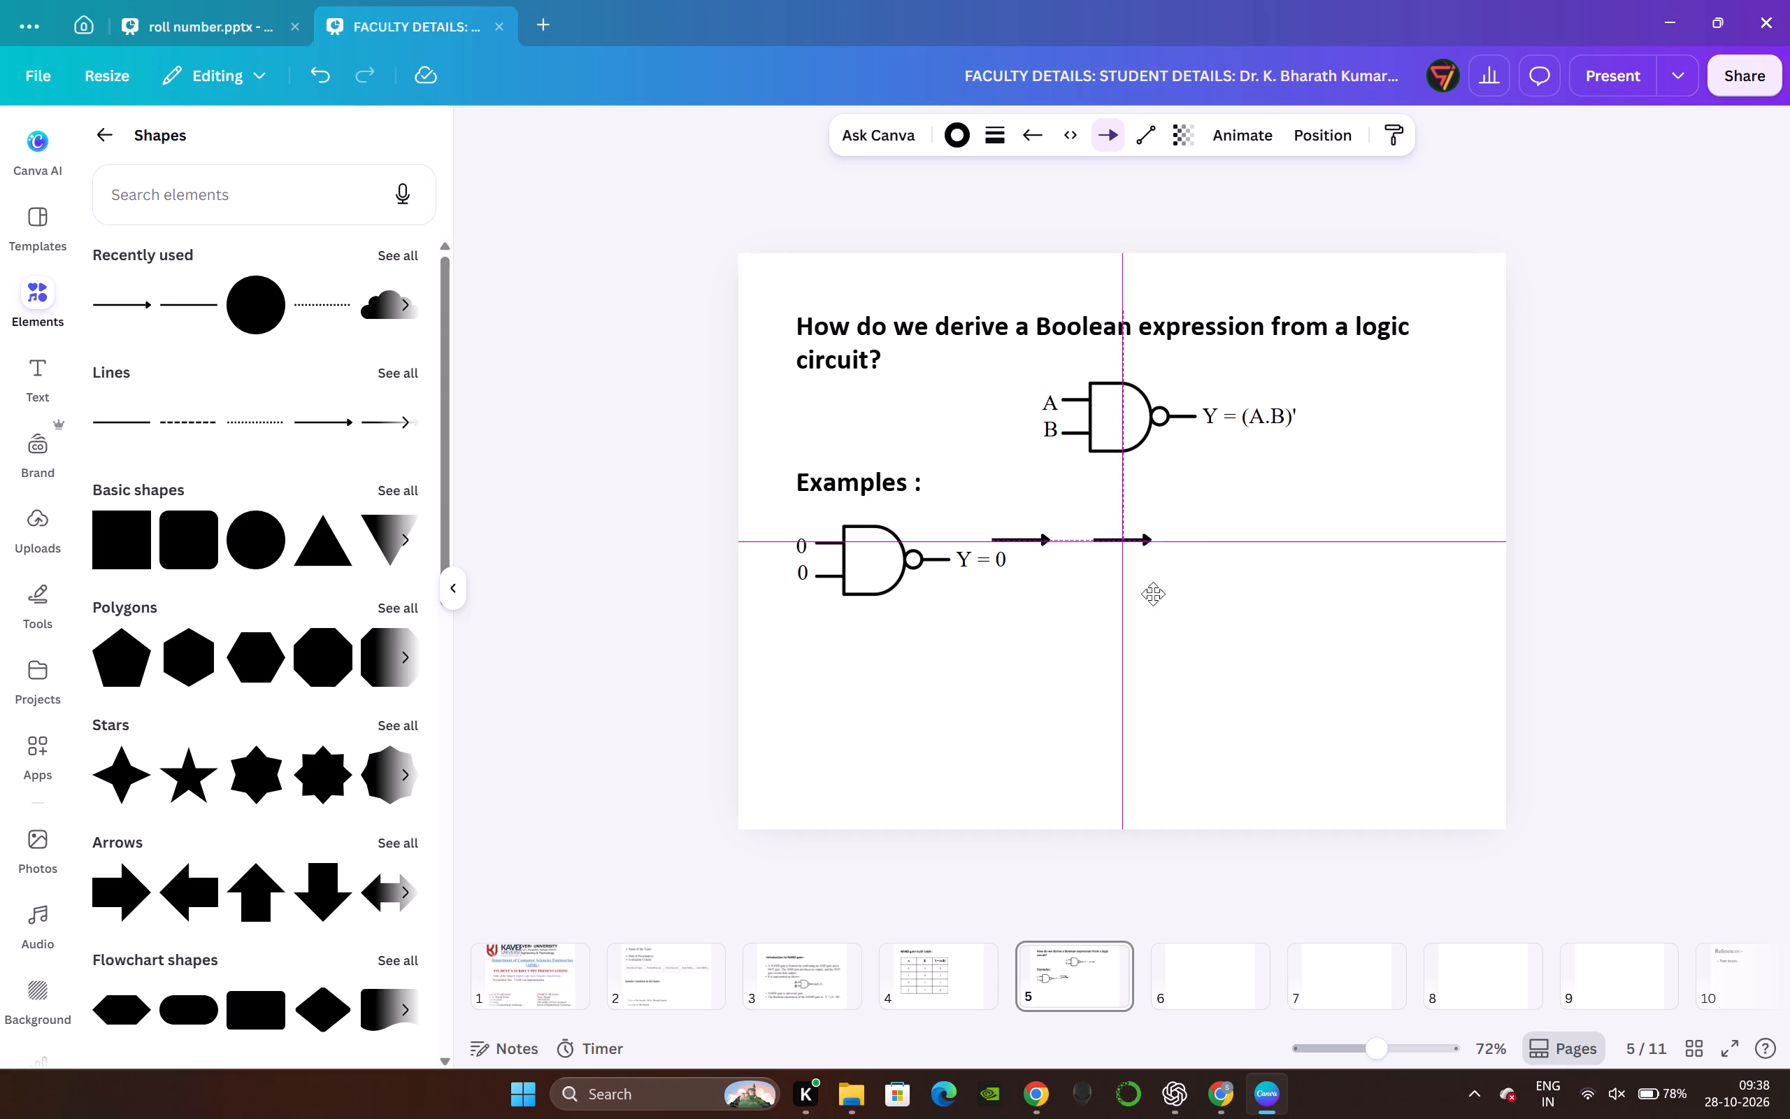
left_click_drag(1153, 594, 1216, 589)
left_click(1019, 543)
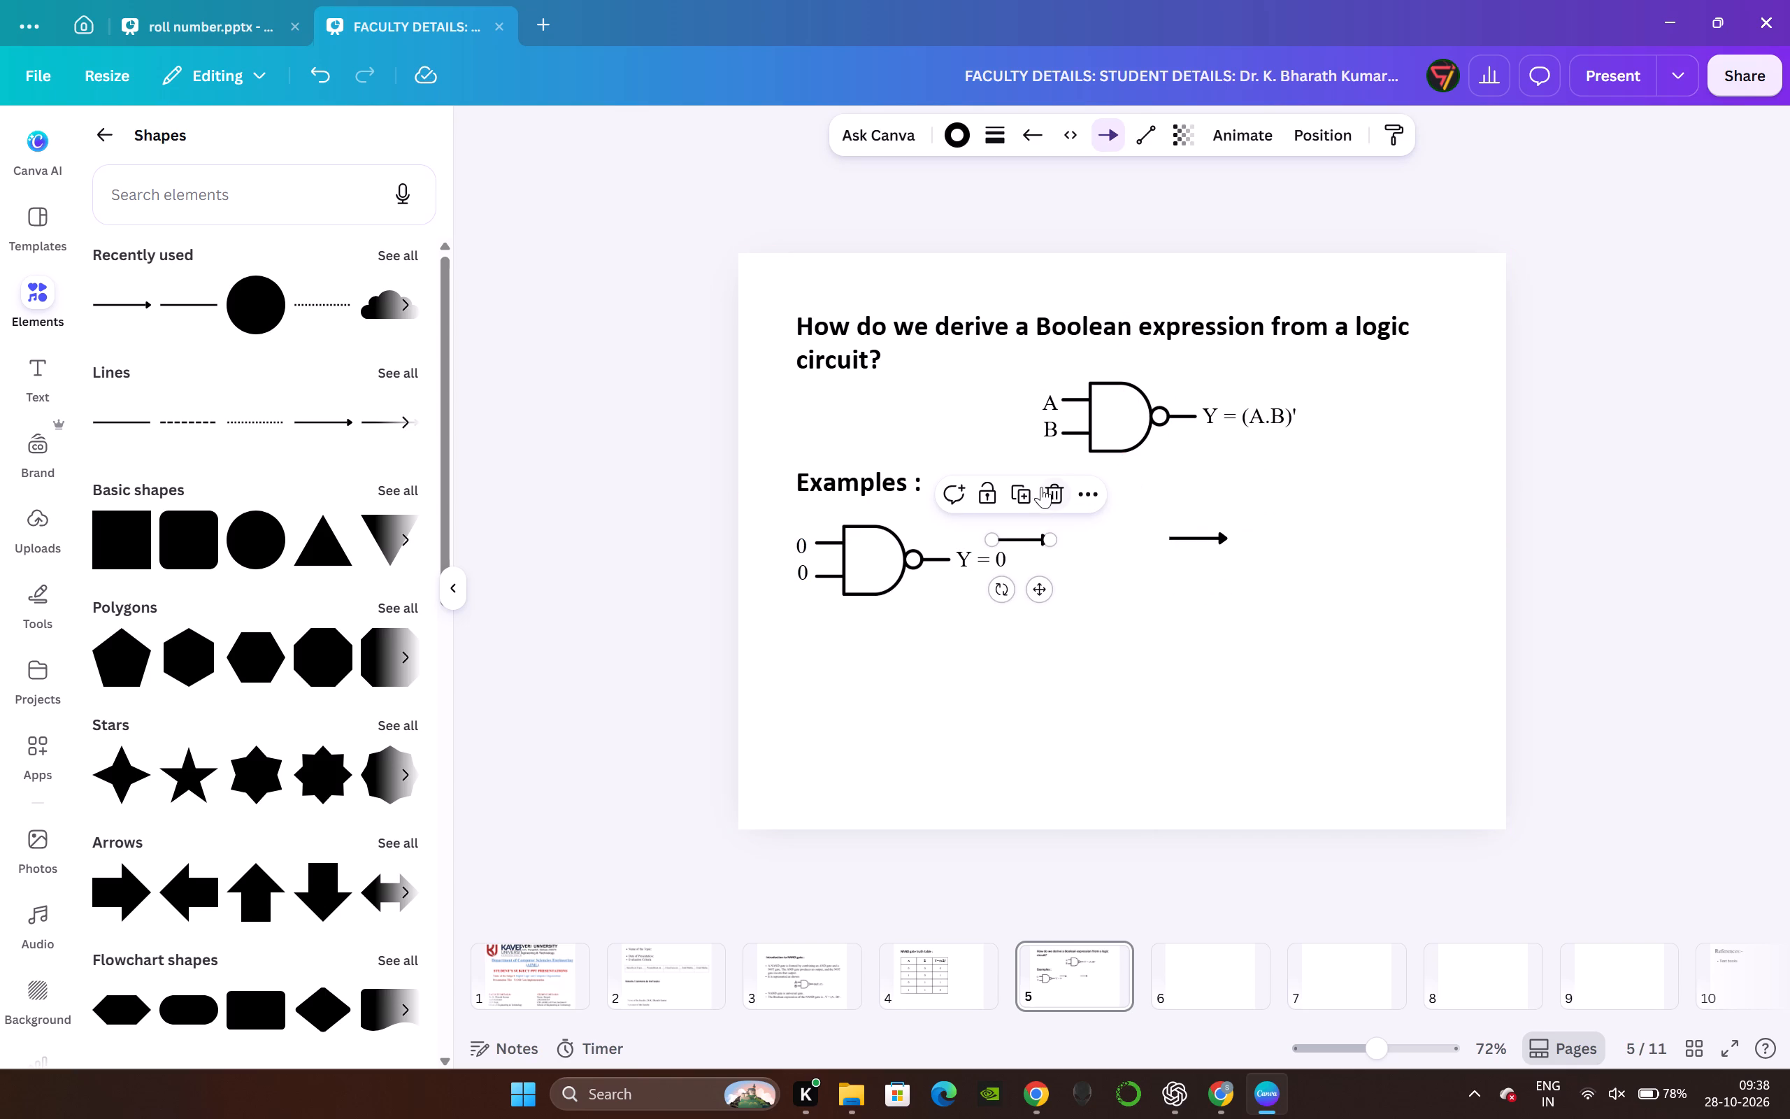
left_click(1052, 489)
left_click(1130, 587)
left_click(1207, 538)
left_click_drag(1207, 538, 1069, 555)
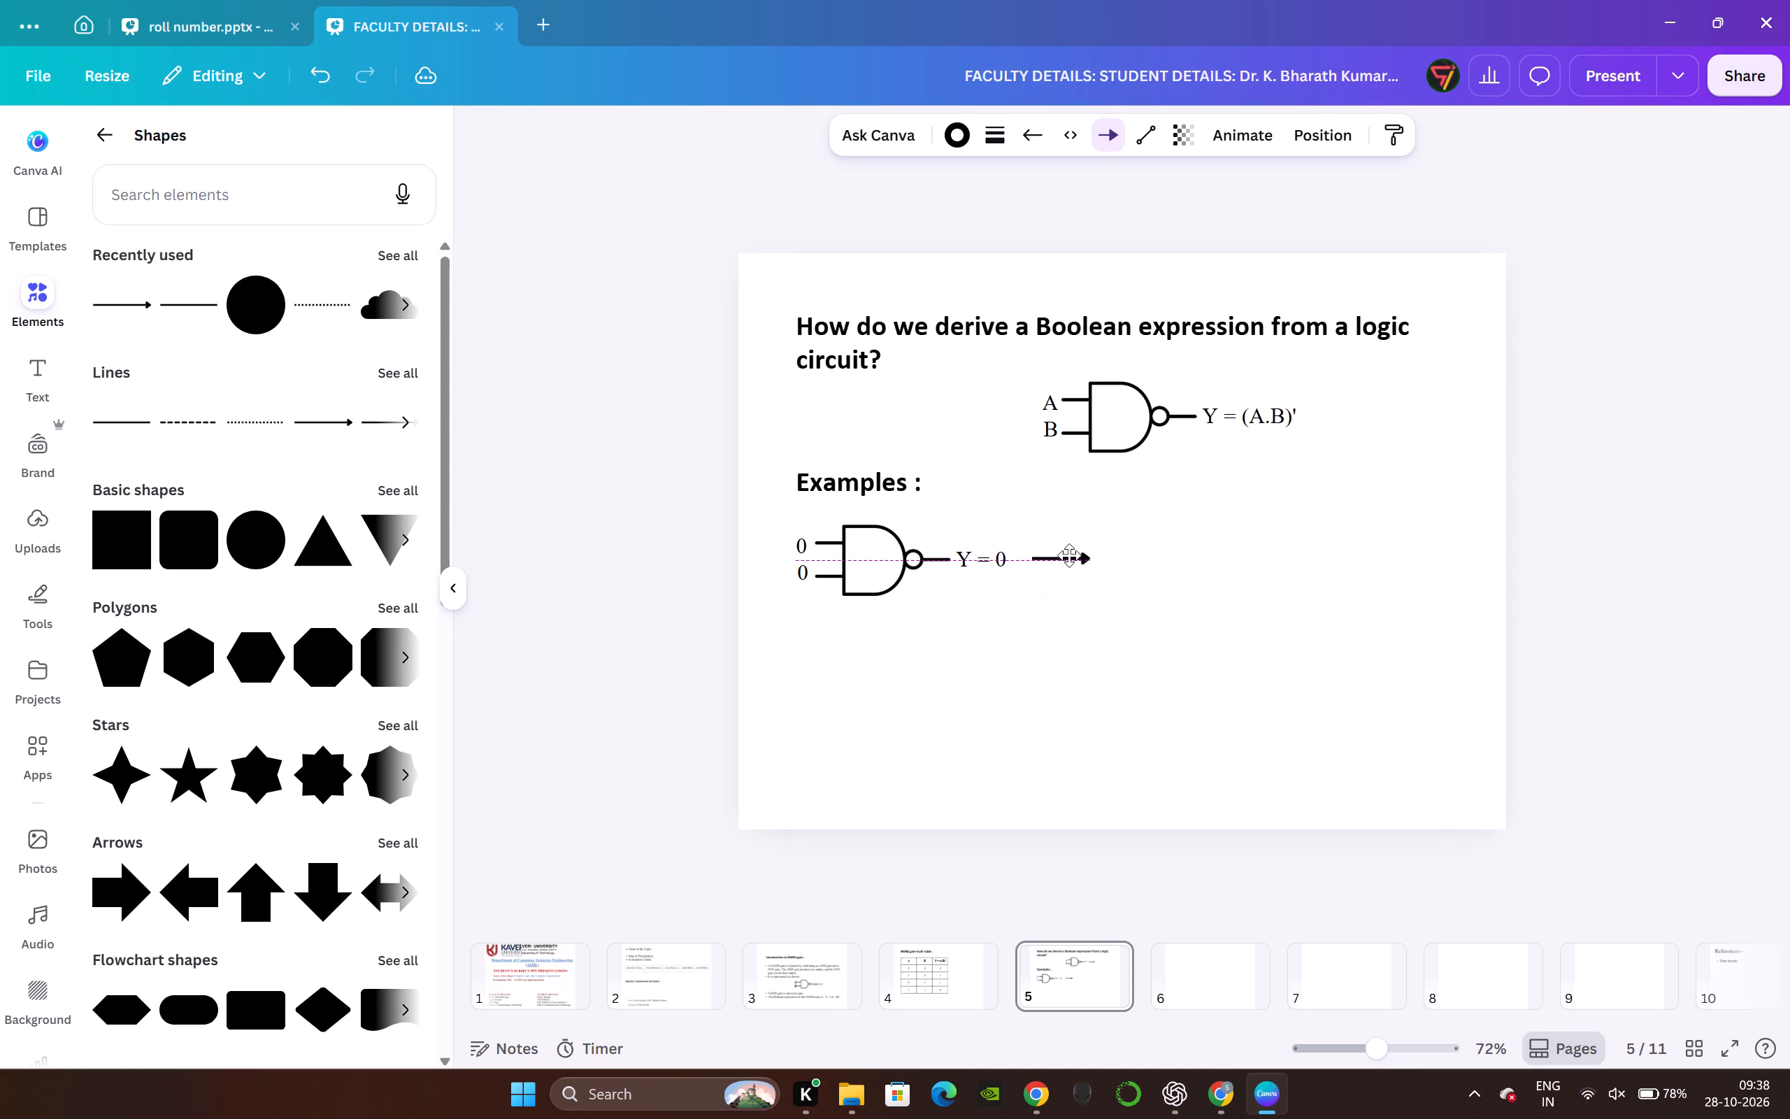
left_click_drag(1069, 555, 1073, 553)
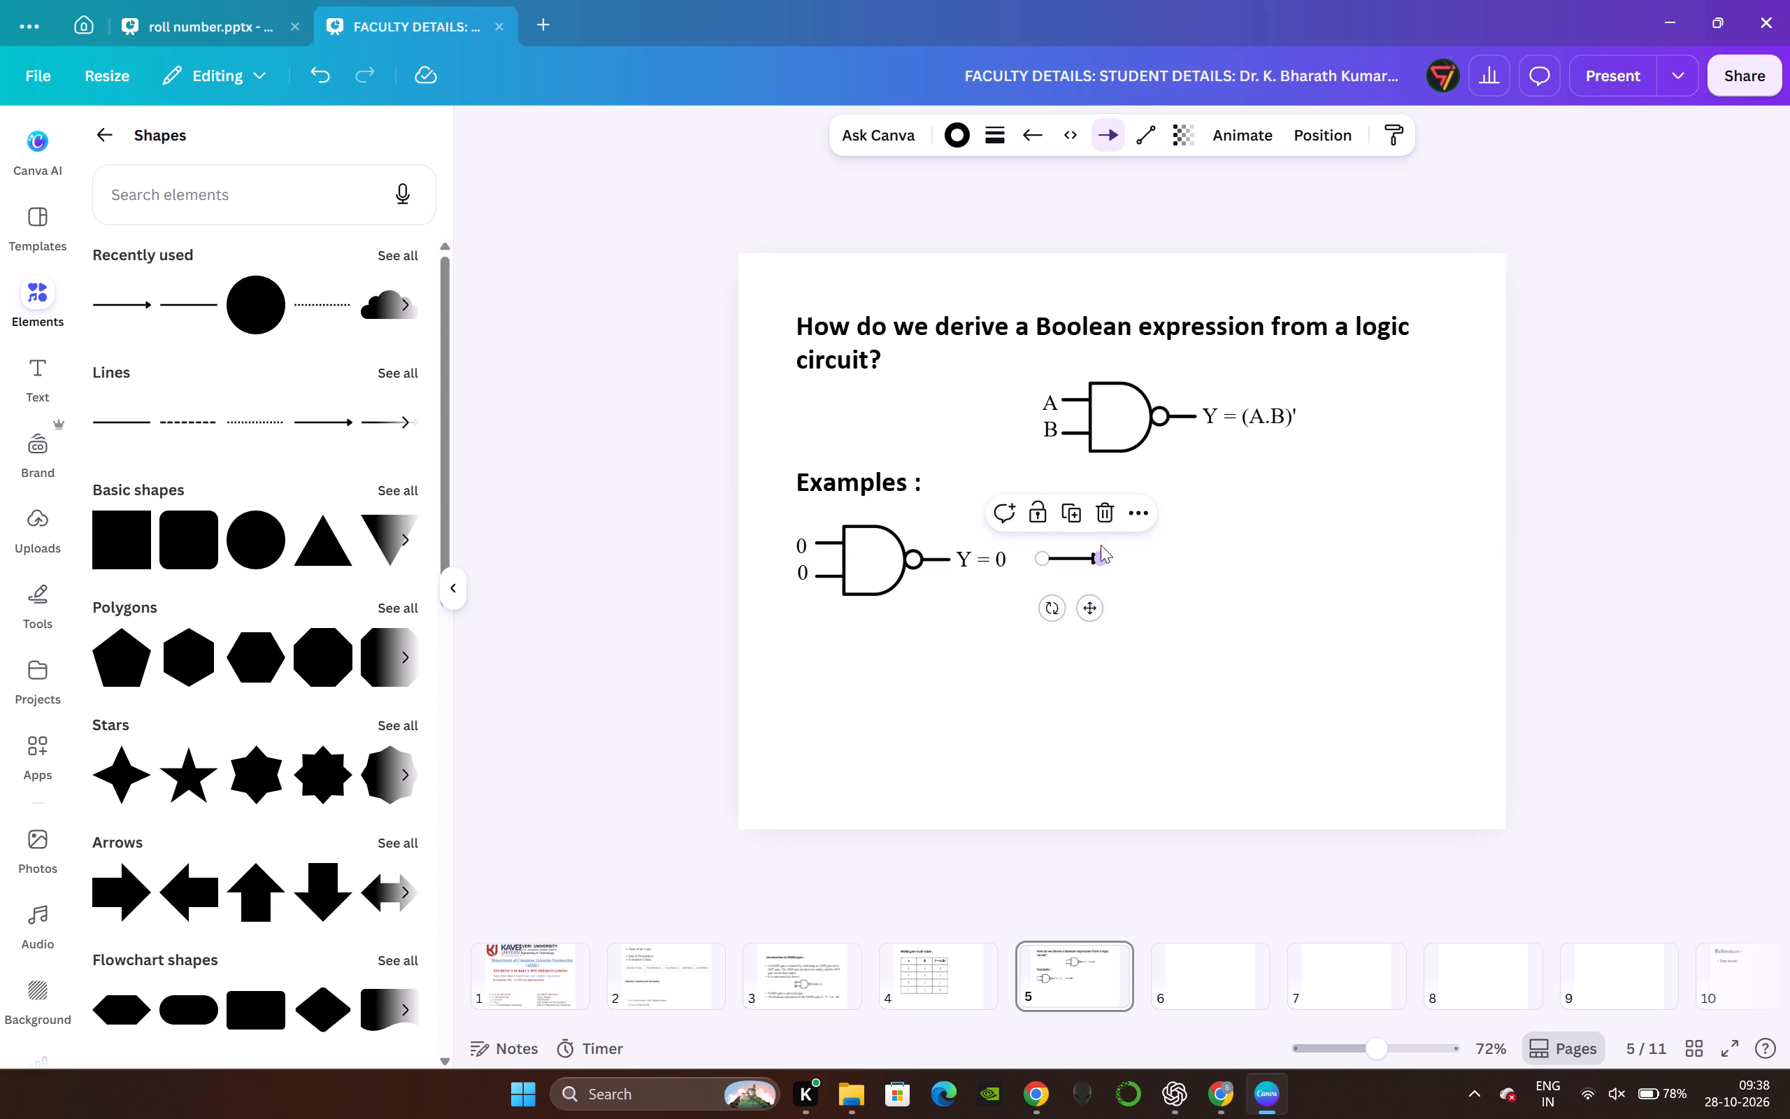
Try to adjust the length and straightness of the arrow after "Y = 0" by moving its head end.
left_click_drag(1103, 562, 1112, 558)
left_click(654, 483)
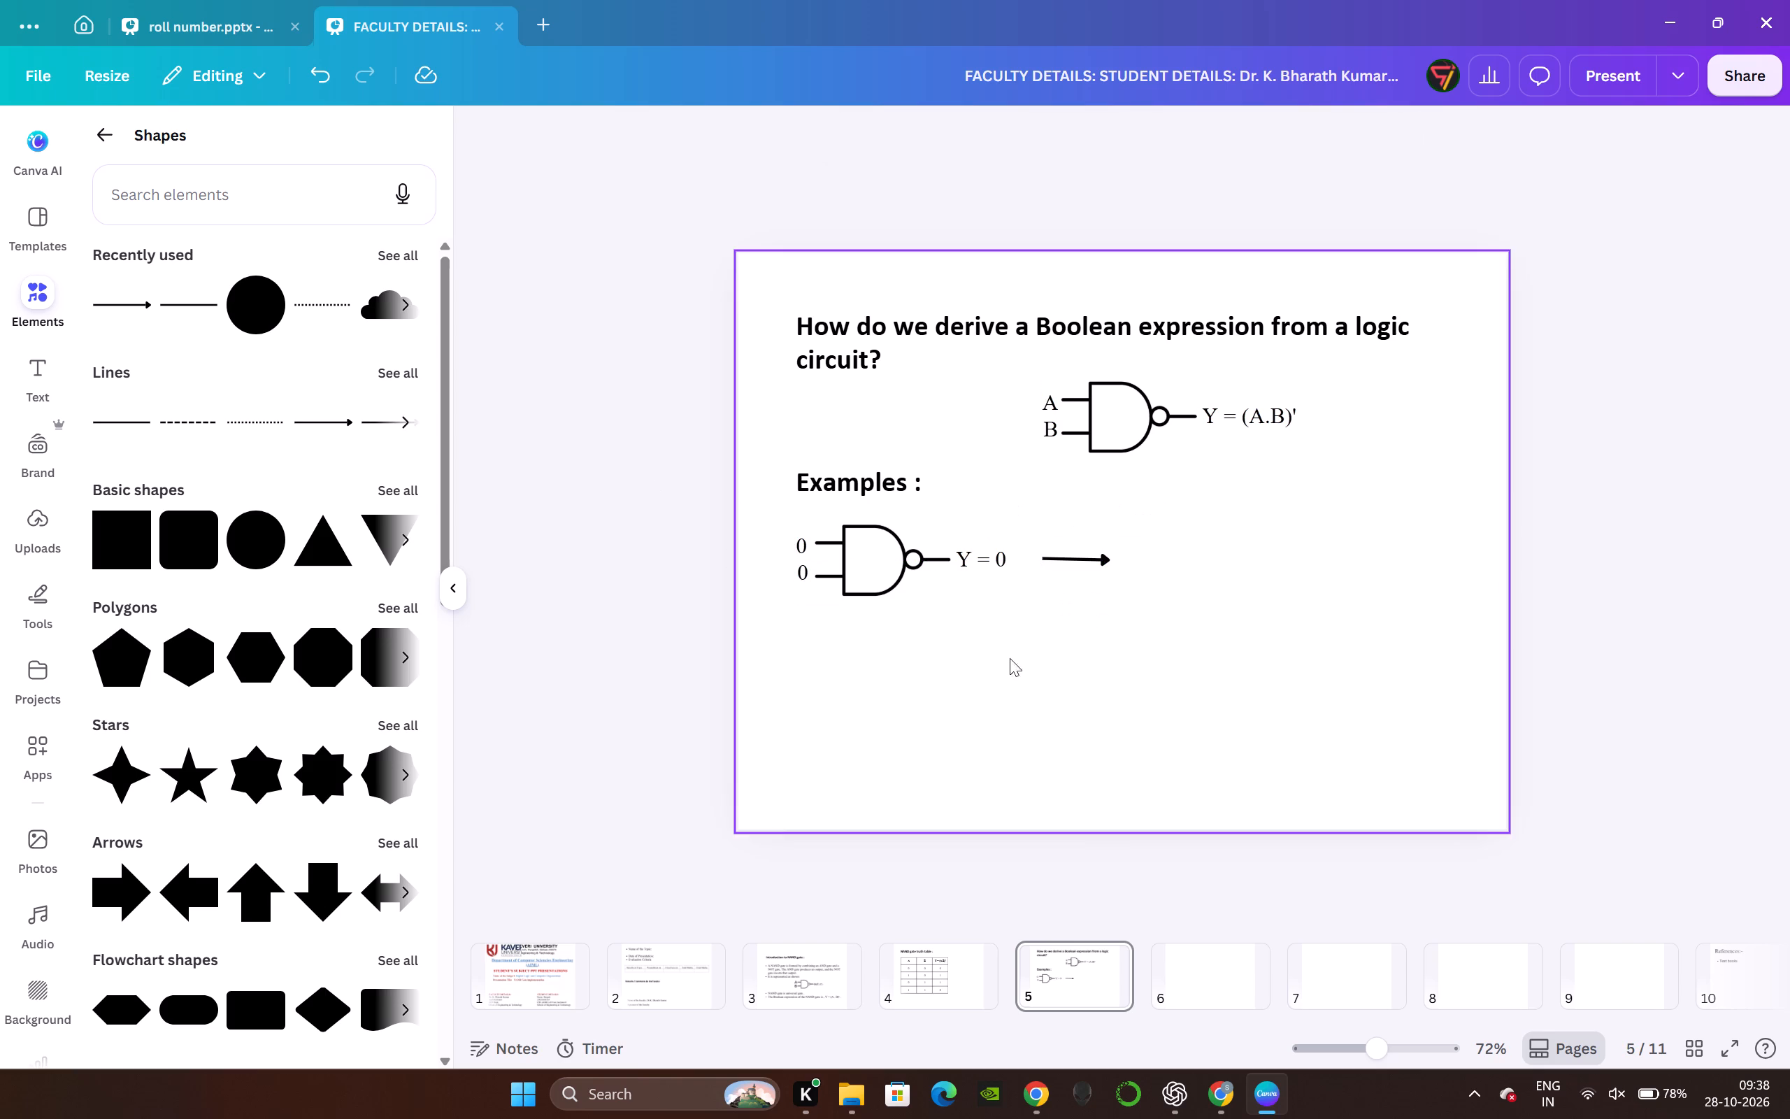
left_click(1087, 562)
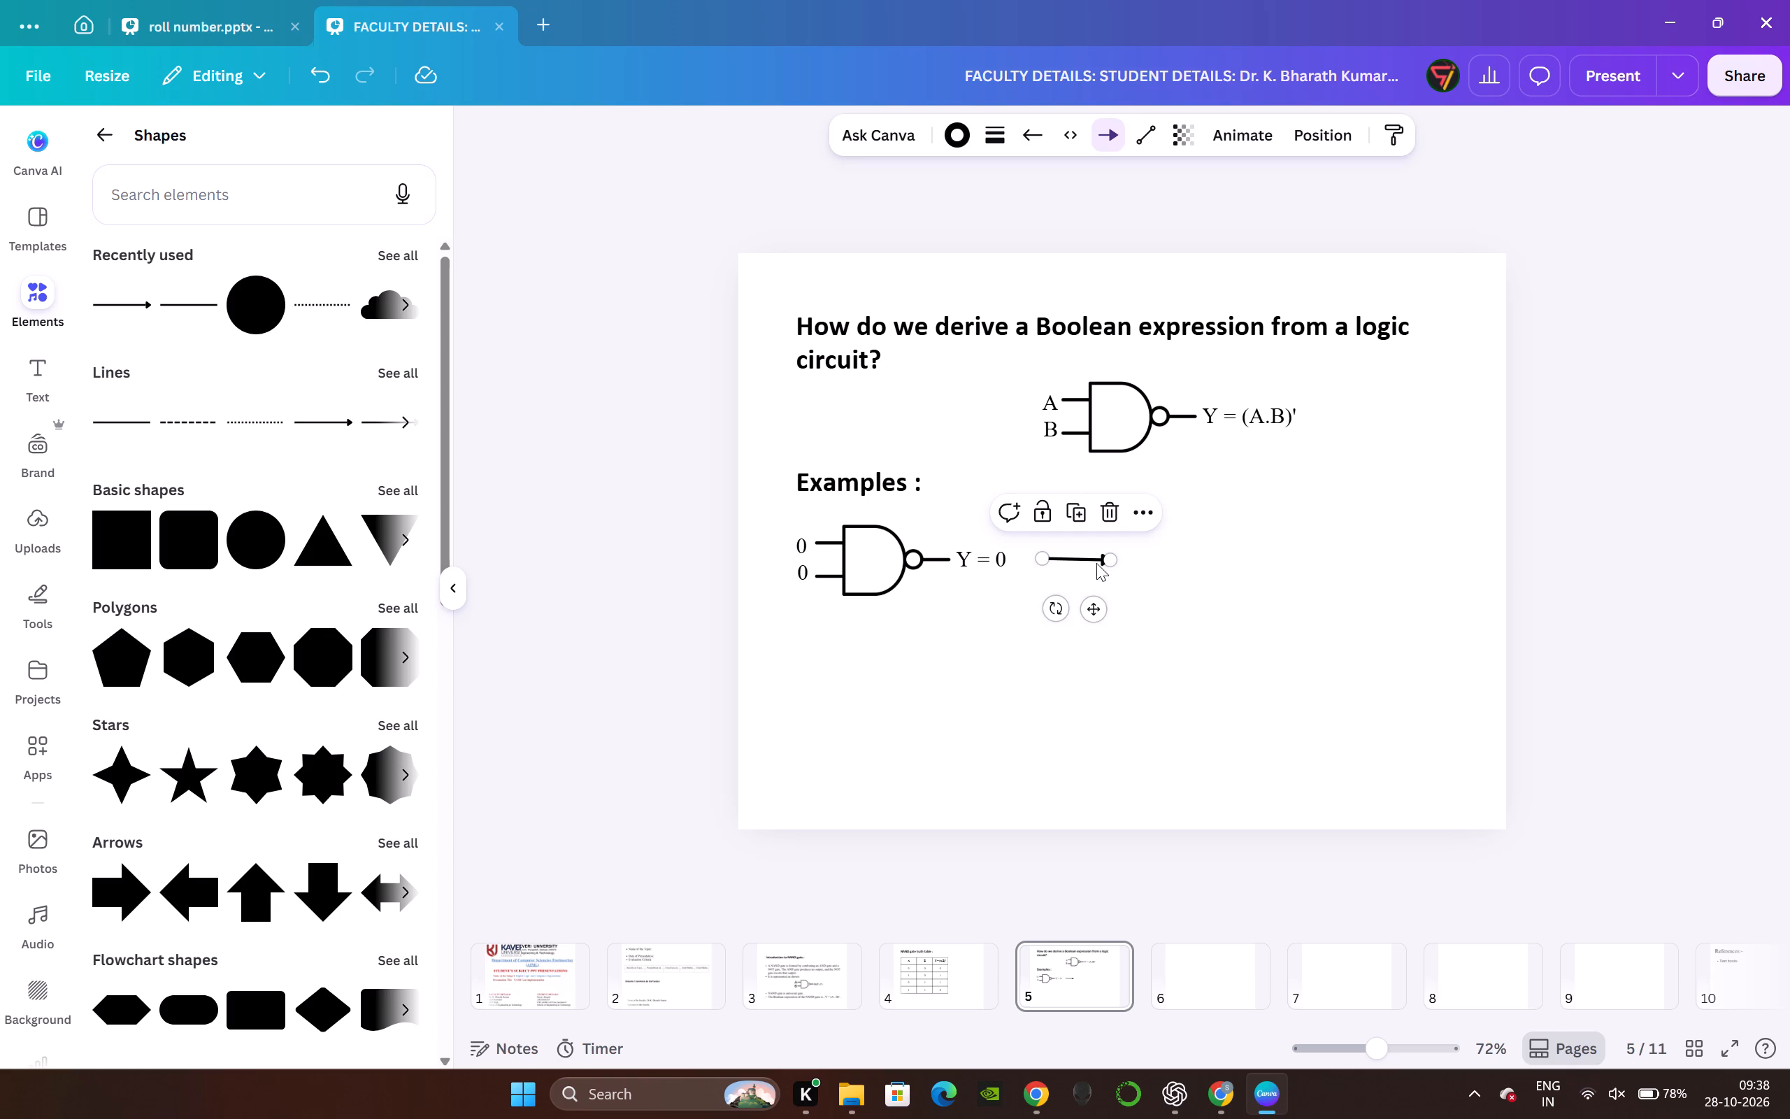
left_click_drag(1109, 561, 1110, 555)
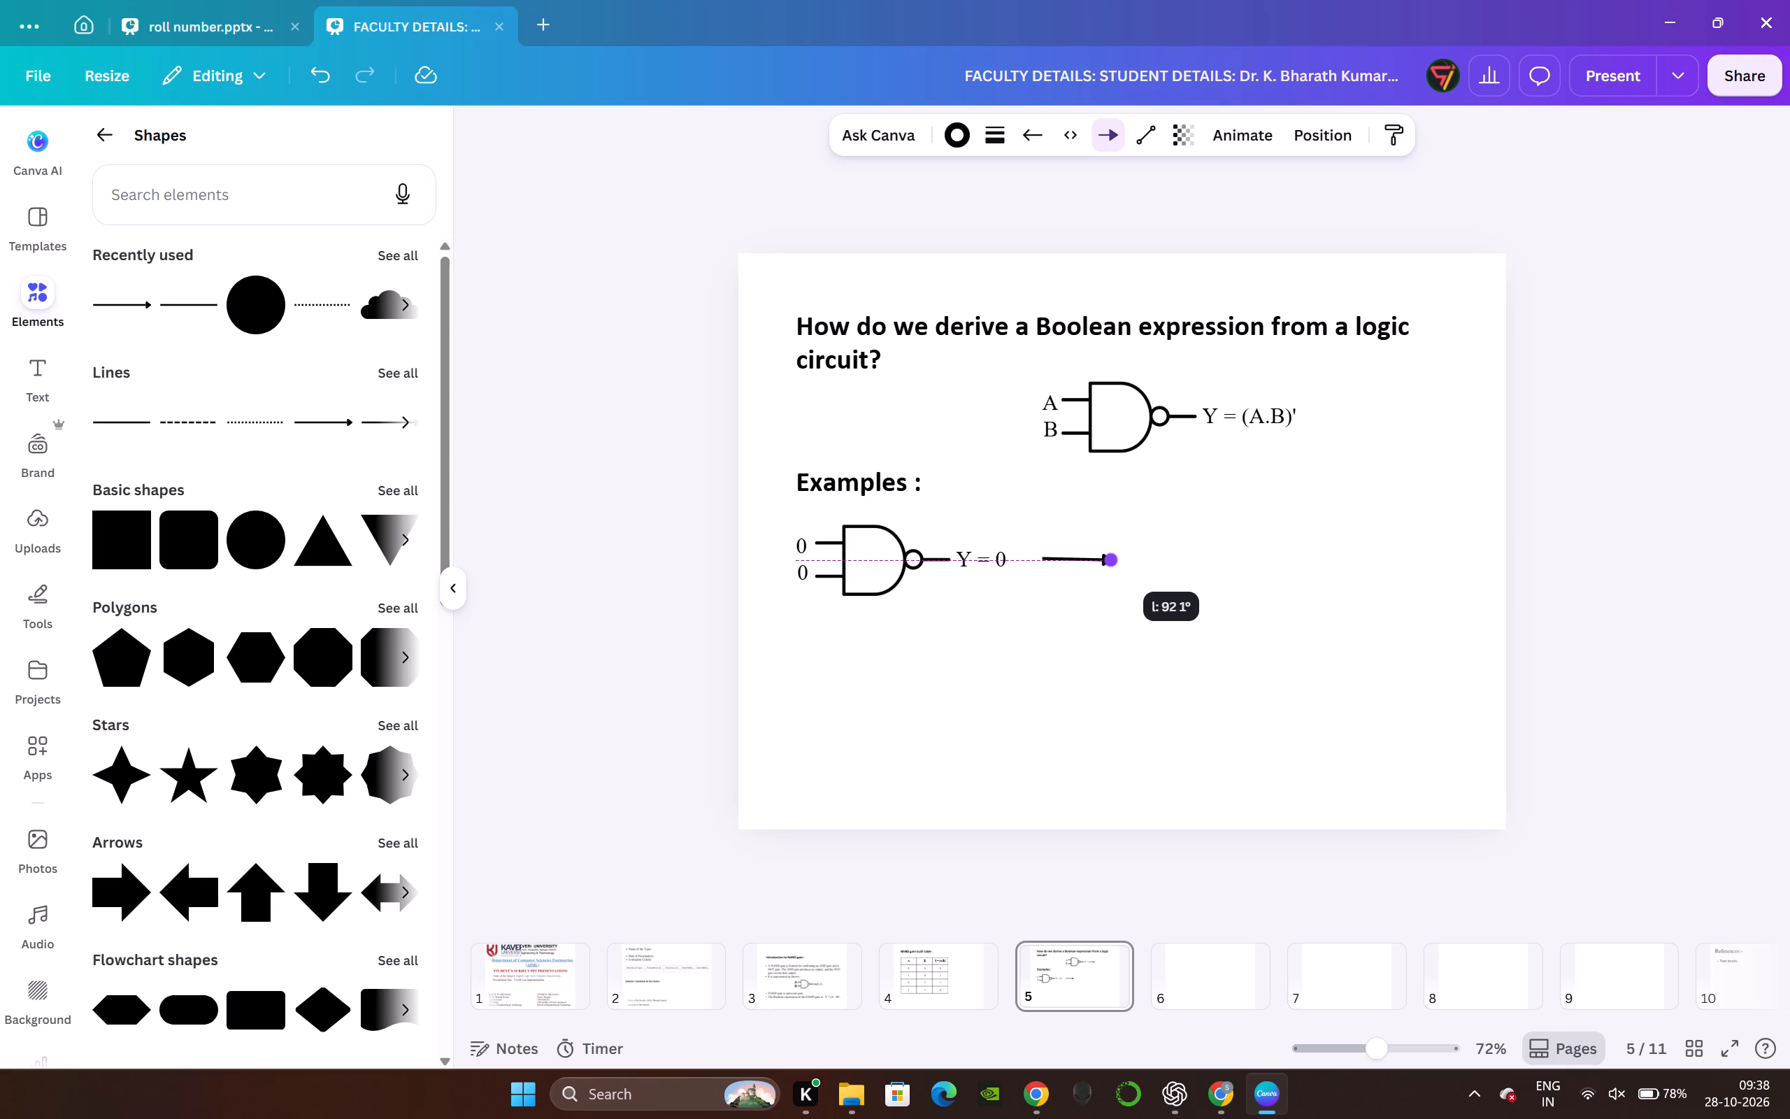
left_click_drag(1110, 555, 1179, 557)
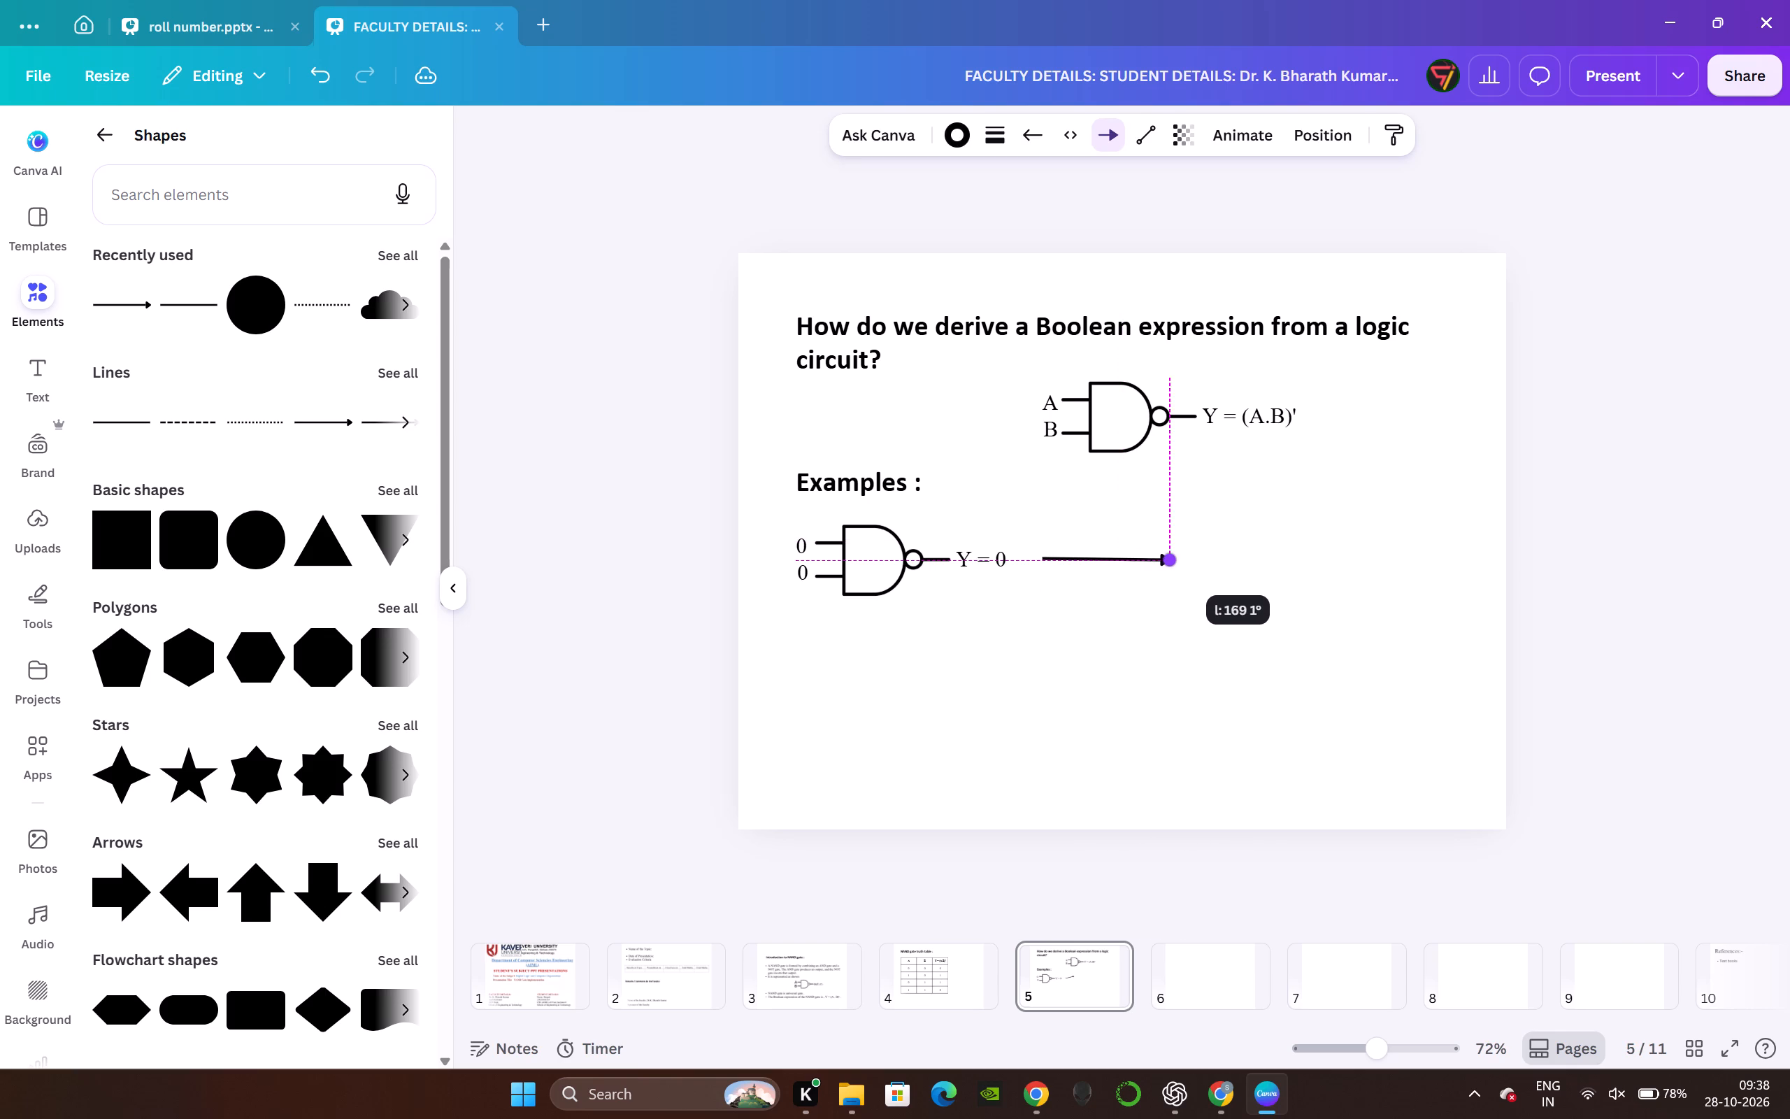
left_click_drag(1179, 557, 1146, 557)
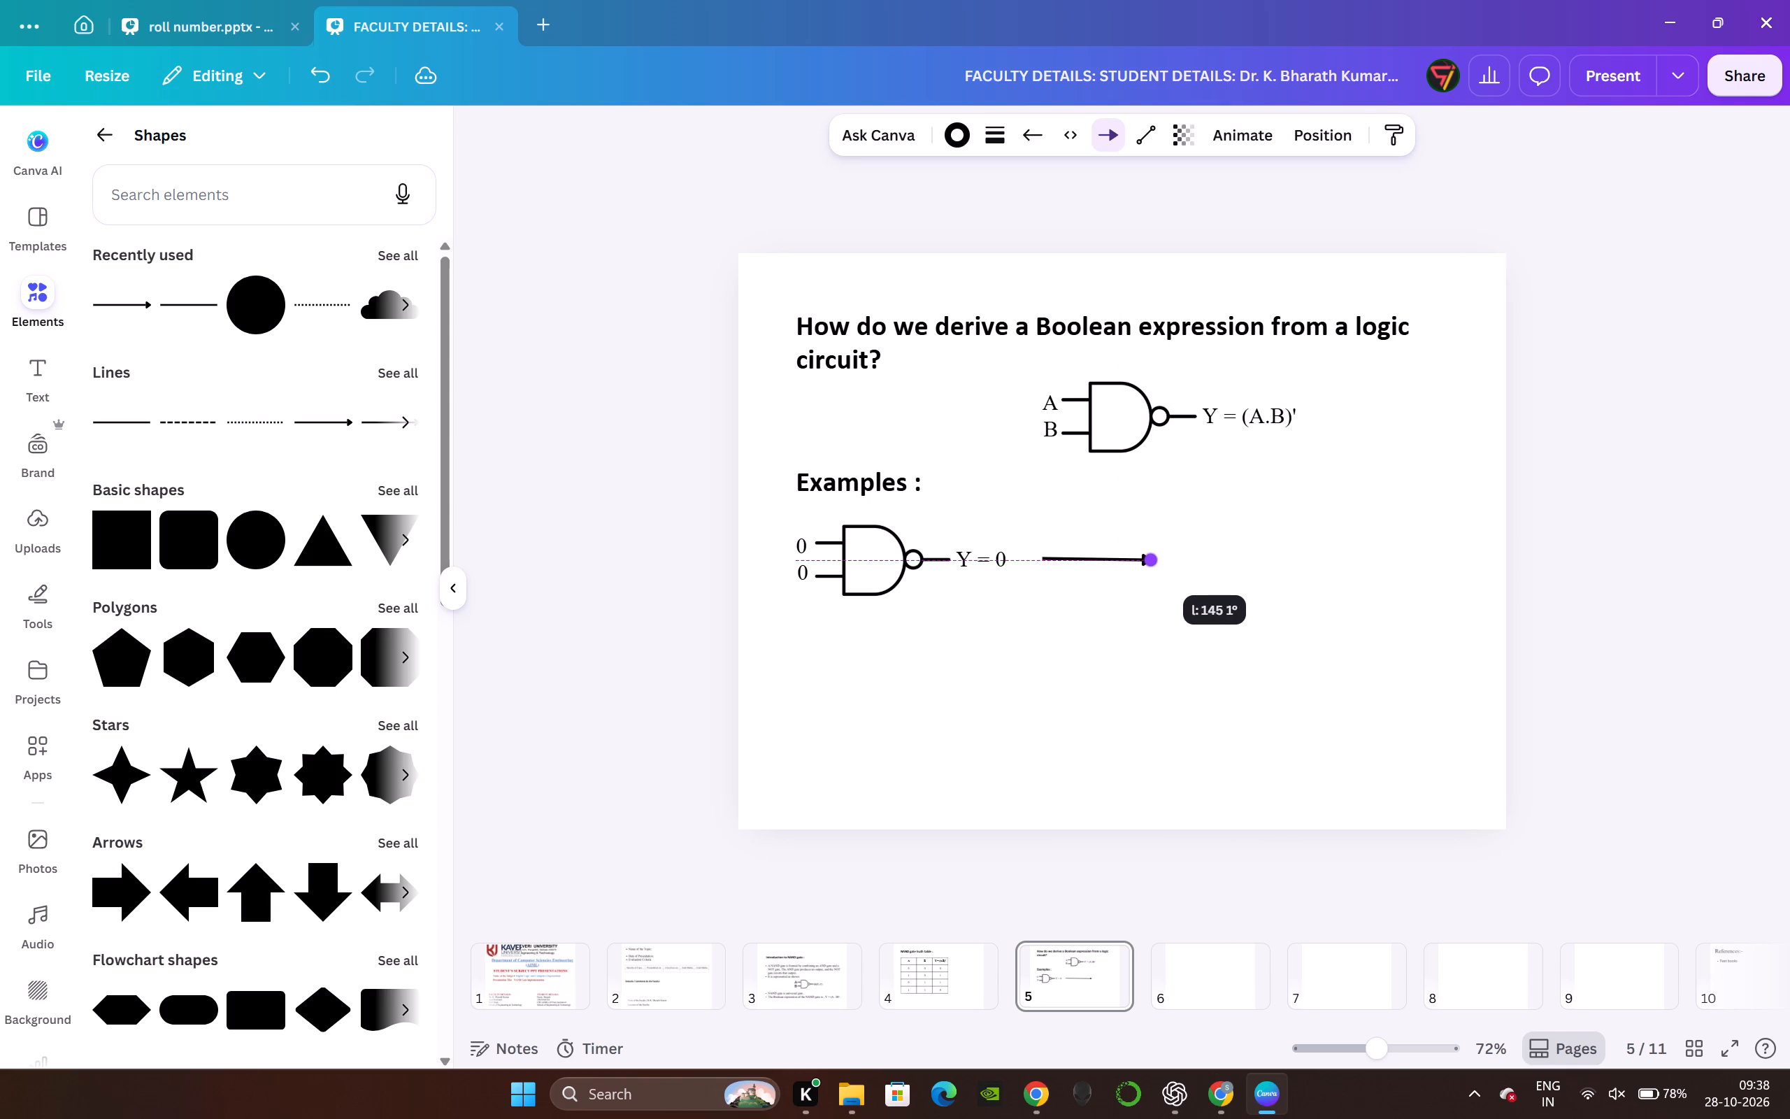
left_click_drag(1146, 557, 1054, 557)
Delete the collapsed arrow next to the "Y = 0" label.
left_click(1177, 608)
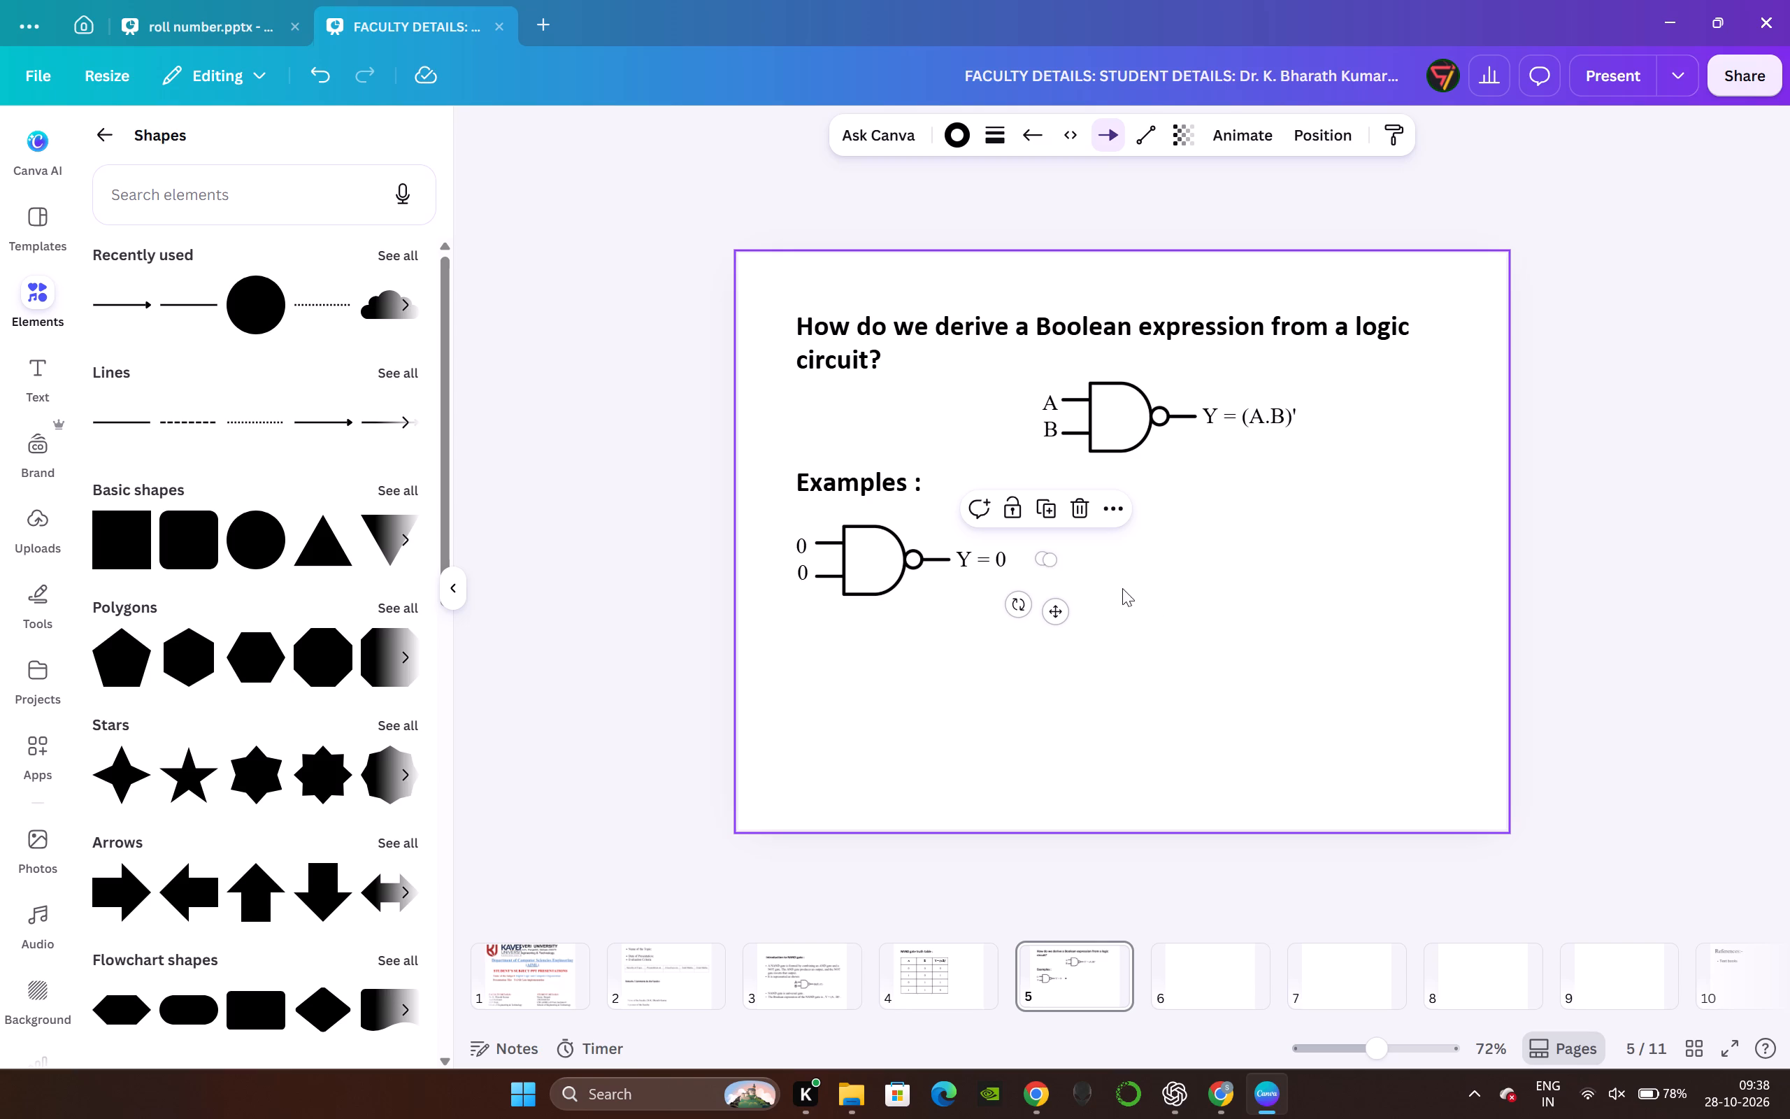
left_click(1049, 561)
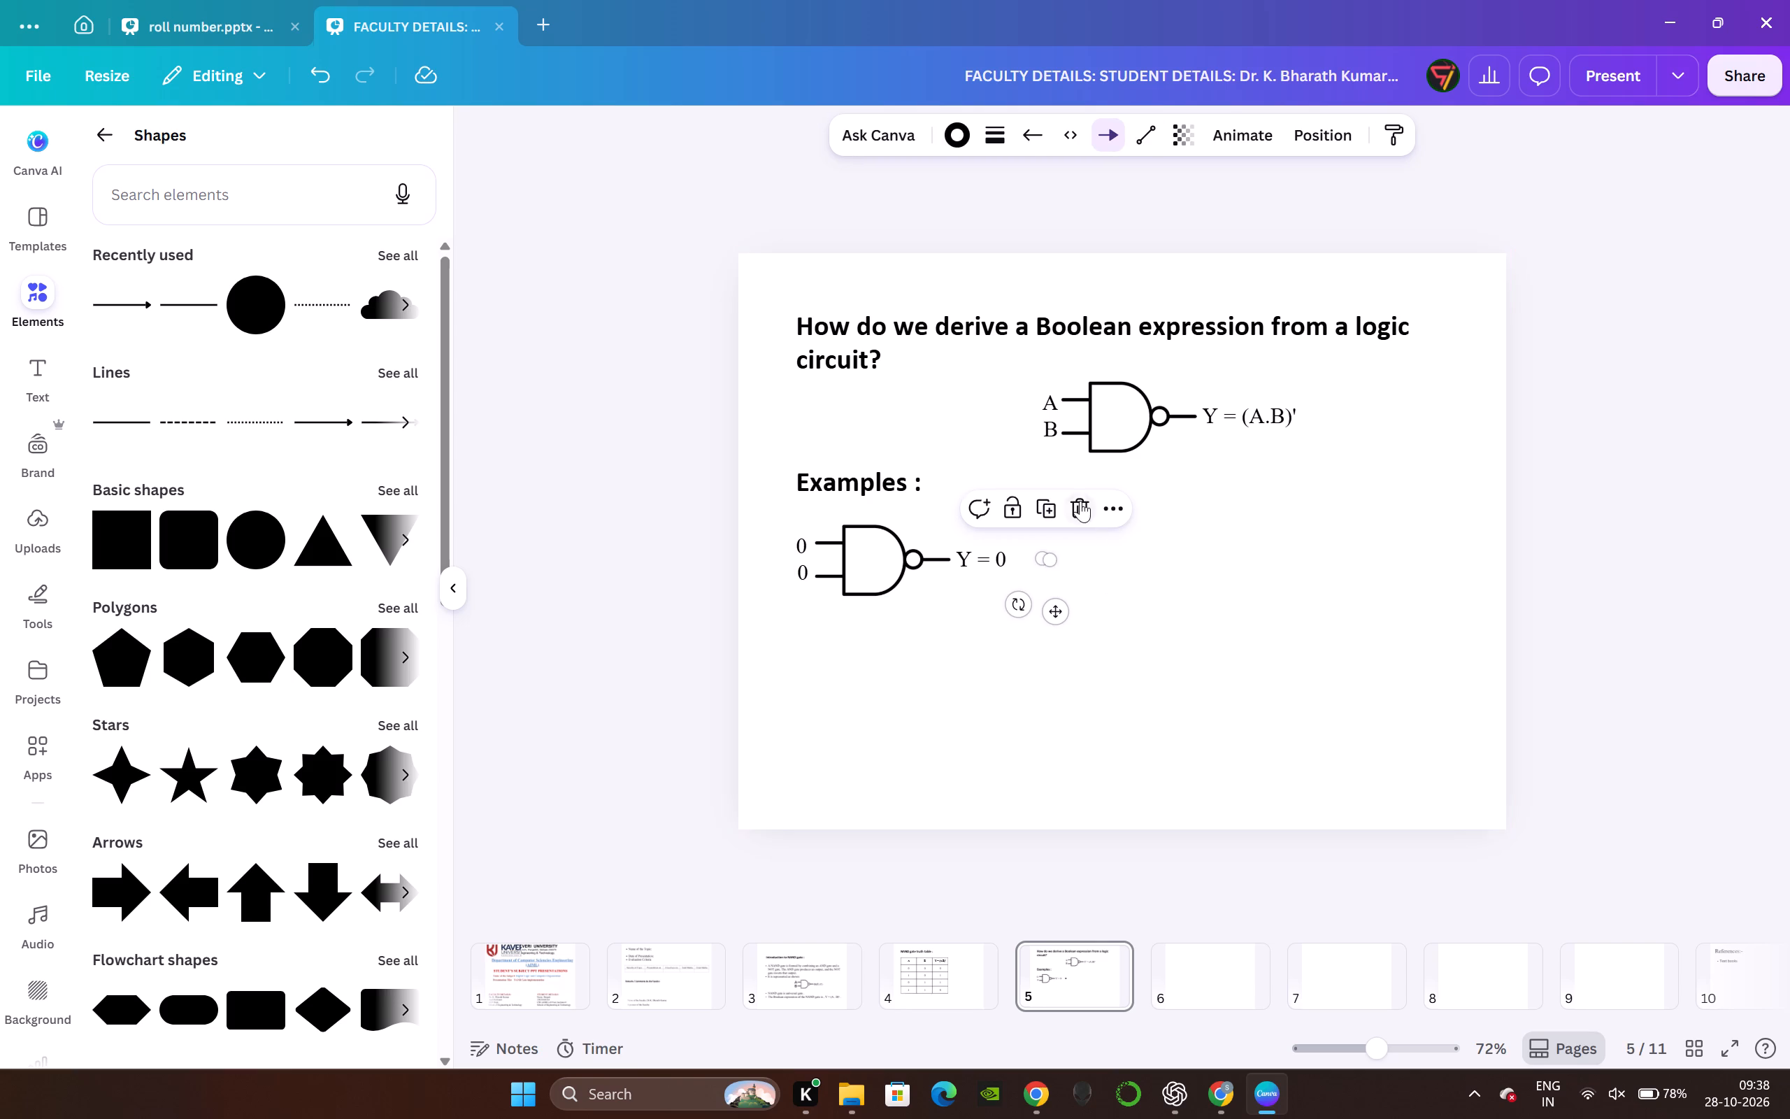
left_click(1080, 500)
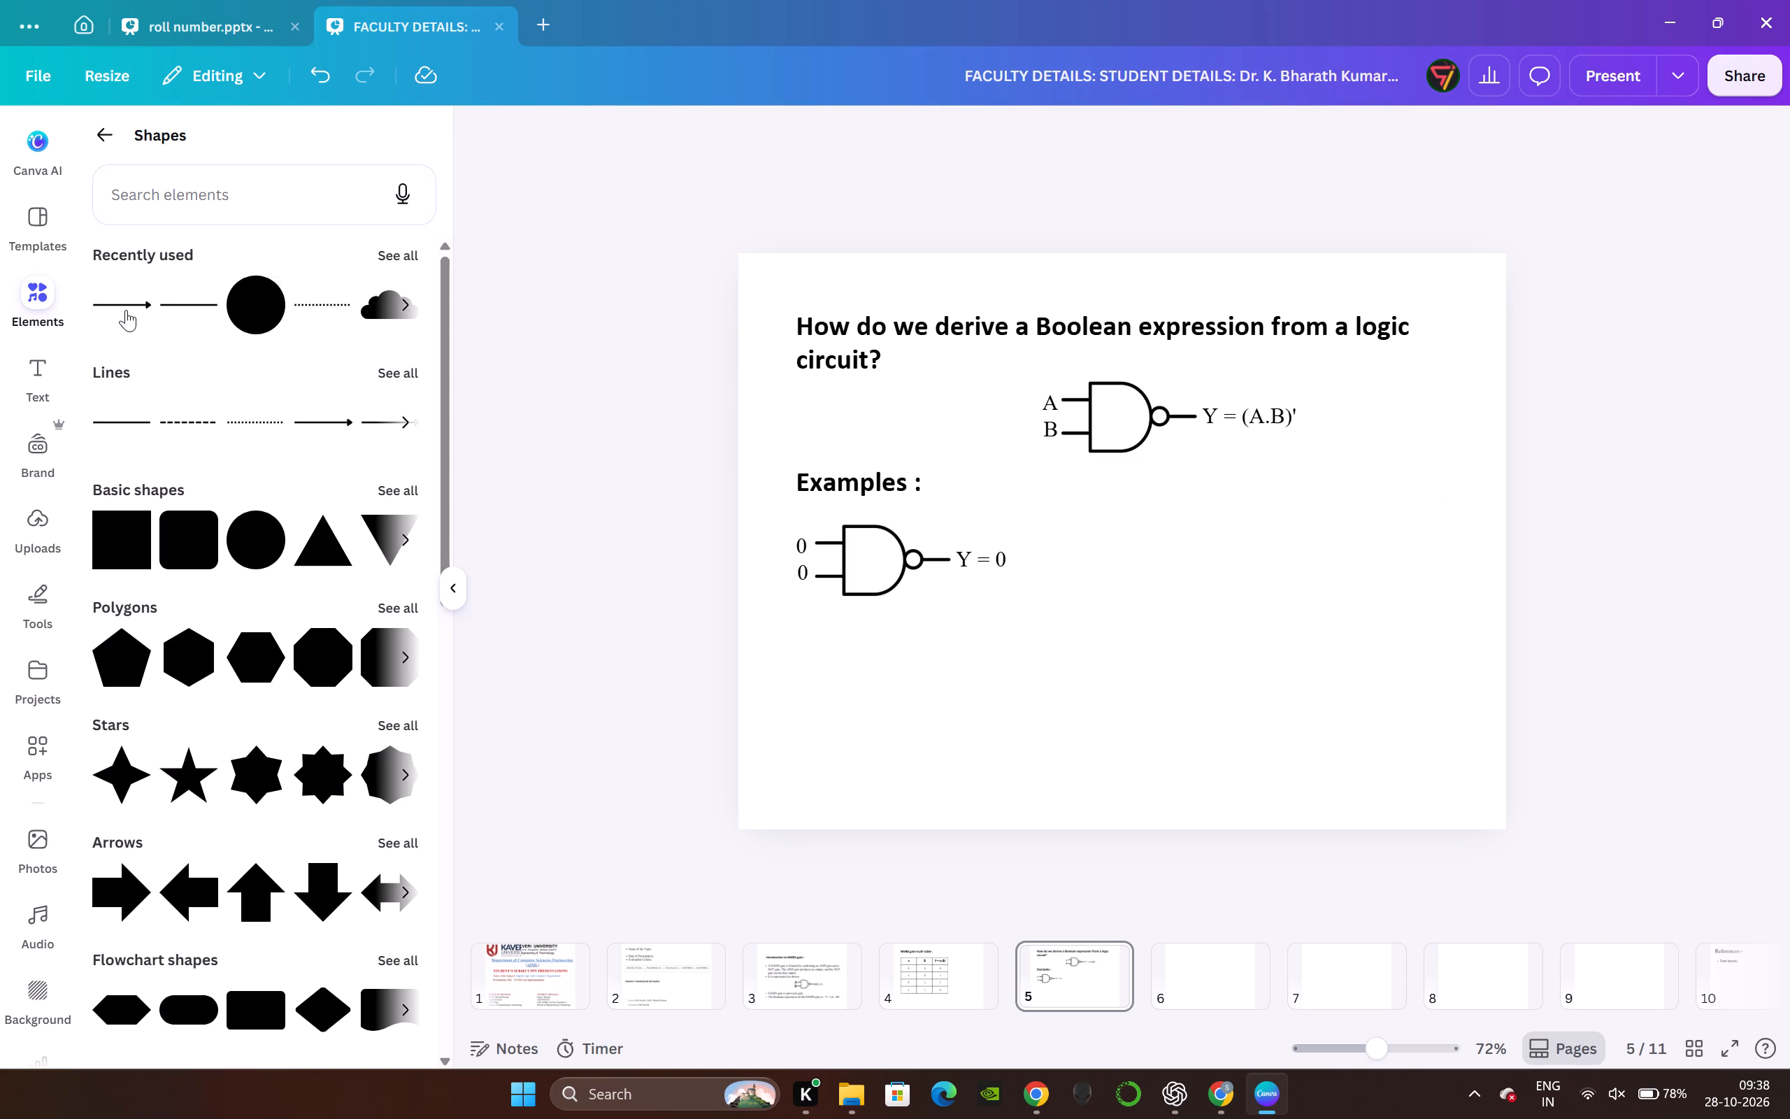
Insert a new straight arrow line, shorten it from its tail end, and place it just after "Y = 0", level with it.
left_click(334, 422)
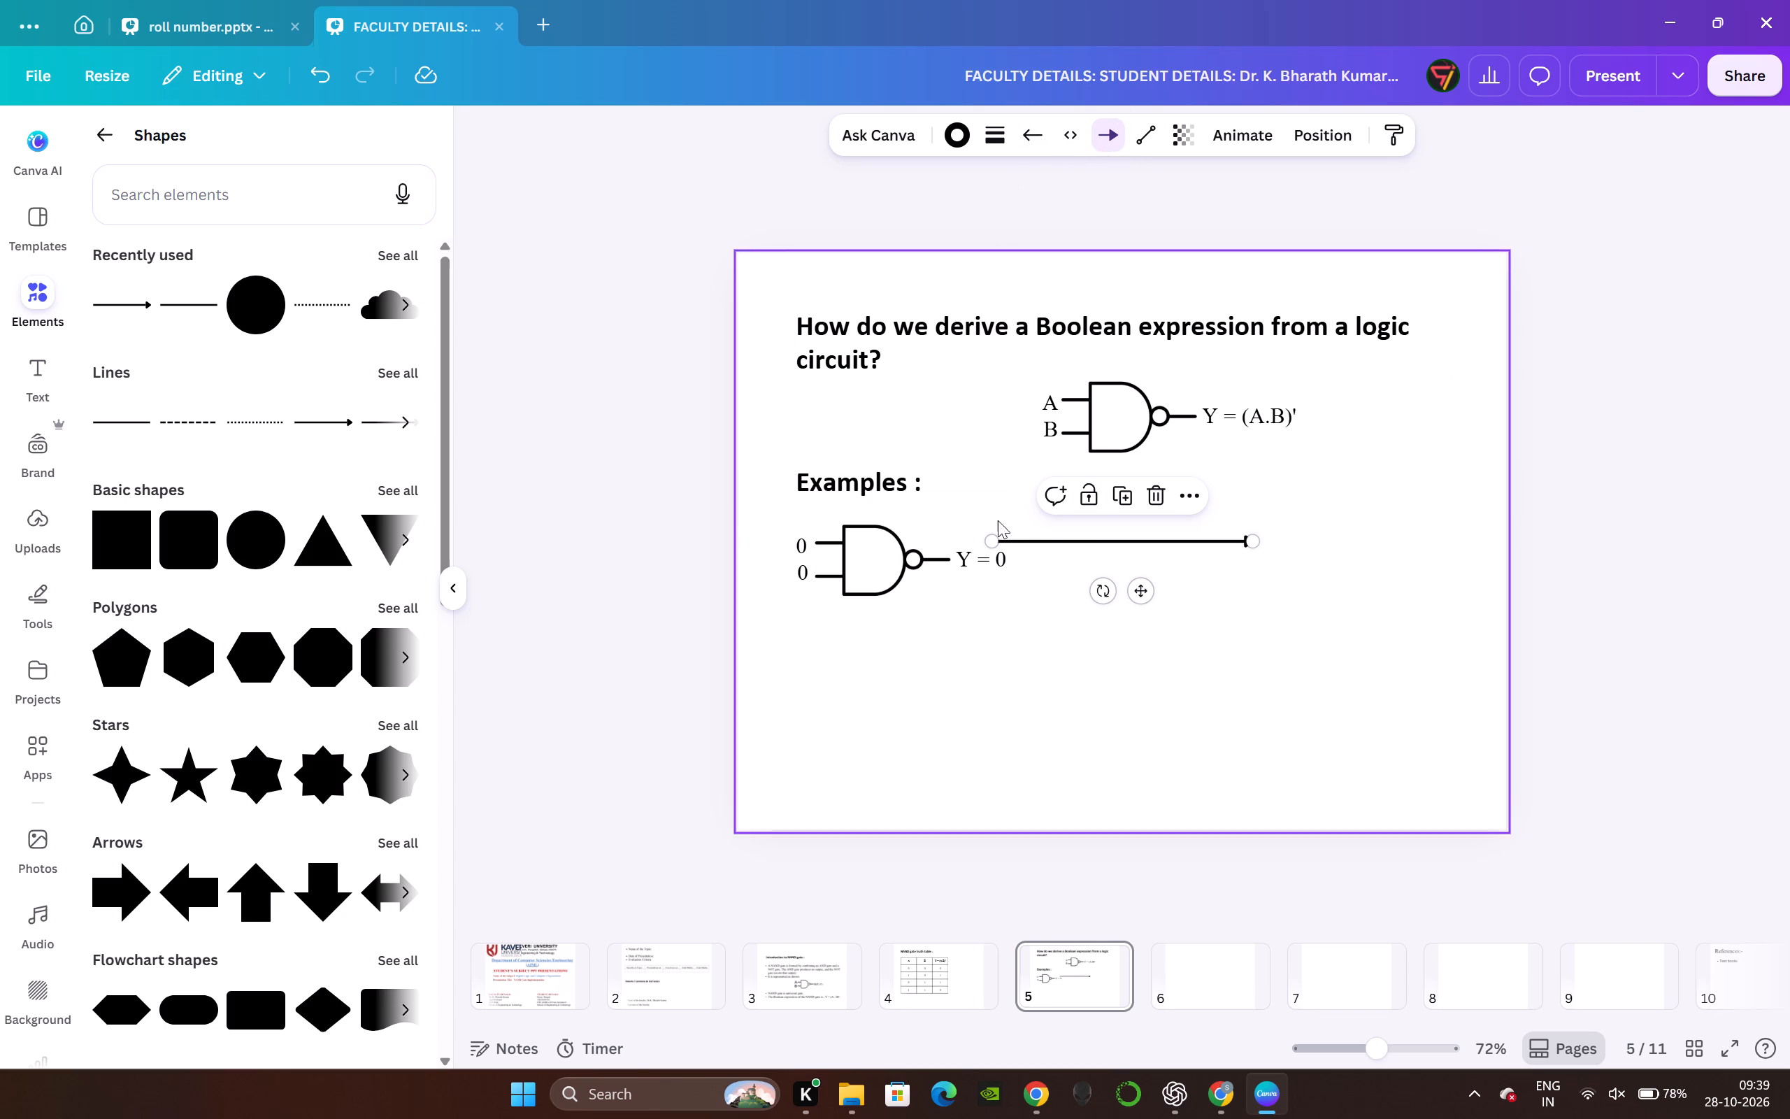
left_click_drag(994, 541, 1059, 541)
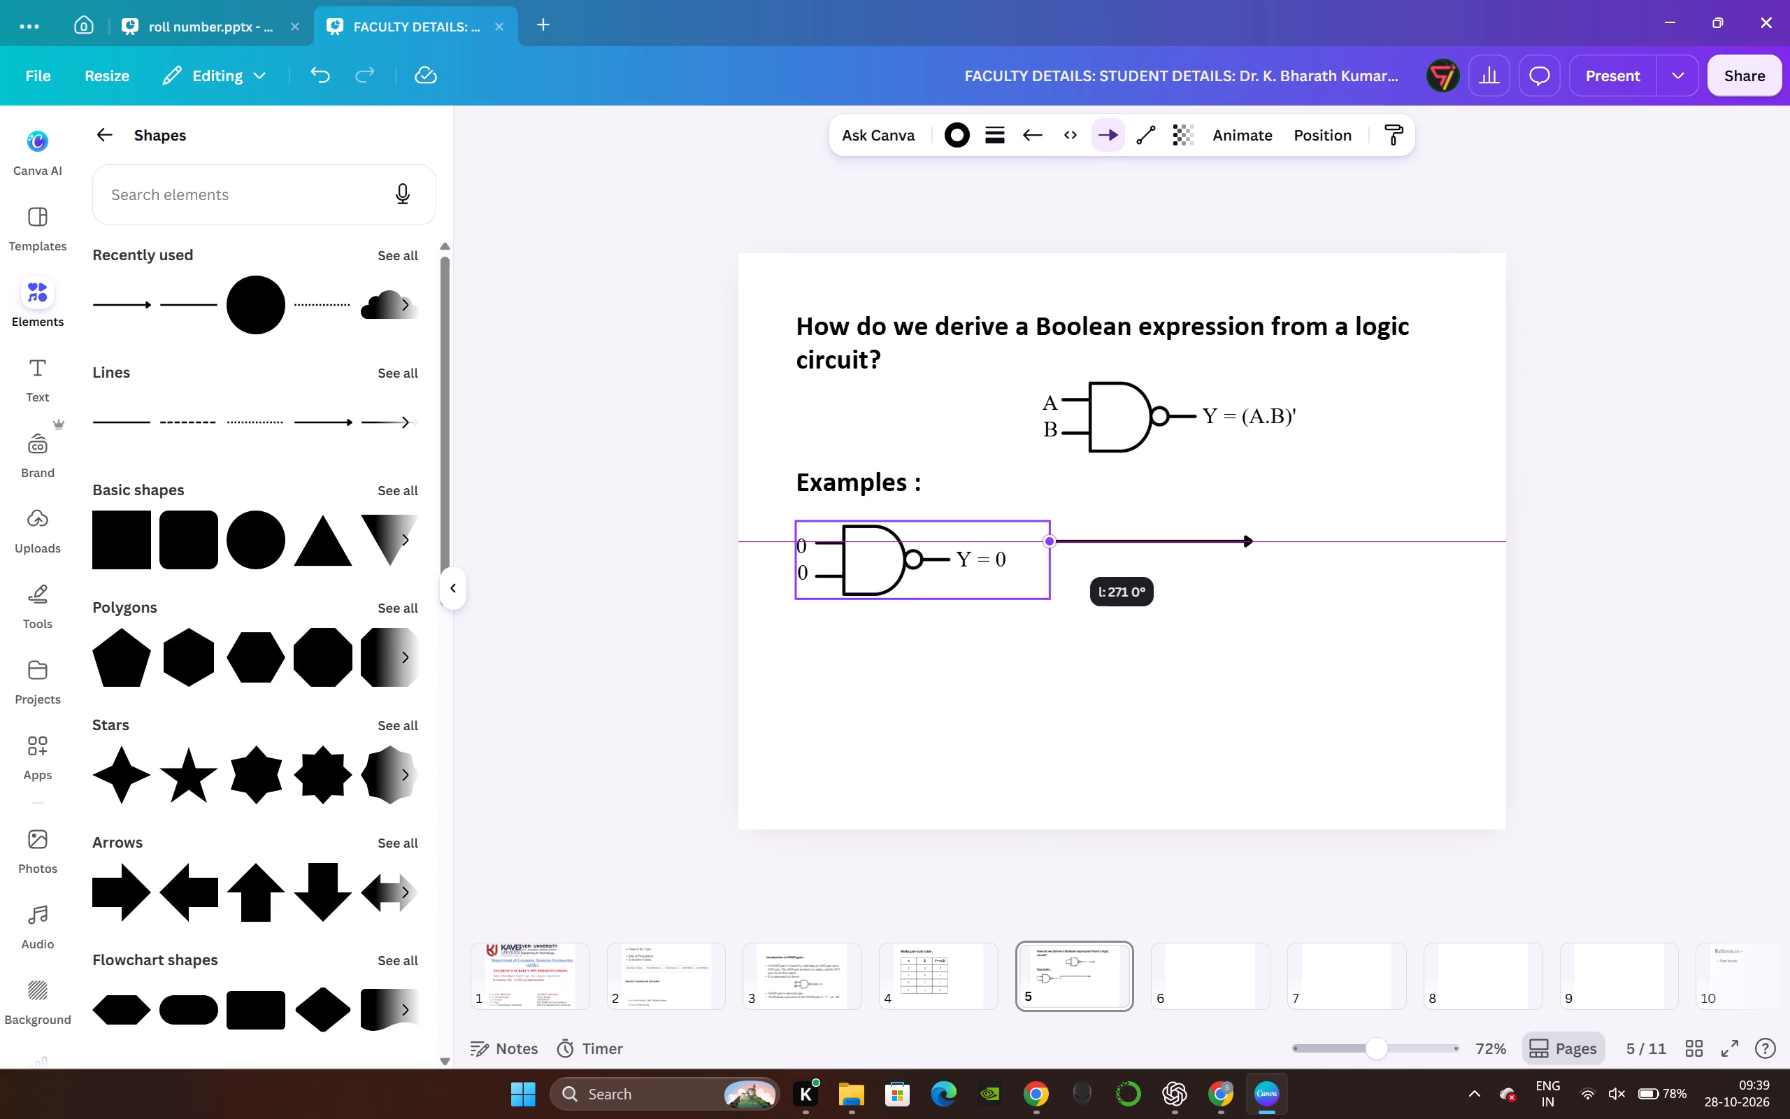
left_click_drag(1059, 541, 1203, 536)
left_click_drag(1252, 594, 1116, 604)
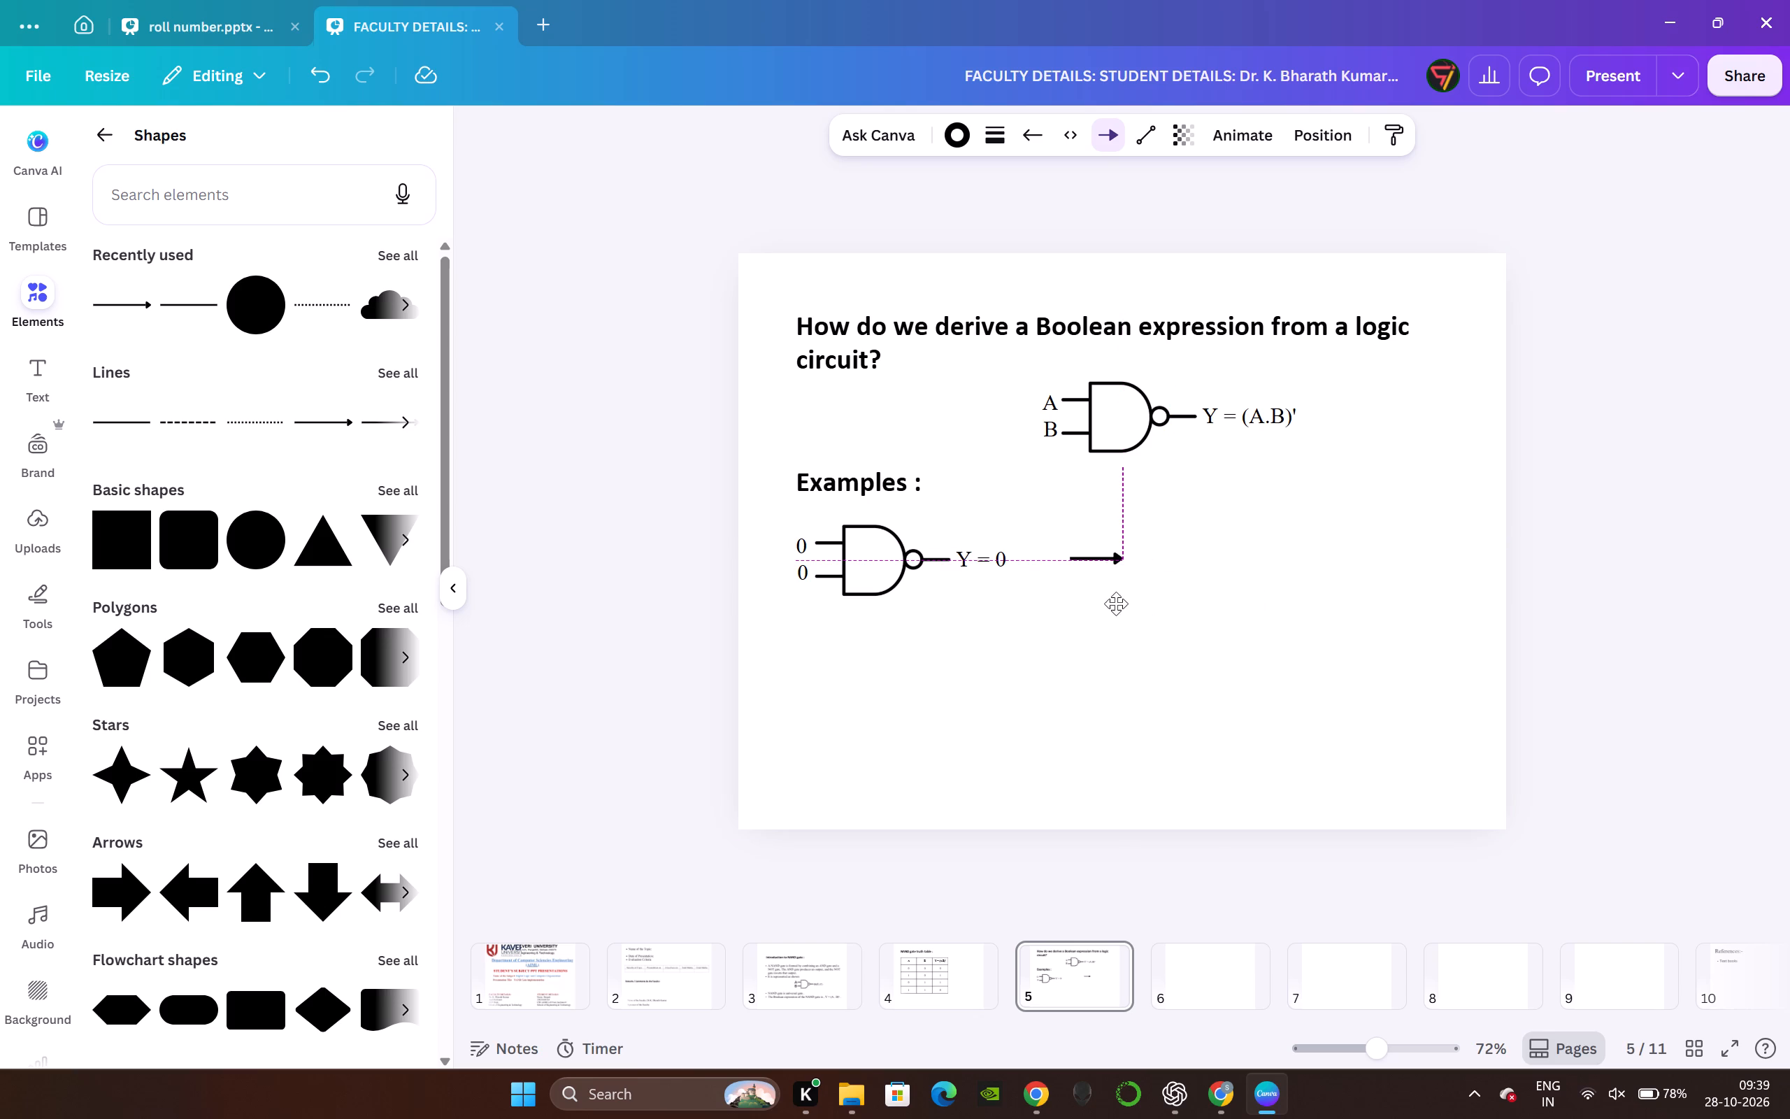
left_click_drag(1116, 604, 1081, 604)
left_click(552, 499)
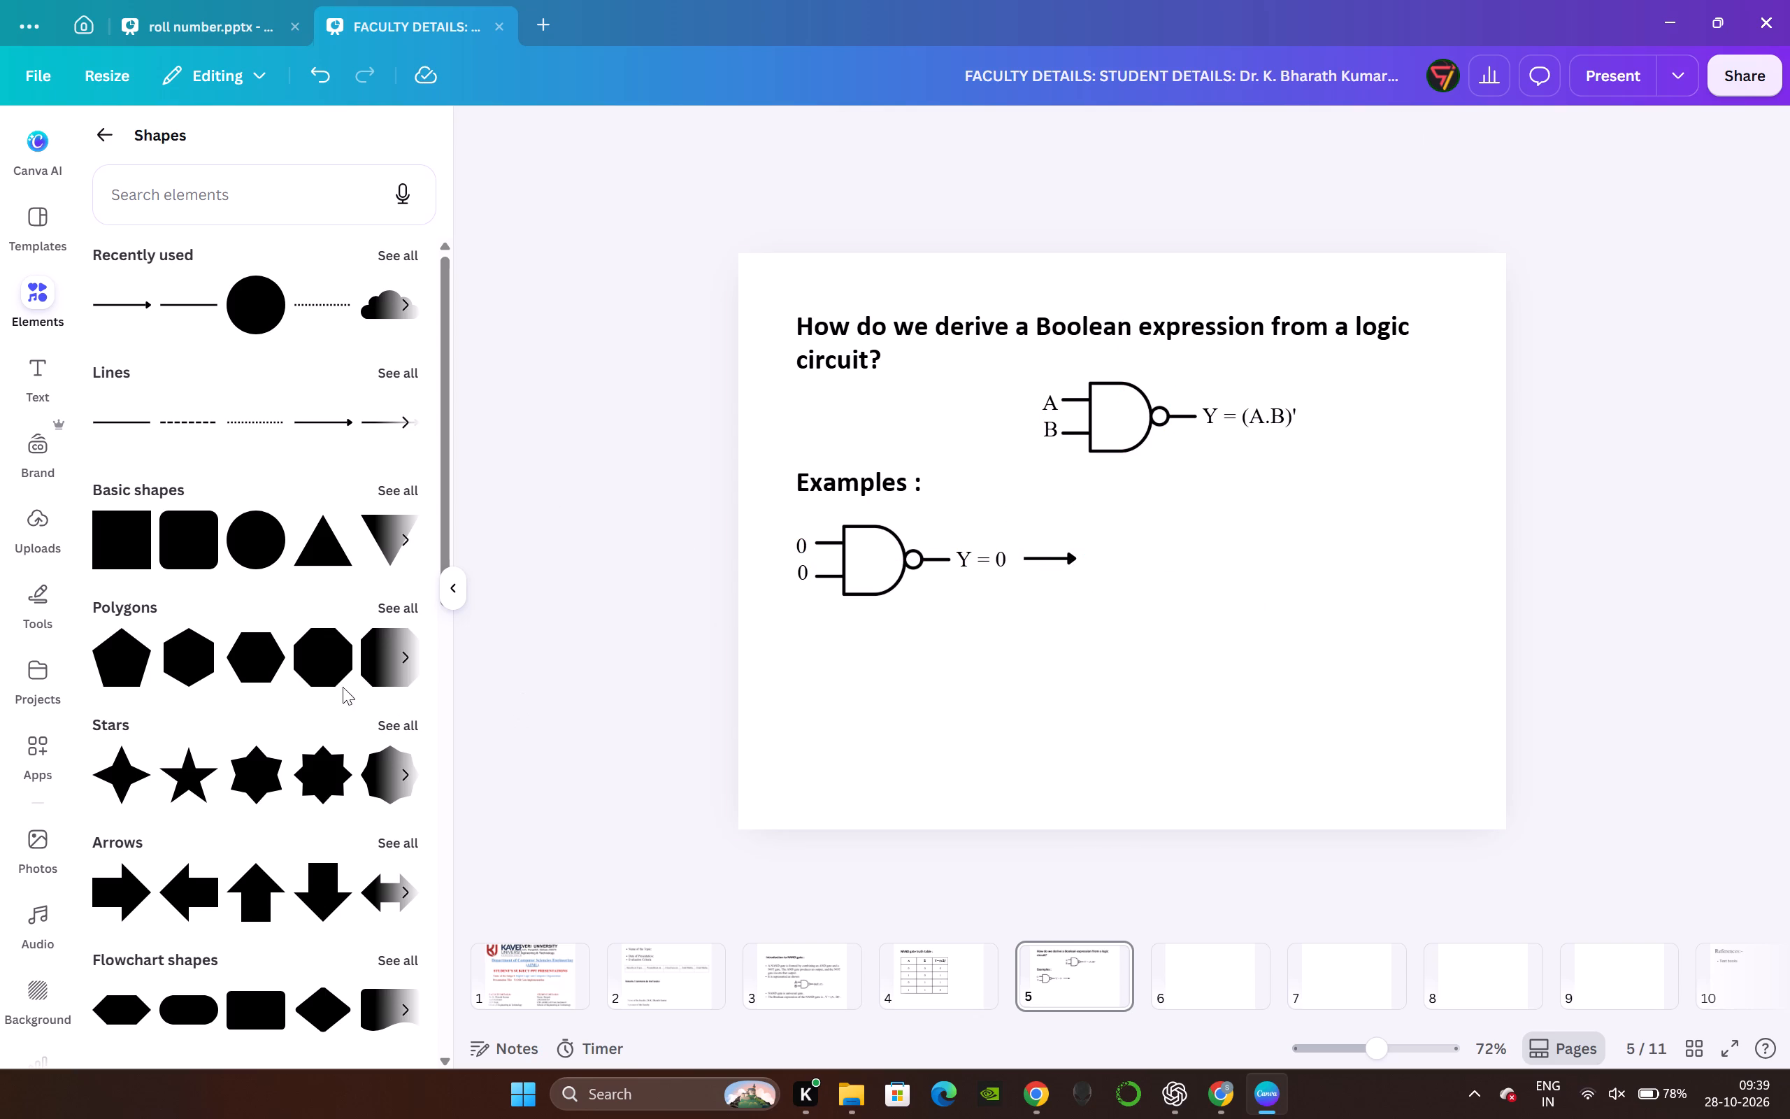
Insert the pill-shaped flowchart shape and place it a short distance past the arrow's head.
scroll(257, 841, "down", 2)
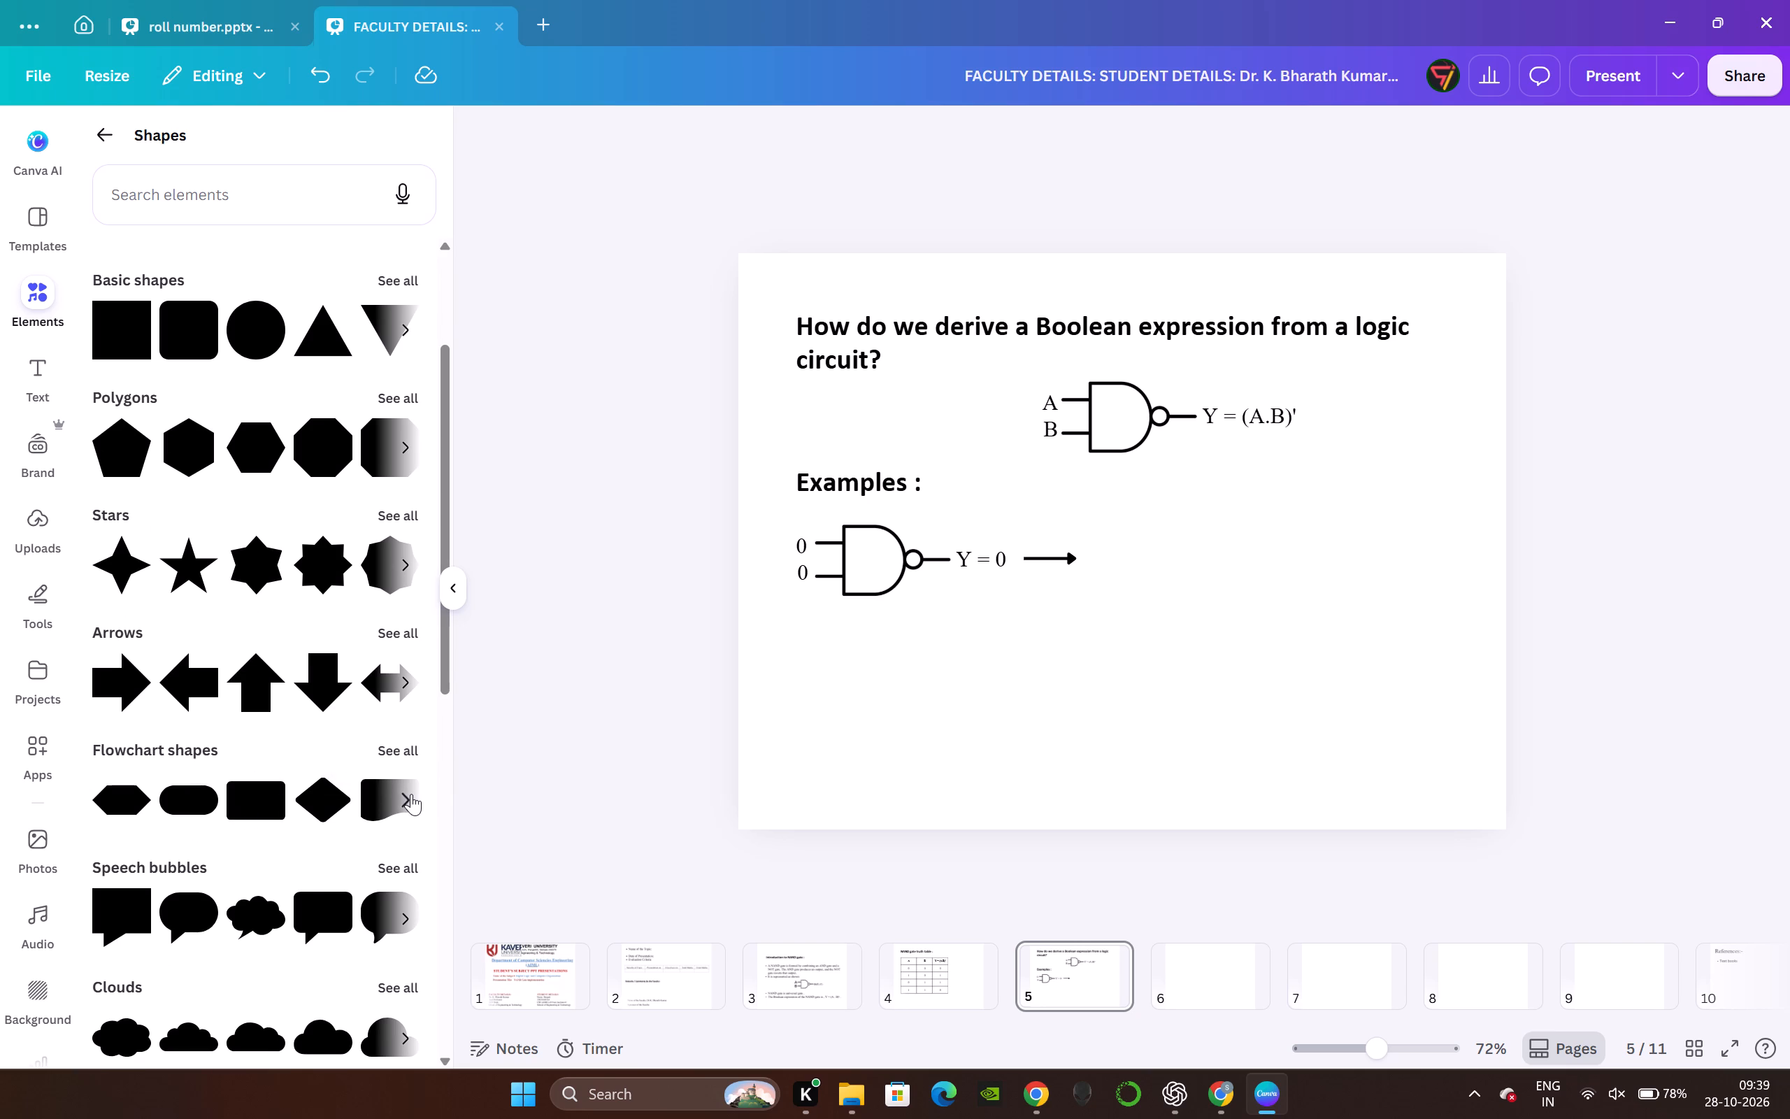
left_click(176, 810)
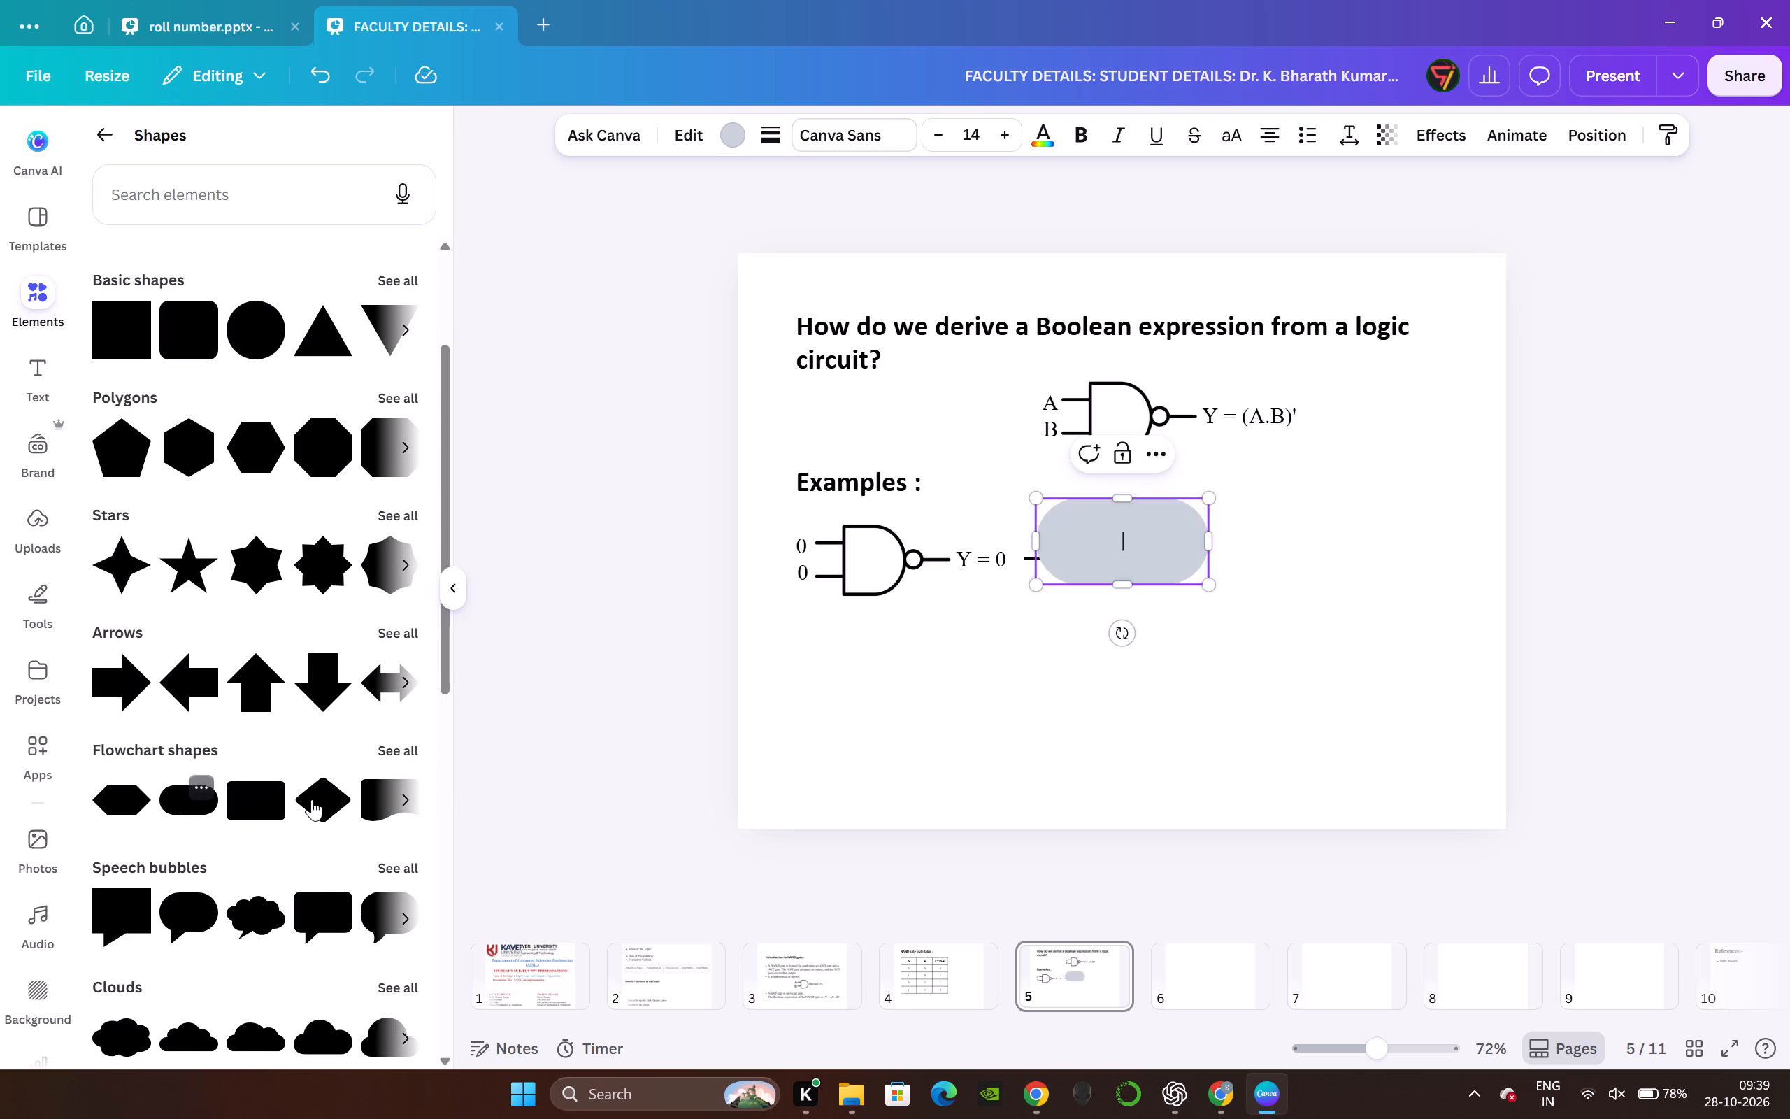
left_click(1652, 576)
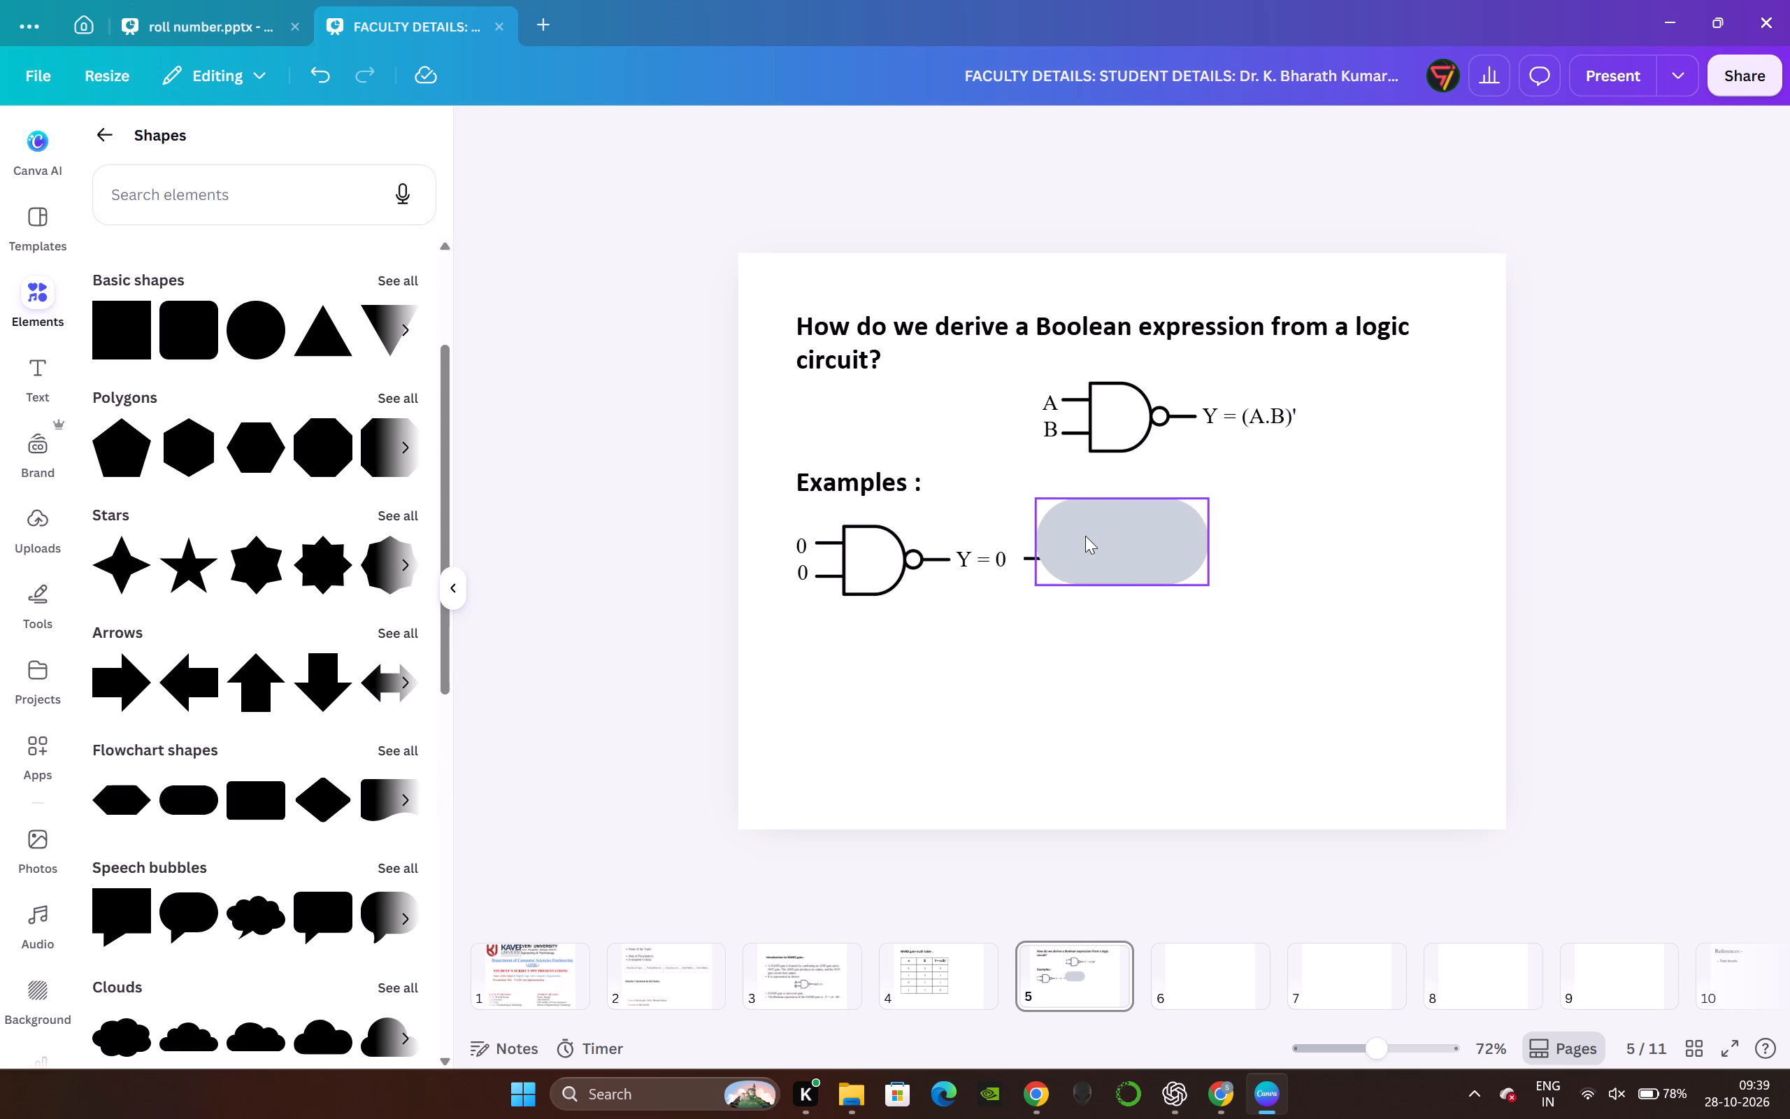
left_click_drag(1085, 536, 1195, 550)
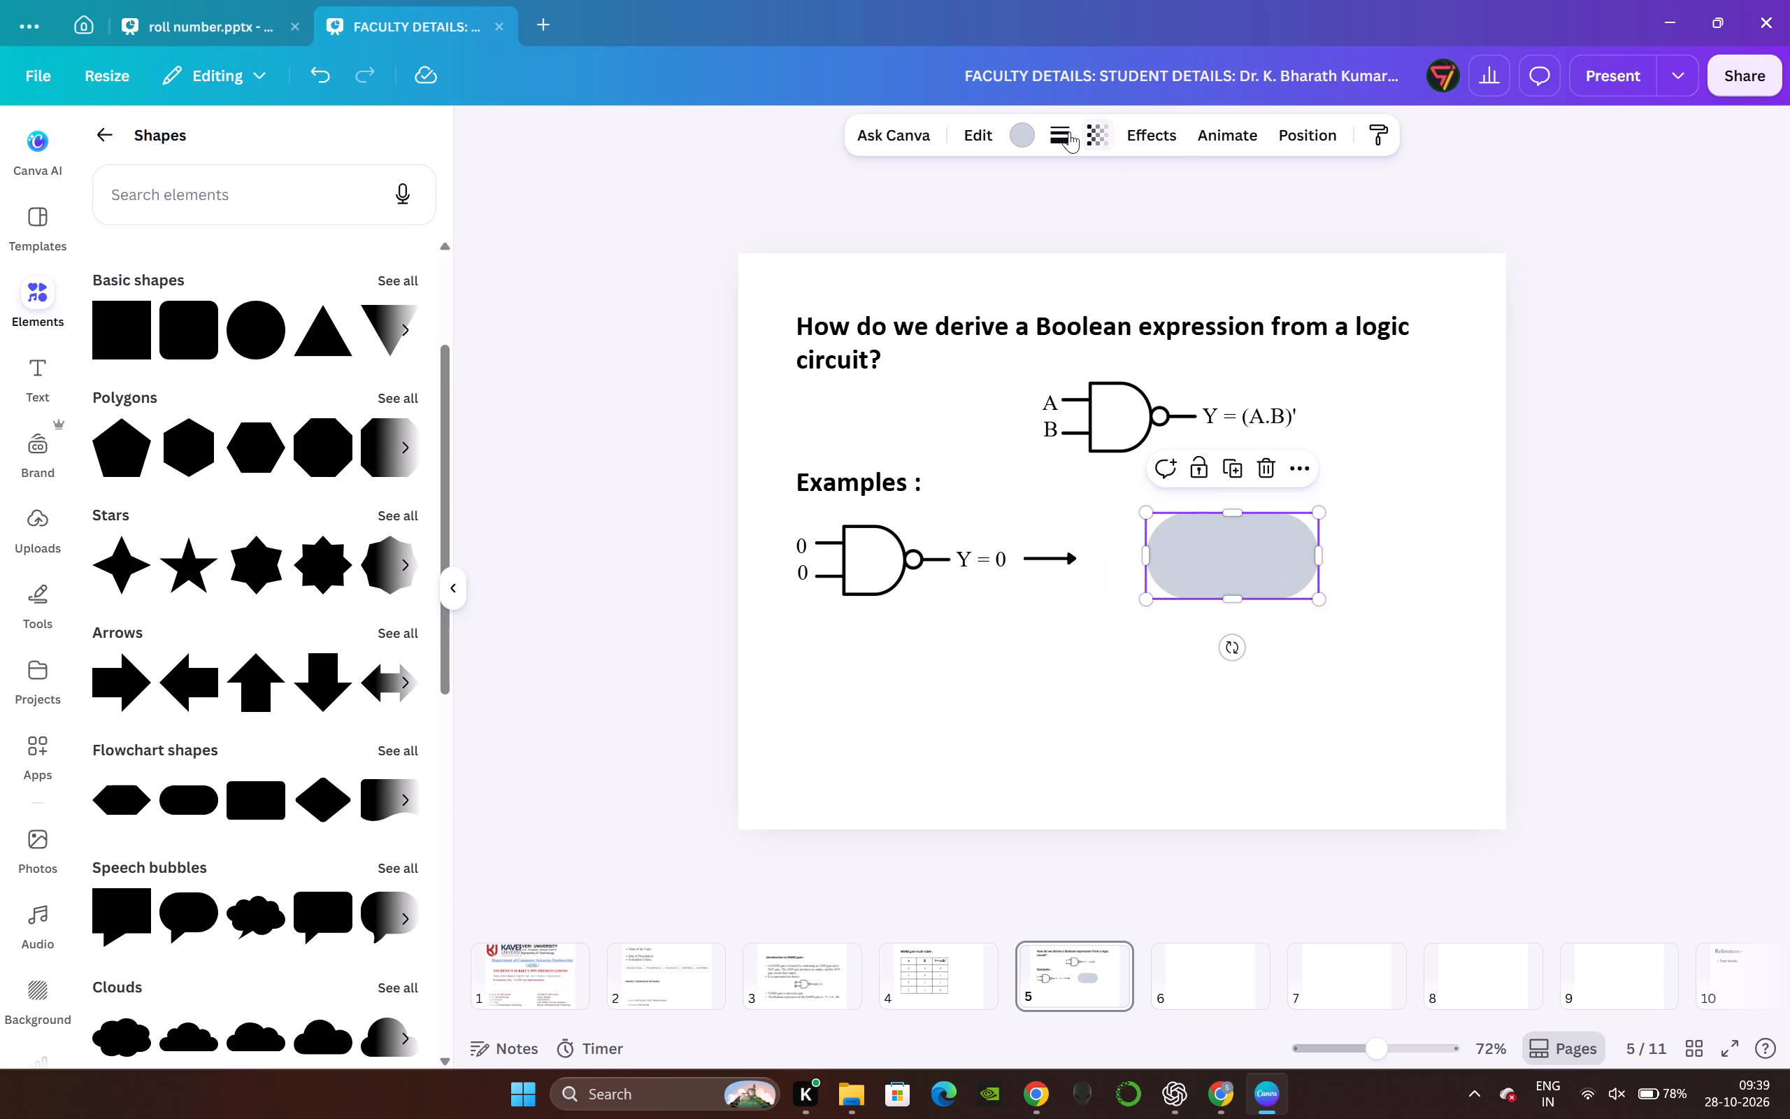
Give the pill-shaped flowchart shape a solid outline and keep the shape selected.
left_click(1064, 133)
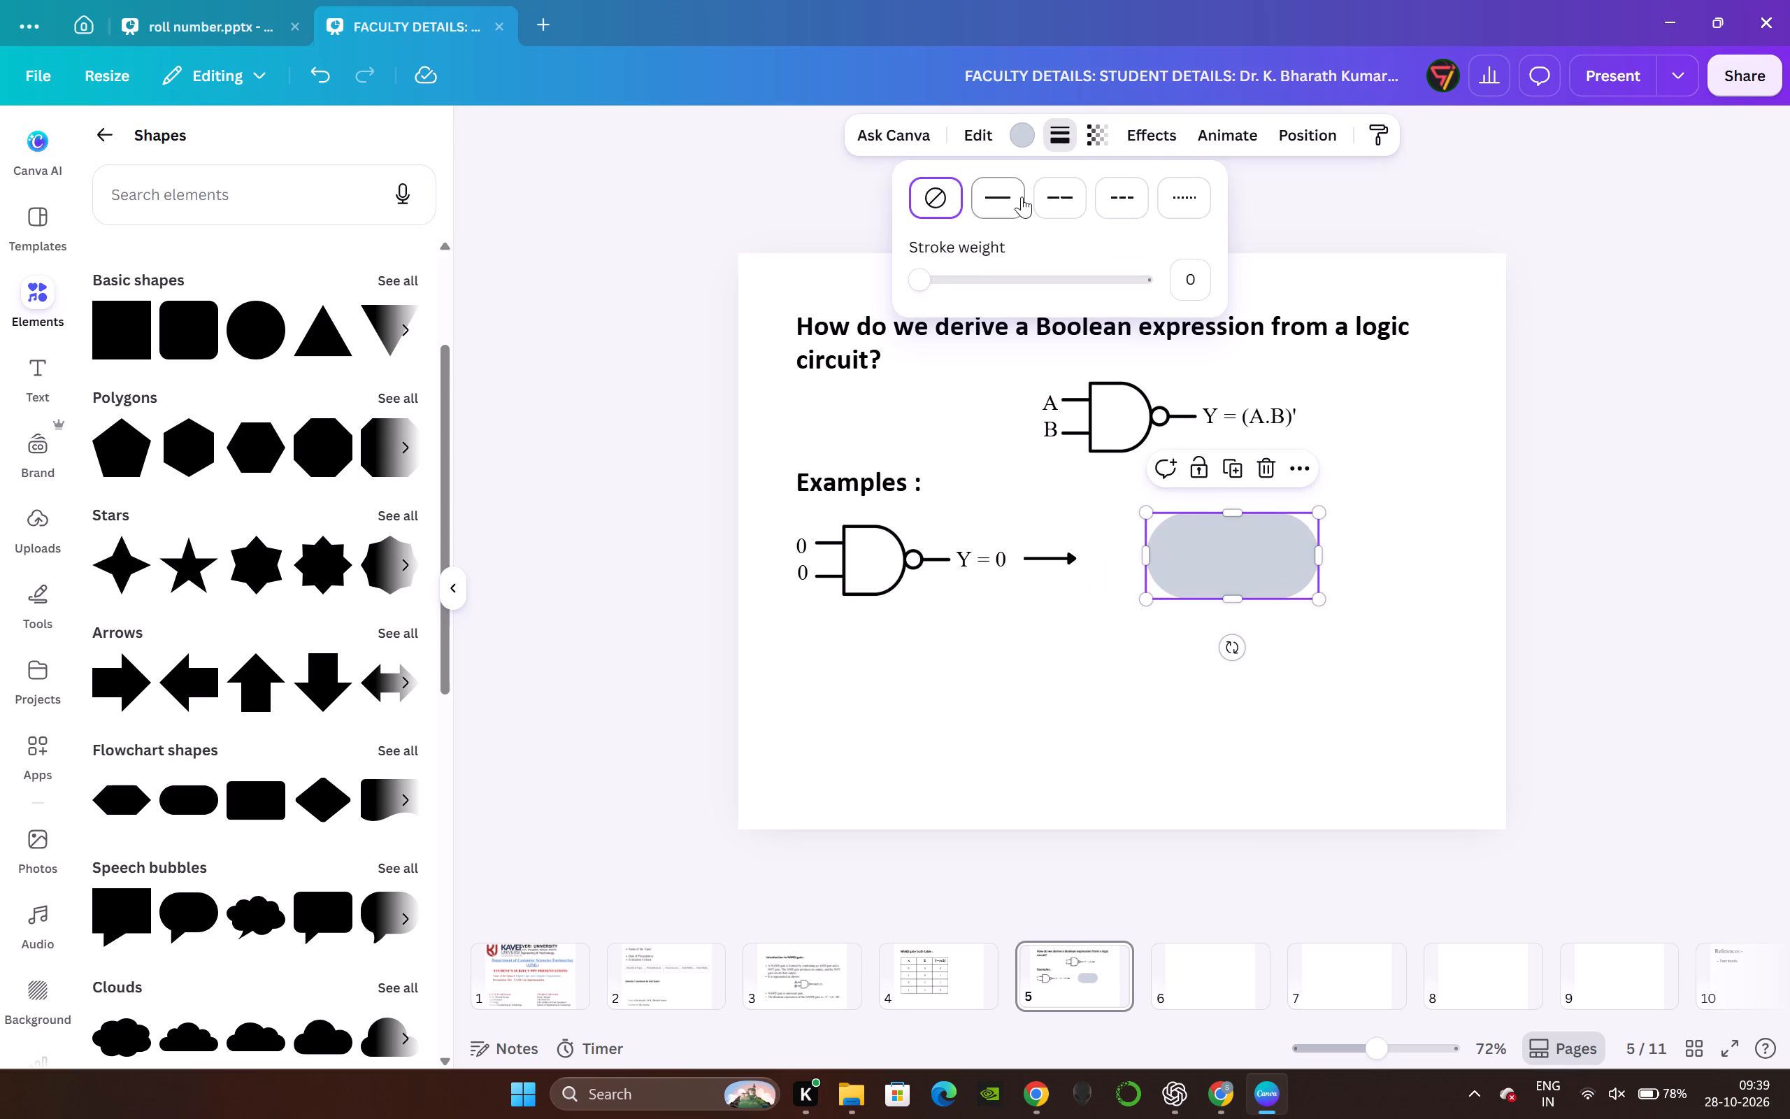
left_click(1022, 197)
left_click(1191, 533)
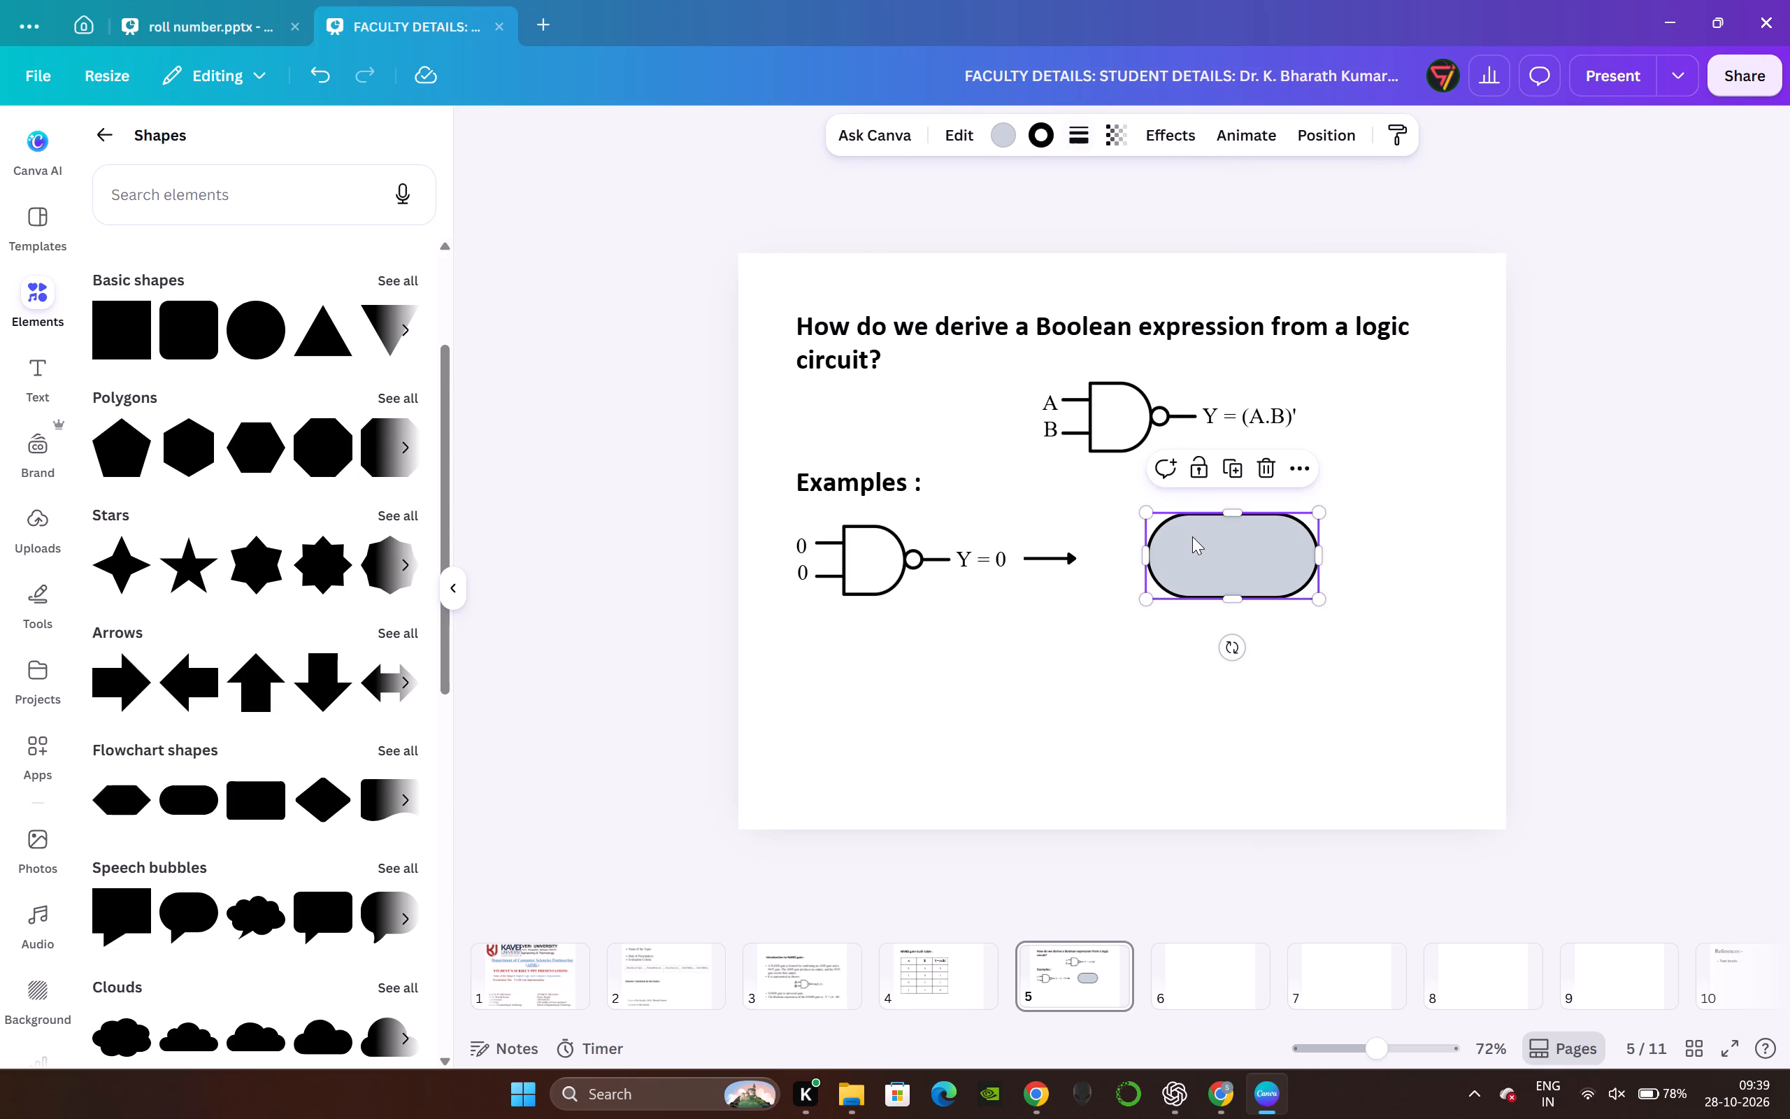
left_click(1784, 336)
left_click(1250, 550)
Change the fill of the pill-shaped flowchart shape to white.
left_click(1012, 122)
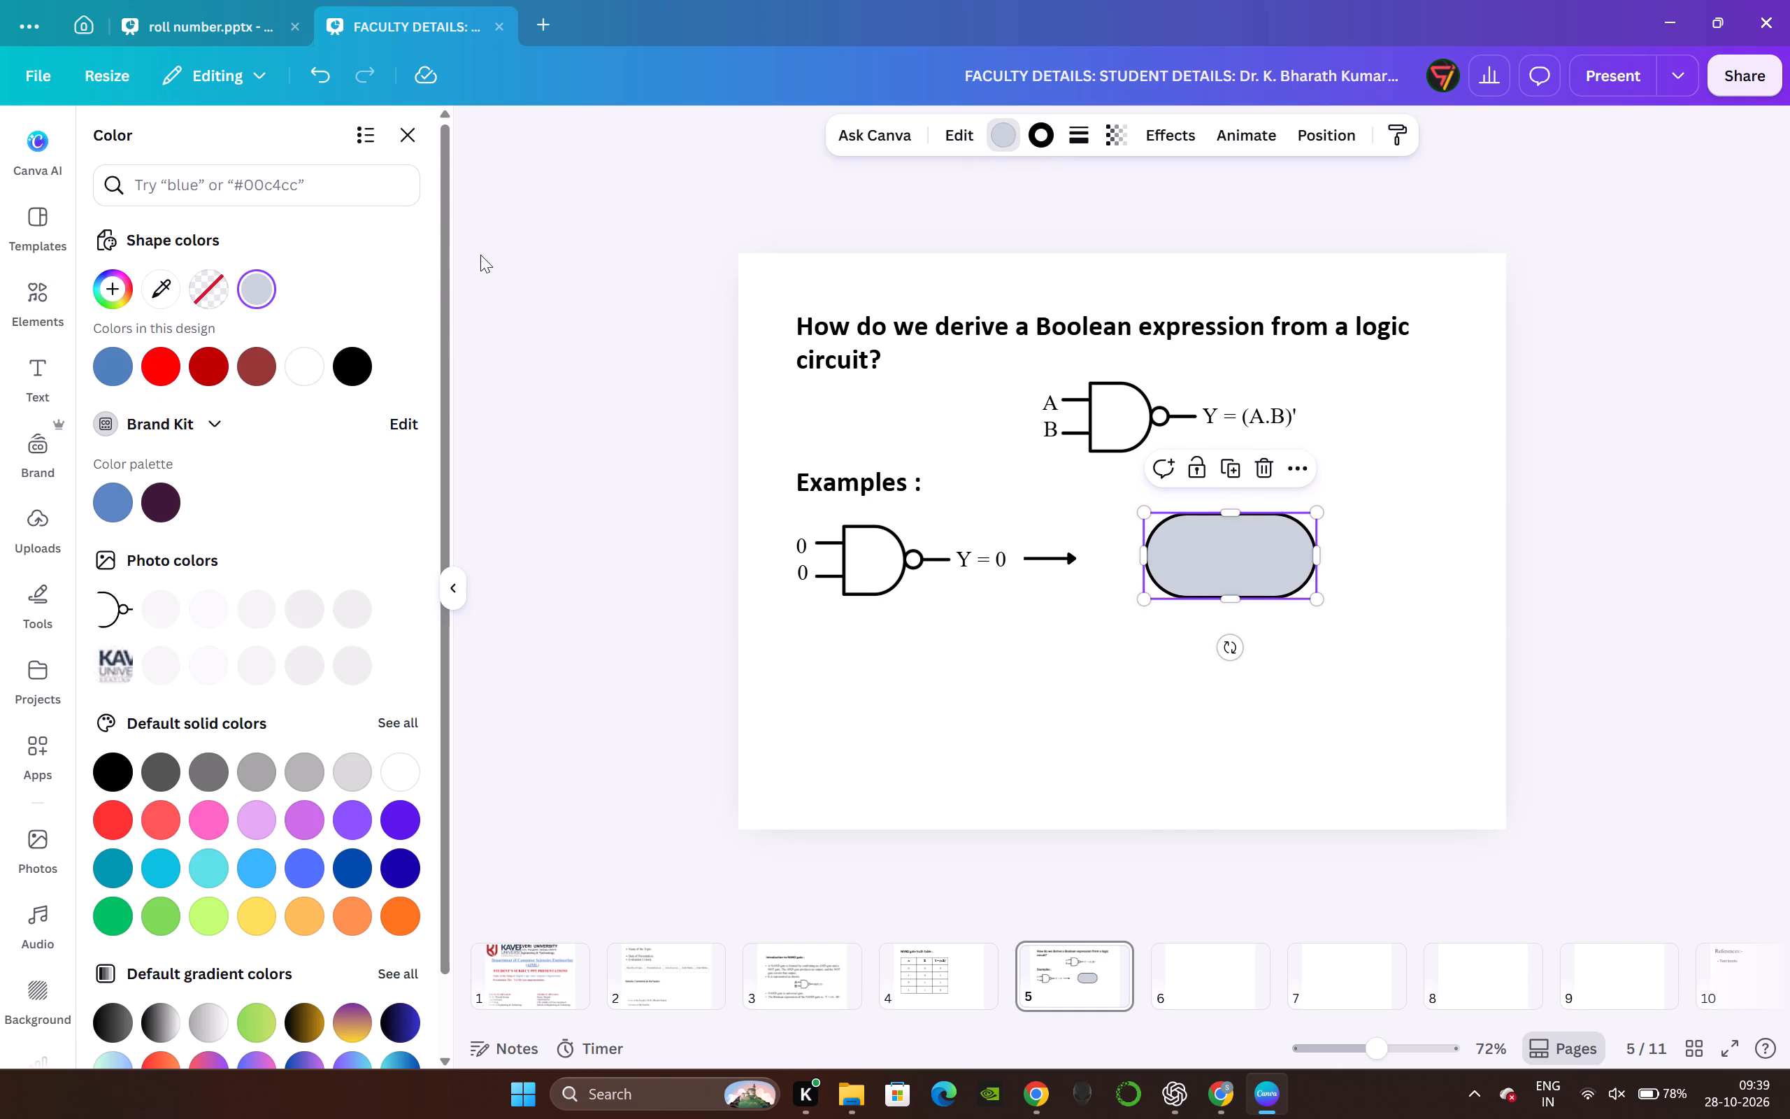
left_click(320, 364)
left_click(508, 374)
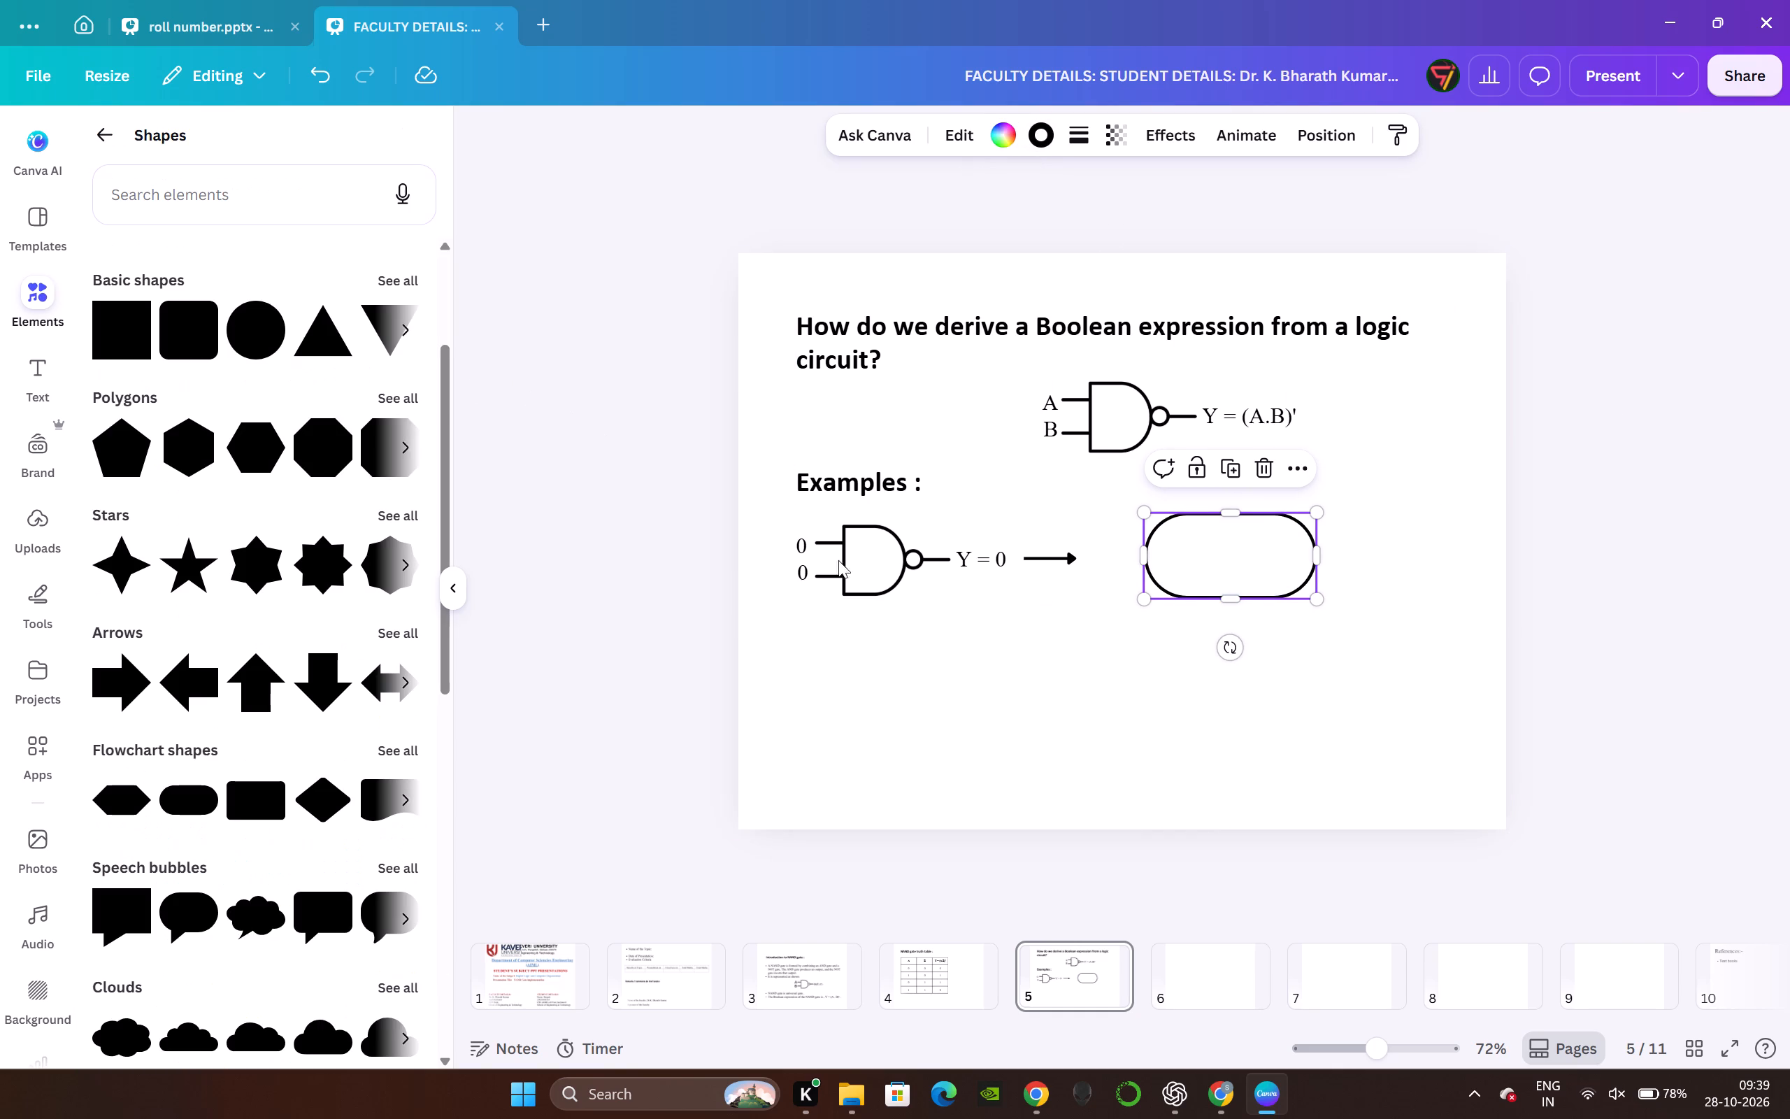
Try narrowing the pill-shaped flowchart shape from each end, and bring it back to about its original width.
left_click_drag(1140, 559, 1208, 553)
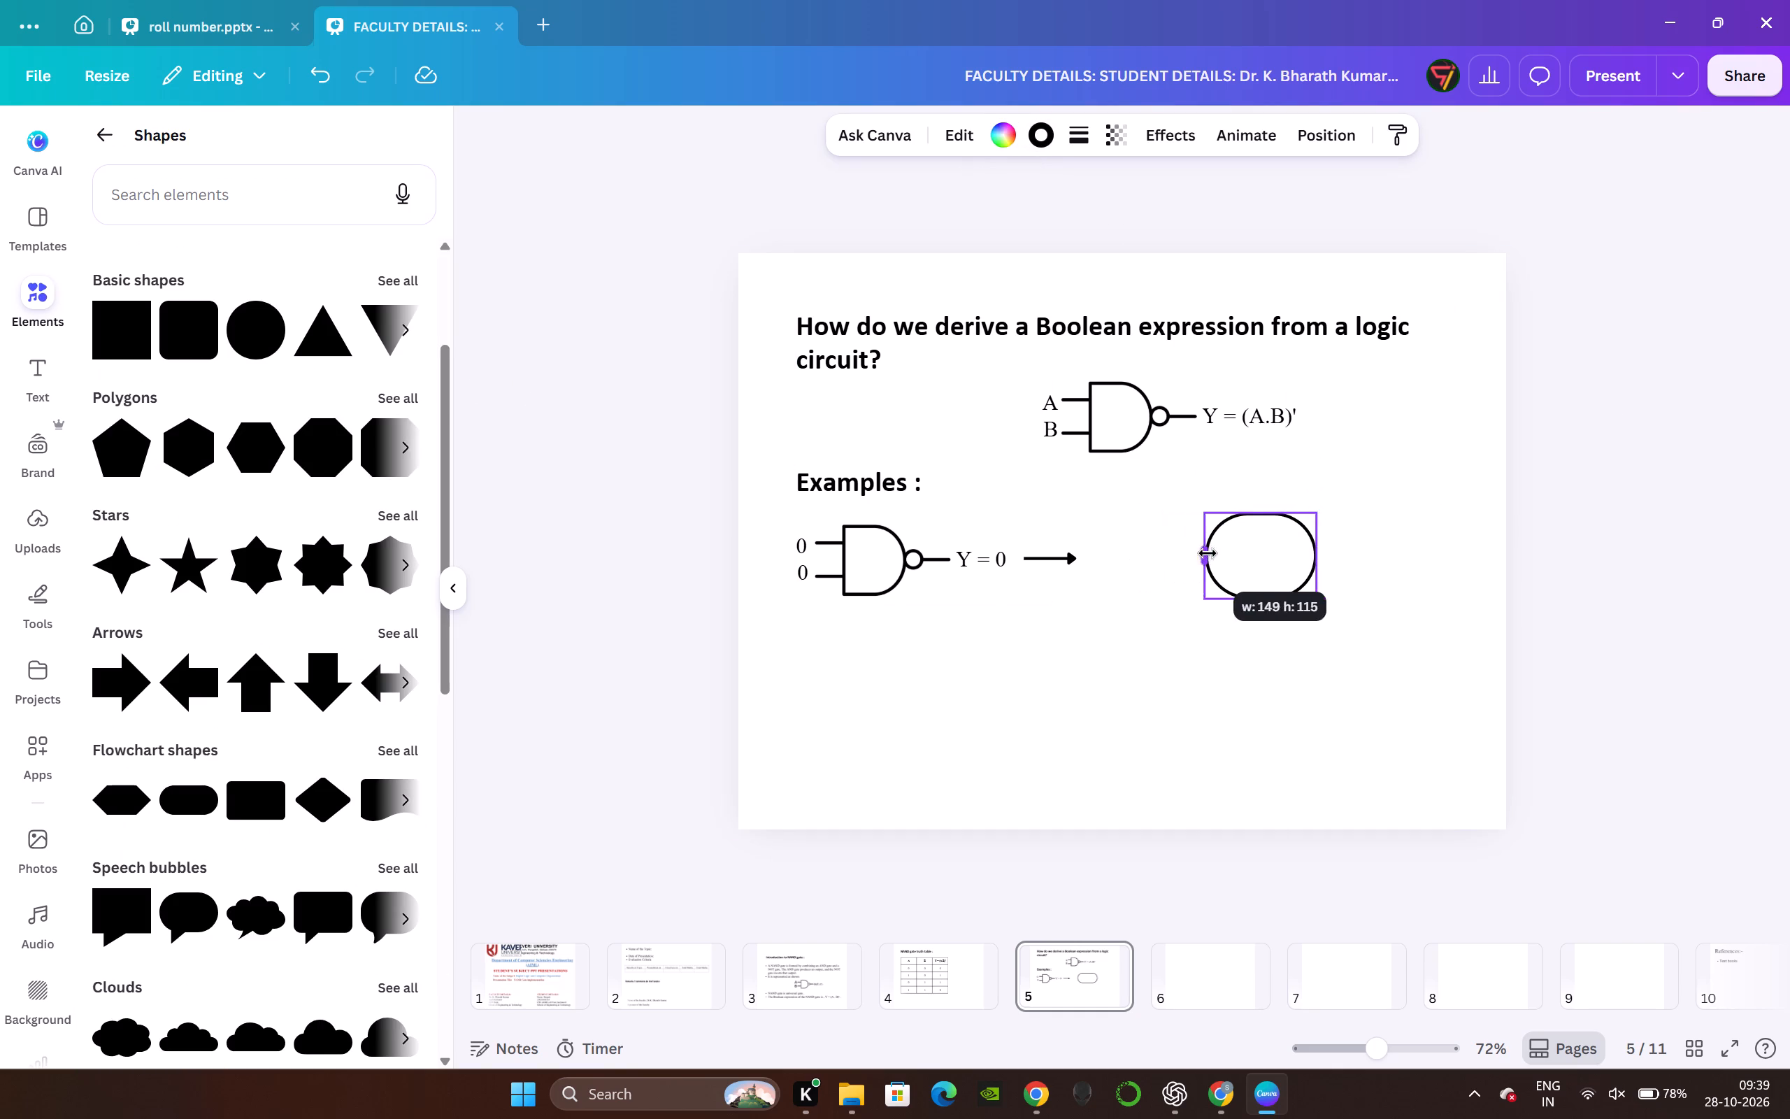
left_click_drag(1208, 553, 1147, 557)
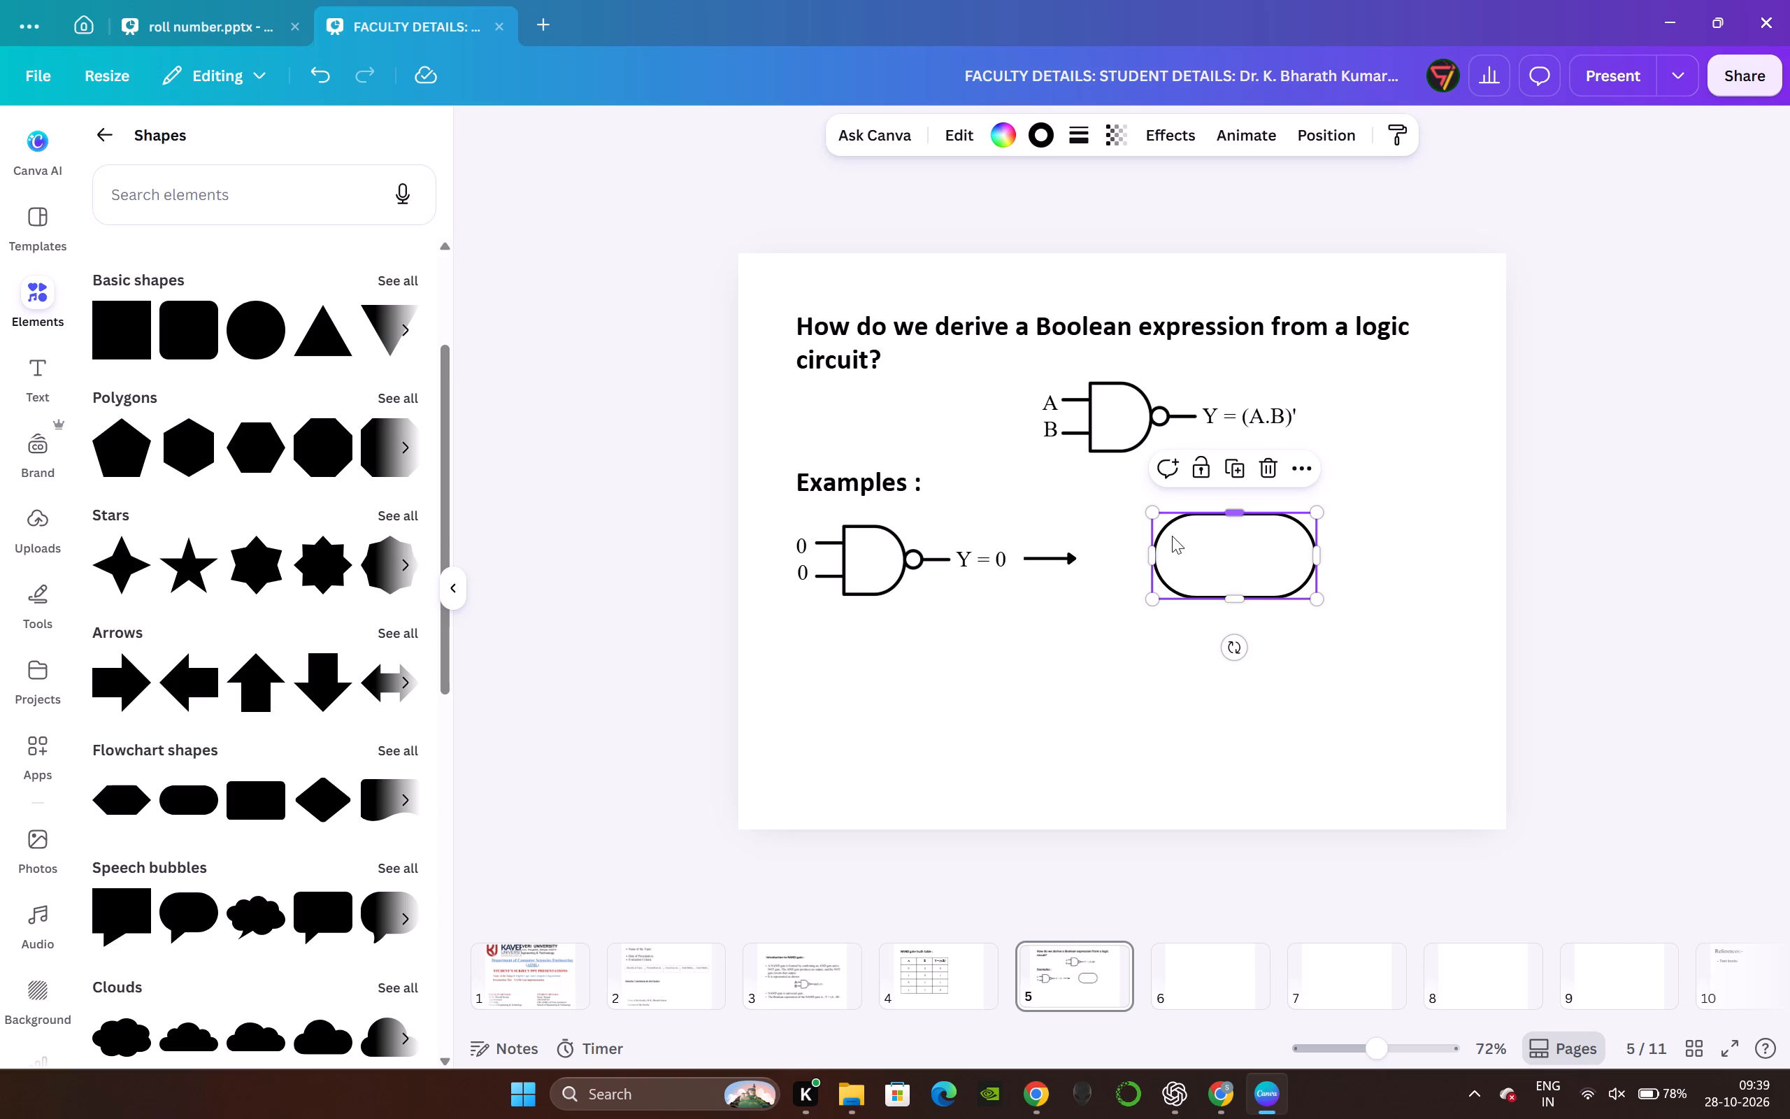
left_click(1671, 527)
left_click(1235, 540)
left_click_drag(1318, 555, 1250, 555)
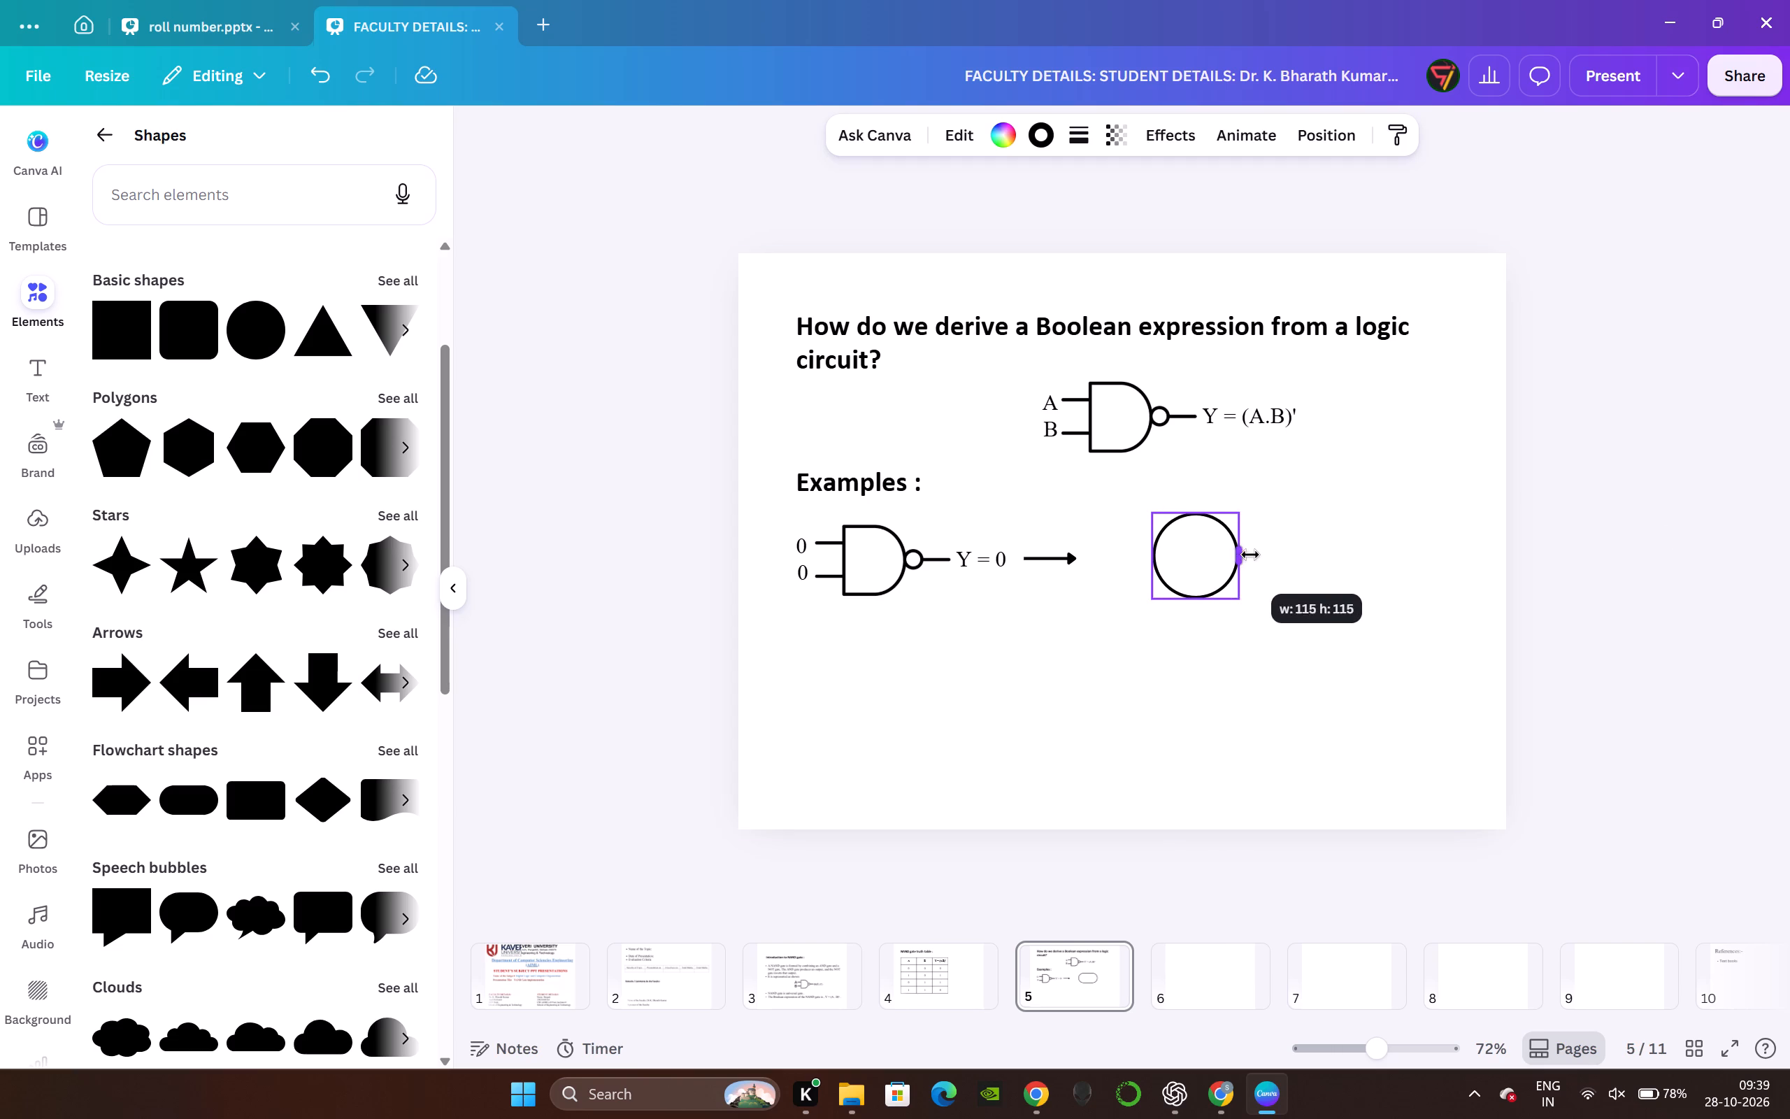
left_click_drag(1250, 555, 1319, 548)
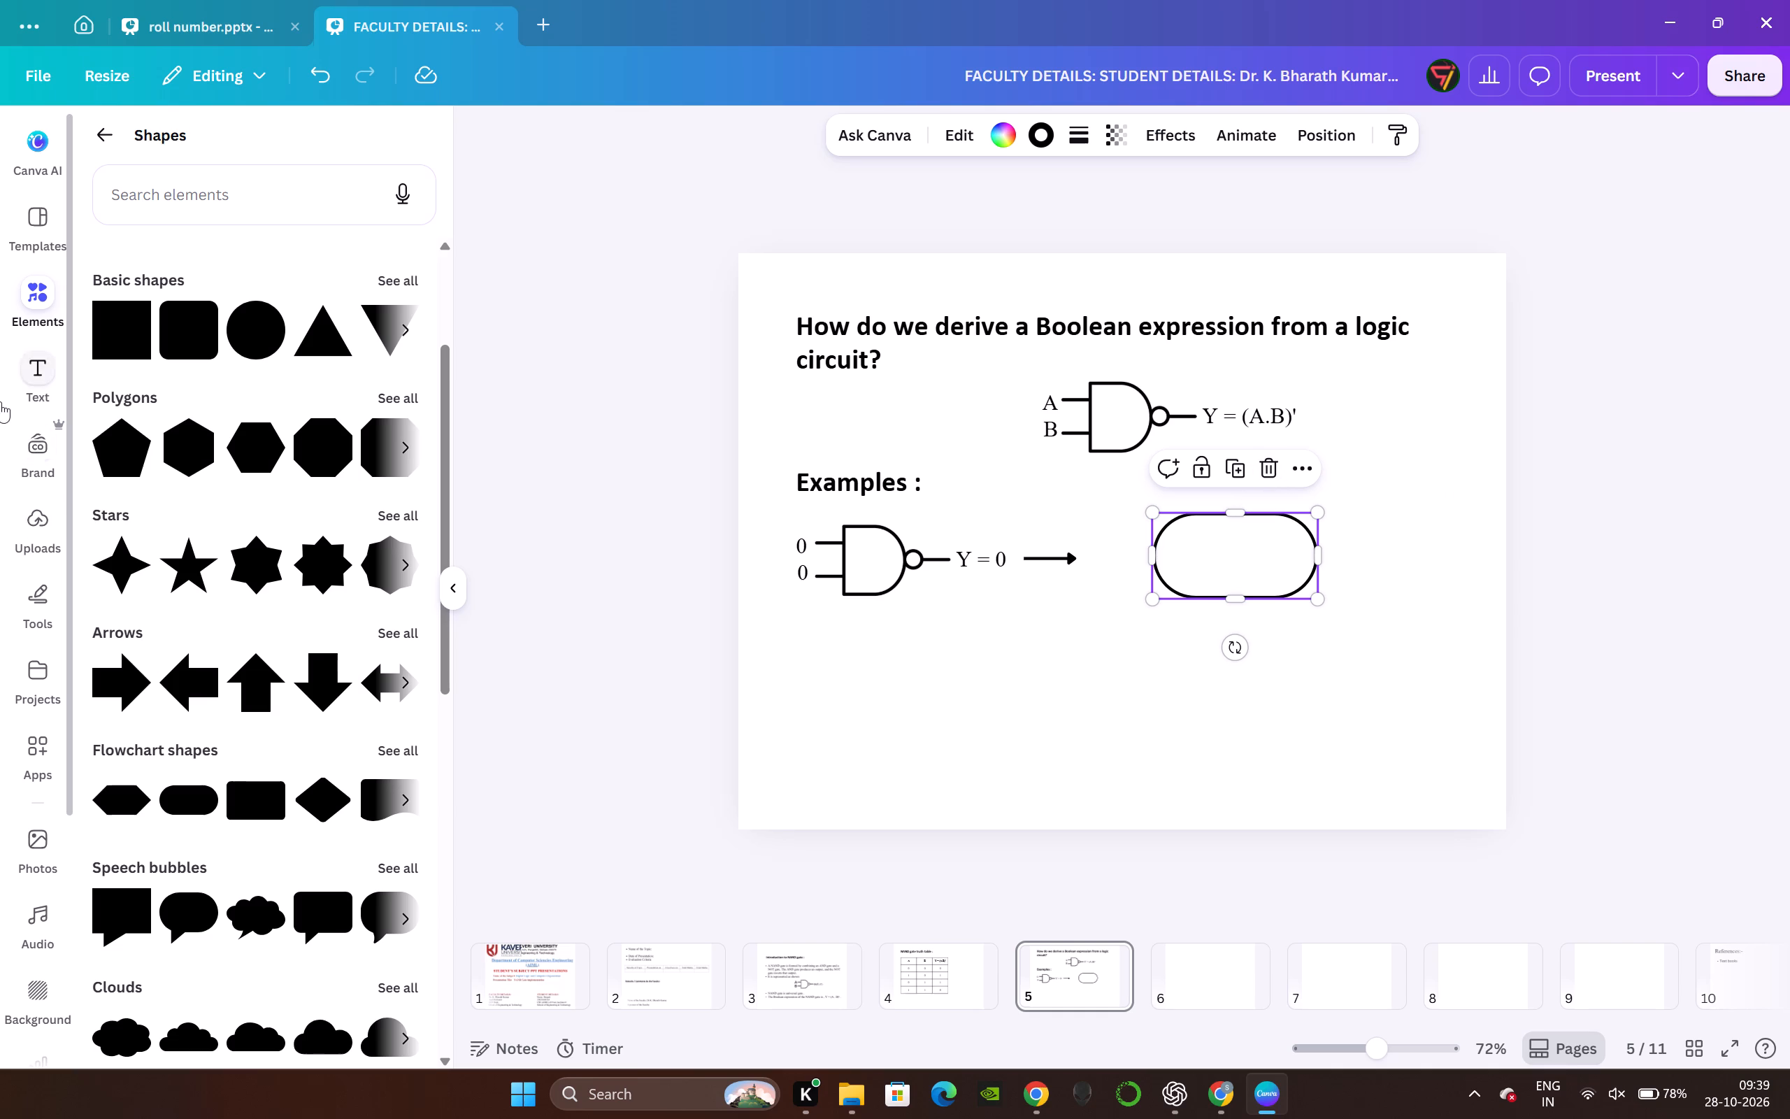
Delete the pill-shaped flowchart shape beside the arrow and collapse the elements side panel.
left_click(1255, 475)
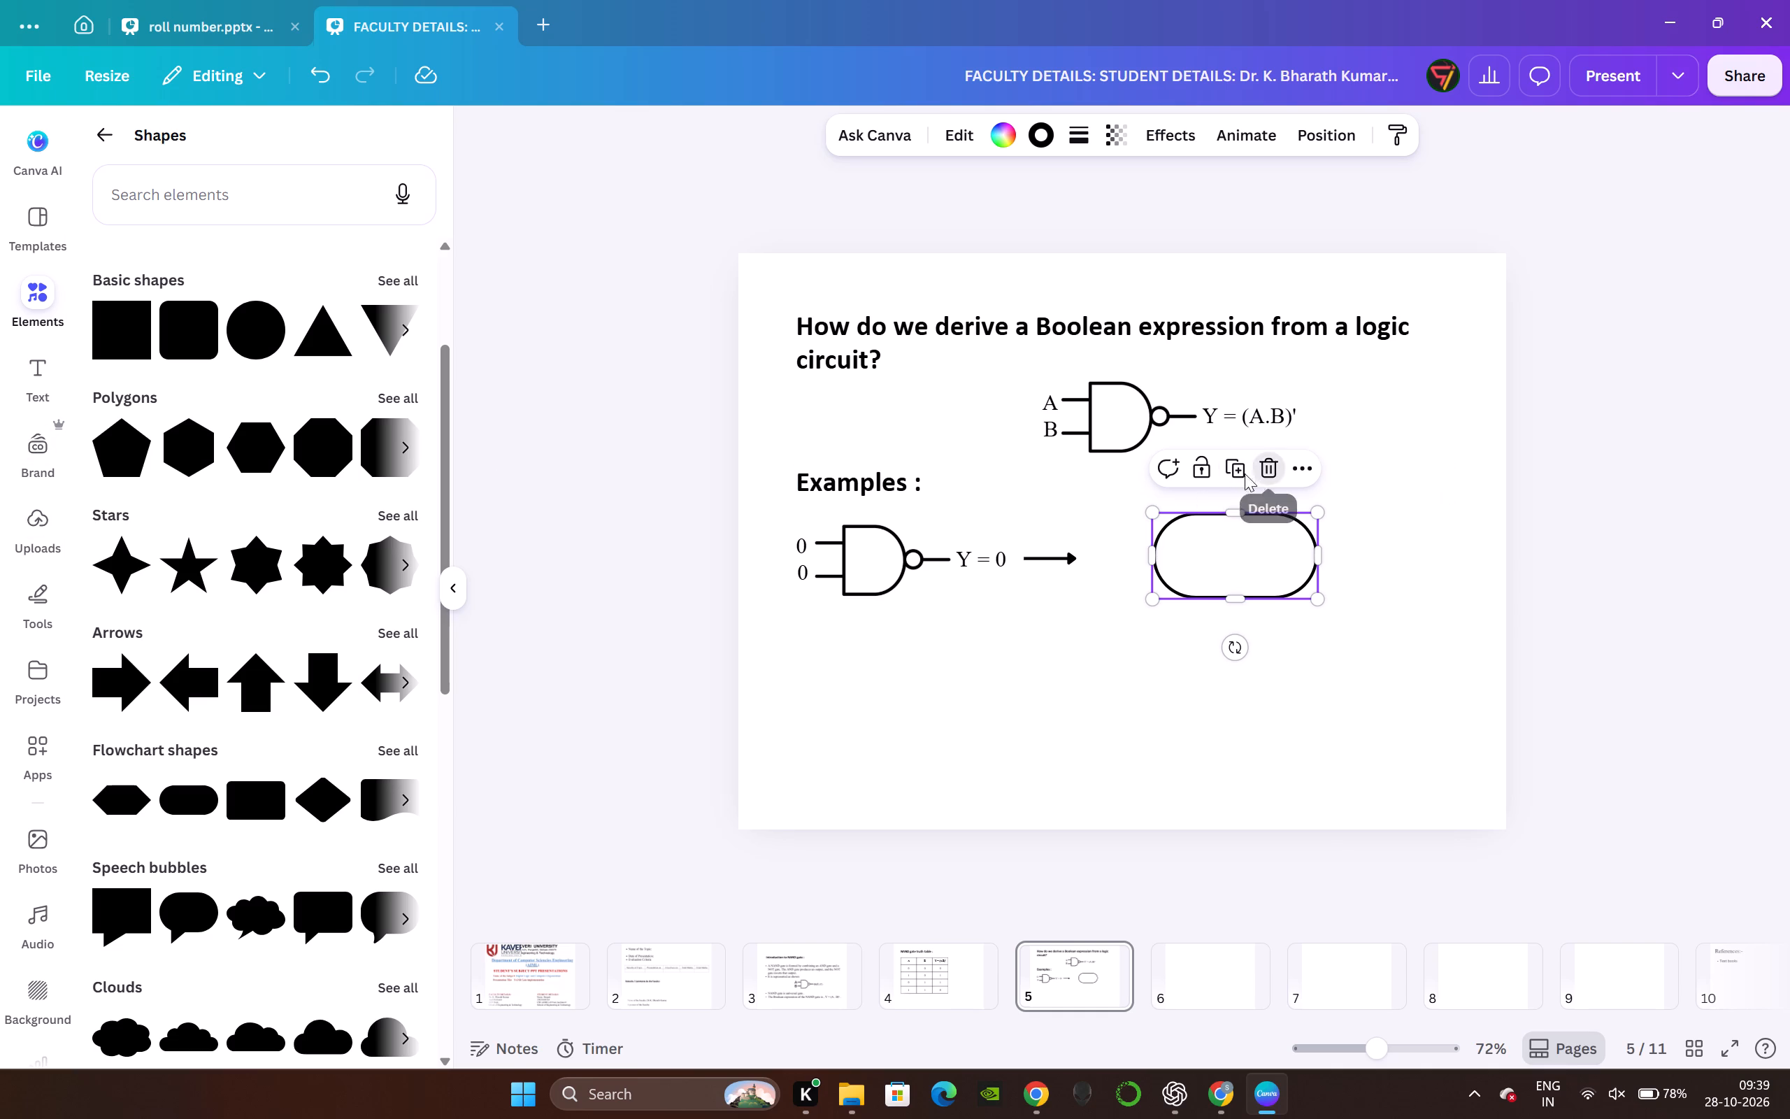
left_click(461, 590)
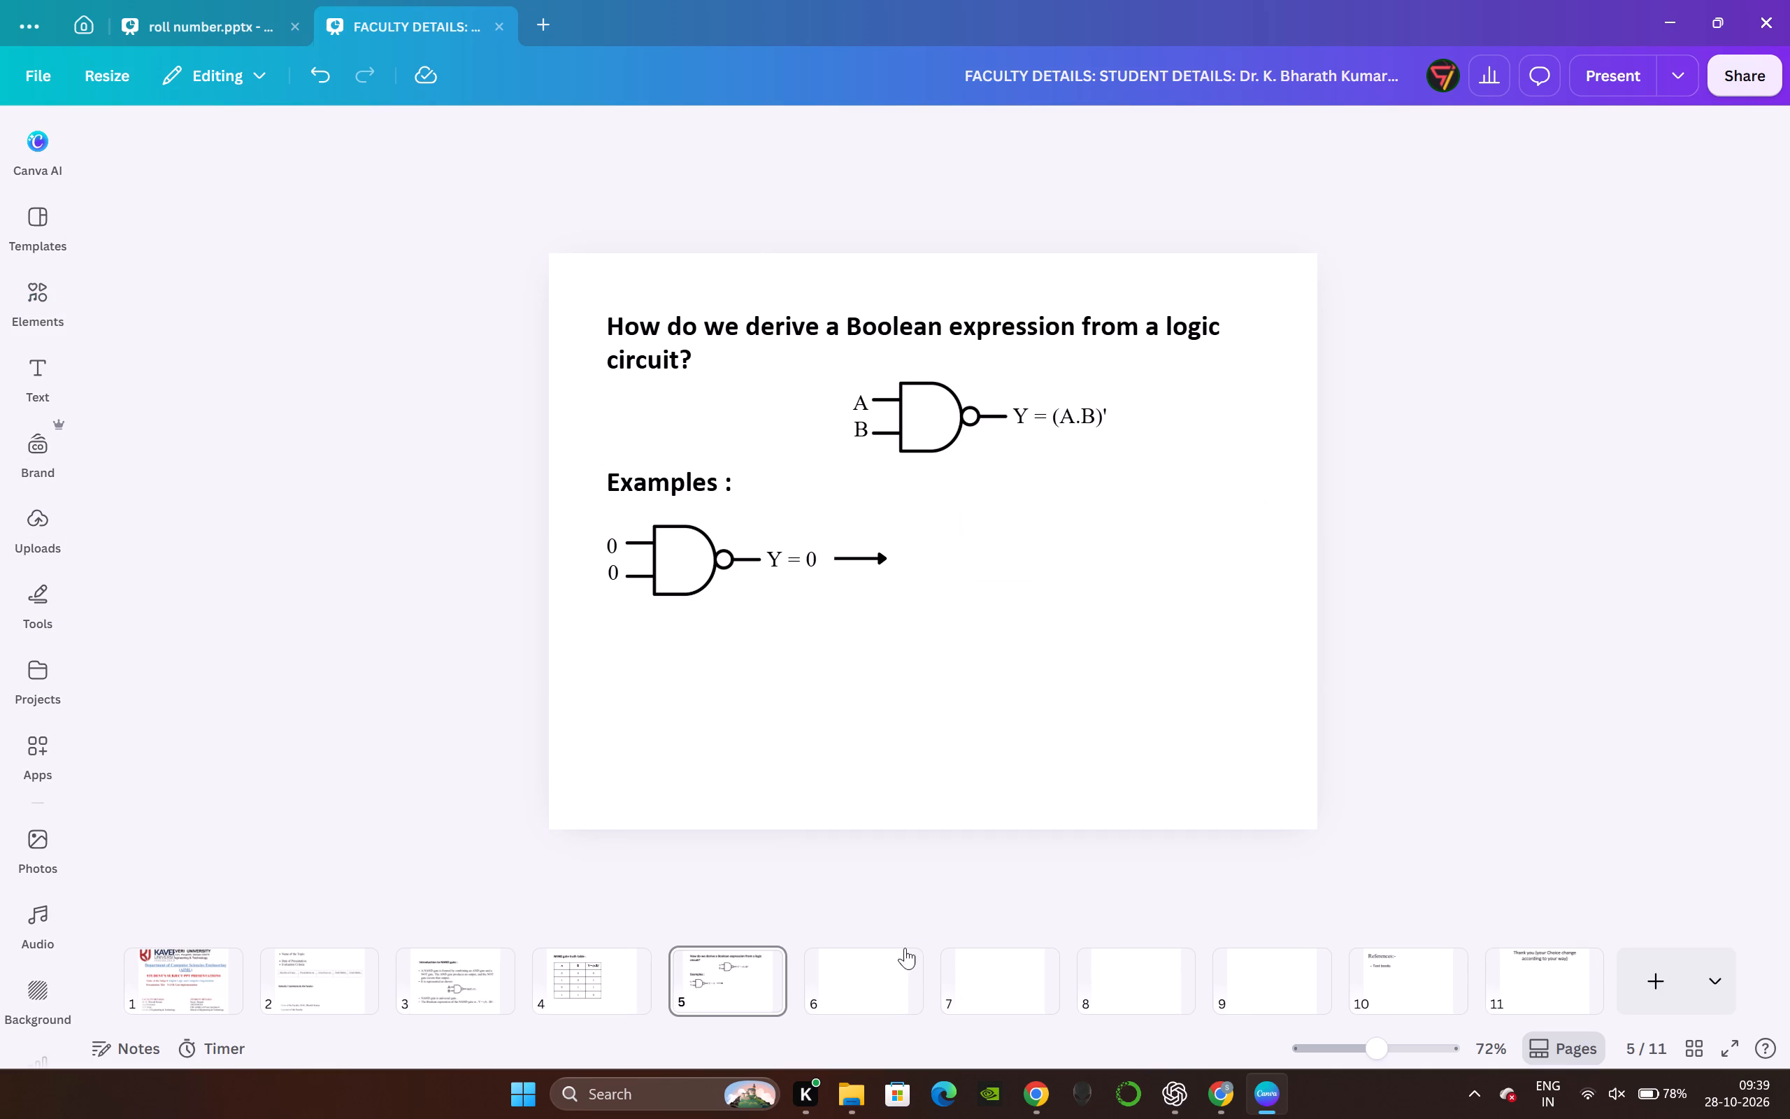
Switch to Chrome and search Google Images for "and gate".
left_click(1233, 1099)
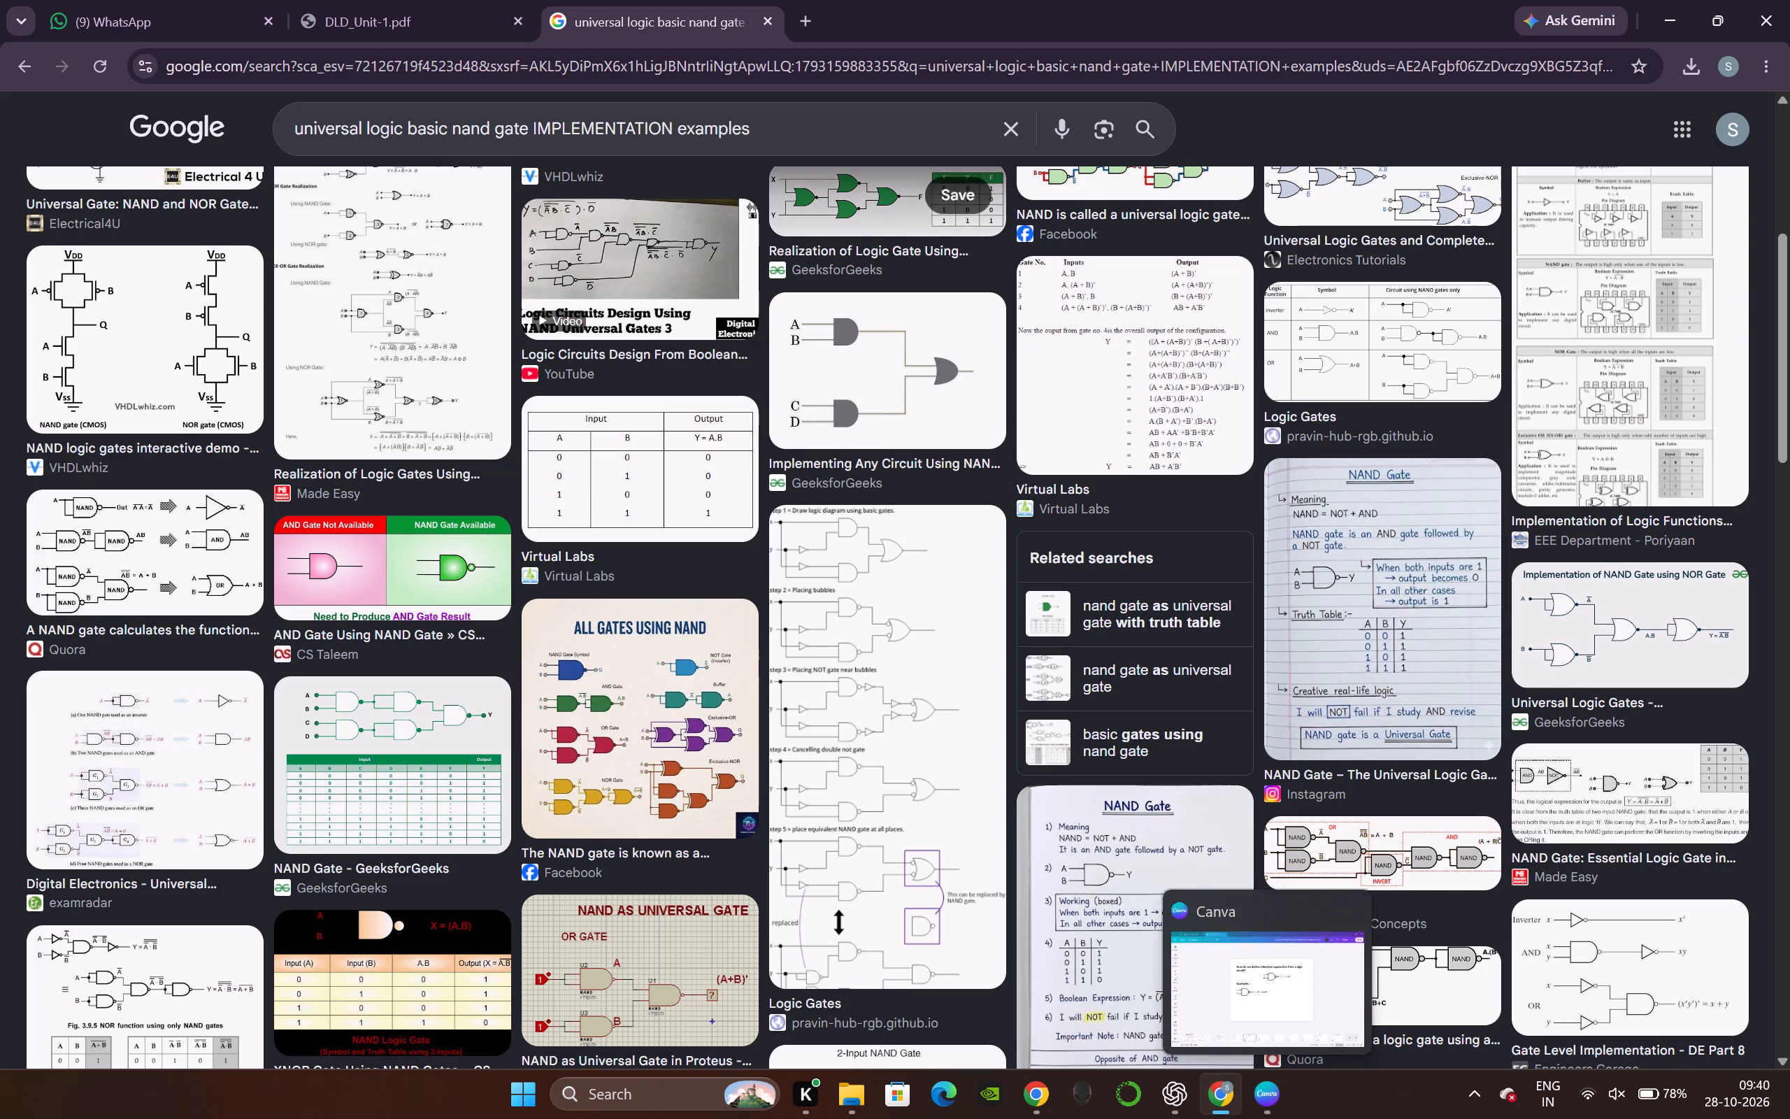
left_click(866, 128)
key("ctrl+a")
key("BackSpace")
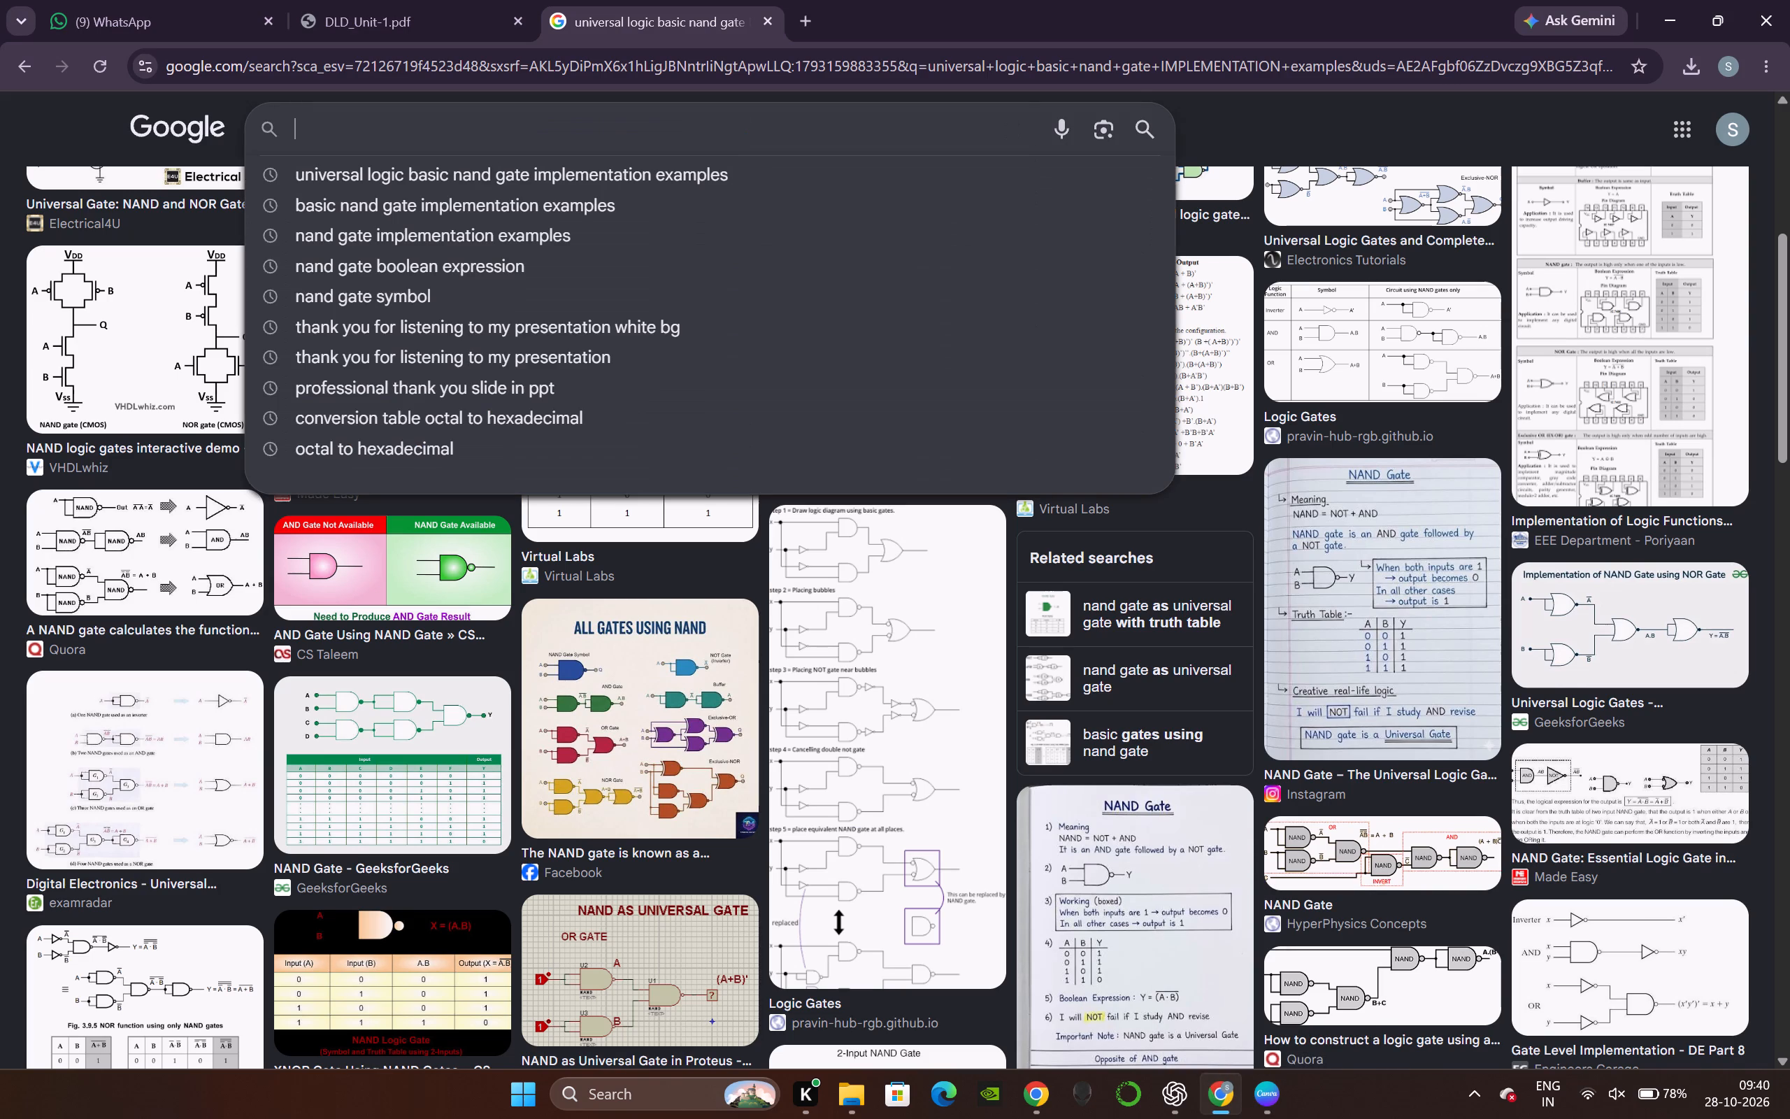
type("and gate")
key("Return")
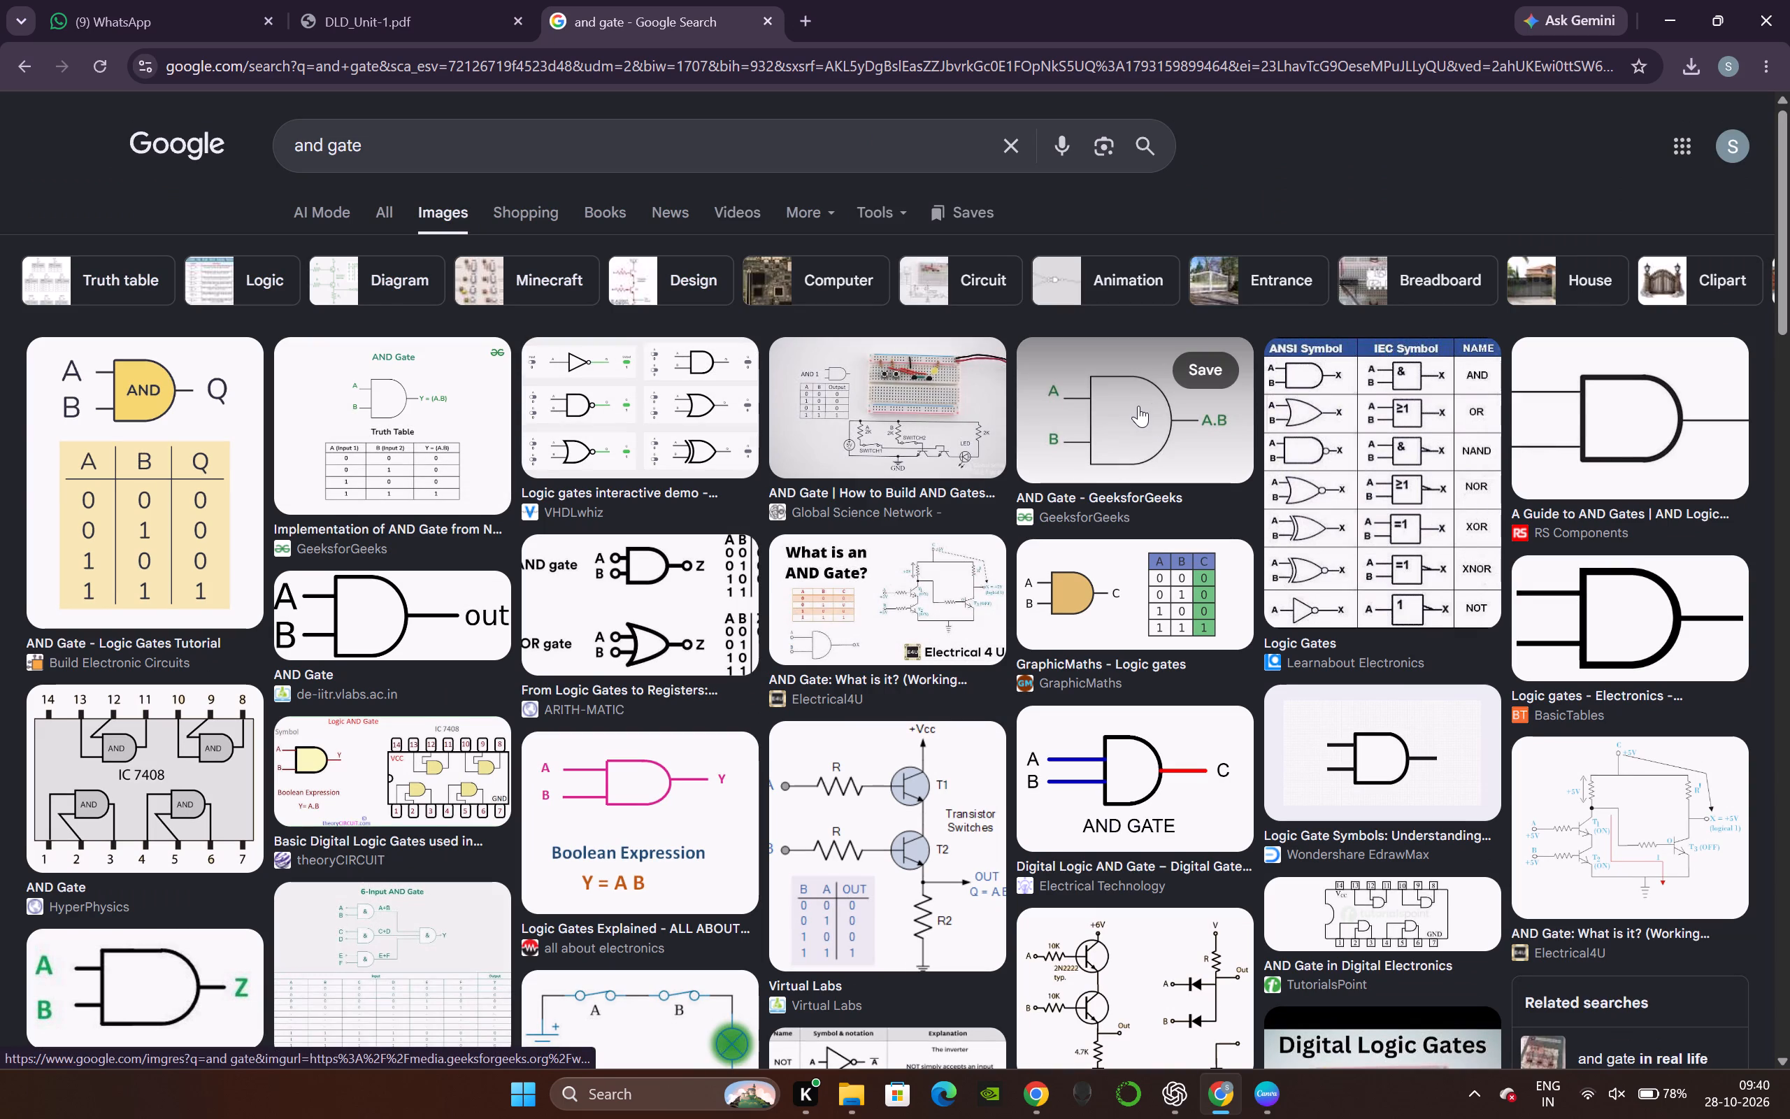
Download the plain, unlabelled AND gate symbol from BasicTables to the Downloads folder as "and".
left_click(1661, 607)
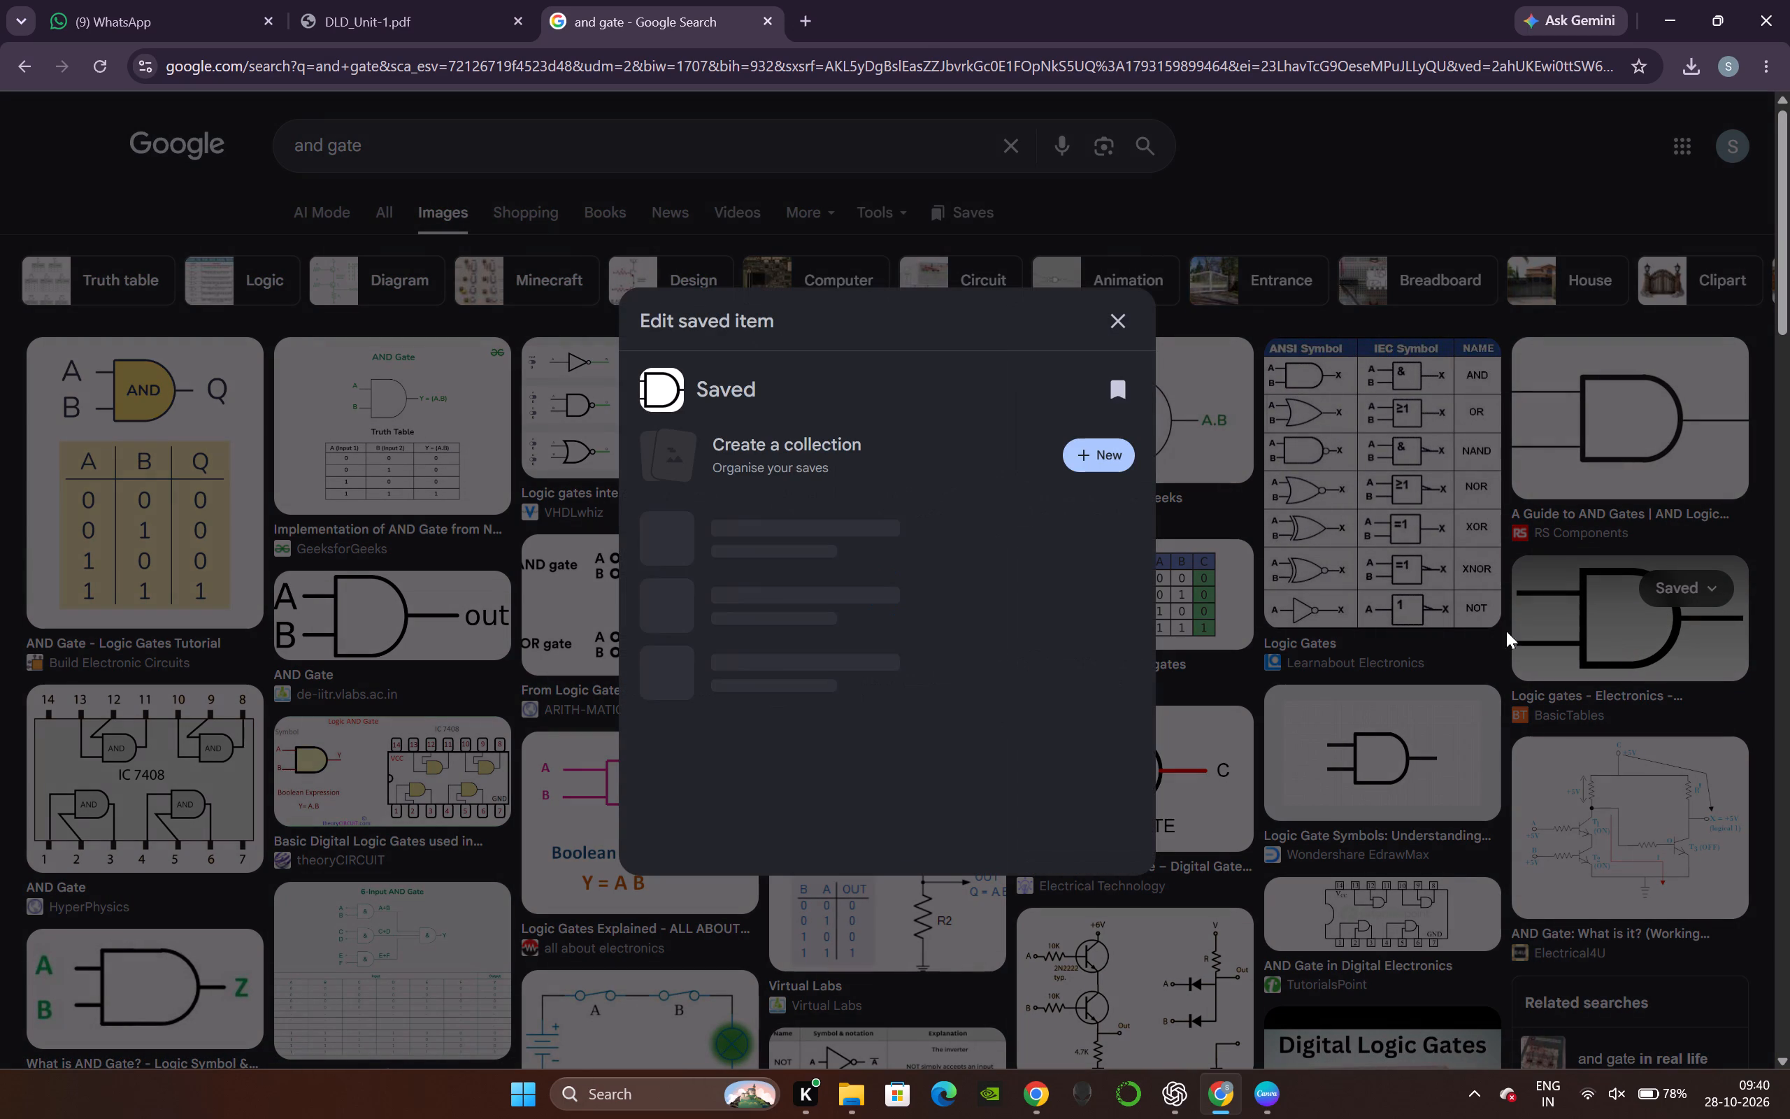
left_click(1136, 320)
right_click(1558, 616)
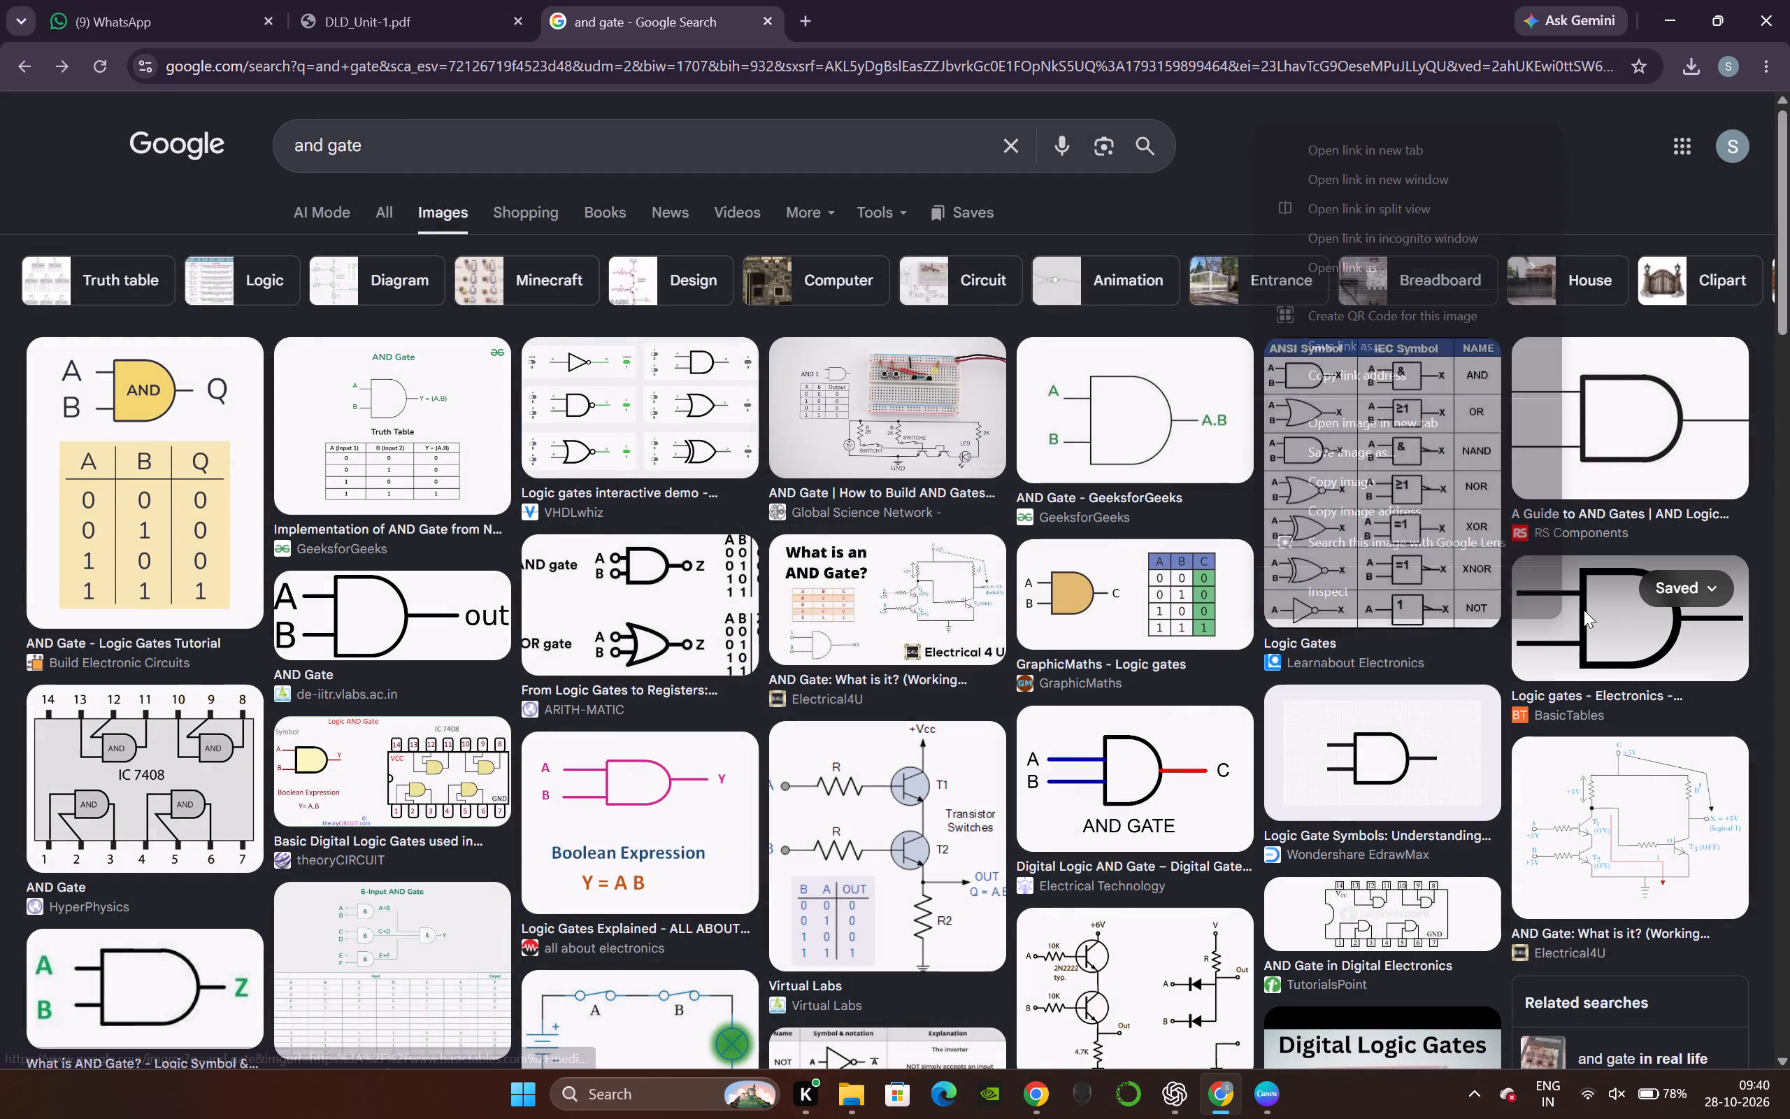
left_click(1381, 457)
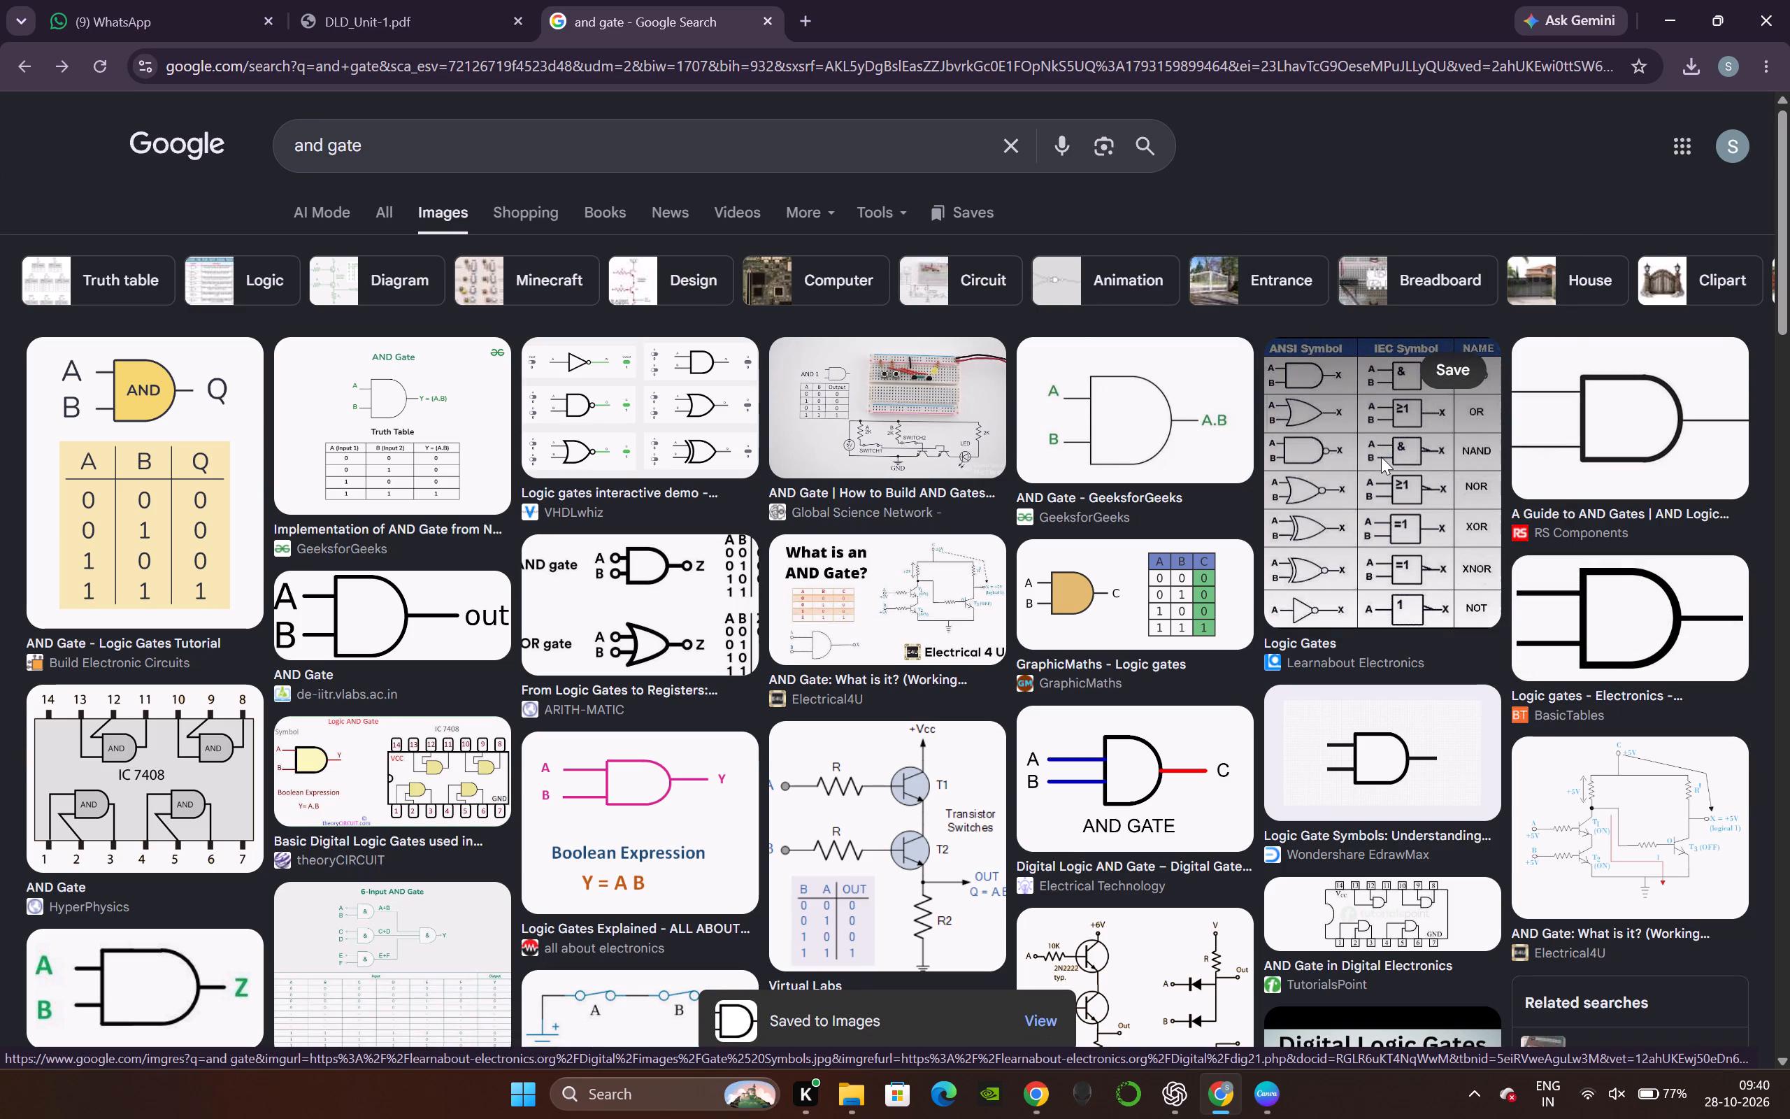
type("and")
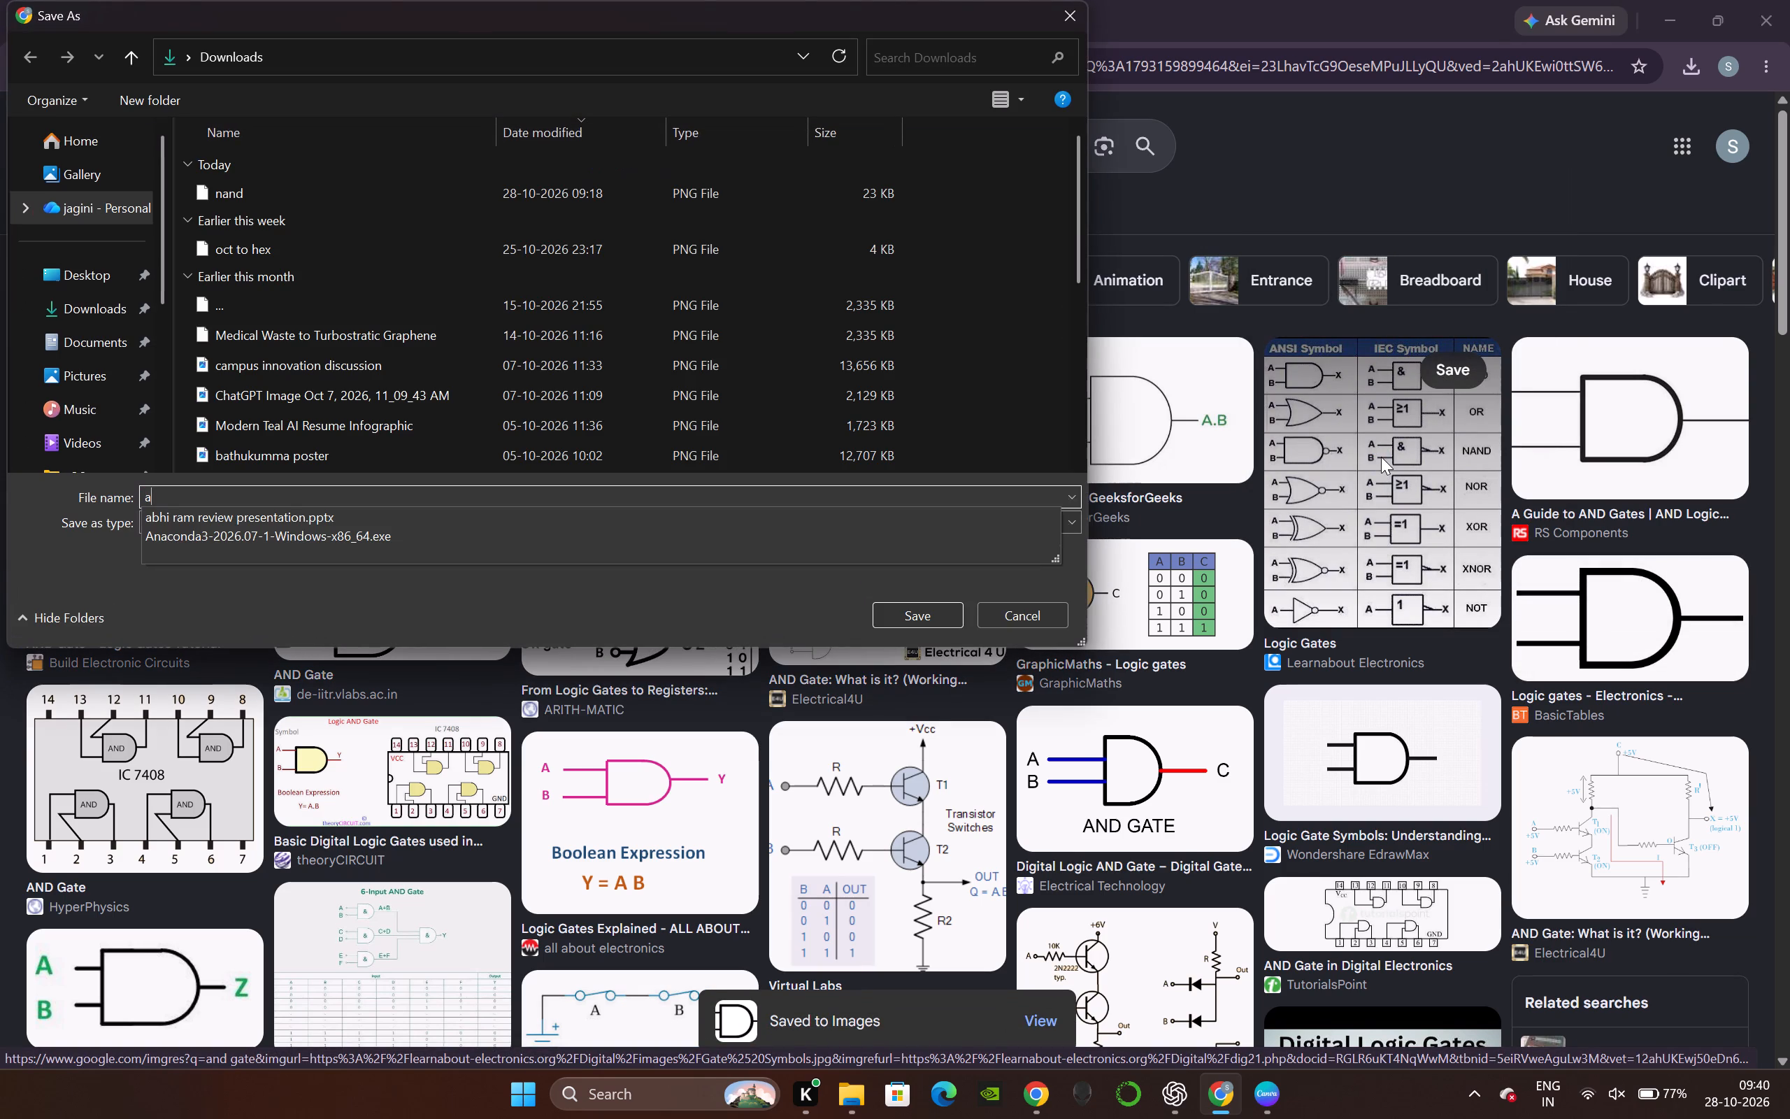
type("nd")
key("Return")
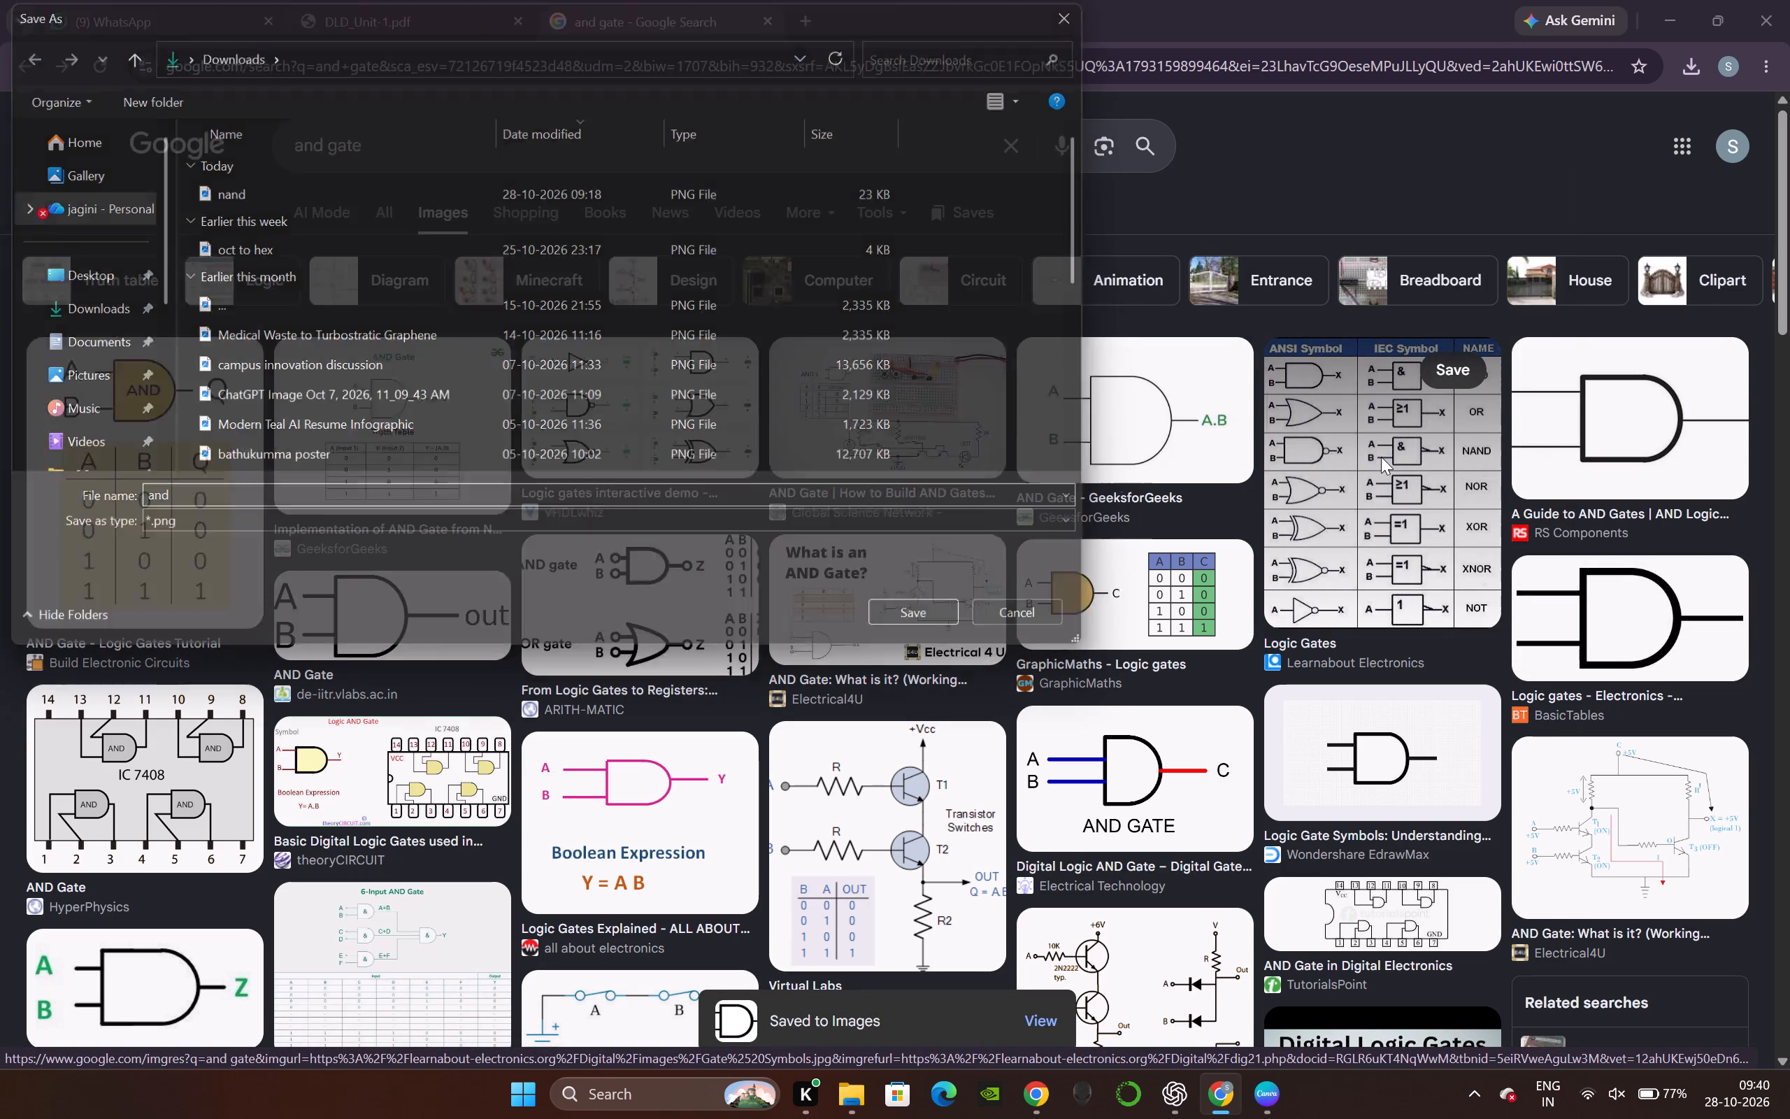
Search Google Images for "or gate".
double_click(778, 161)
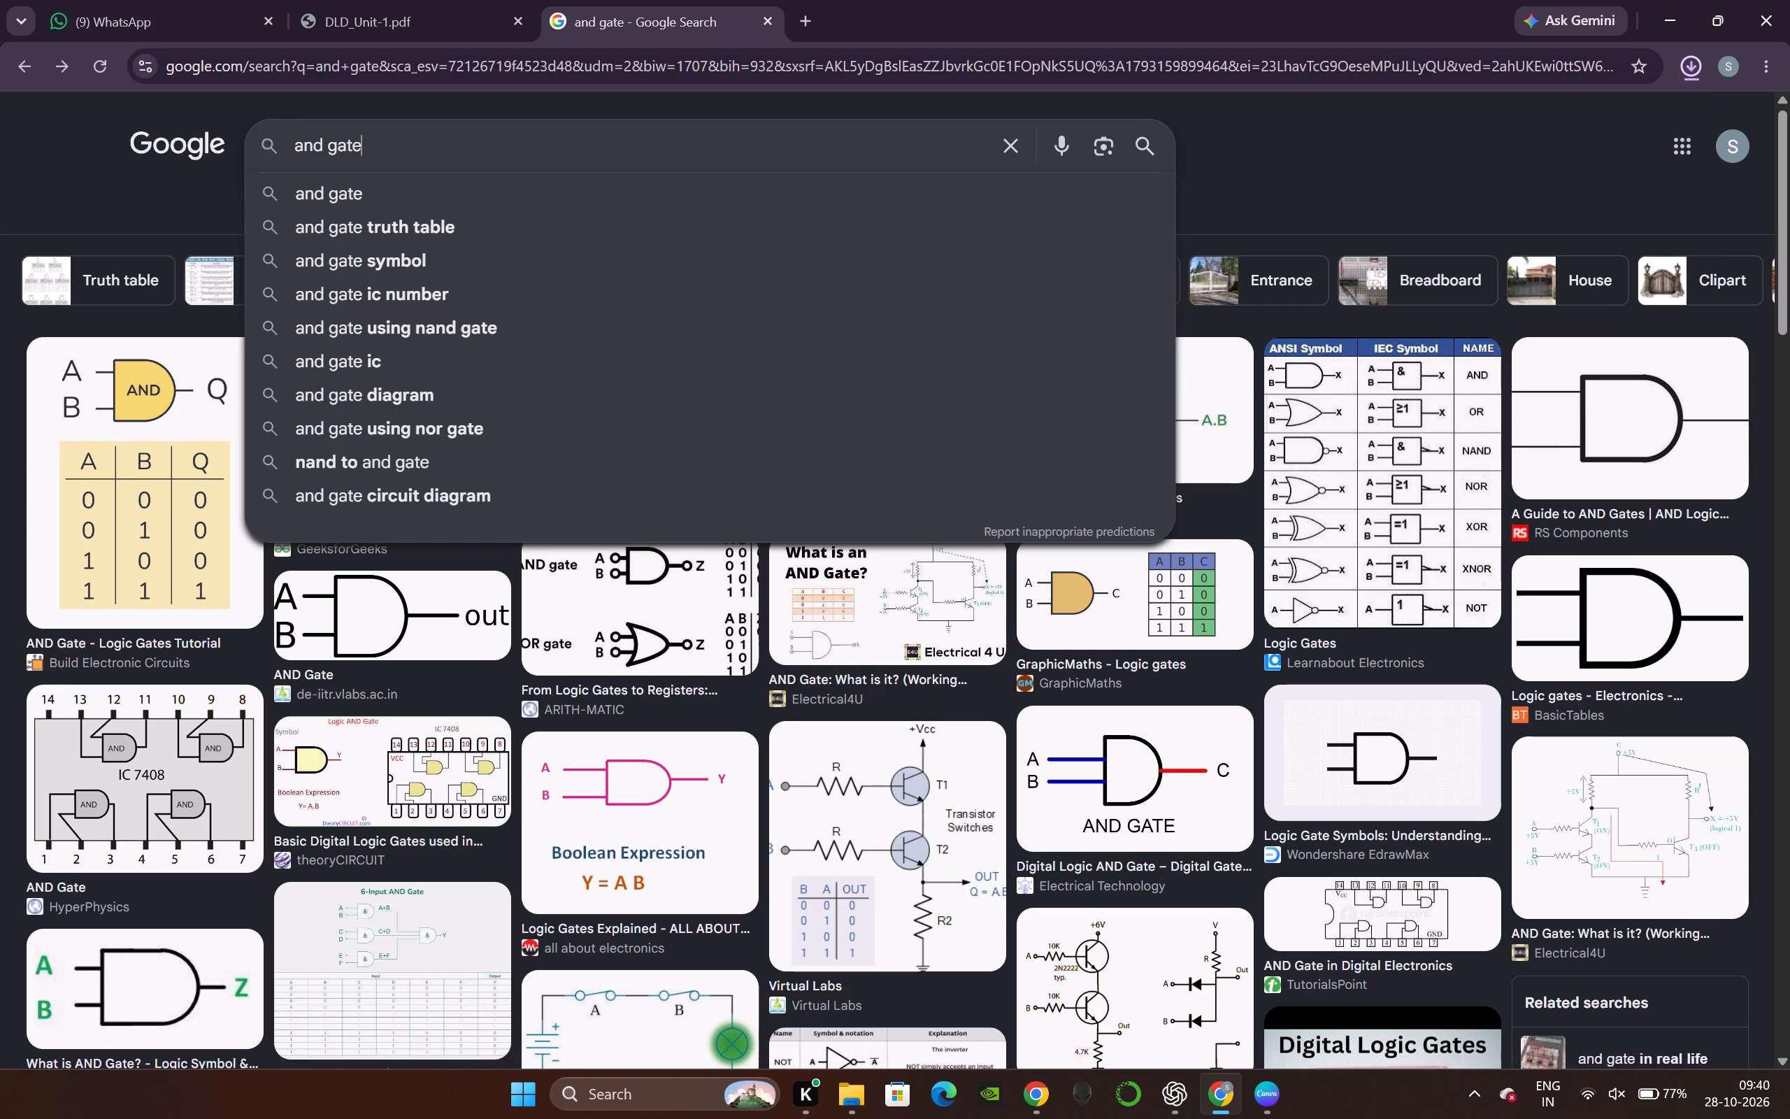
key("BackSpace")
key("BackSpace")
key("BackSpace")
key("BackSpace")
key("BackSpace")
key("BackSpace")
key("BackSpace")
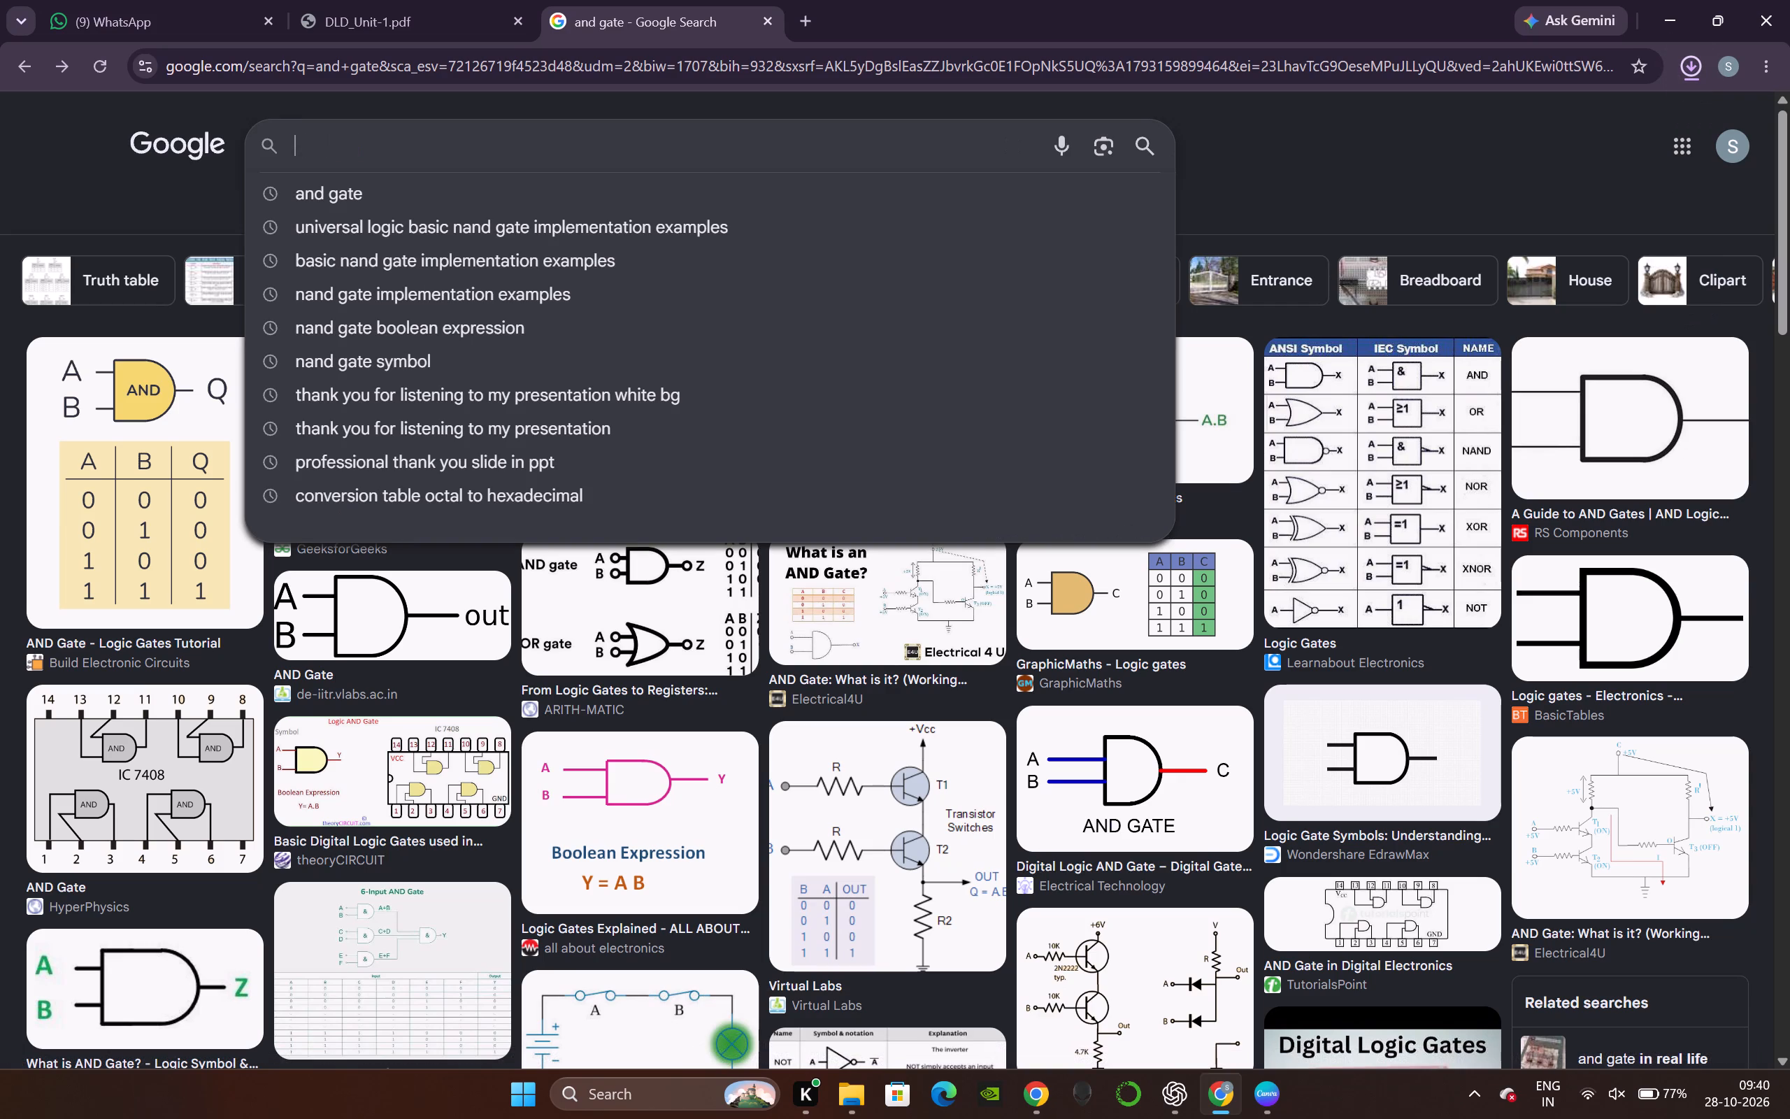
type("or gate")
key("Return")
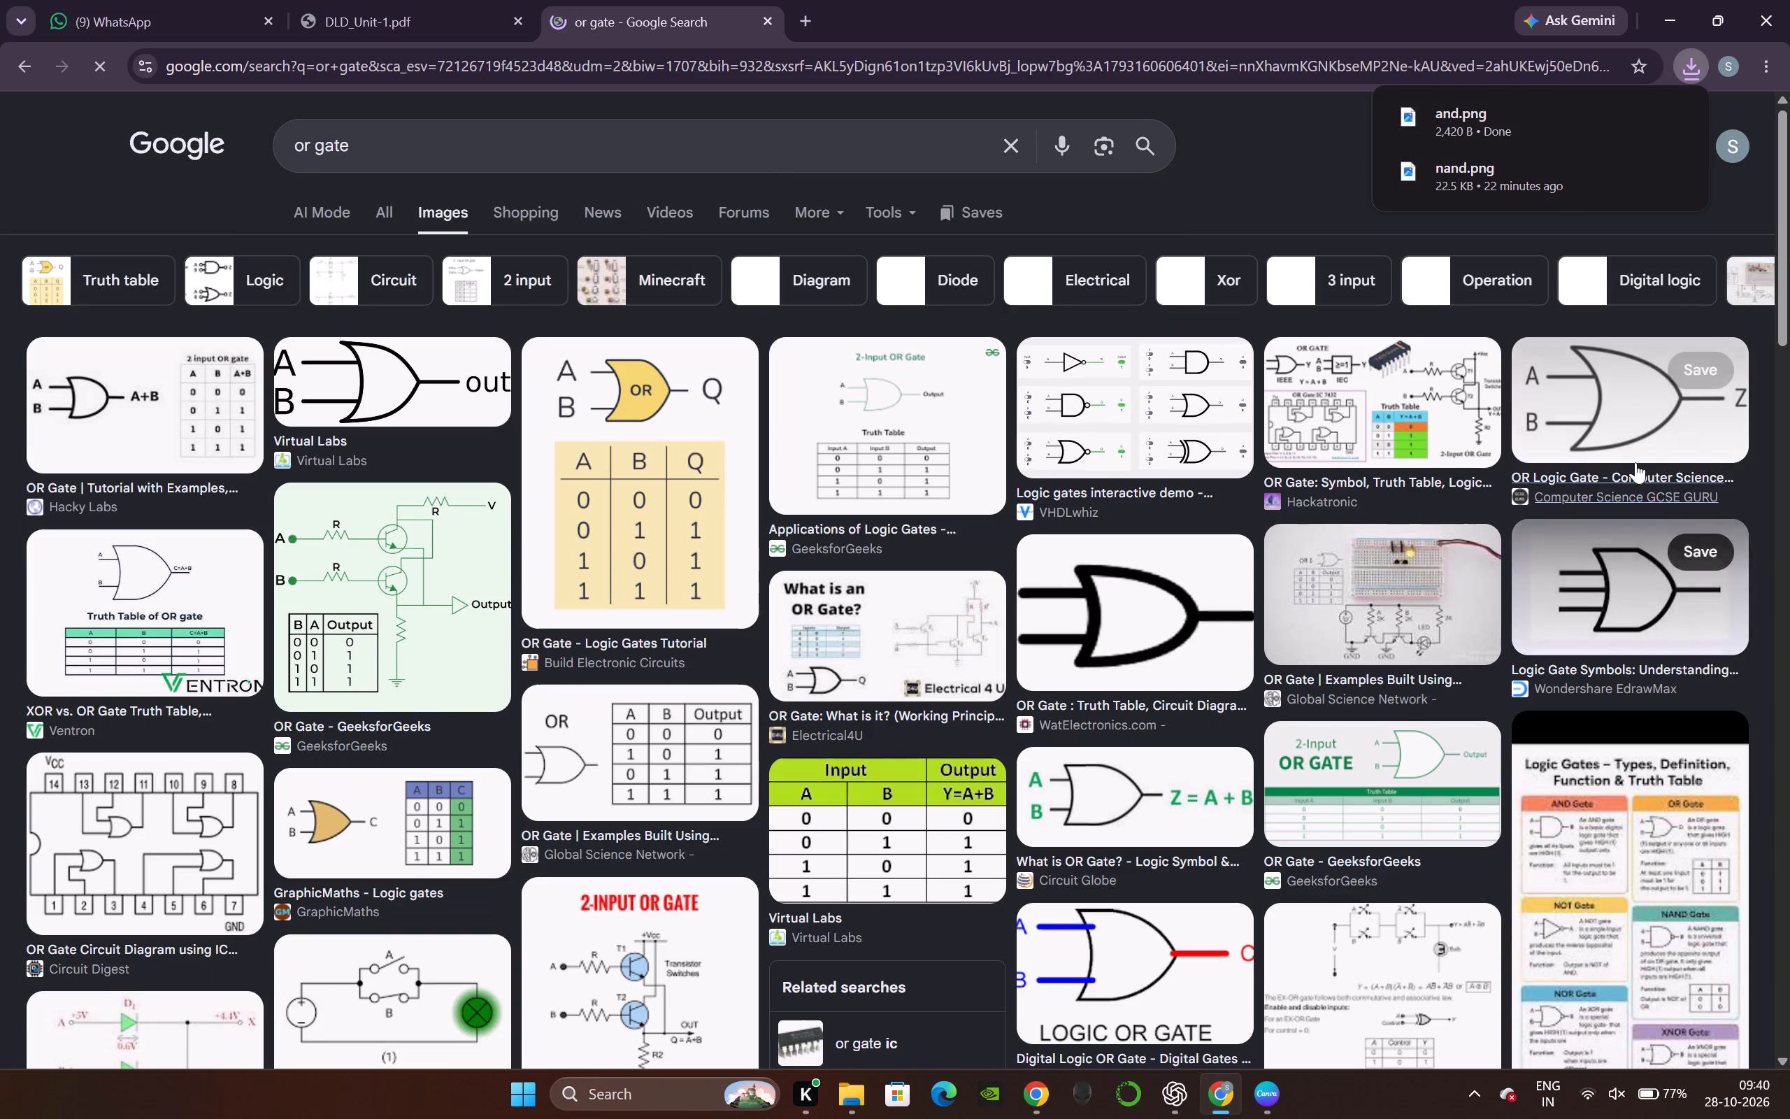
Replace the image search with "not gate".
left_click(454, 136)
key("BackSpace")
key("BackSpace")
key("BackSpace")
key("BackSpace")
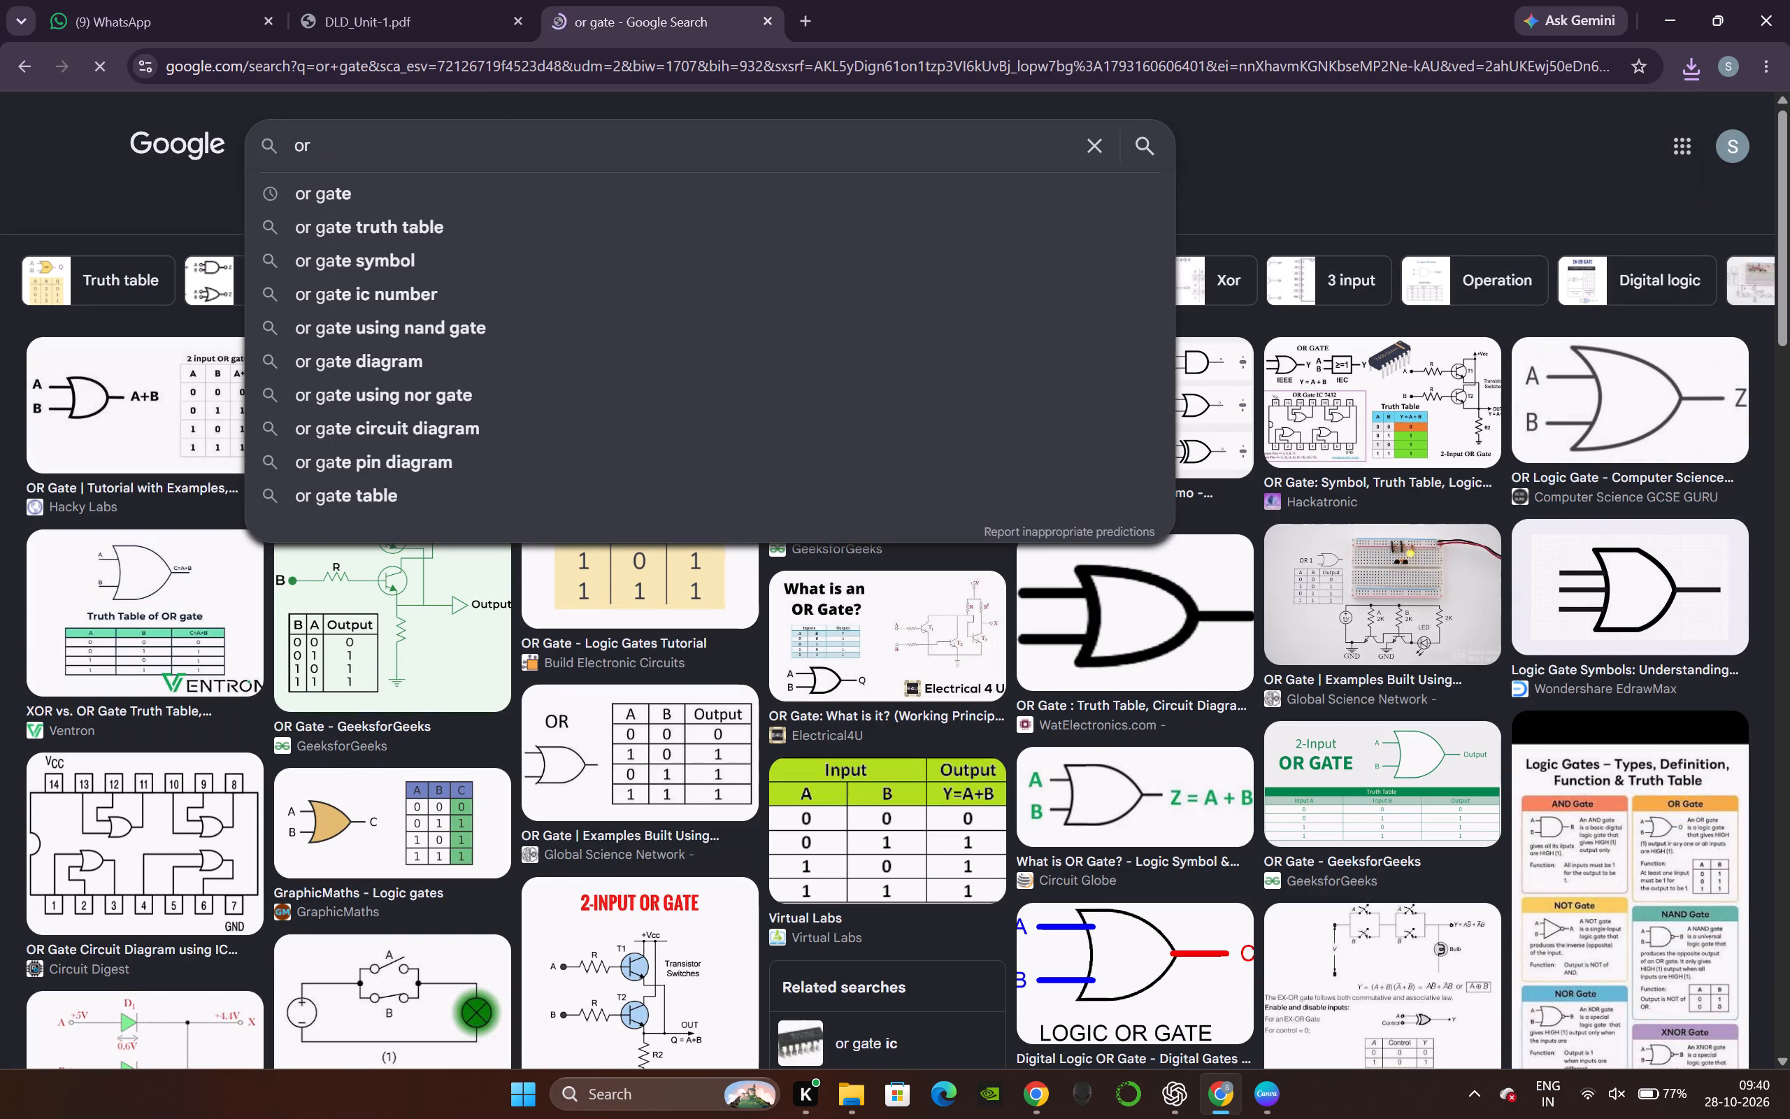
key("BackSpace")
key("BackSpace")
key("BackSpace")
key("BackSpace")
type("not gate")
key("Return")
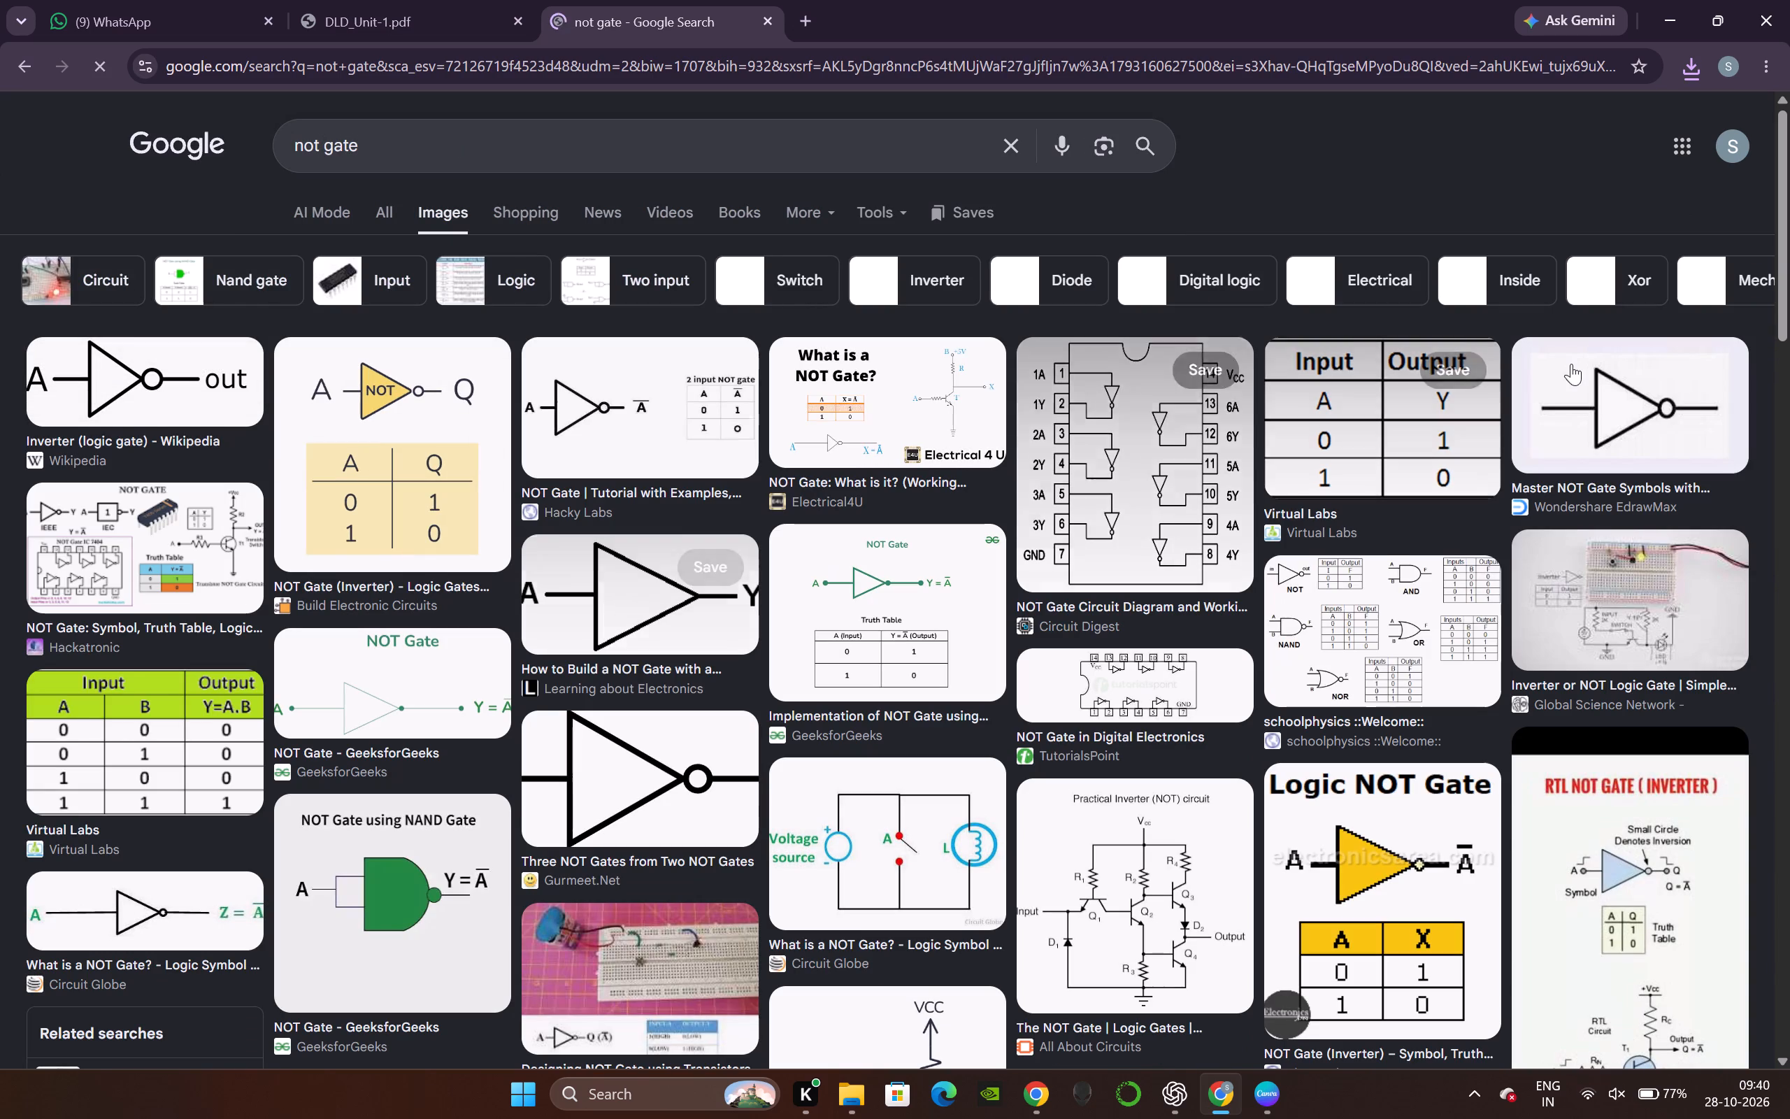
Download the plain, unlabelled NOT gate symbol from Wondershare EdrawMax to the Downloads folder as "not".
right_click(1631, 401)
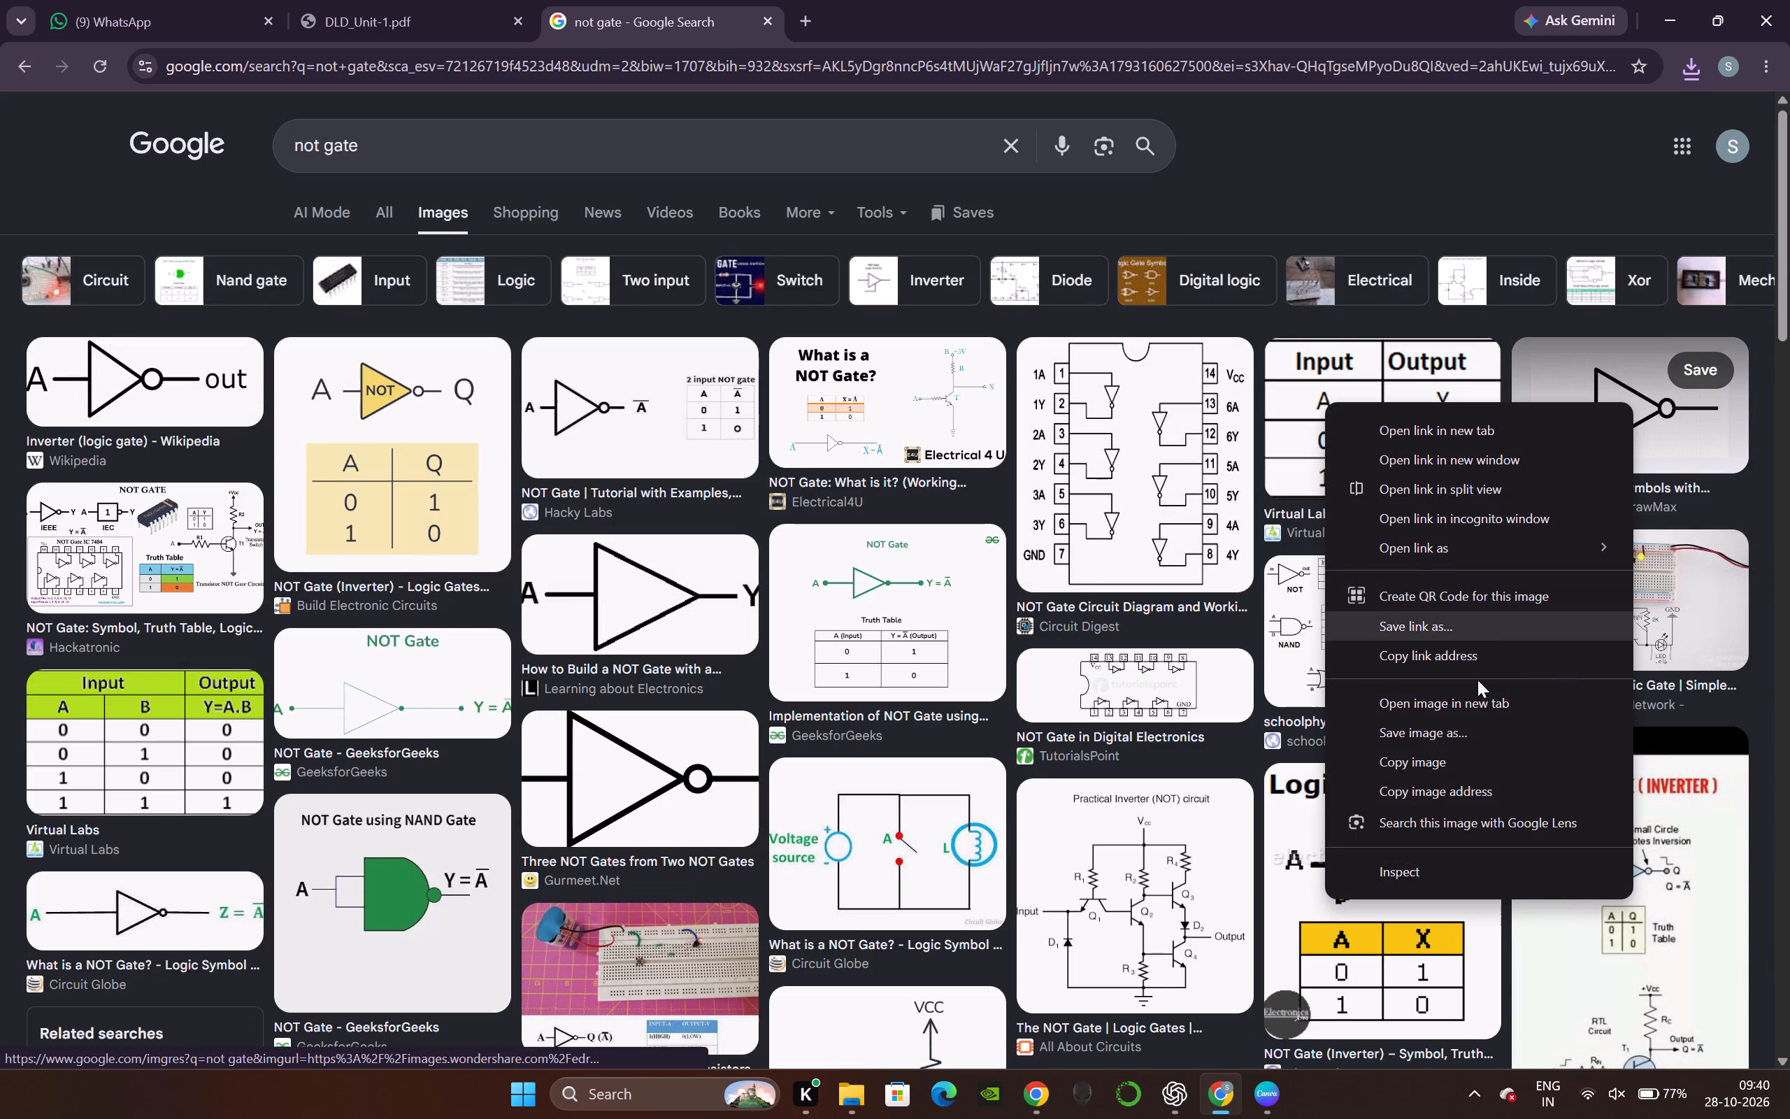
left_click(1491, 723)
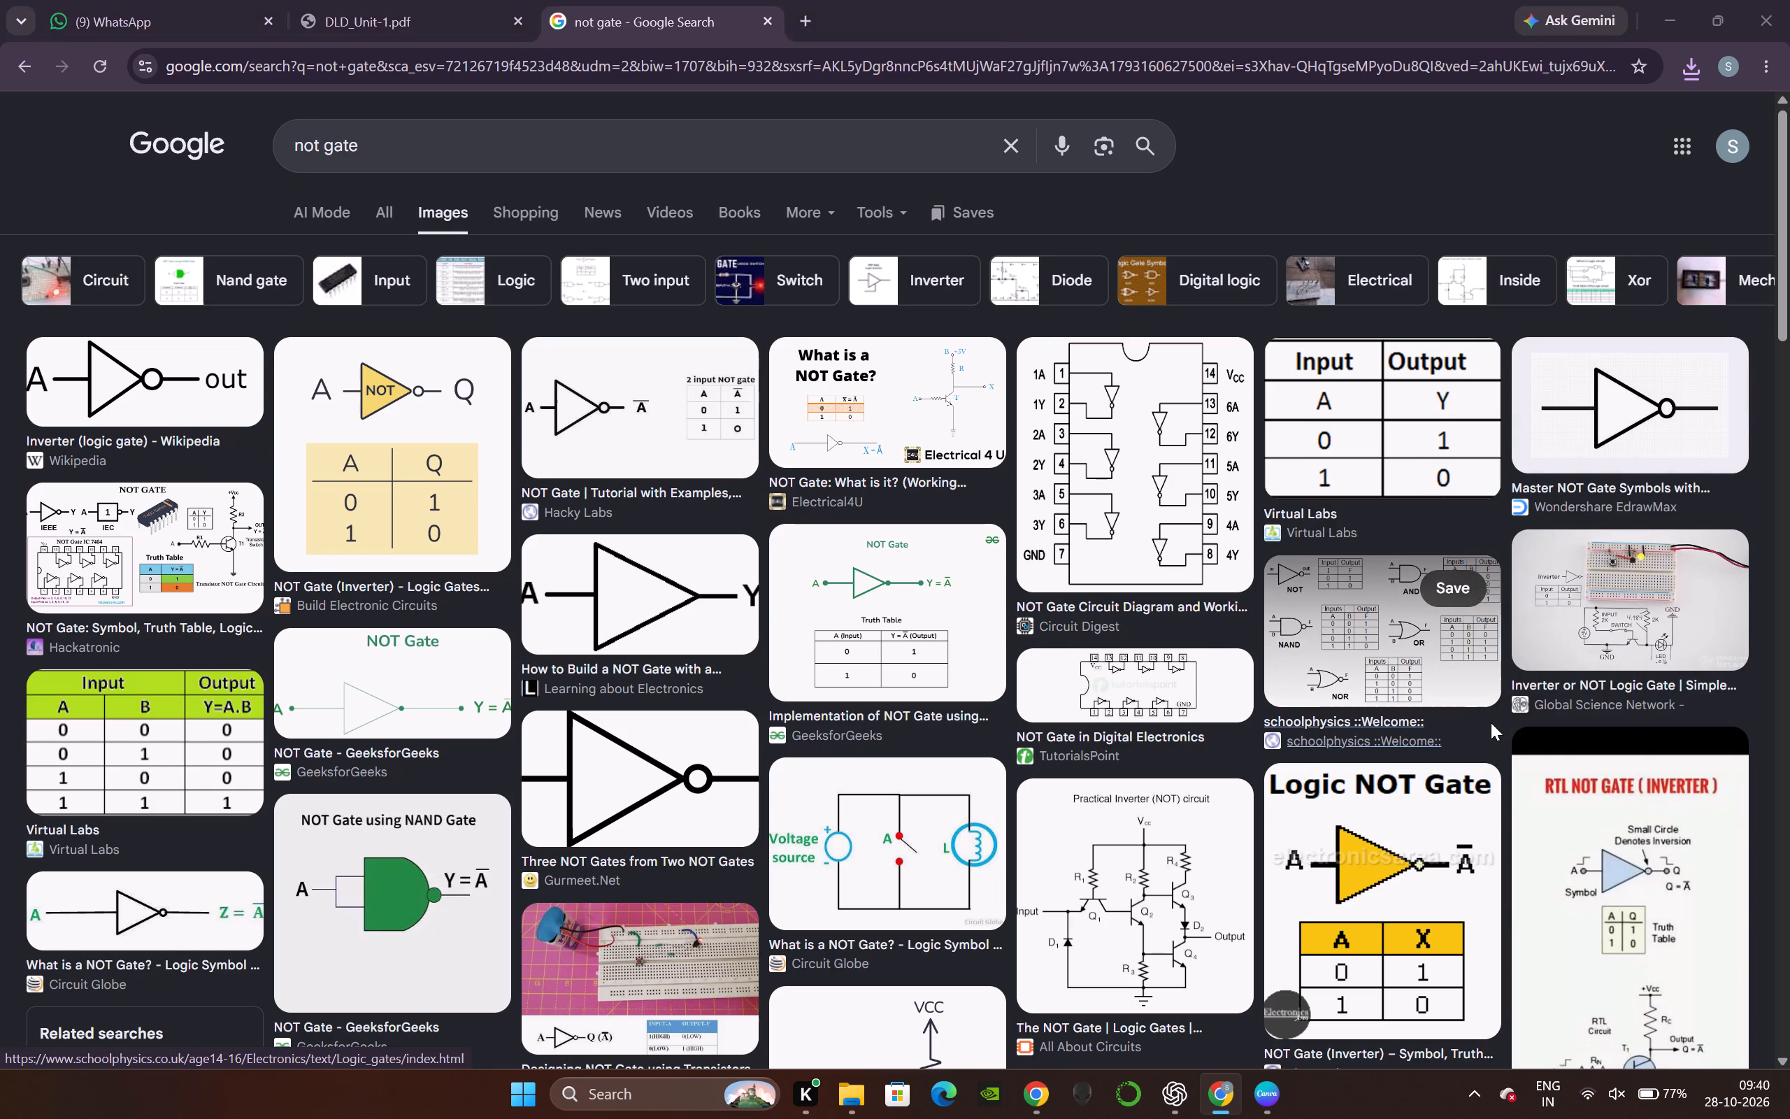
type("not")
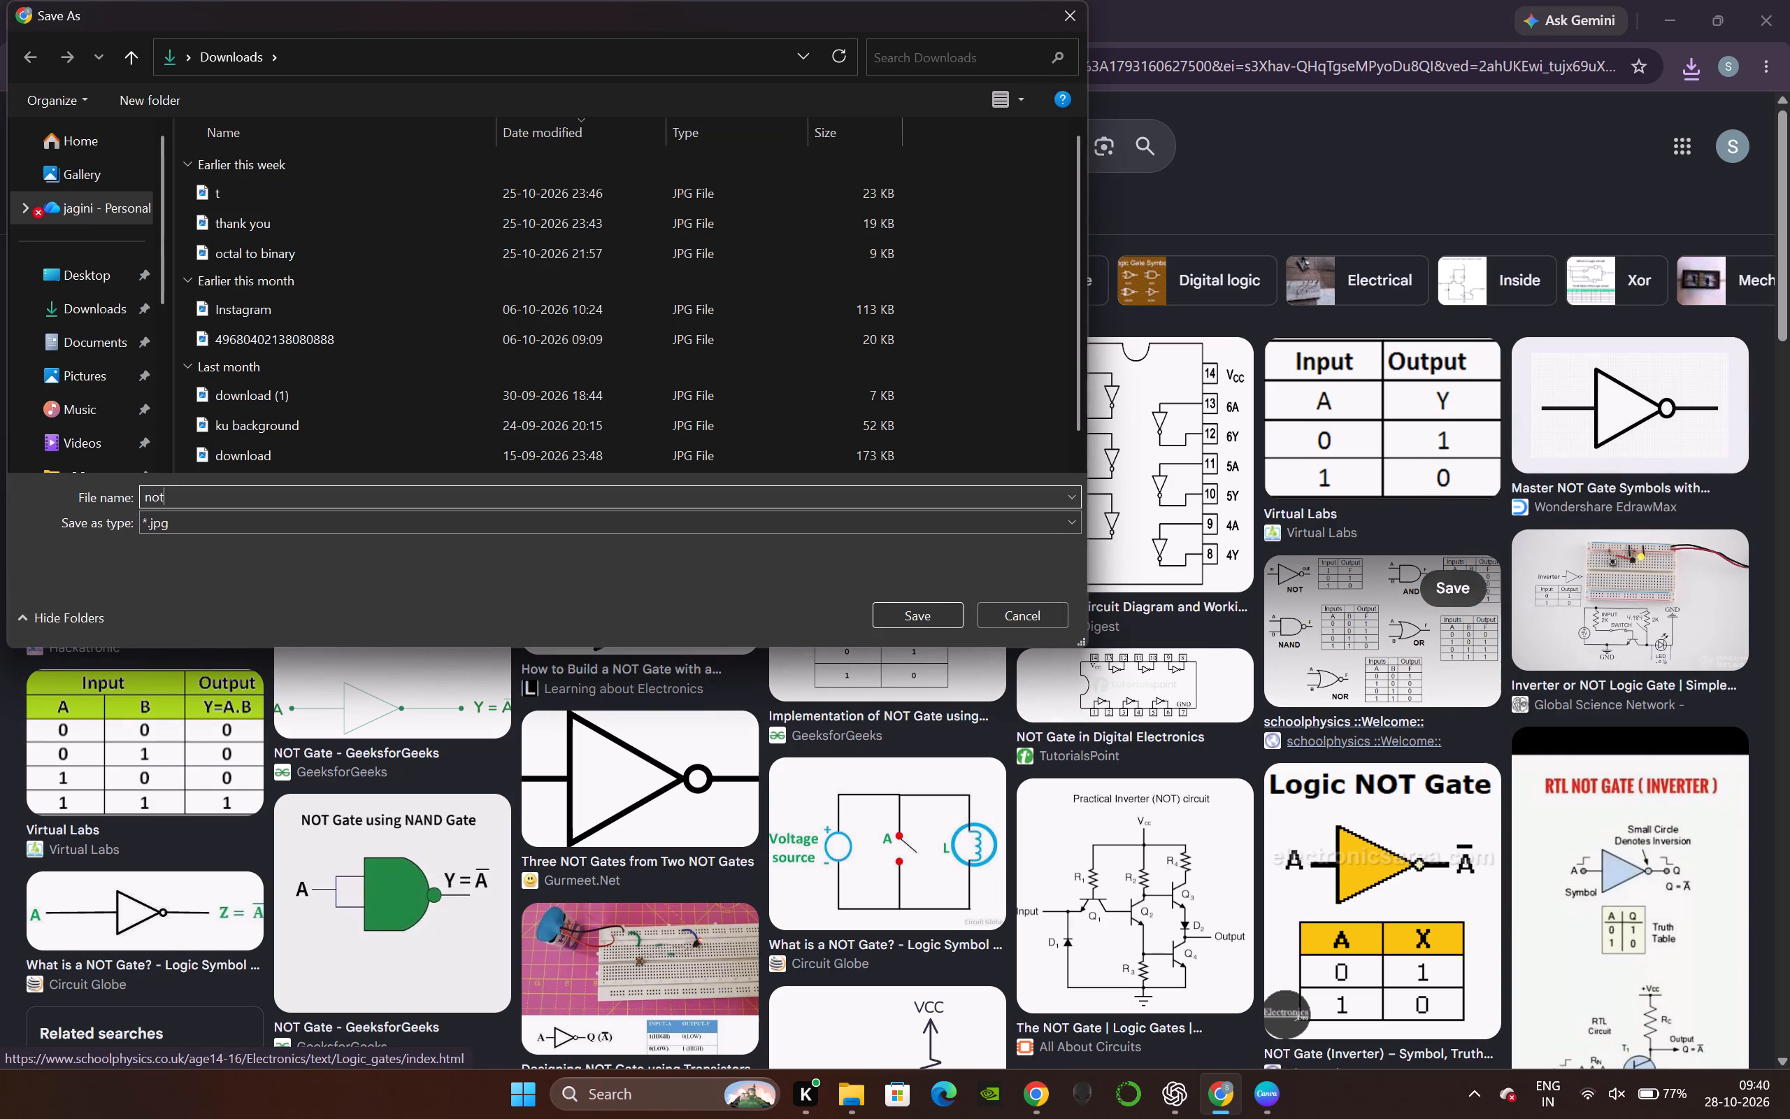
key("Return")
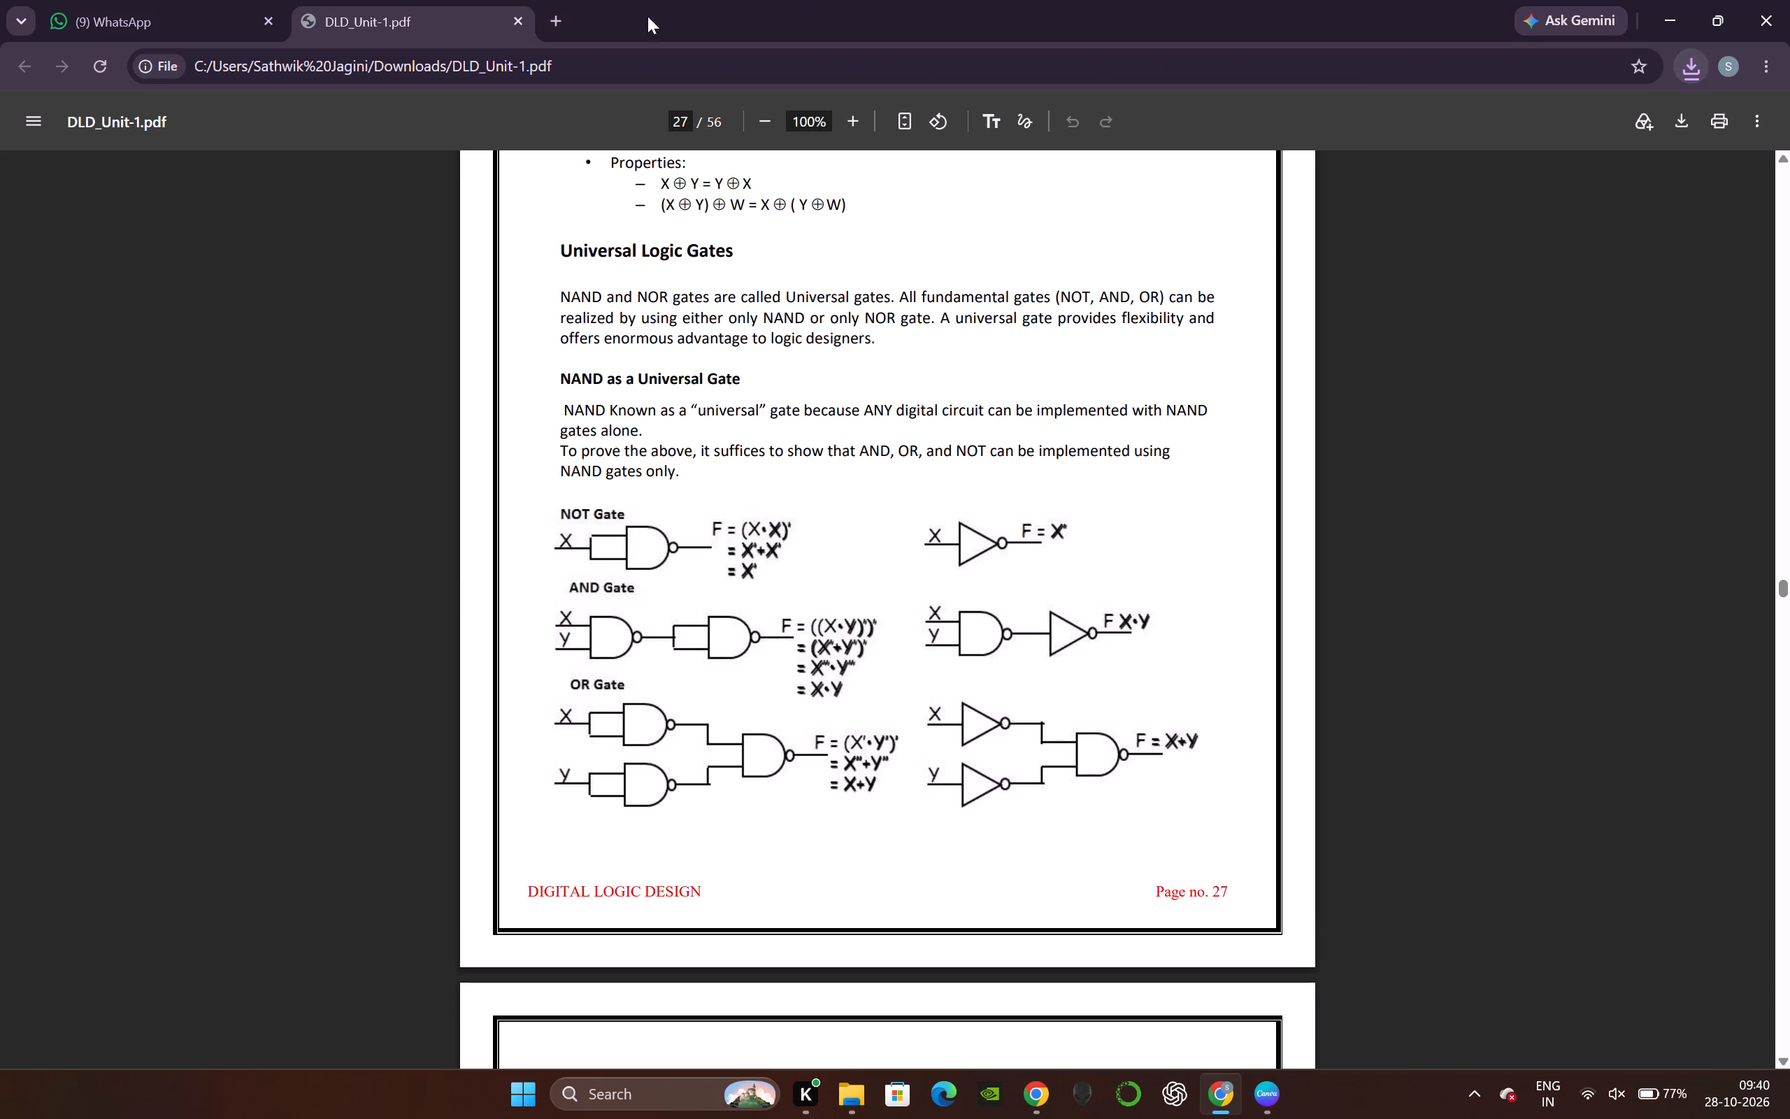
left_click(1689, 20)
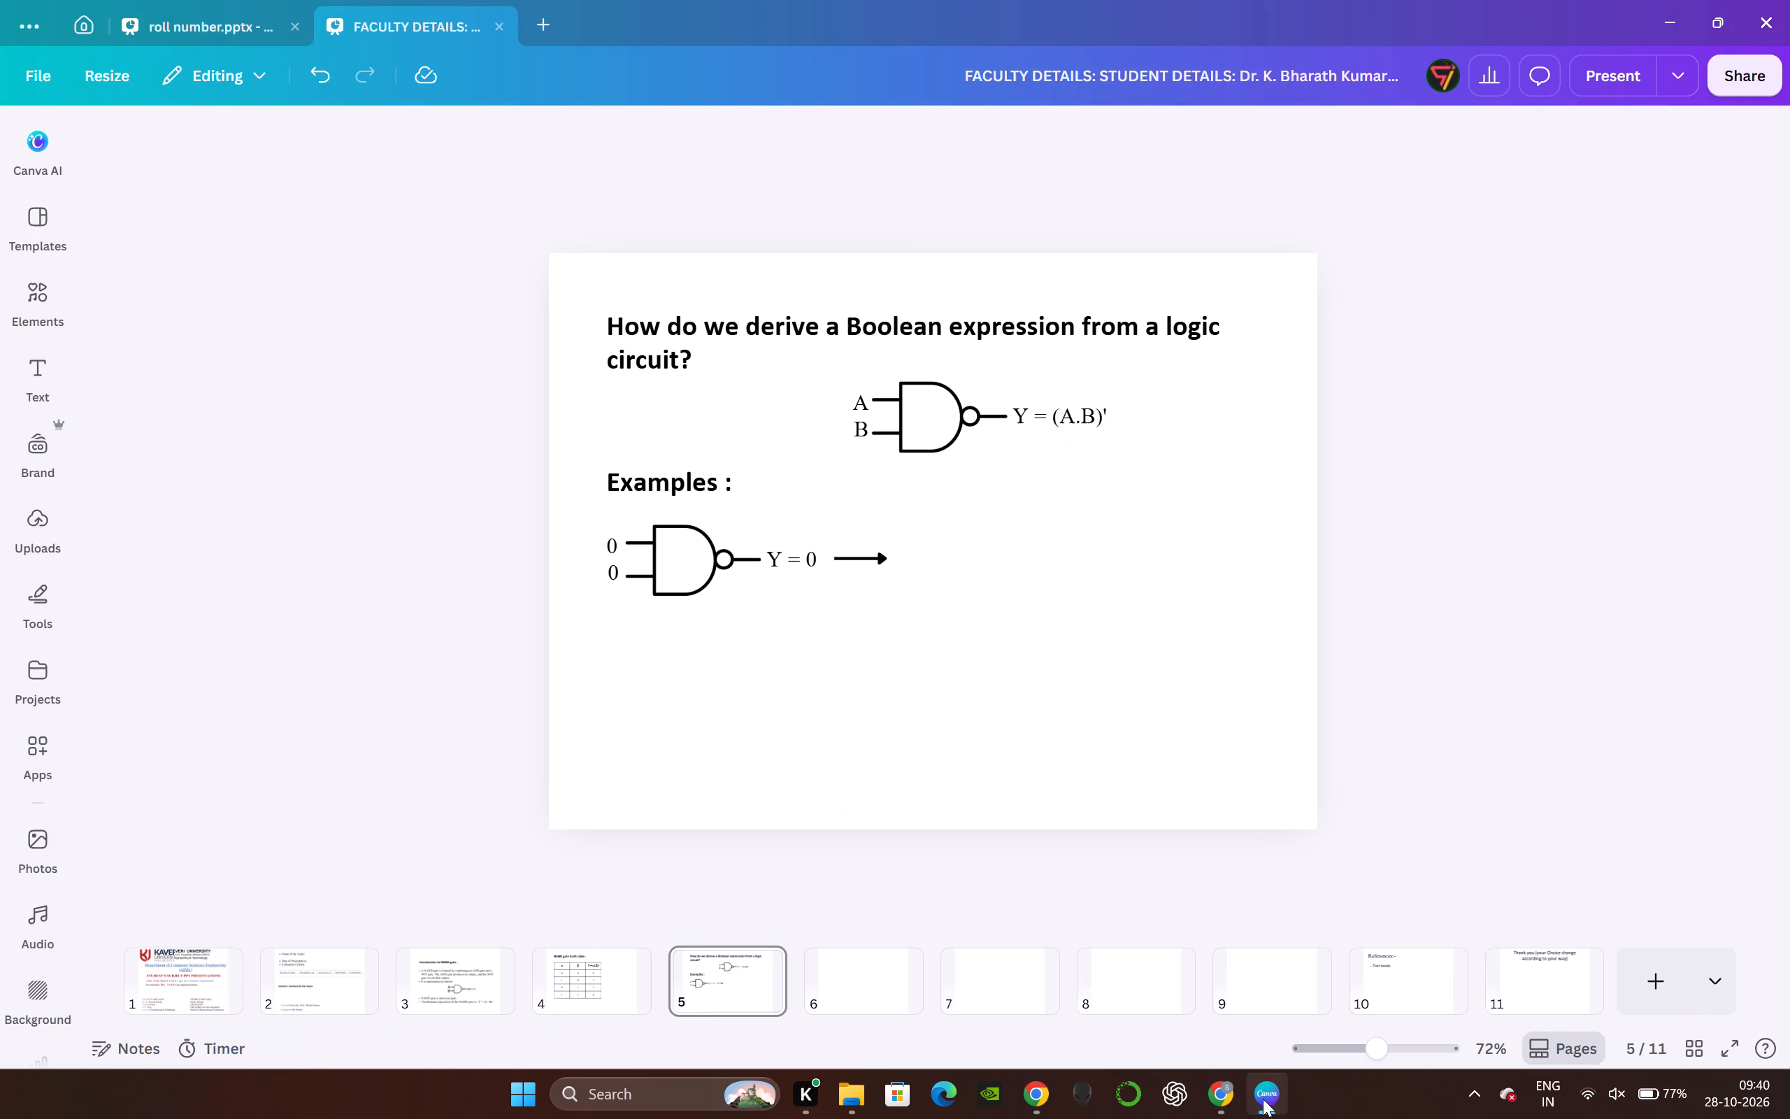
Upload the "not" and "and" gate image files from the Downloads folder to the Canva uploads.
left_click(36, 501)
double_click(280, 208)
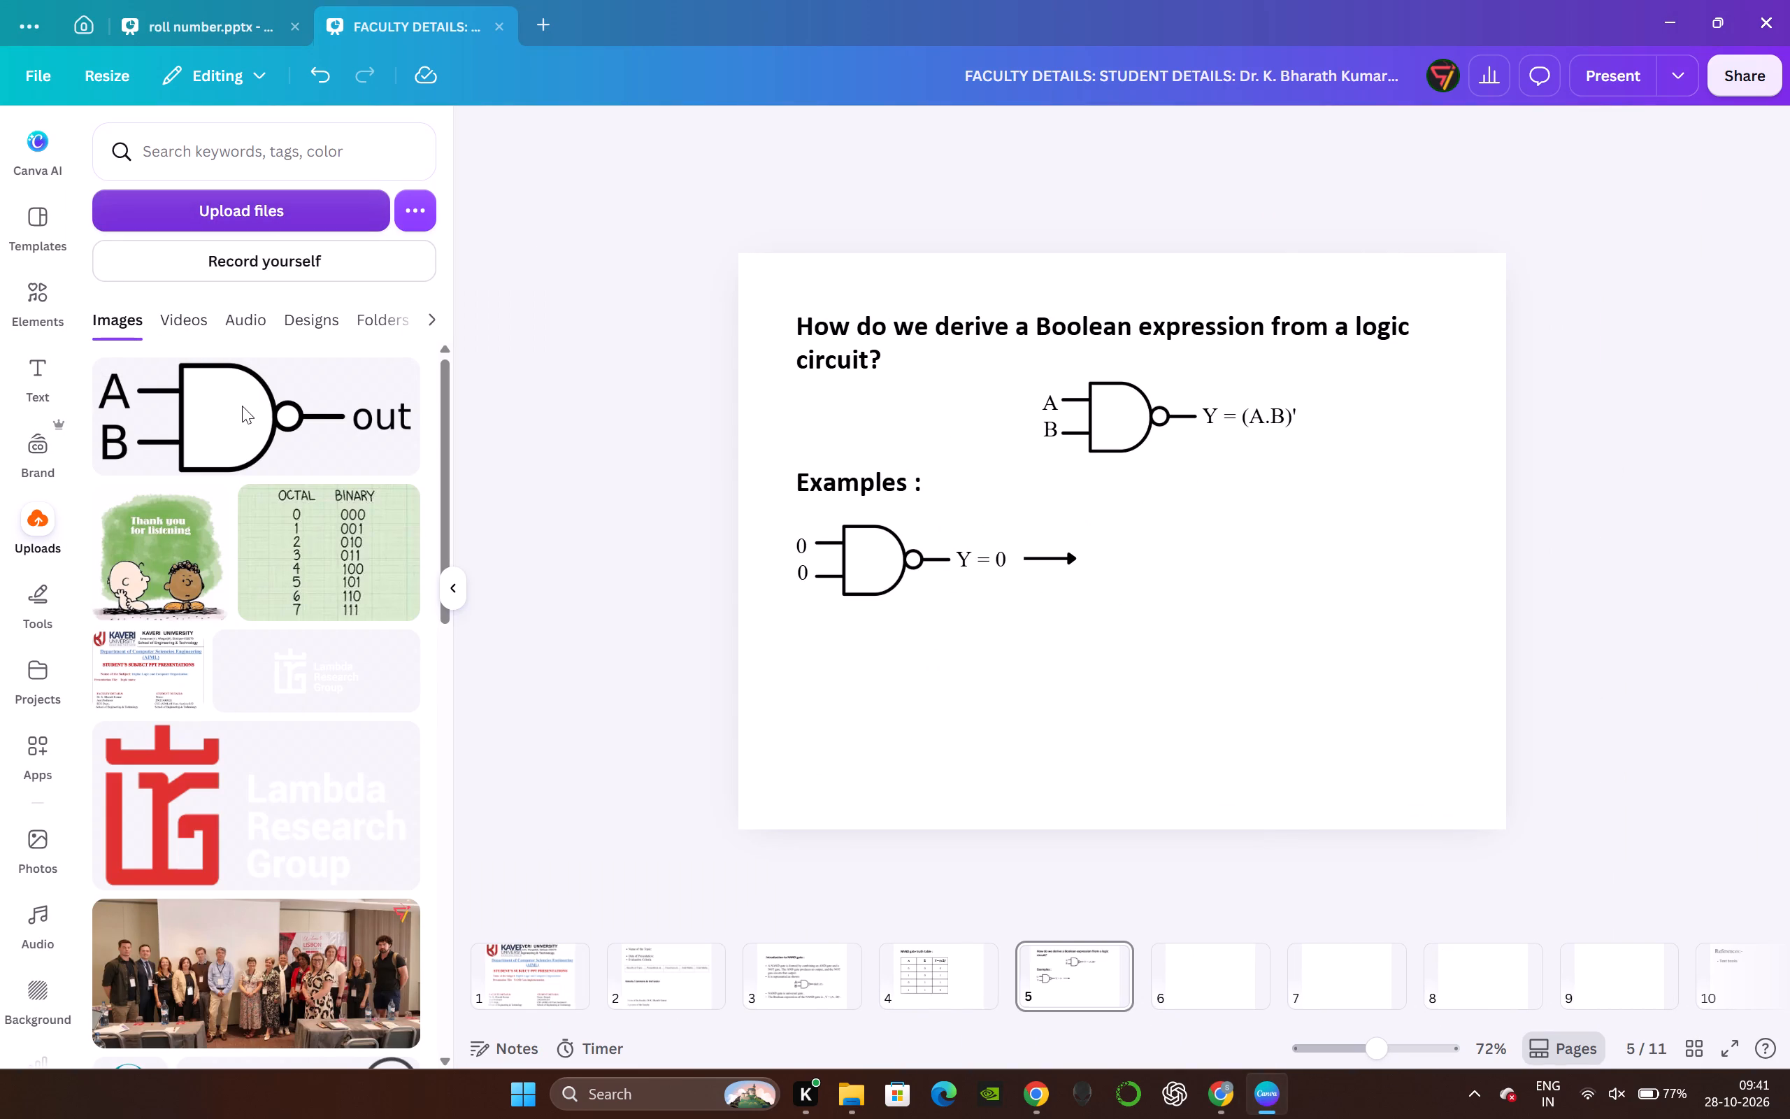
left_click(266, 202)
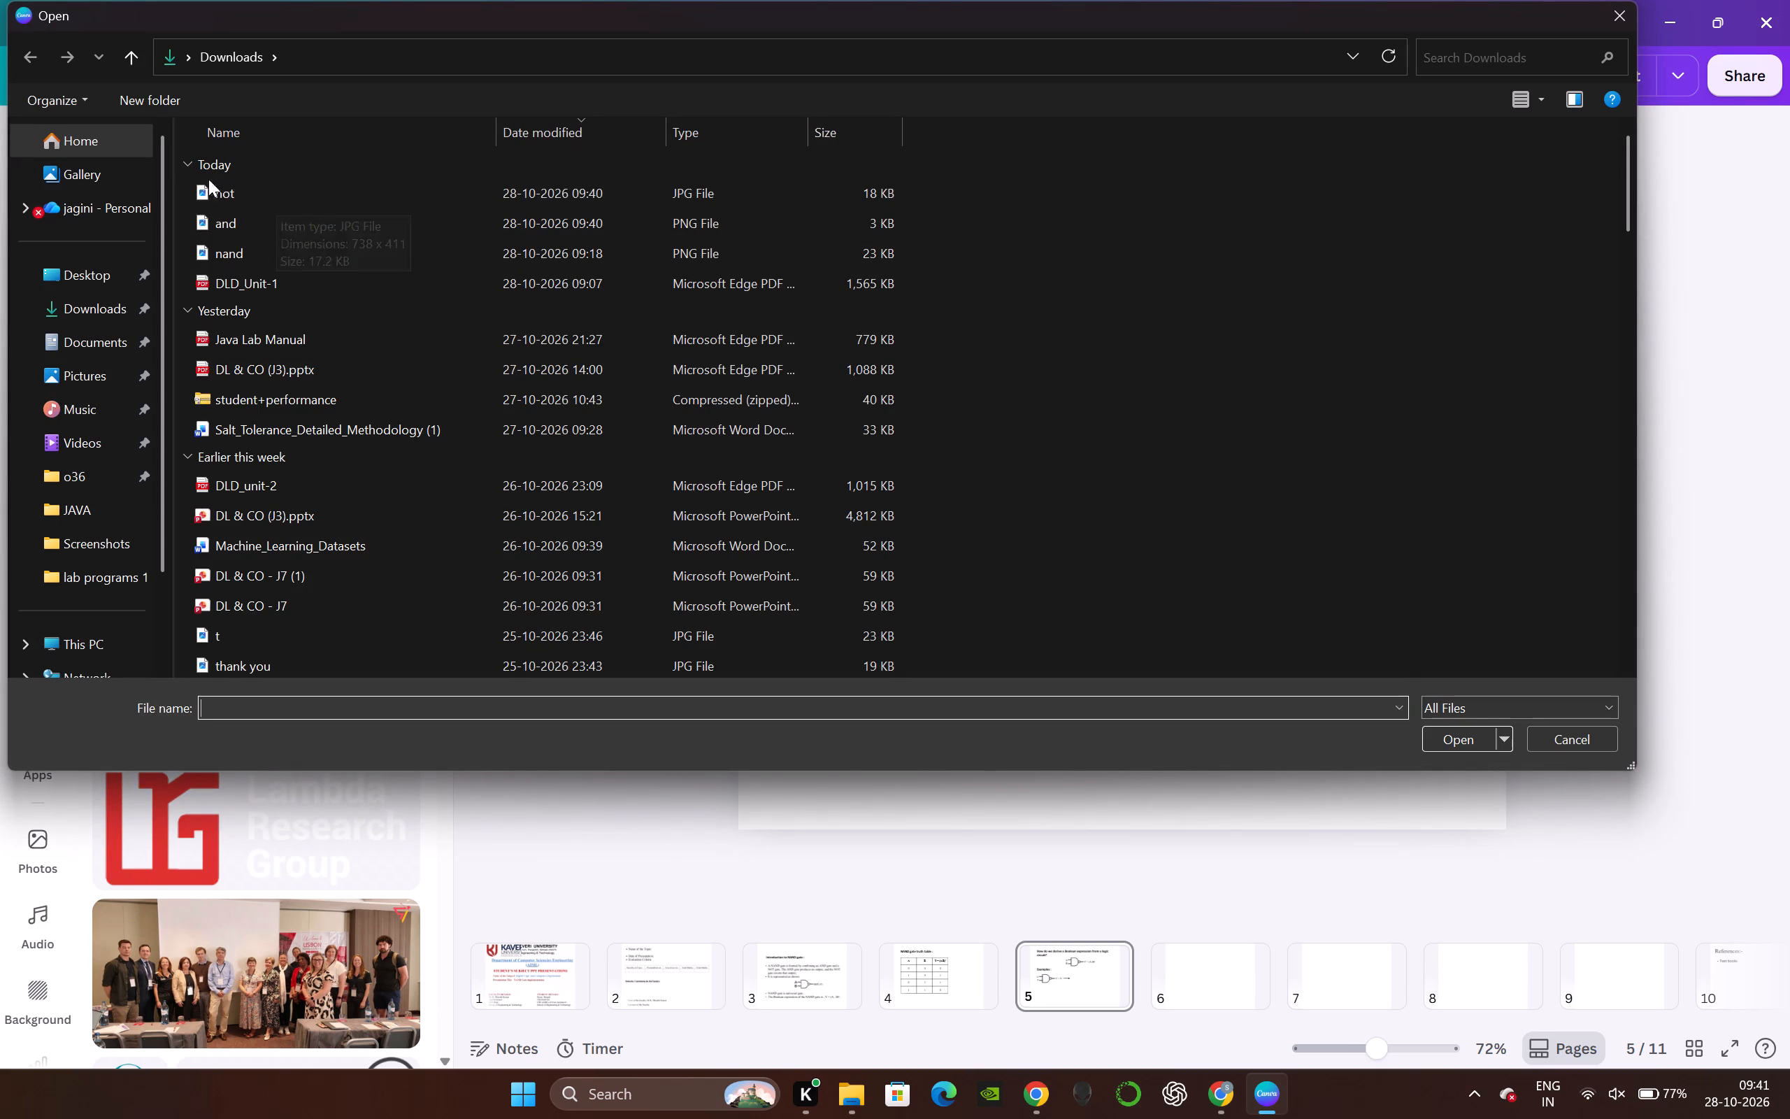
left_click_drag(182, 187, 243, 223)
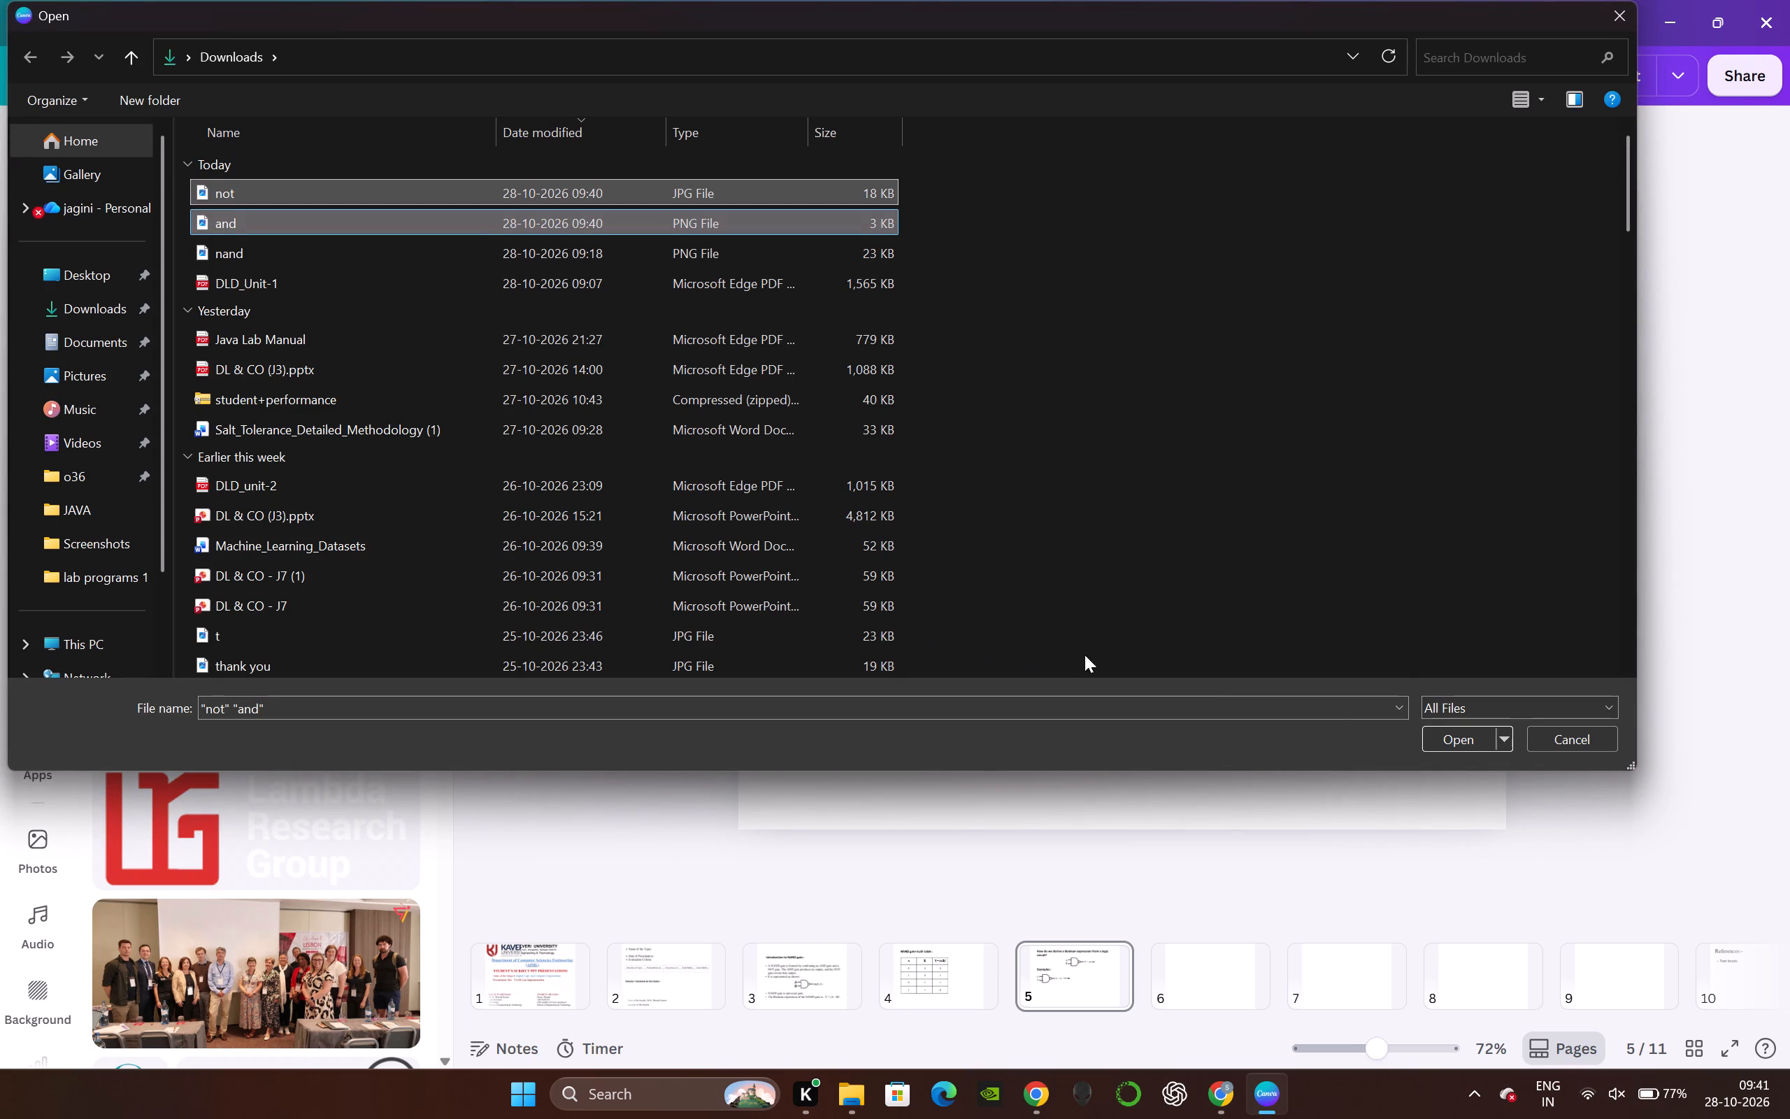
left_click(1460, 732)
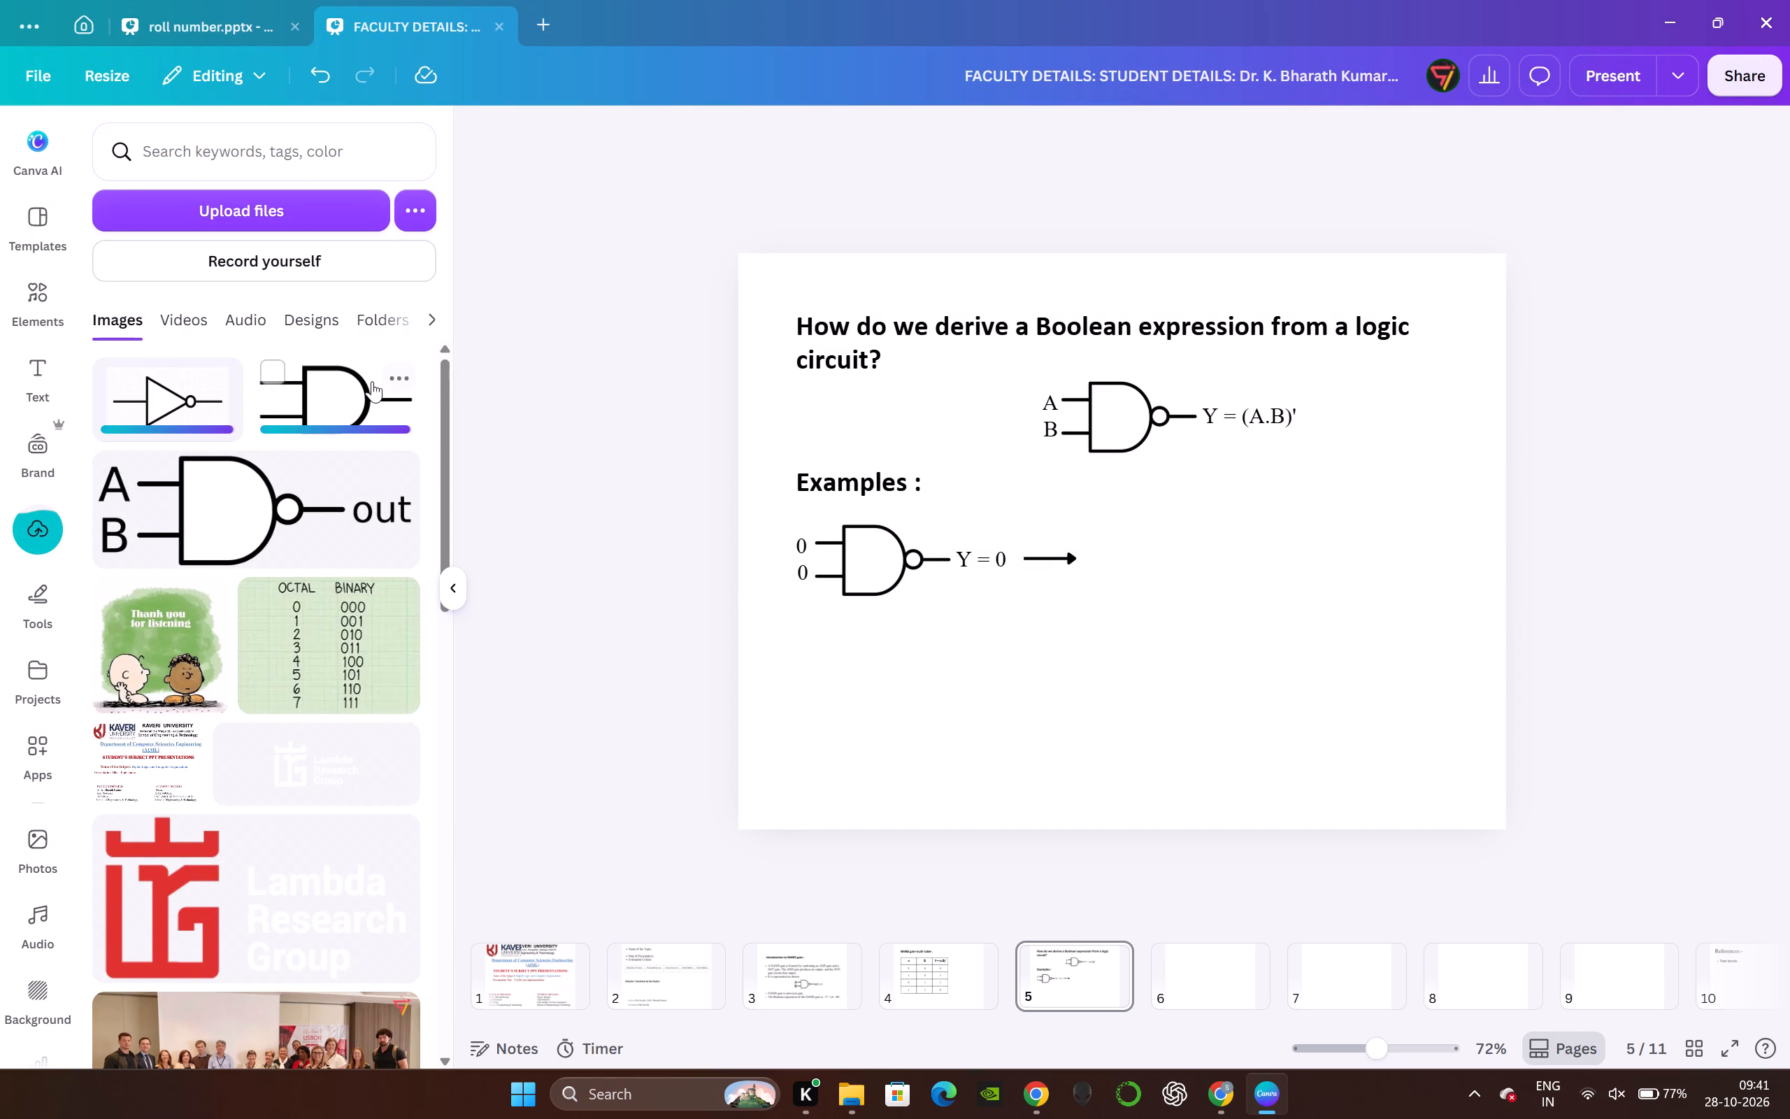
Add the uploaded AND gate image to slide 5, shrink it and place it just after the arrow in the example row.
left_click(362, 374)
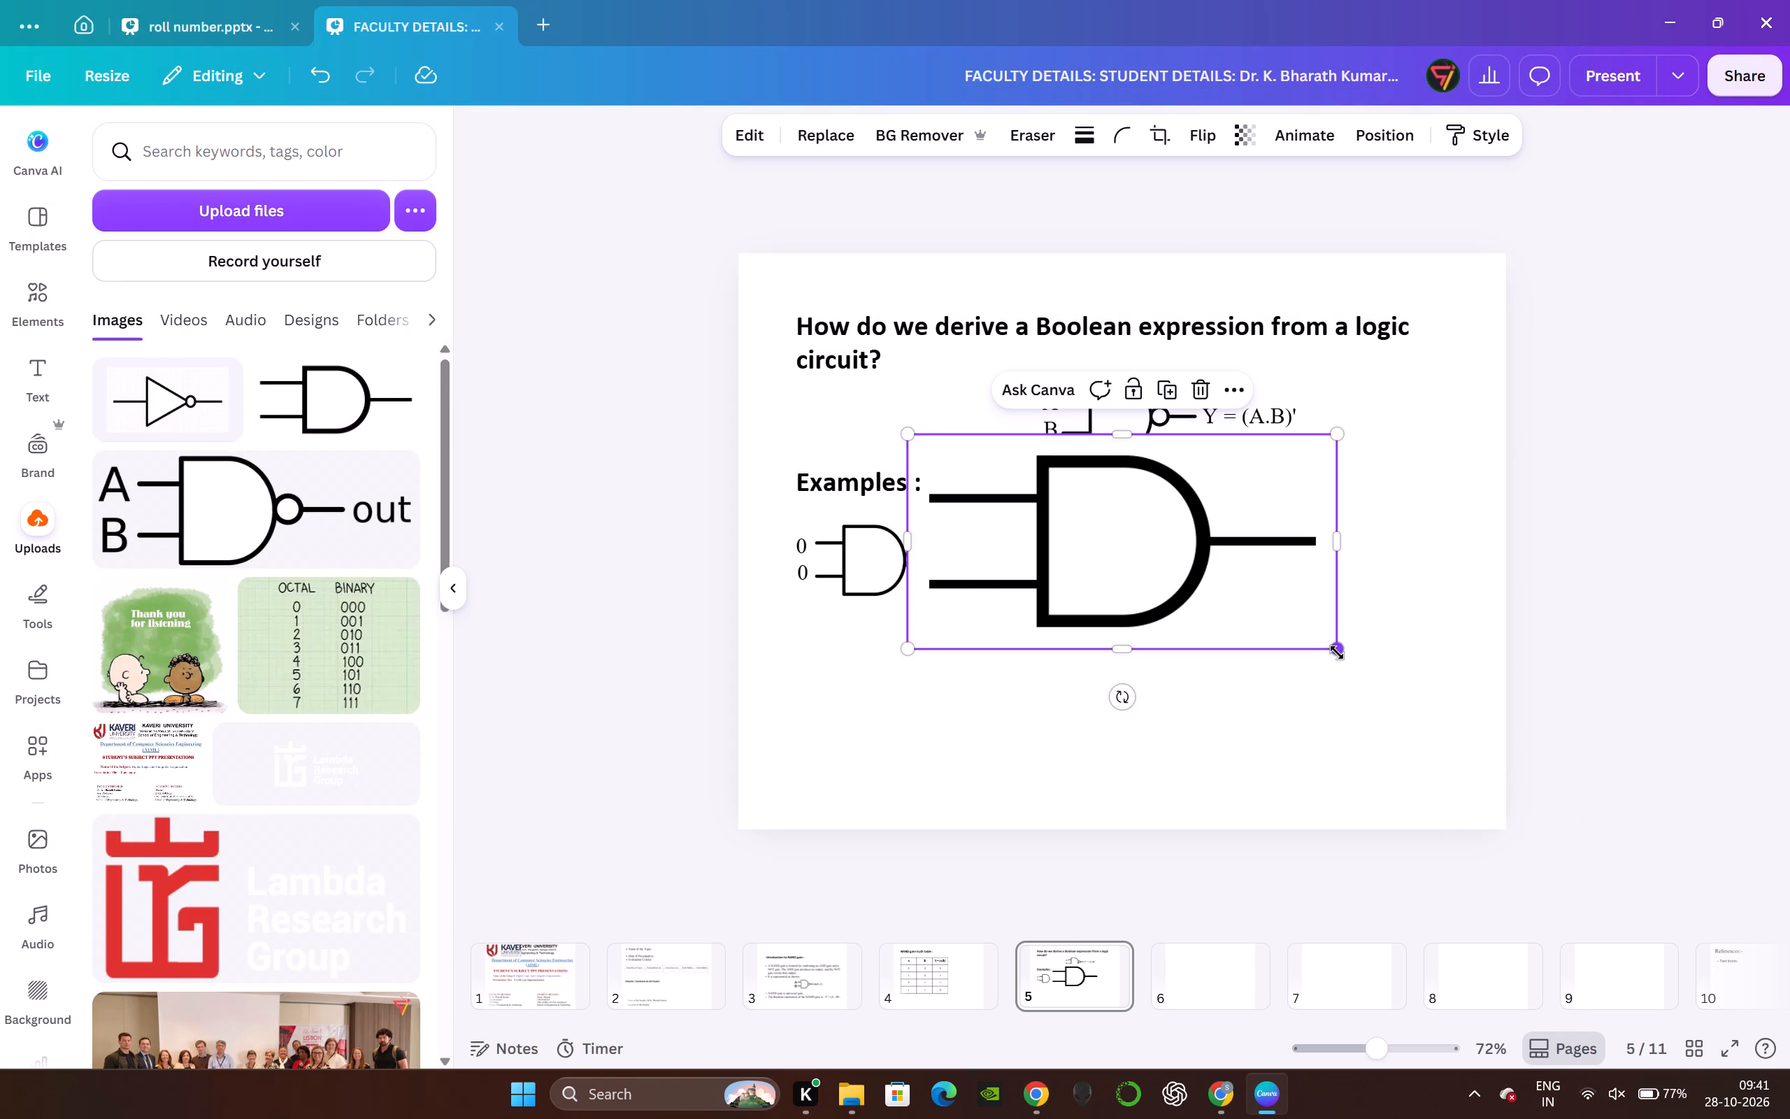
left_click_drag(1337, 653, 1027, 492)
left_click_drag(981, 459, 1047, 497)
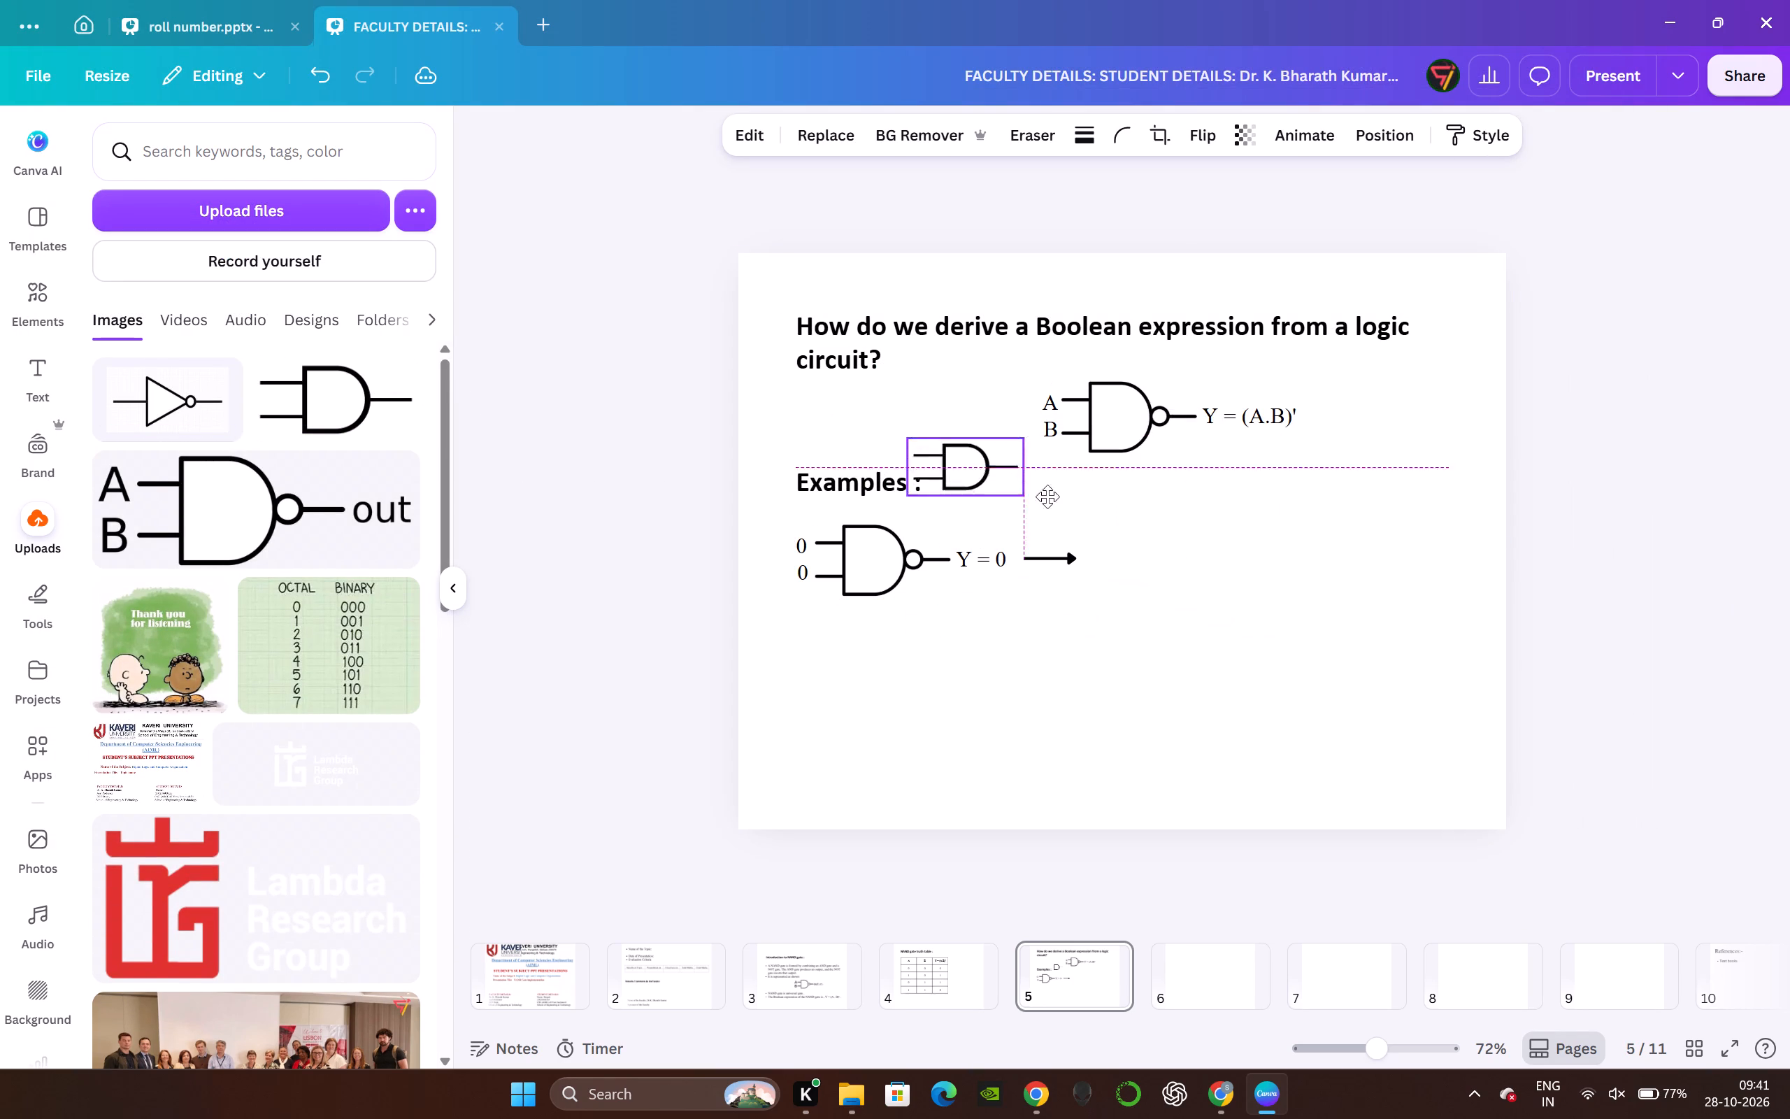
left_click_drag(1047, 497, 1174, 555)
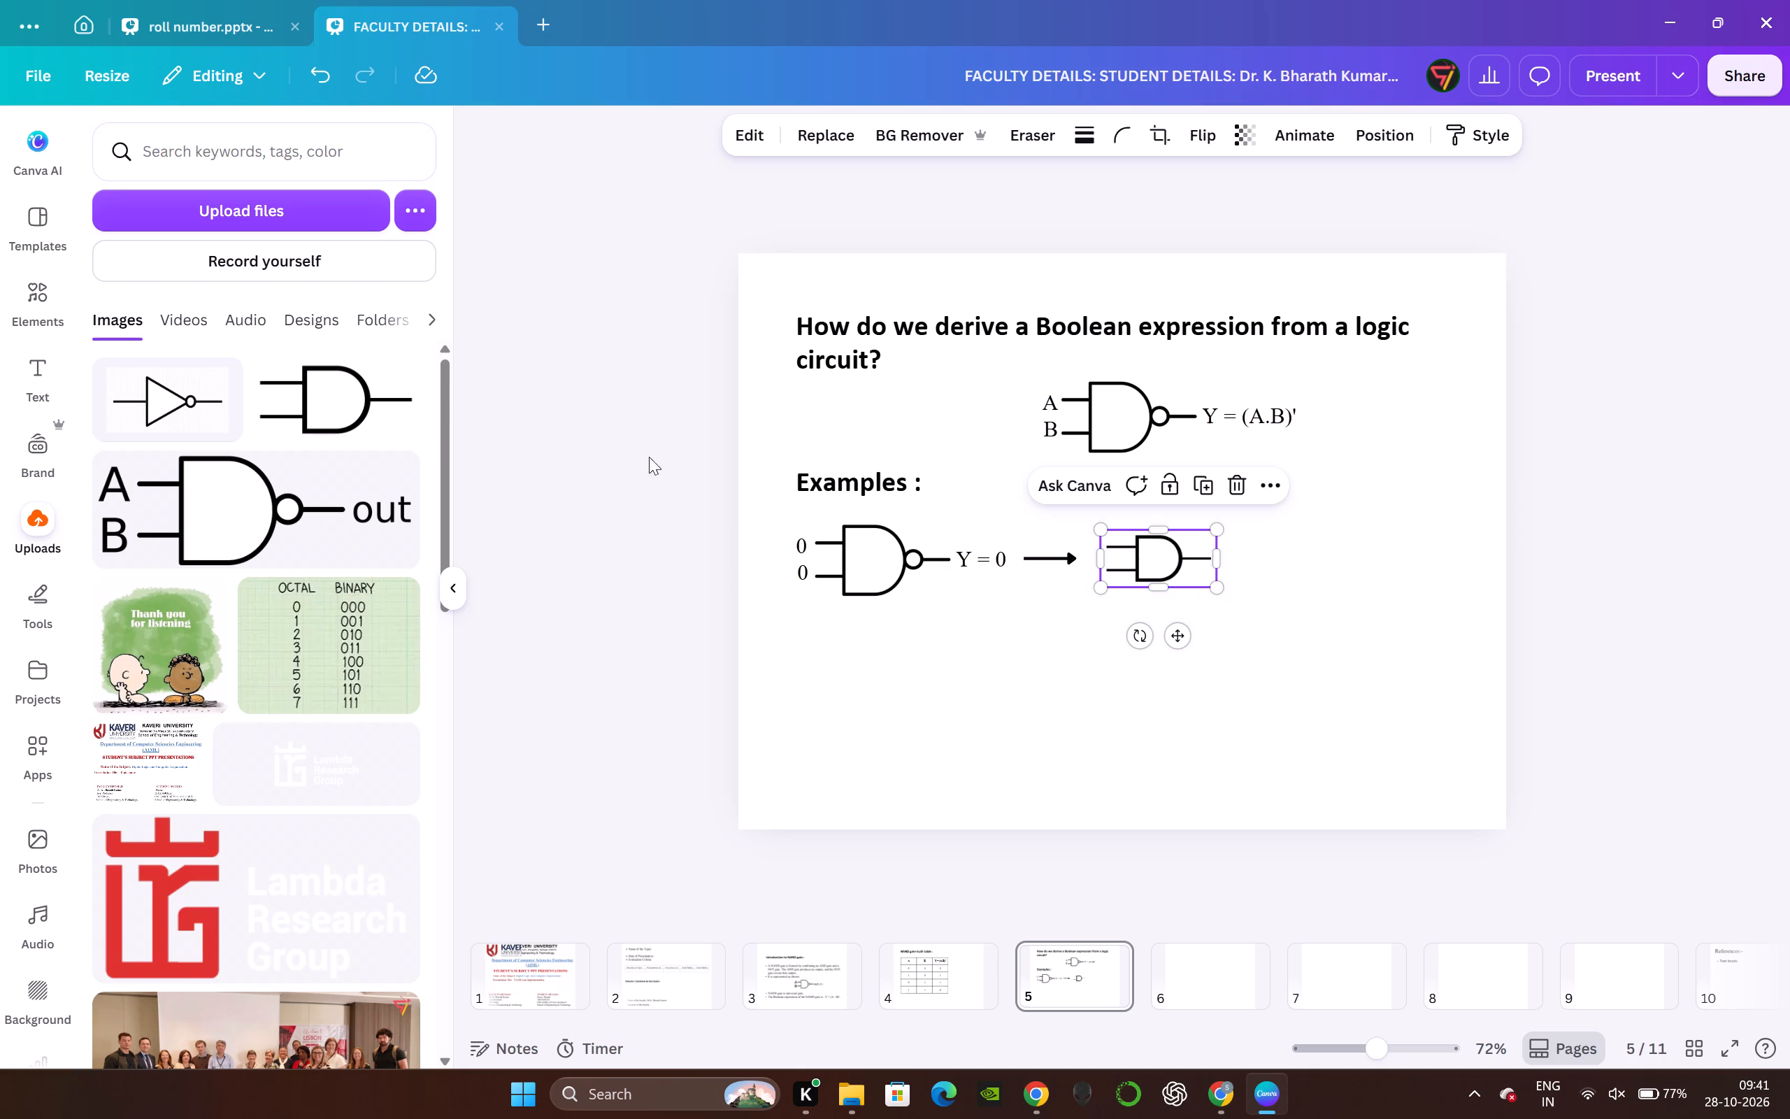
left_click(617, 448)
Add the uploaded NOT gate image, remove its background, shrink it and place it after the AND gate with a gap between them.
left_click(179, 383)
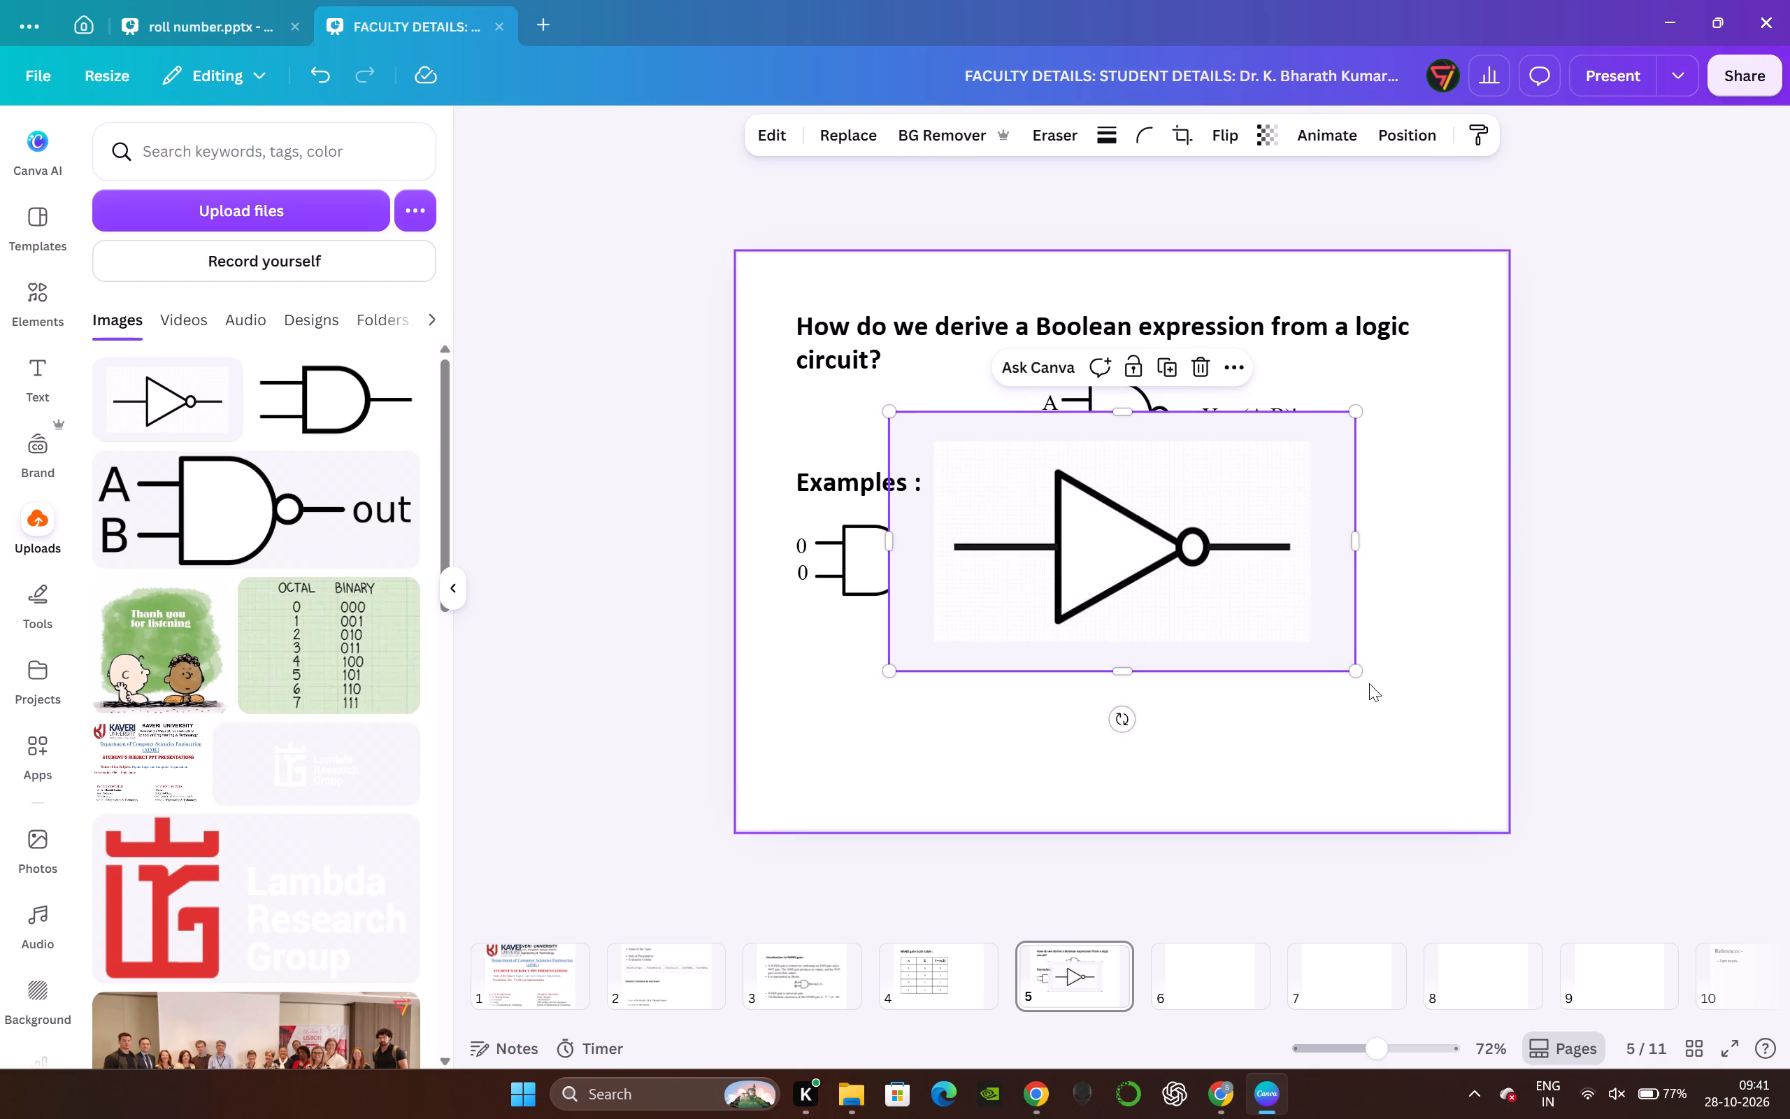
left_click(920, 136)
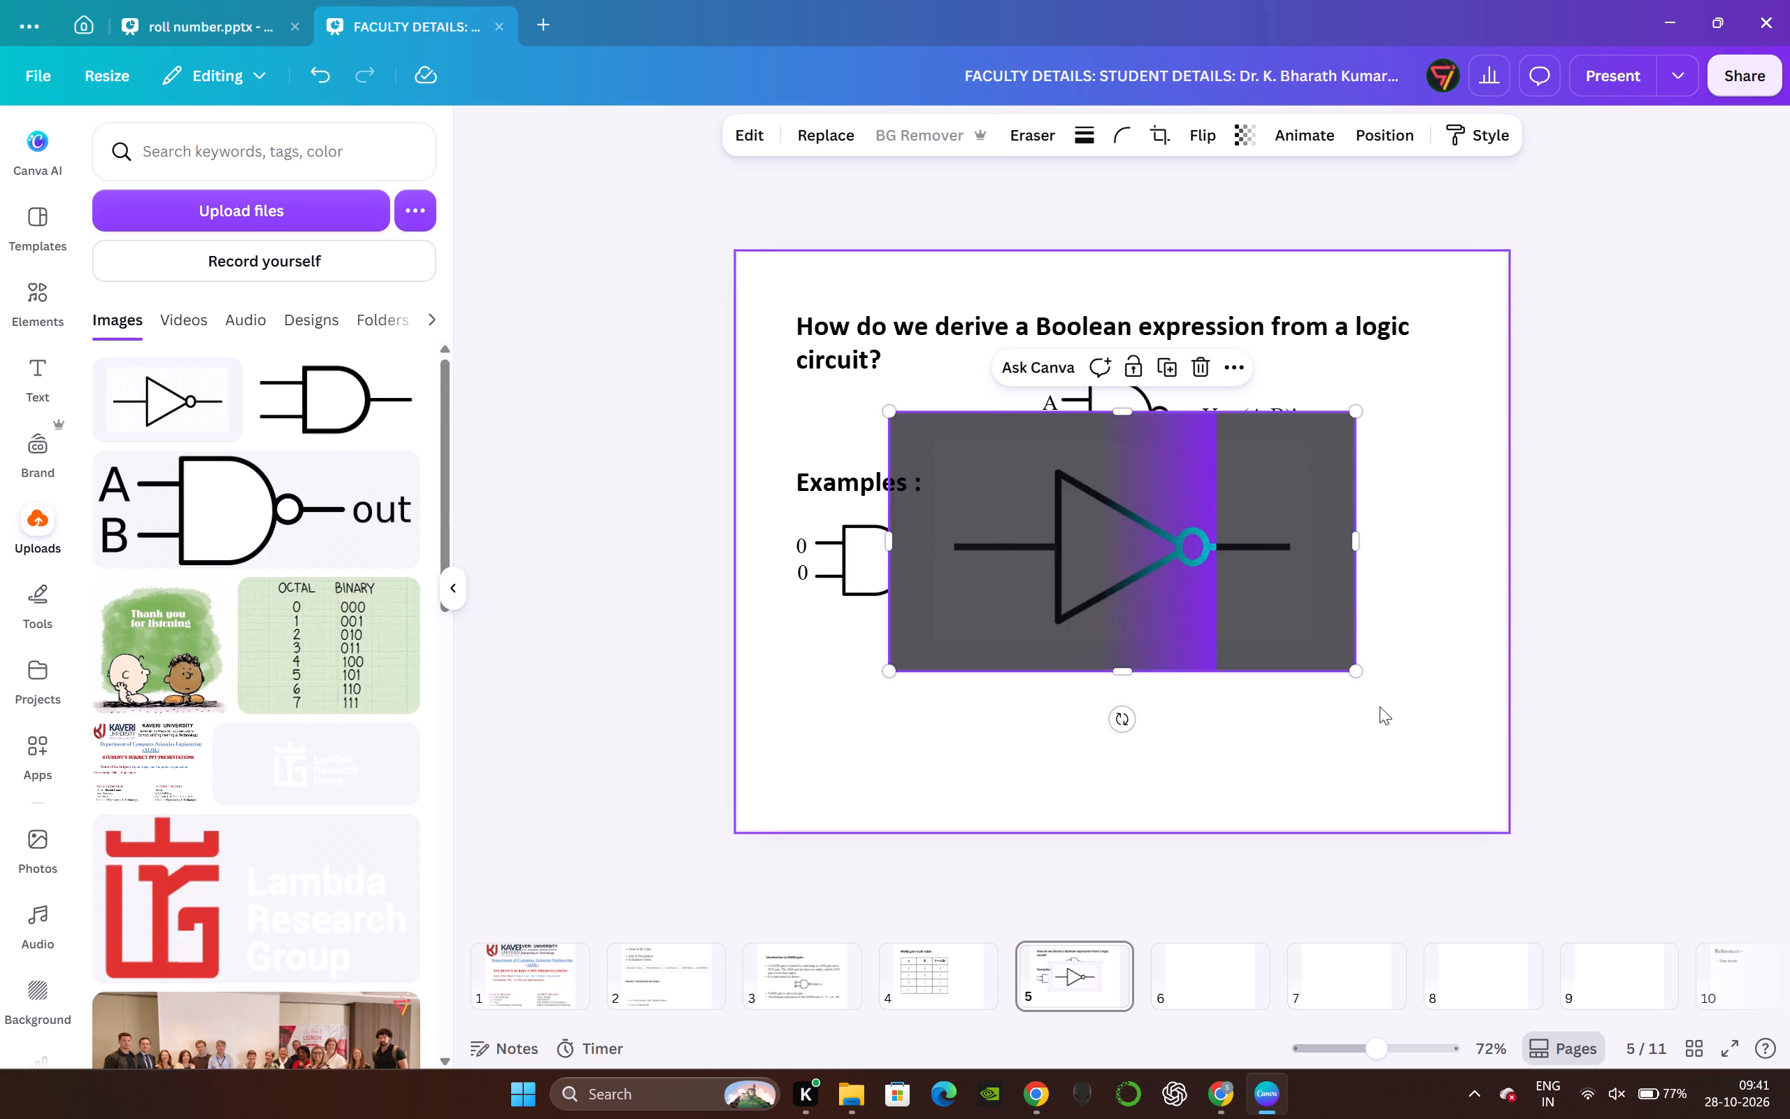
left_click_drag(1359, 669, 1351, 664)
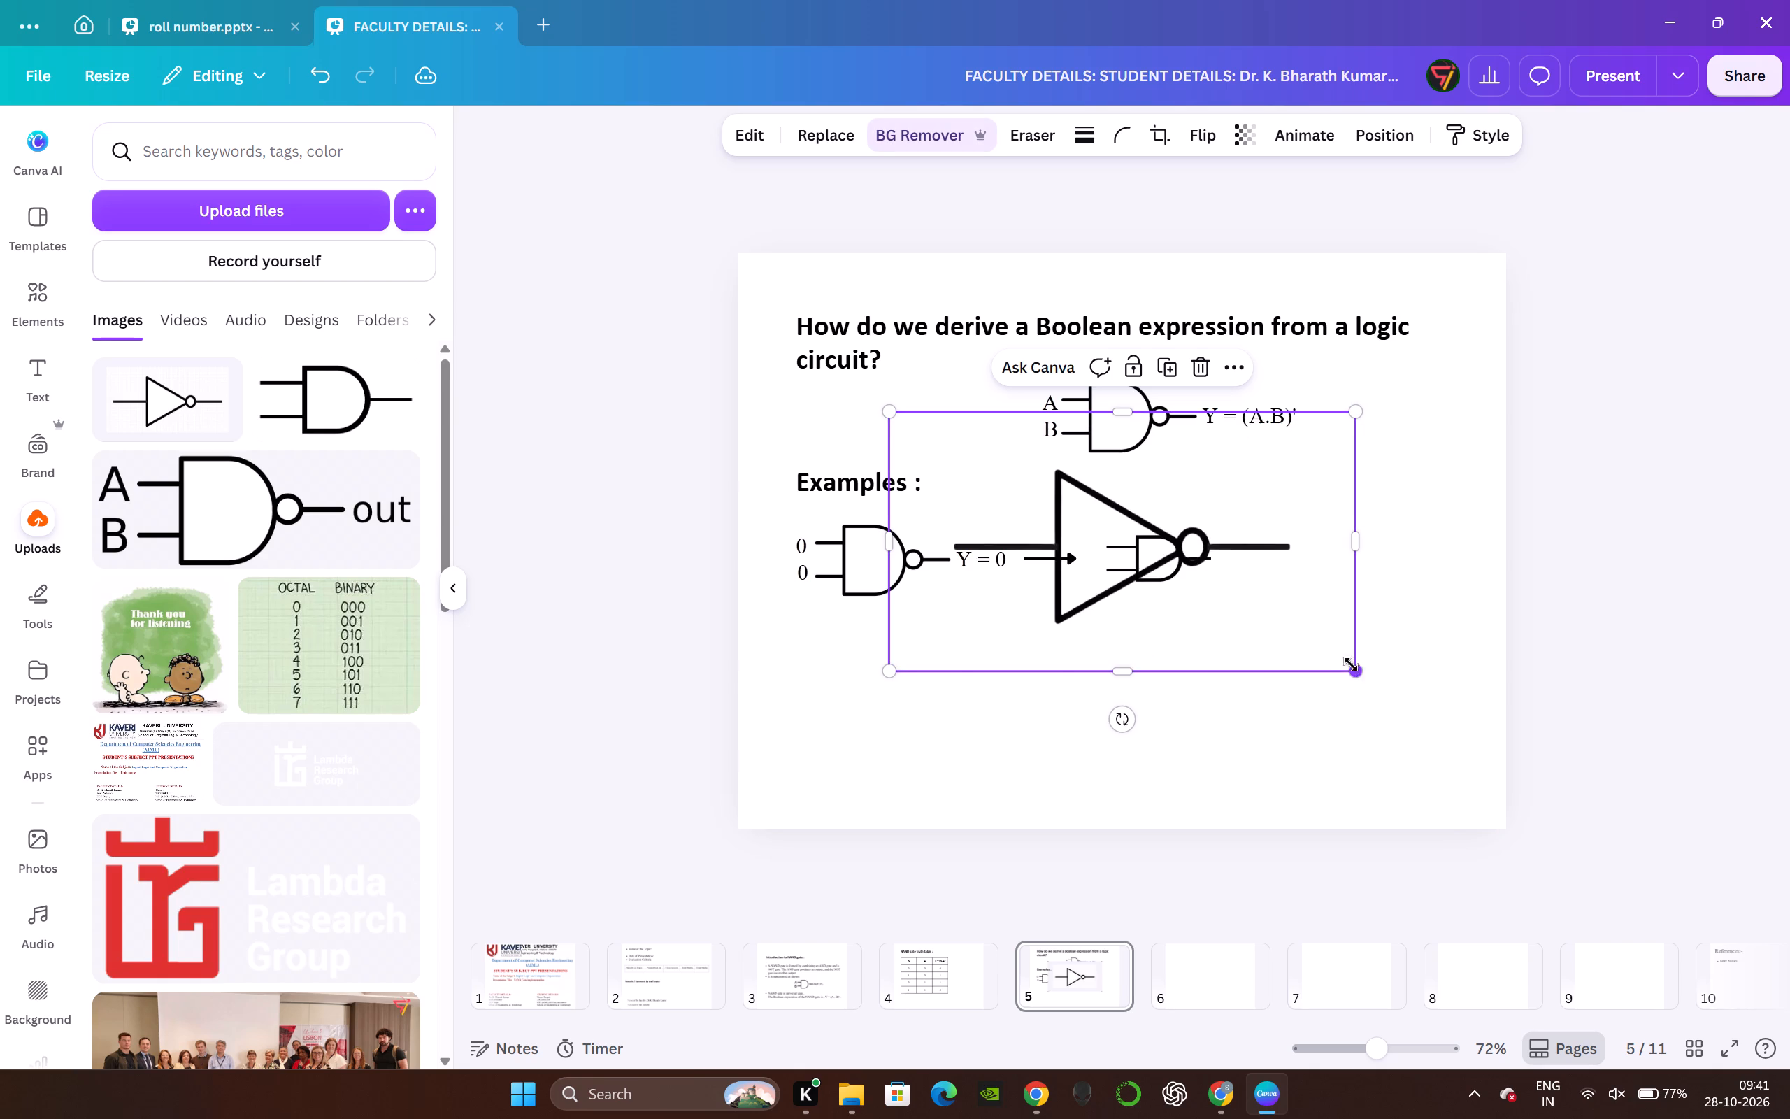
left_click_drag(1351, 664, 999, 469)
left_click_drag(940, 450, 1244, 566)
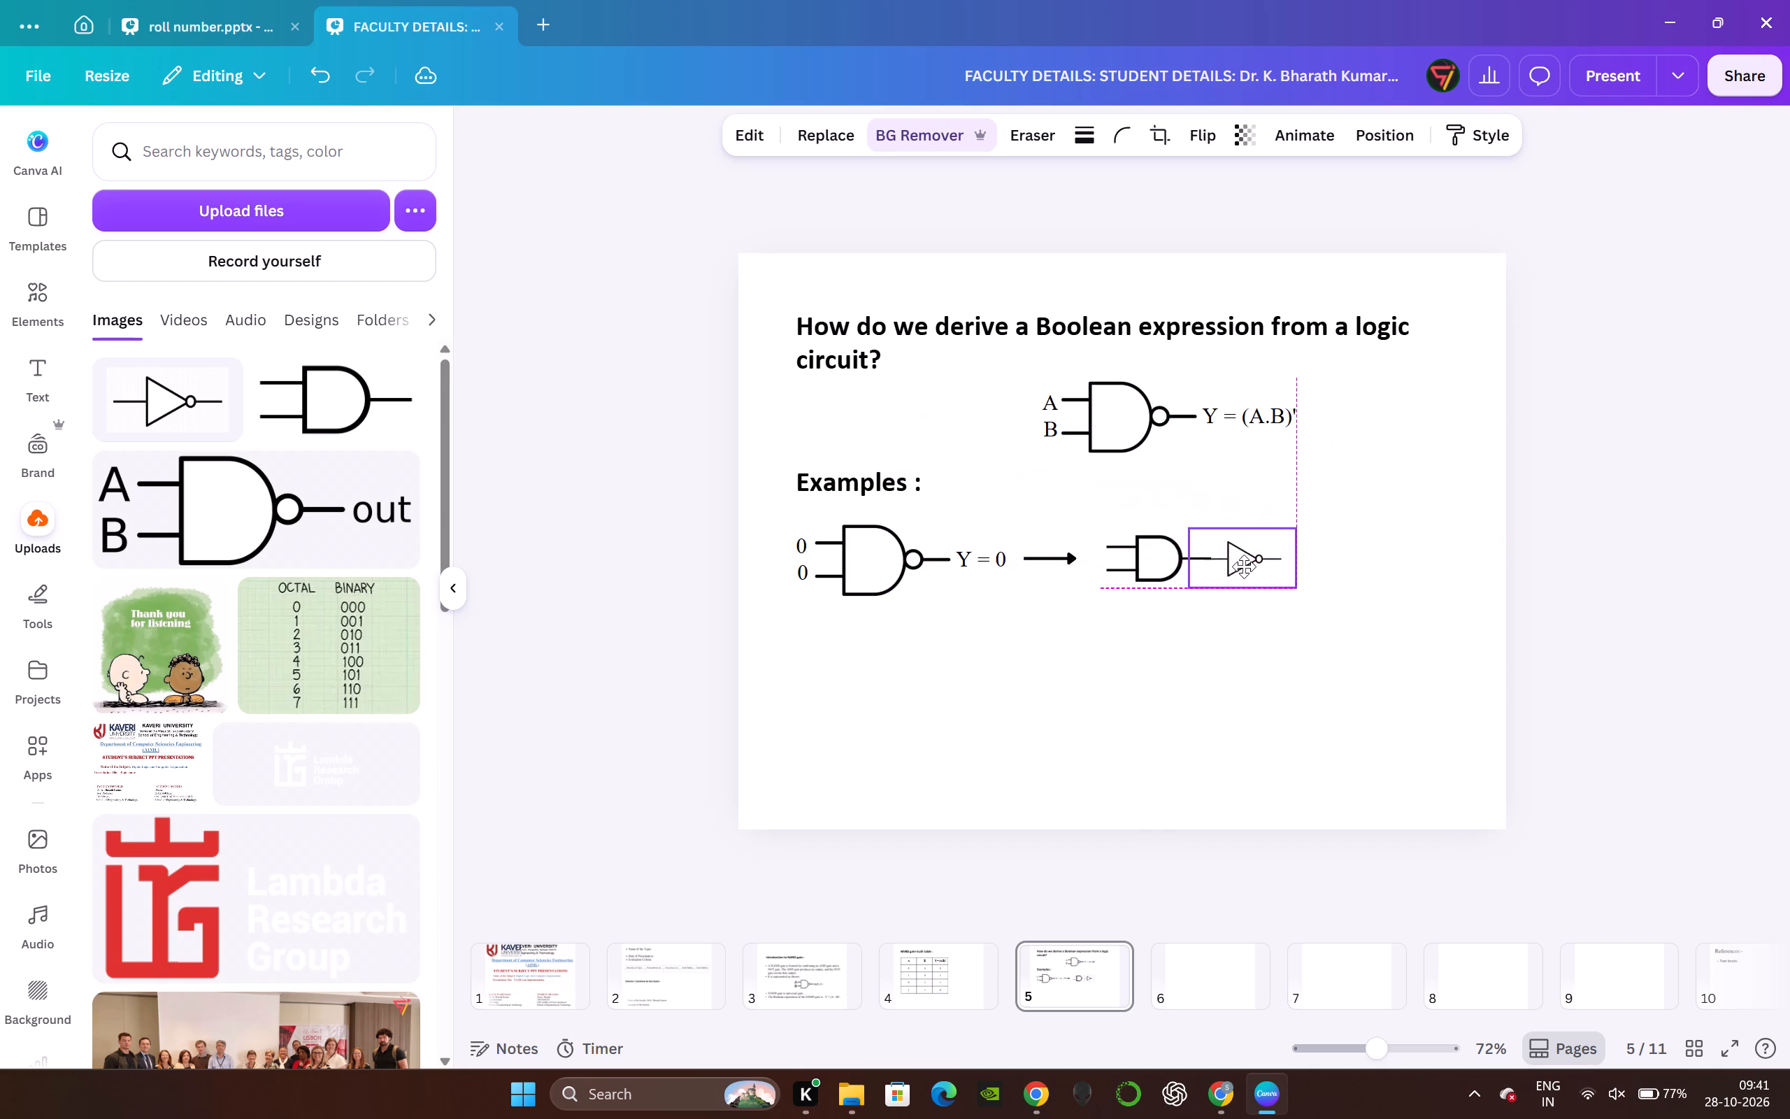
left_click_drag(1244, 566, 1243, 565)
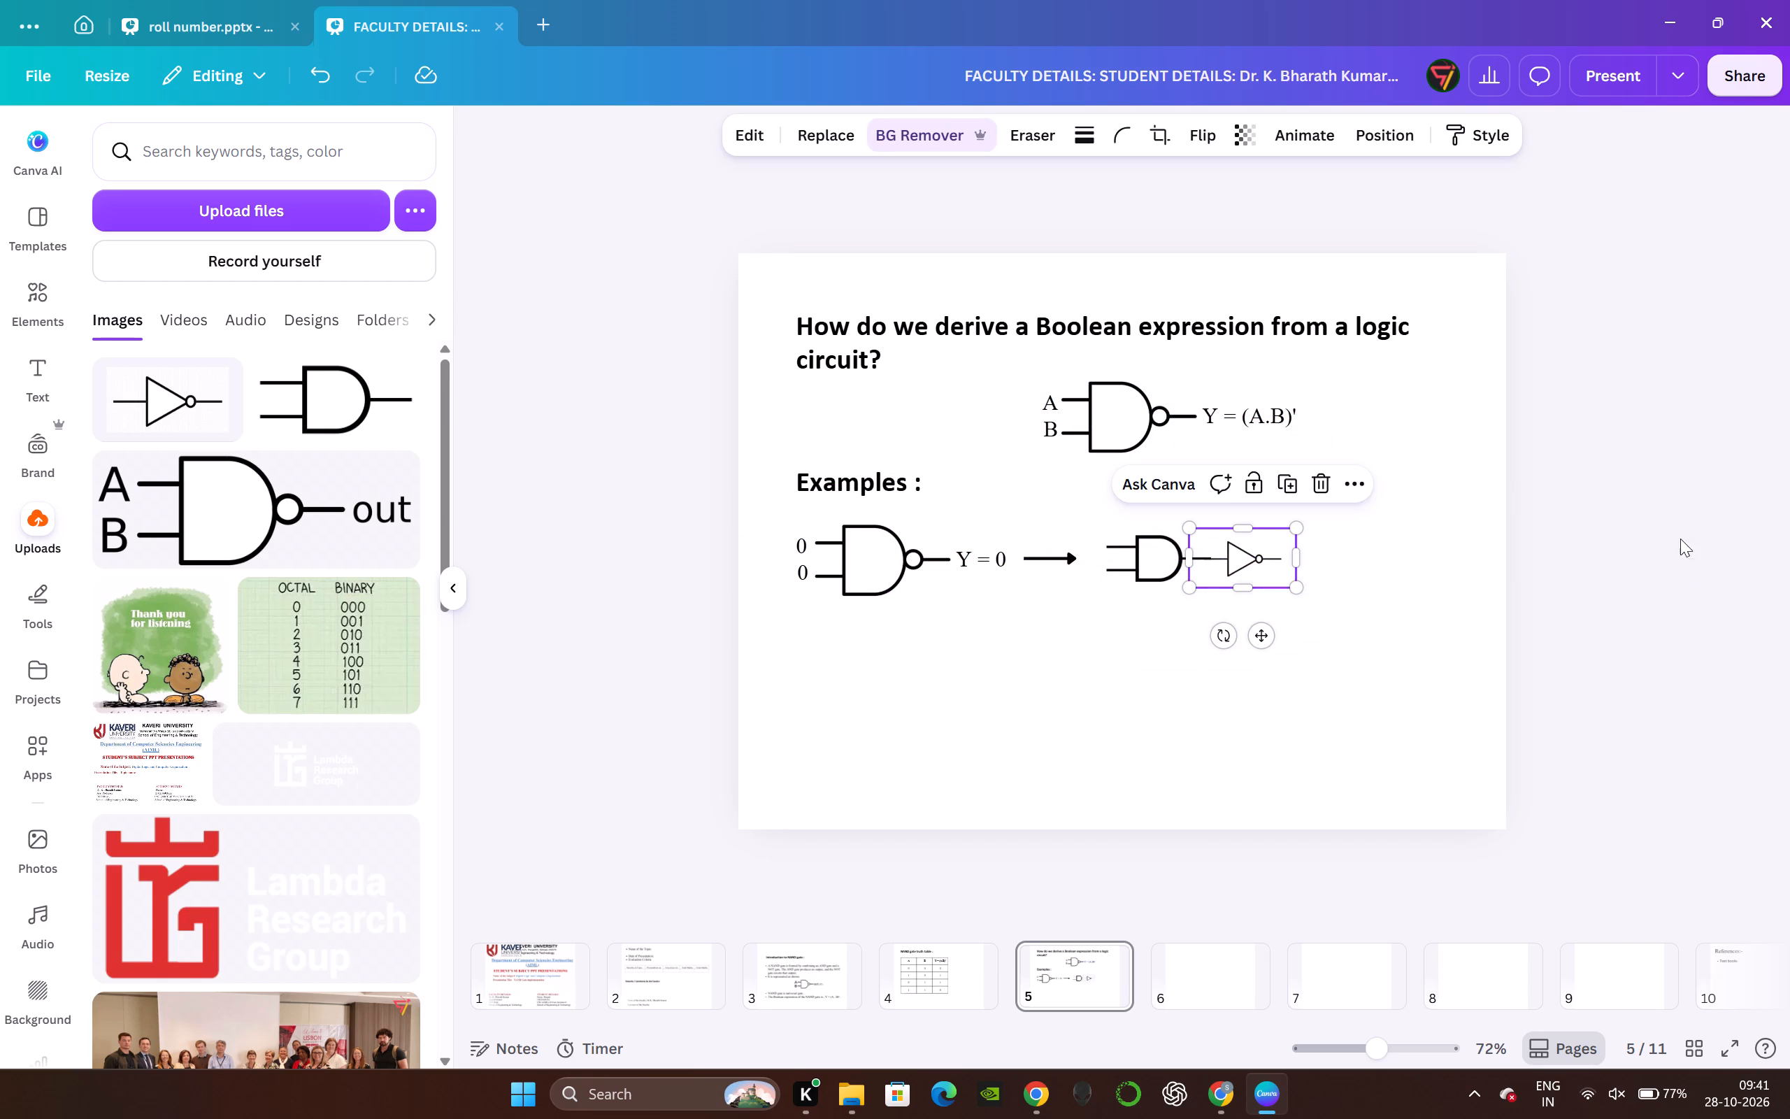
left_click(1680, 539)
left_click_drag(1267, 558, 1281, 555)
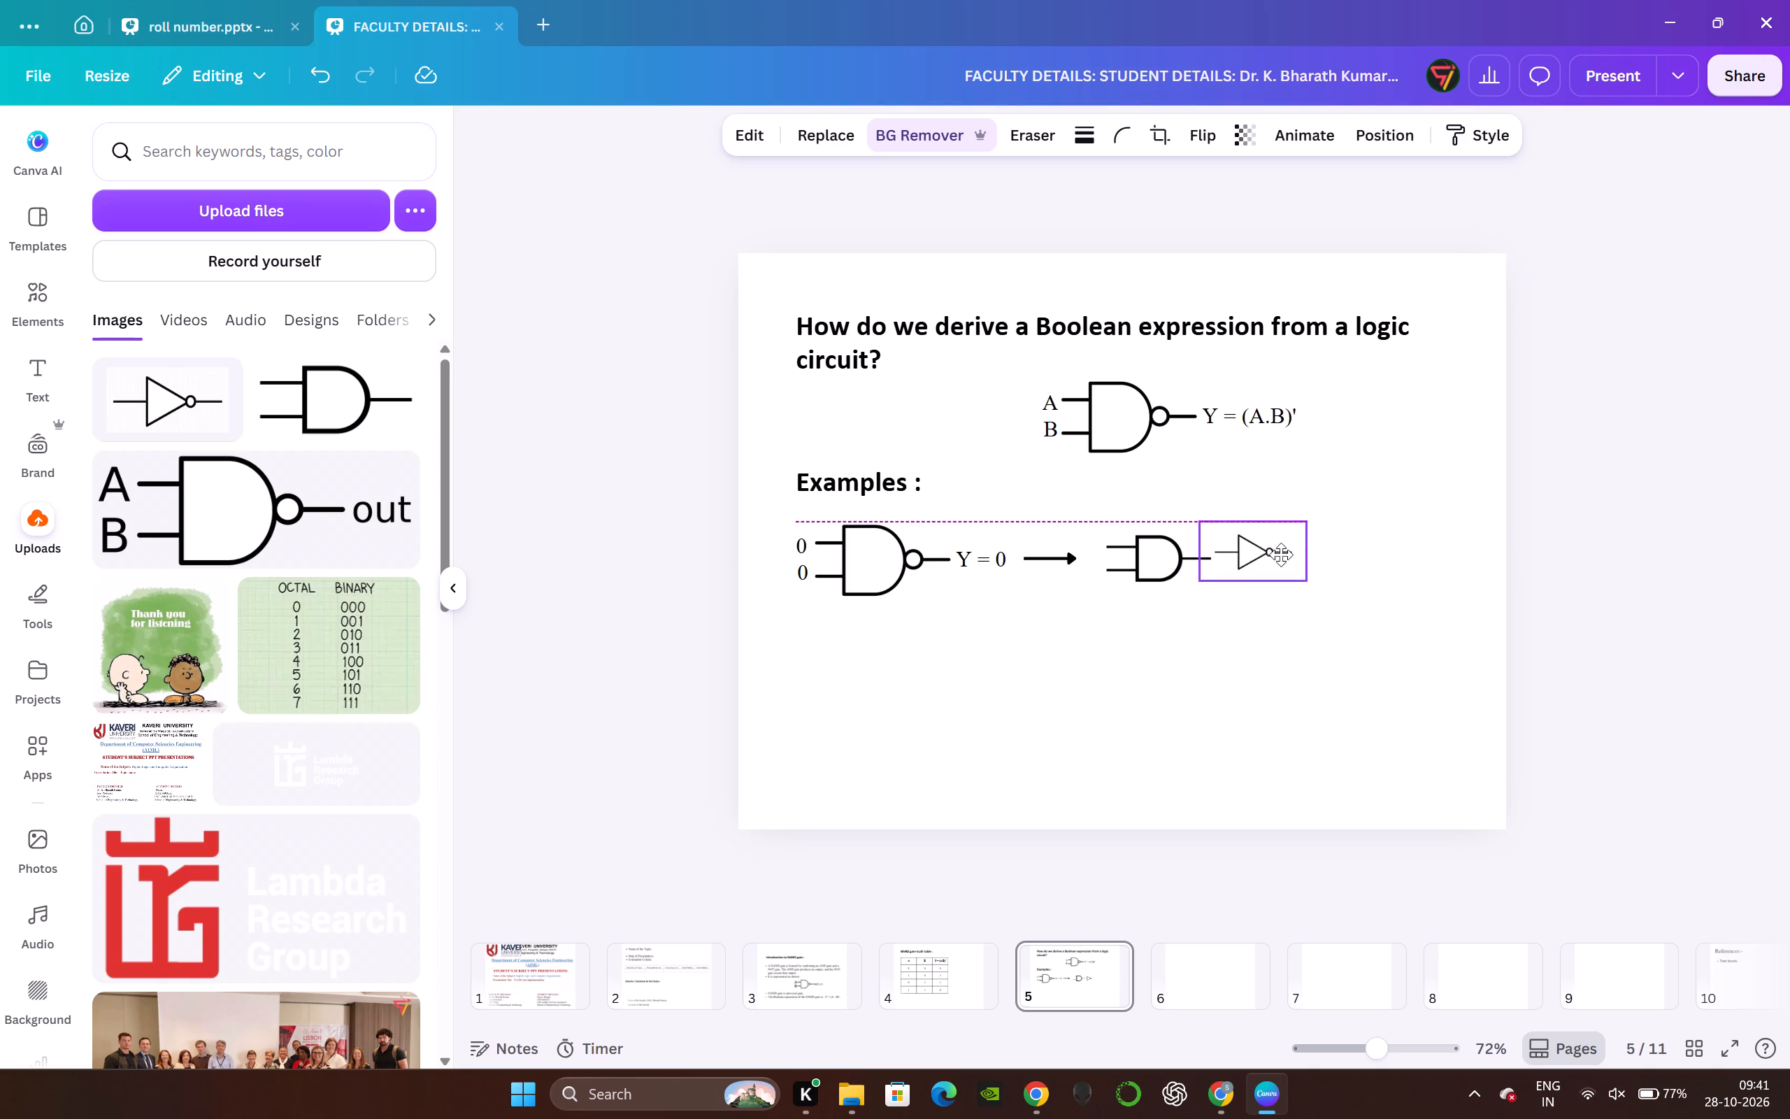
left_click_drag(1281, 555, 1309, 556)
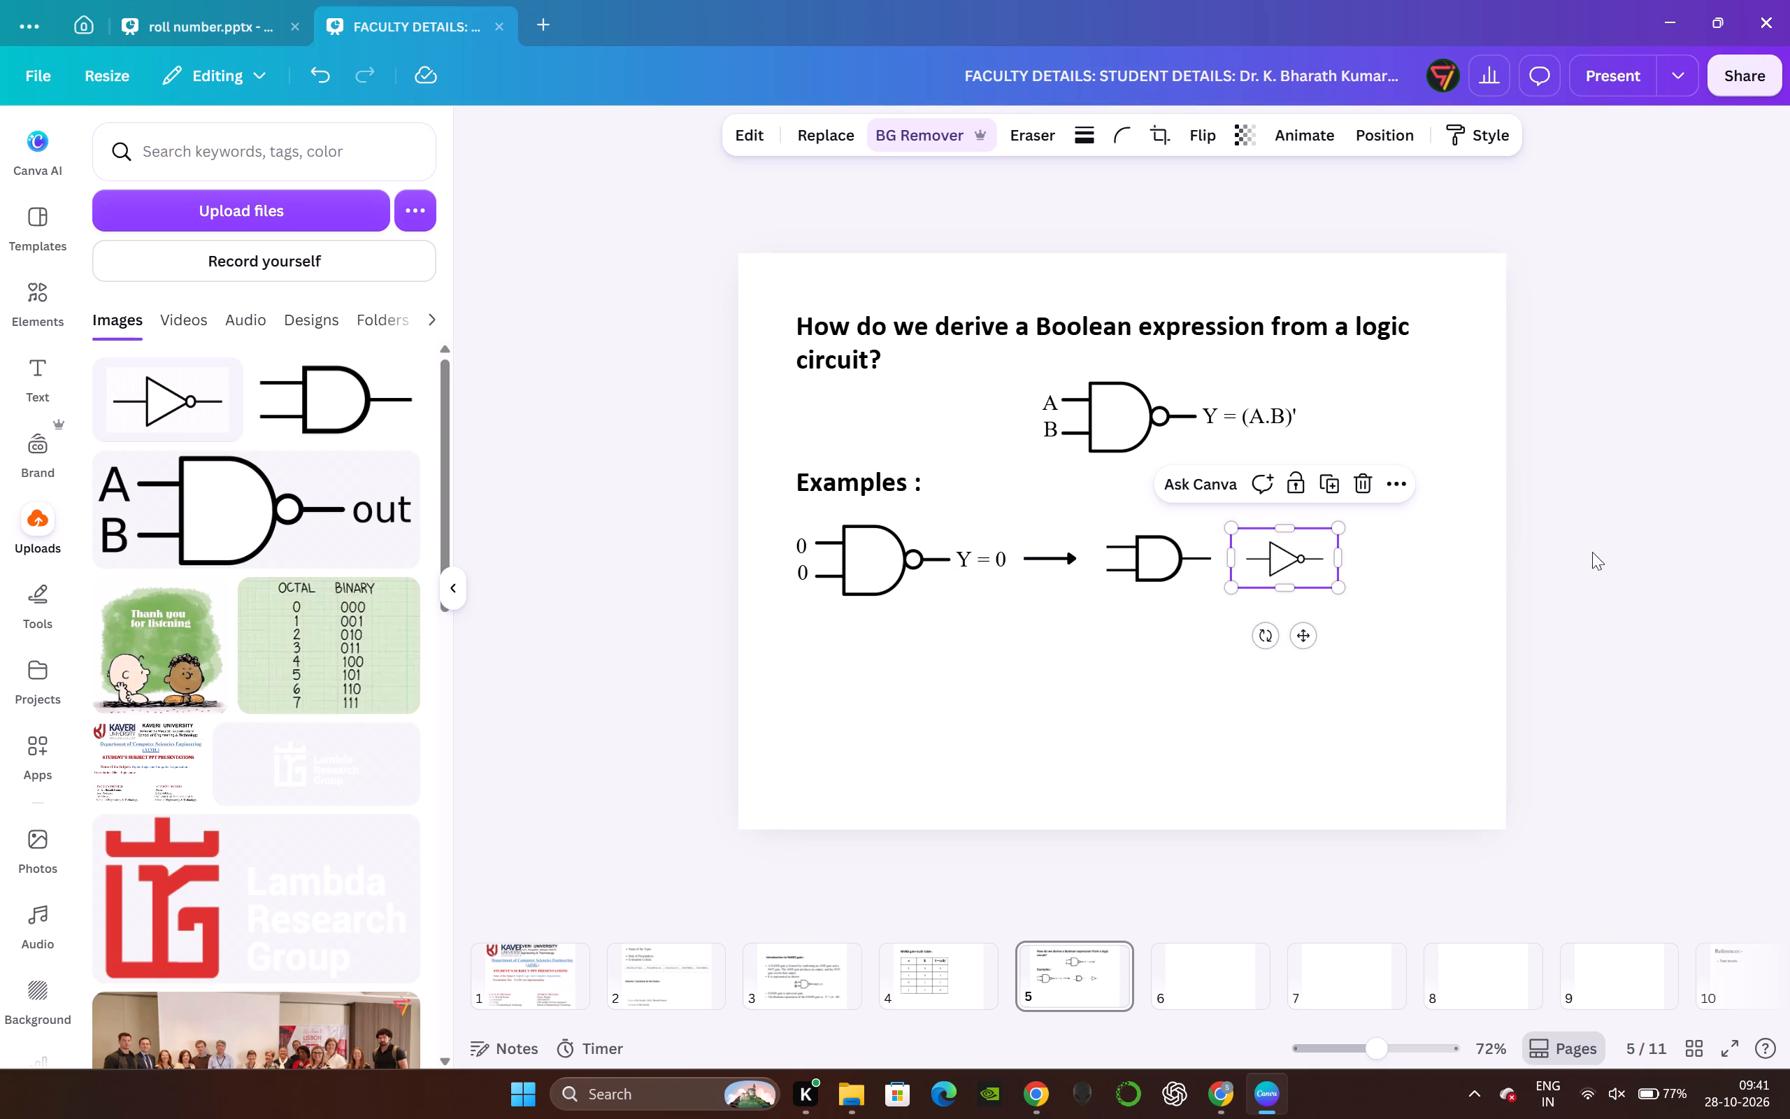
left_click(1626, 551)
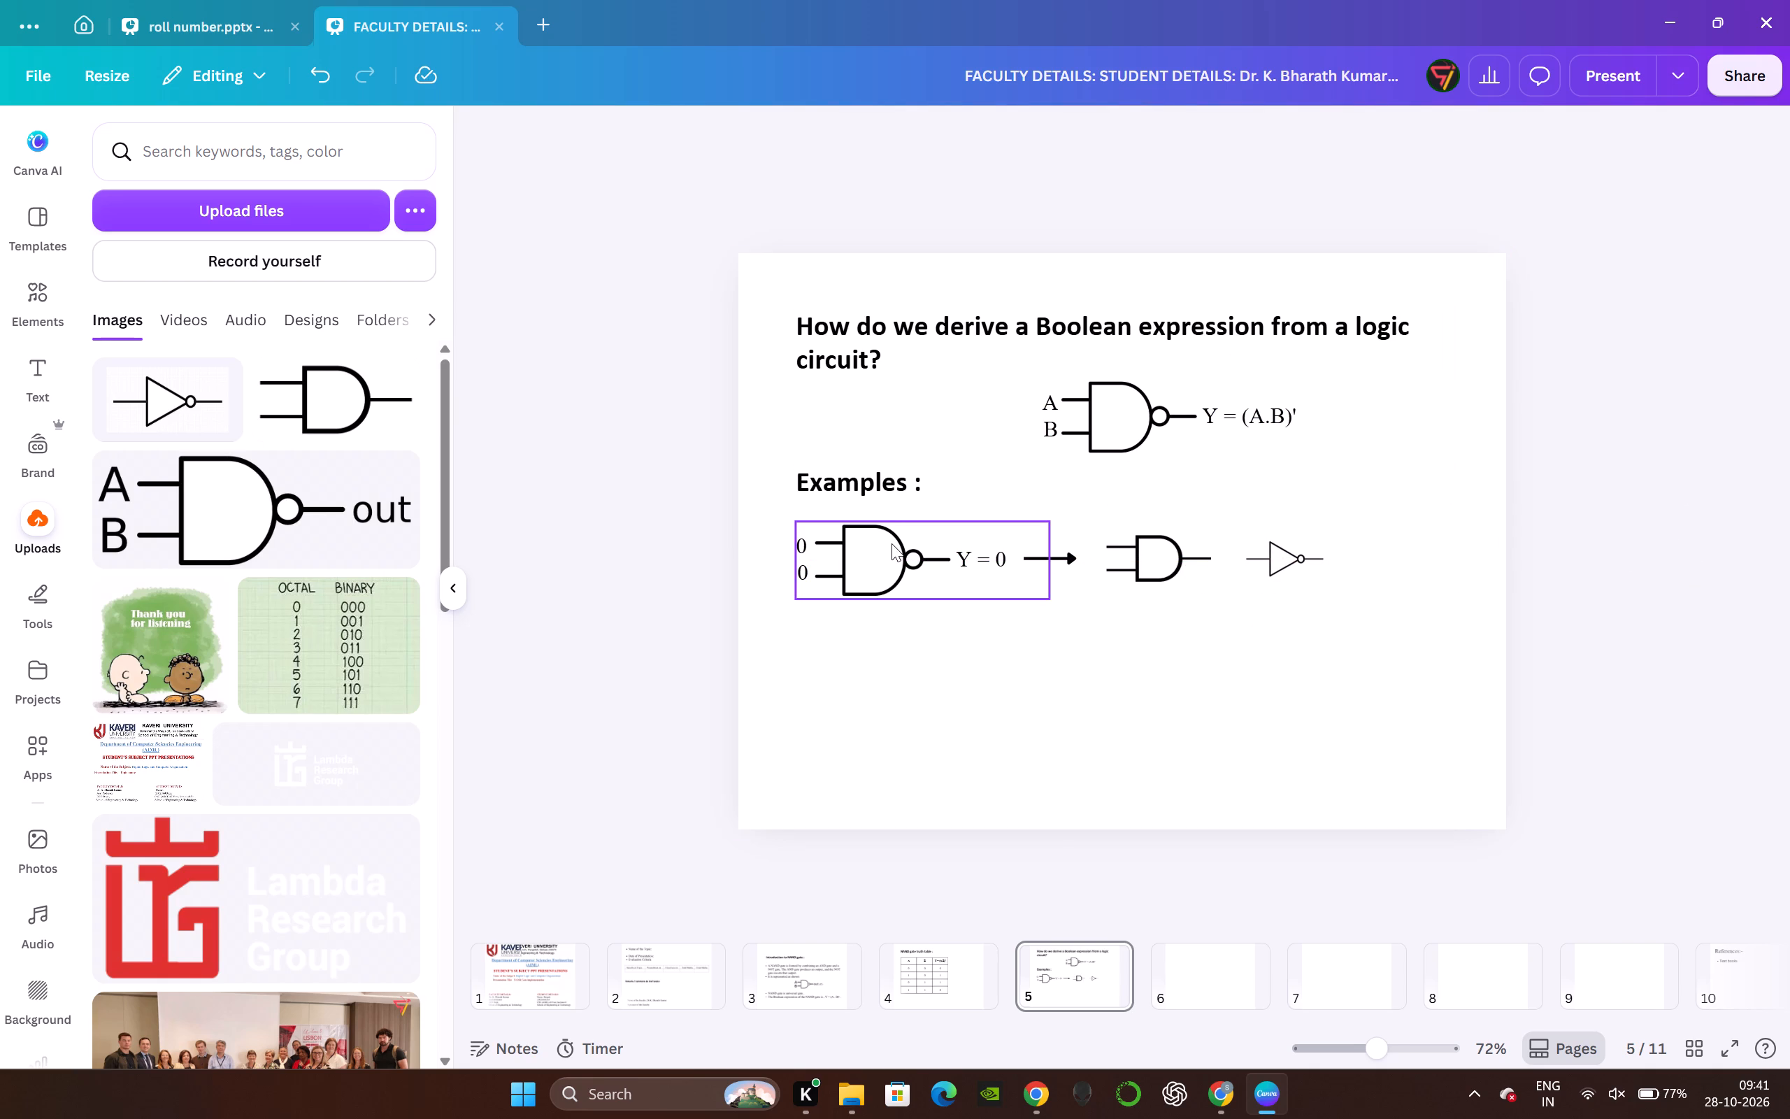
Duplicate the NAND gate's upper 0 input label twice and place the copies at the AND gate's two inputs.
double_click(699, 546)
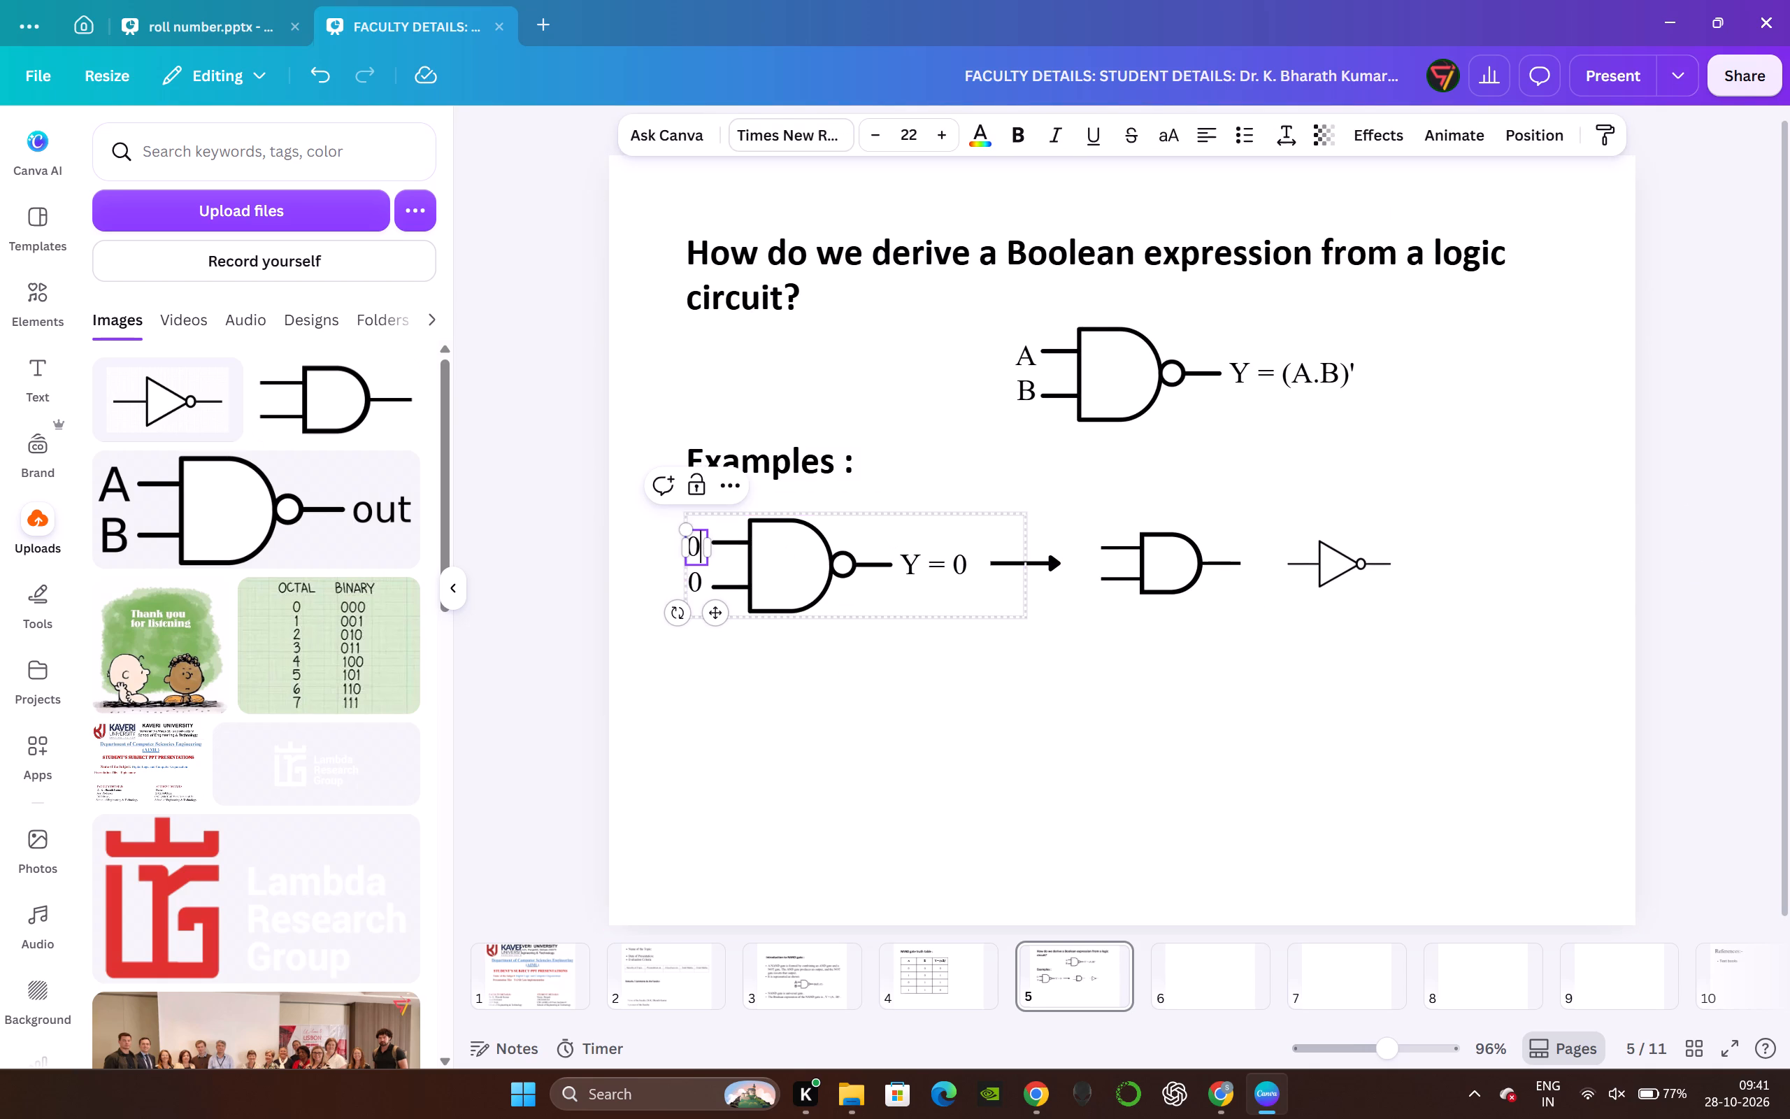
left_click(738, 487)
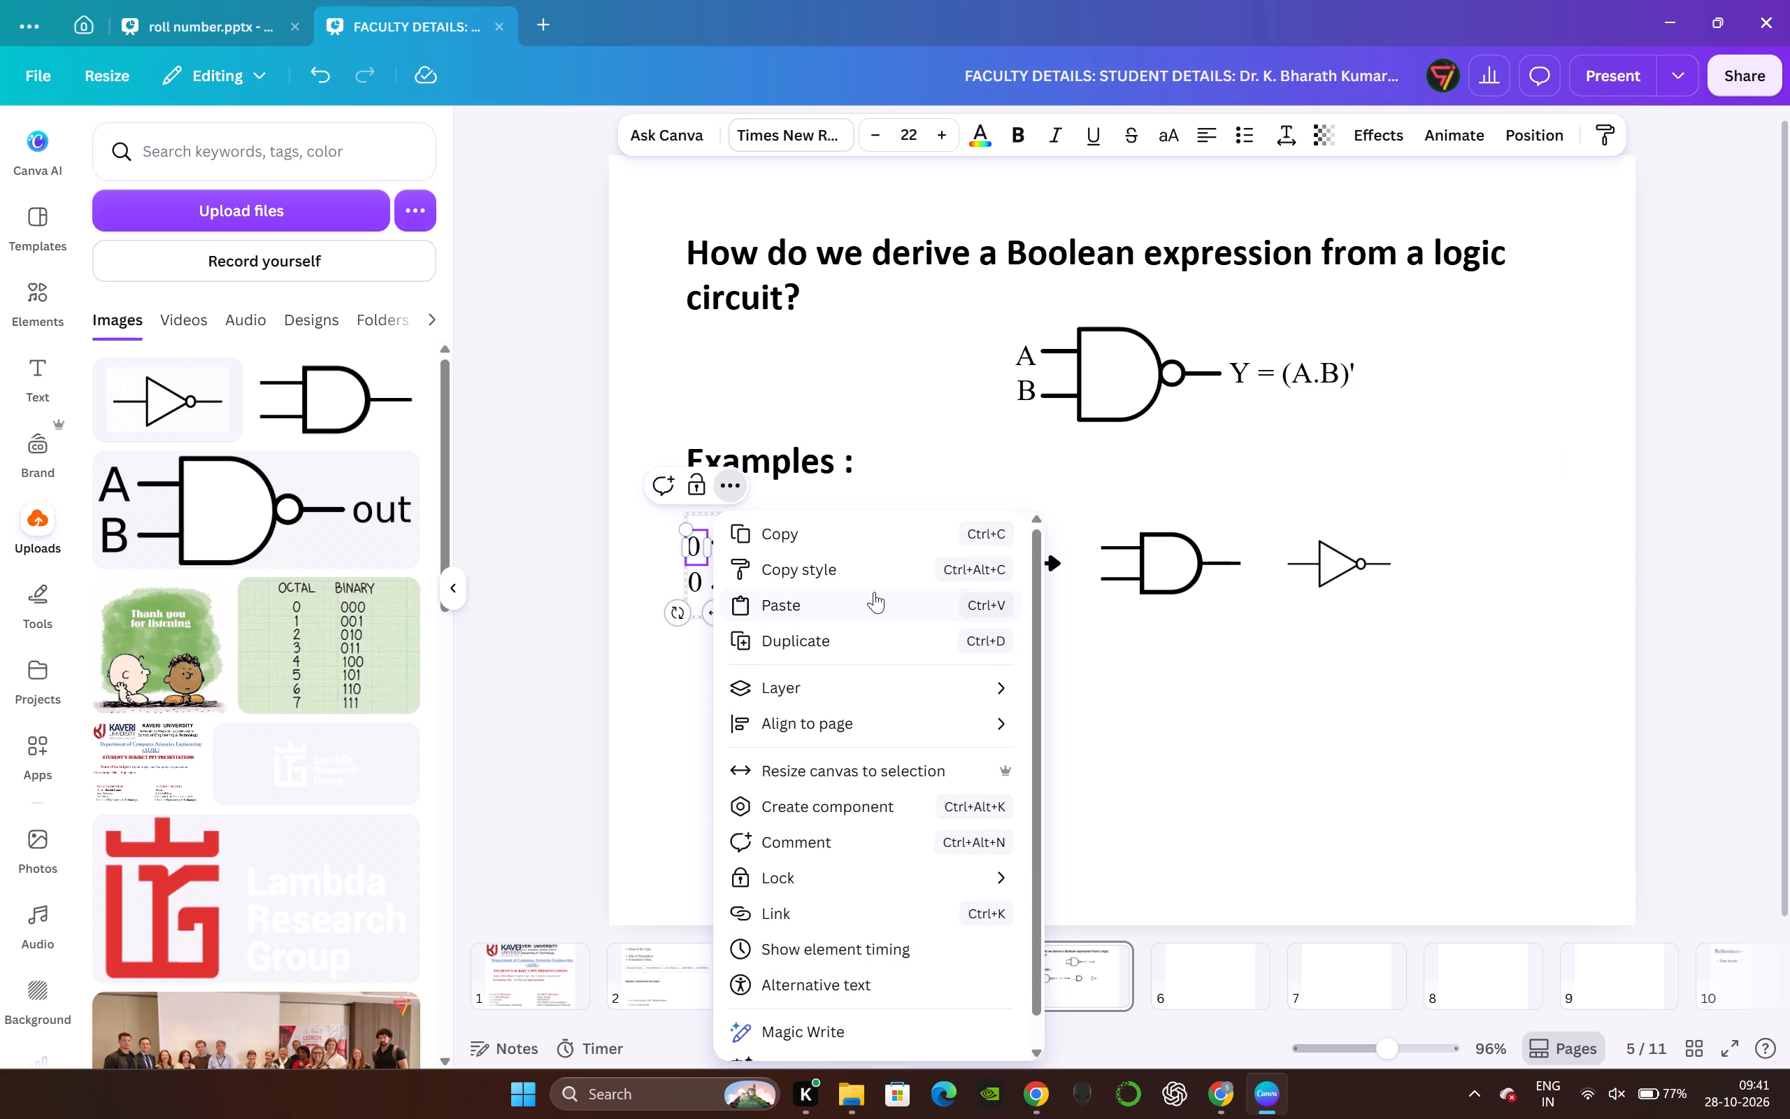
left_click(863, 630)
left_click_drag(729, 626, 882, 631)
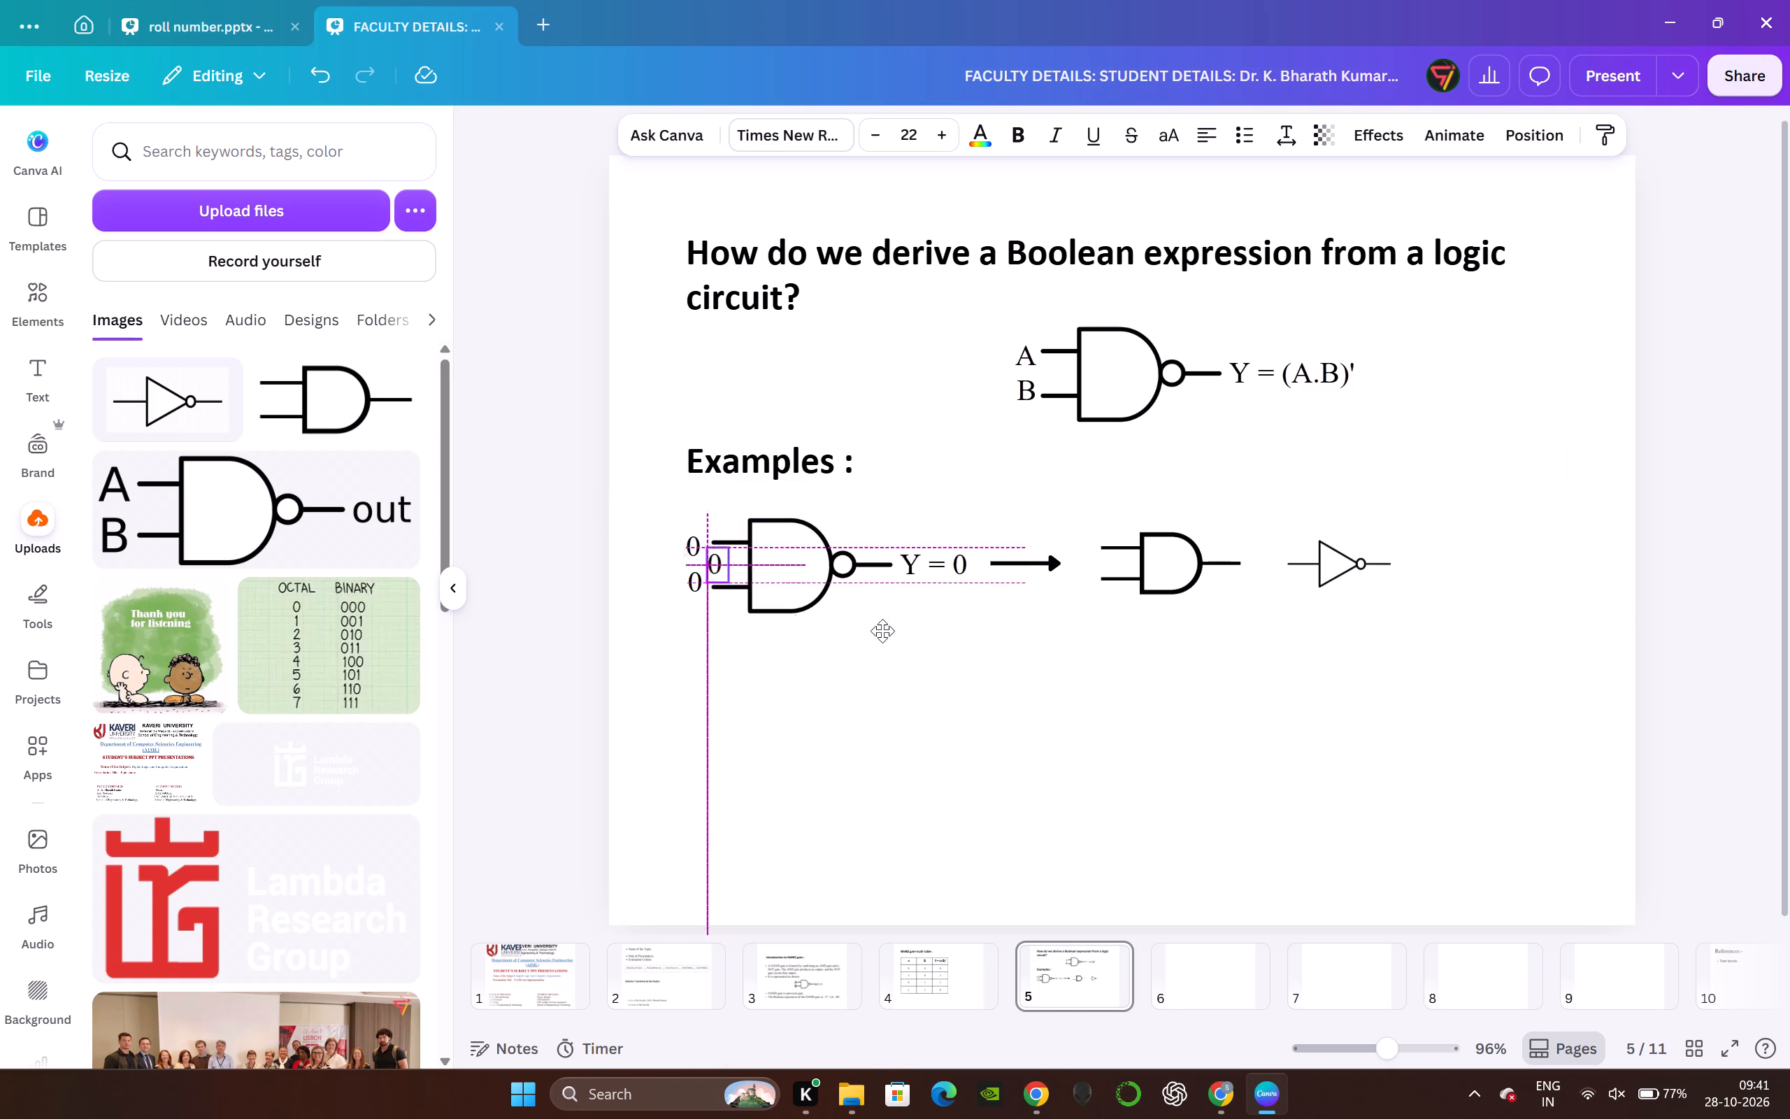
left_click_drag(882, 631, 1096, 614)
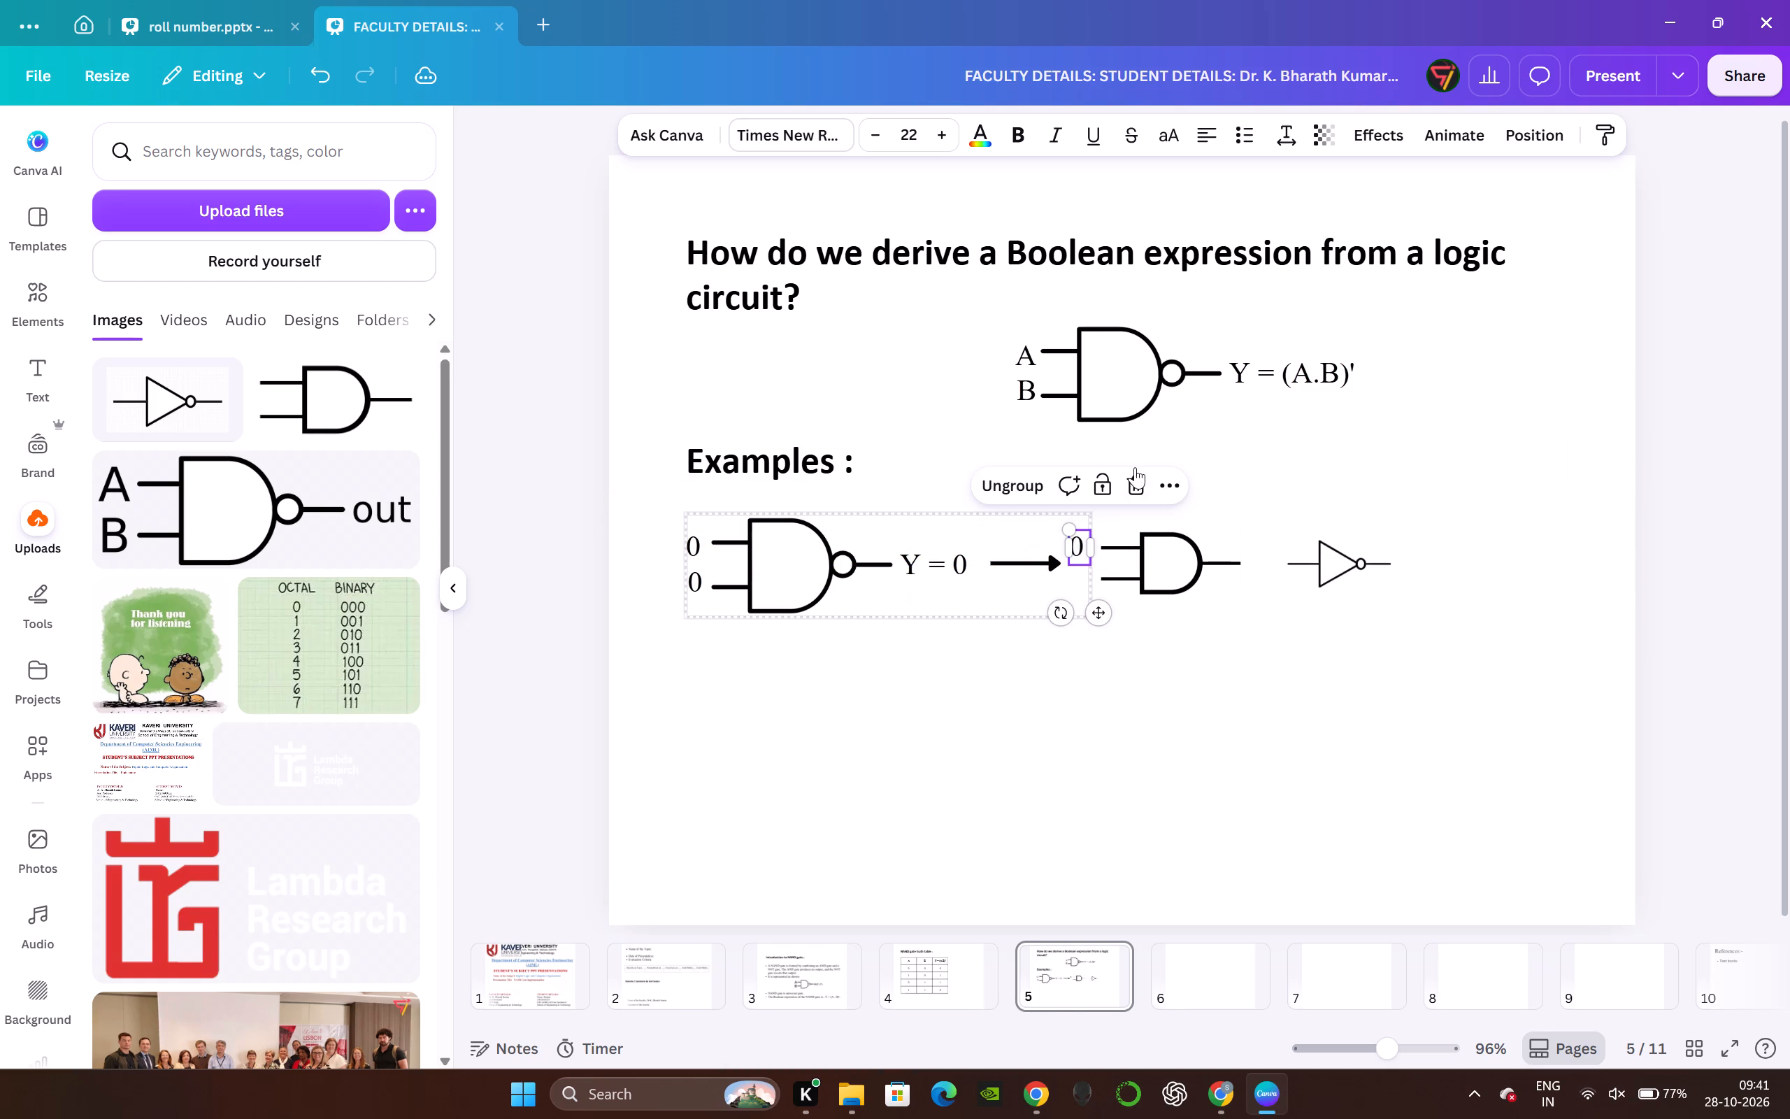
left_click(1161, 492)
left_click(1237, 639)
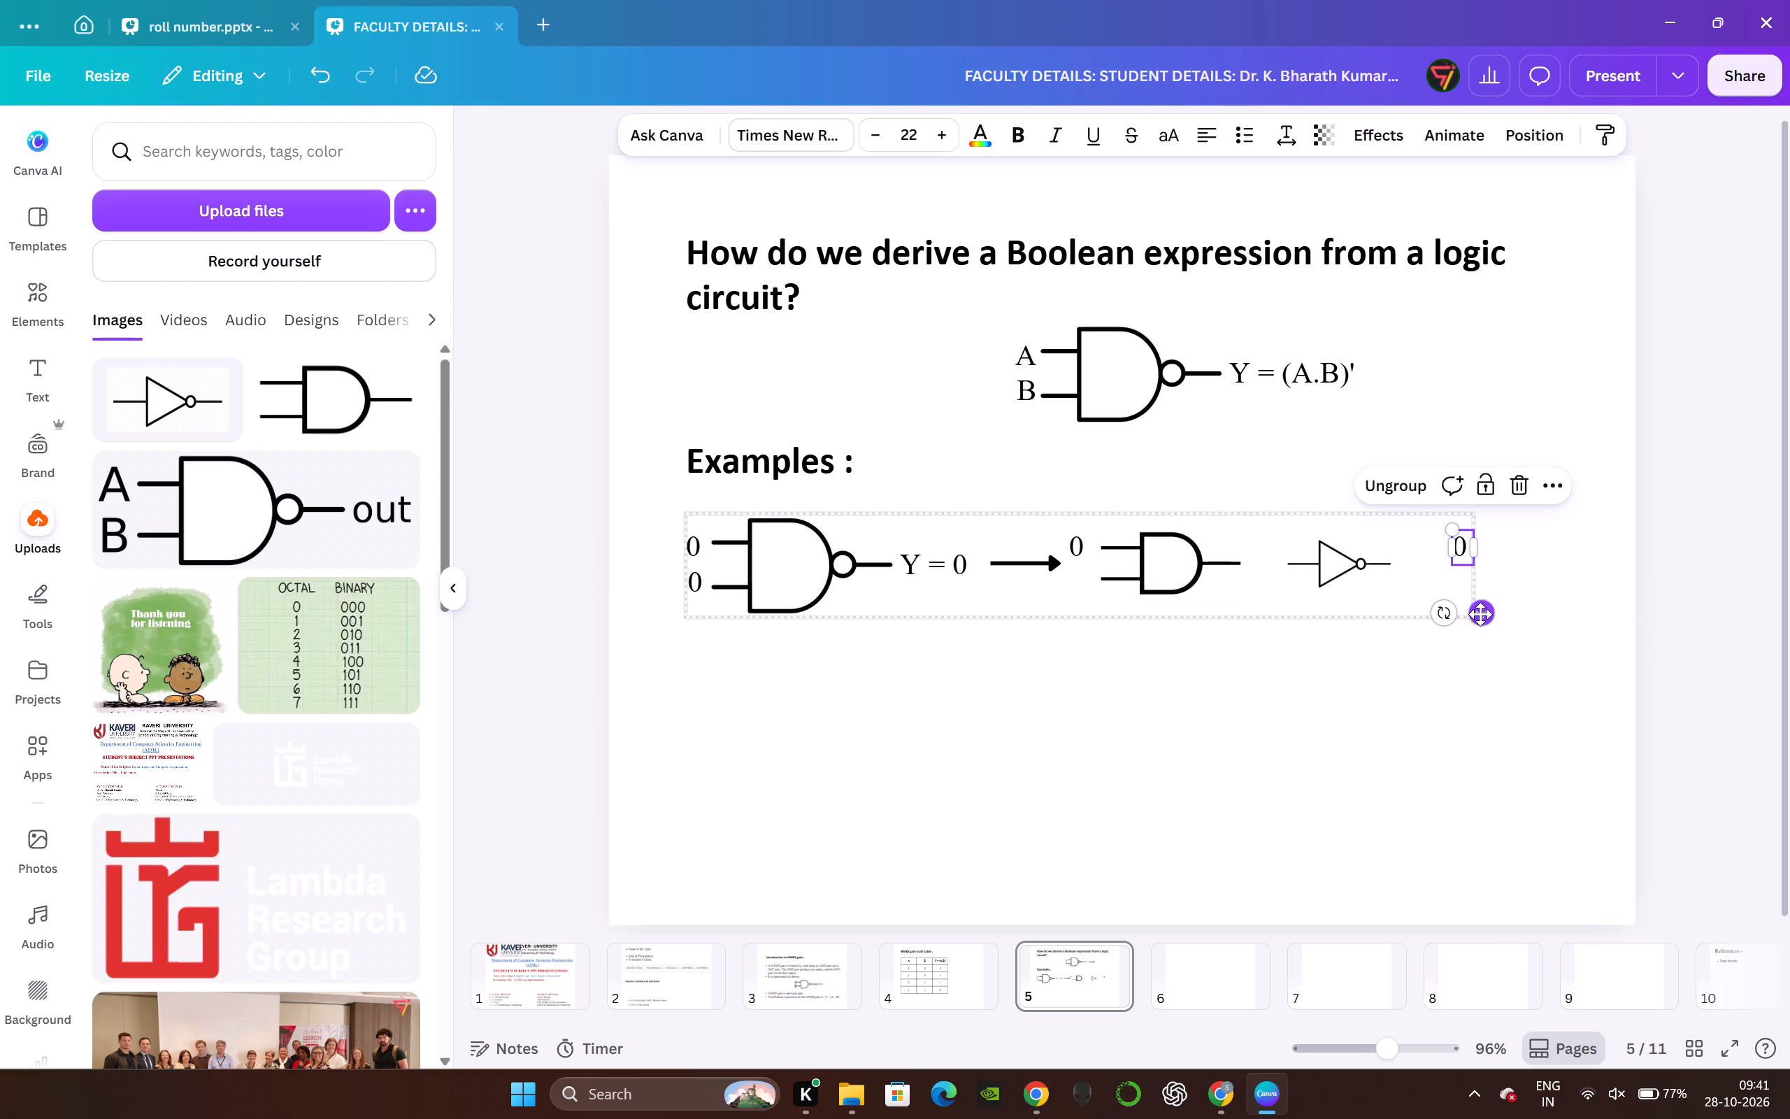
left_click_drag(1480, 615, 1093, 649)
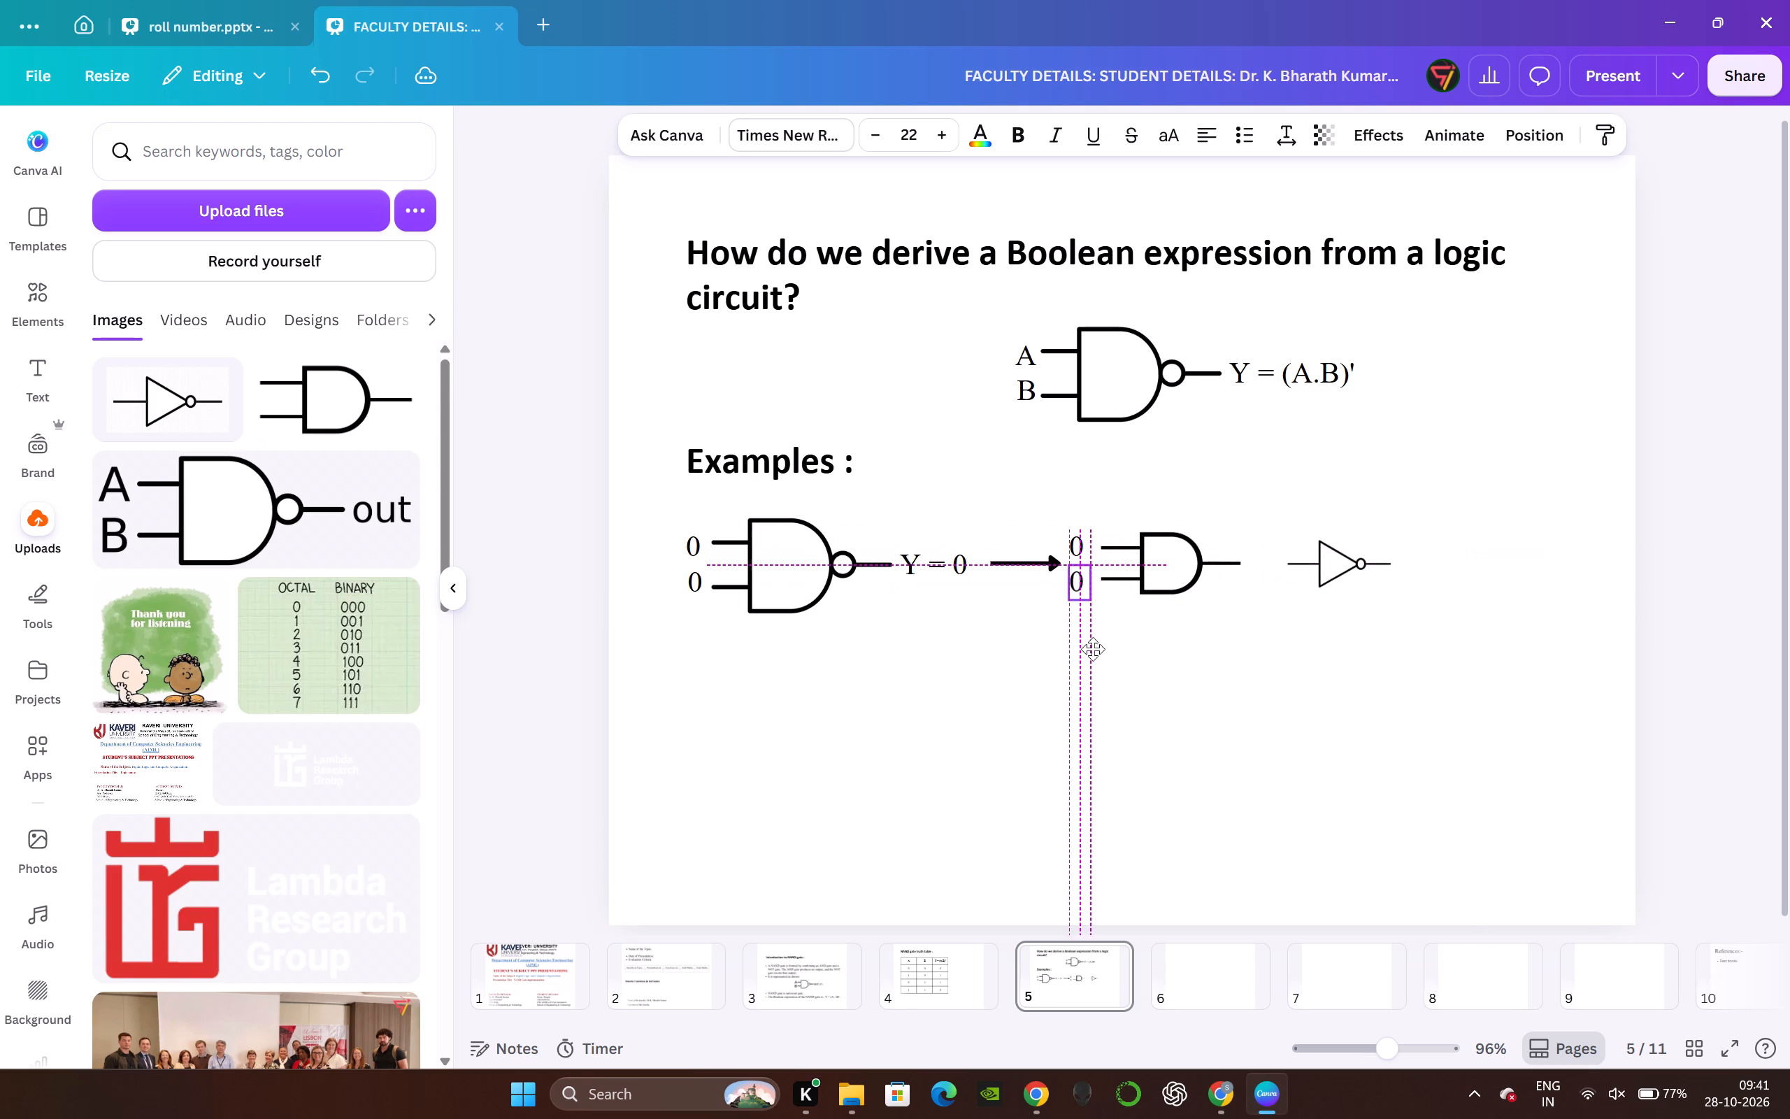
left_click_drag(1093, 649, 1097, 648)
left_click(1735, 597)
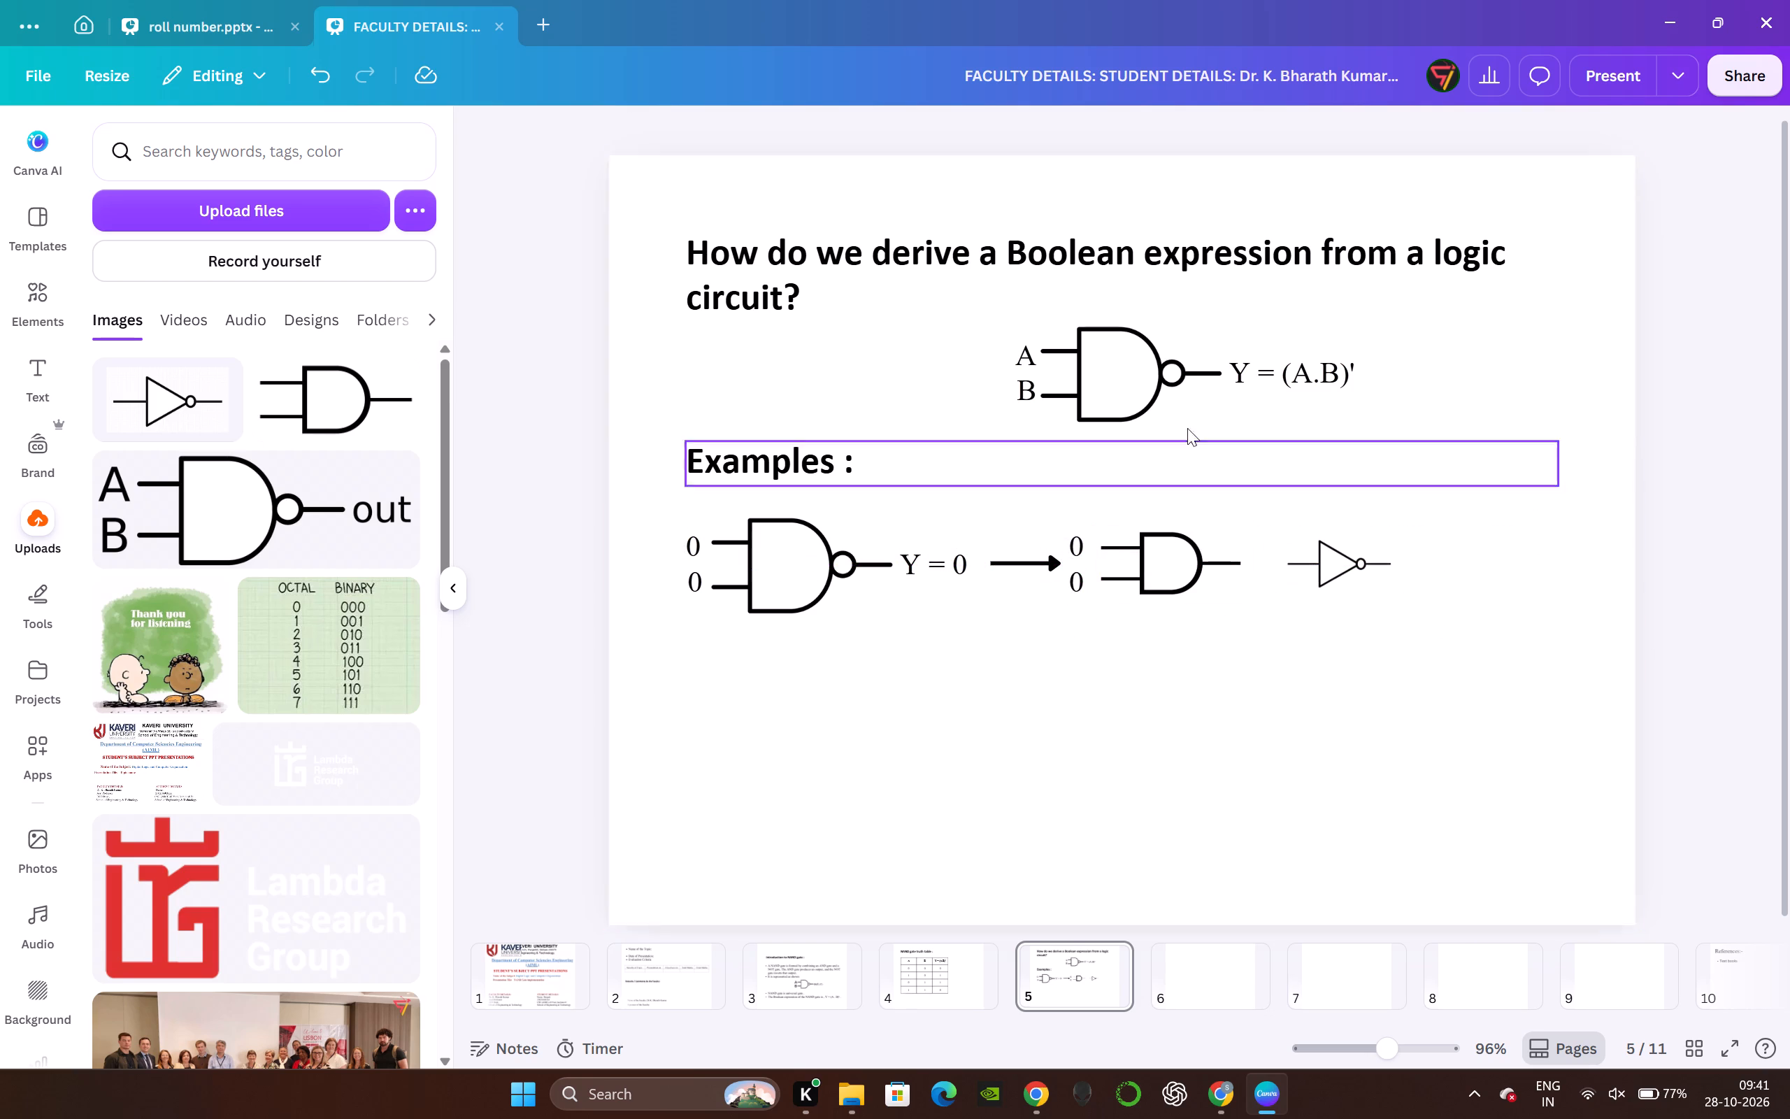
Ungroup the first example and place a duplicate of the AND gate's 0 label at the end of its output line.
left_click(1075, 546)
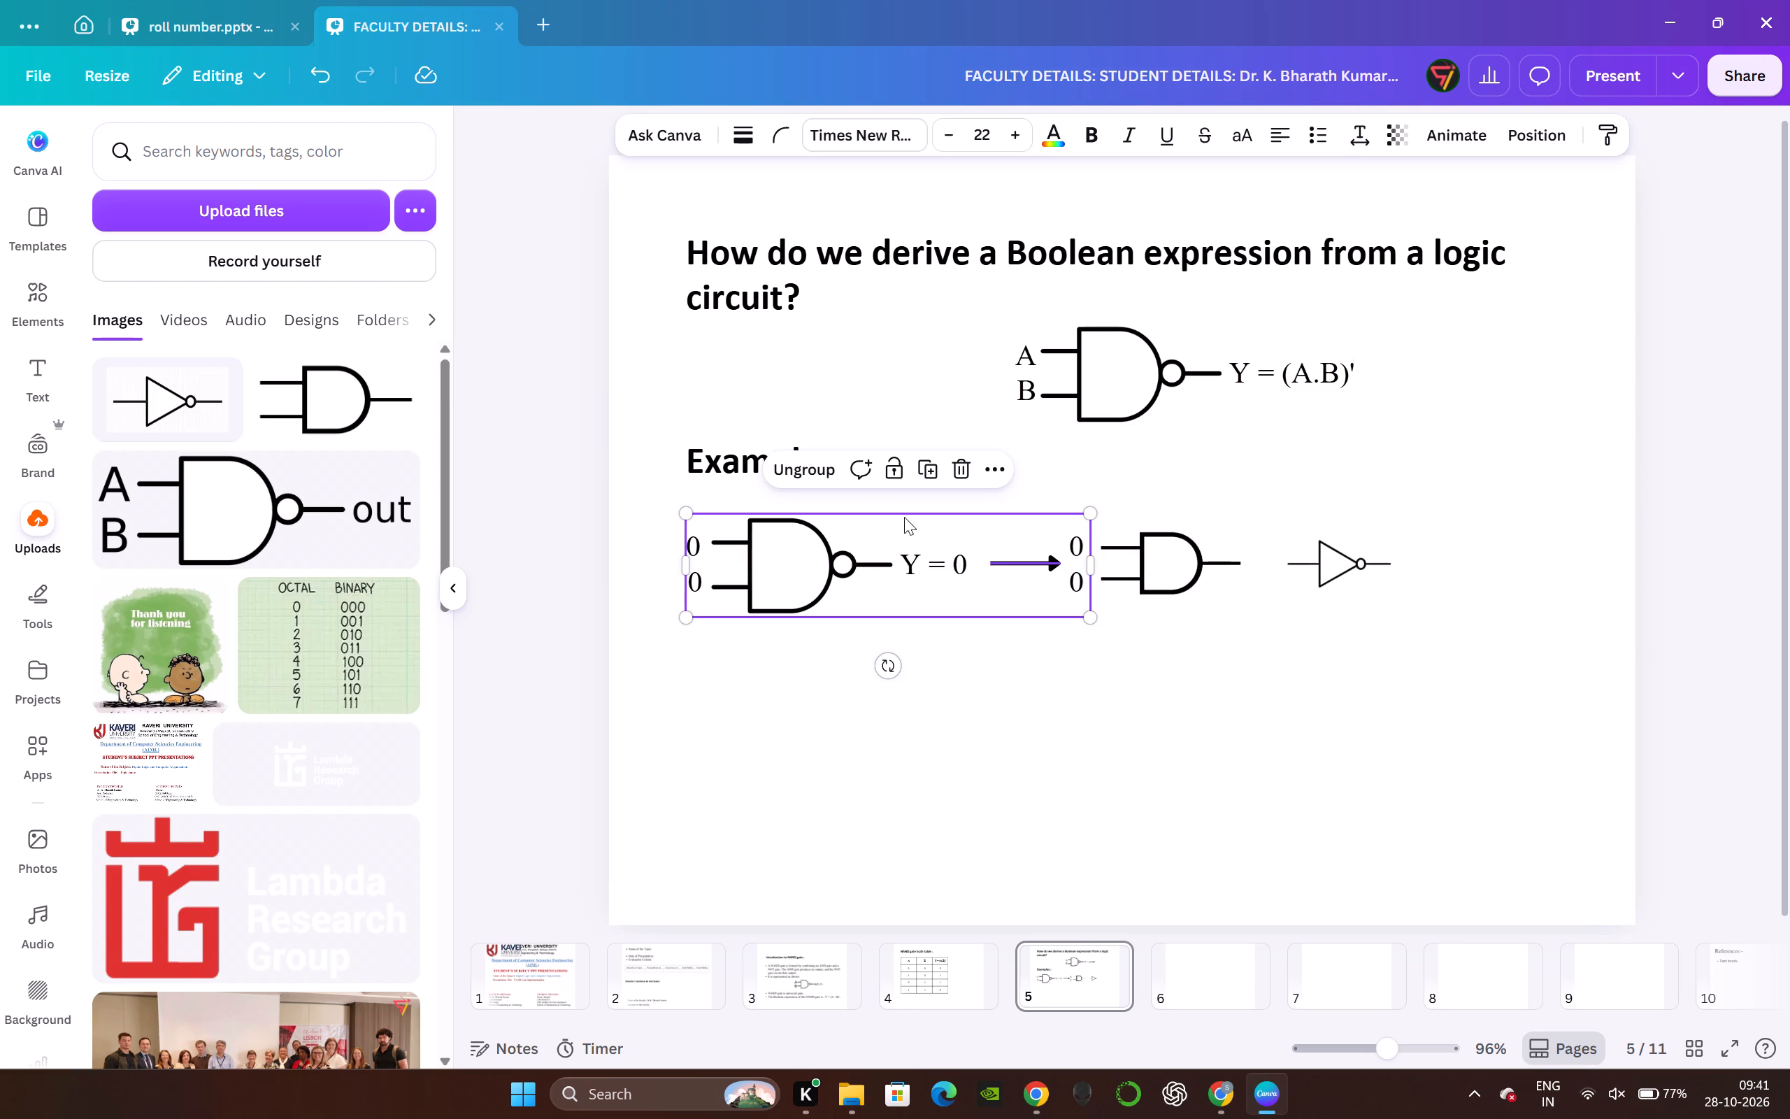
left_click(802, 465)
left_click(1699, 541)
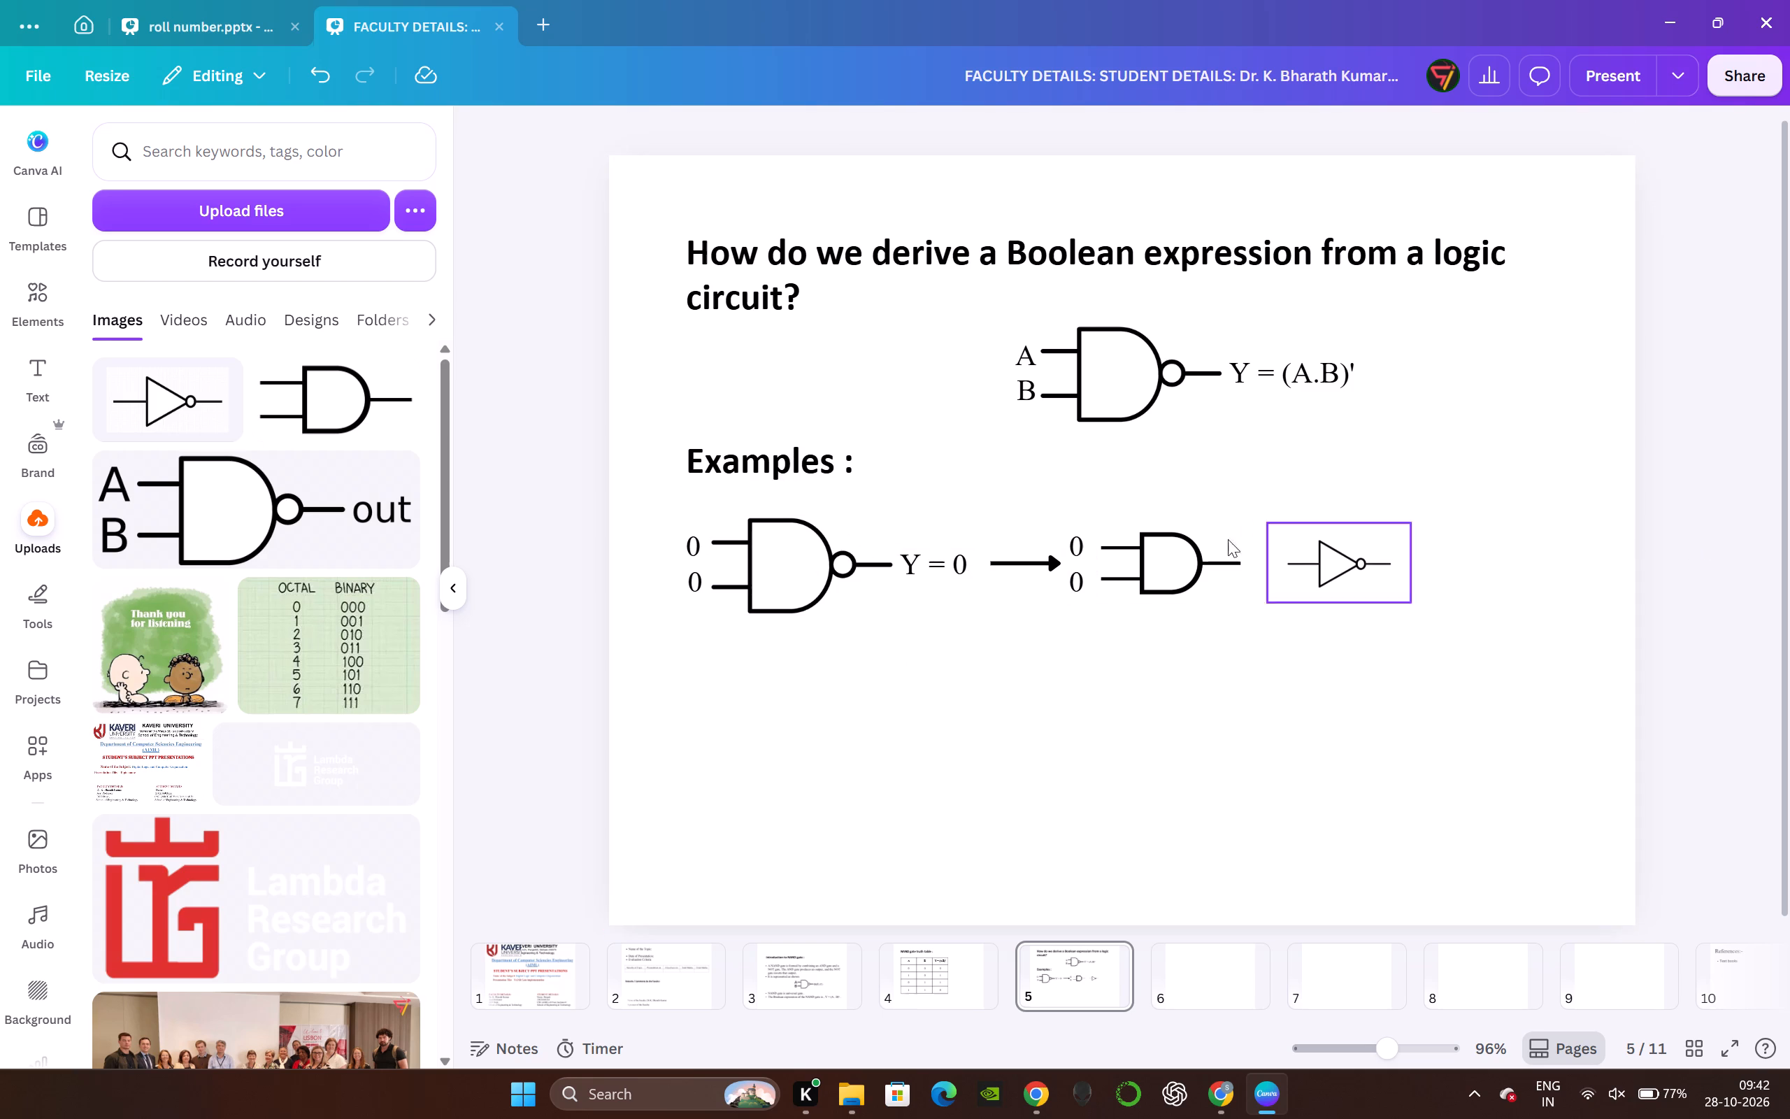
left_click(1074, 540)
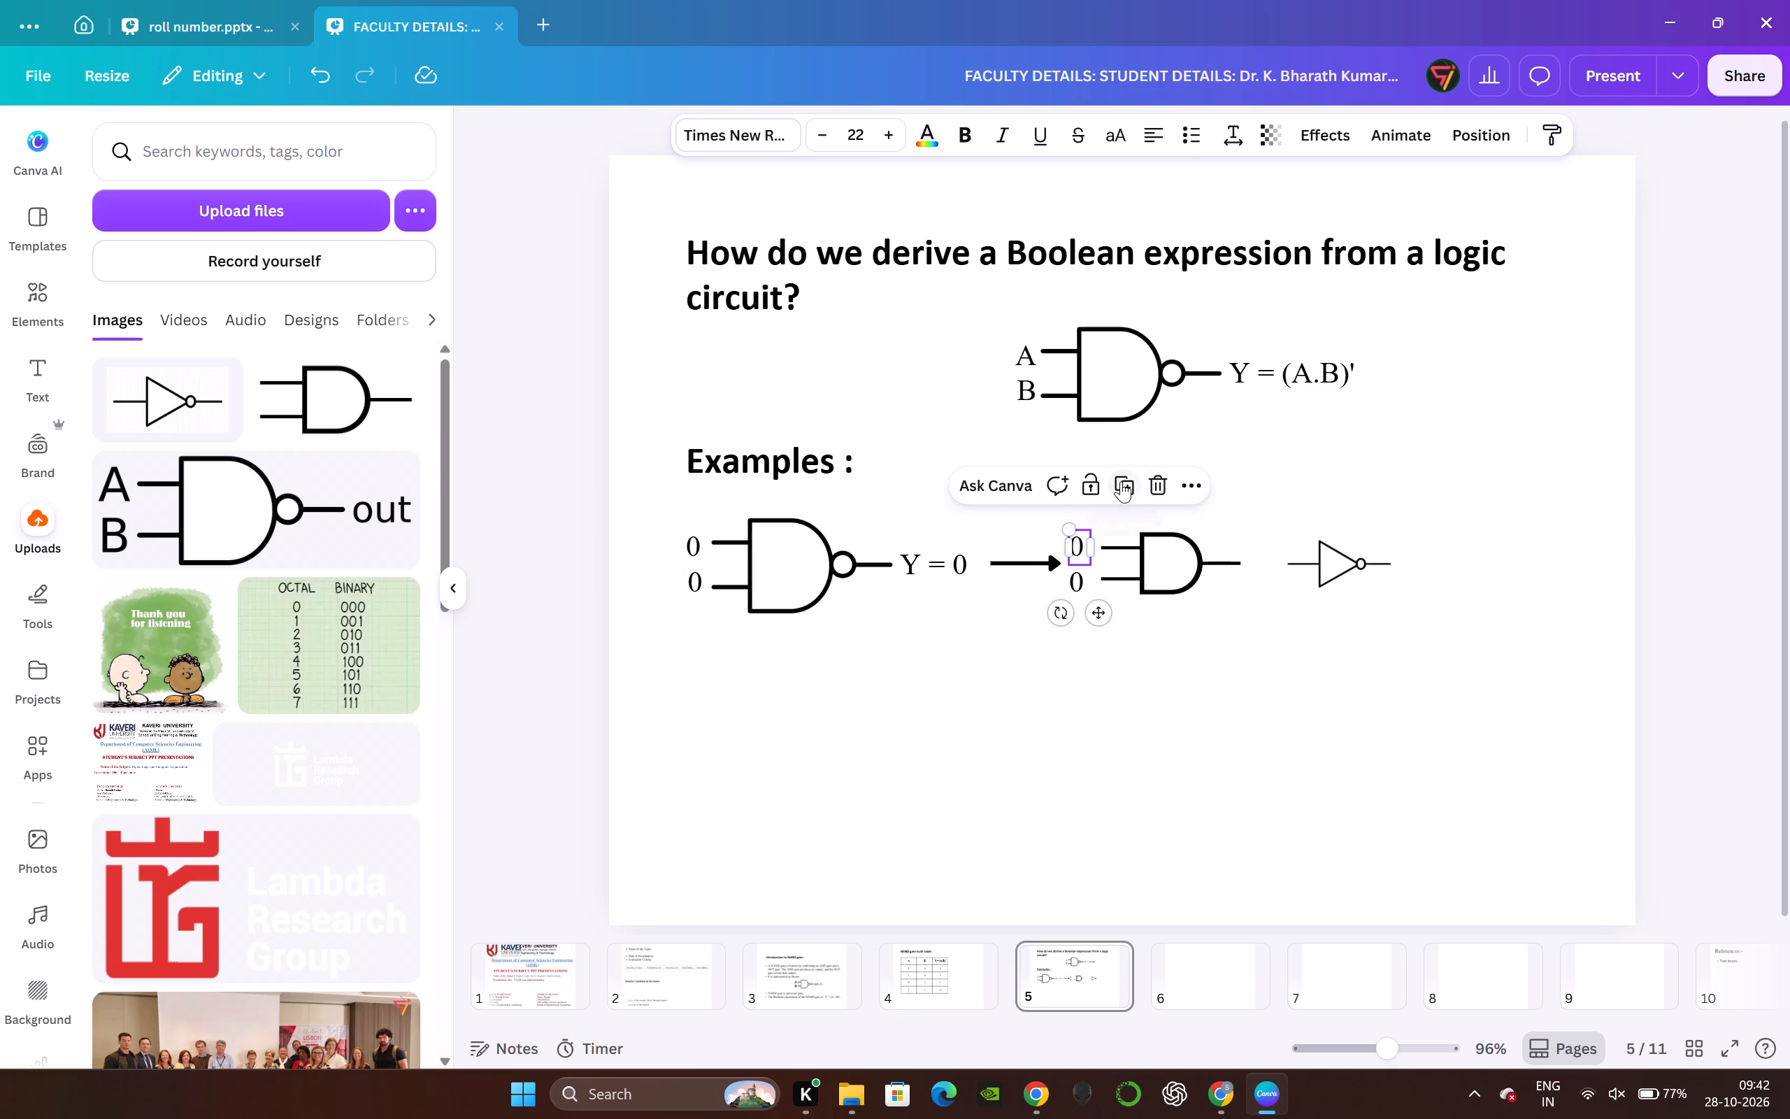
left_click(1121, 481)
left_click_drag(1120, 629, 1274, 629)
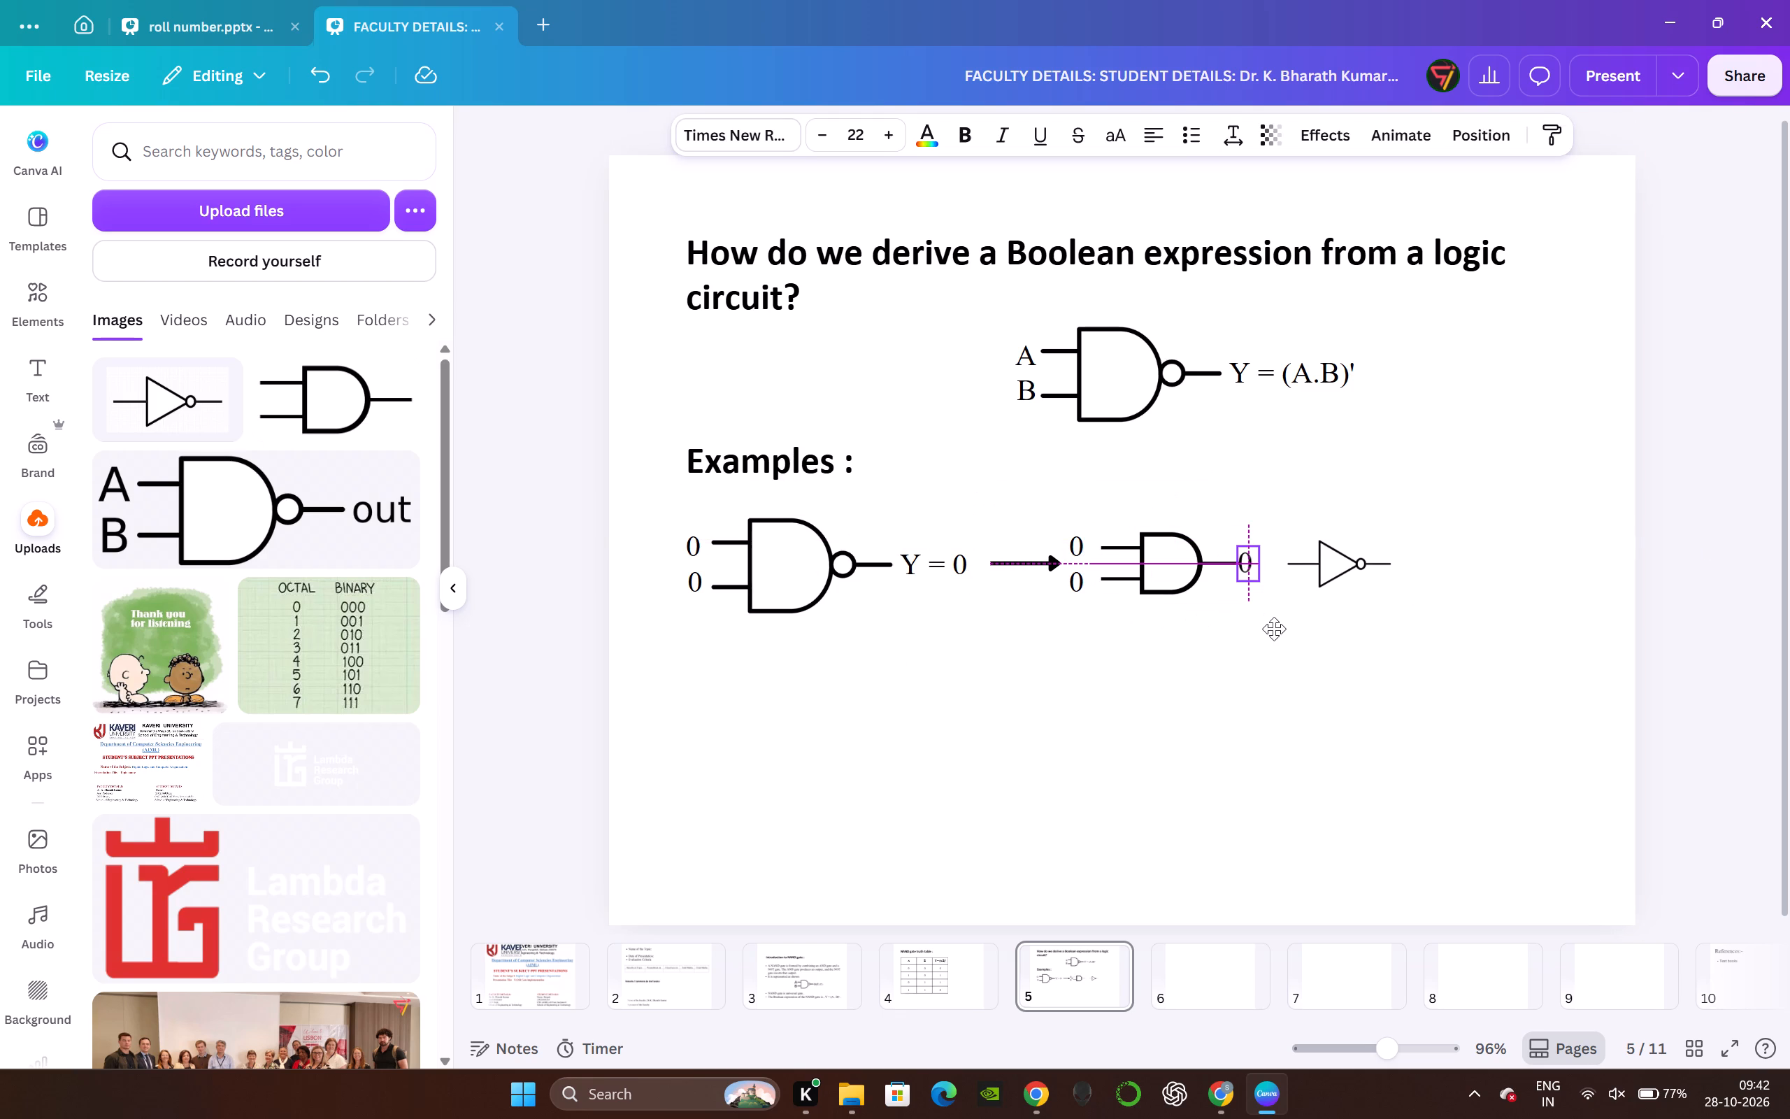
left_click_drag(1274, 629, 1278, 629)
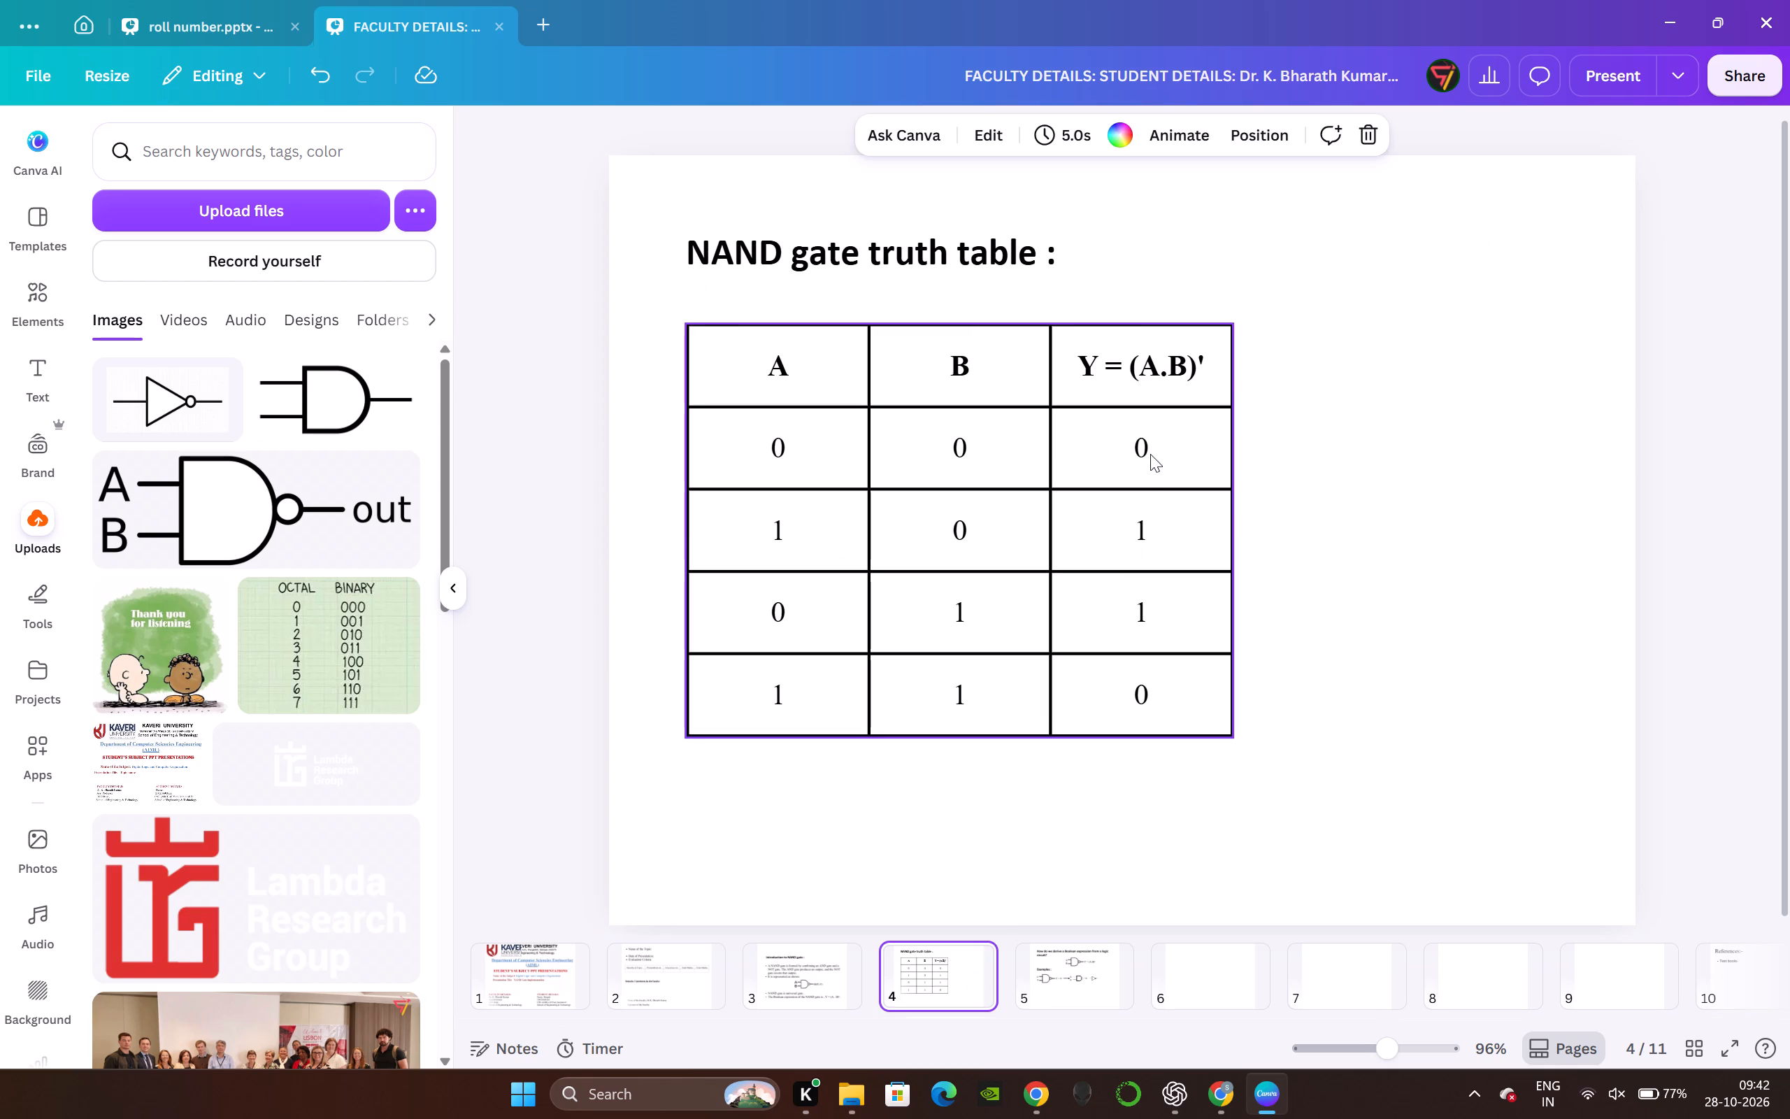
double_click(1154, 450)
key("1")
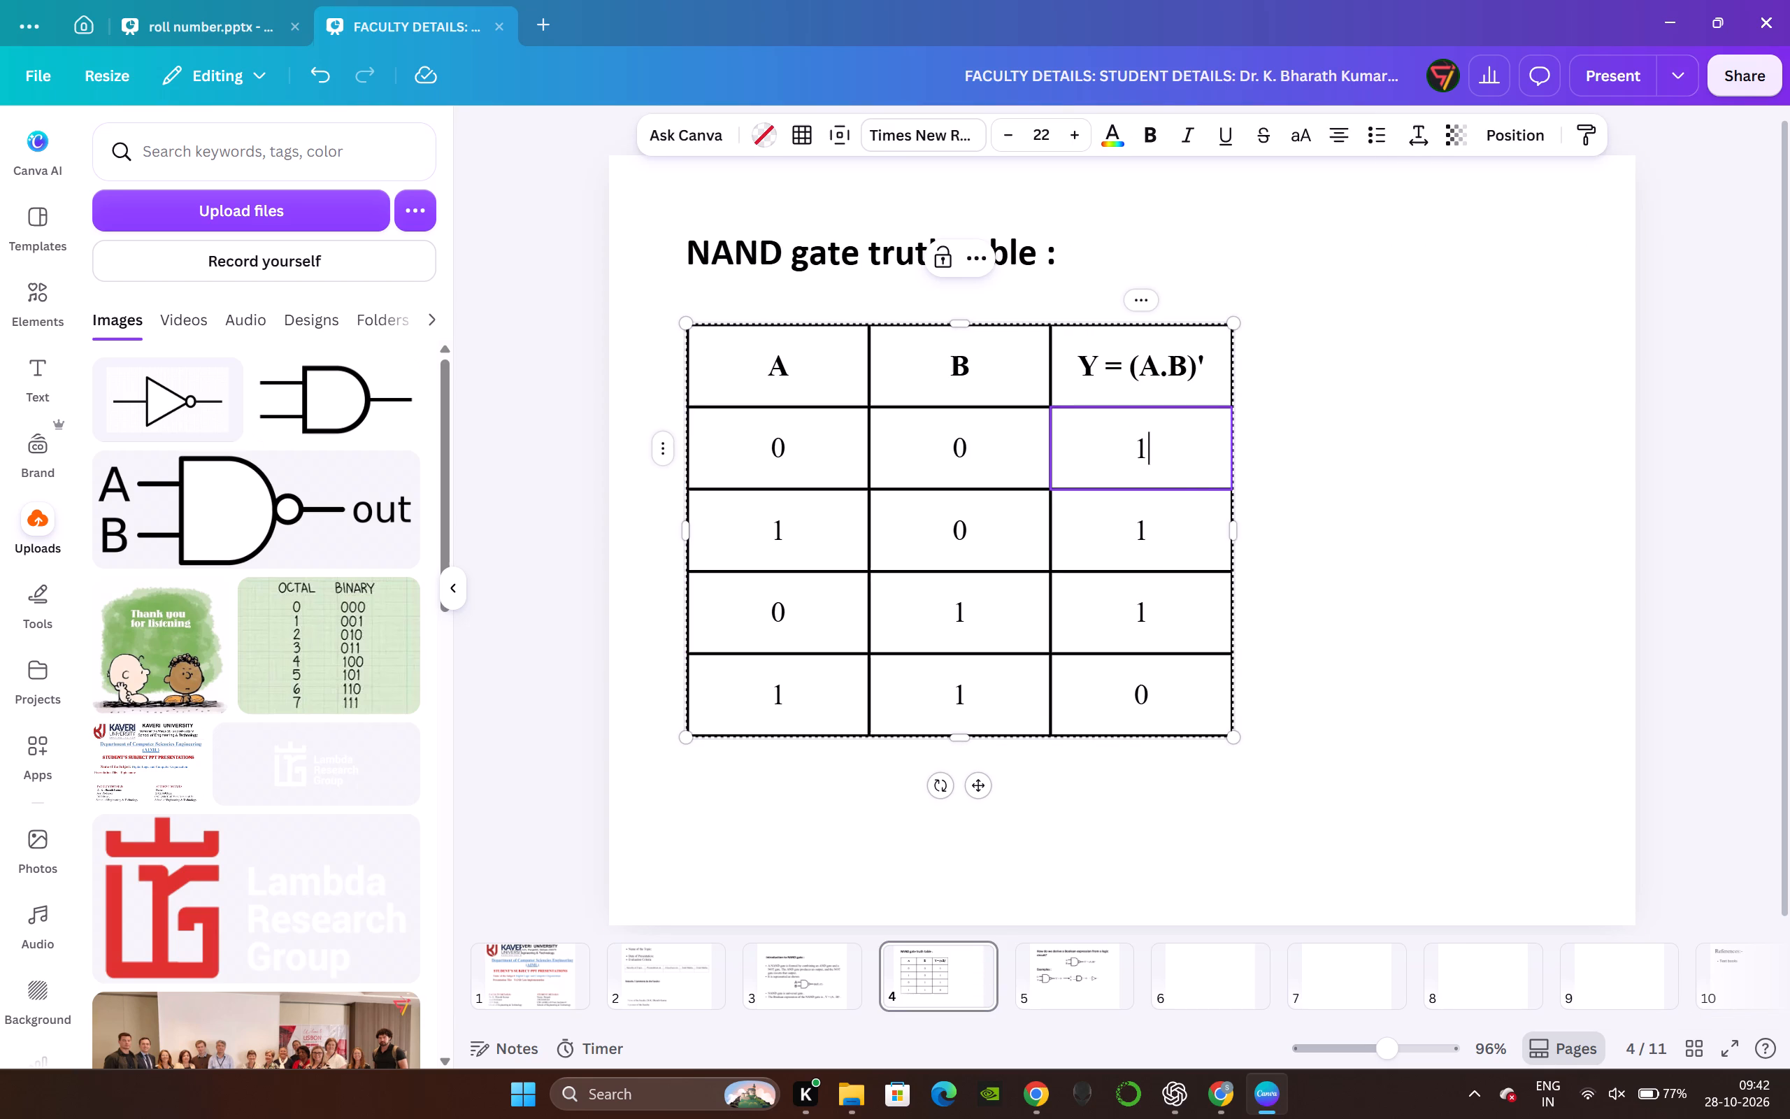
left_click(1082, 954)
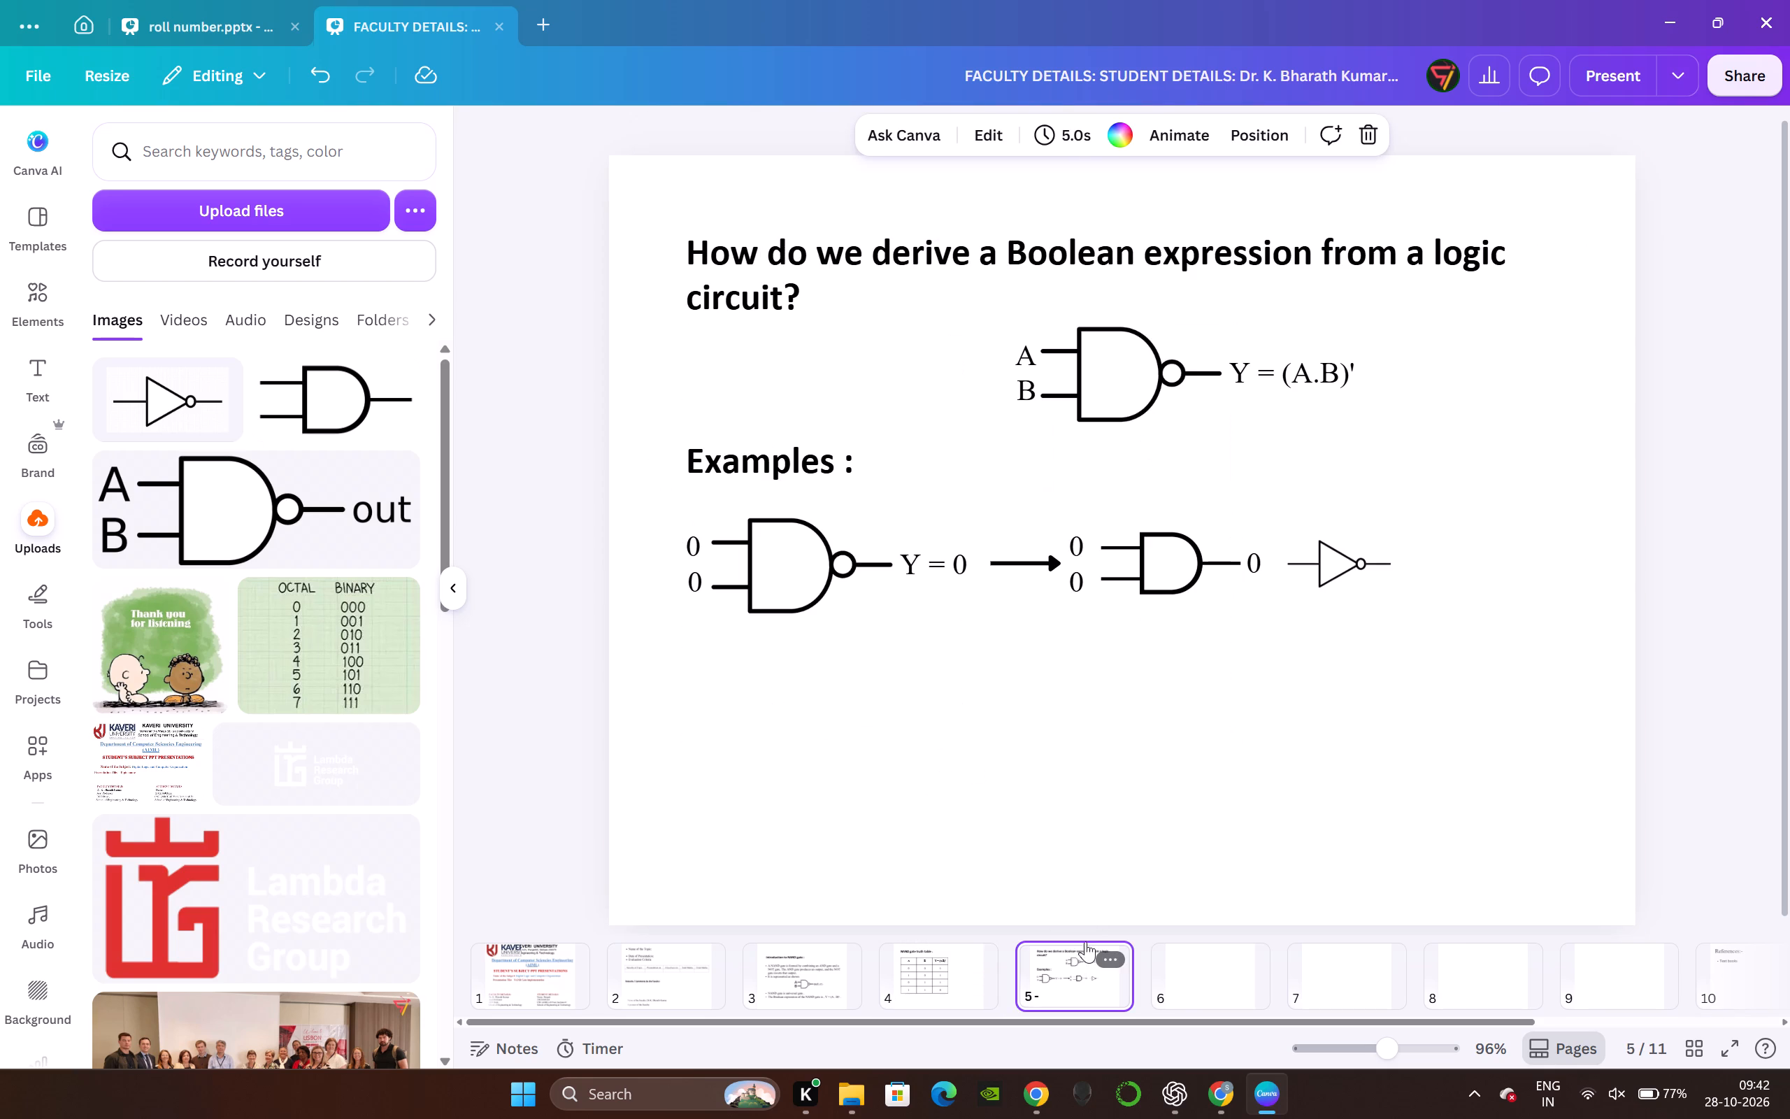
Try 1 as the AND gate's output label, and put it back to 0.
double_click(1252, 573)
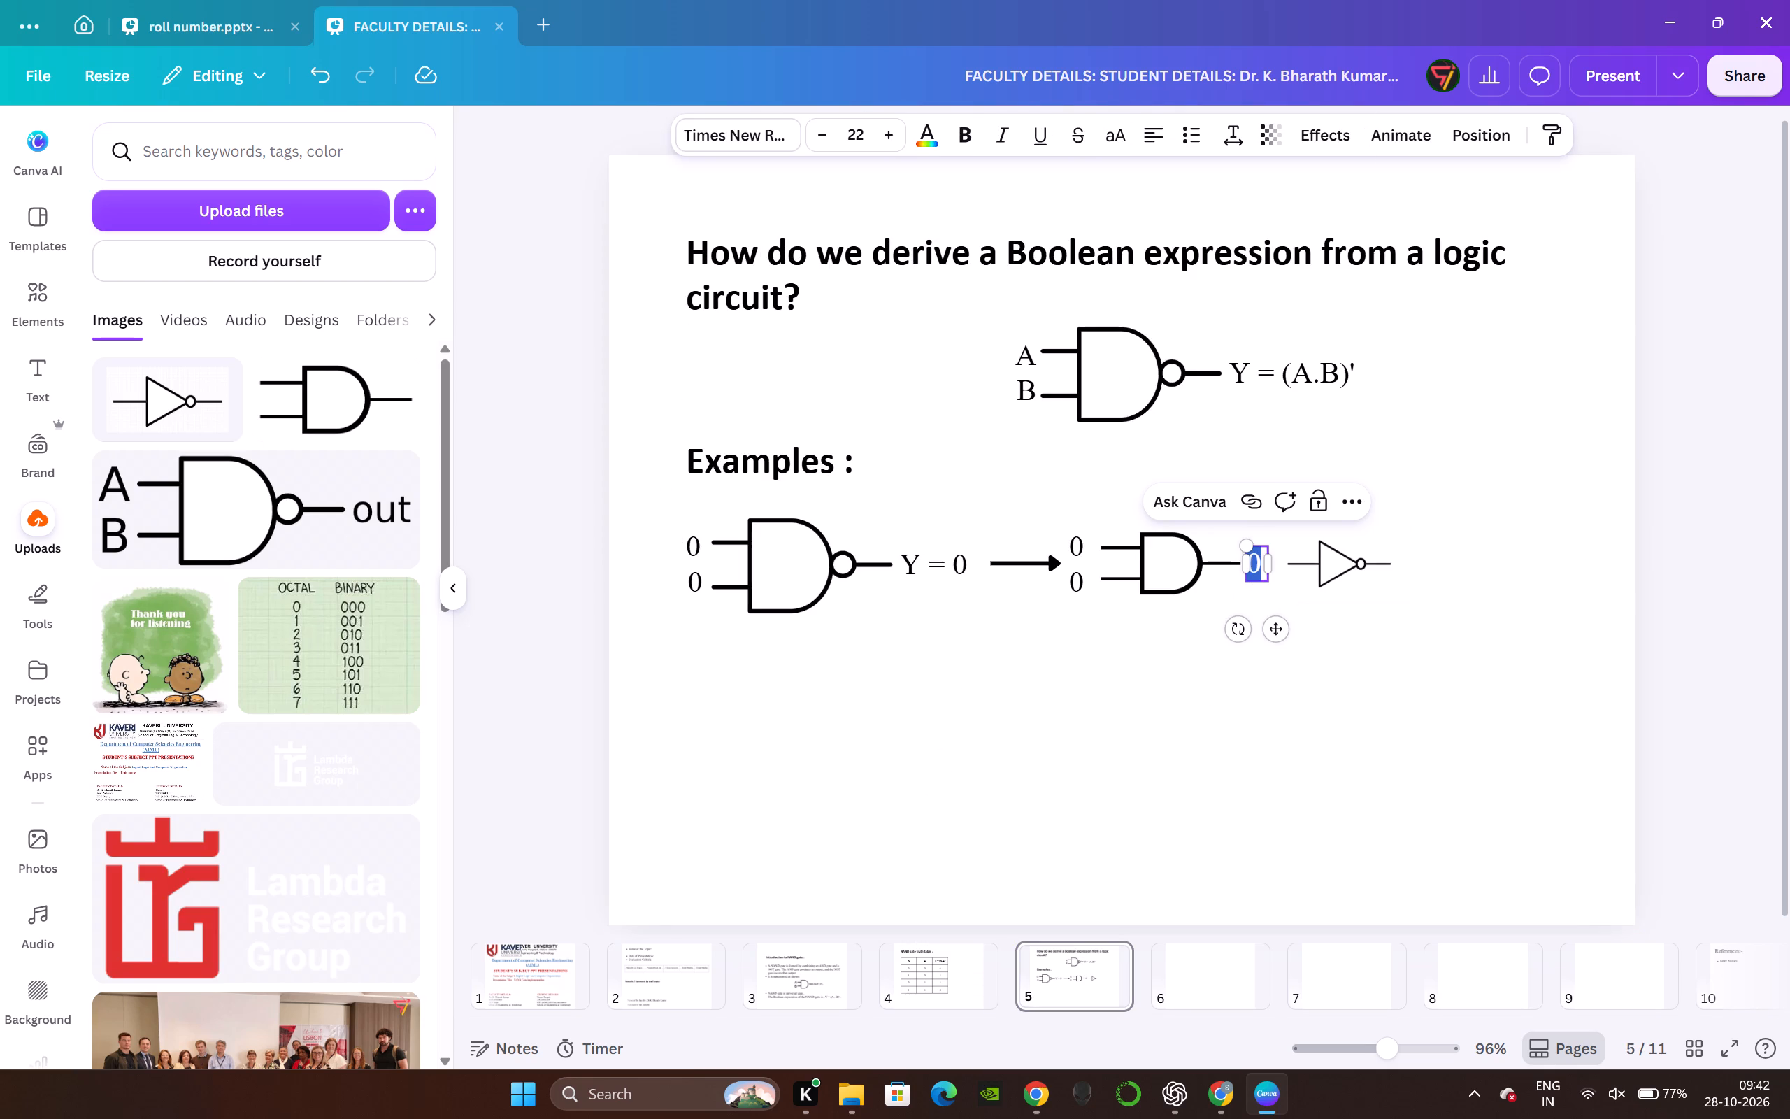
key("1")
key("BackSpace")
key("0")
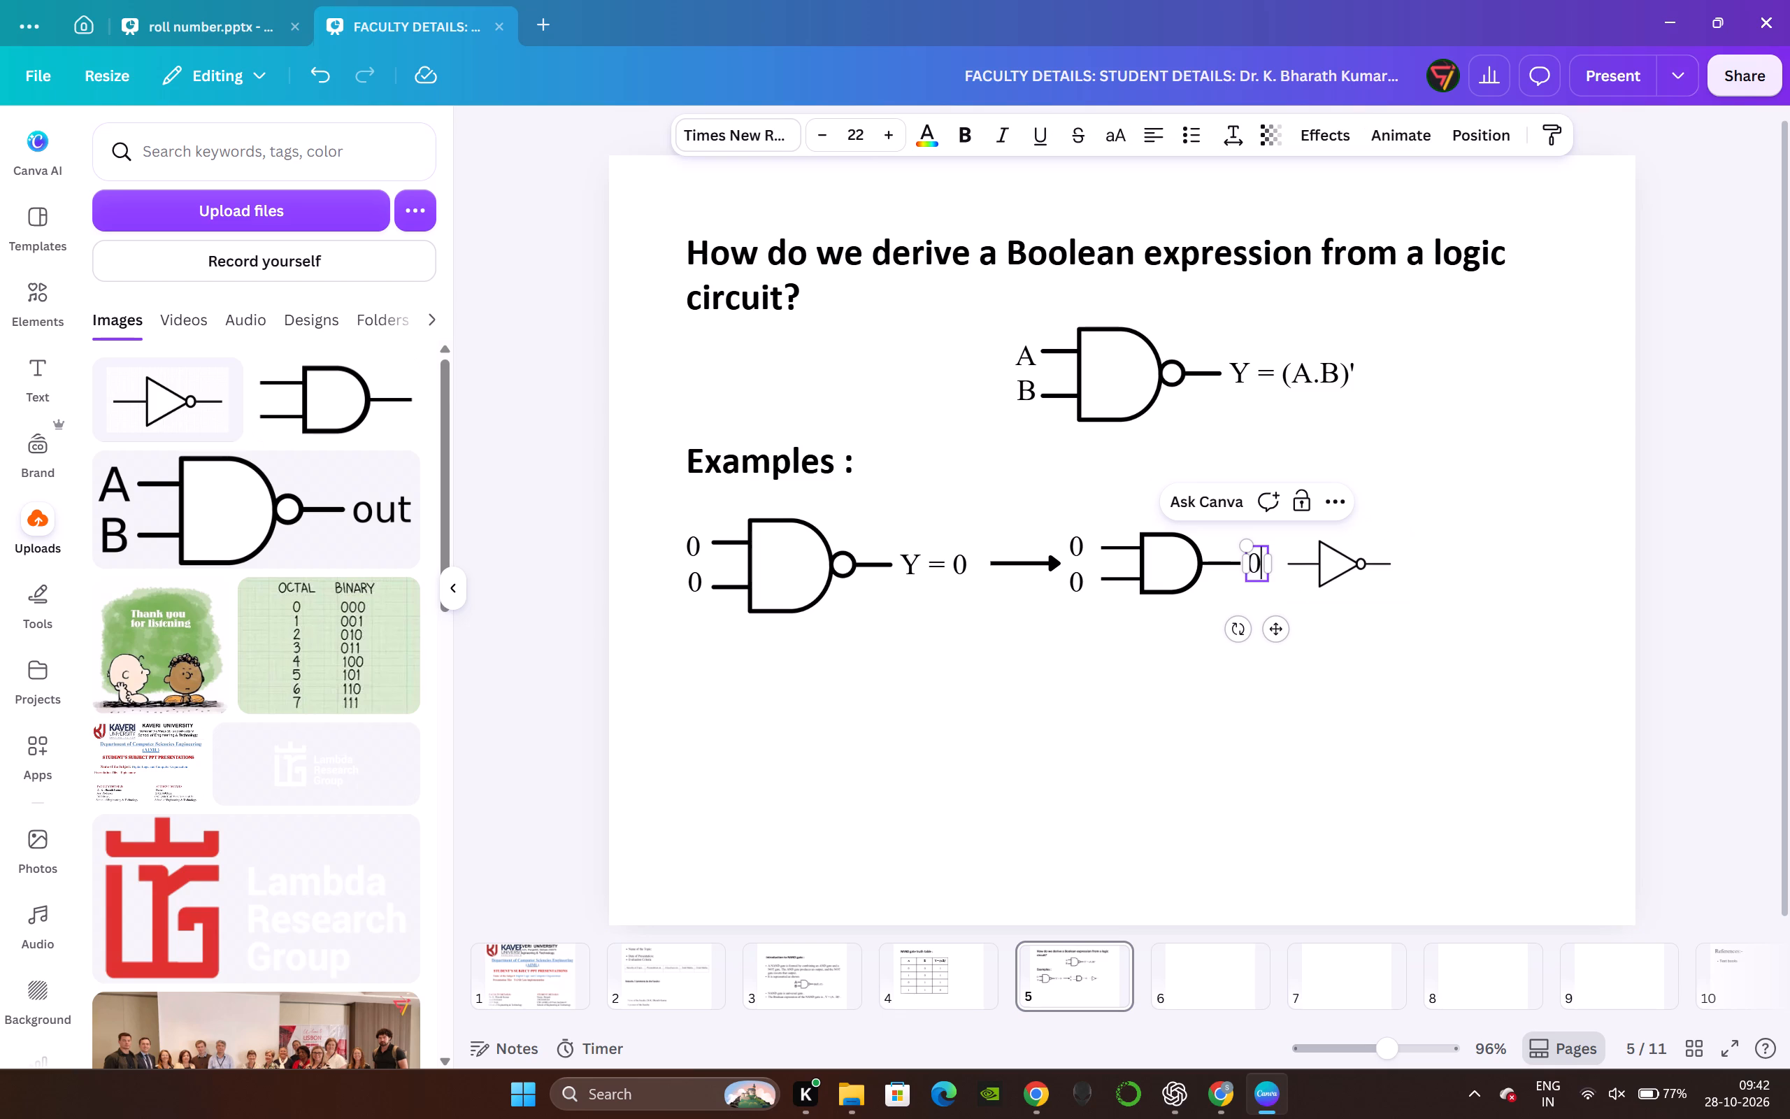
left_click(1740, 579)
Move the NOT gate image slightly farther from the AND gate's 0 output label, keeping it in the example row.
left_click_drag(1331, 573, 1349, 567)
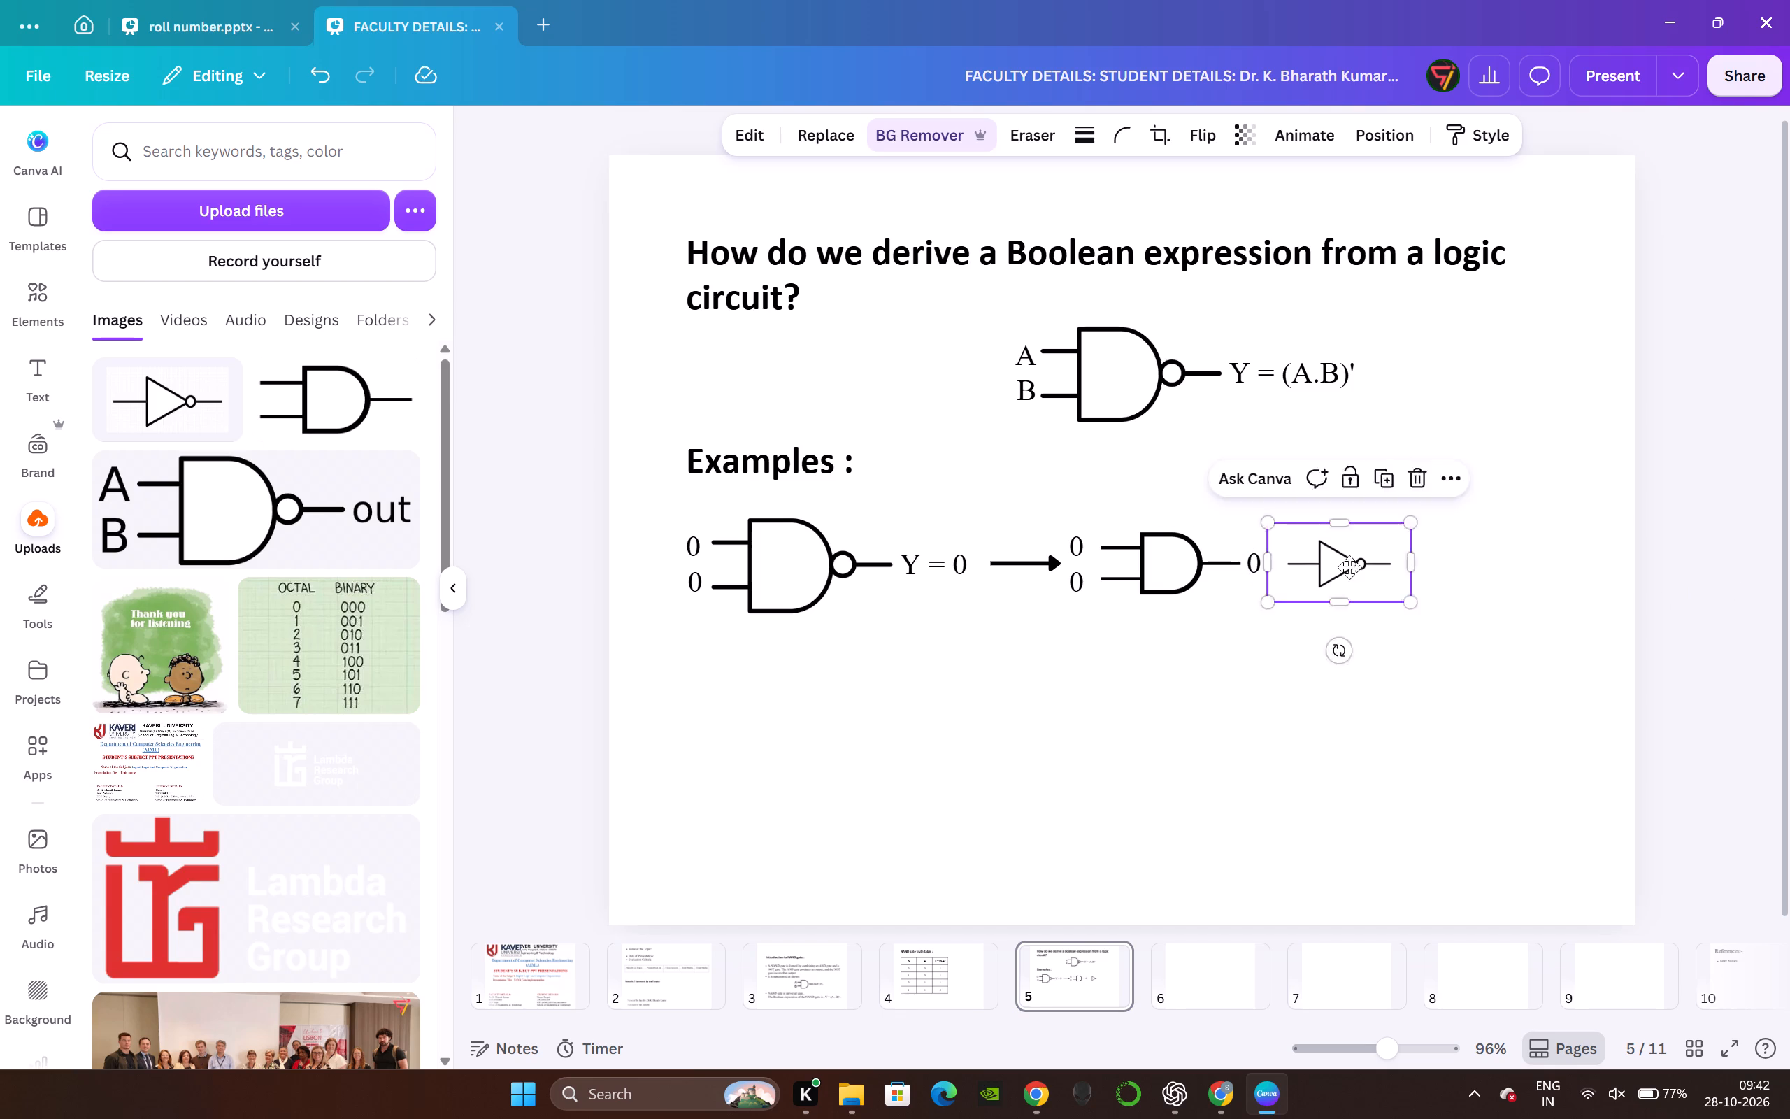
left_click_drag(1349, 567, 1356, 576)
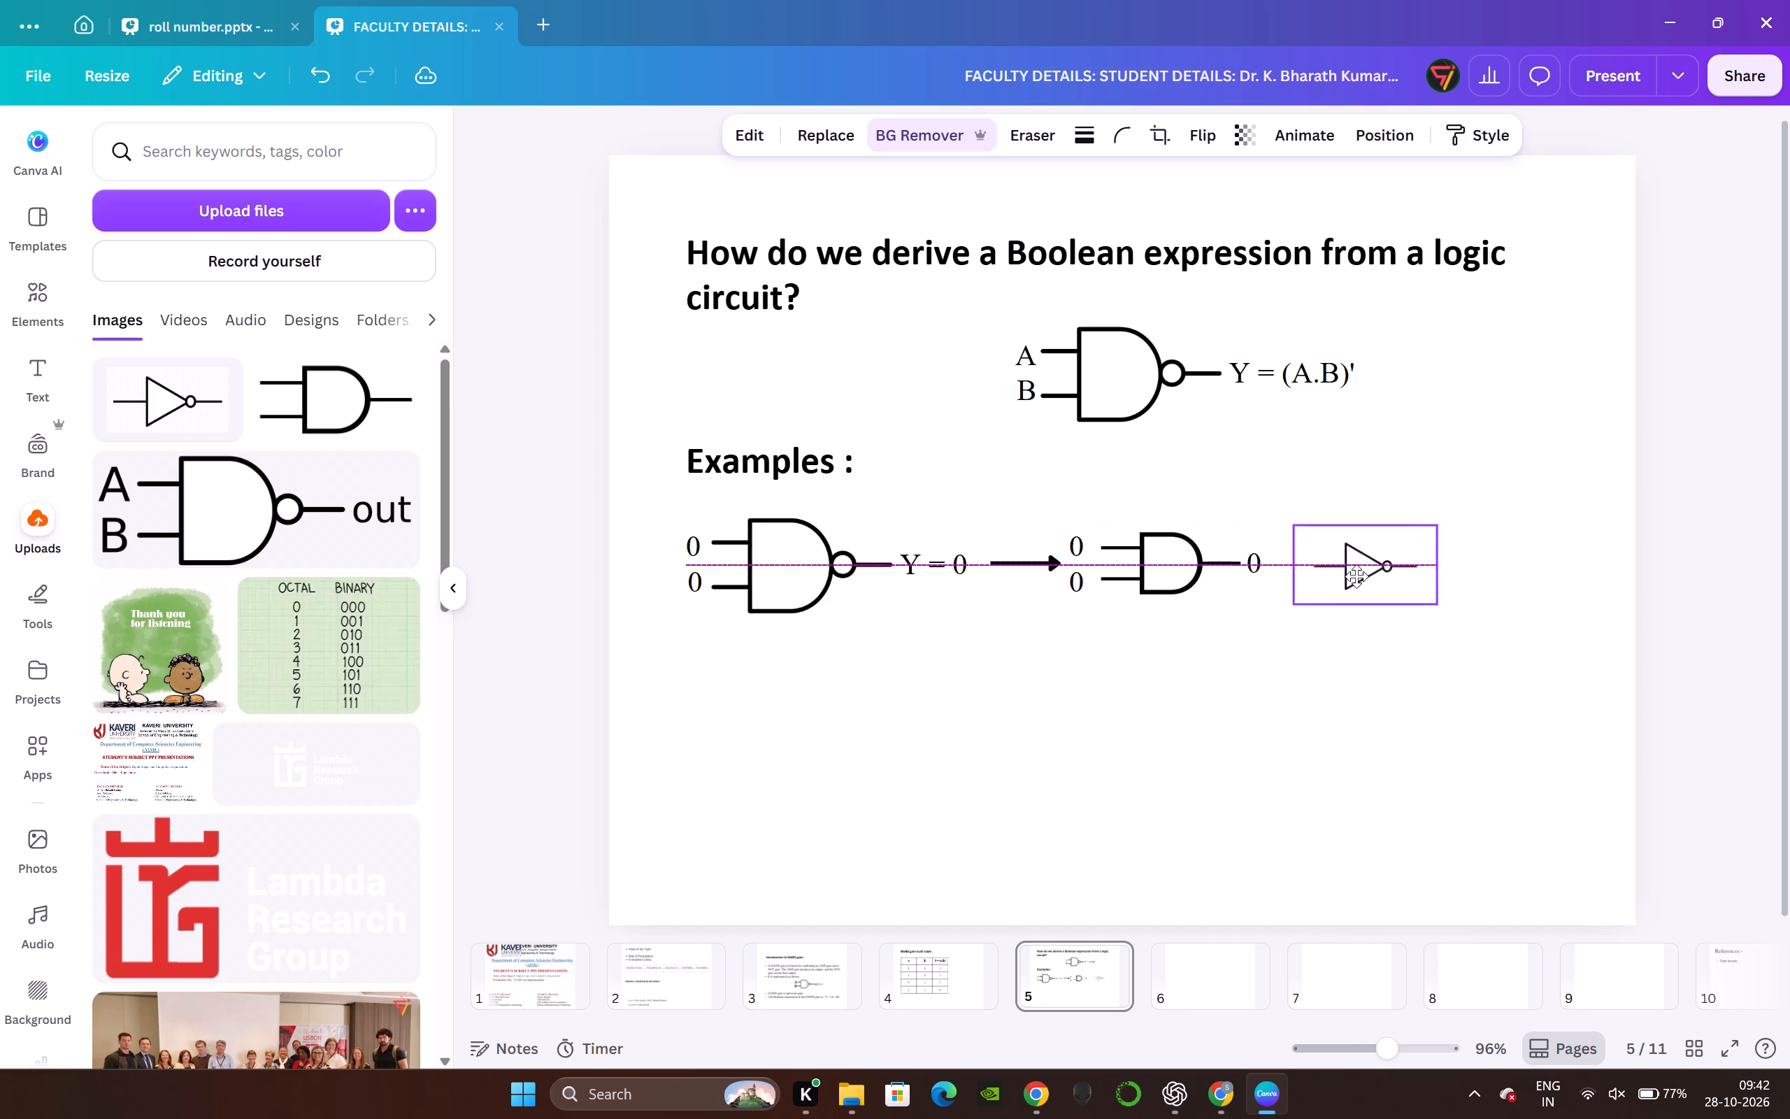
left_click_drag(1356, 576, 1366, 571)
left_click(1680, 600)
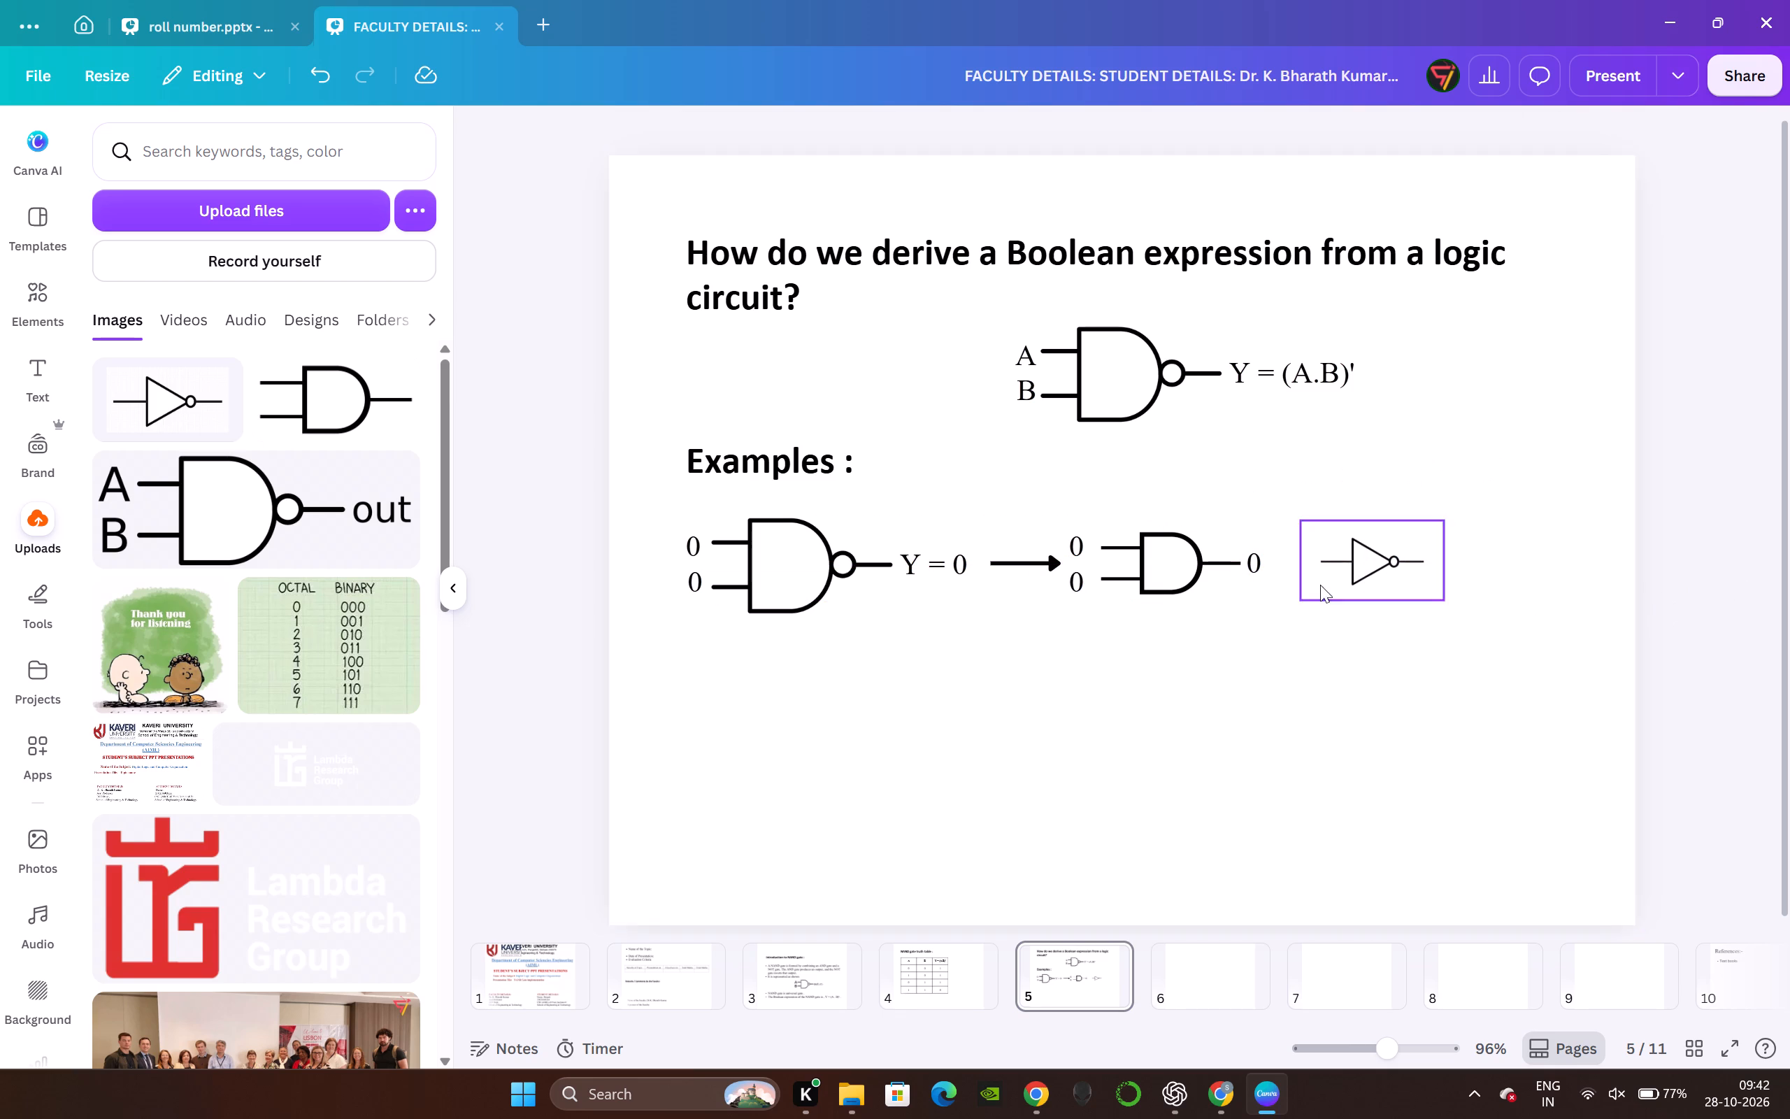
Duplicate the AND gate's 0 output label and place the copy at the NOT gate's input.
left_click(1264, 573)
left_click(1310, 510)
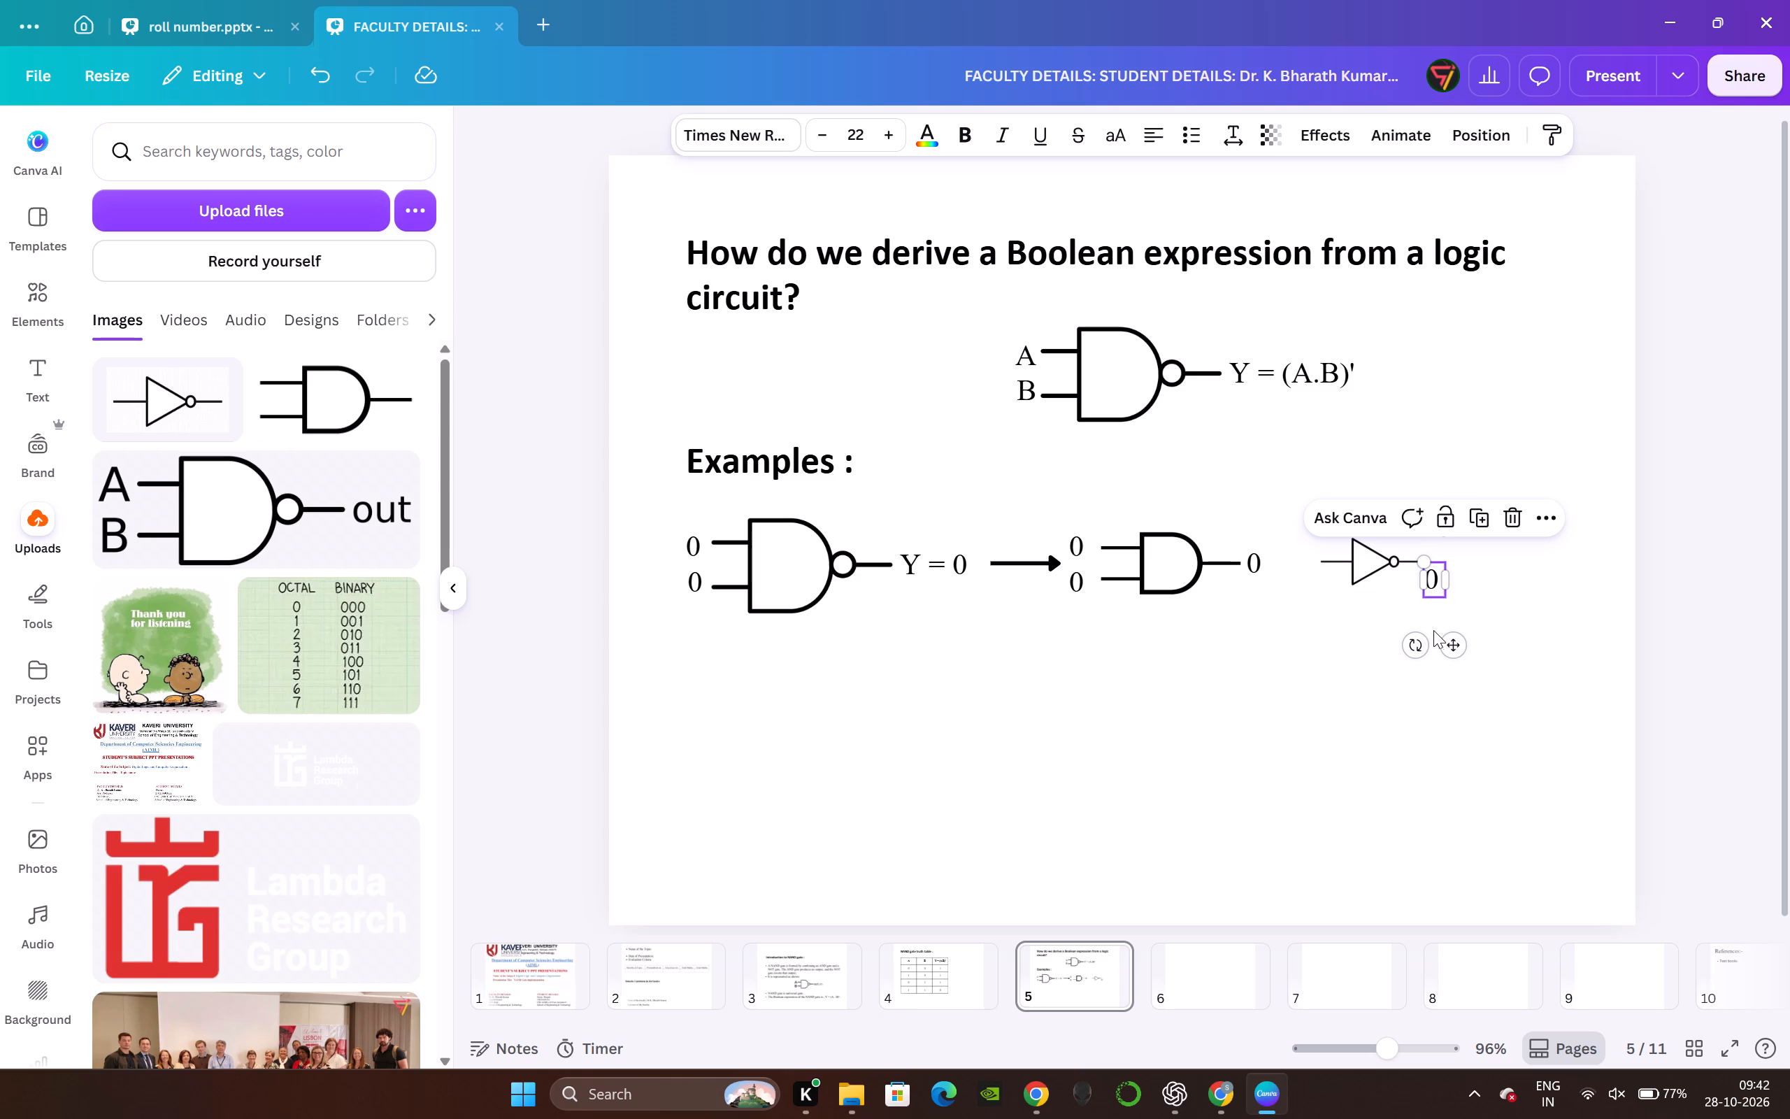
left_click_drag(1456, 648, 1333, 630)
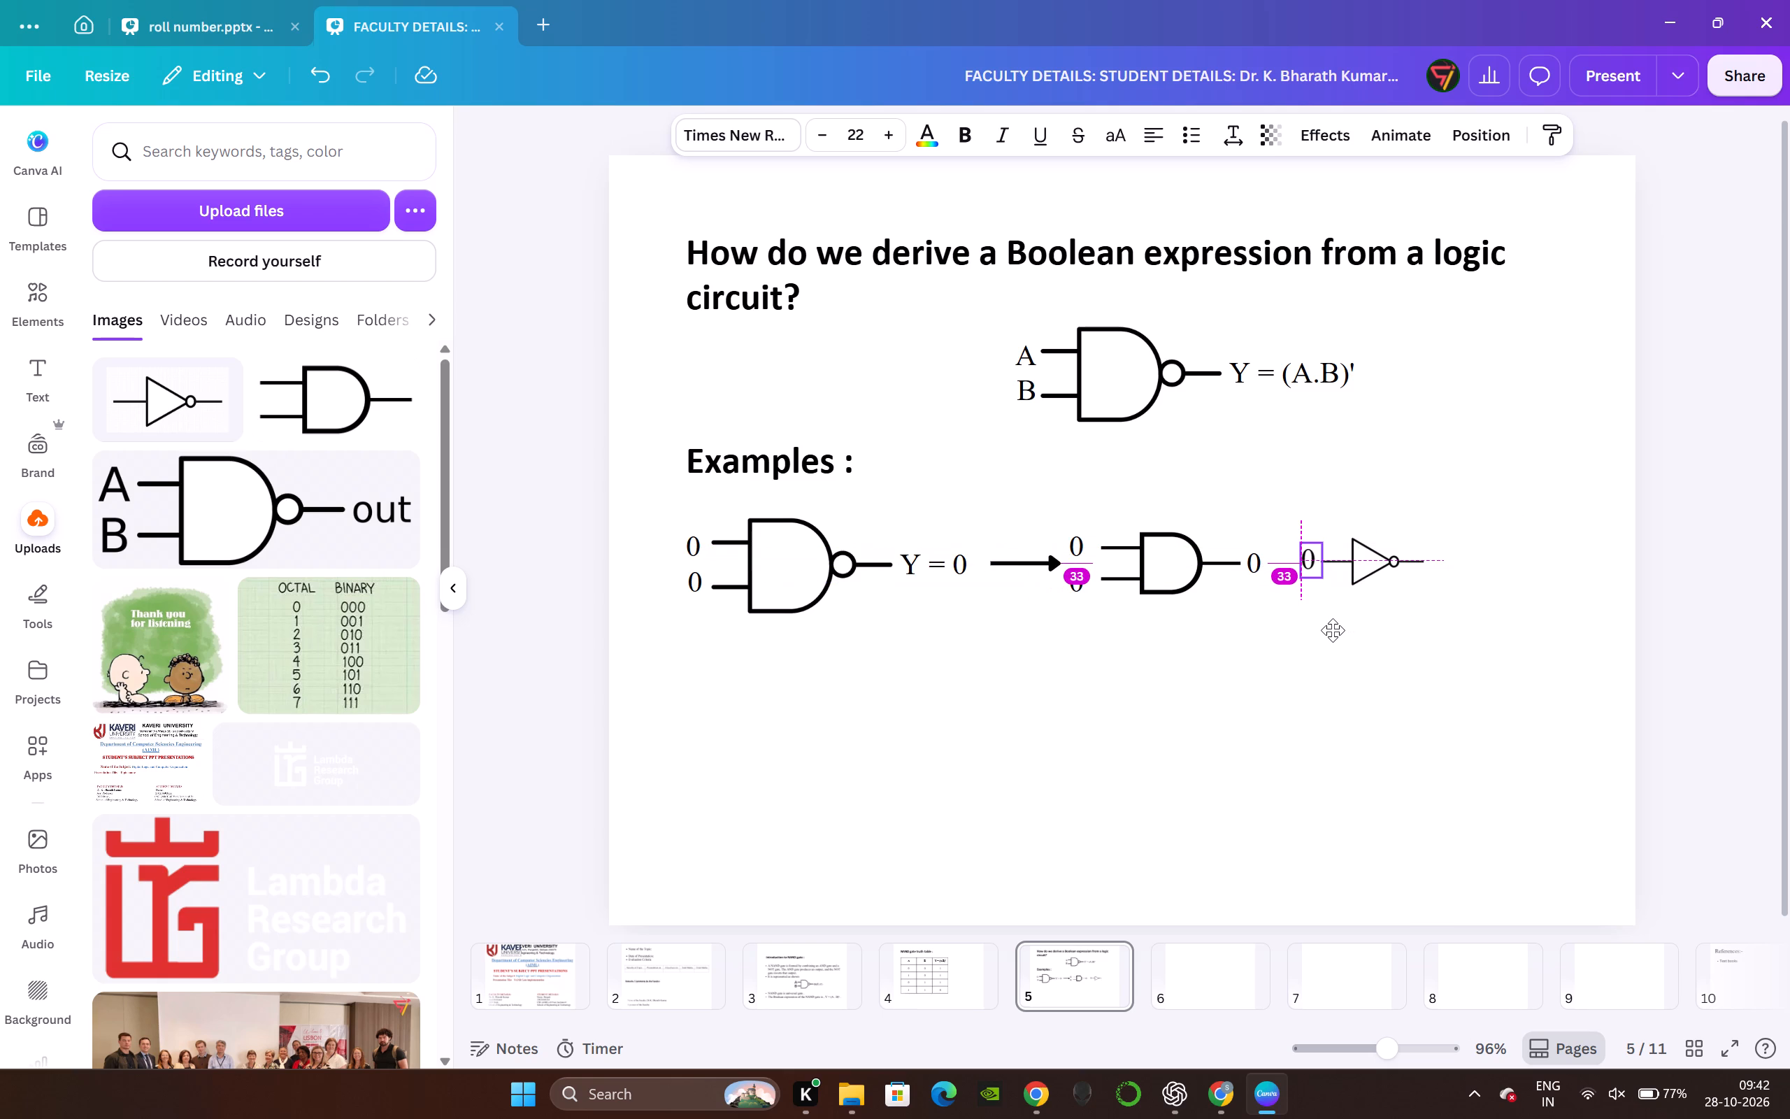
left_click_drag(1333, 630, 1329, 632)
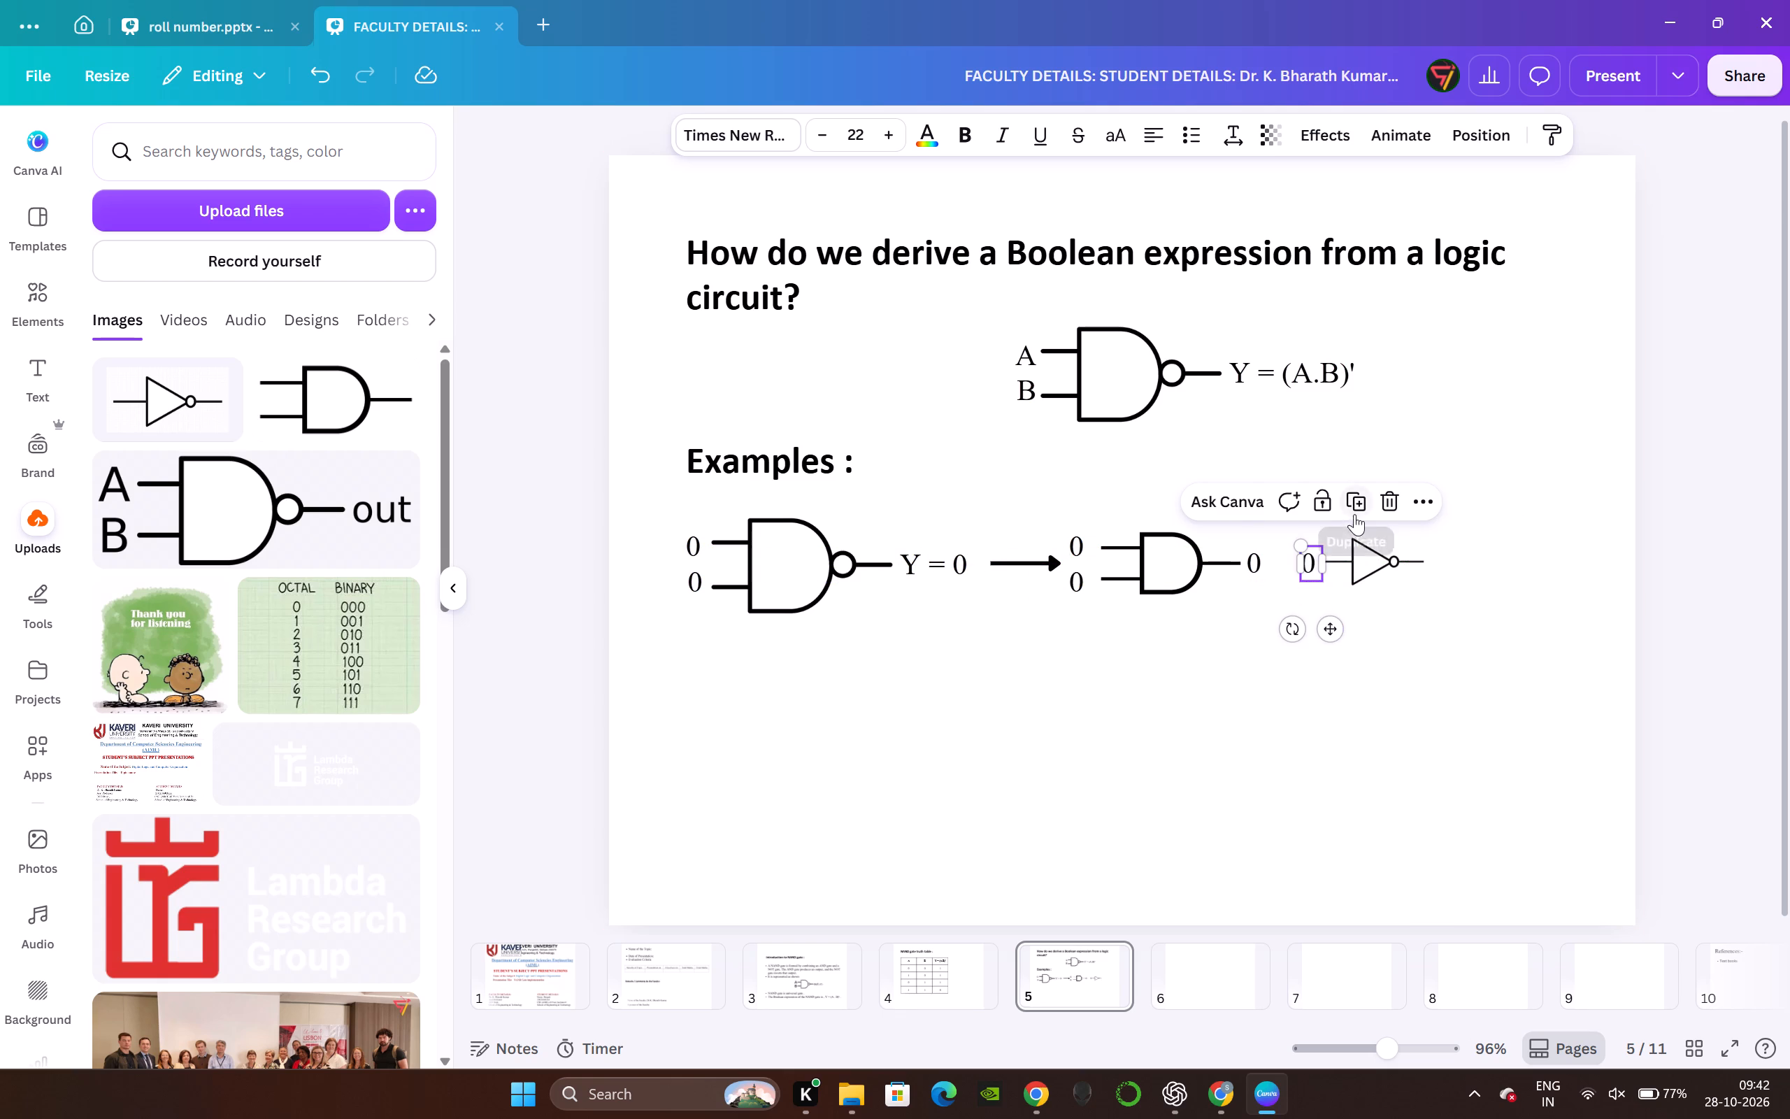
Duplicate the NOT gate's 0 input label, place the copy at its output, and change it to 1.
left_click(1356, 512)
left_click_drag(1383, 628, 1456, 627)
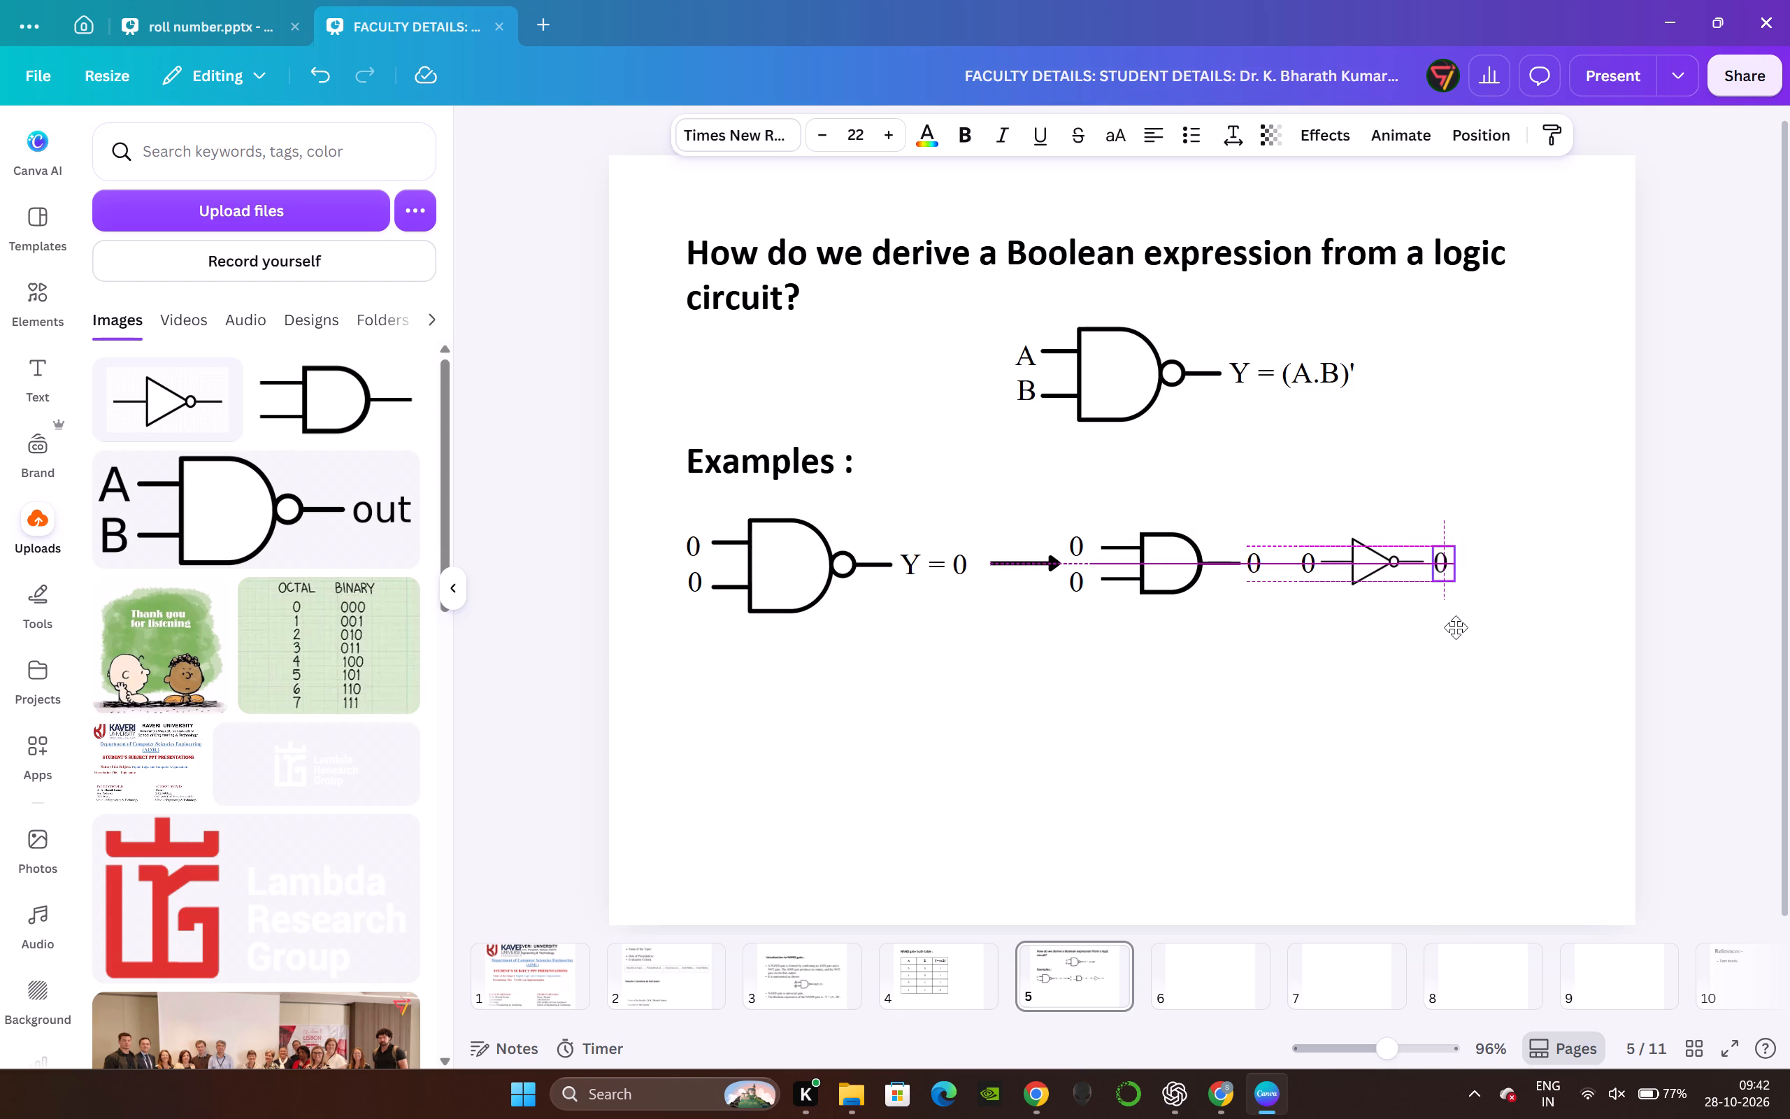
left_click_drag(1456, 627, 1456, 627)
double_click(1437, 553)
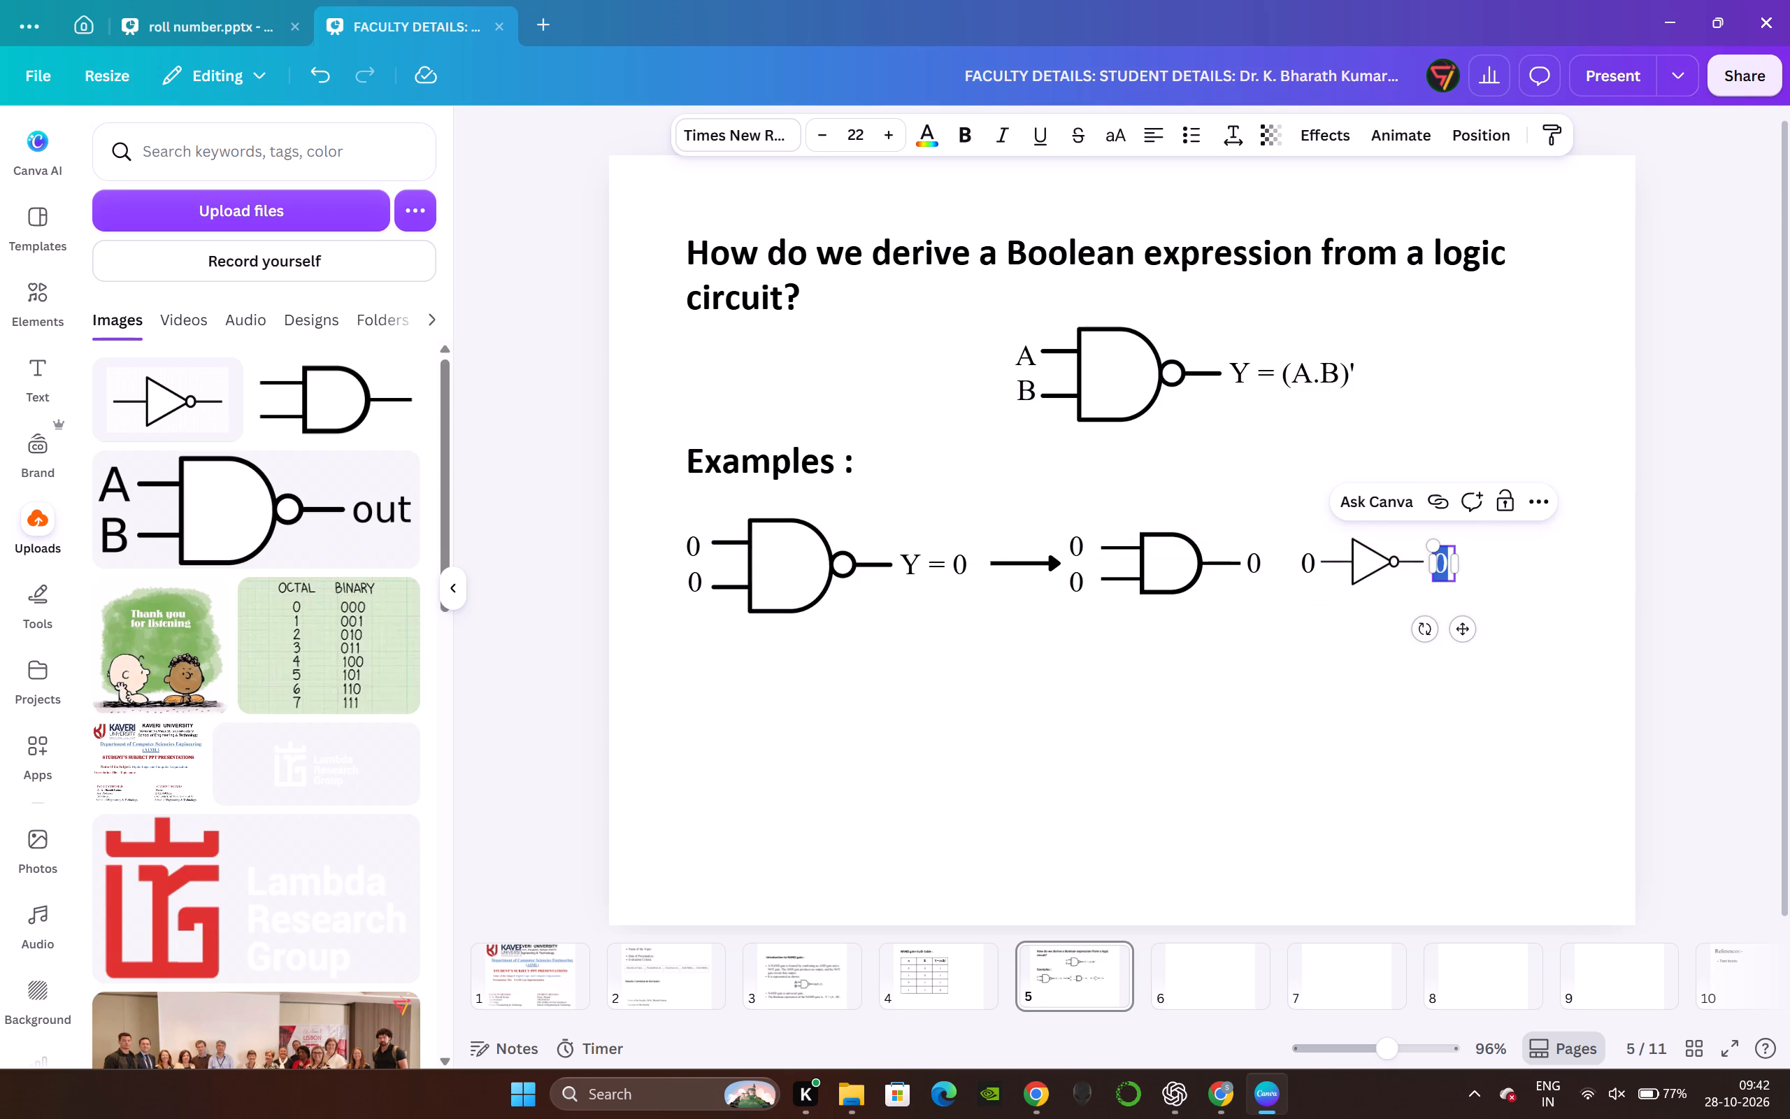
key("1")
scroll(1437, 553, "up", 1)
left_click(1742, 522)
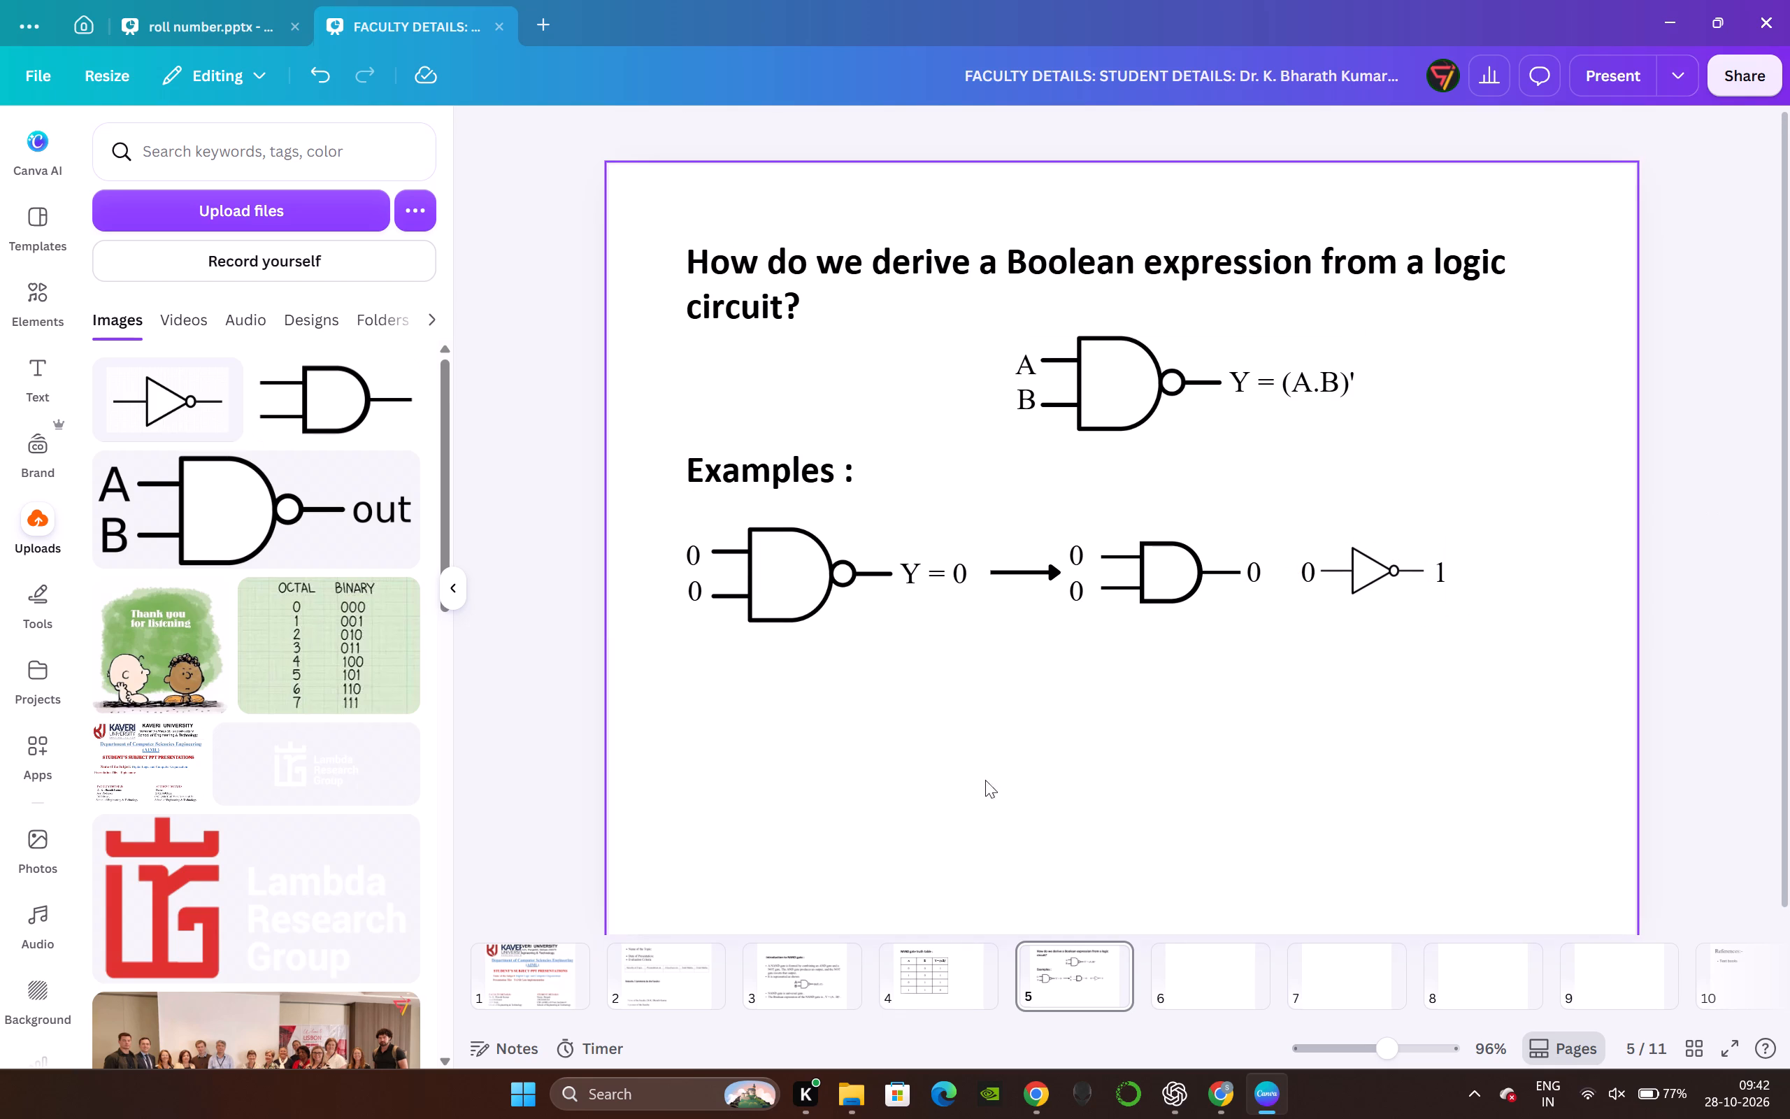
Remove the extra blank line from the "Y = 0" text box beside the example NAND gate.
left_click(884, 769)
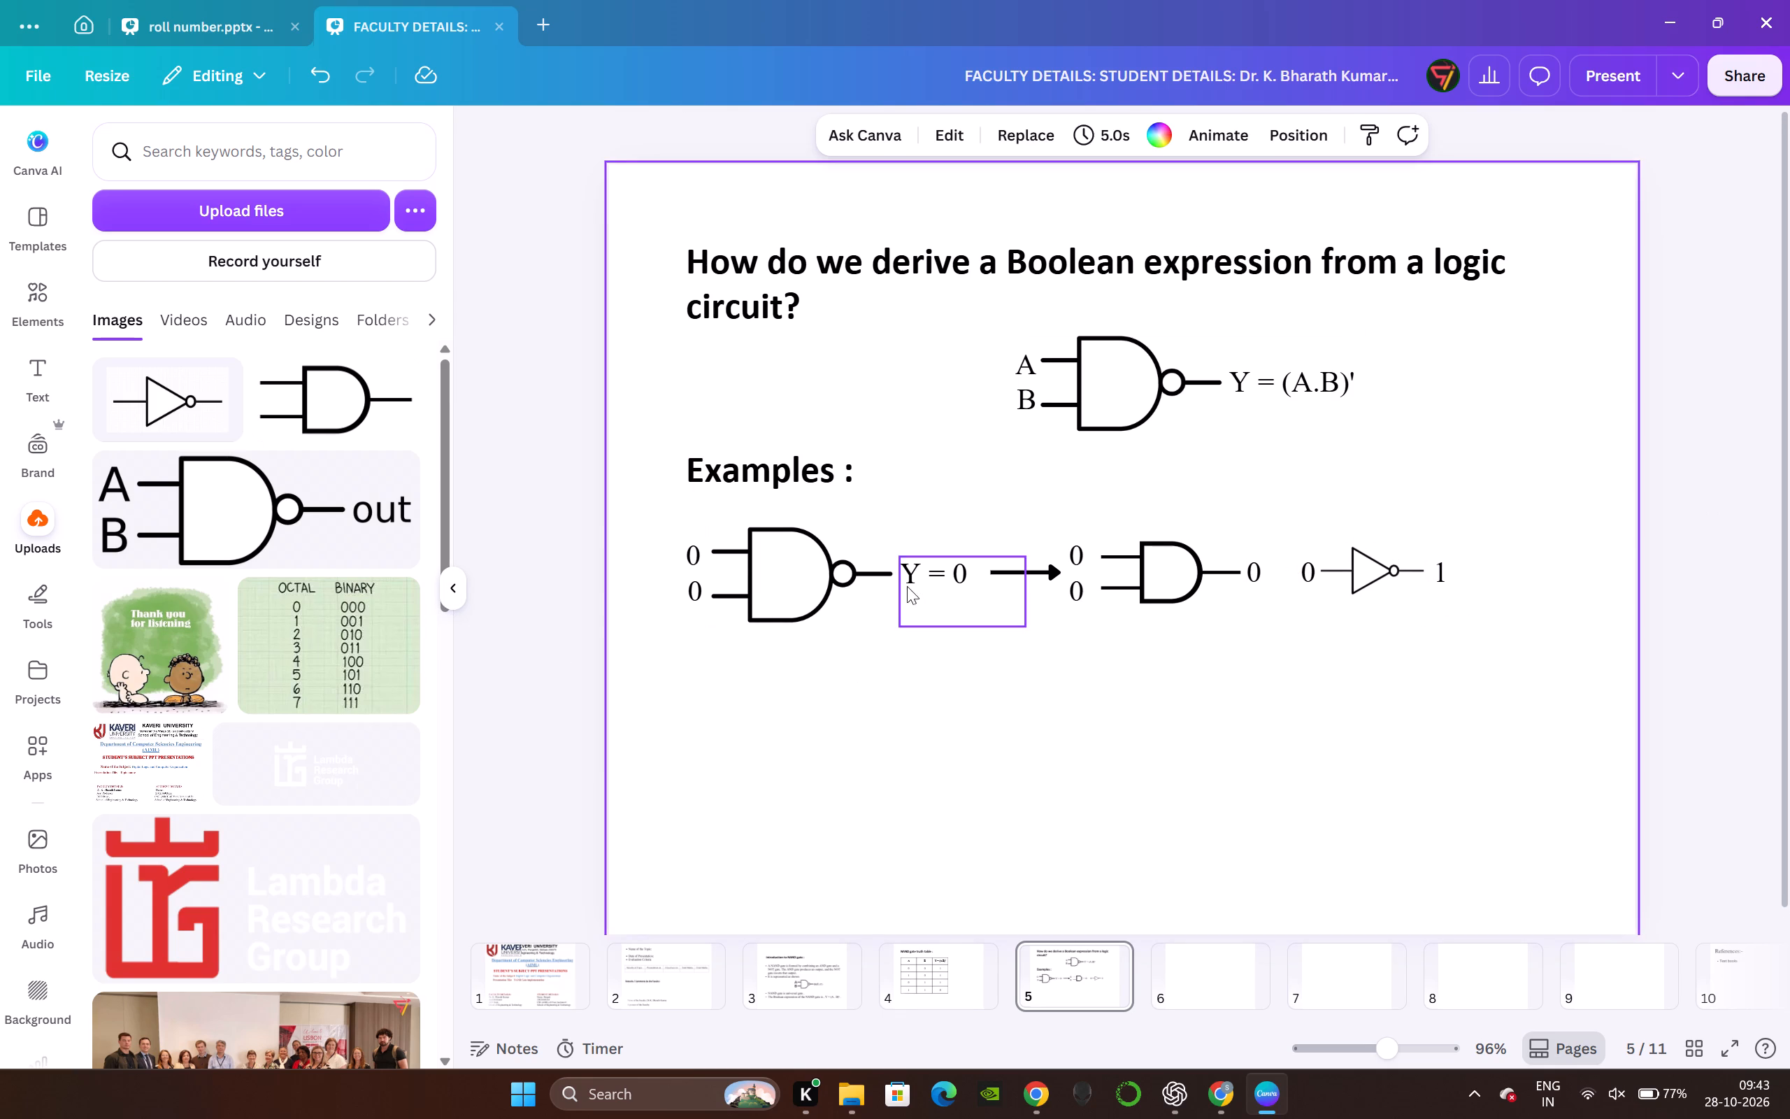
left_click(912, 580)
left_click(1024, 626)
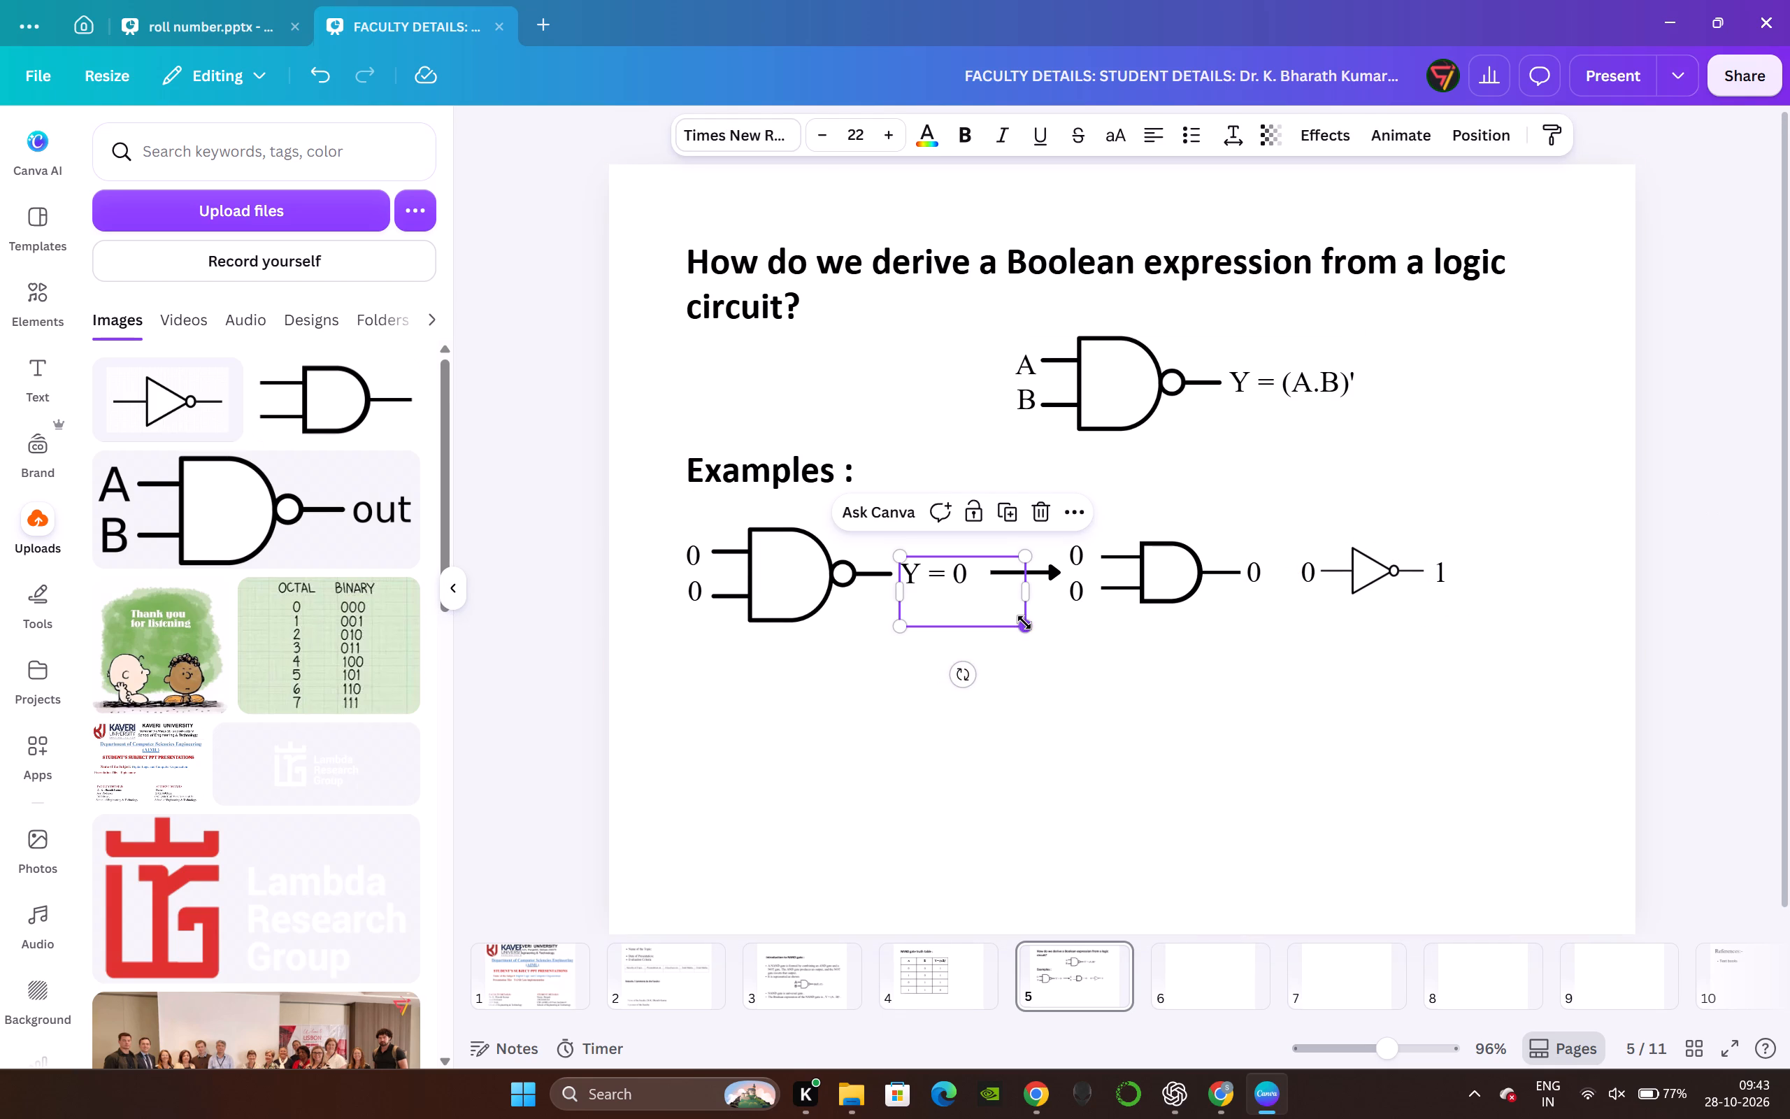
left_click(990, 626)
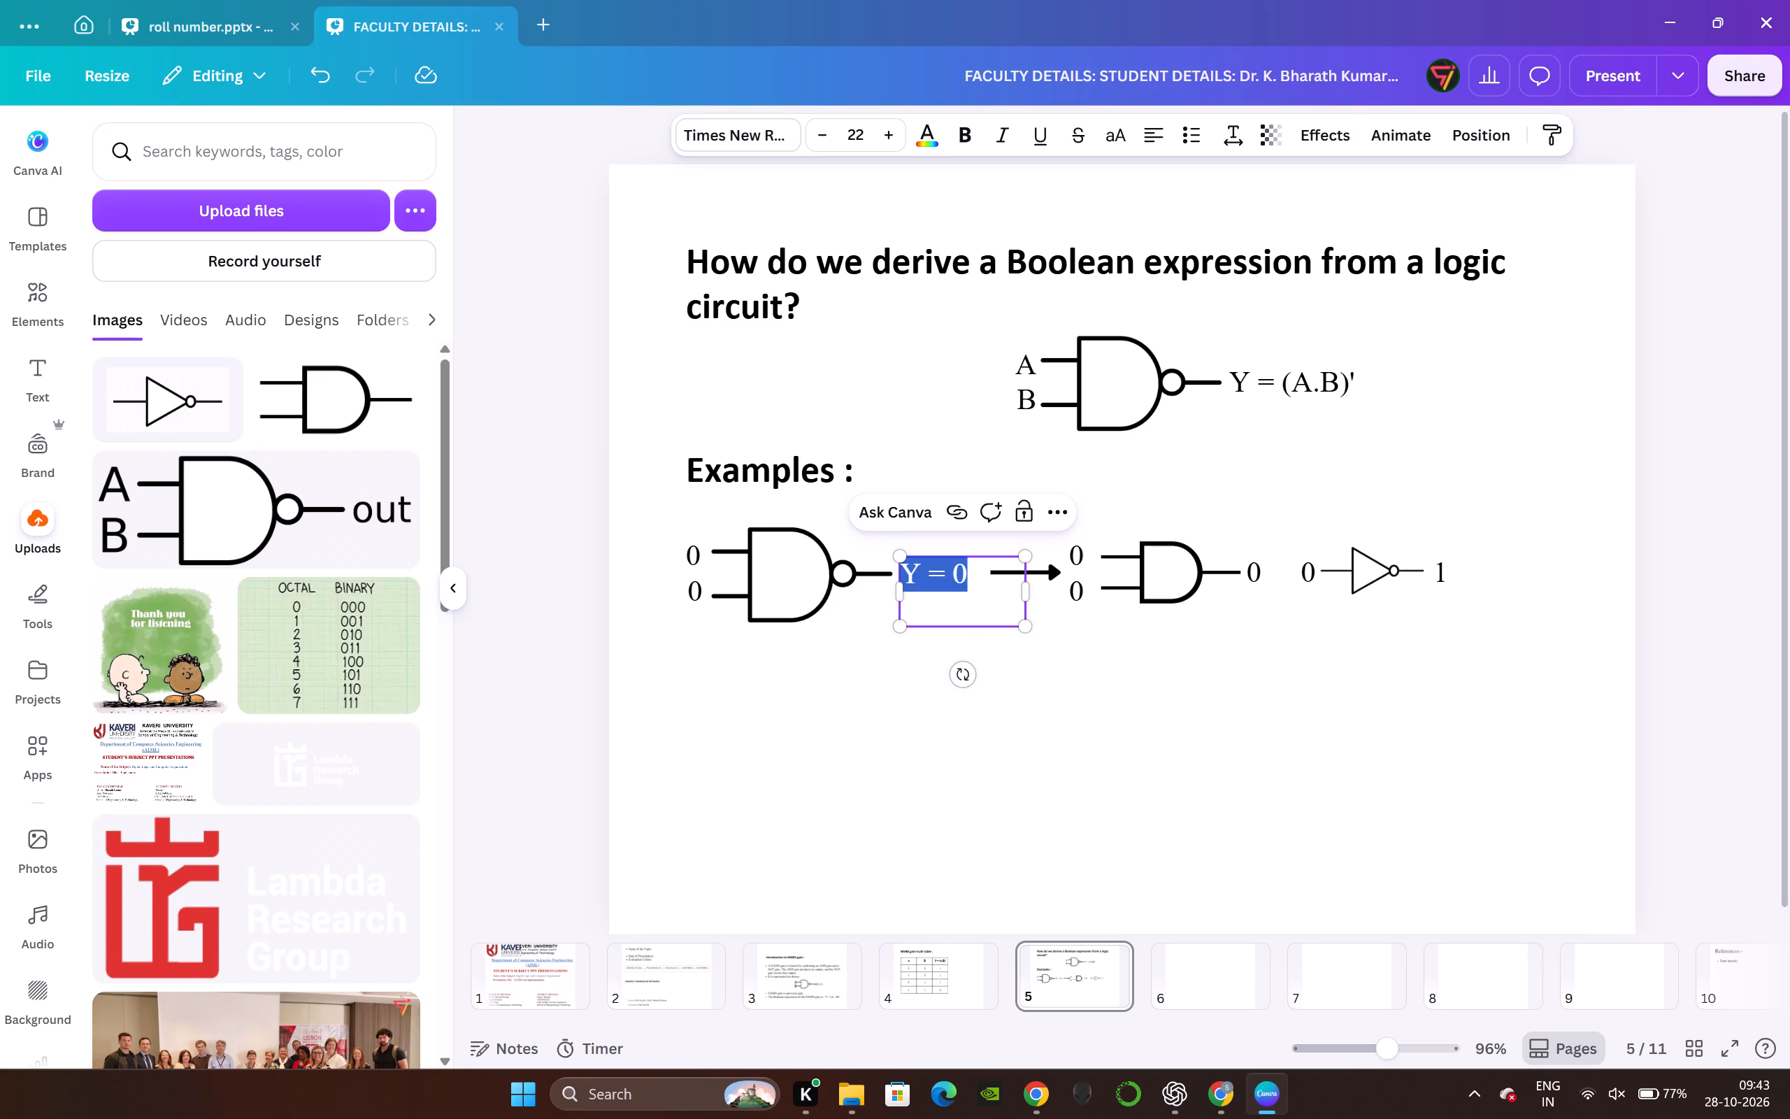
left_click(962, 610)
left_click(962, 610)
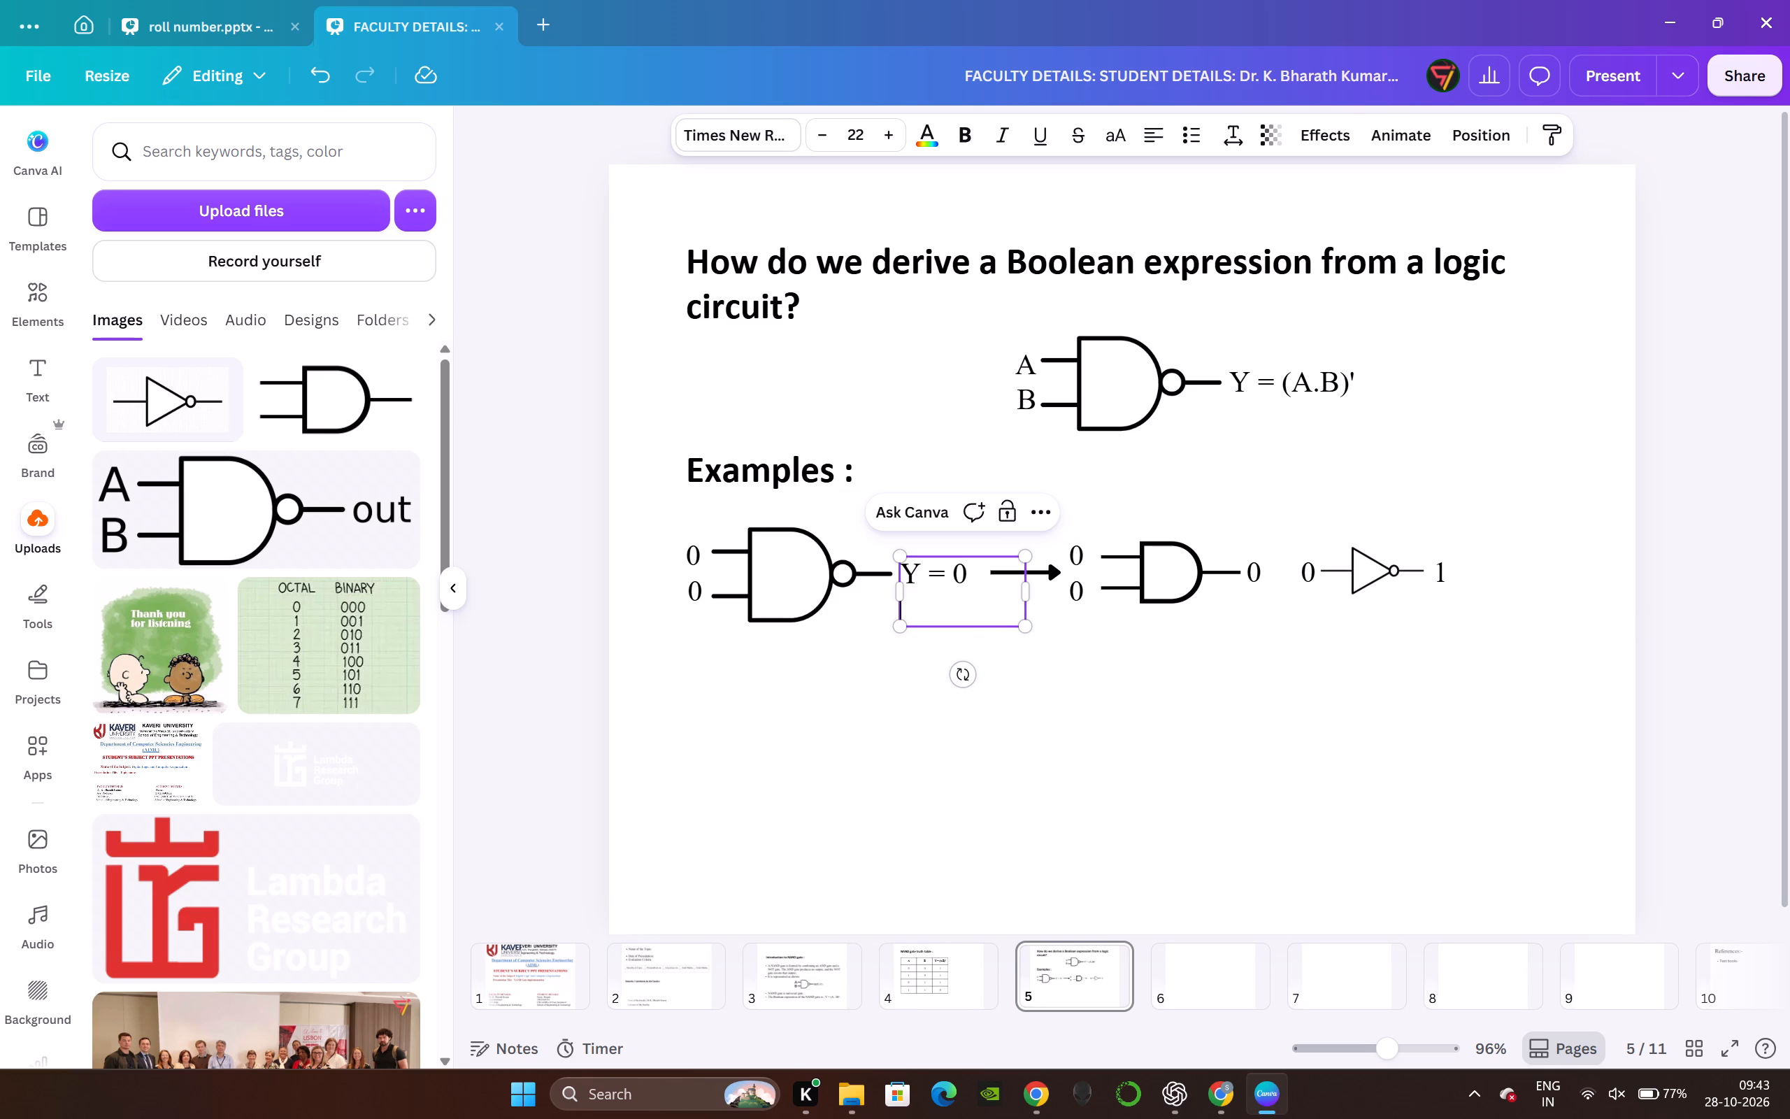
left_click(962, 610)
key("BackSpace")
left_click(1189, 697)
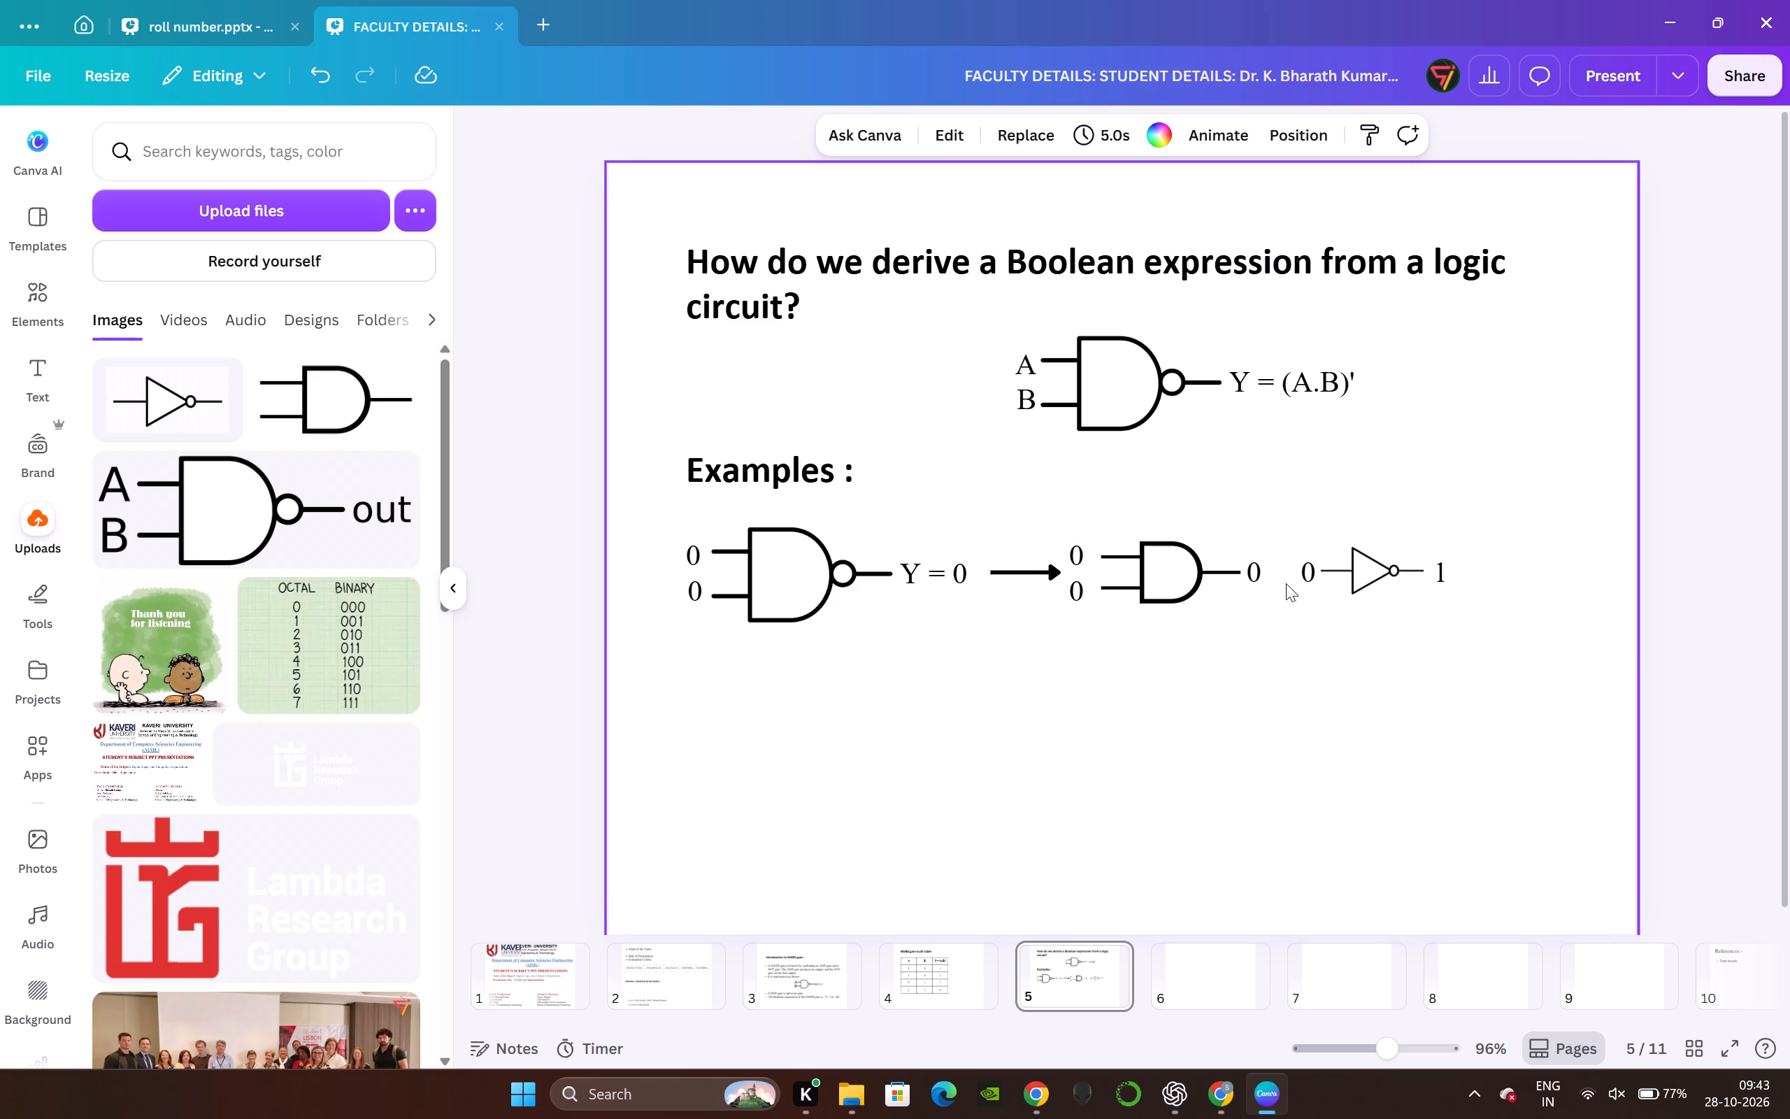
Add a "+" between the AND gate's output 0 and the NOT gate's input 0, using a copy of the 0 label.
left_click(1253, 580)
left_click(1292, 504)
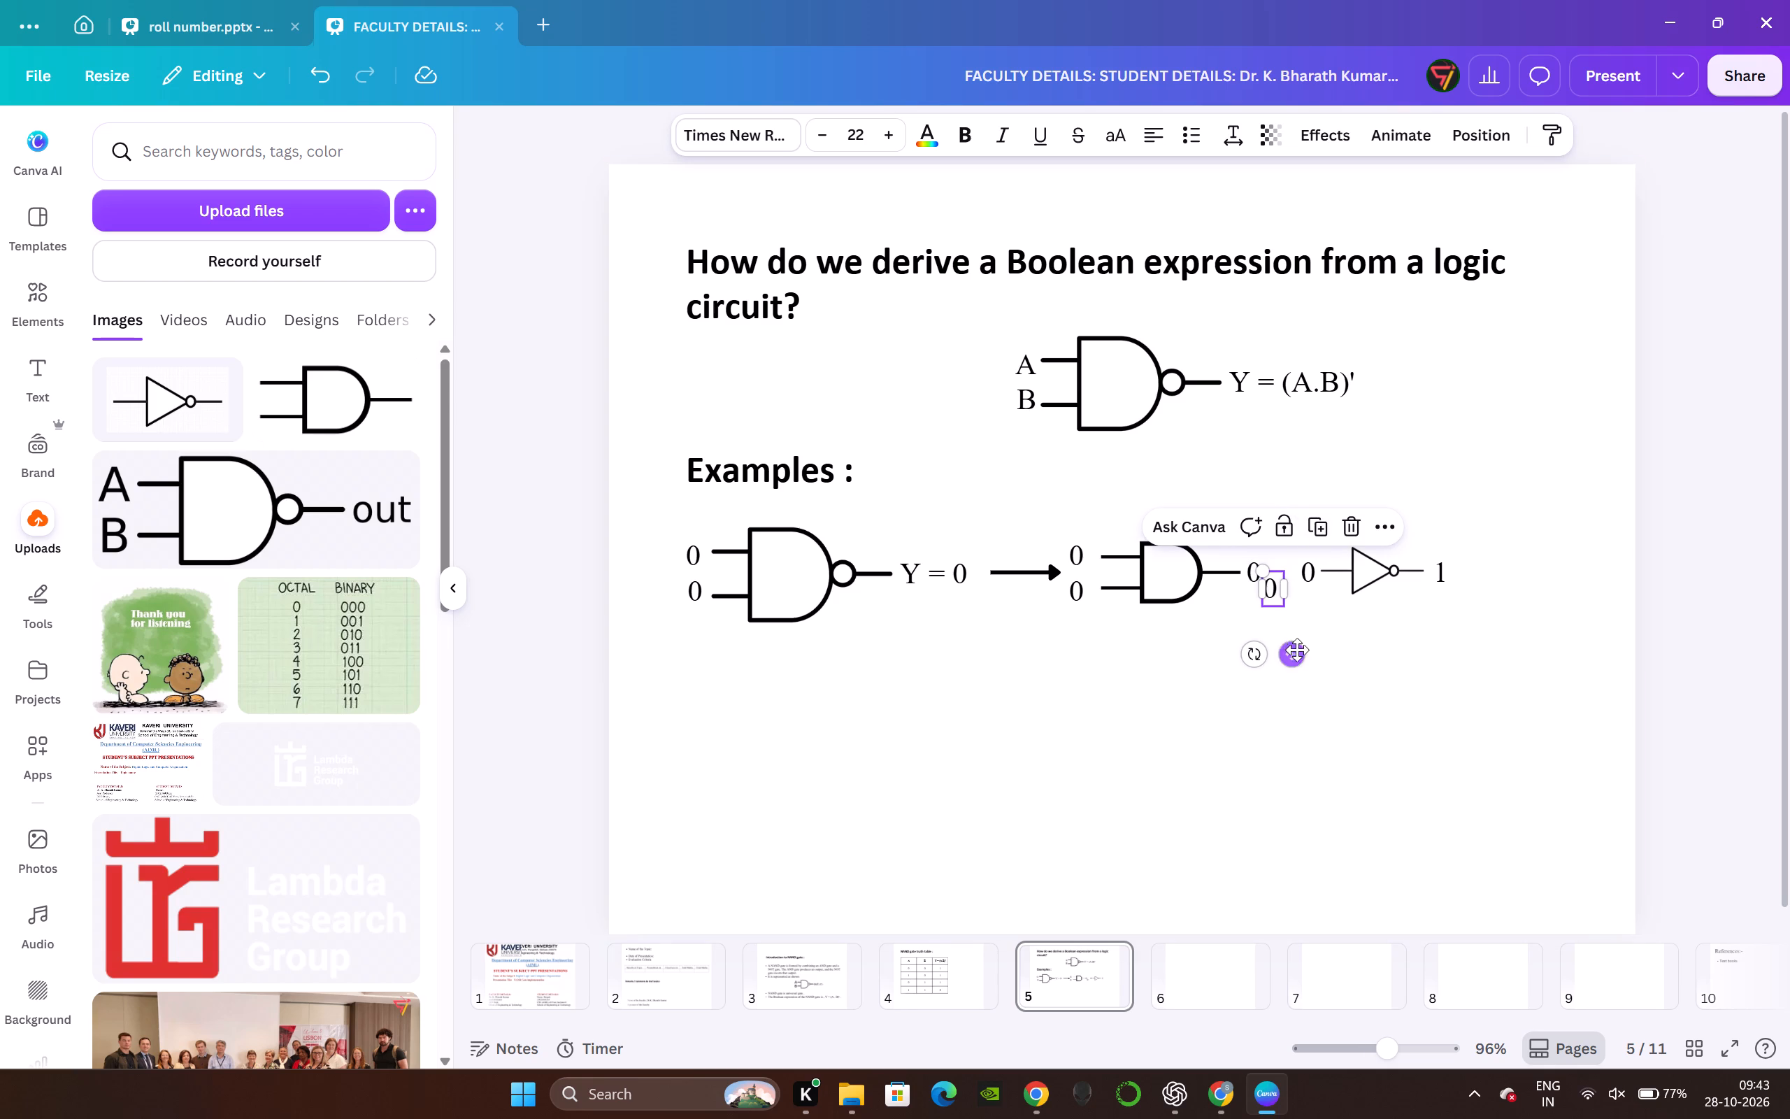
left_click_drag(1297, 650, 1279, 766)
double_click(1255, 707)
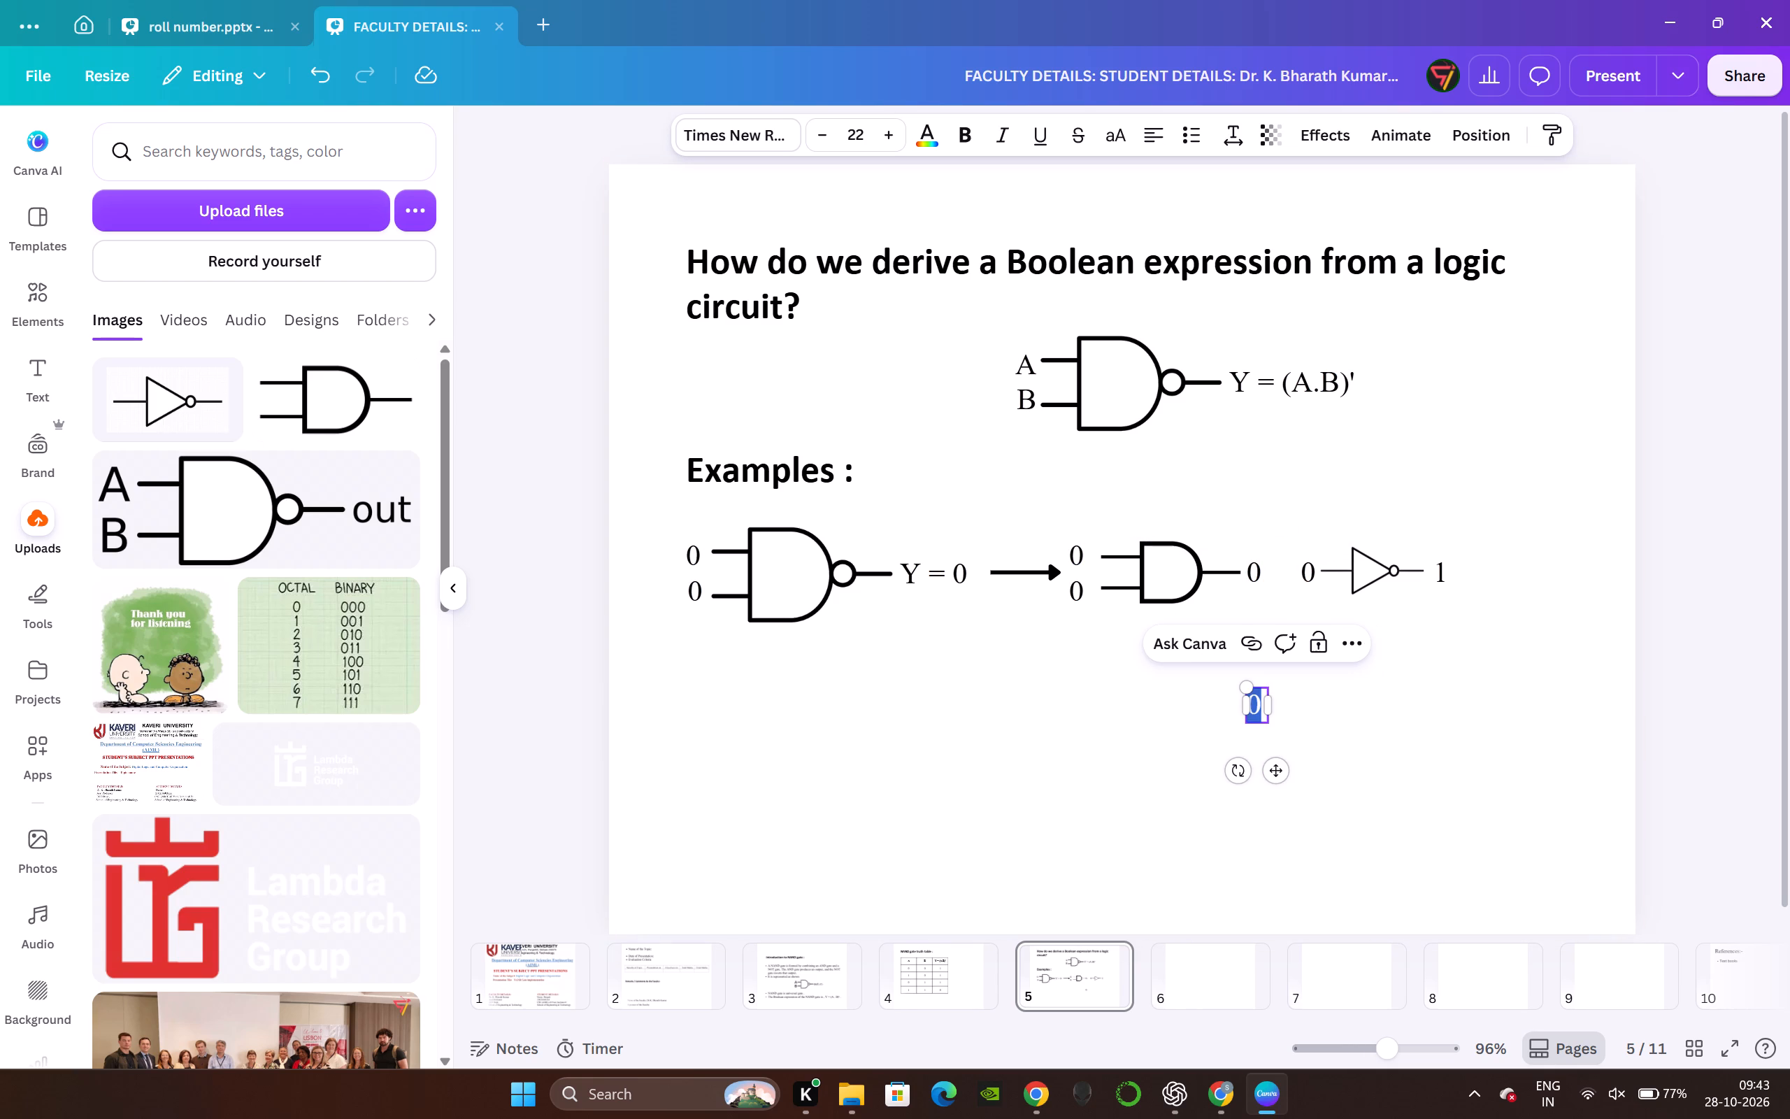
key("shift+plus")
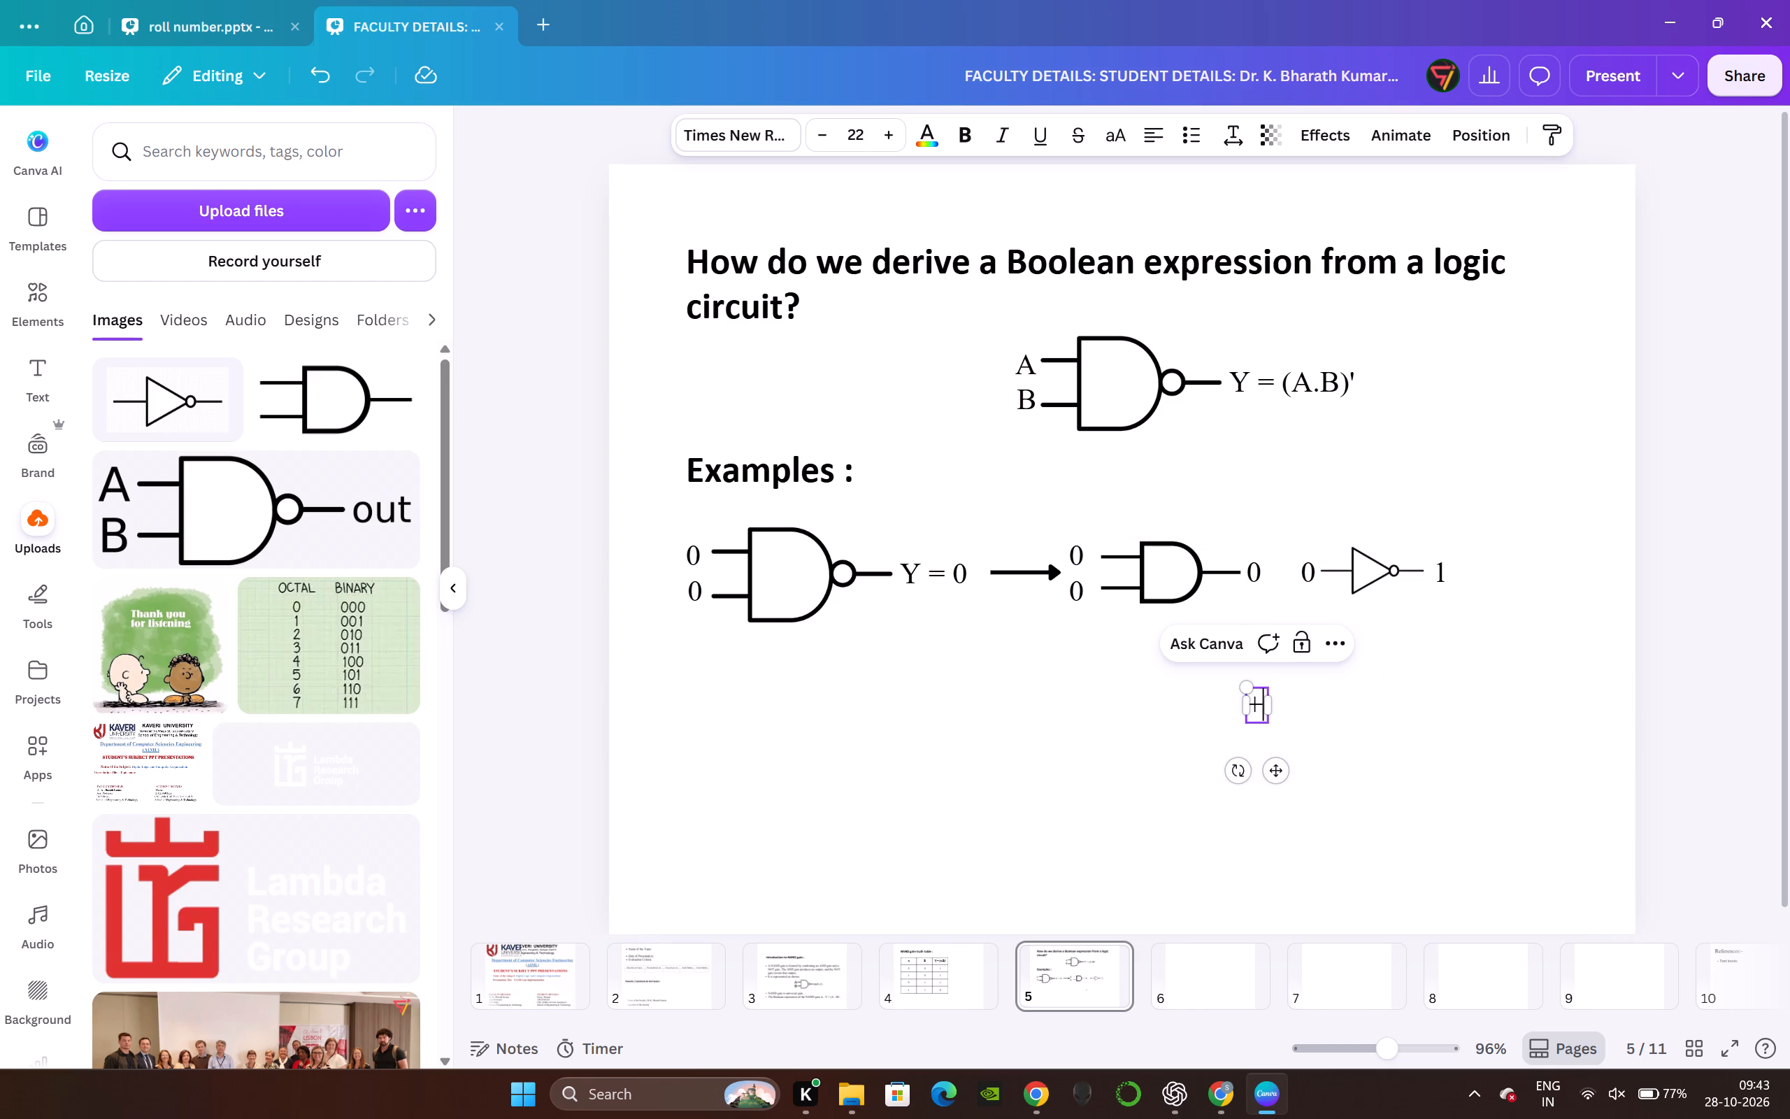
left_click(1651, 632)
left_click_drag(1259, 714, 1282, 620)
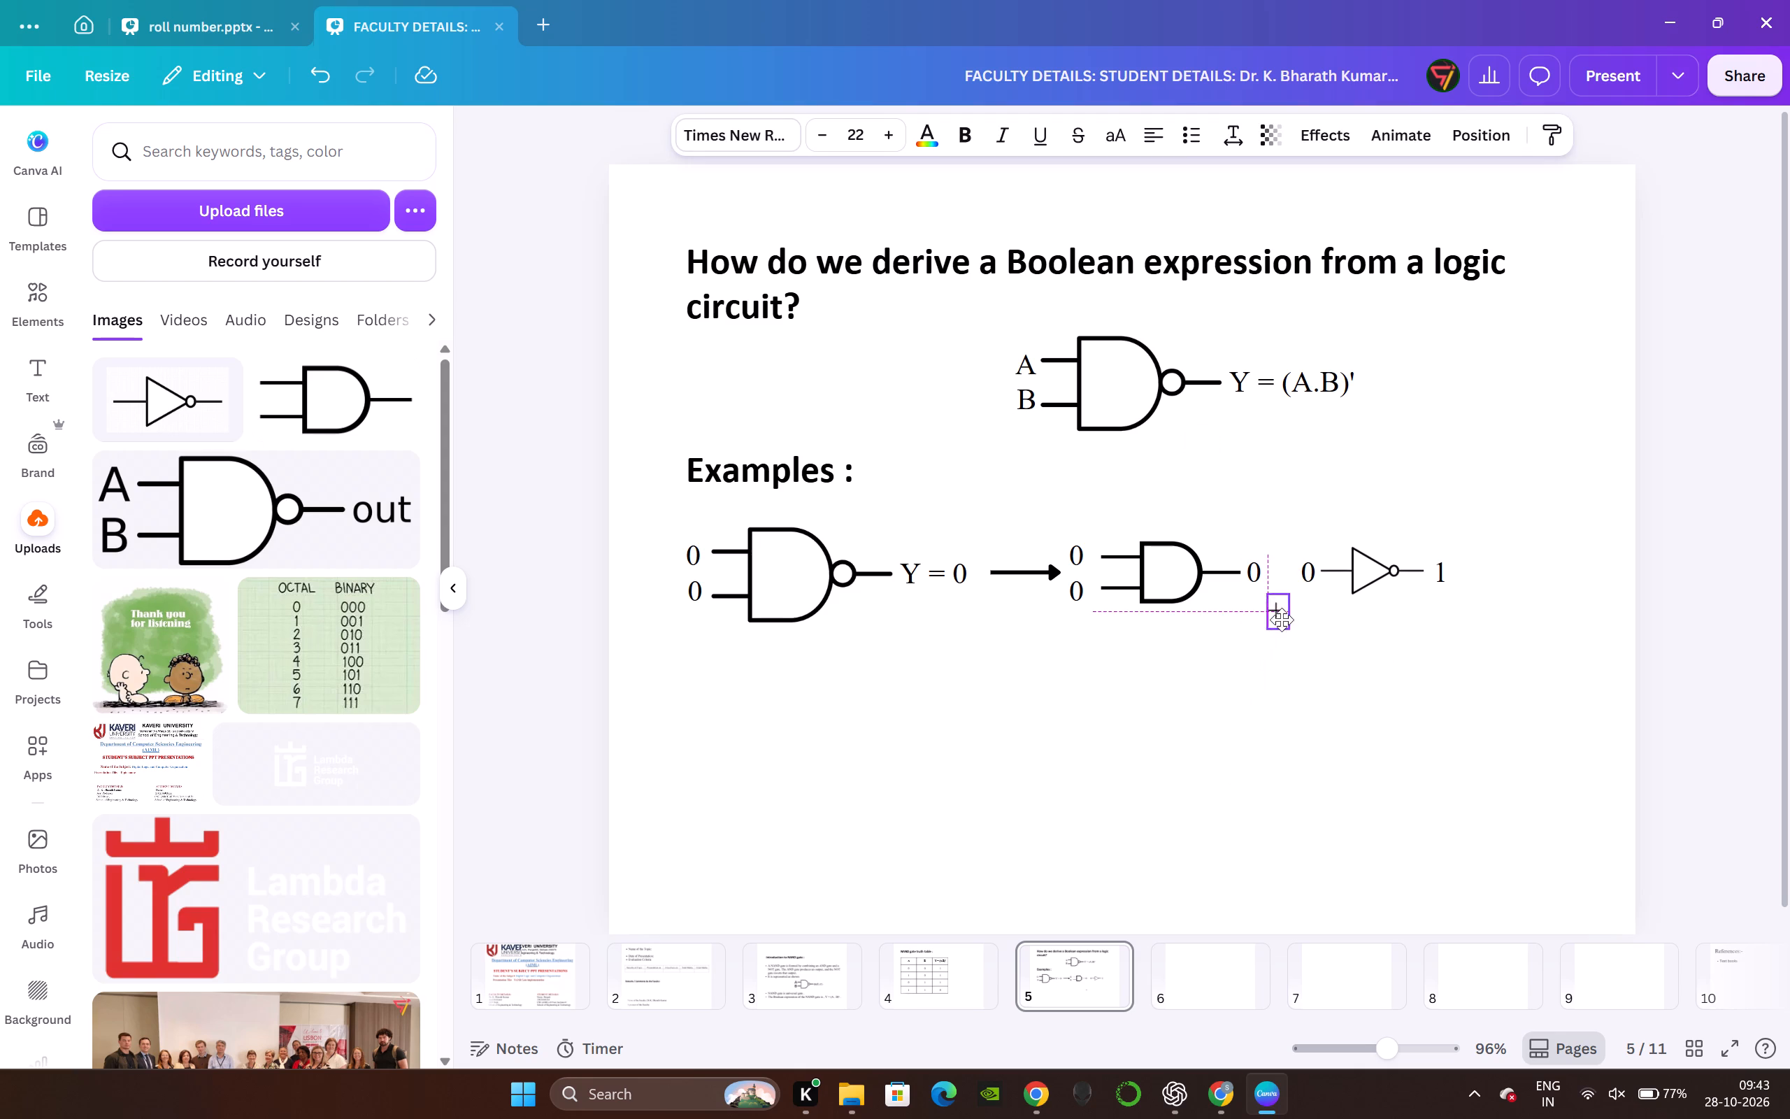
left_click_drag(1282, 620, 1285, 585)
left_click(1768, 672)
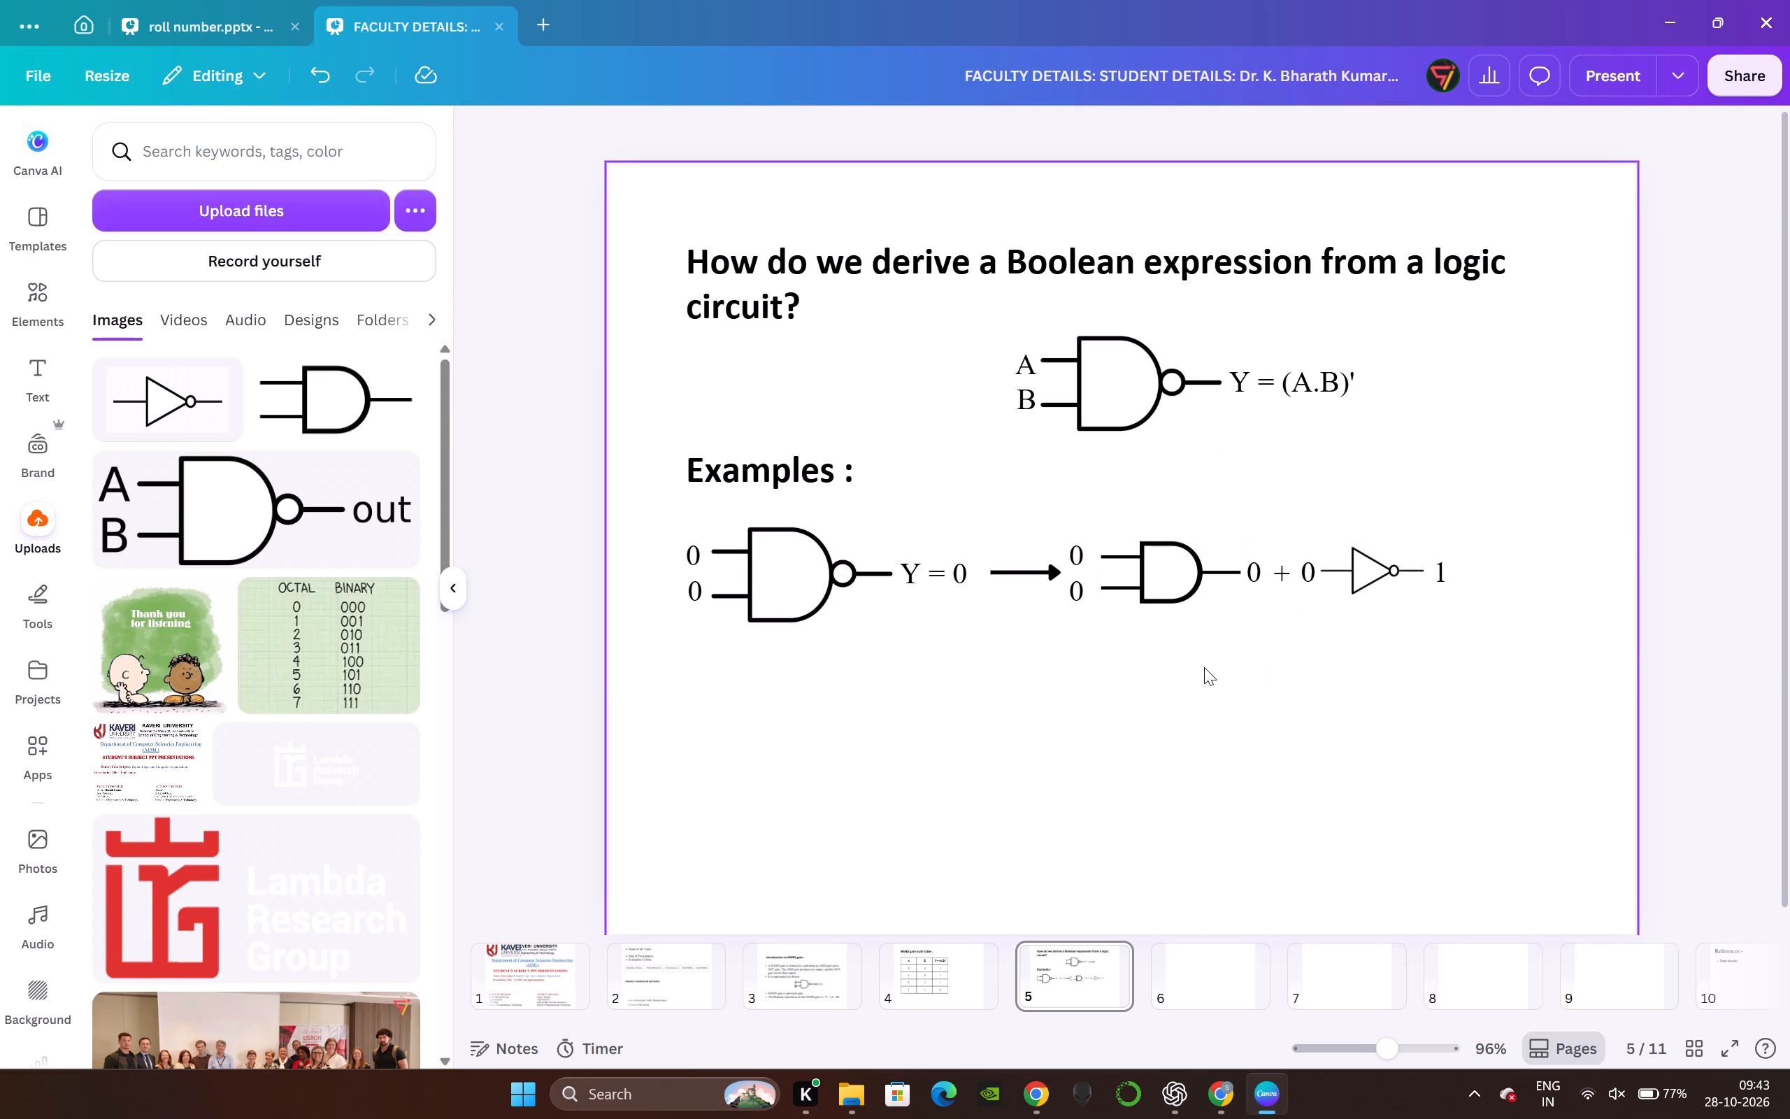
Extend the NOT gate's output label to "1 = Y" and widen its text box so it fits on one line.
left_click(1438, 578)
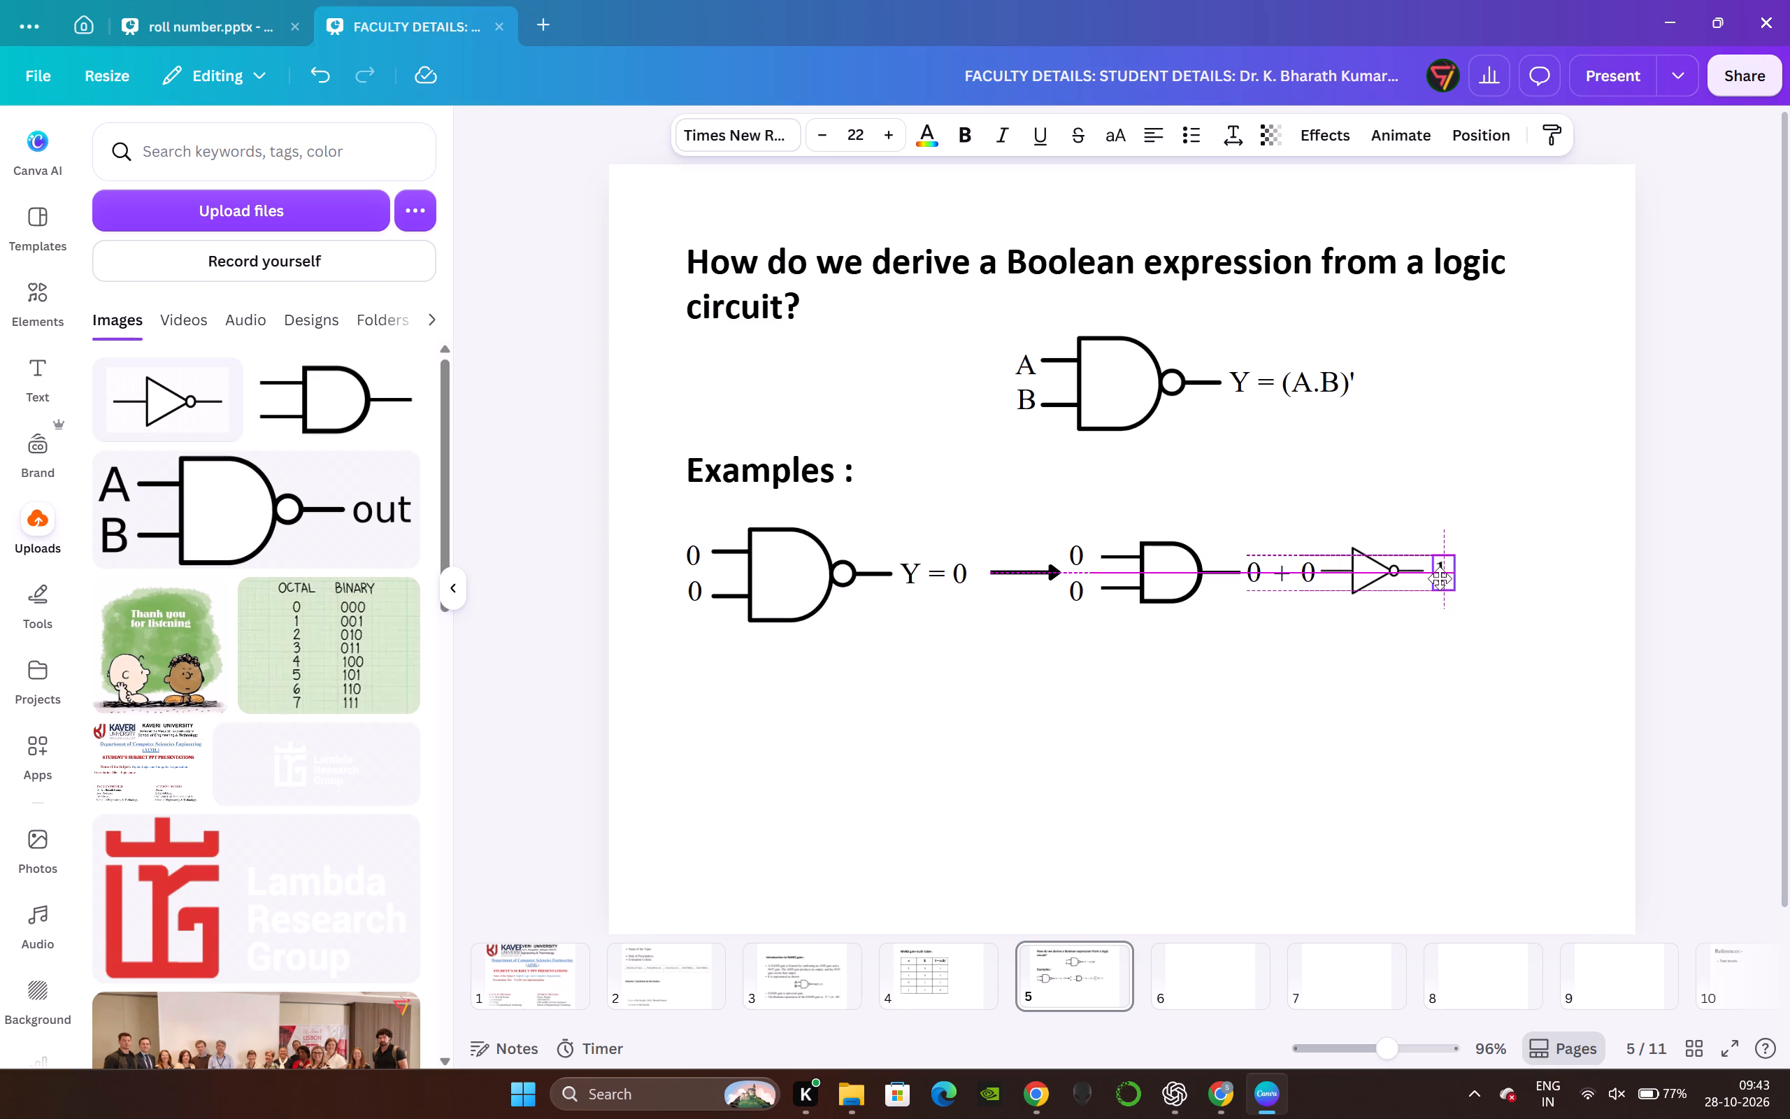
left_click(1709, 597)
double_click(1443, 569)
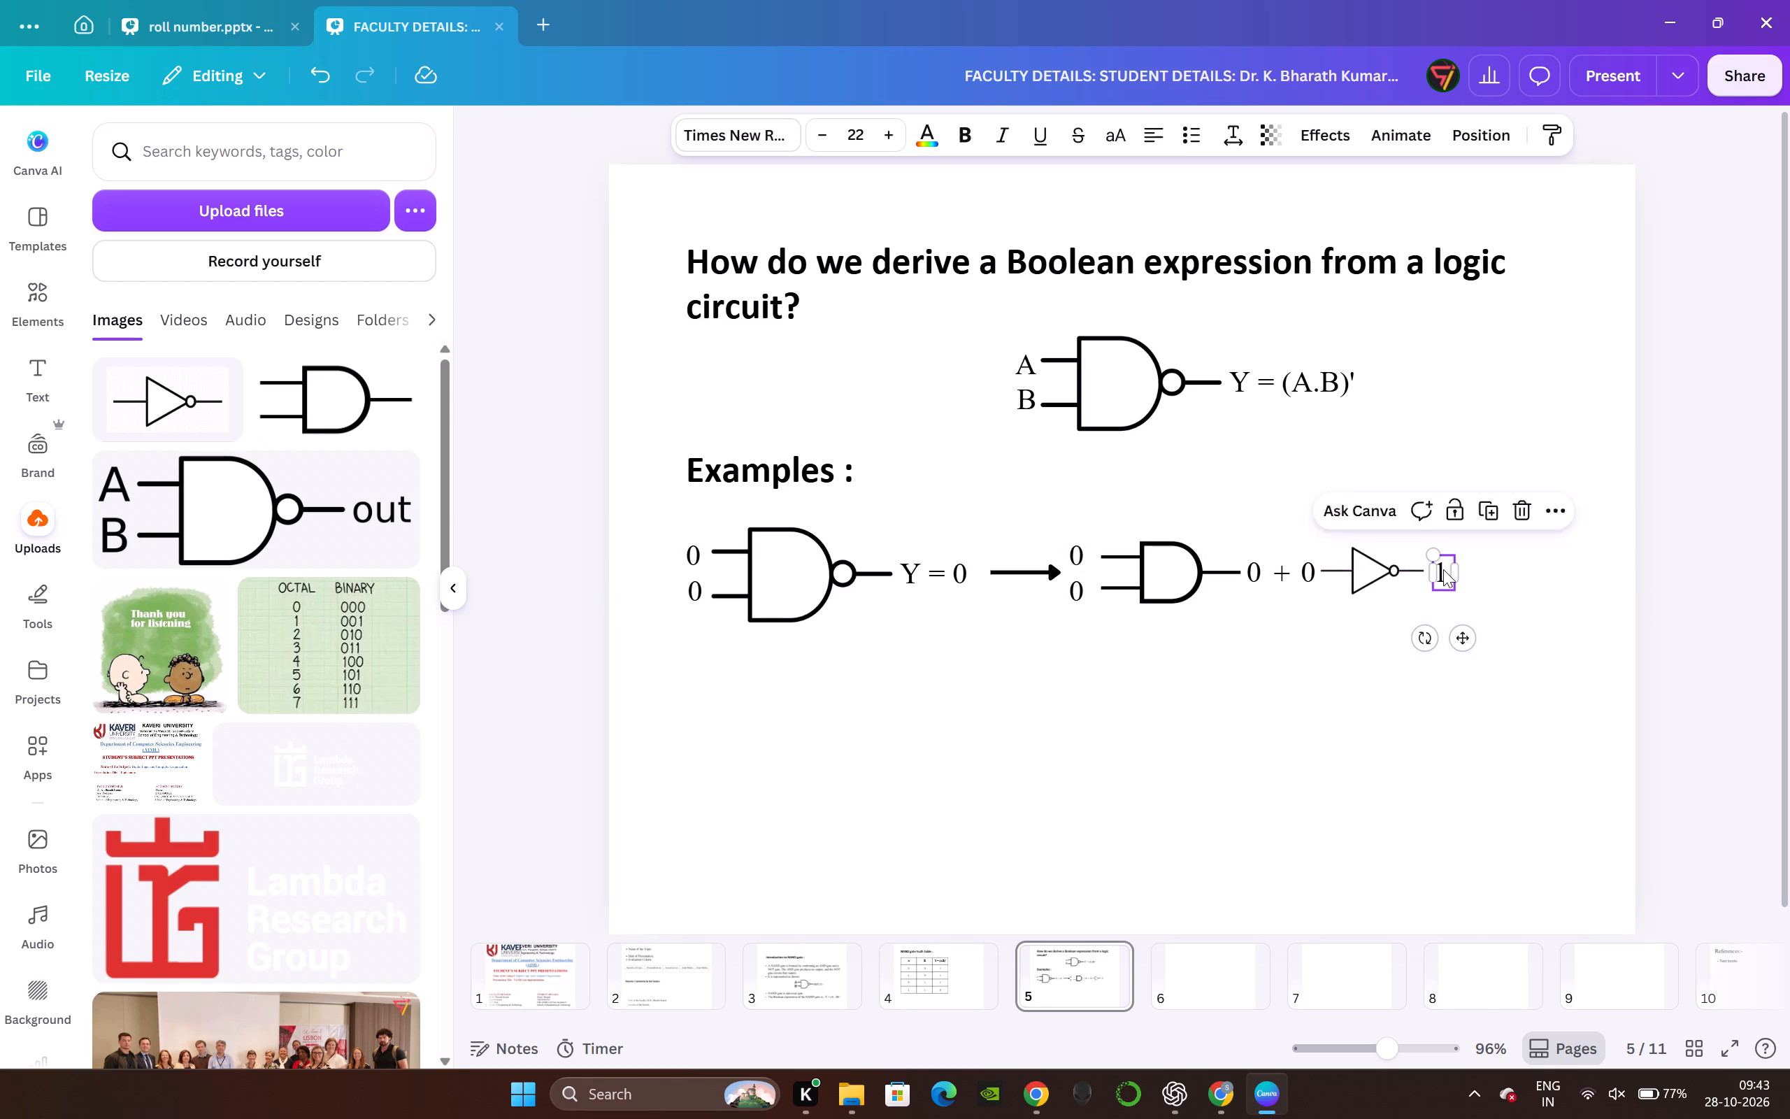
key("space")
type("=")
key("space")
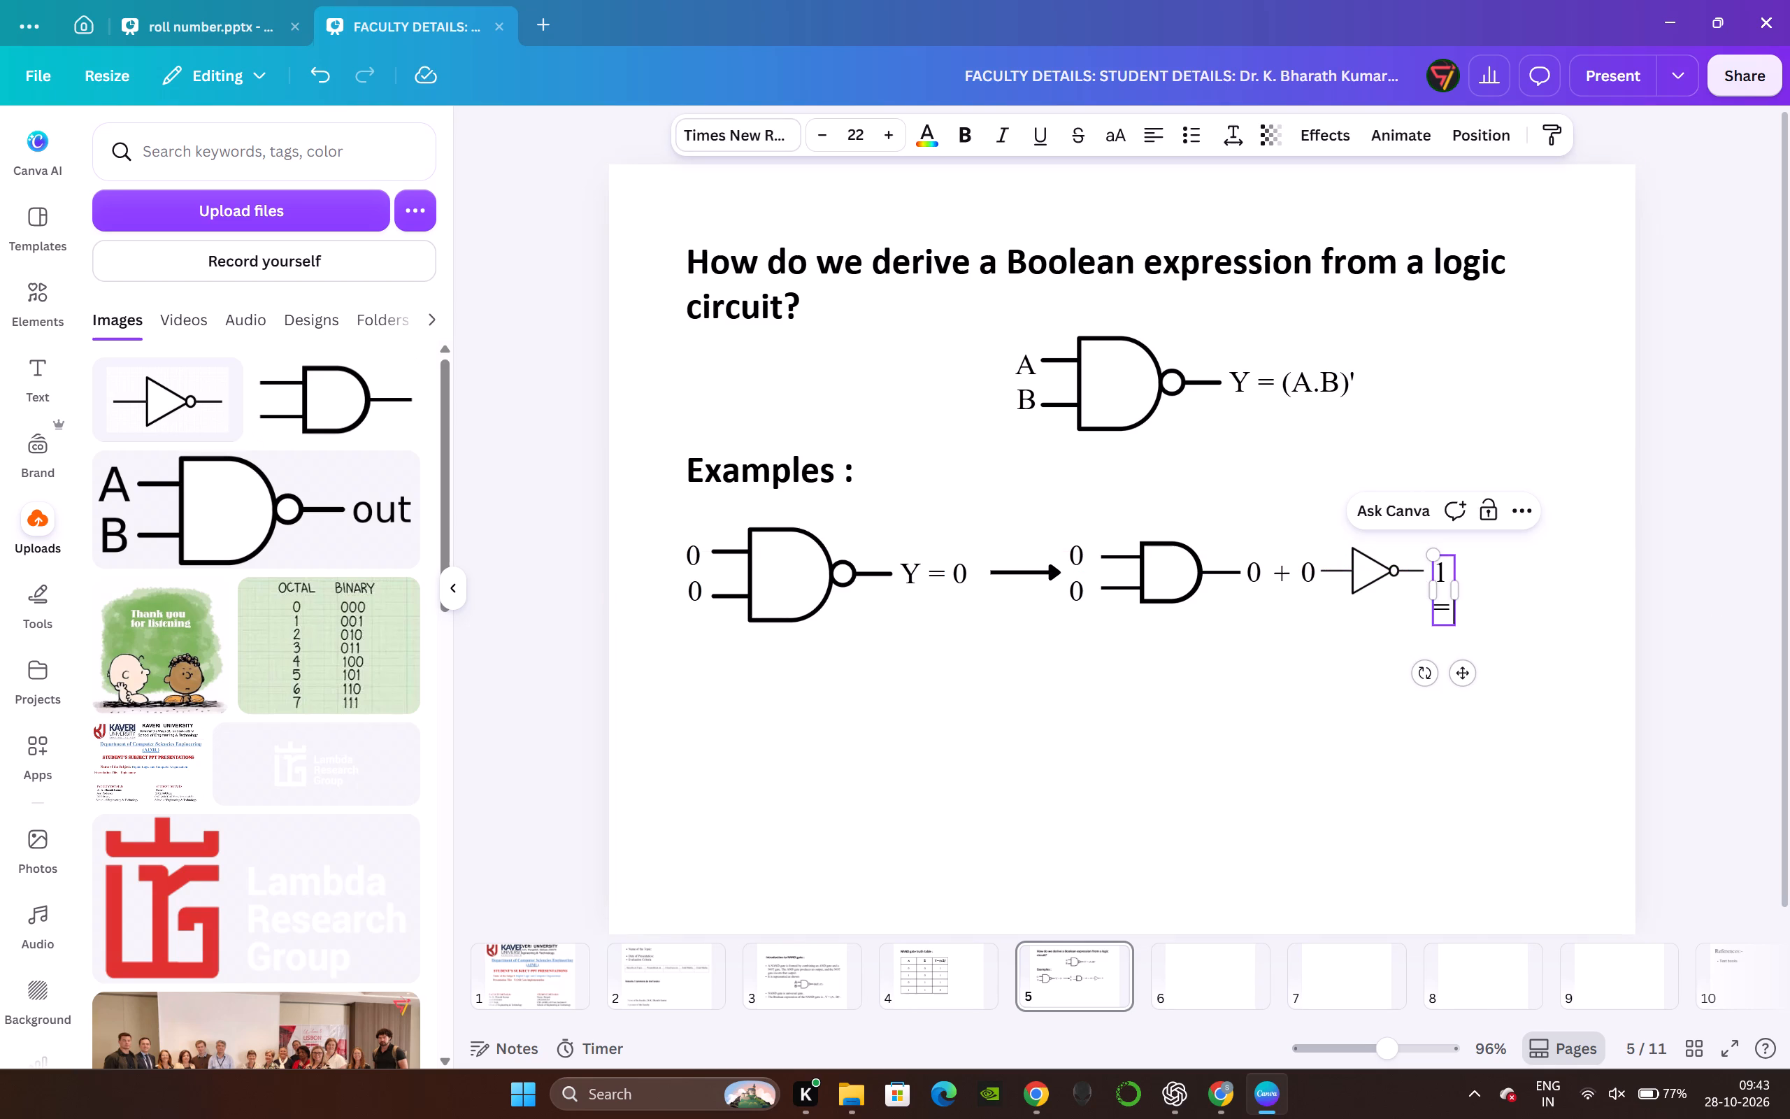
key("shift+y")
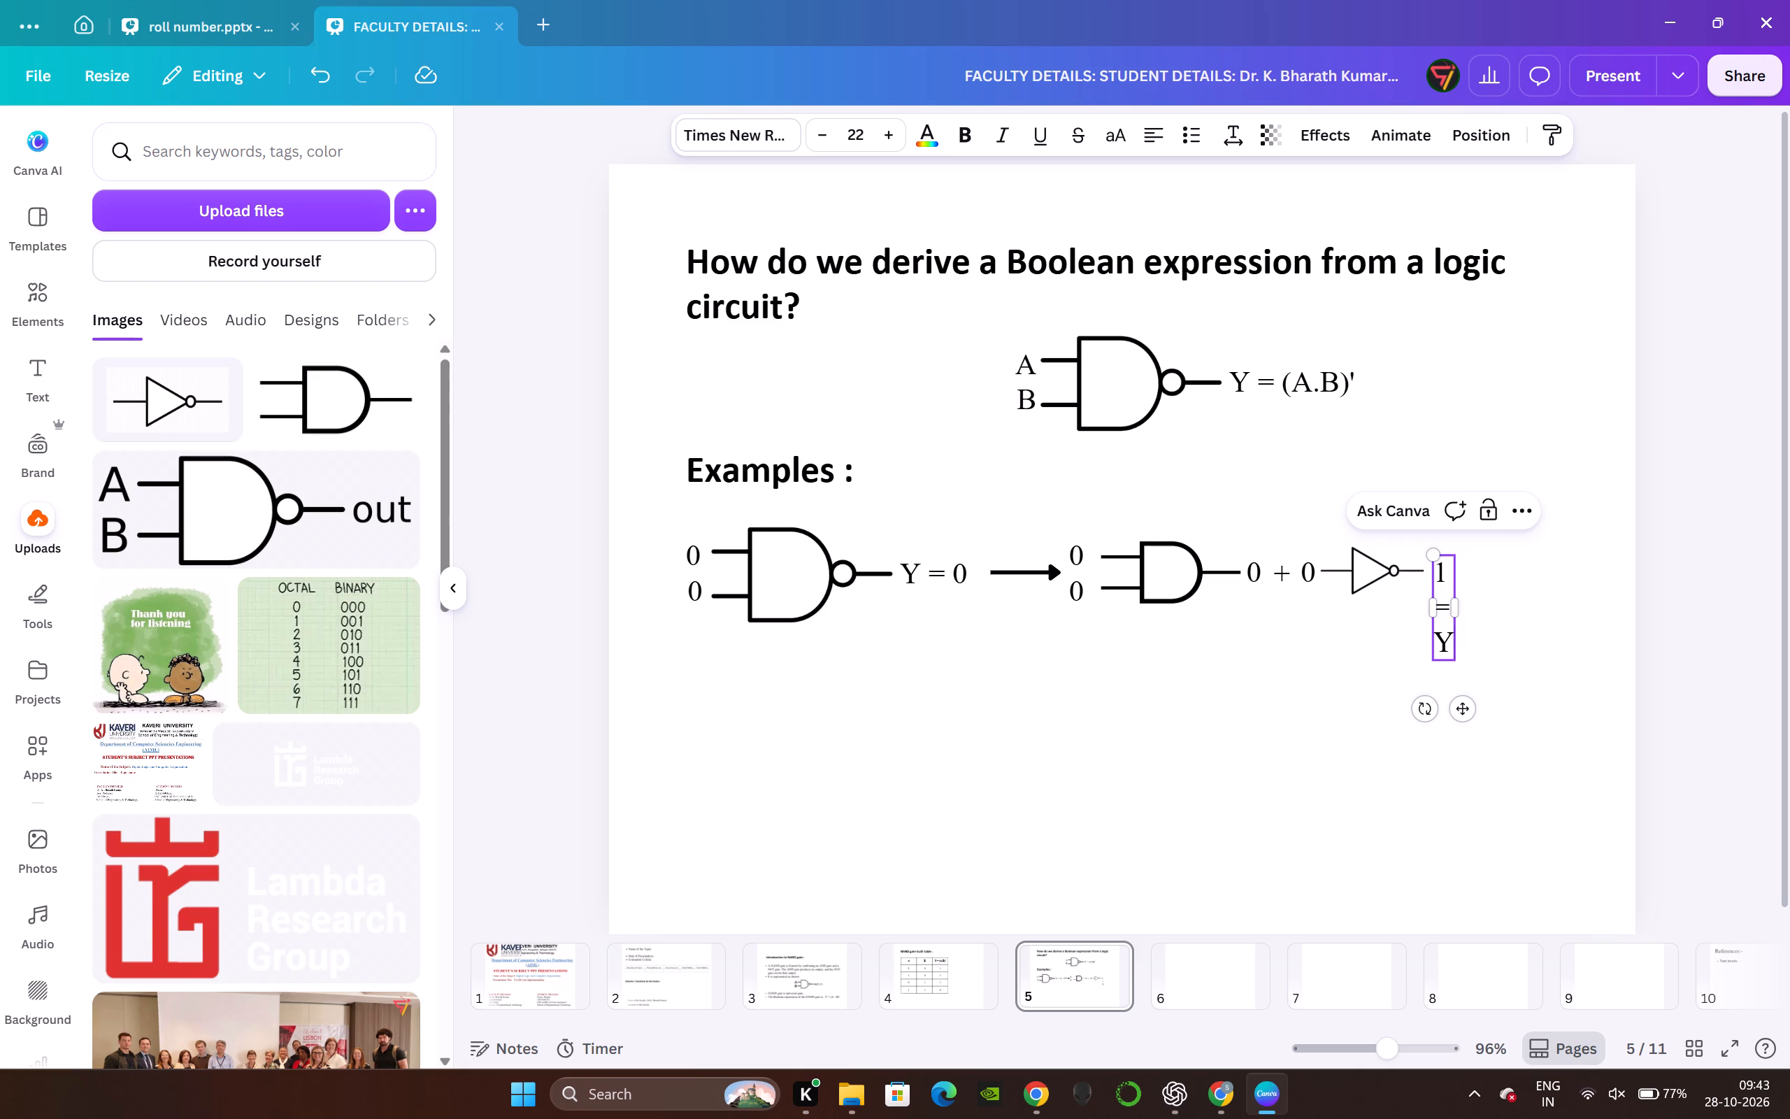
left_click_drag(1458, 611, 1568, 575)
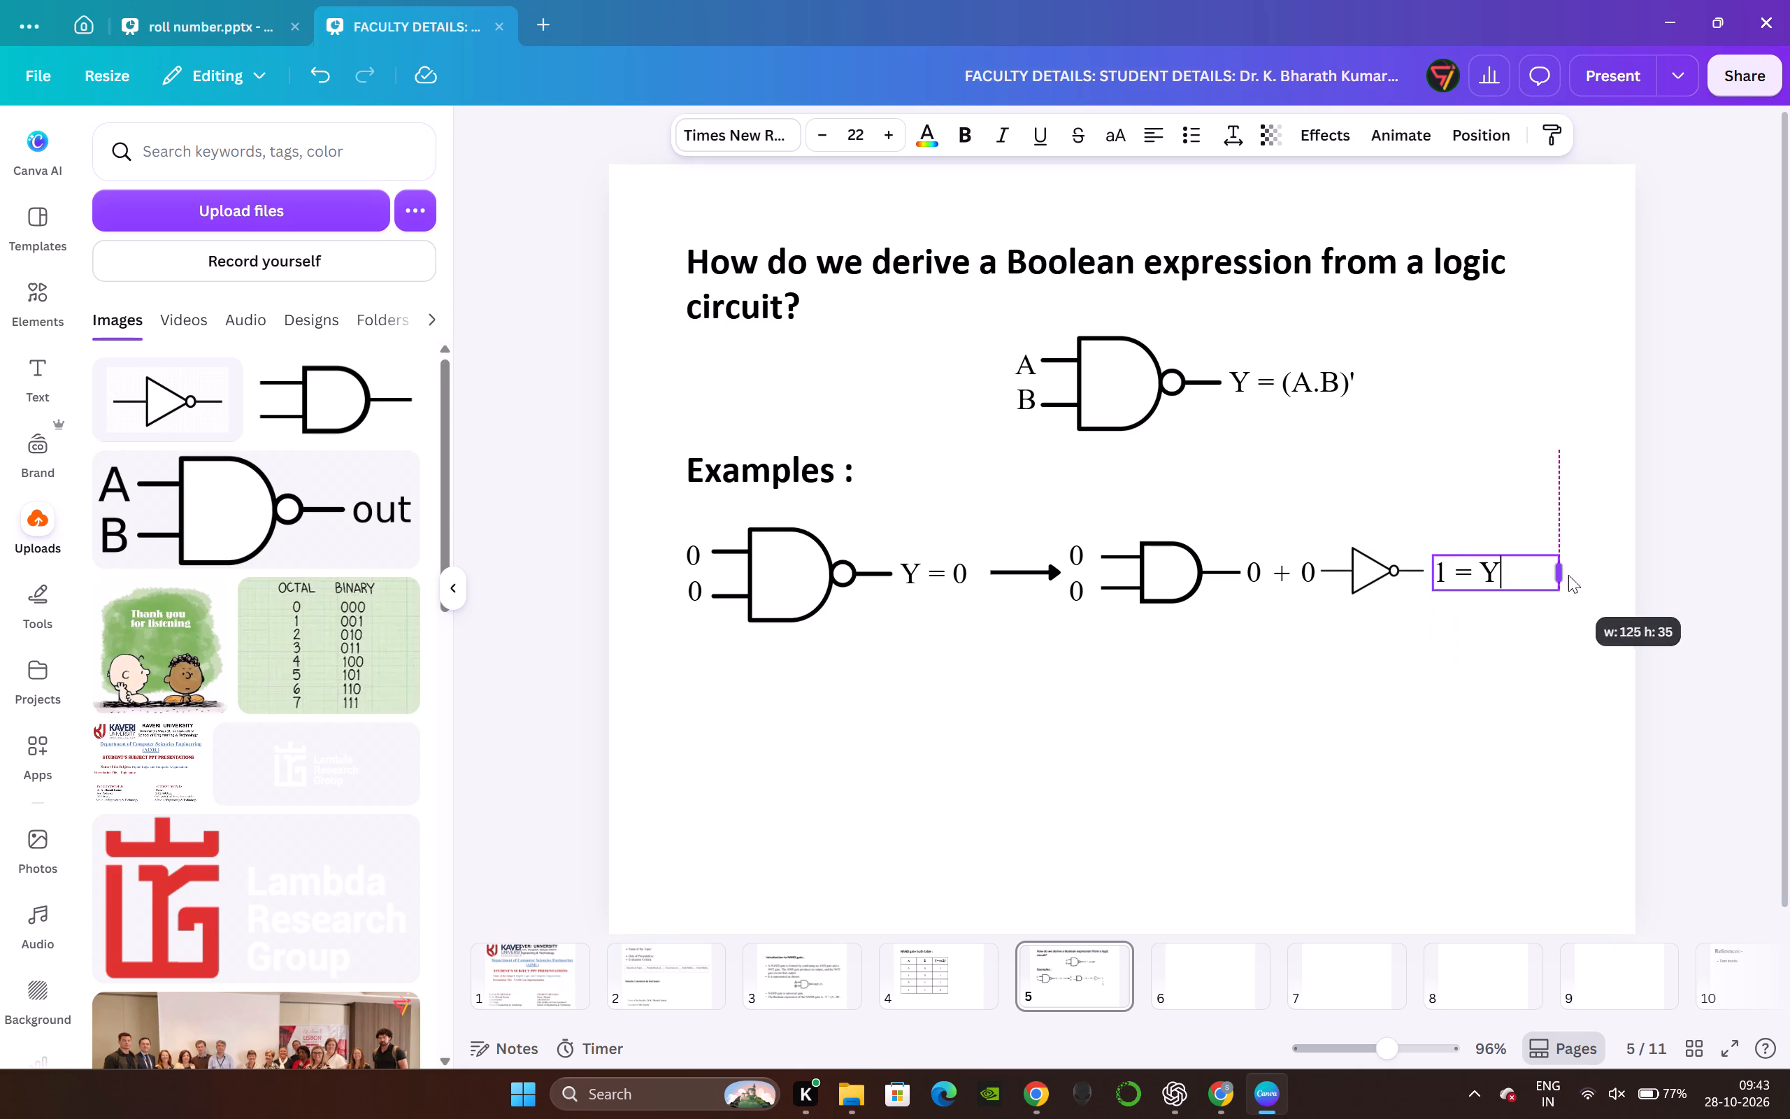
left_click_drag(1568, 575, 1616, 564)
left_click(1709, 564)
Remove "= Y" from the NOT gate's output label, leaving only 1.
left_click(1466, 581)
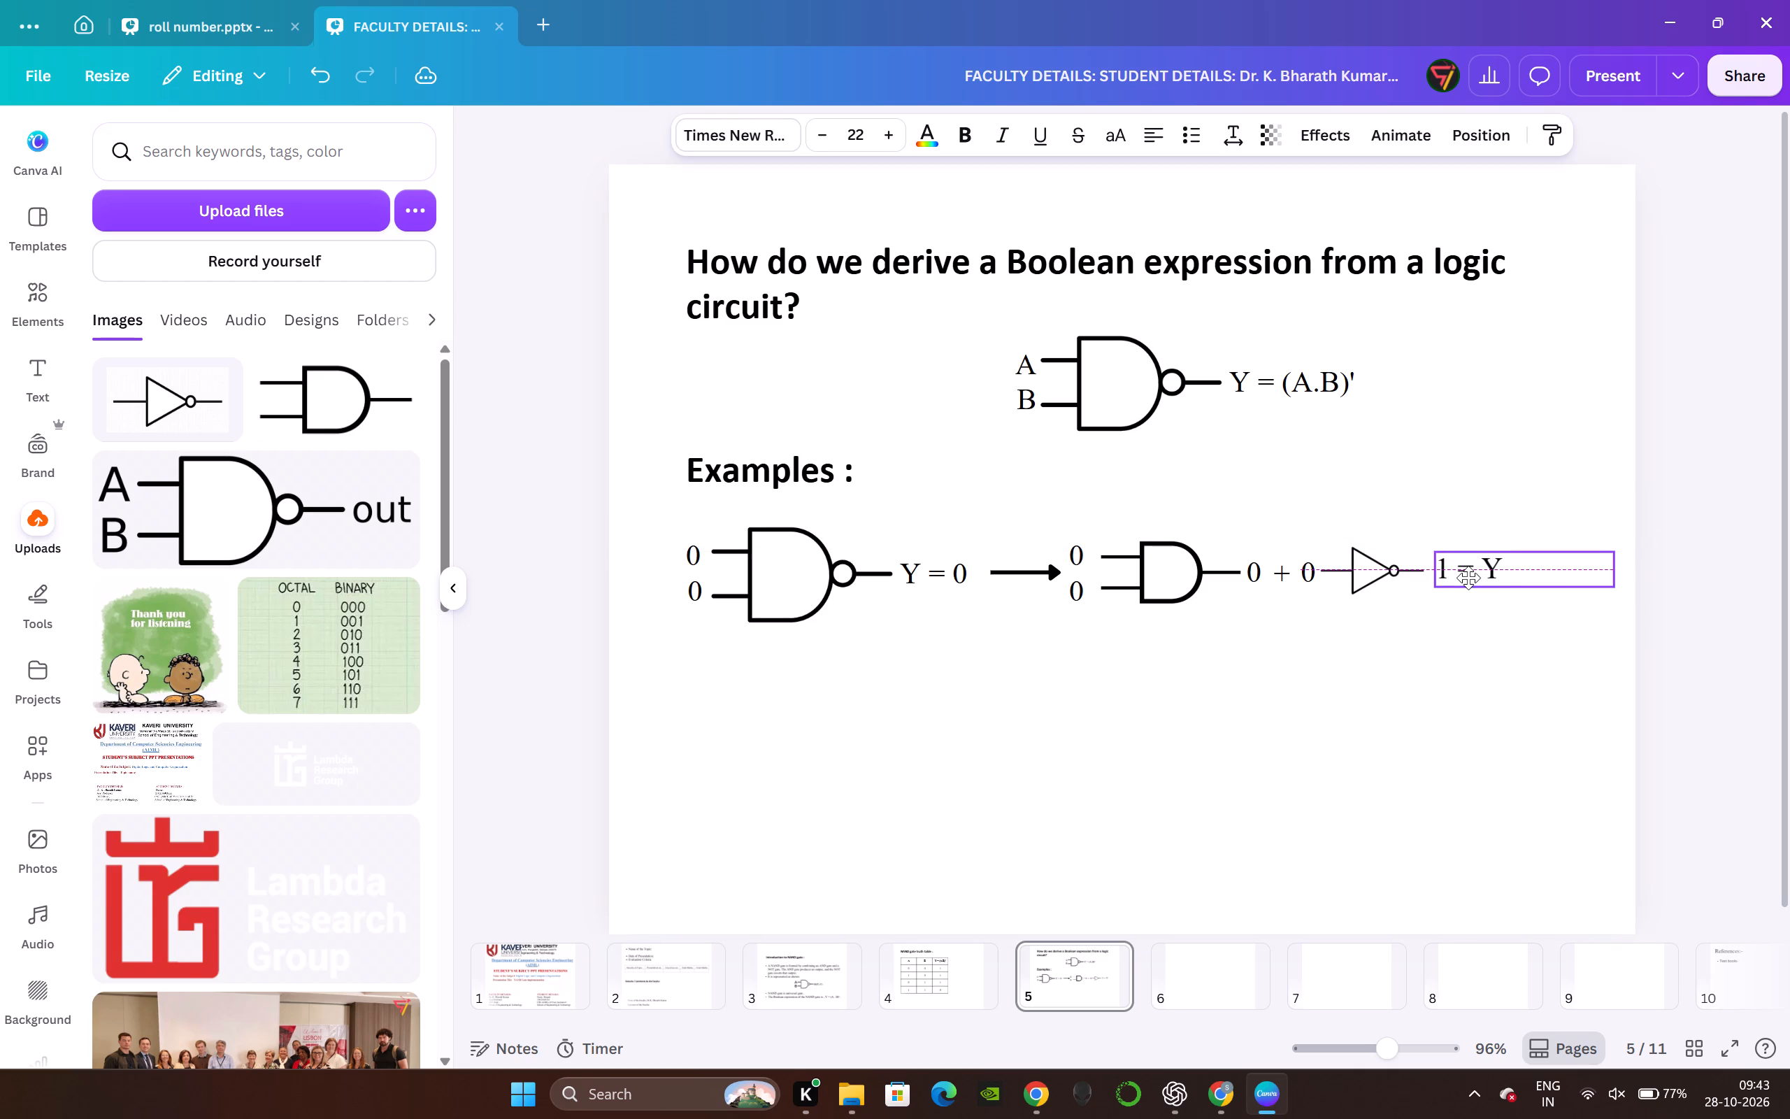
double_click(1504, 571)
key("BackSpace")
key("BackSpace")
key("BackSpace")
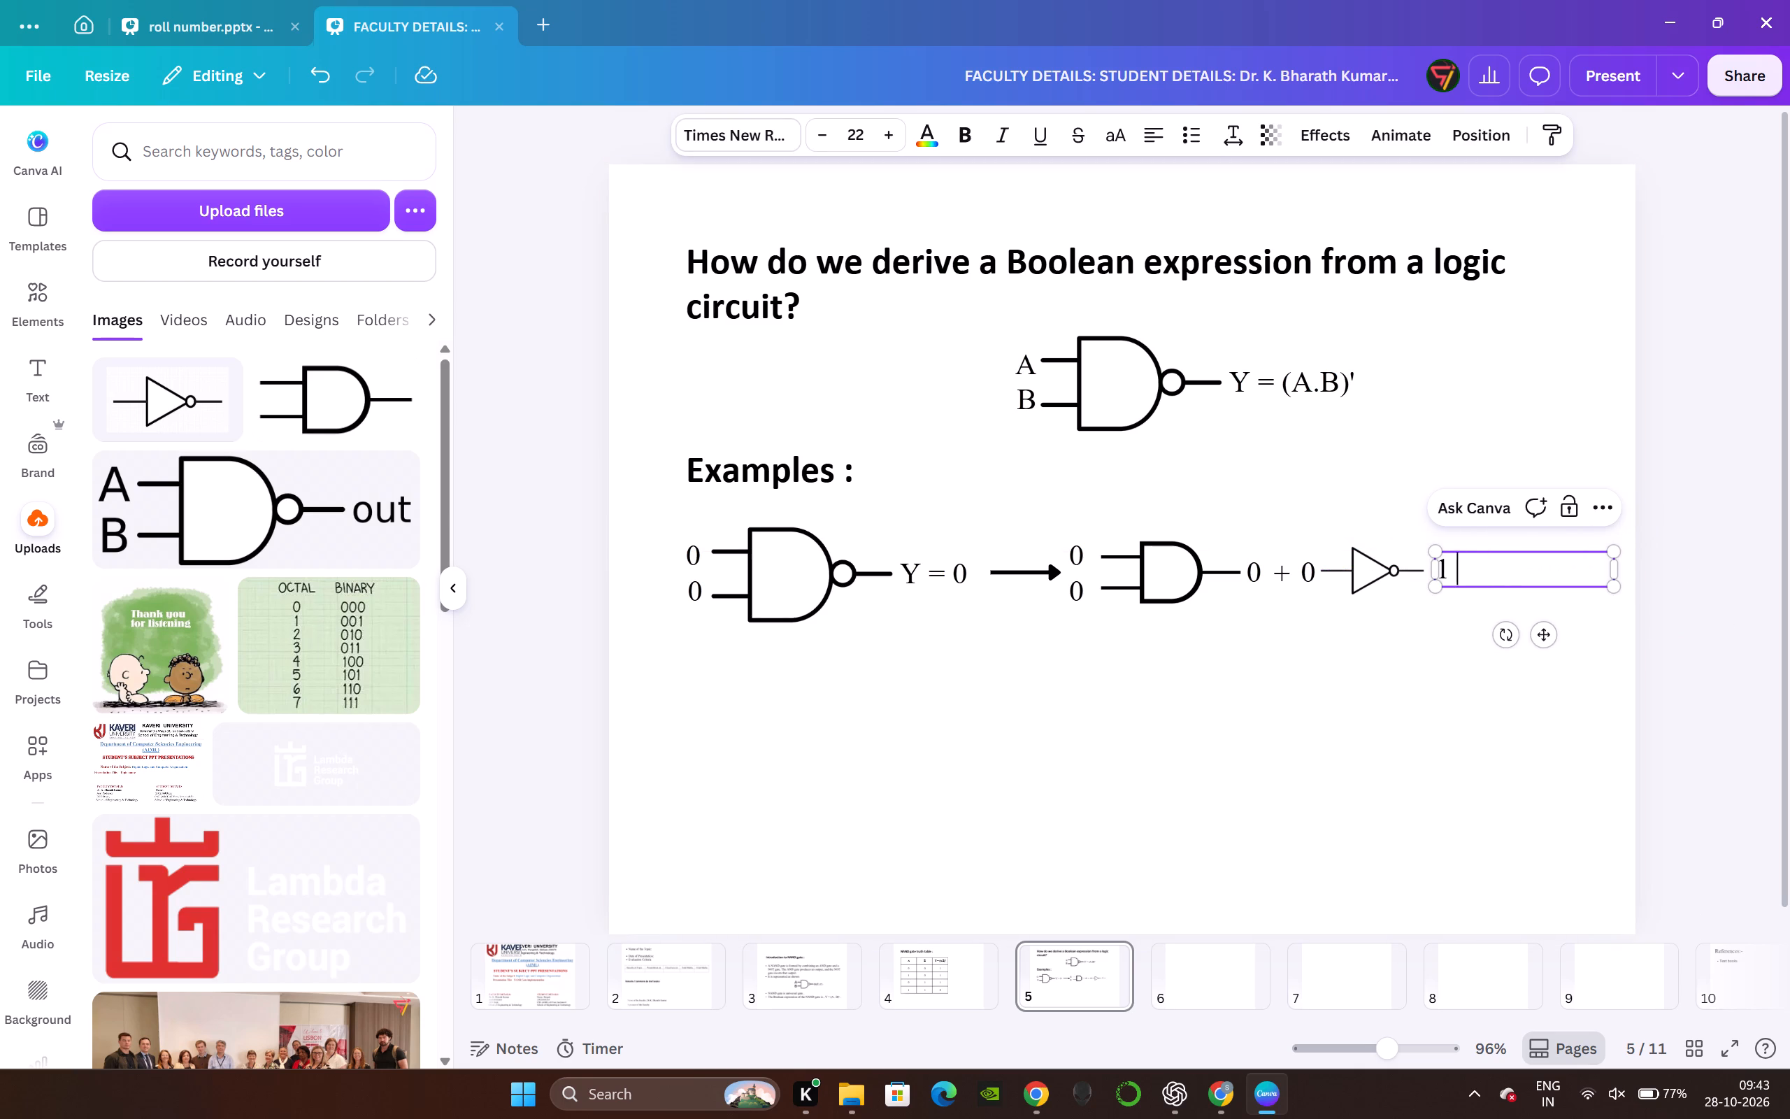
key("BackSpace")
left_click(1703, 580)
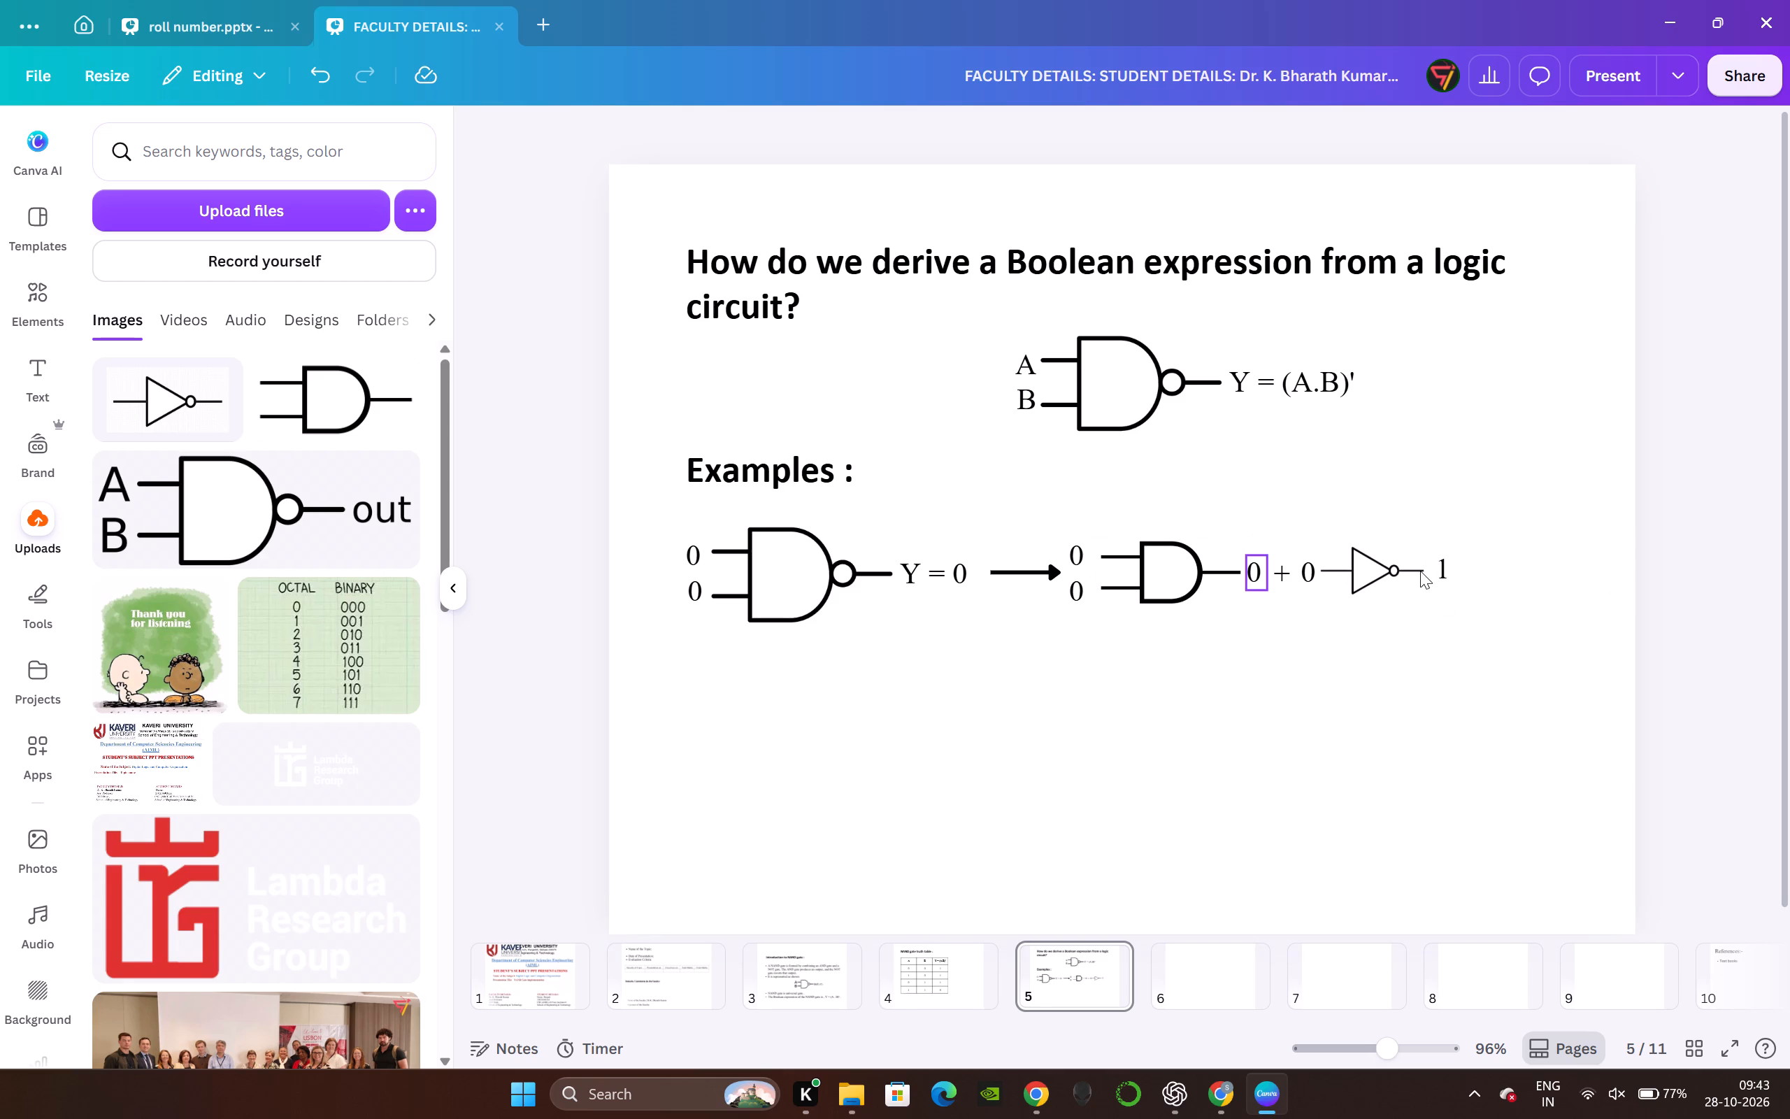
Add a one-line "Y = 1" label below the NOT gate, using a widened copy of the AND gate's output label.
left_click(1256, 580)
left_click(1295, 511)
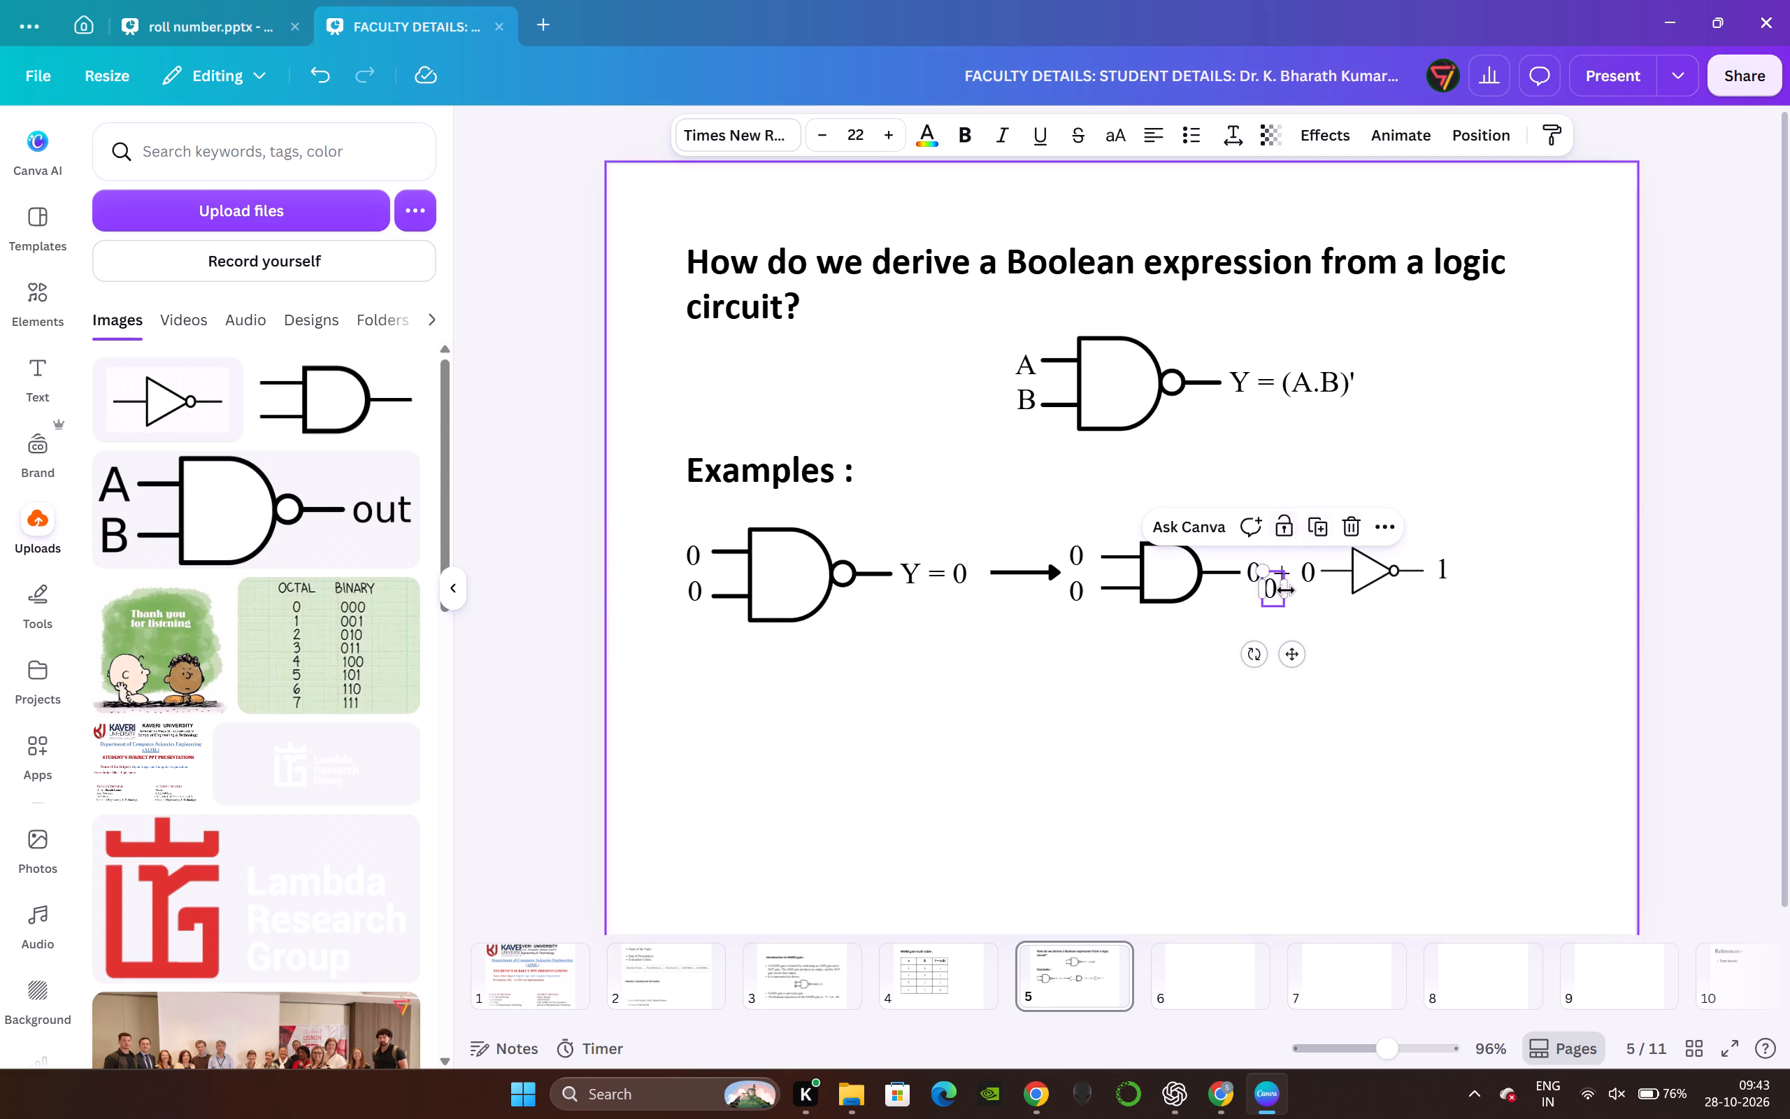
left_click_drag(1290, 655, 1363, 727)
double_click(1345, 666)
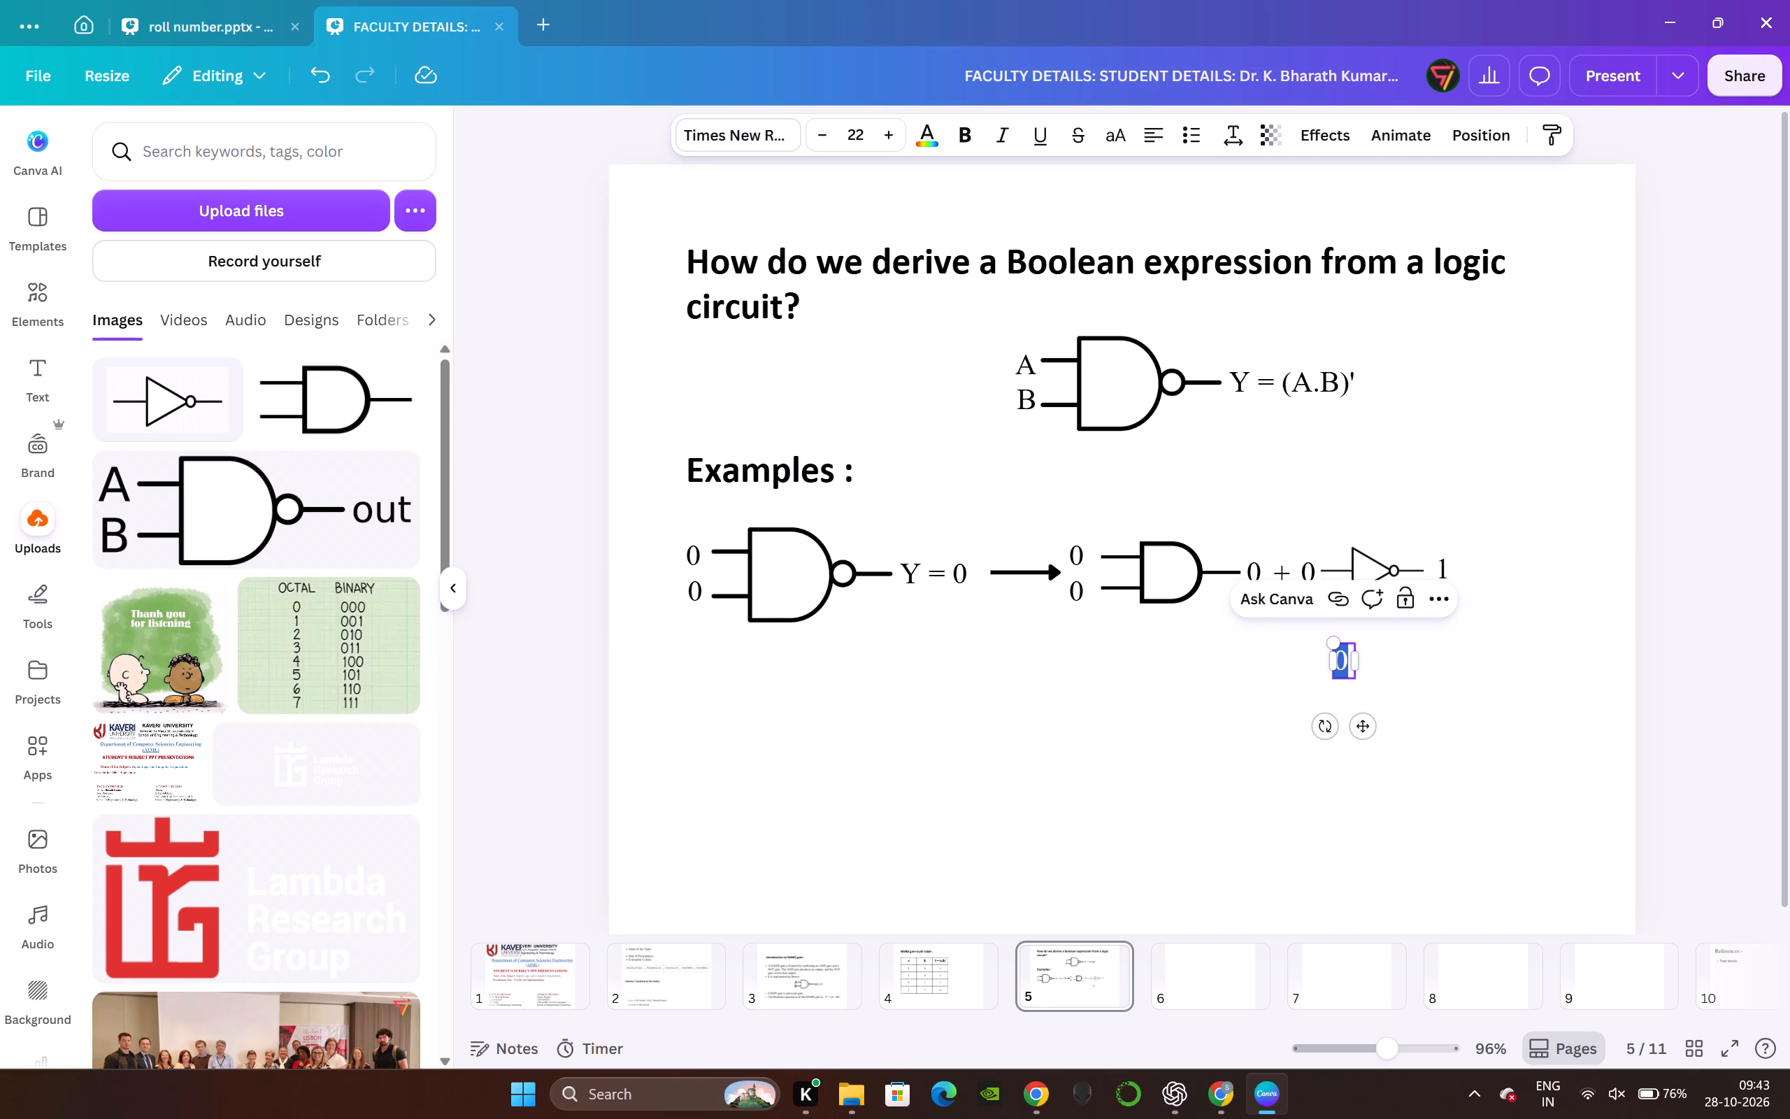
key("space")
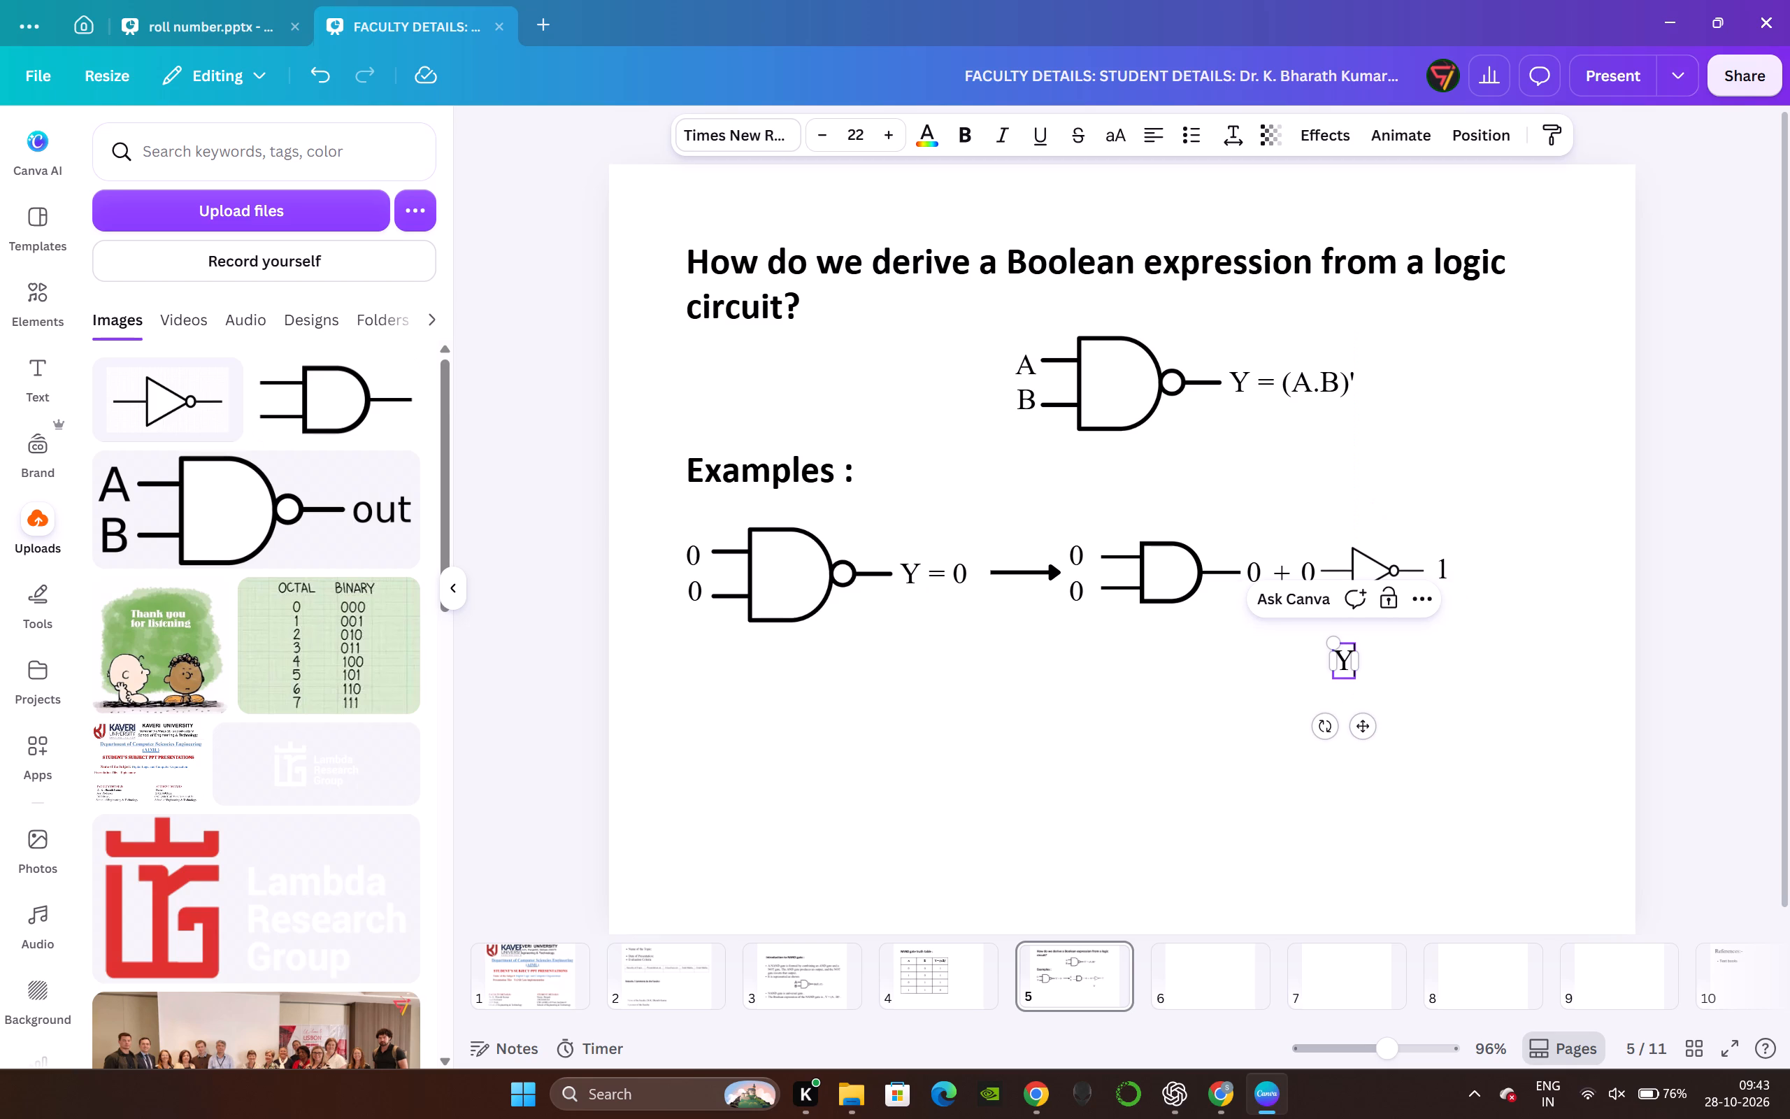
type("=")
key("space")
key("1")
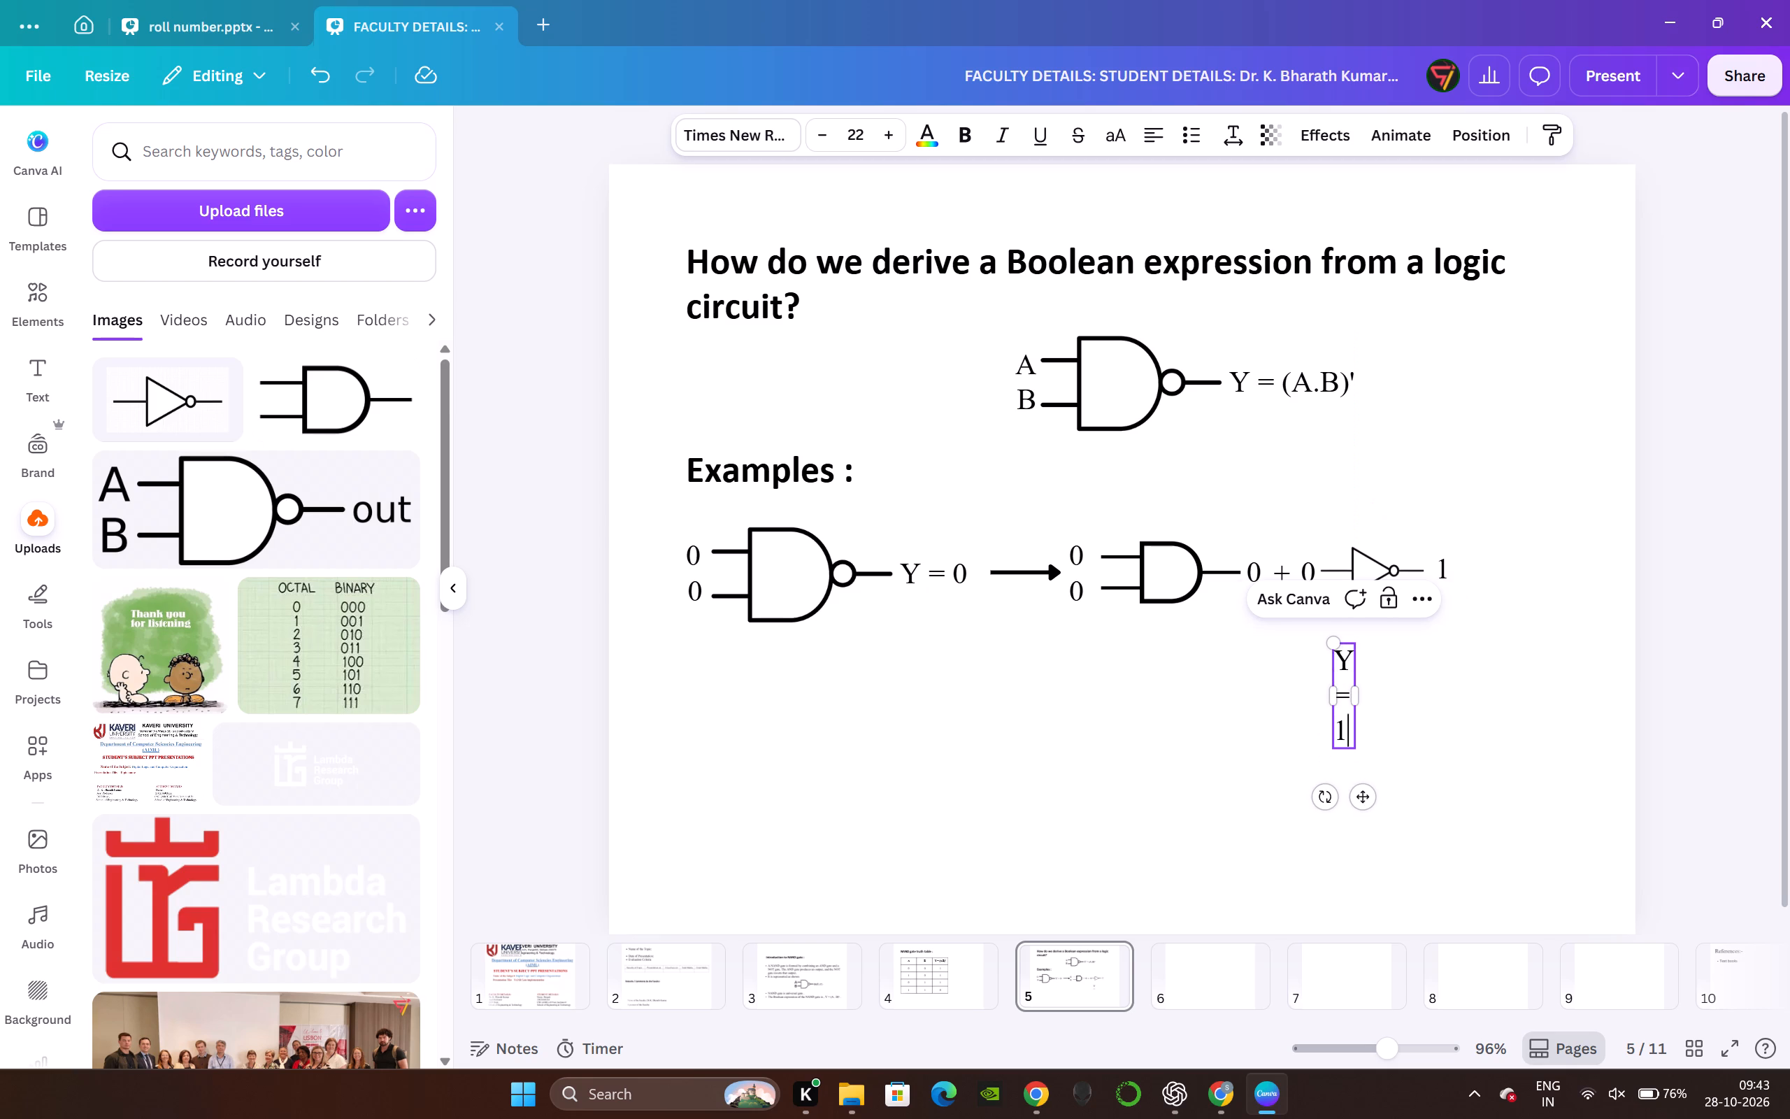
left_click_drag(1361, 696, 1524, 639)
left_click(1733, 590)
Position the "Y = 1" label beneath the example row, below the plus sign between the AND and NOT gates.
left_click_drag(1372, 664, 1345, 654)
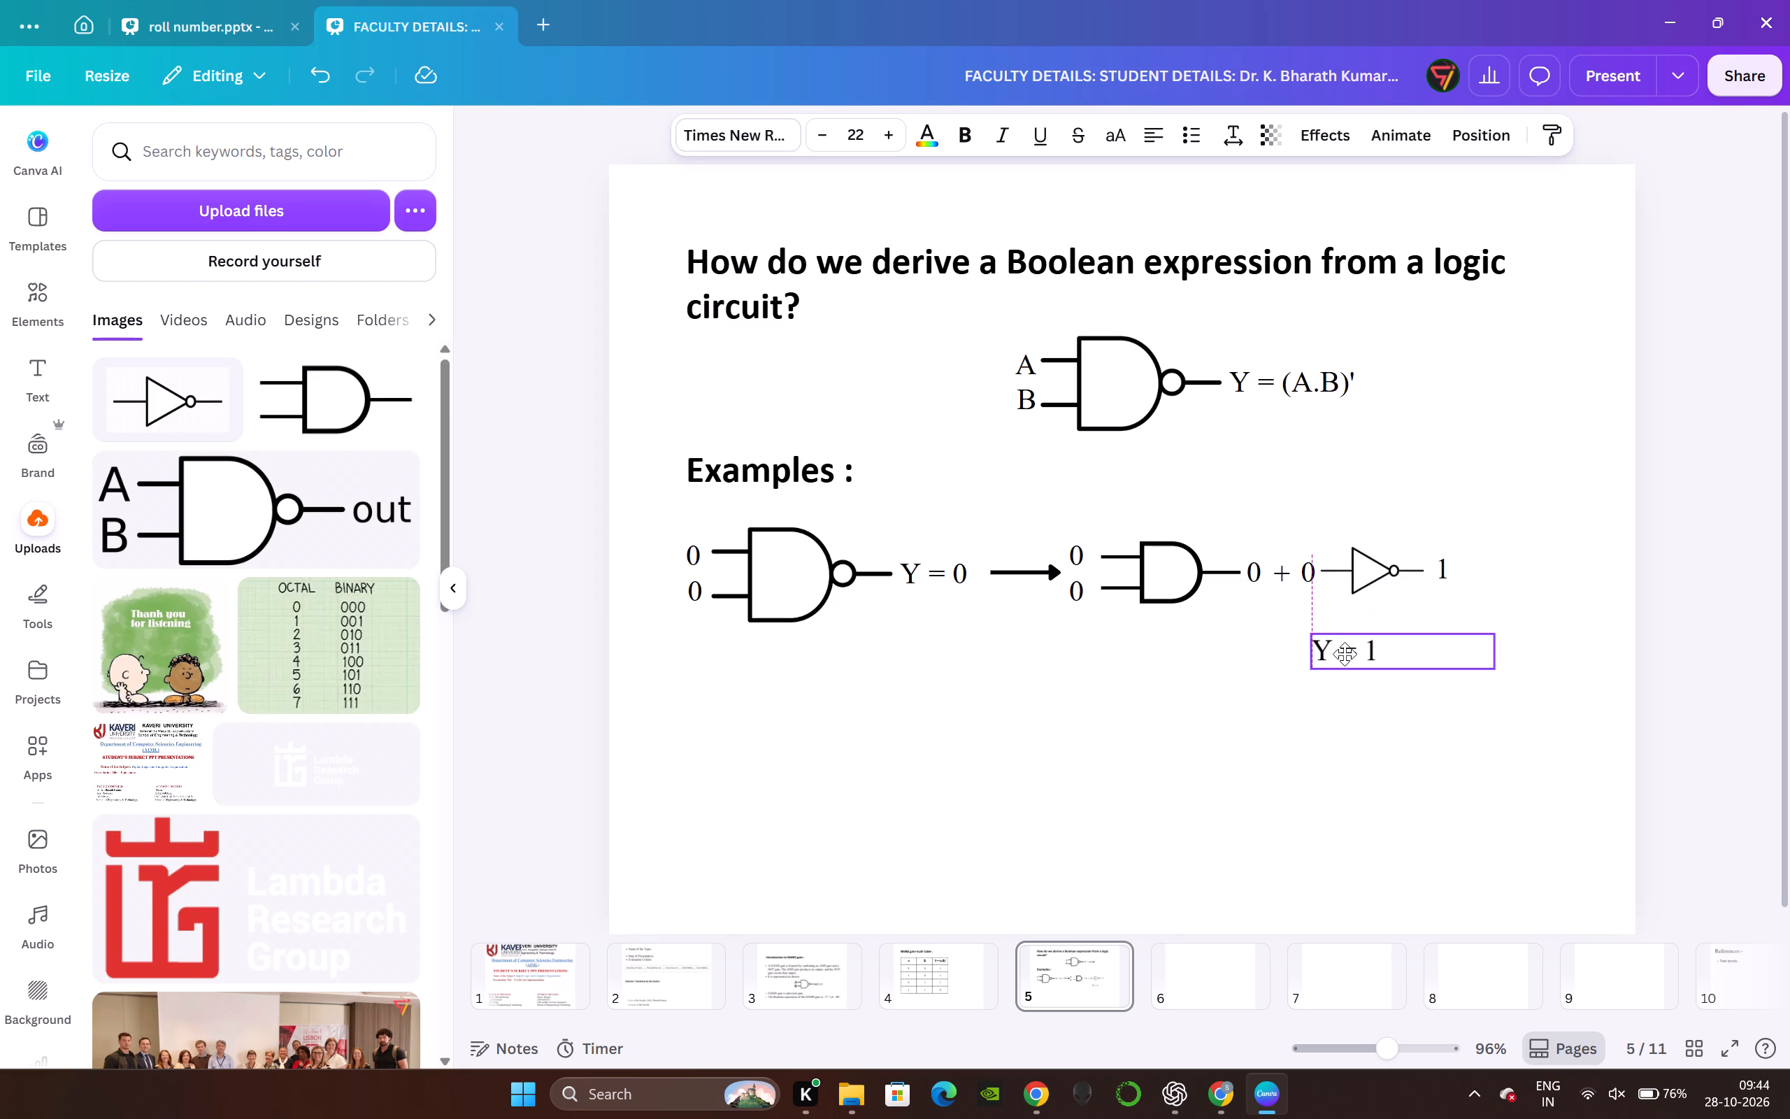
left_click_drag(1345, 654, 1119, 667)
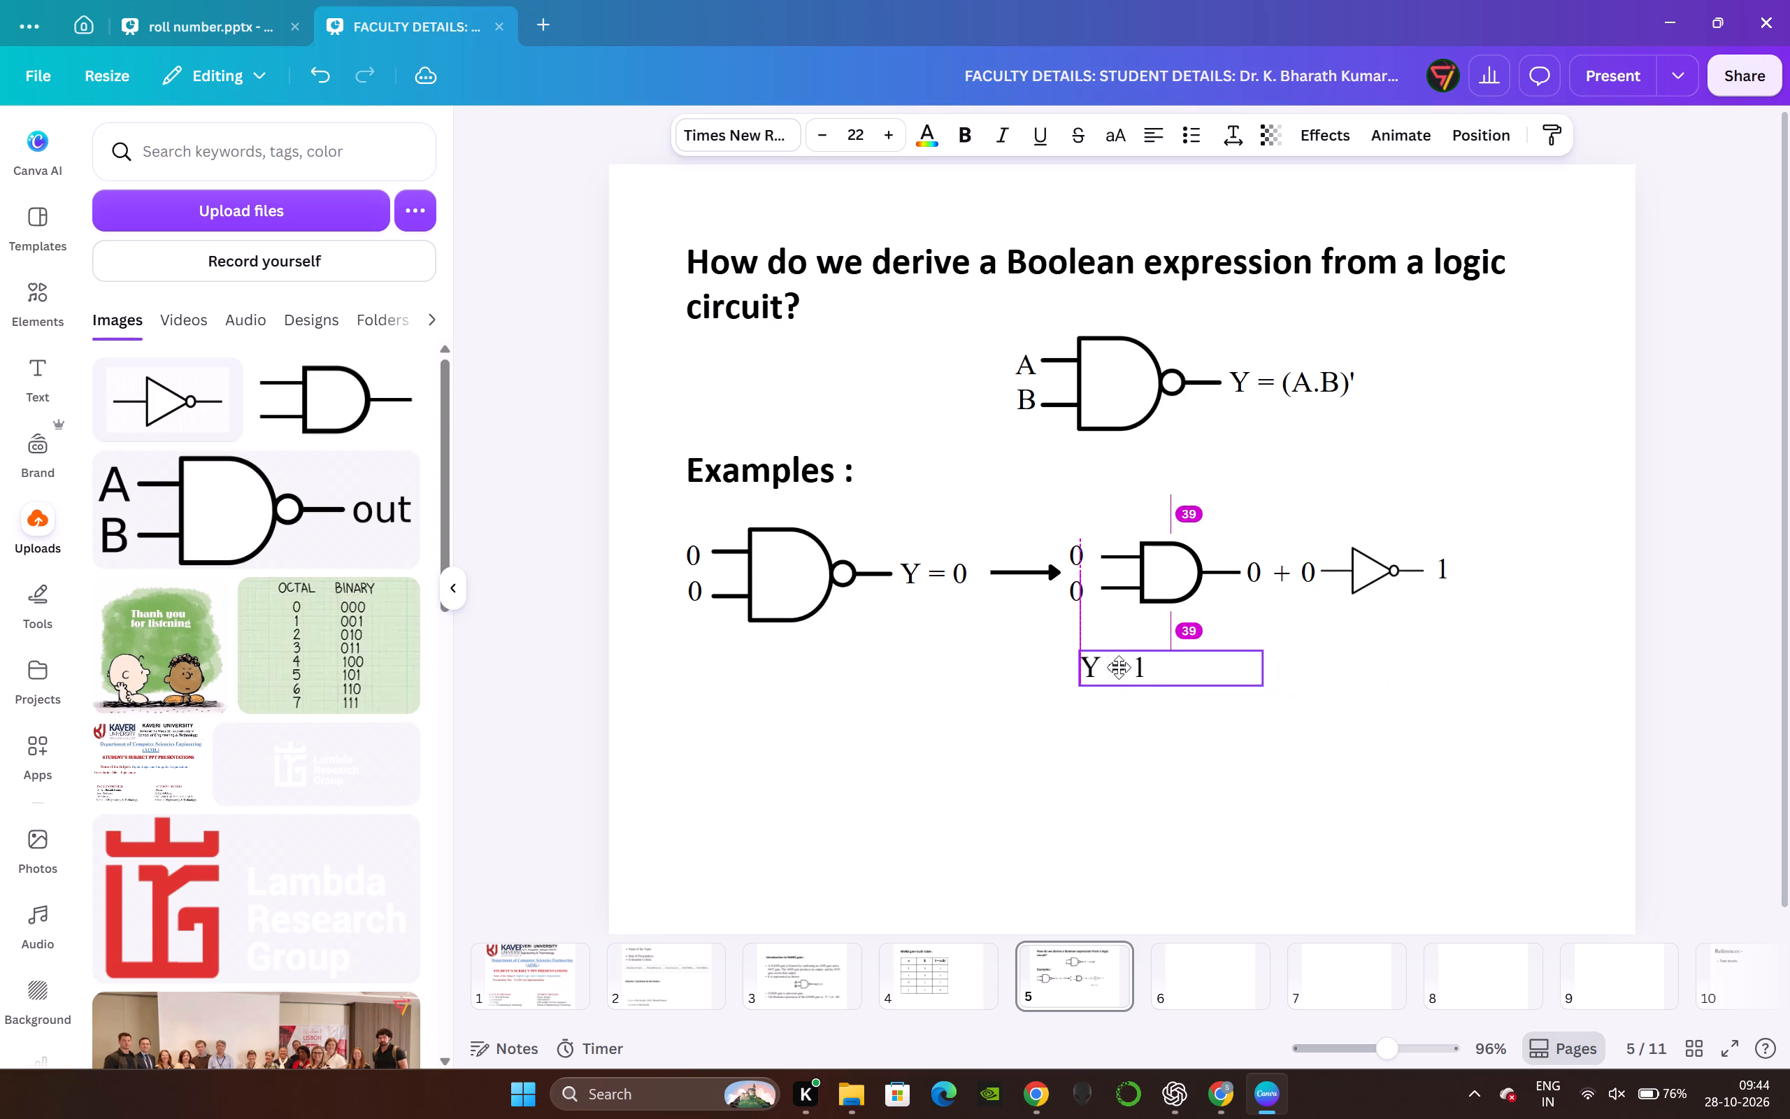
left_click_drag(1119, 667, 1263, 692)
left_click(1710, 650)
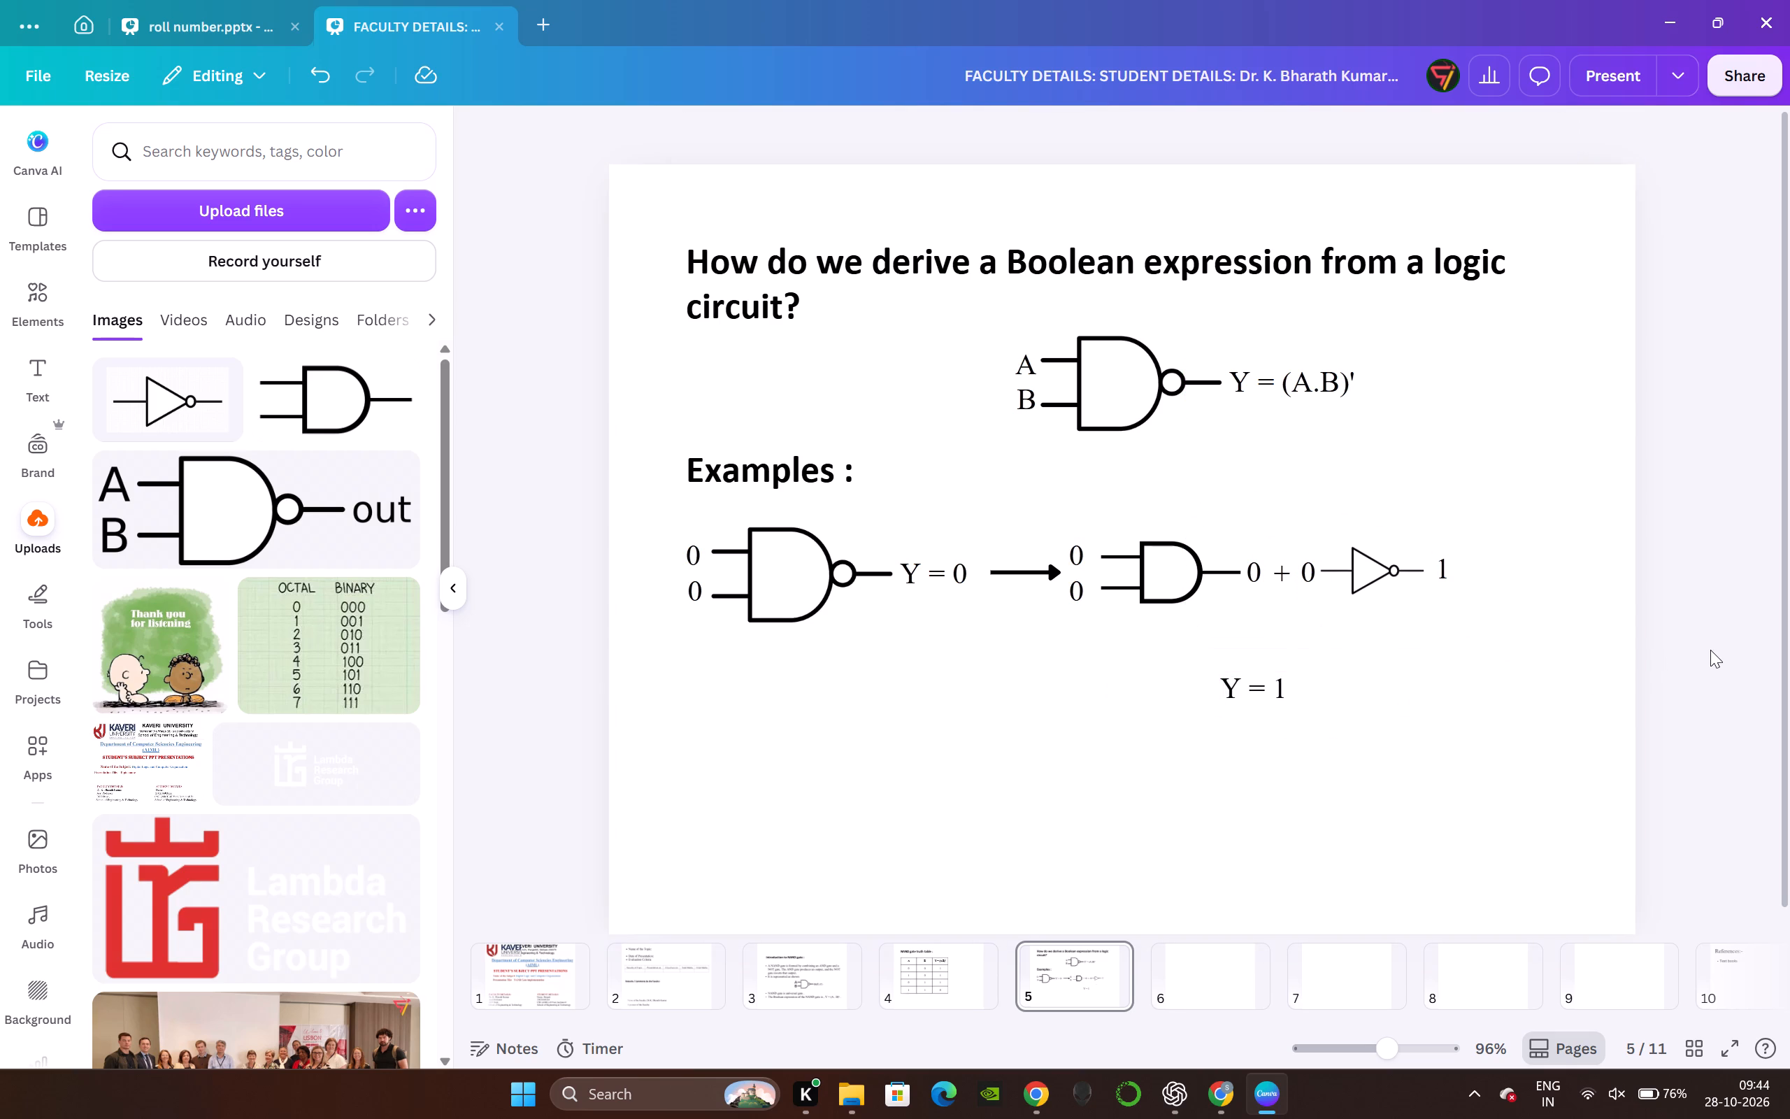
left_click_drag(1272, 685, 1295, 676)
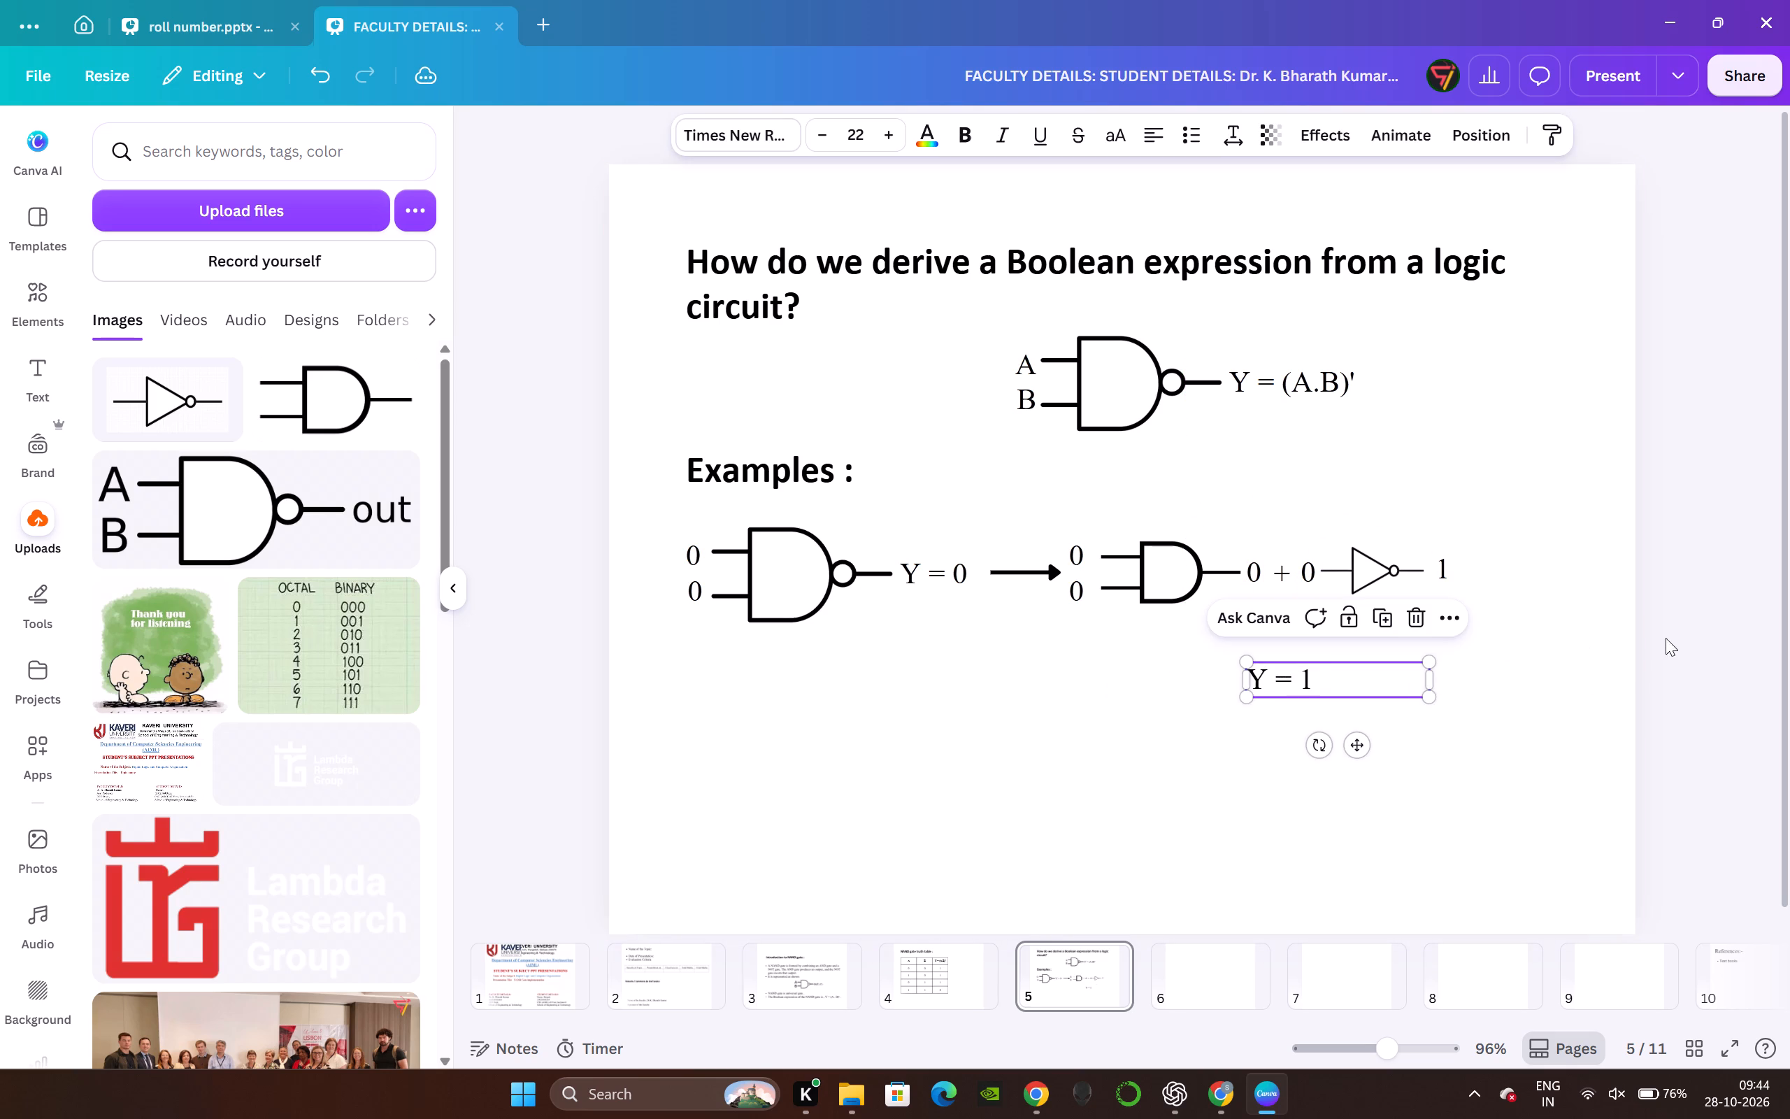
left_click(1689, 640)
left_click(1268, 684)
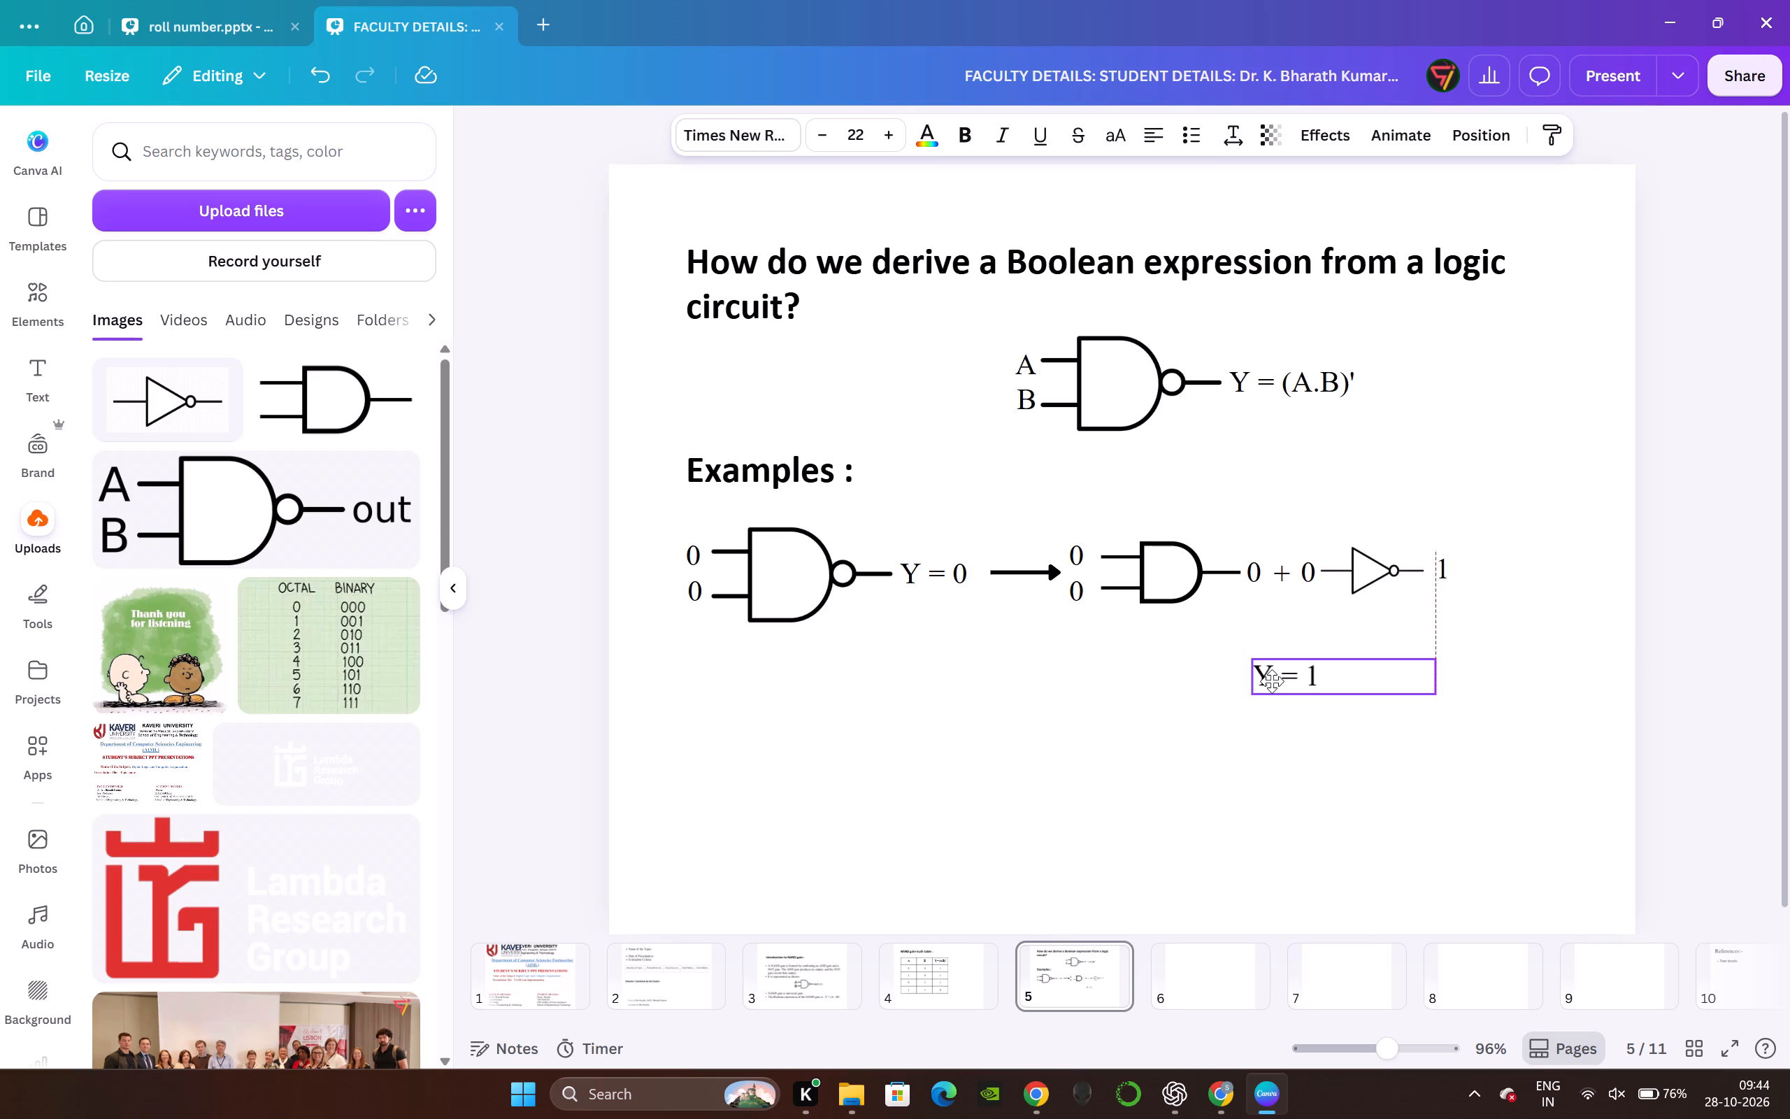
left_click(1441, 618)
left_click(1647, 656)
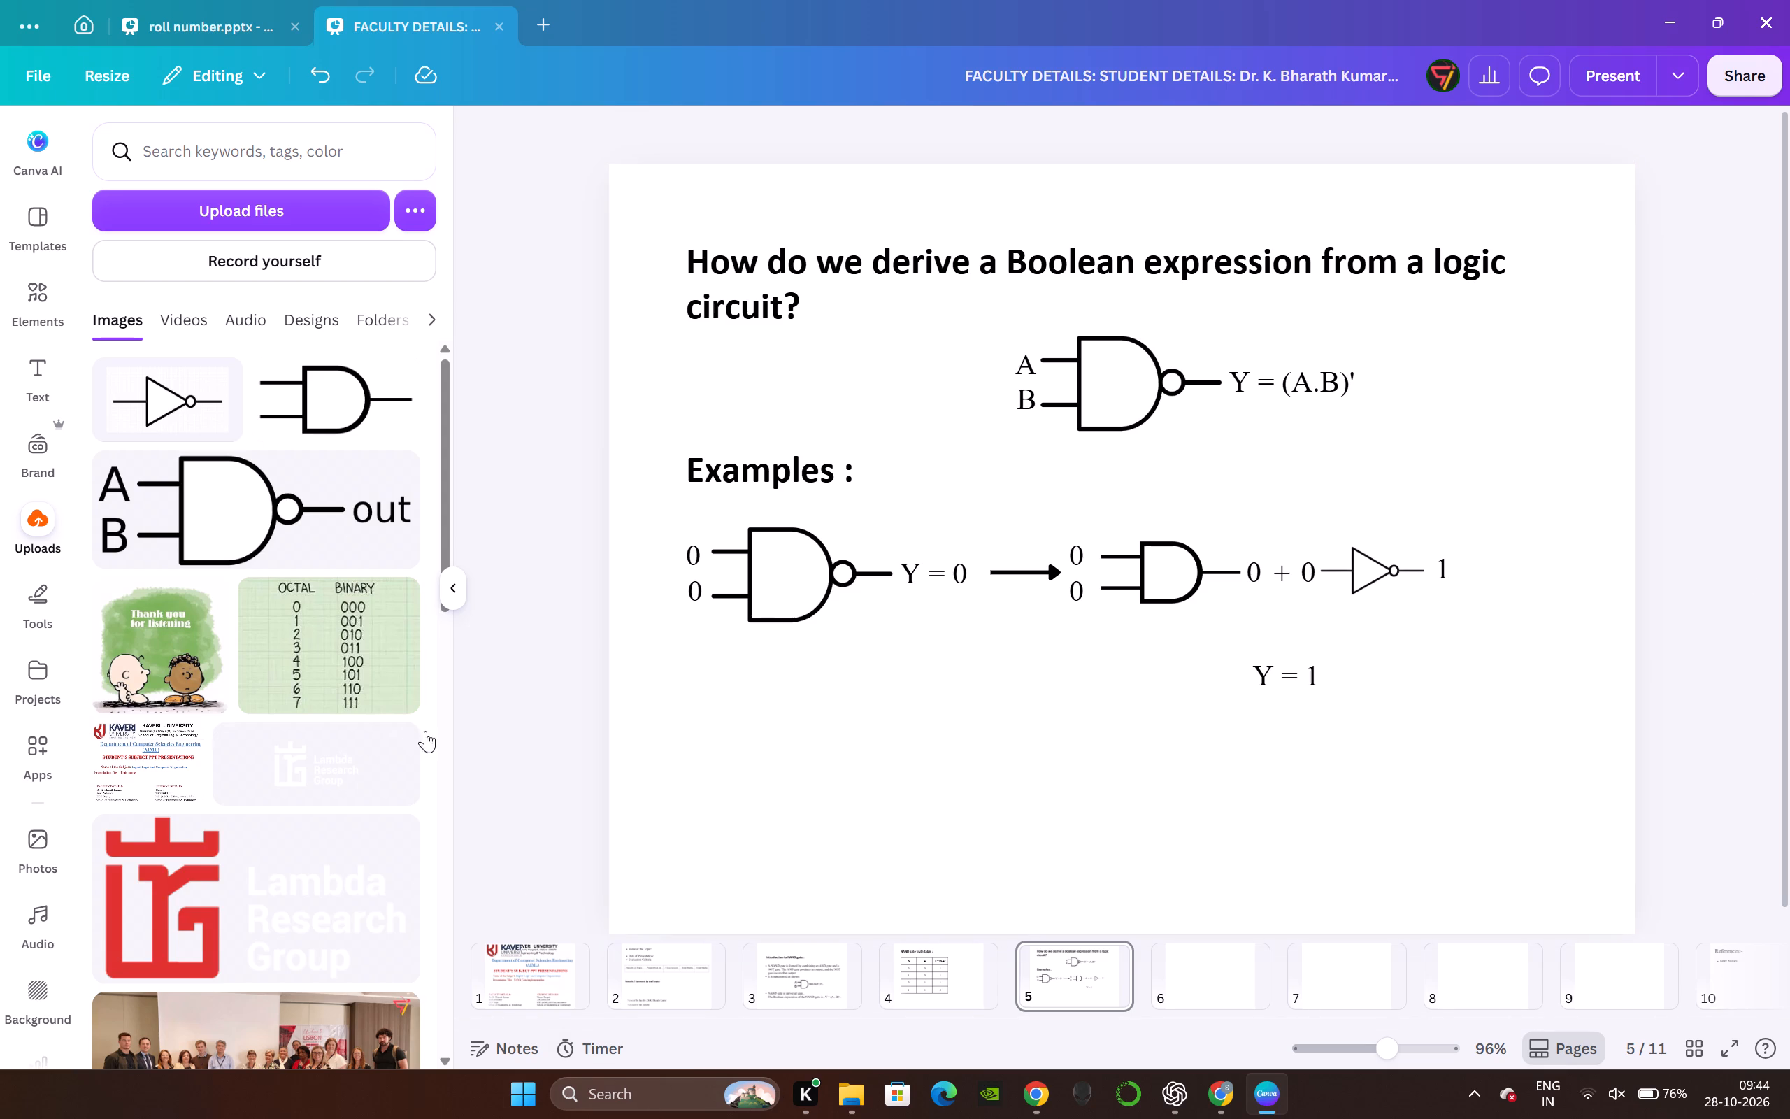
Group the whole example row with its "Y = 1" label, duplicate the group twice, and move both copies to page 6.
left_click_drag(672, 517, 1435, 764)
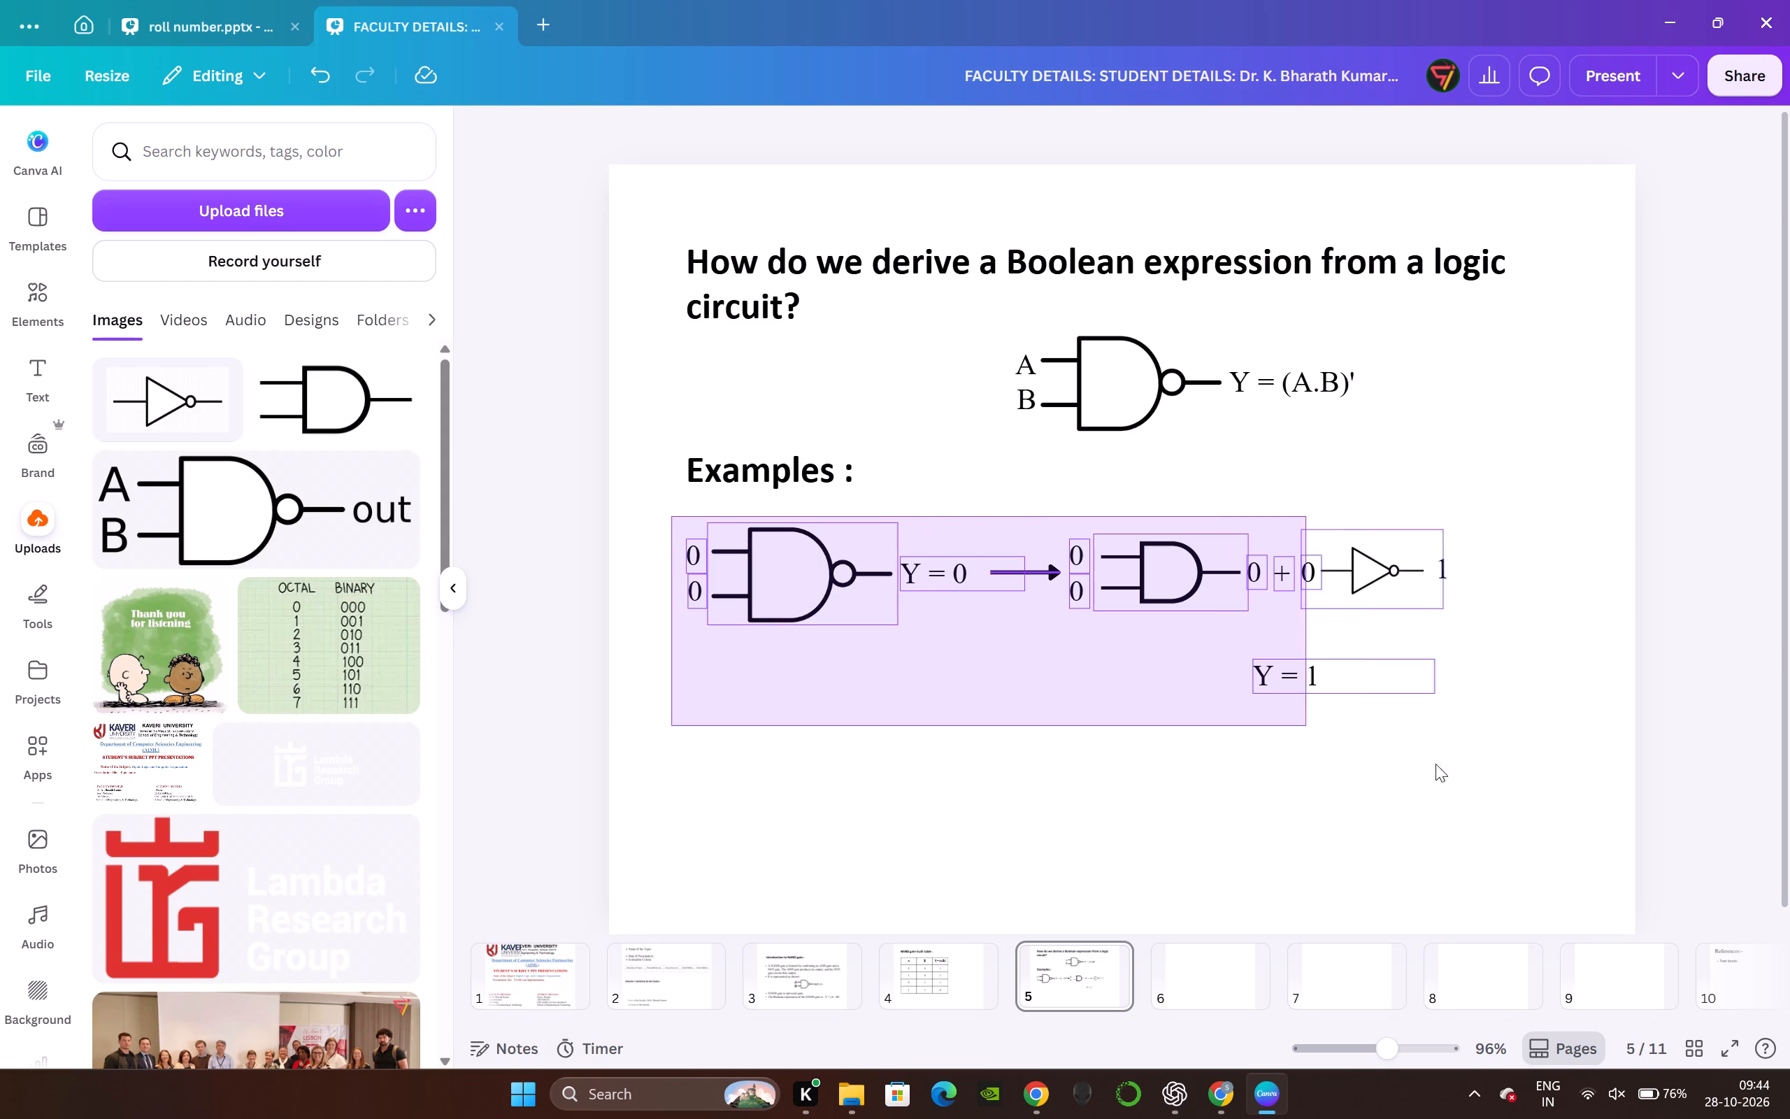
left_click_drag(1435, 764, 1573, 732)
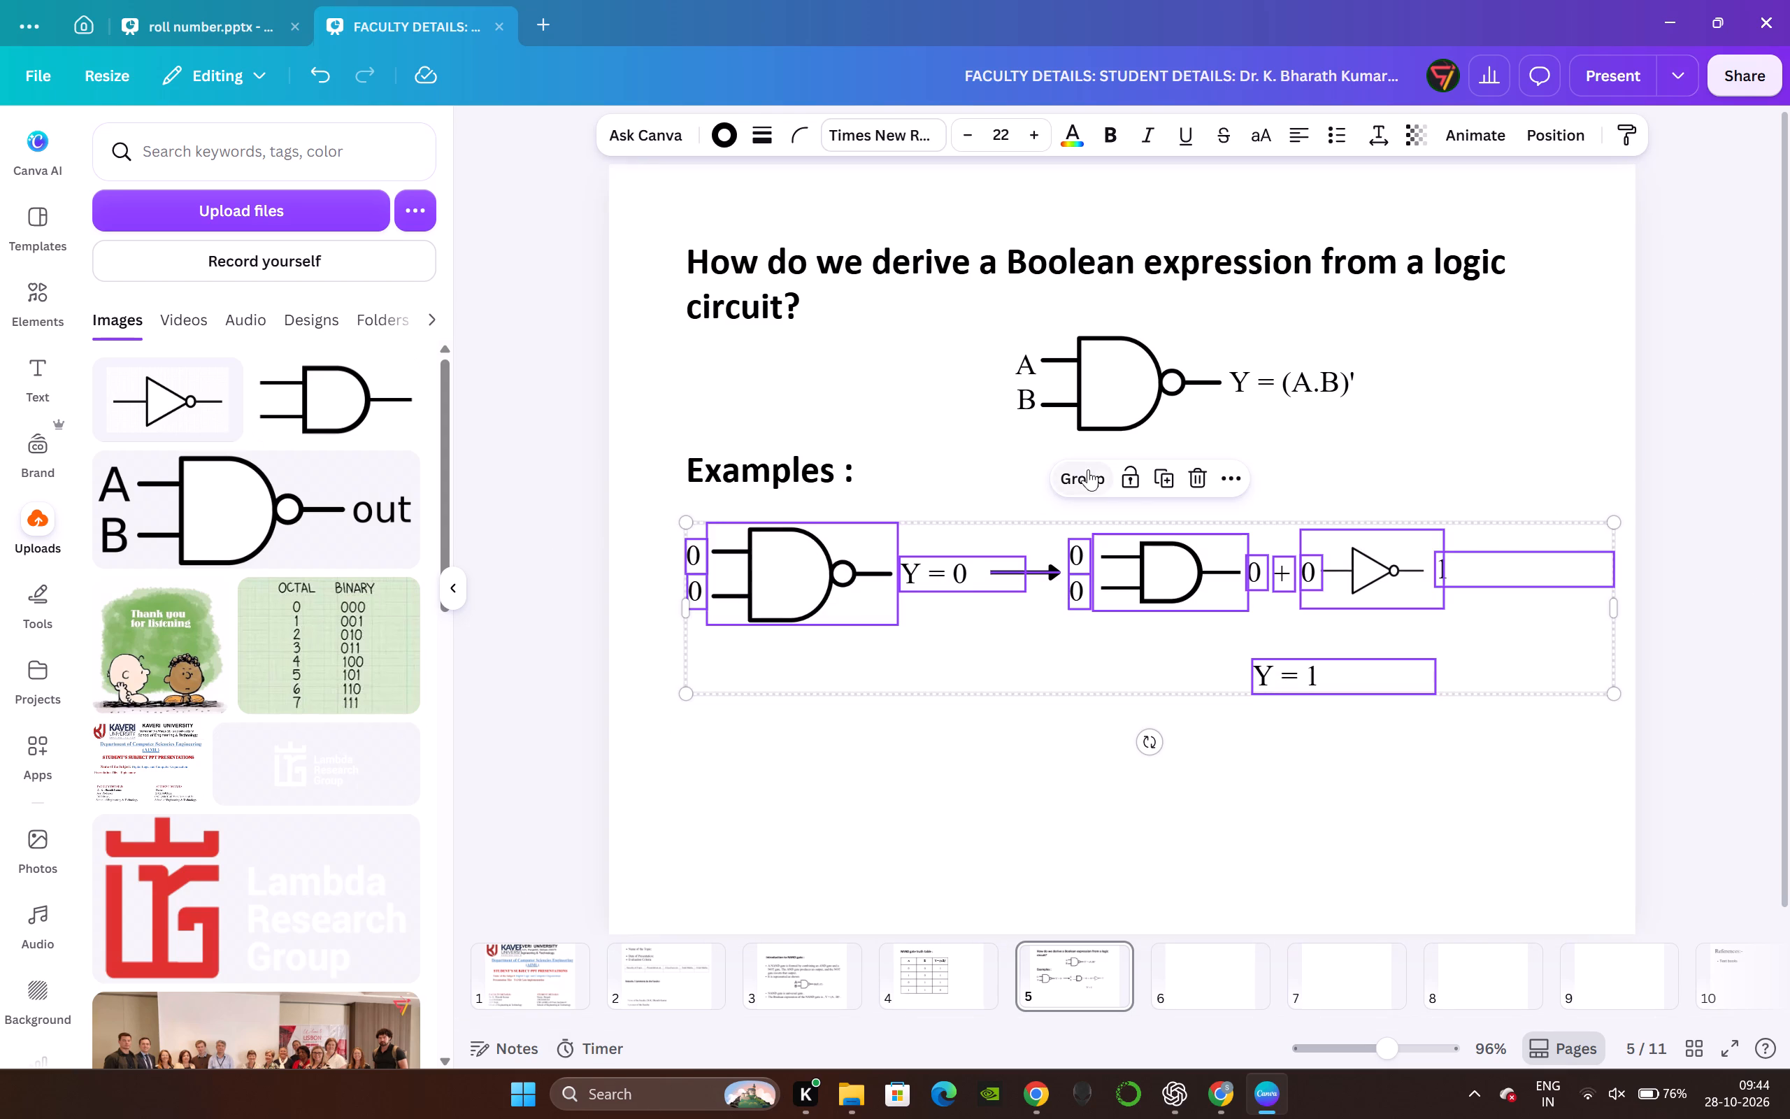
left_click_drag(1089, 469, 1098, 466)
left_click(1198, 465)
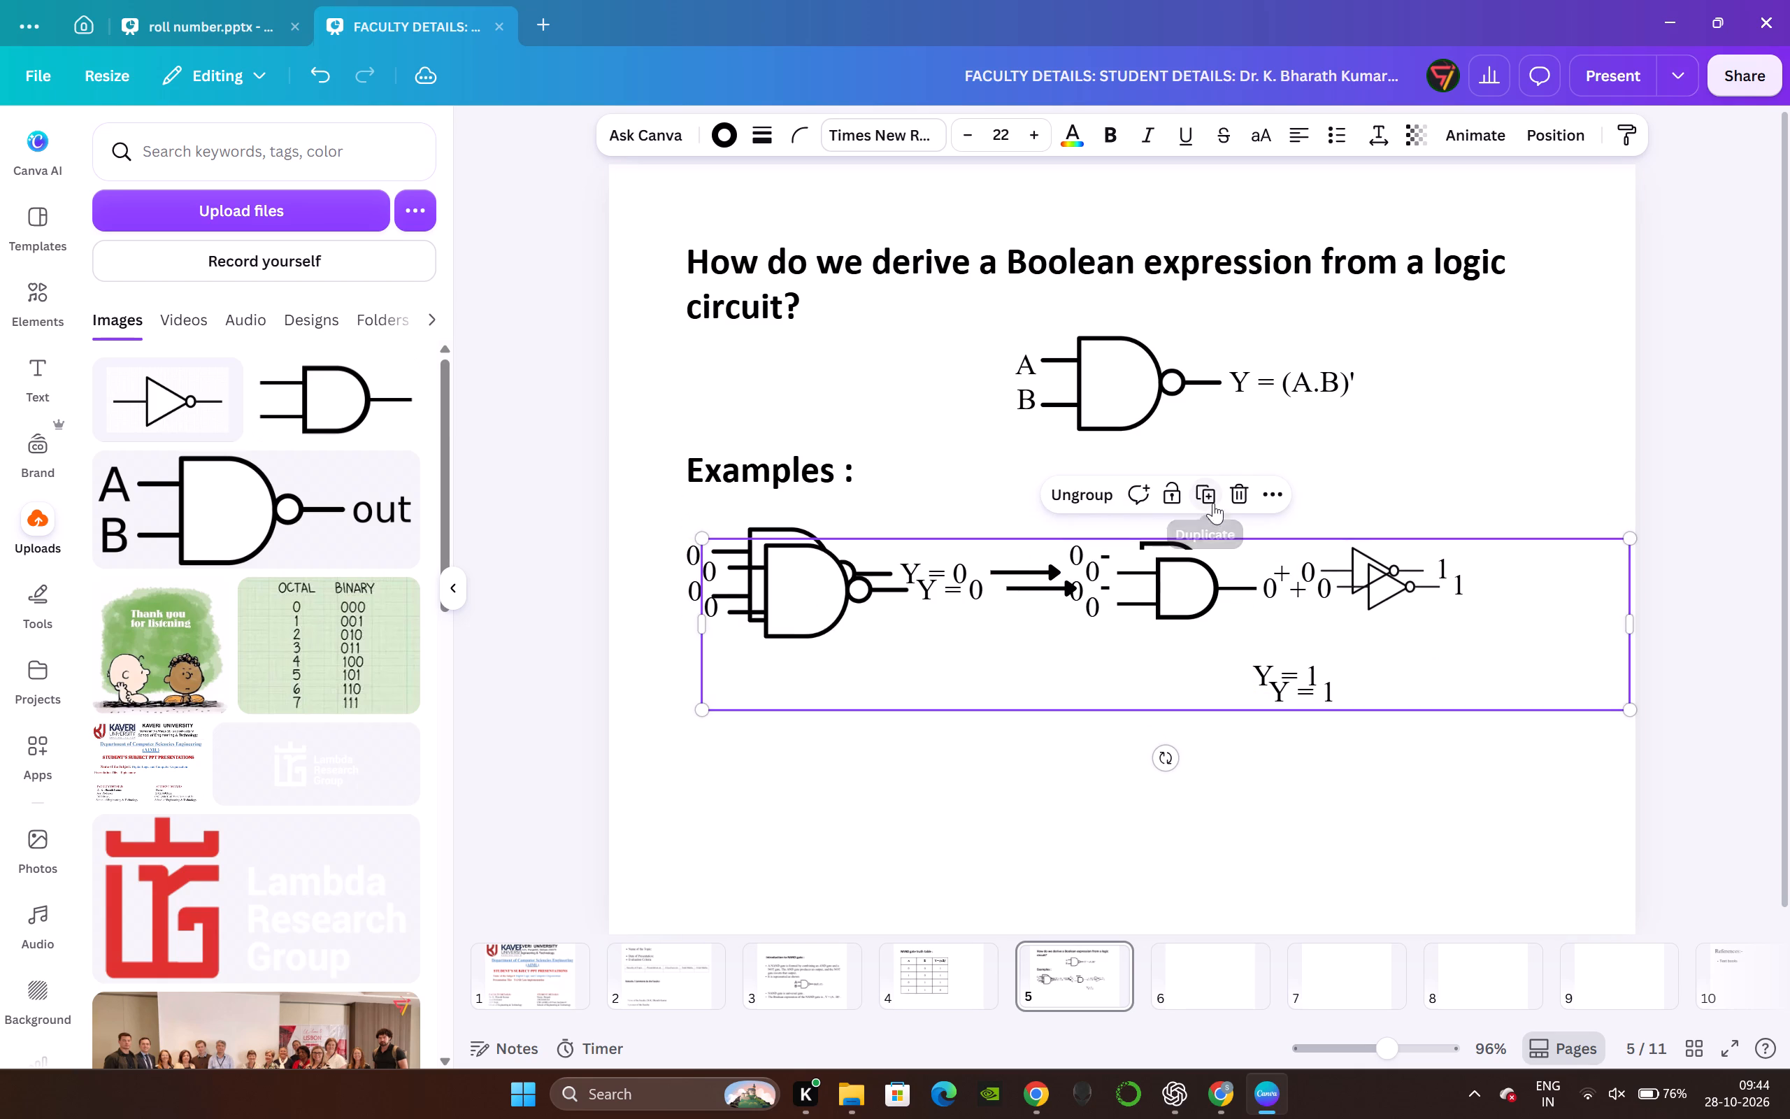
left_click(1215, 504)
left_click_drag(1206, 636, 1198, 974)
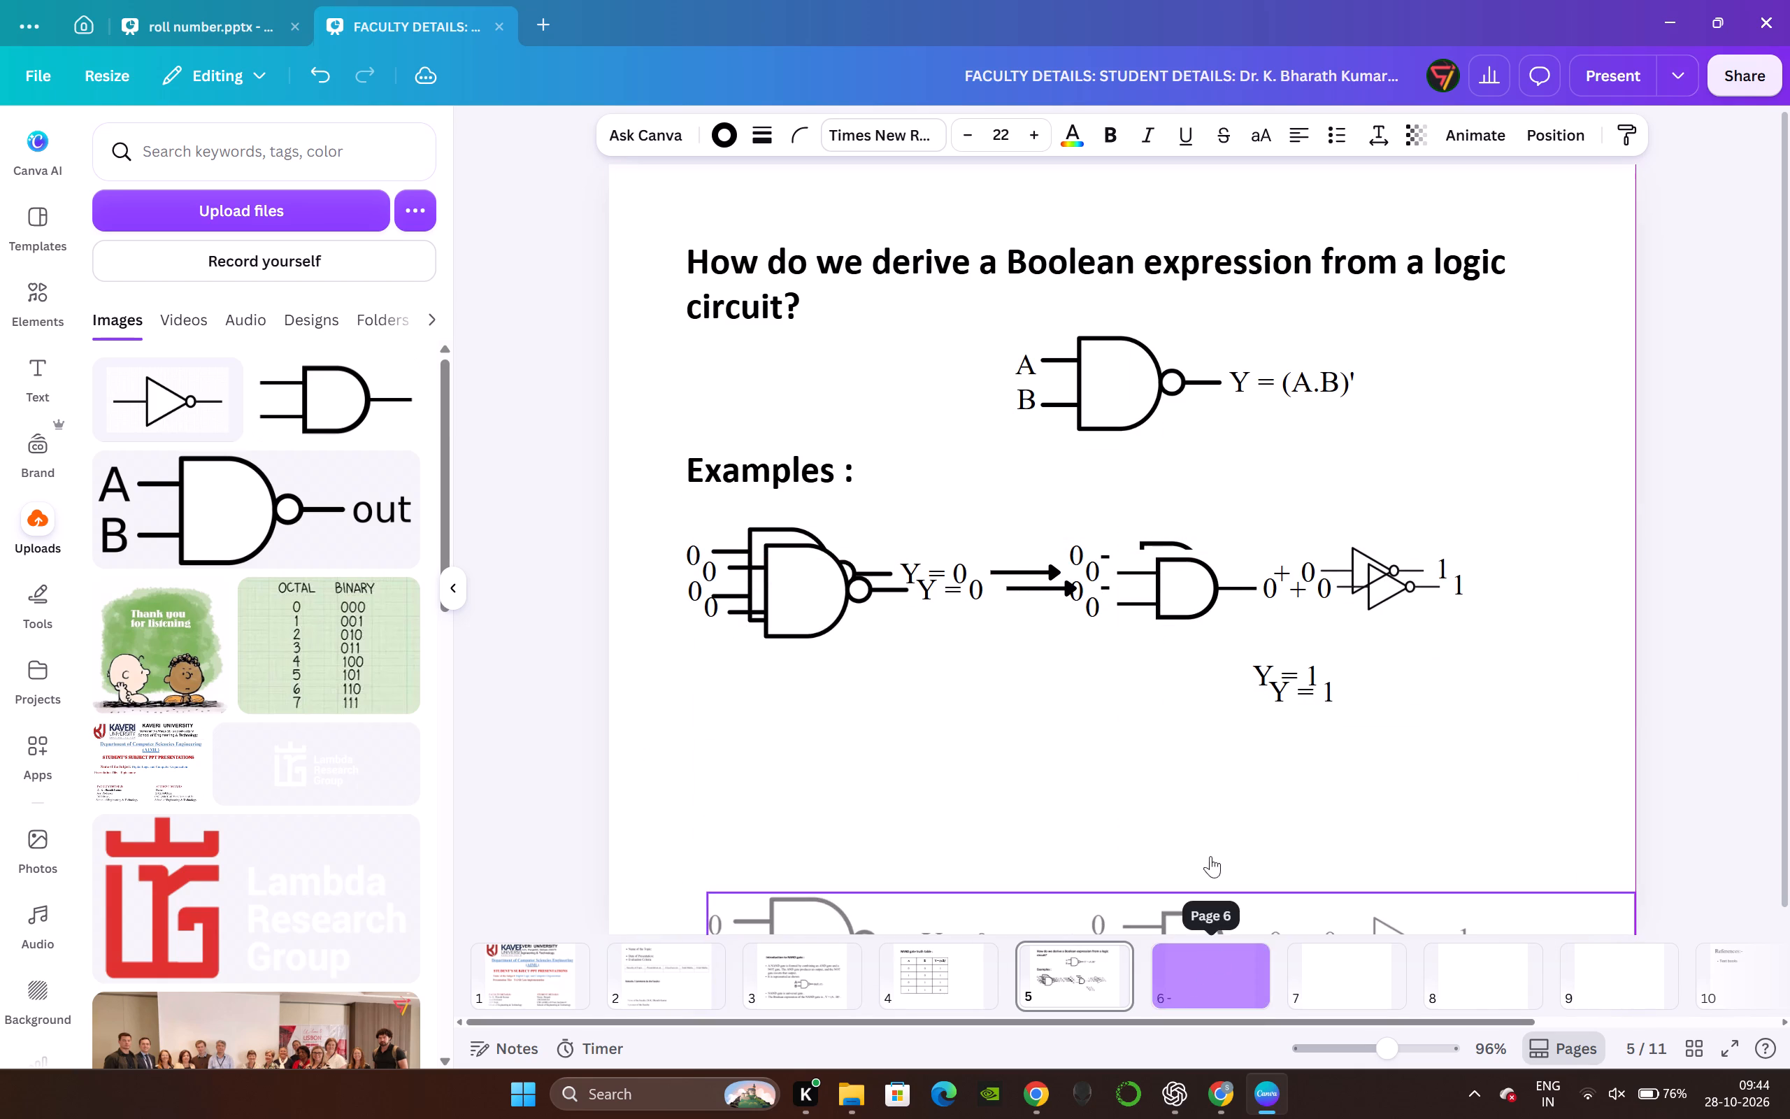
left_click(1092, 957)
left_click_drag(1178, 592, 1193, 625)
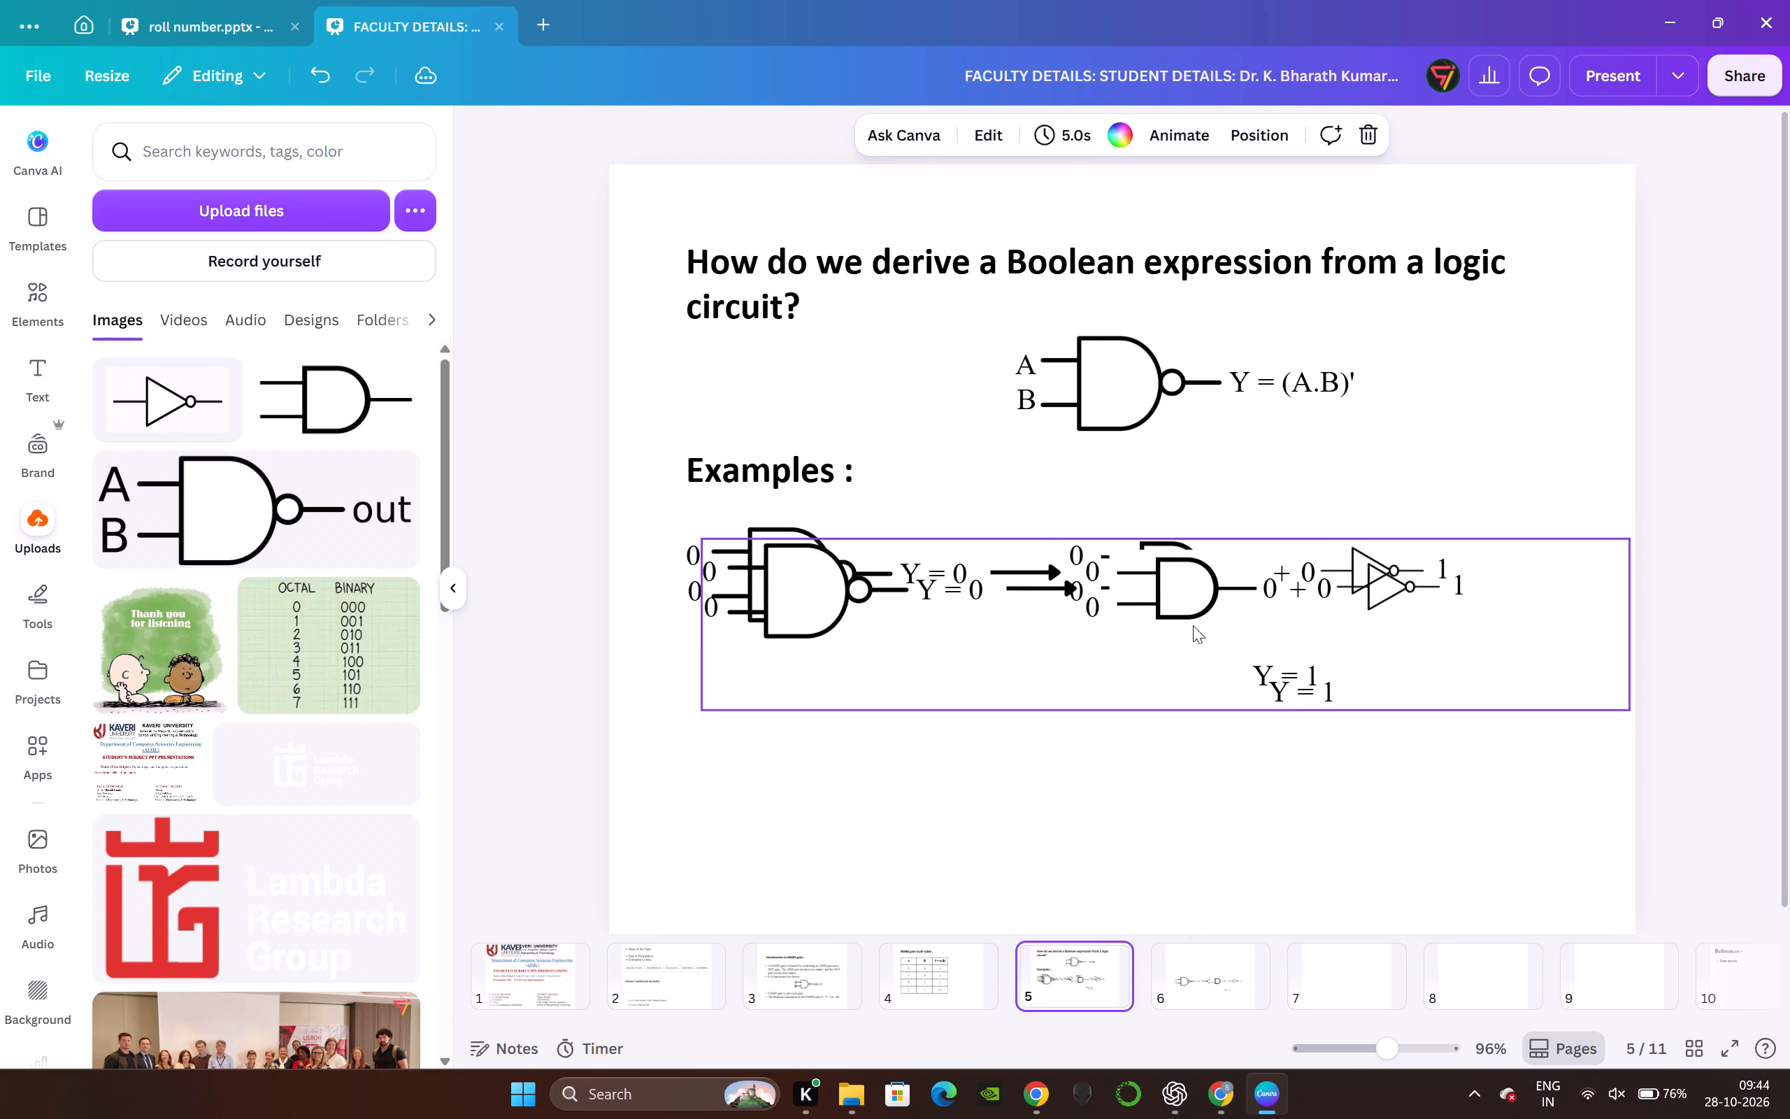
left_click_drag(1193, 625, 1227, 997)
Place one copied row in the upper part of page 6 and narrow it to leave equal side margins.
left_click_drag(1193, 641, 1171, 540)
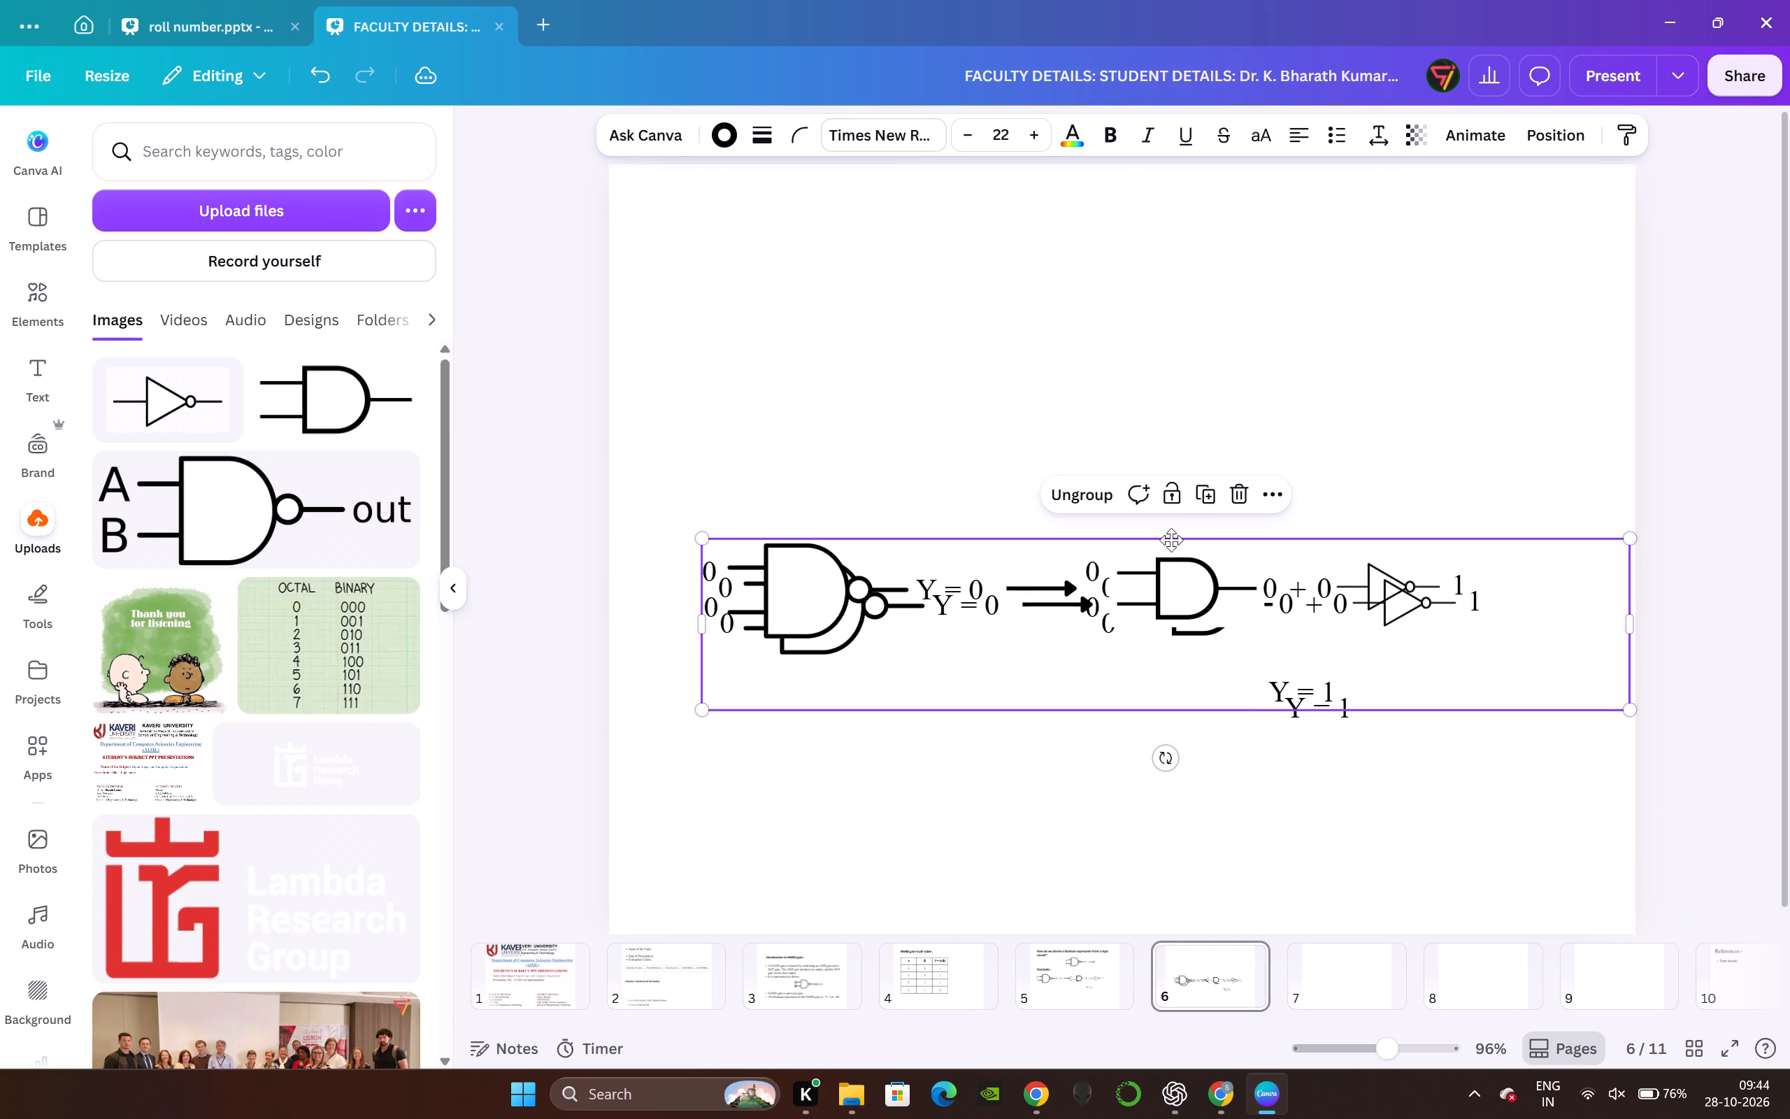
left_click_drag(1171, 540, 1152, 371)
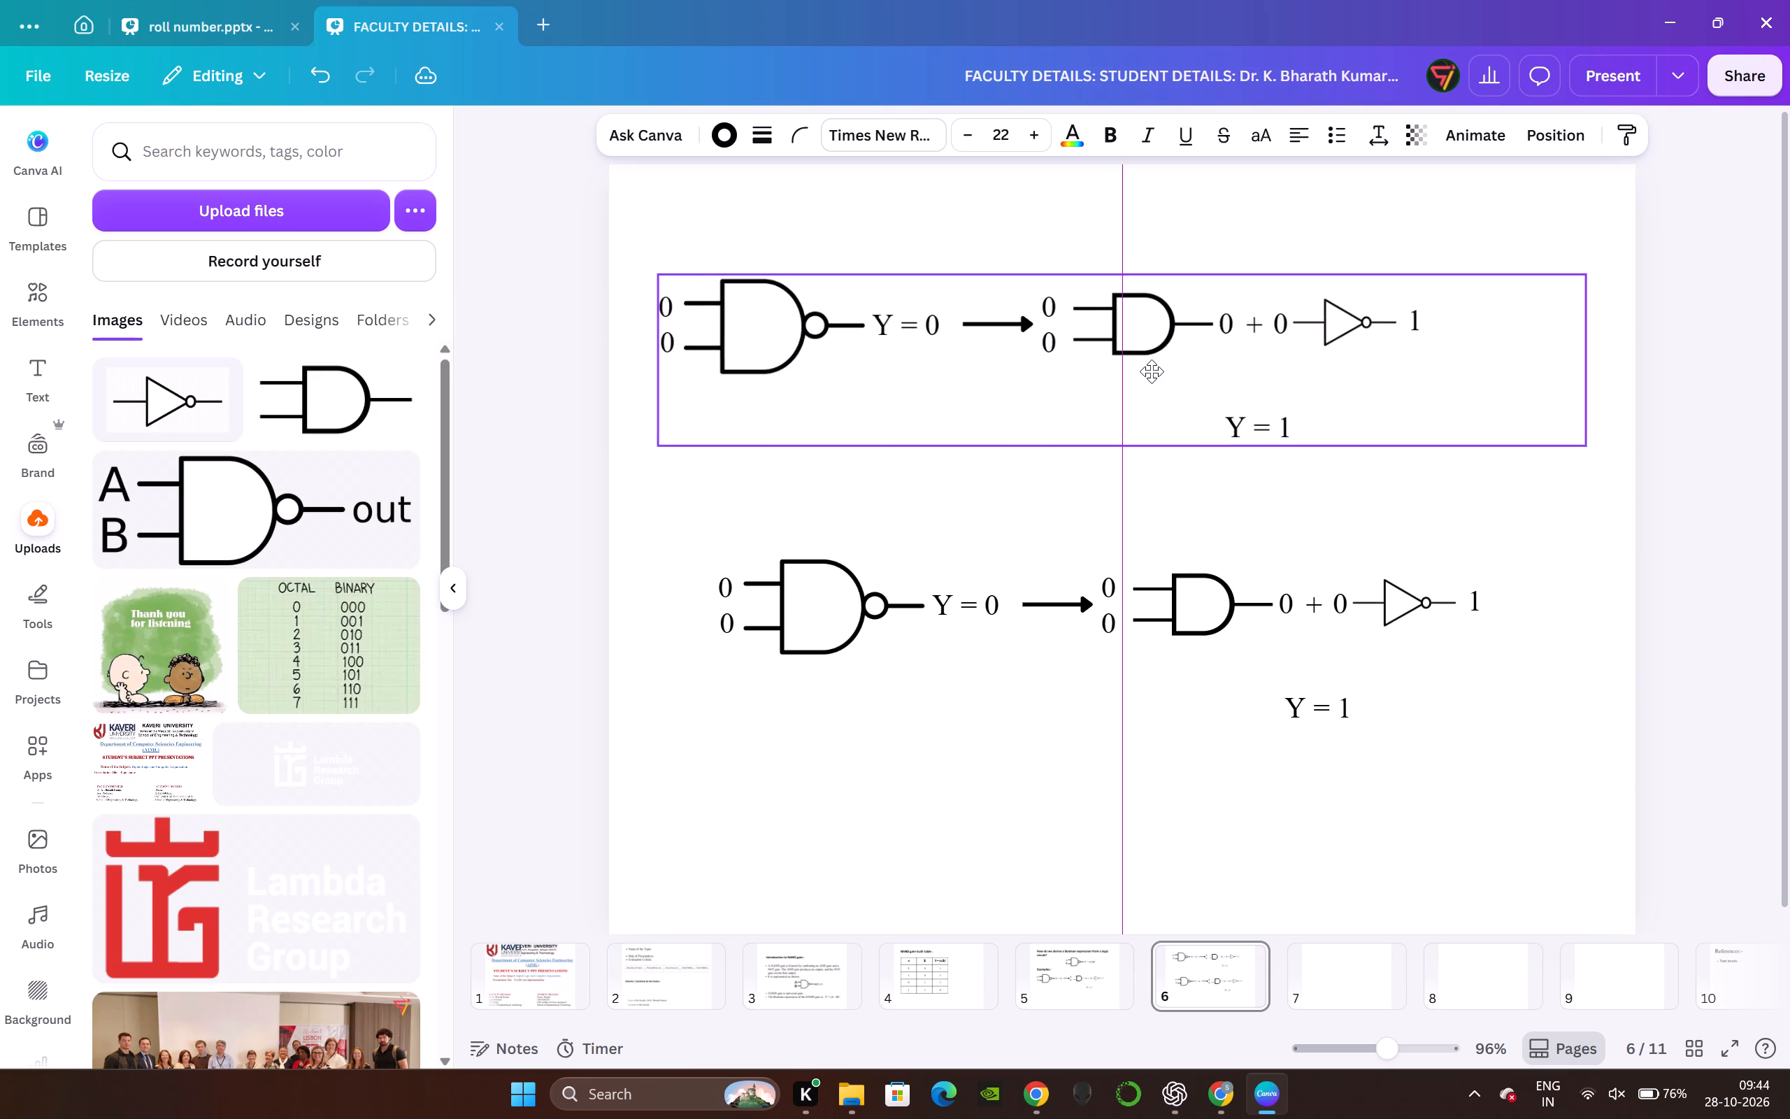
left_click_drag(1152, 371, 1180, 386)
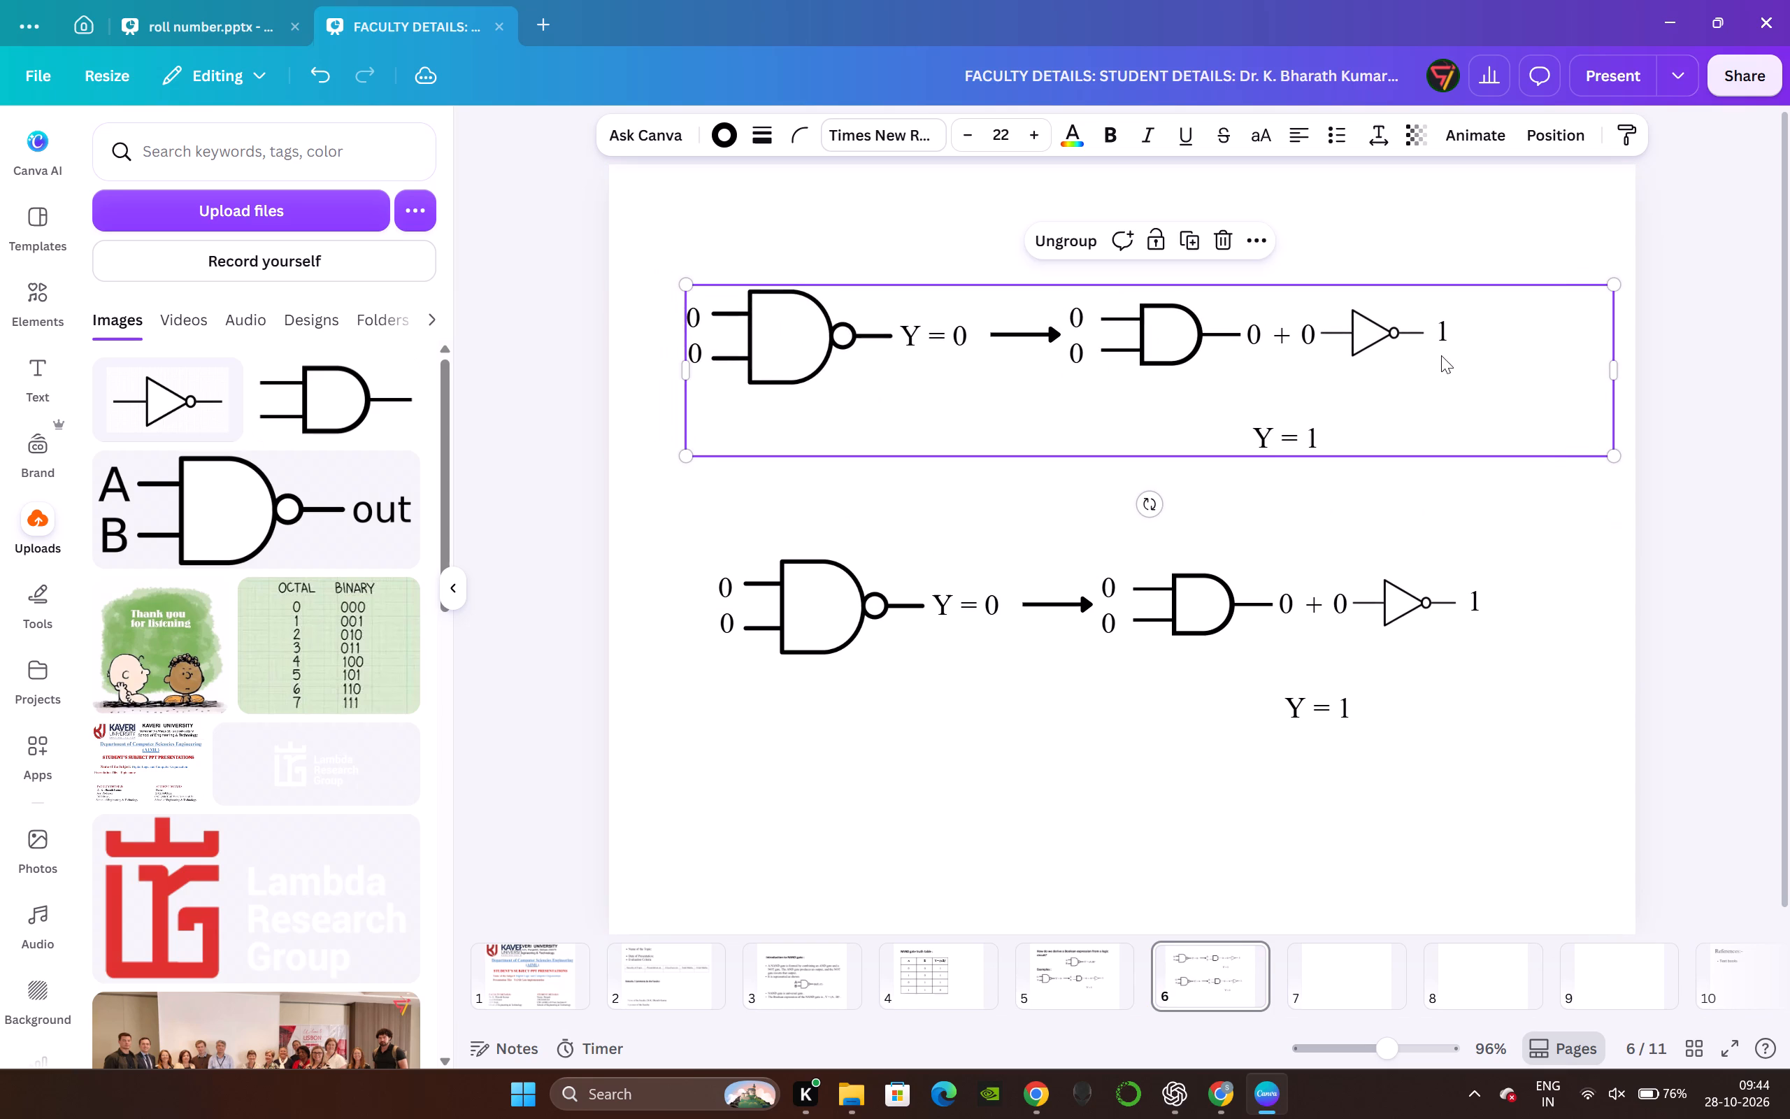
left_click_drag(1619, 373, 1554, 366)
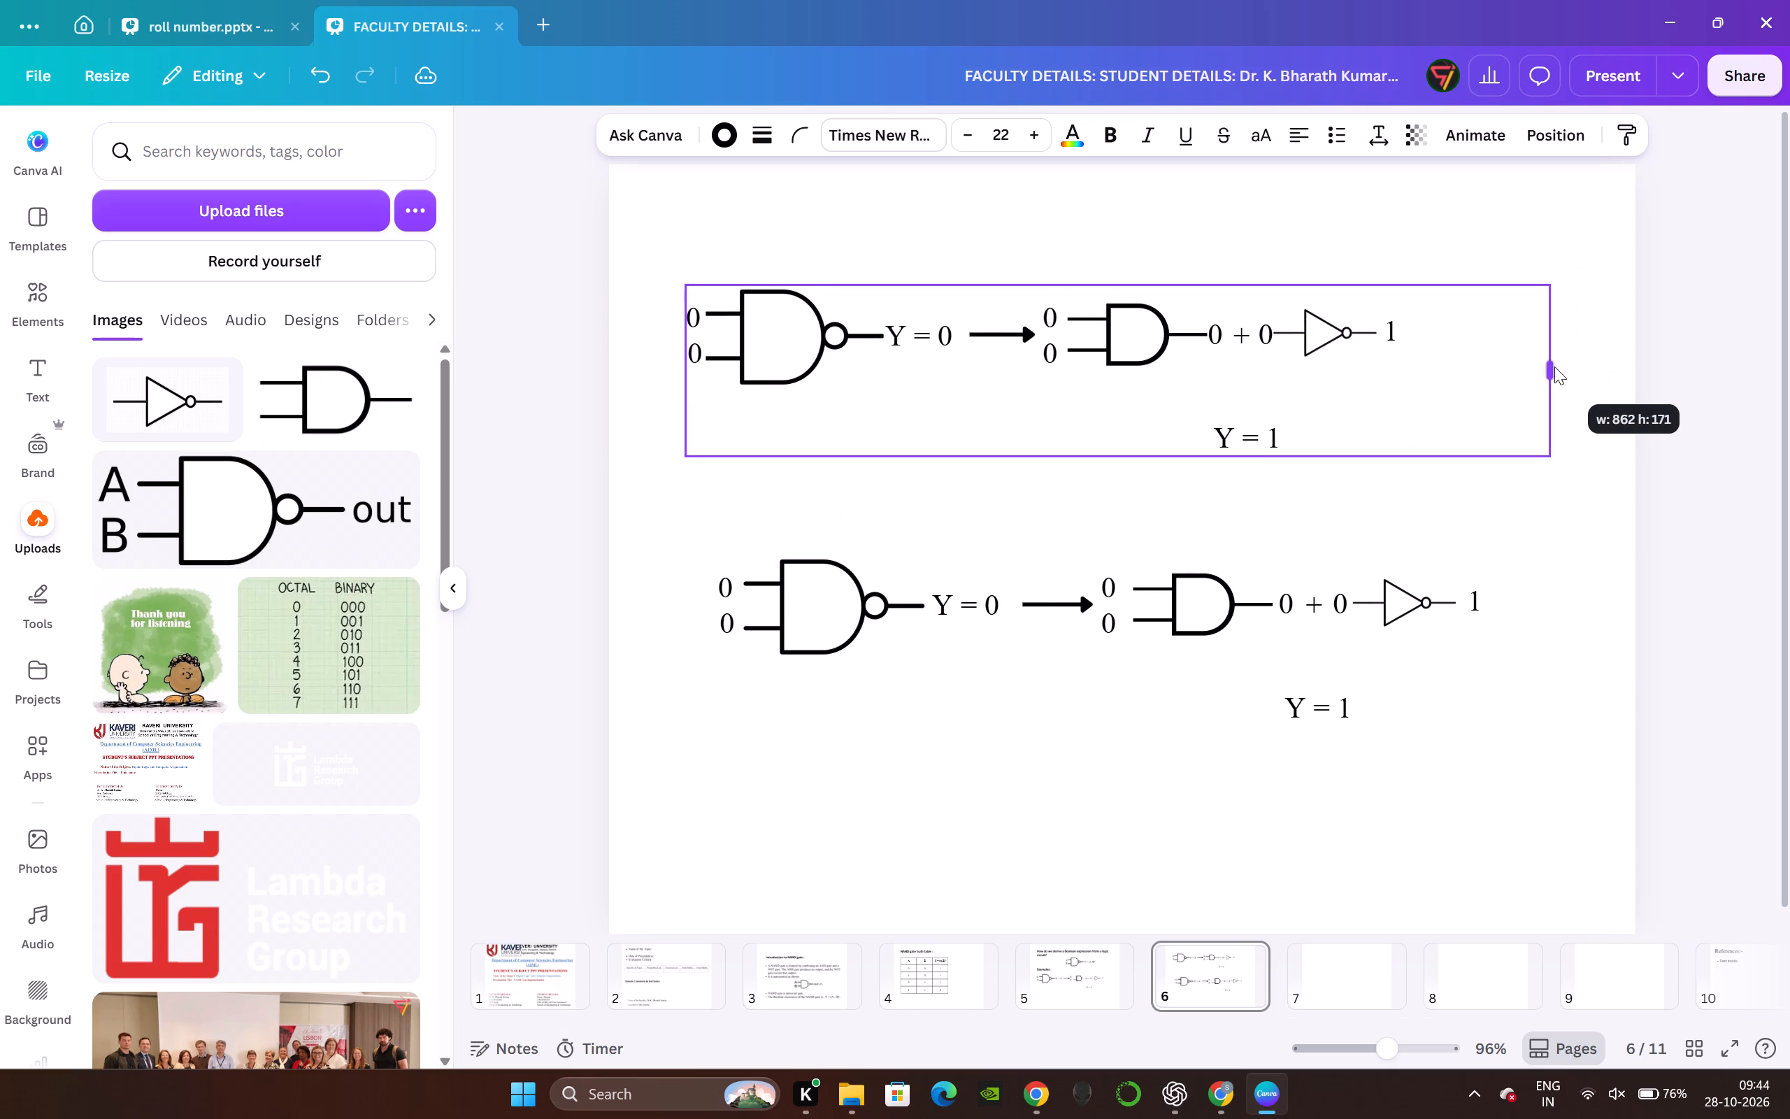
left_click_drag(1554, 366, 1560, 363)
Align the other copied row below the first and narrow it to the same width.
left_click(1365, 607)
left_click_drag(1365, 607, 1324, 554)
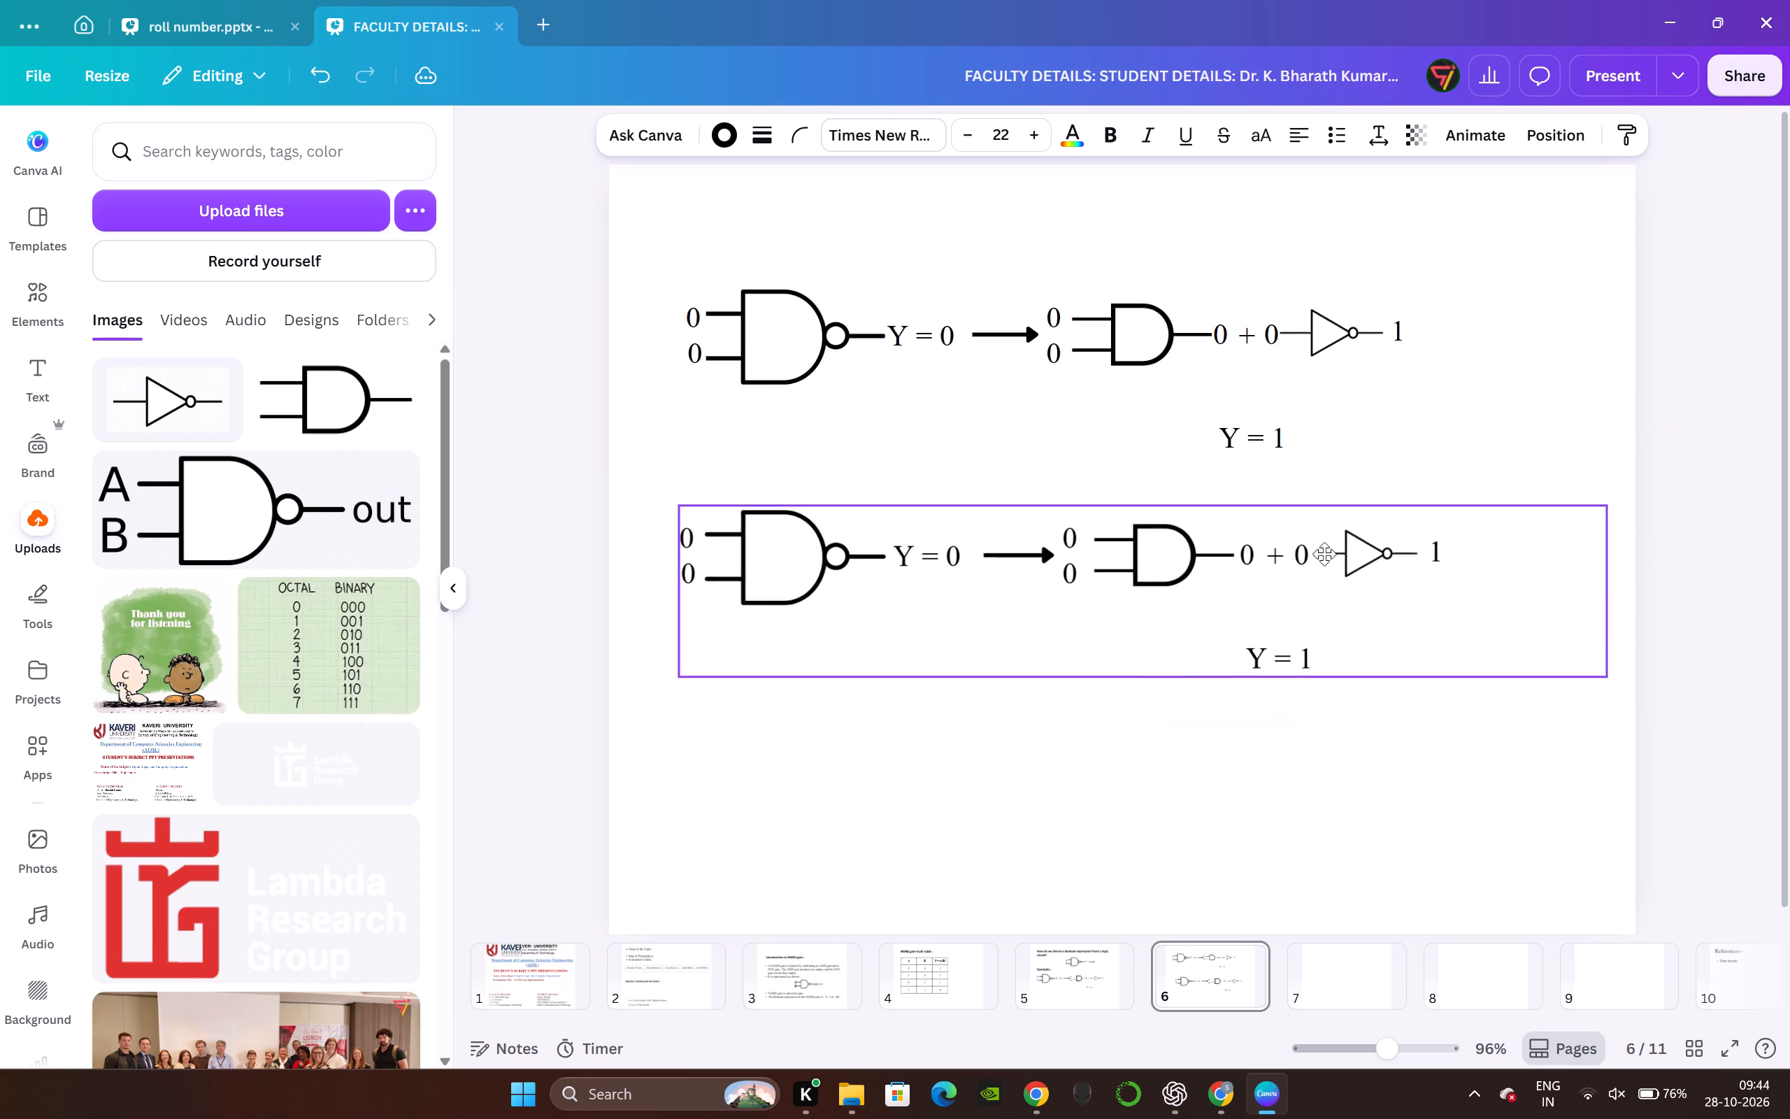
left_click_drag(1324, 554, 1334, 534)
left_click_drag(1613, 563, 1558, 566)
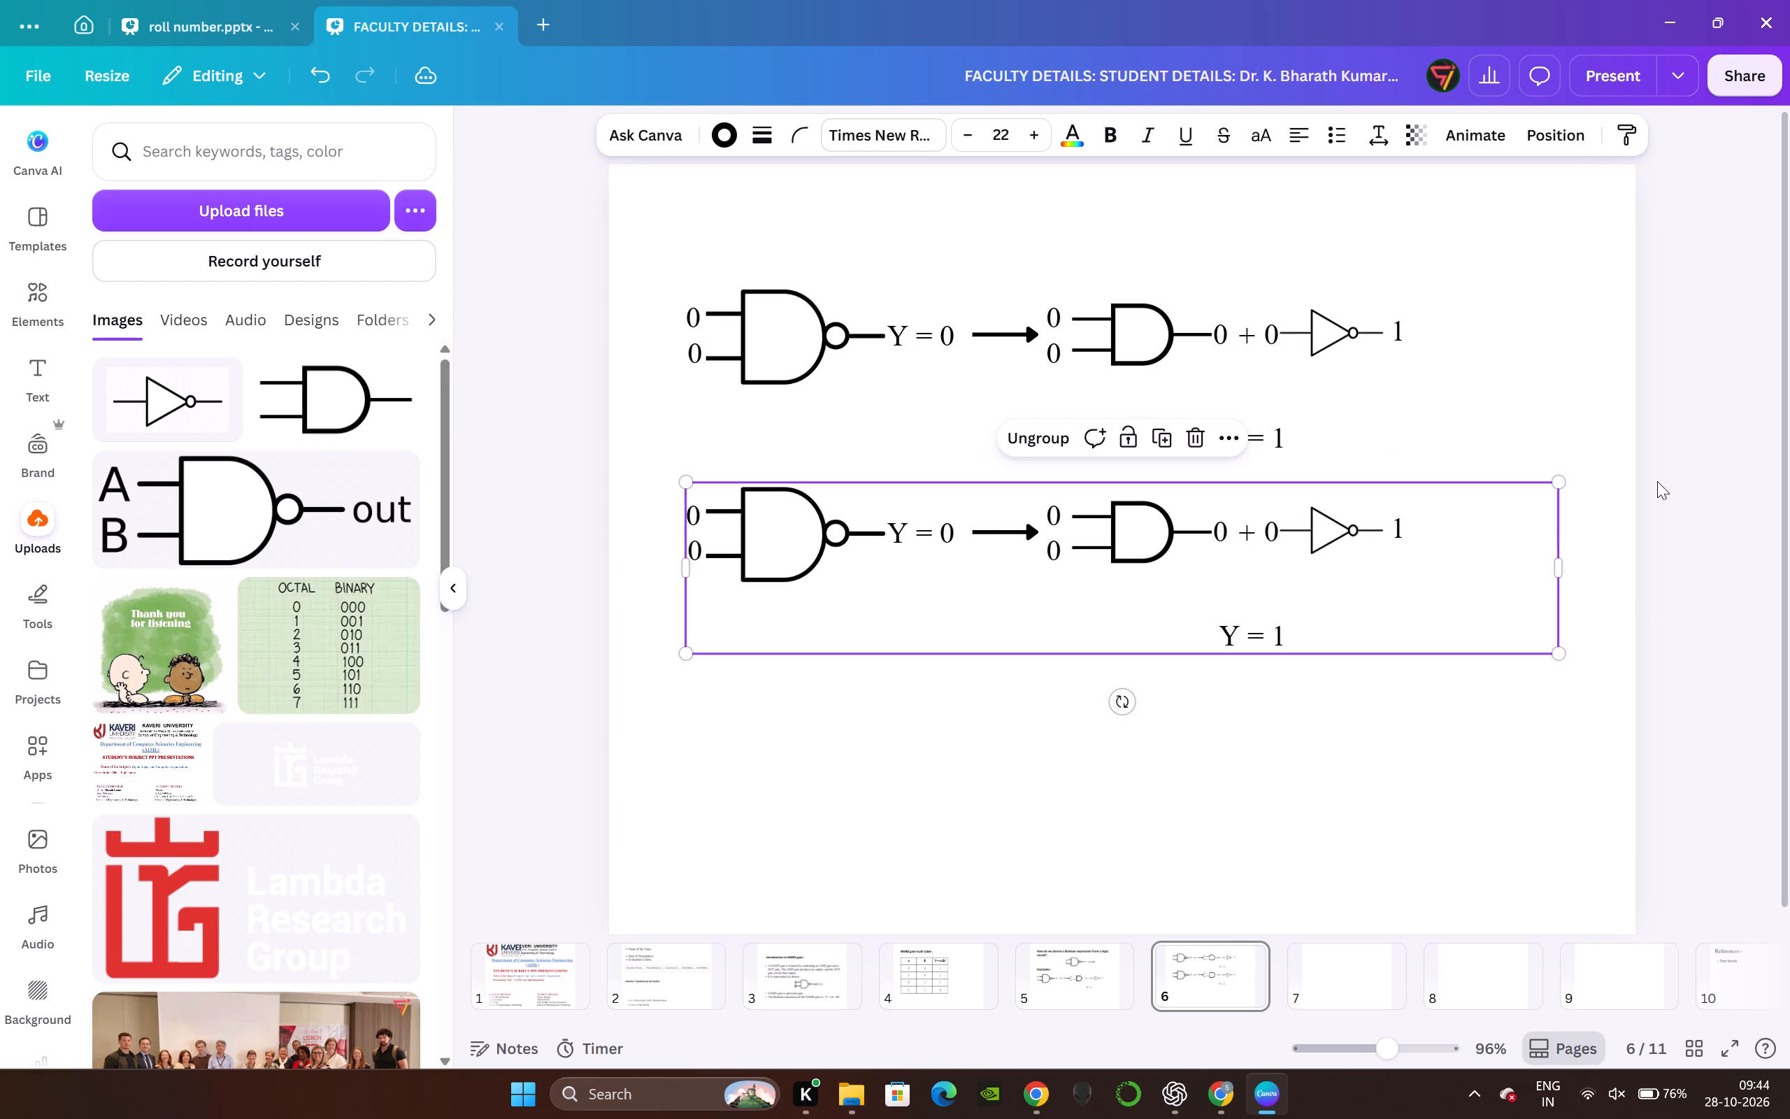
left_click_drag(1361, 541, 1363, 587)
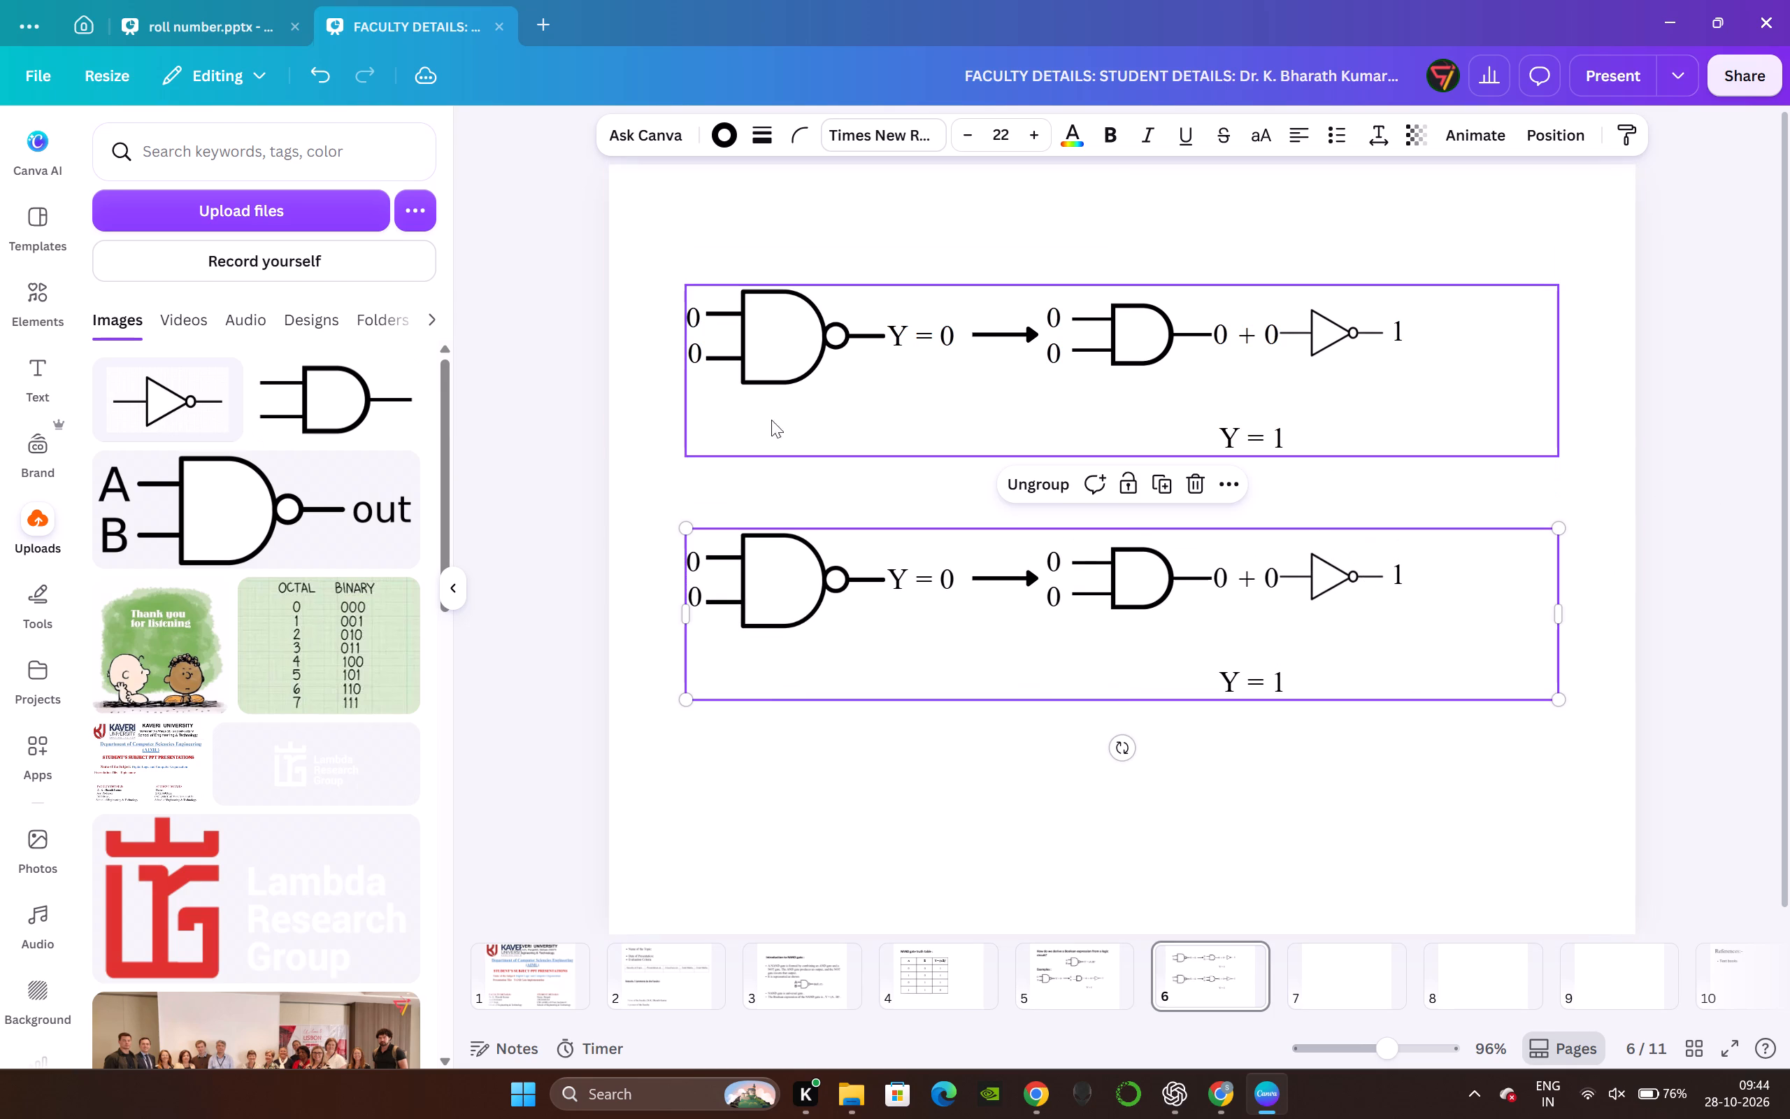
Move both rows higher on page 6 and closer together, leaving room for a third row.
double_click(522, 415)
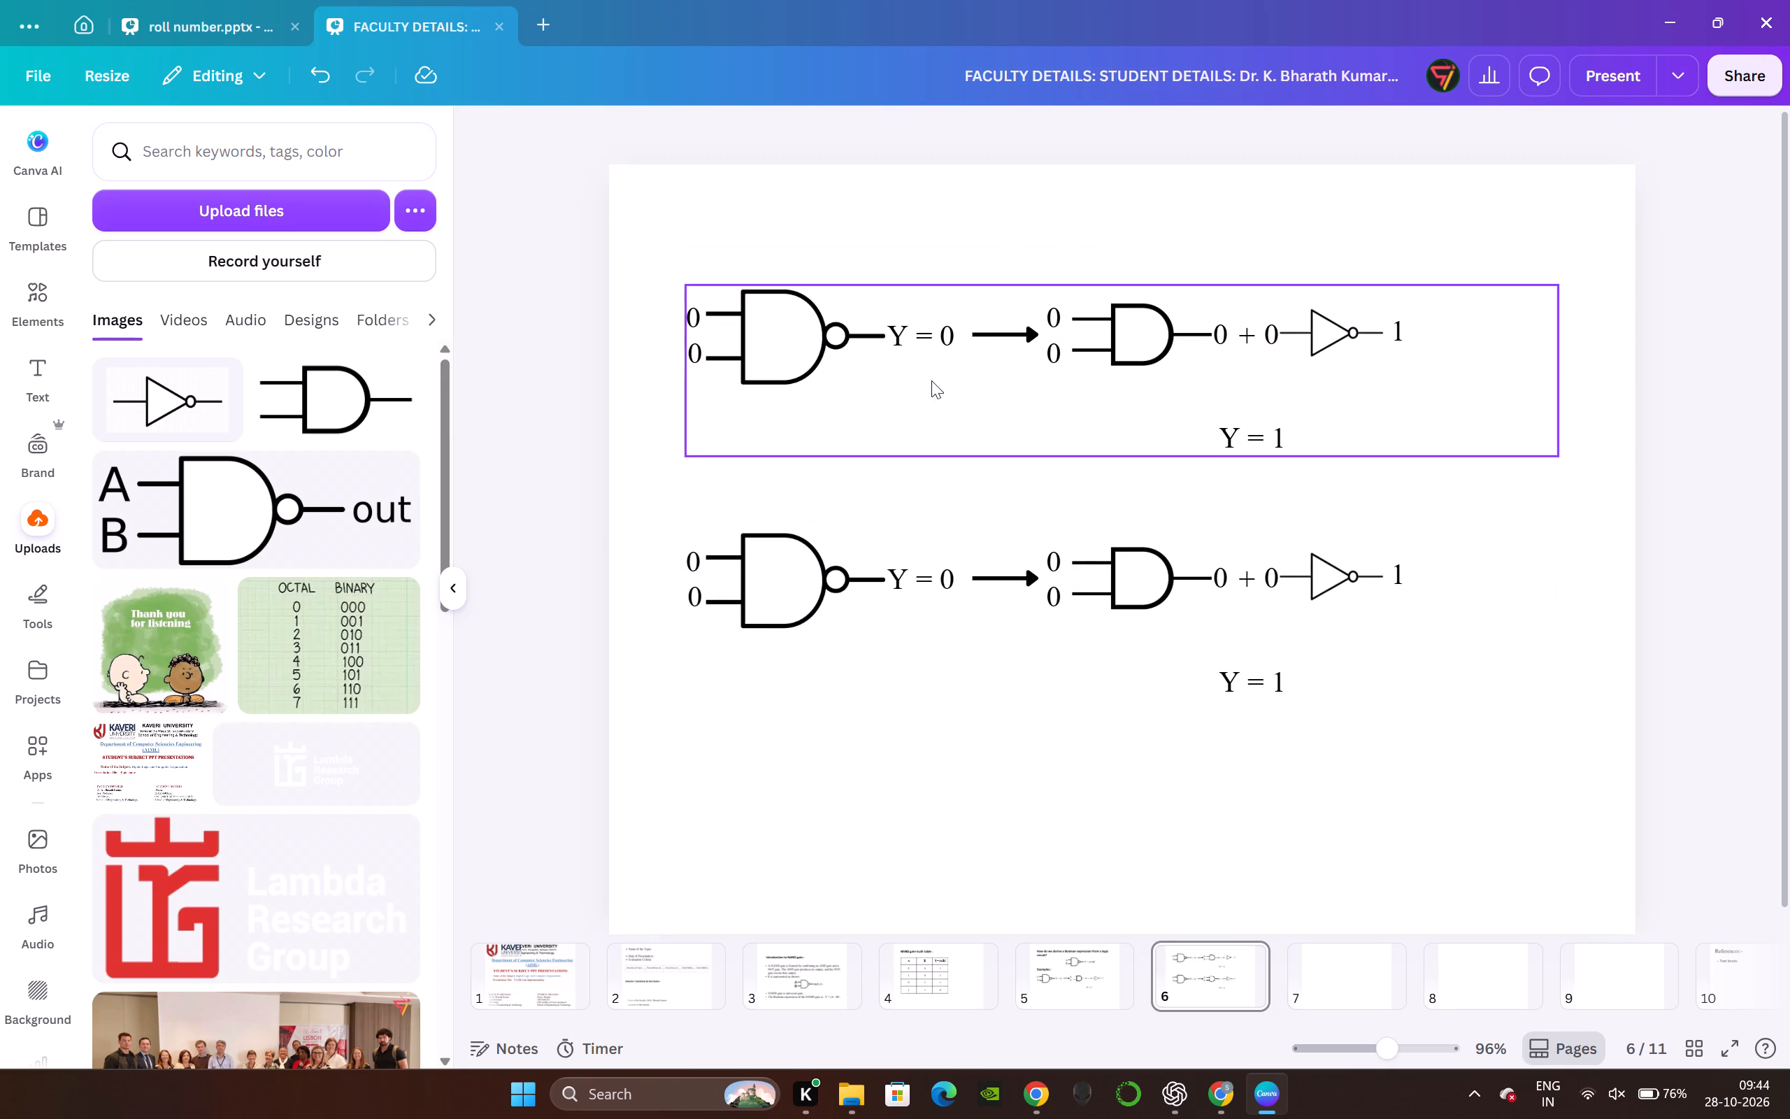
left_click_drag(931, 381, 937, 347)
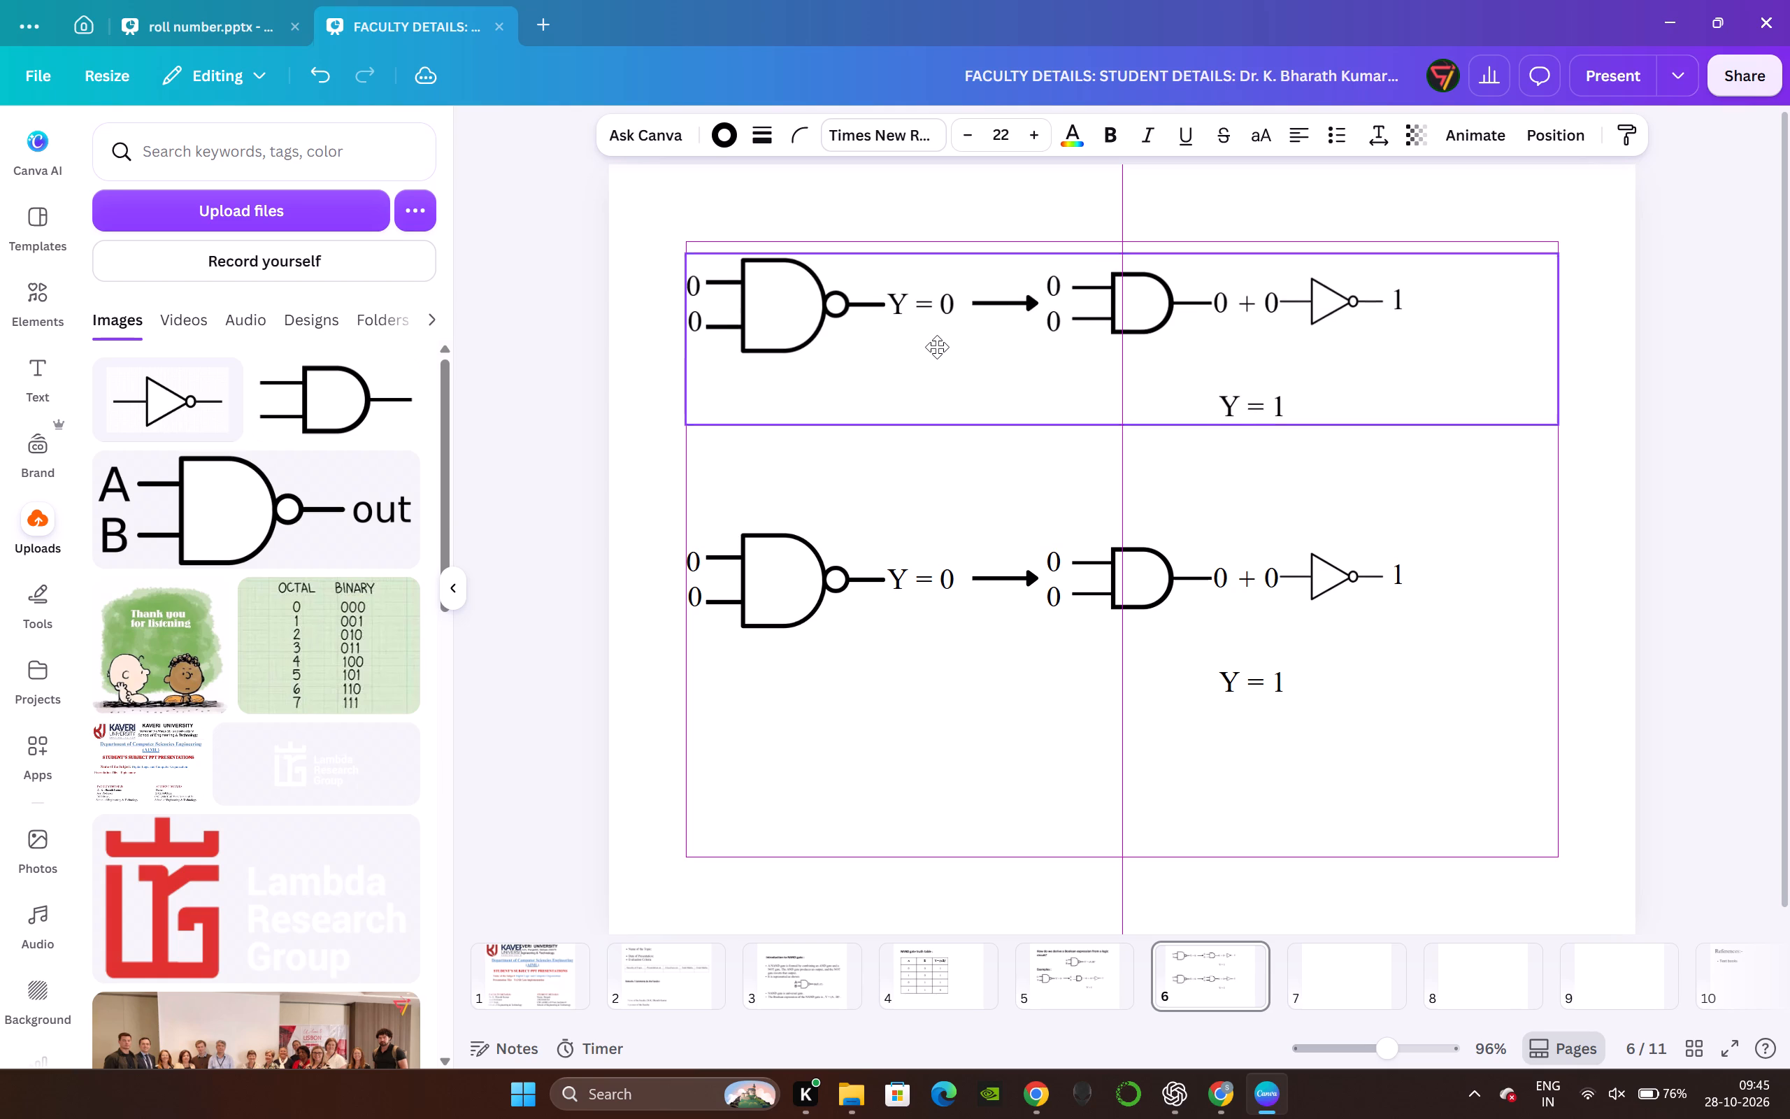
left_click_drag(937, 347, 933, 338)
left_click_drag(1089, 573, 1083, 551)
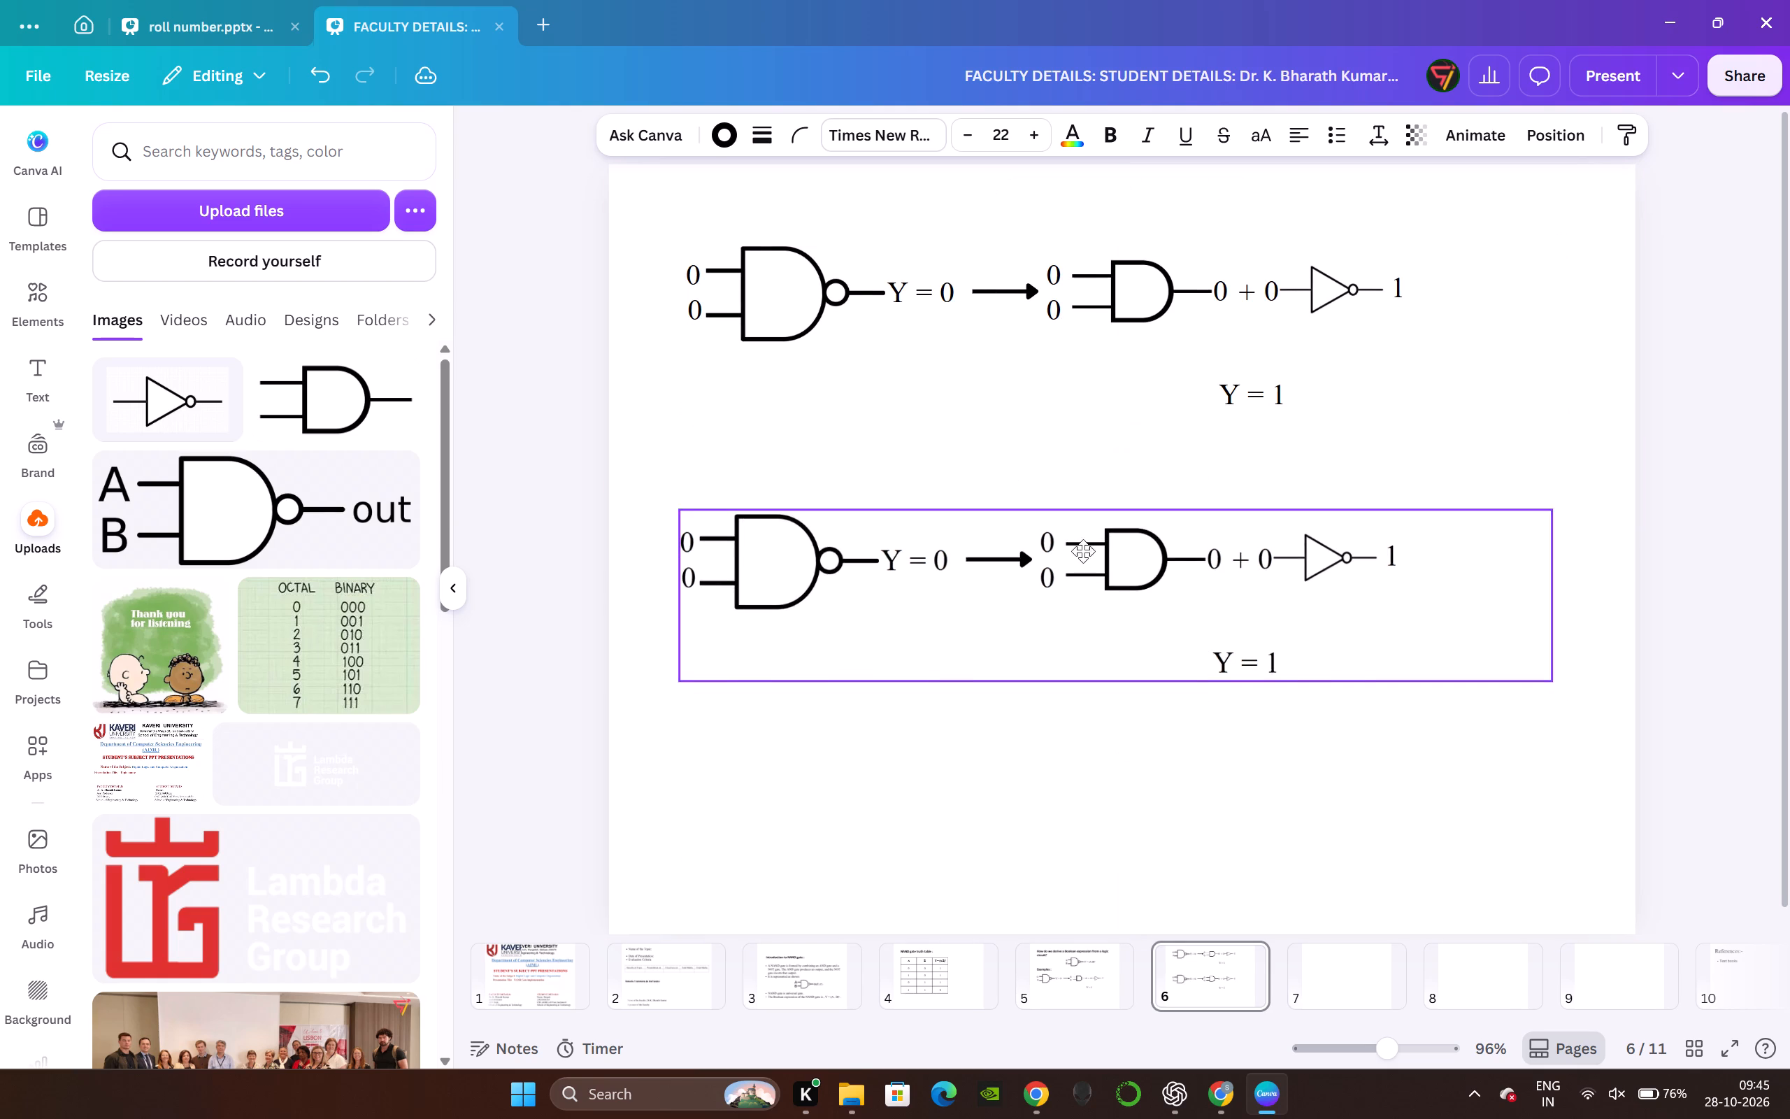
left_click_drag(1083, 551, 1088, 489)
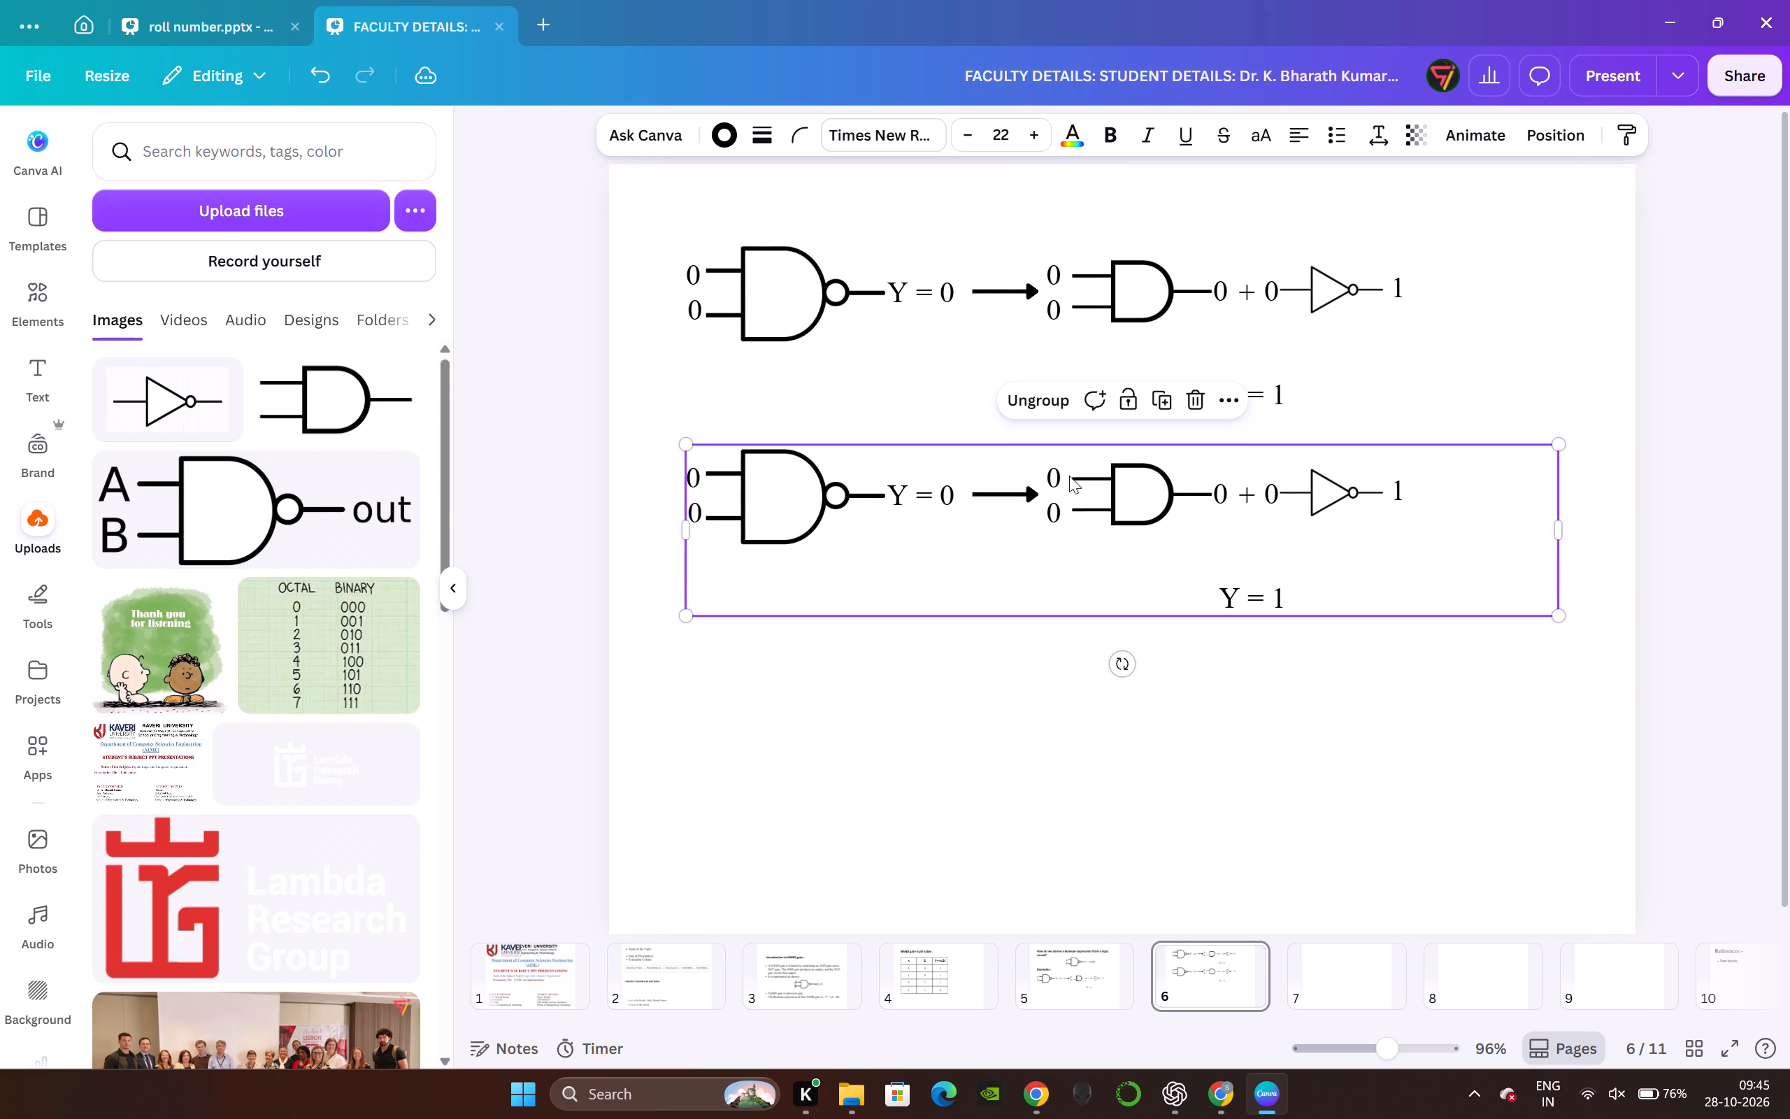
Duplicate the second row and align the copy beneath it as a third row with equal spacing.
left_click(1160, 399)
left_click_drag(1158, 561, 1153, 747)
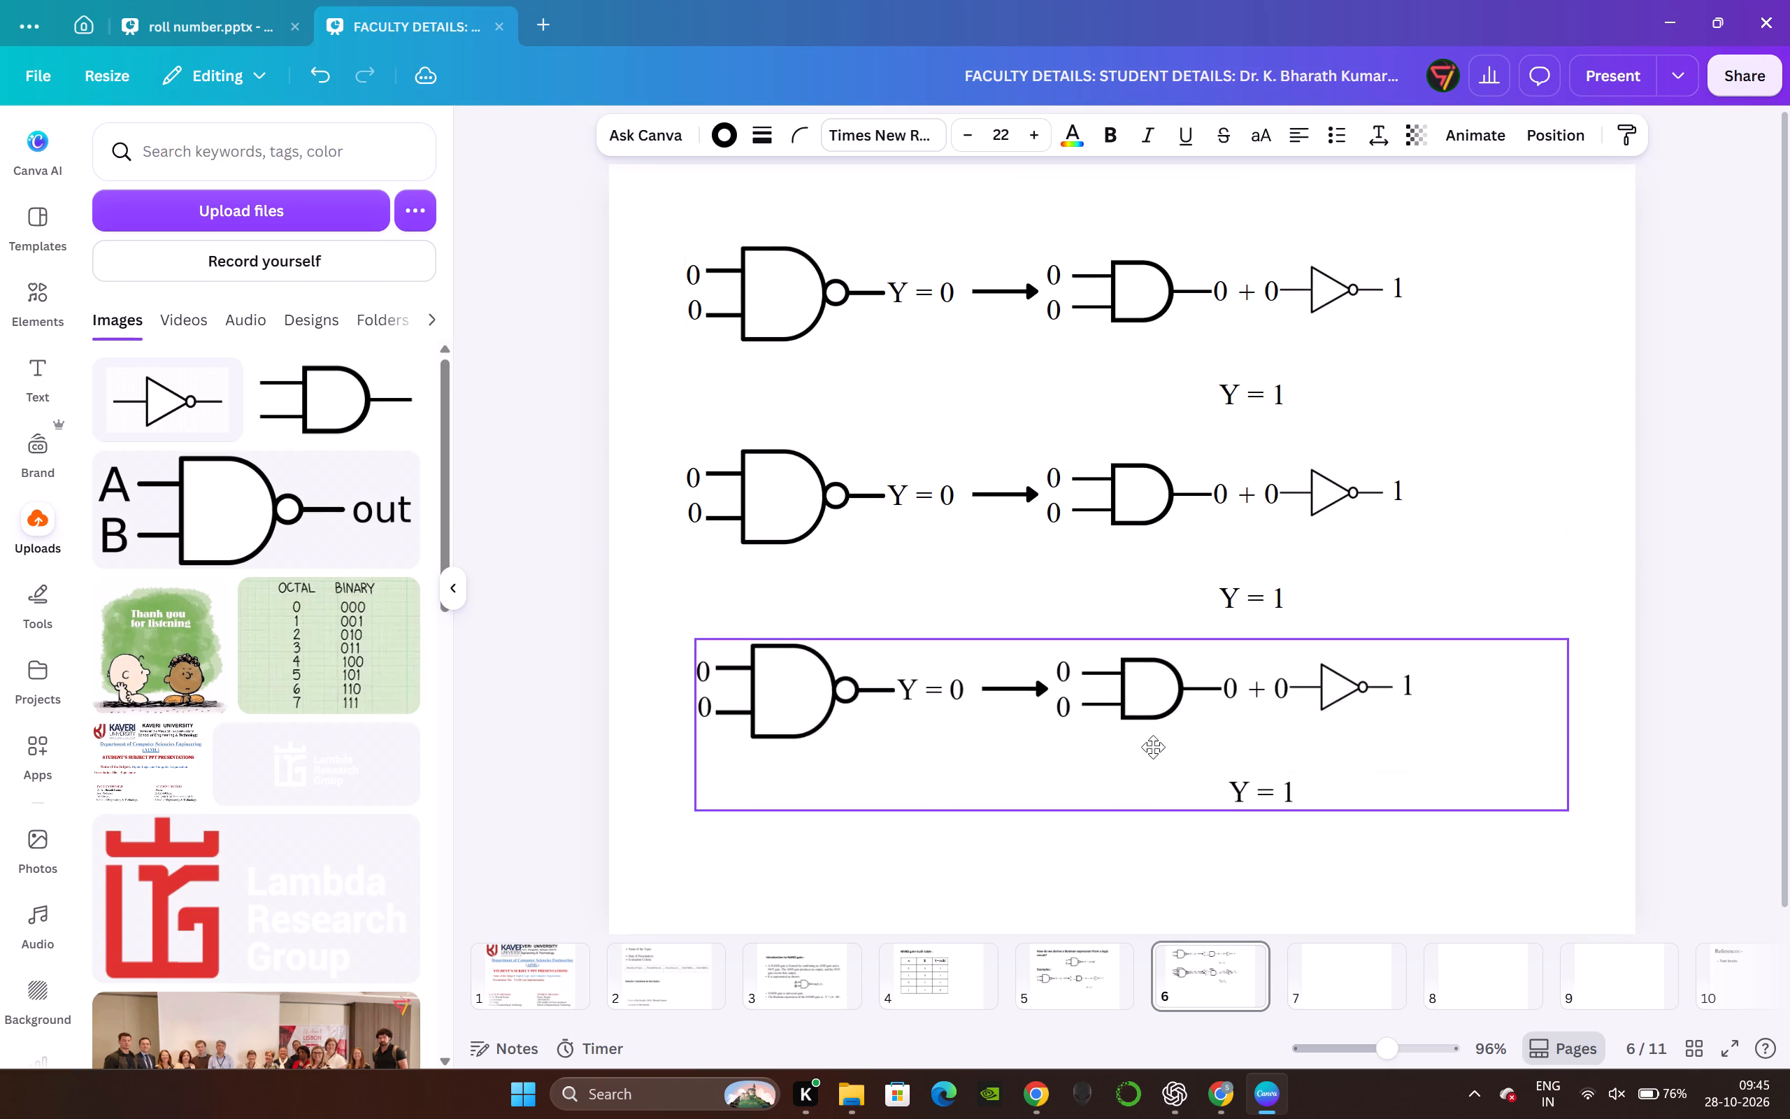
left_click_drag(1153, 747, 1143, 750)
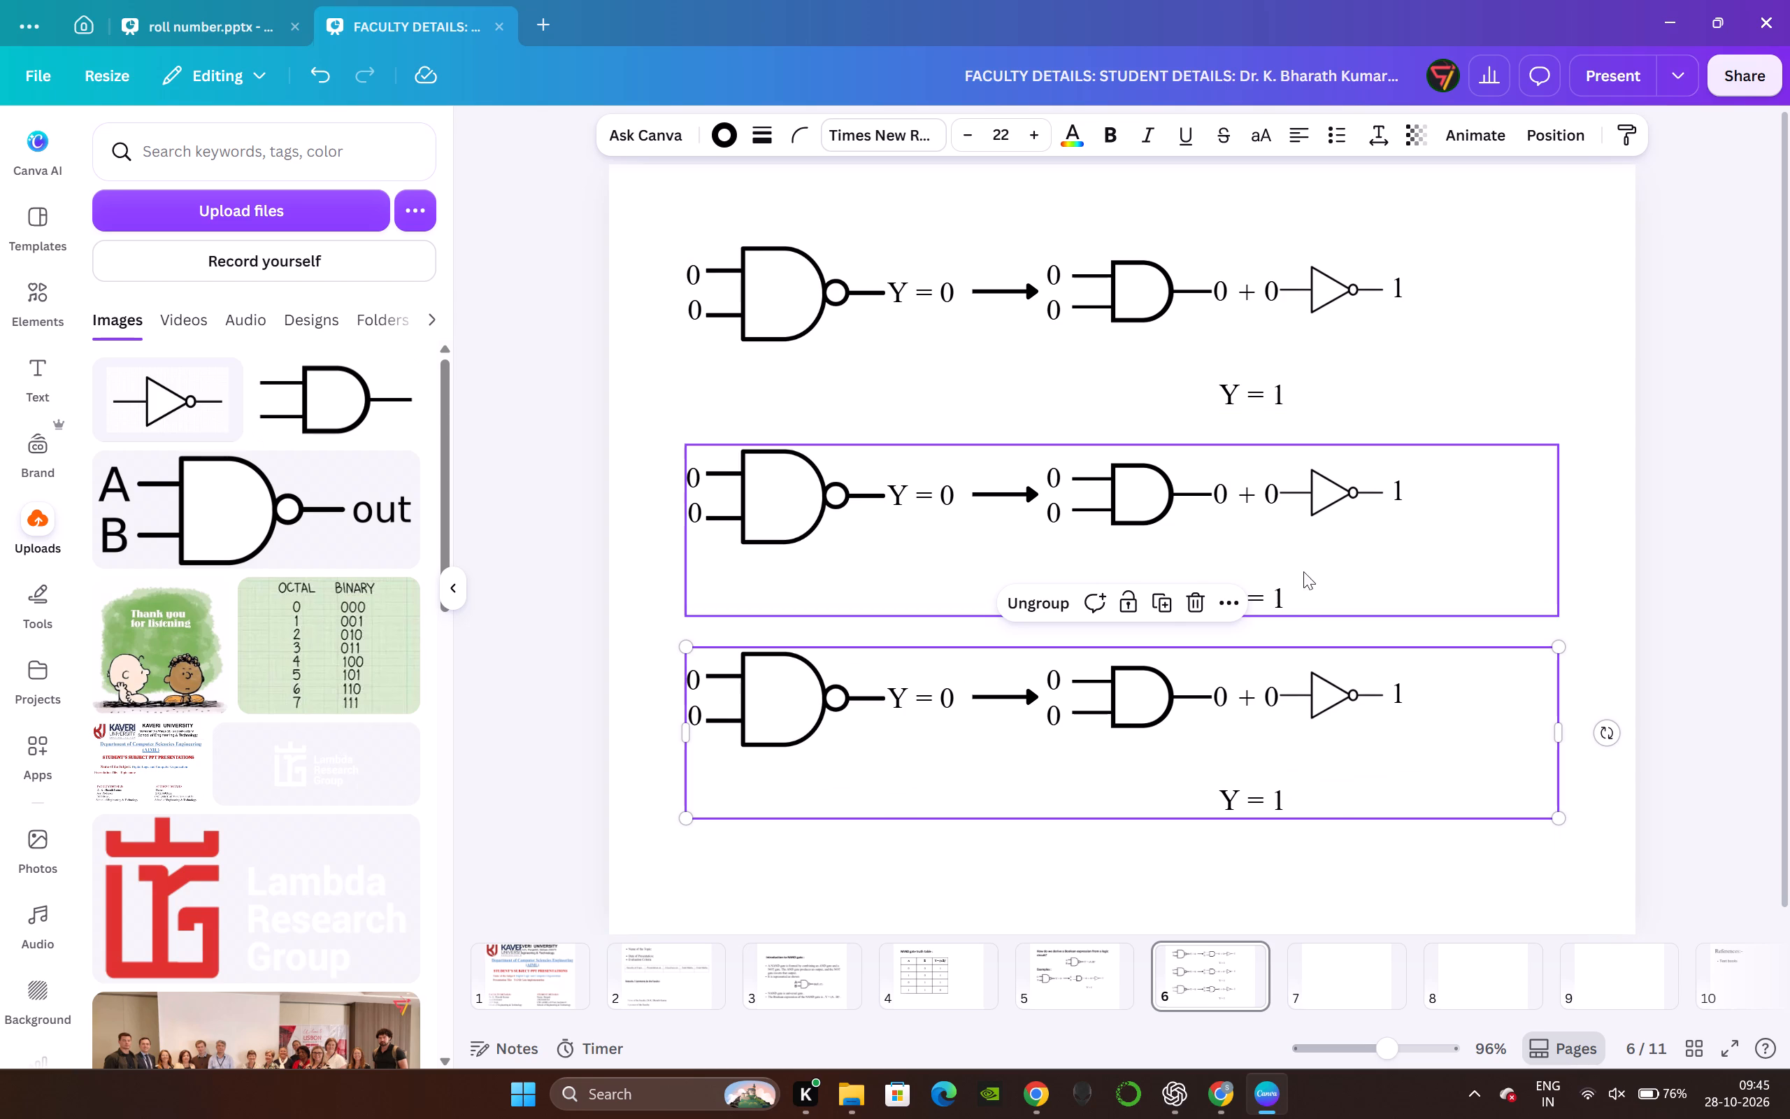
In the third row, set the result label to "Y = 0", the NOT gate's output to 0, and its input and the AND output to 1.
double_click(1291, 798)
left_click(1287, 795)
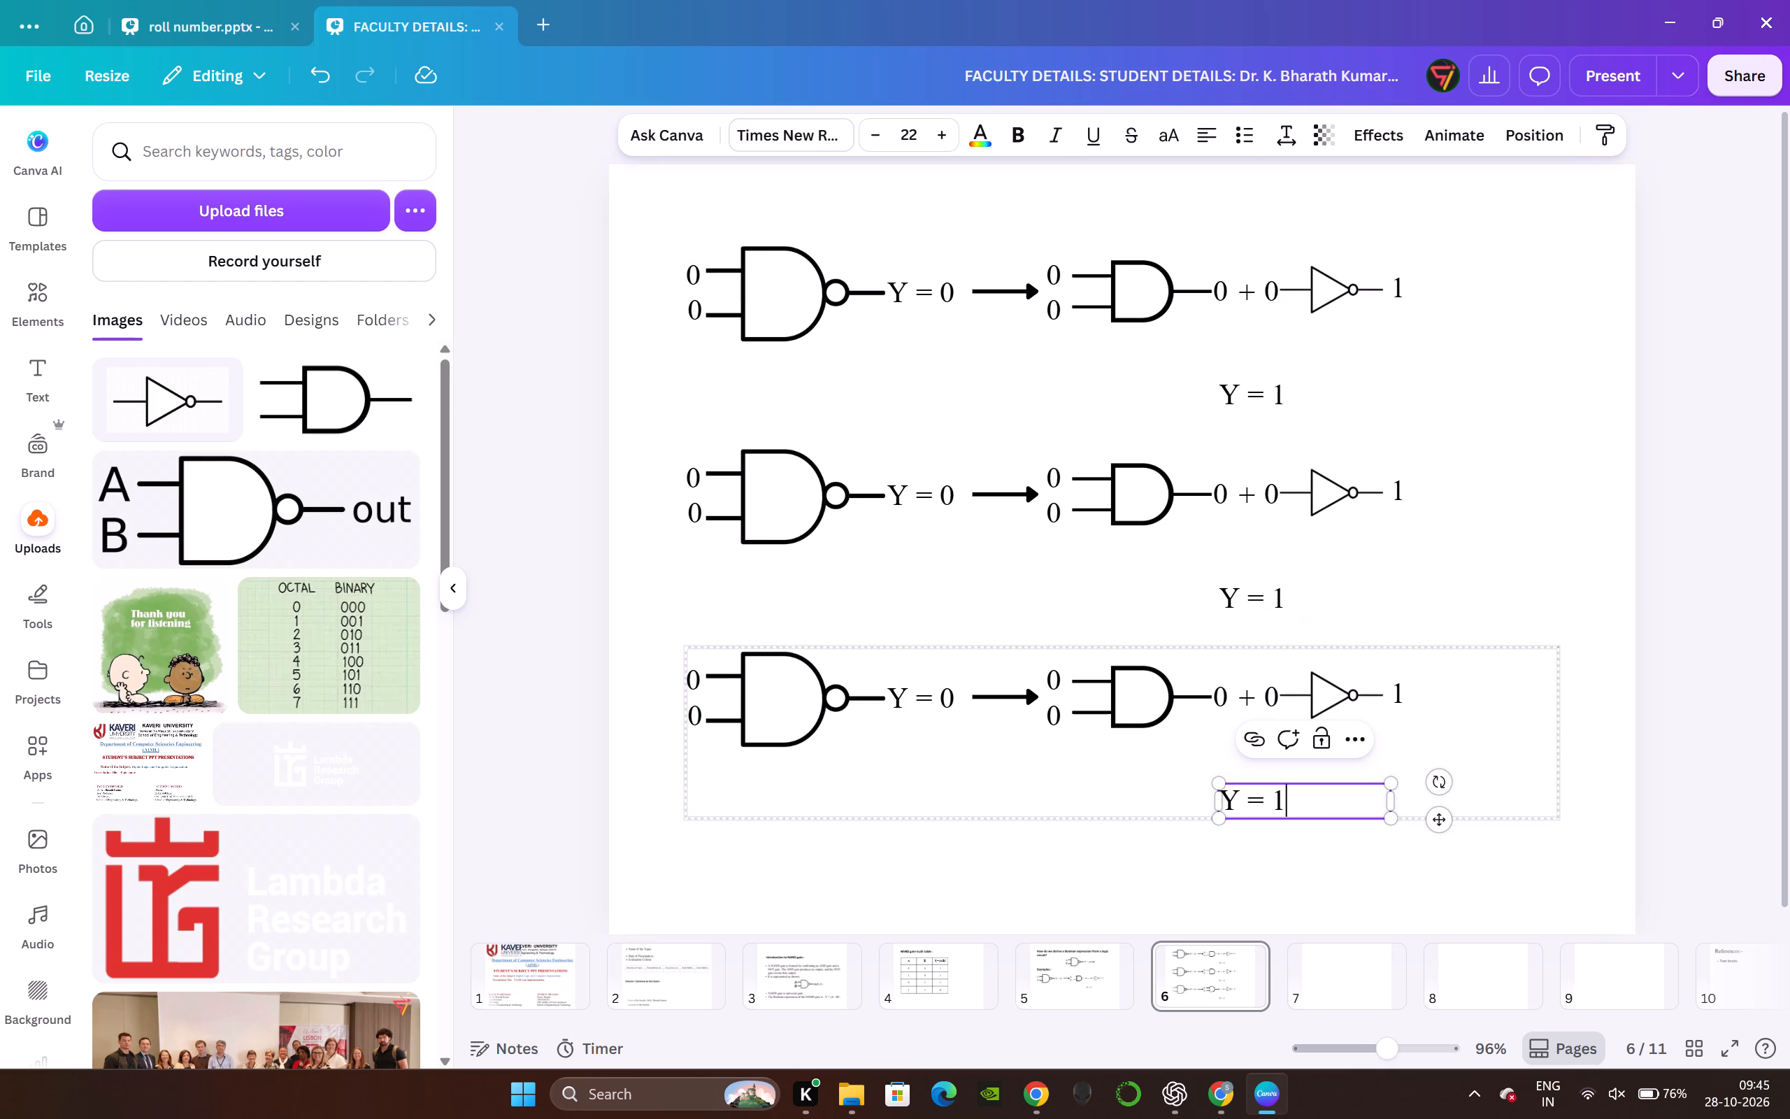
key("BackSpace")
key("BackSpace")
key("space")
type("0")
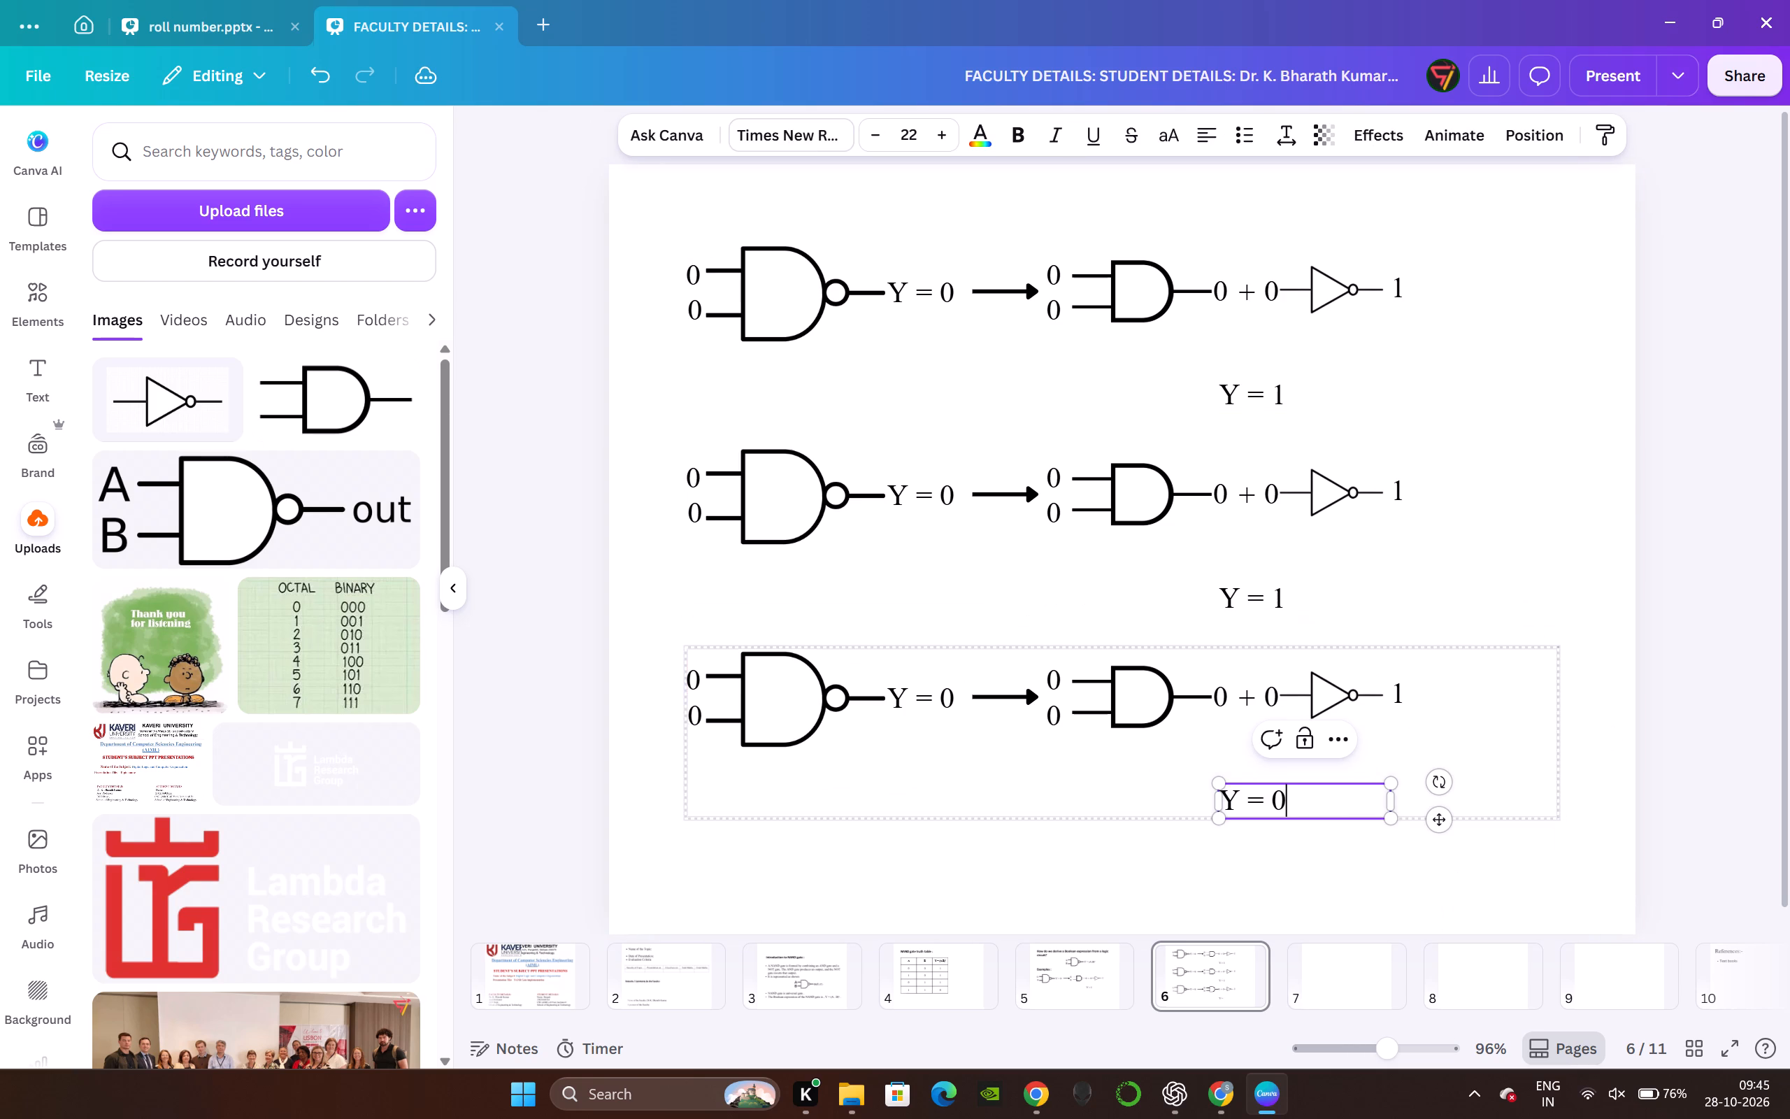
double_click(1397, 691)
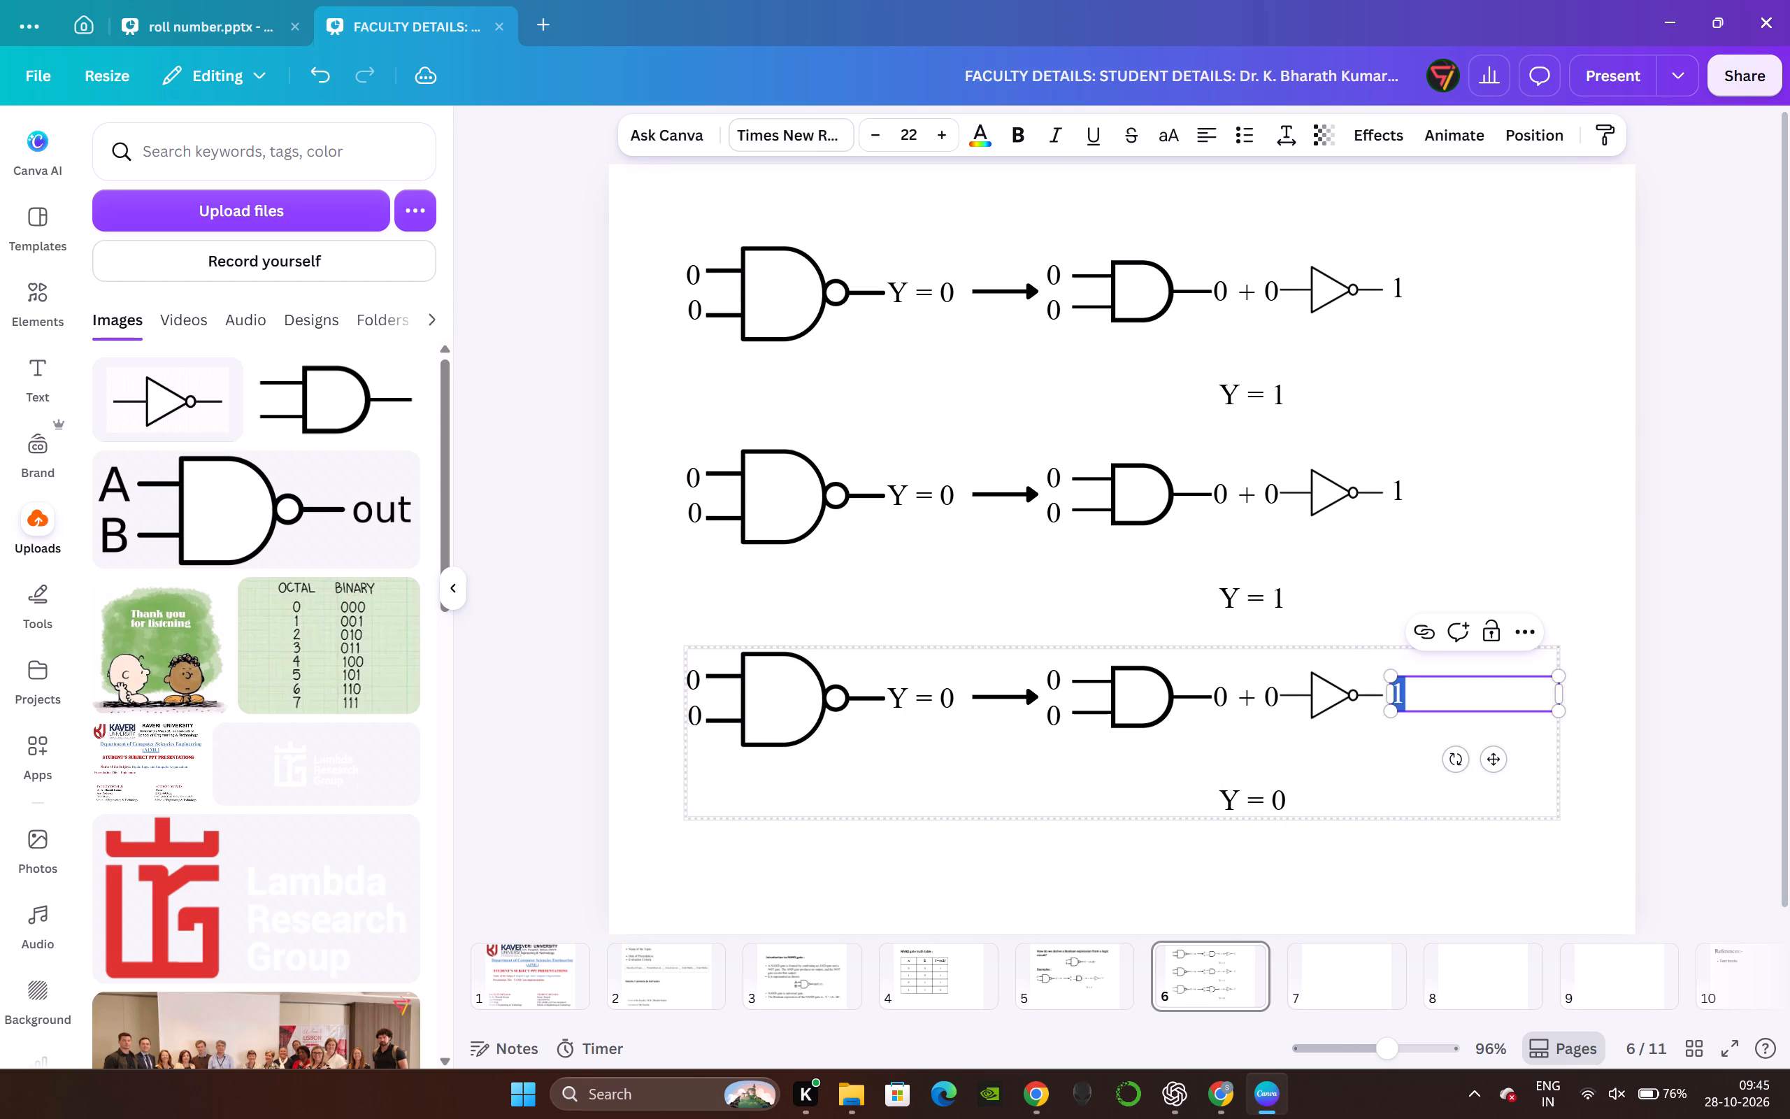
key("0")
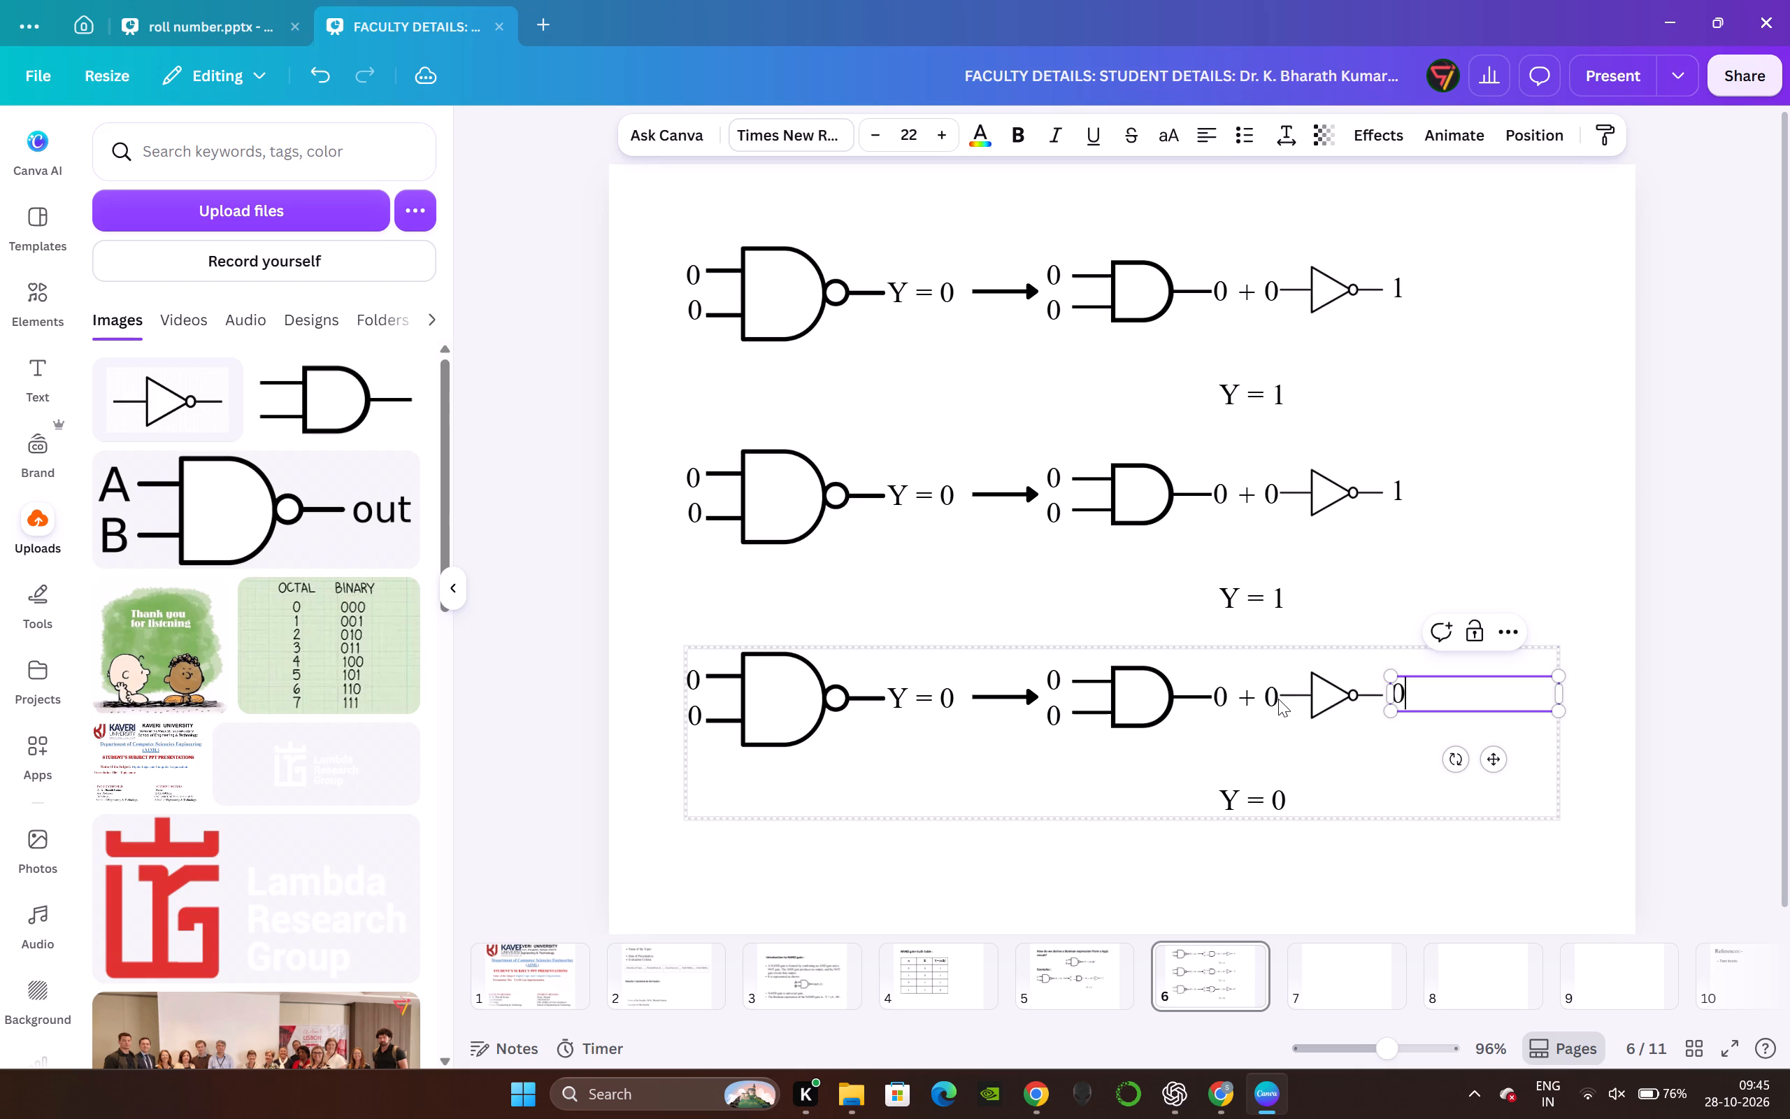
double_click(1278, 699)
key("1")
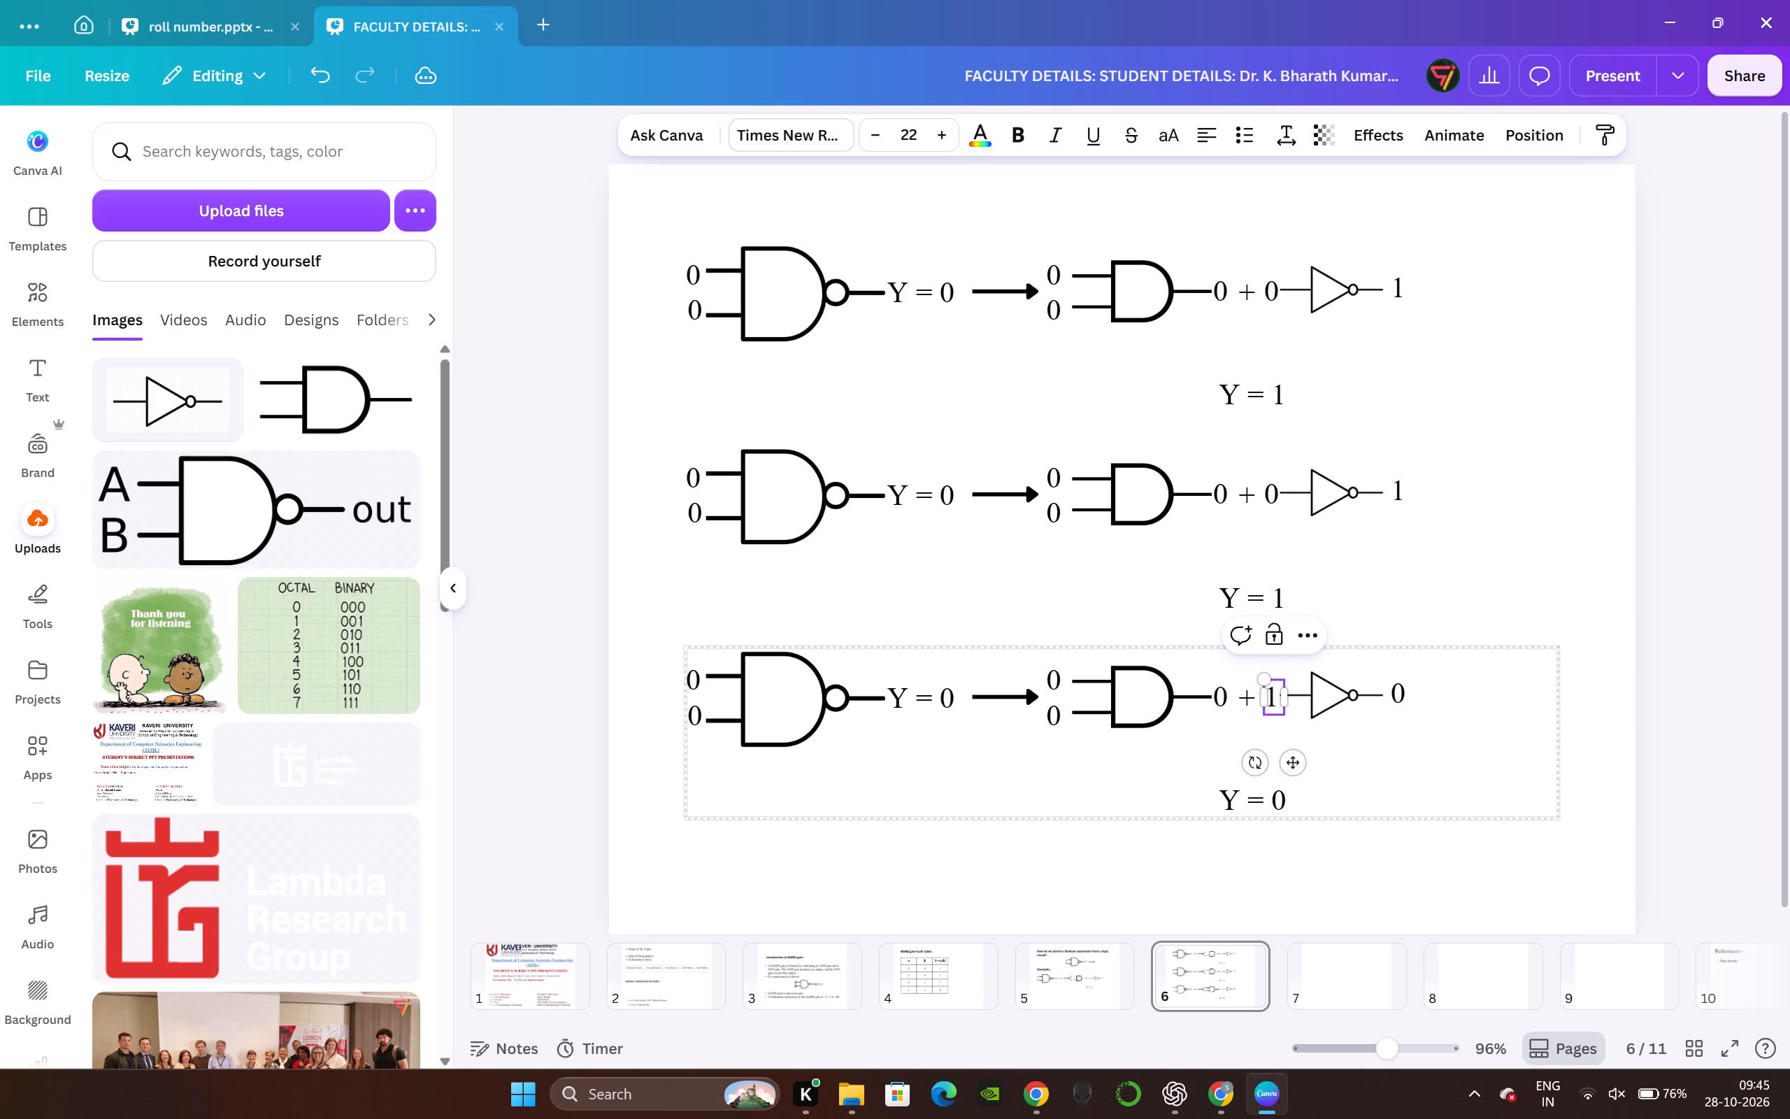
double_click(1230, 701)
key("1")
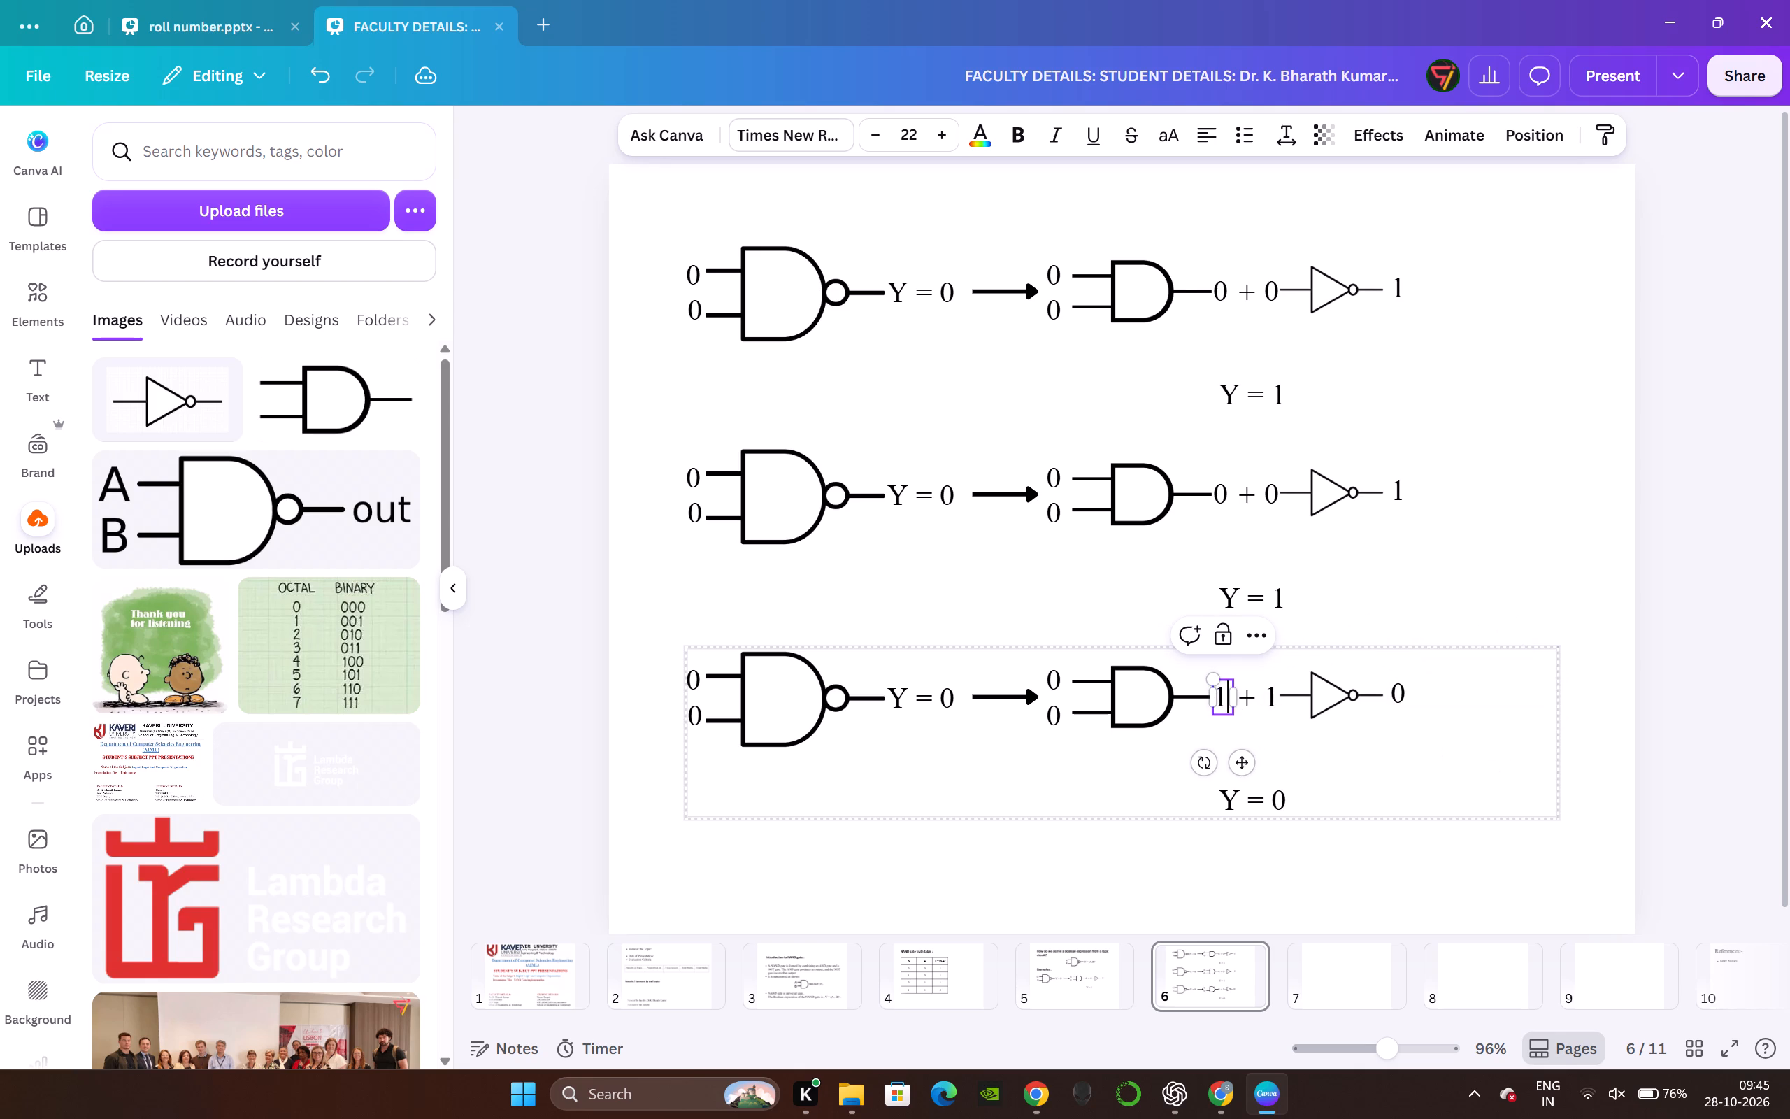
Set both inputs of the third row's AND gate and NAND gate to 1.
double_click(1051, 720)
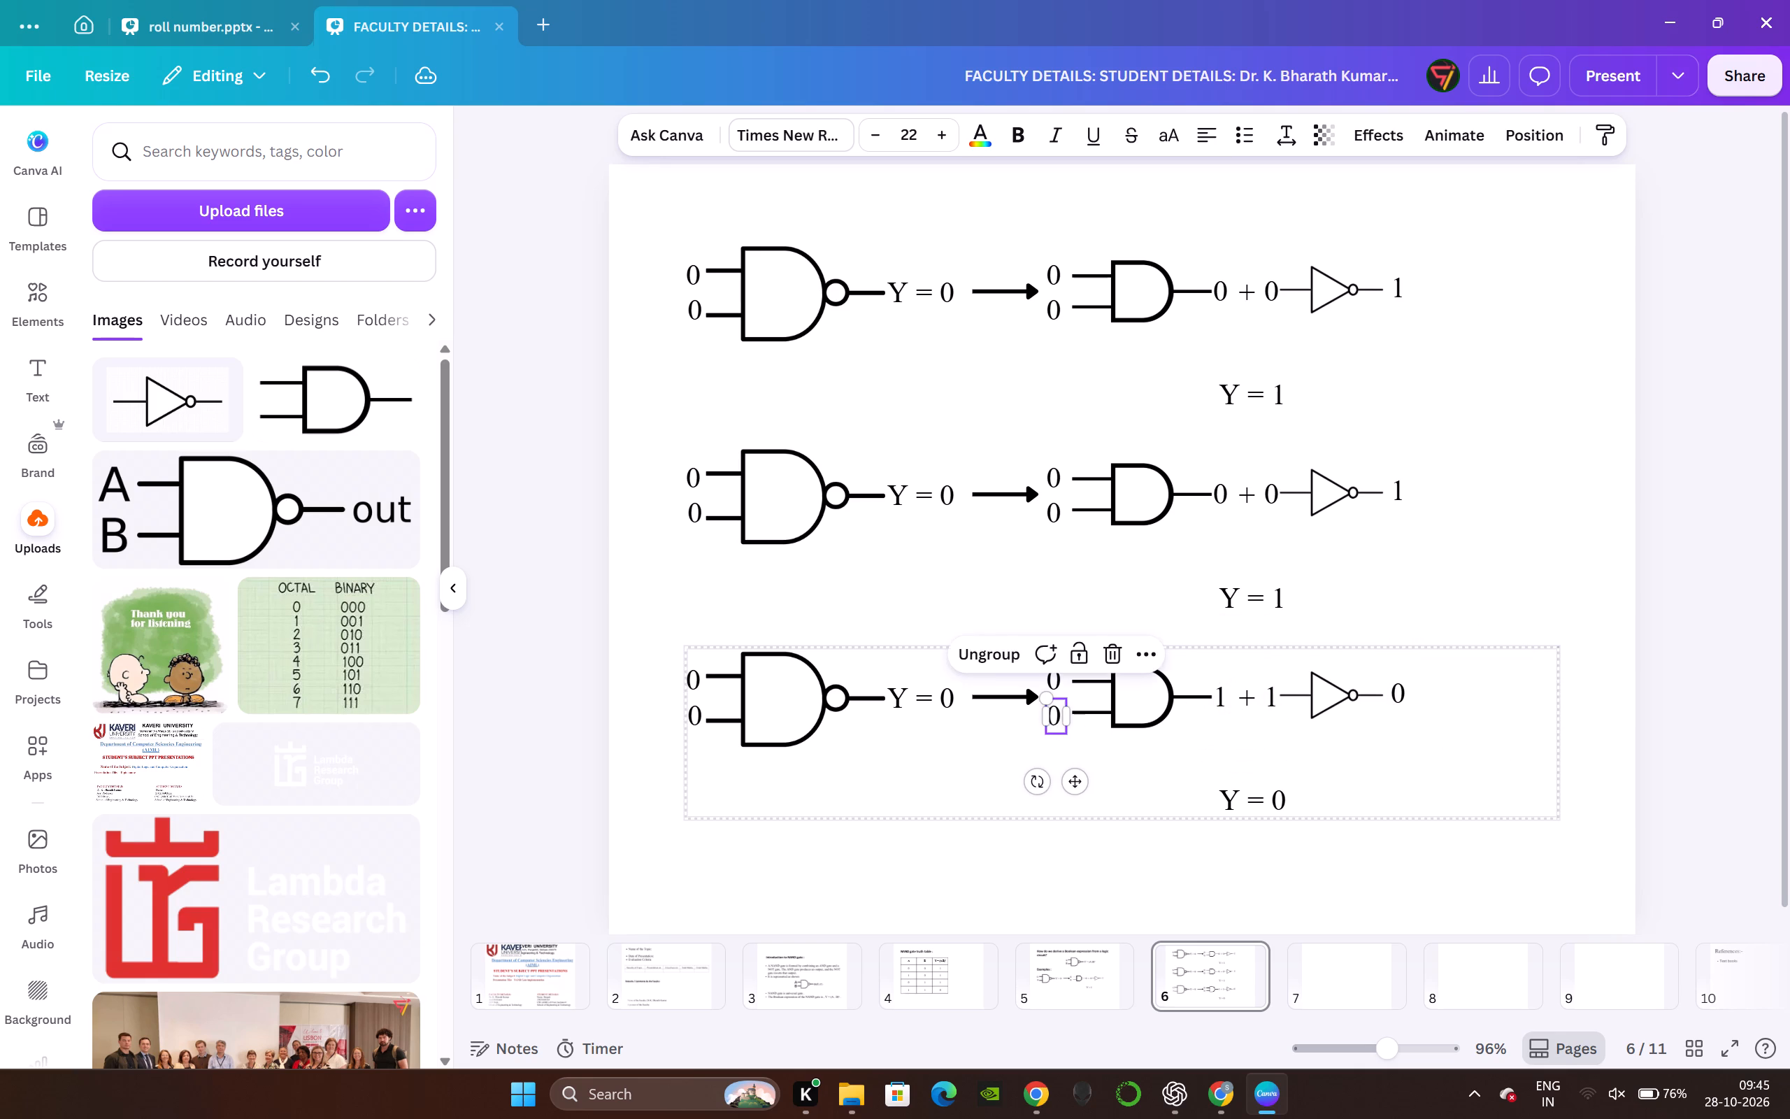
key("1")
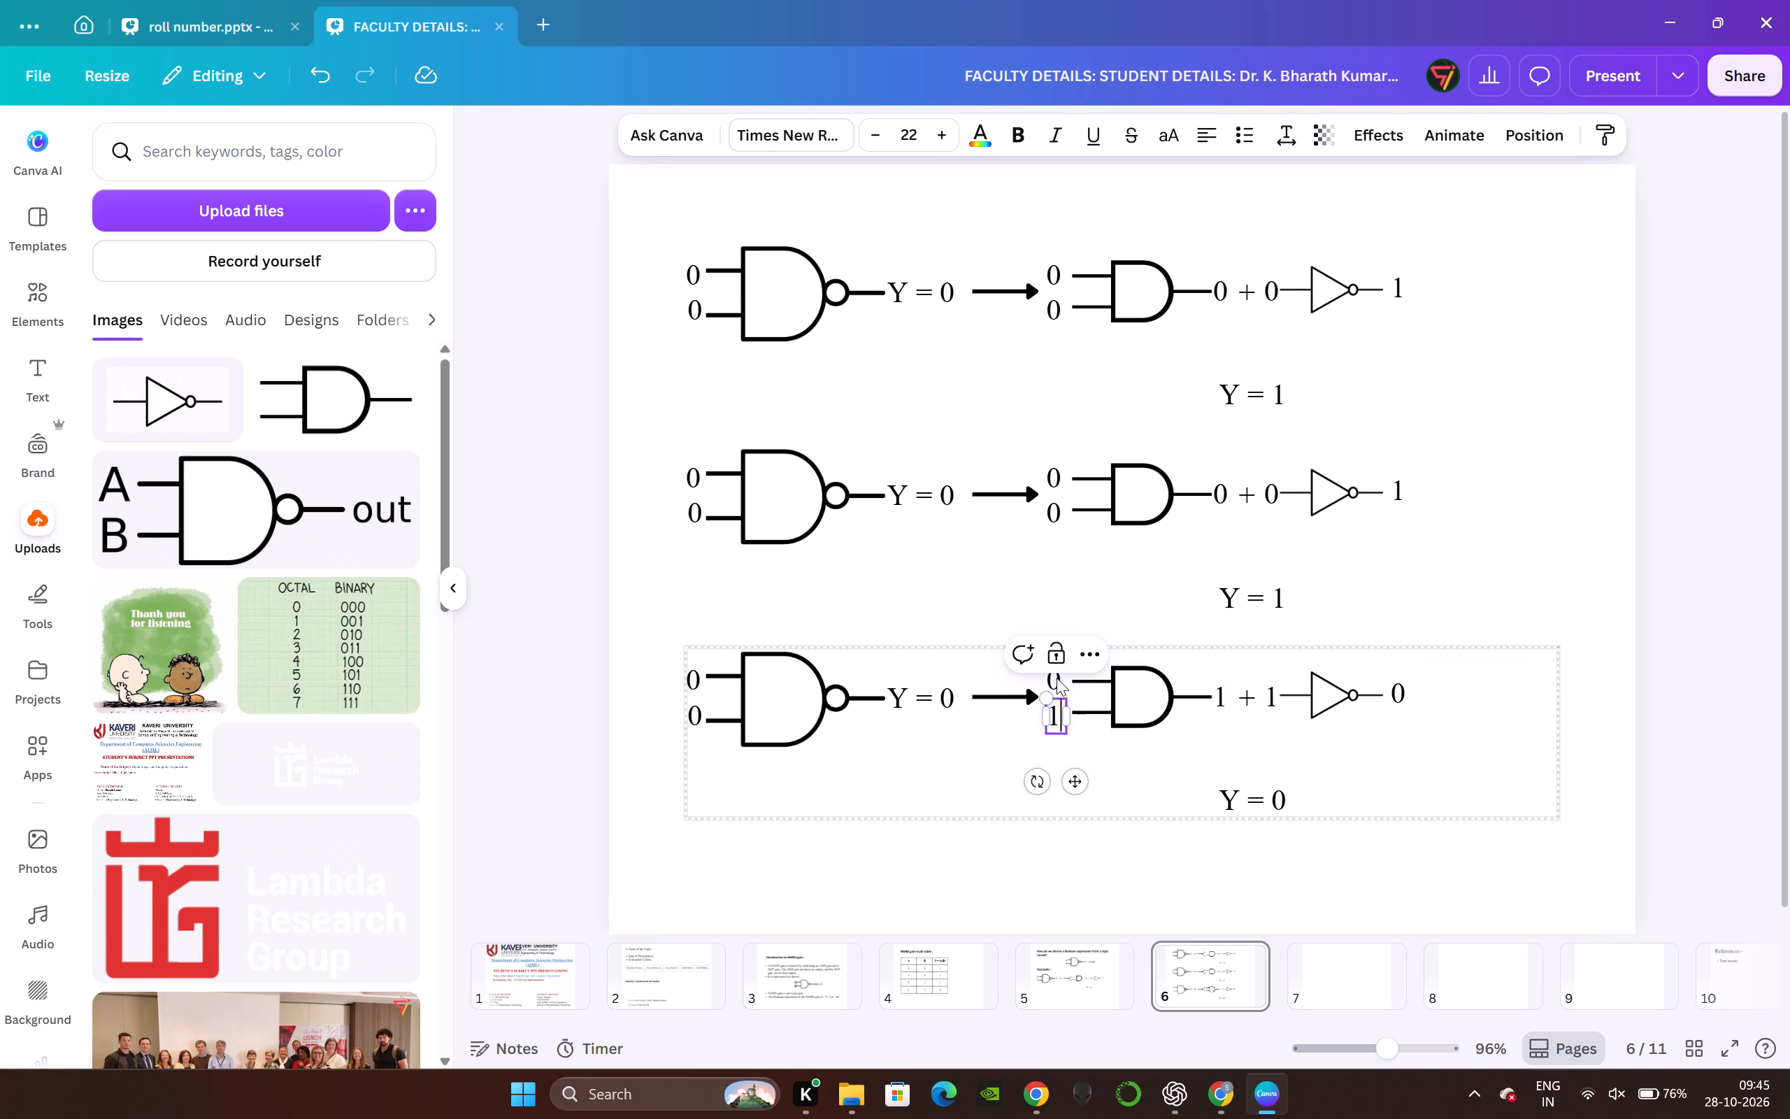
double_click(1058, 678)
key("1")
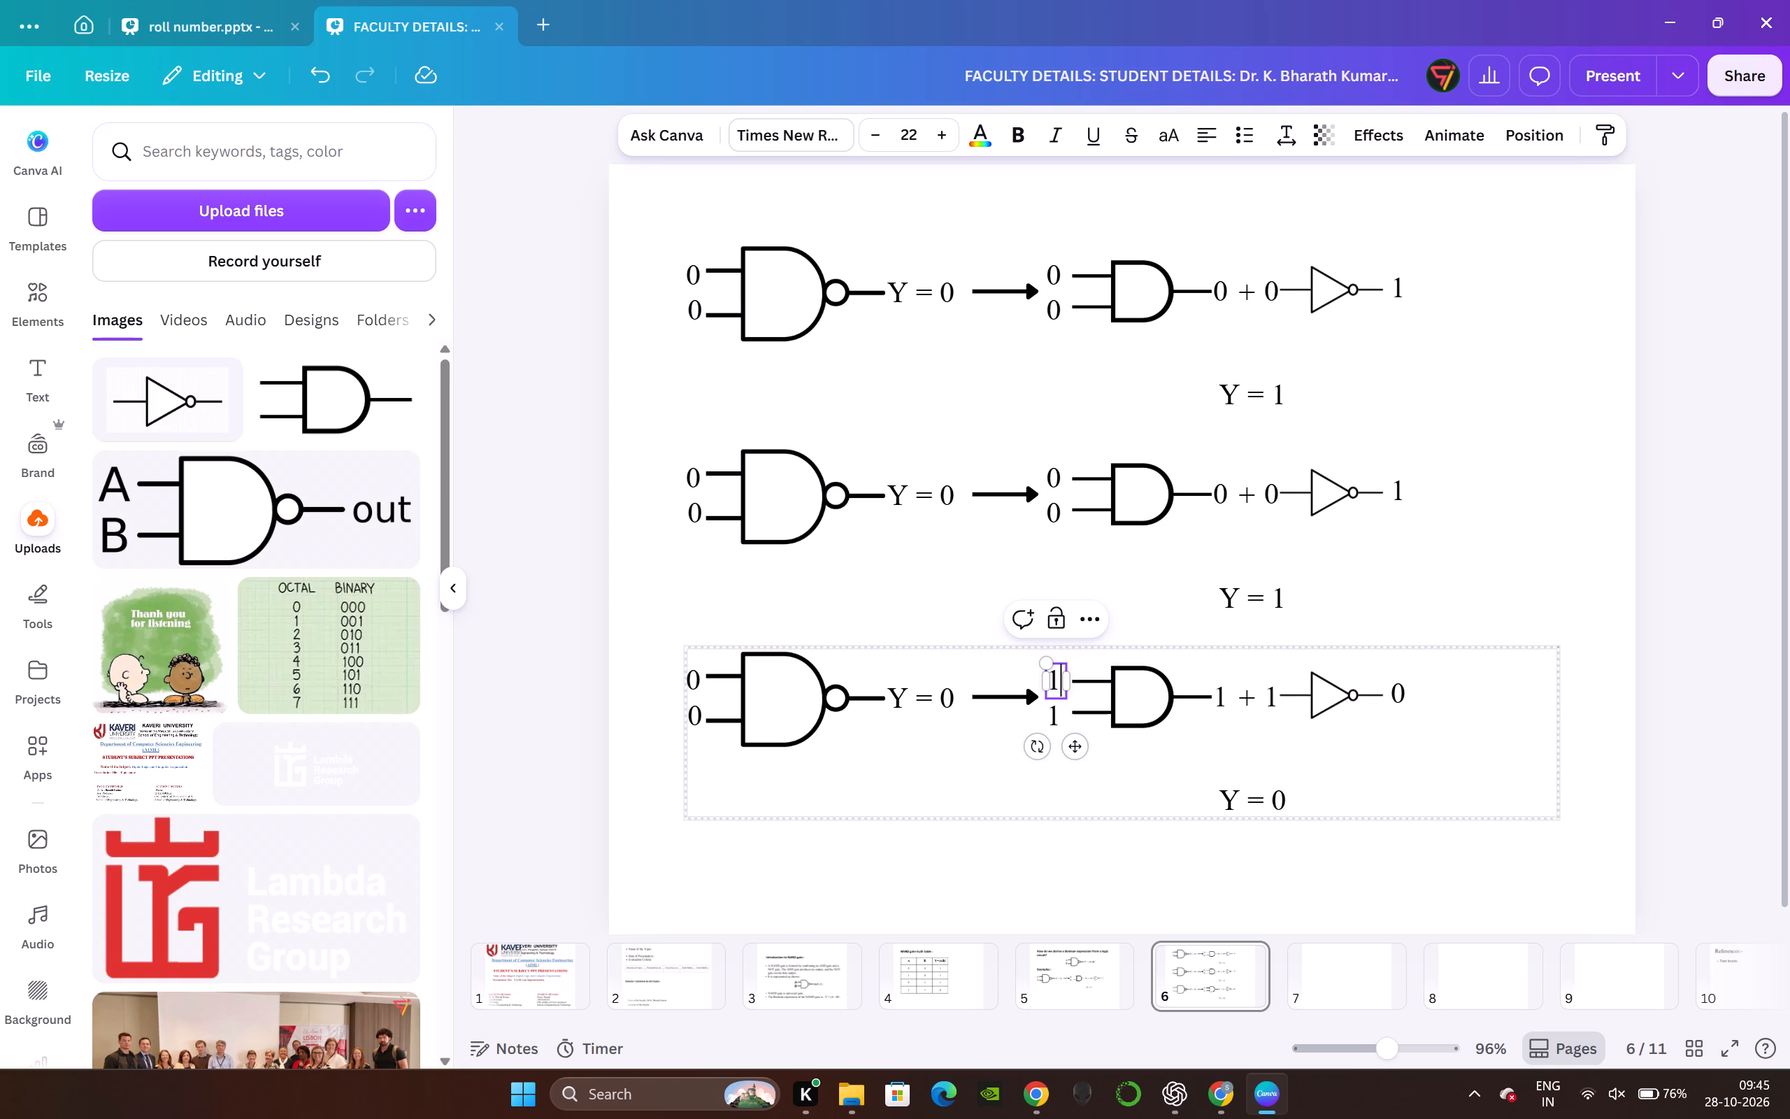
double_click(697, 673)
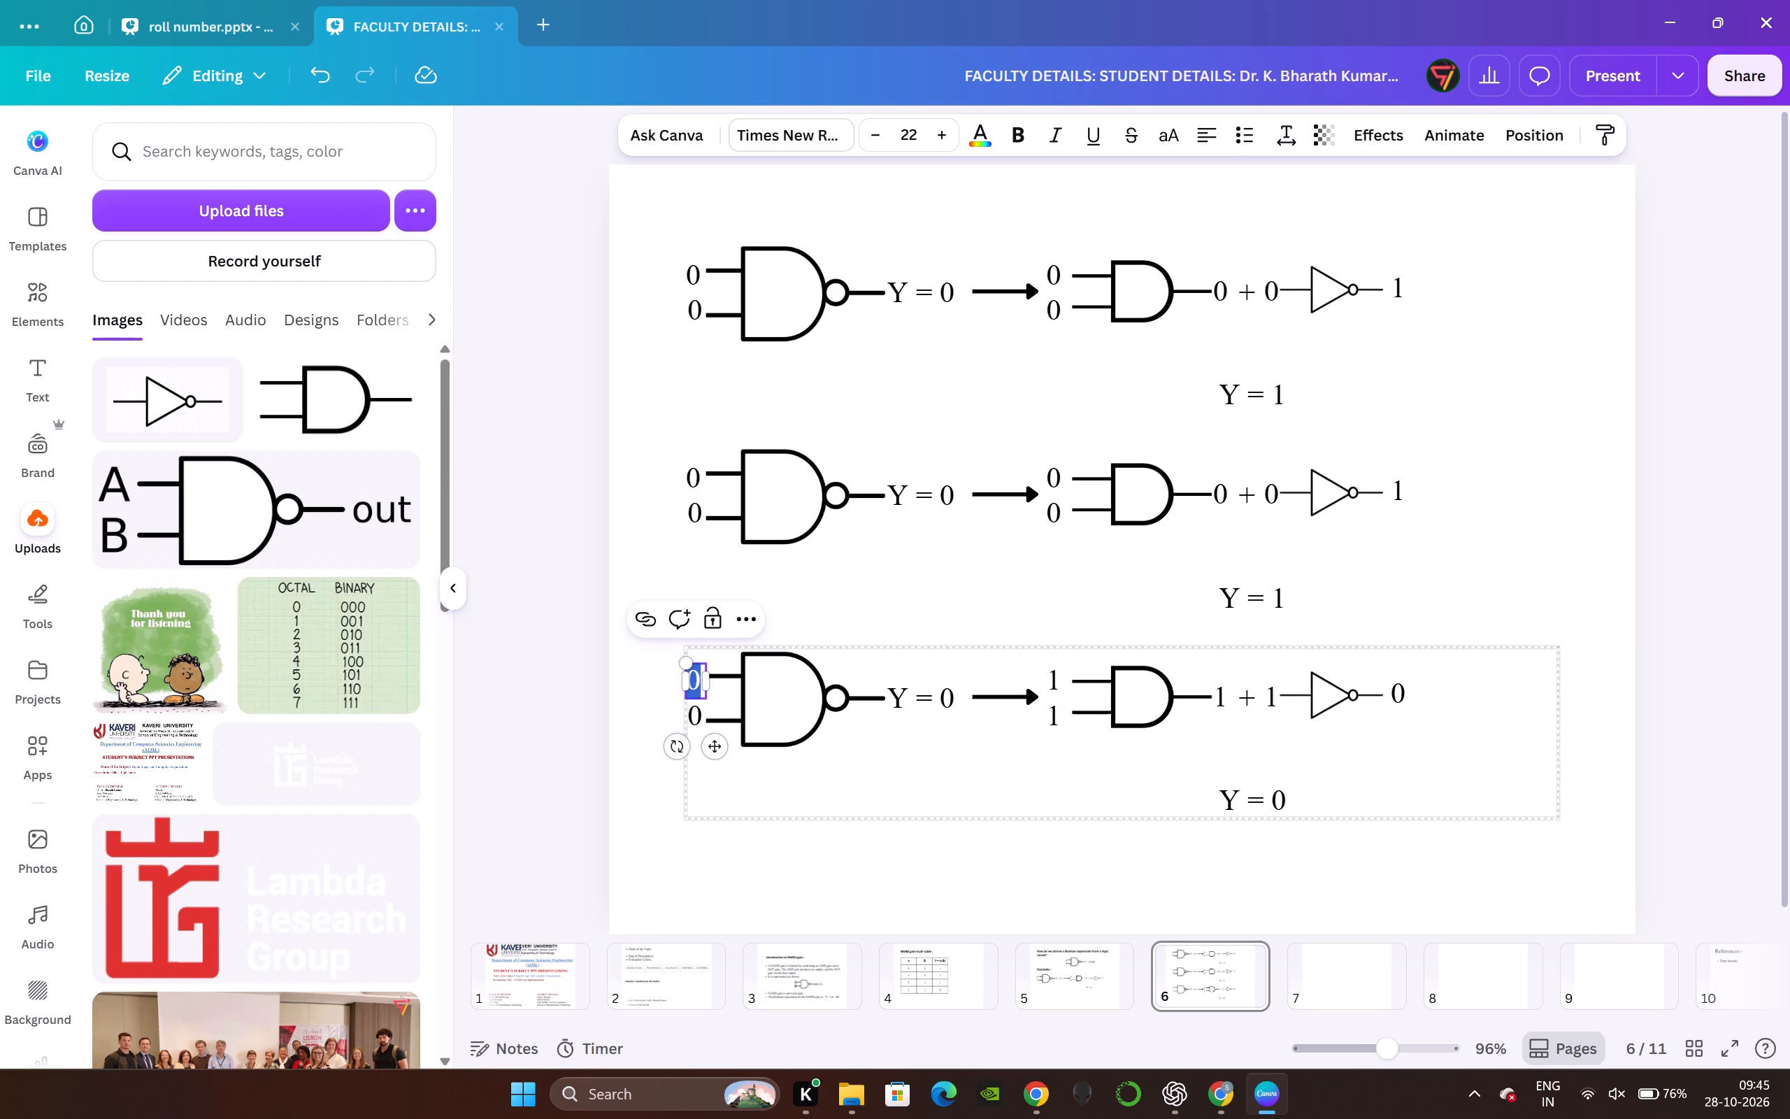
key("1")
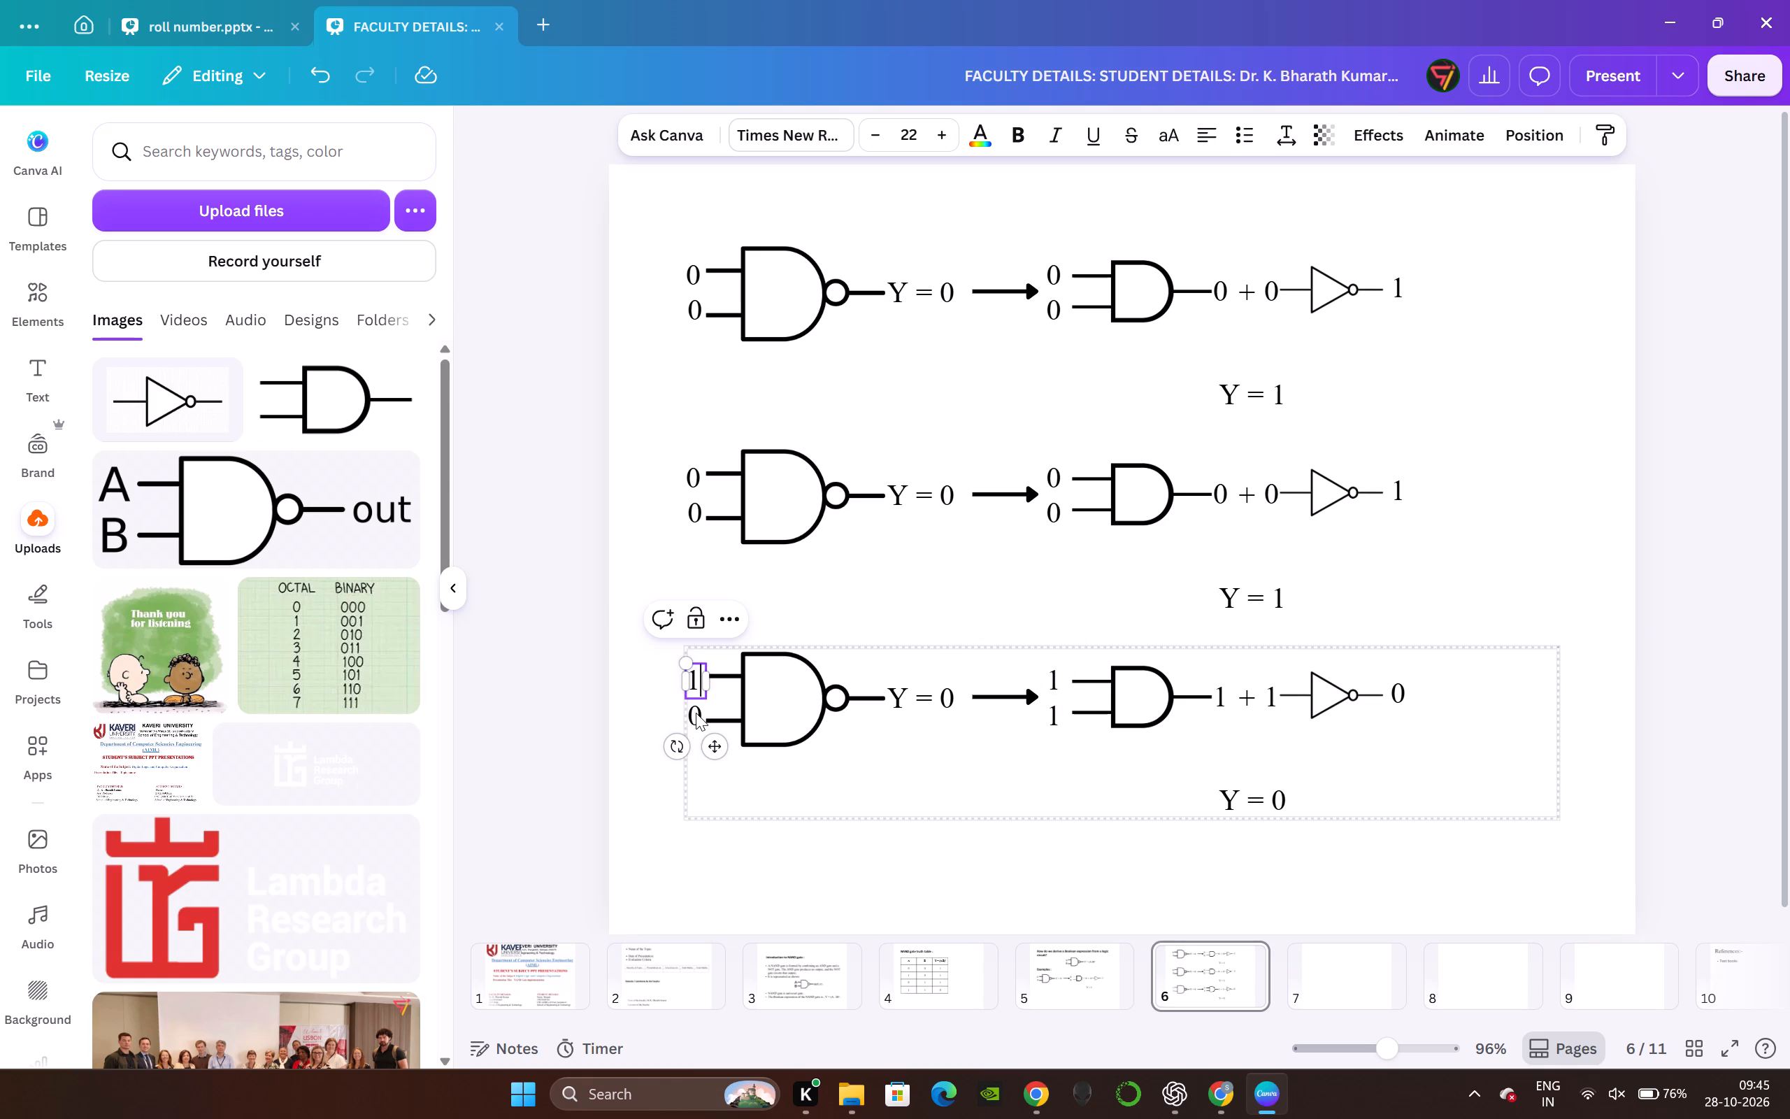
left_click(696, 713)
left_click(696, 713)
key("1")
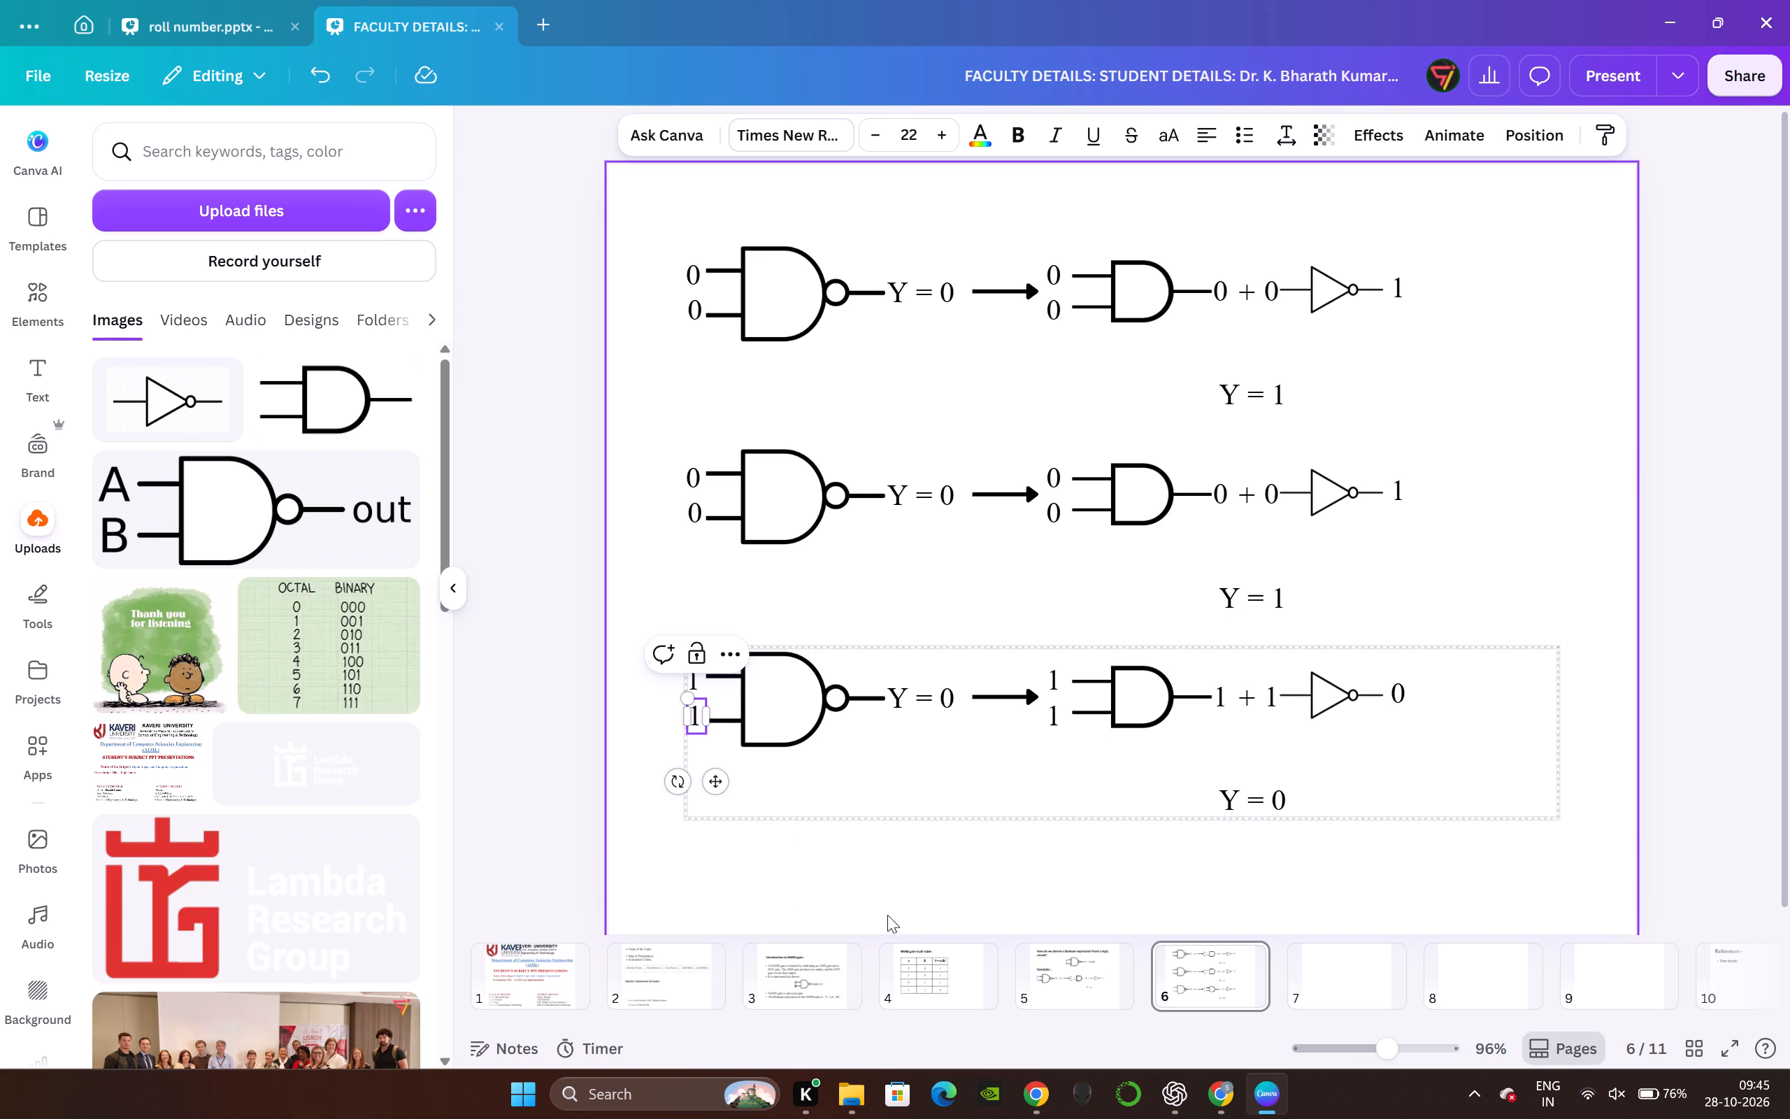
Check the truth table on page 4, and set the upper input of page 6's first-row NAND and AND gates to 1.
left_click(906, 957)
left_click(907, 971)
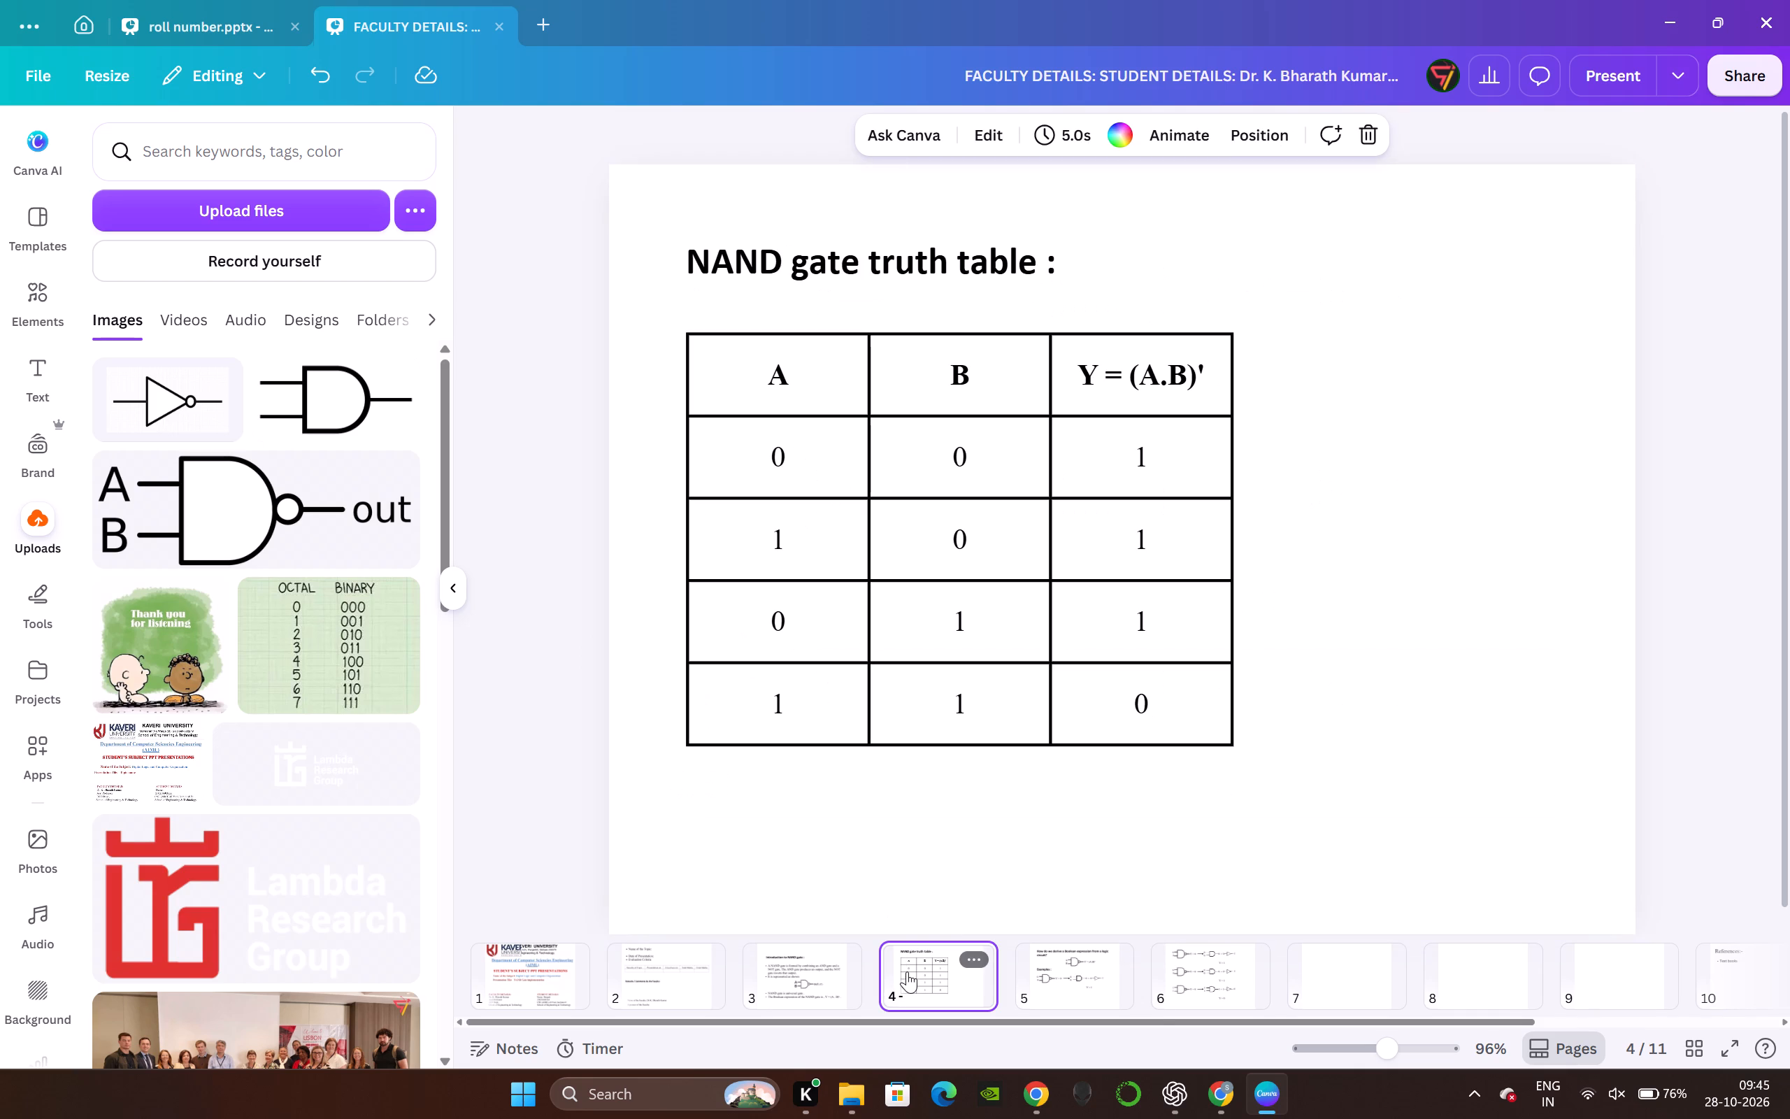
left_click(1199, 988)
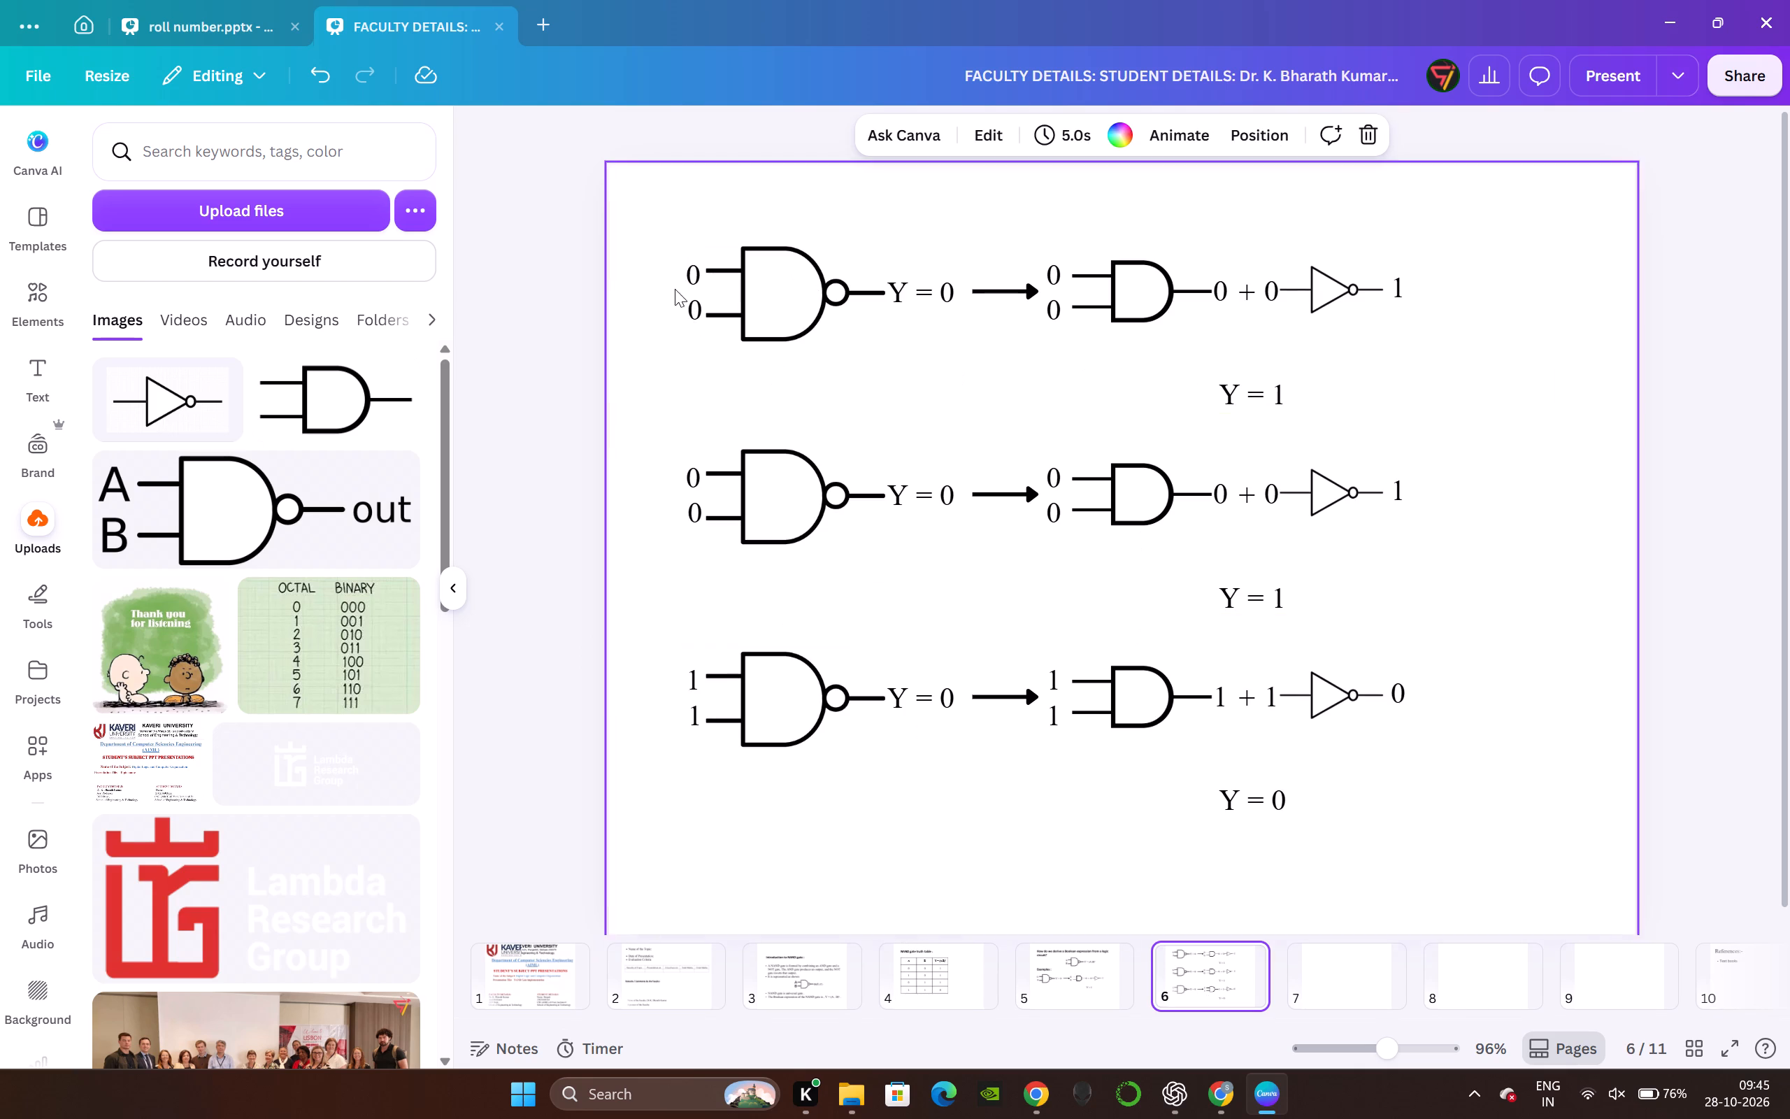
double_click(693, 283)
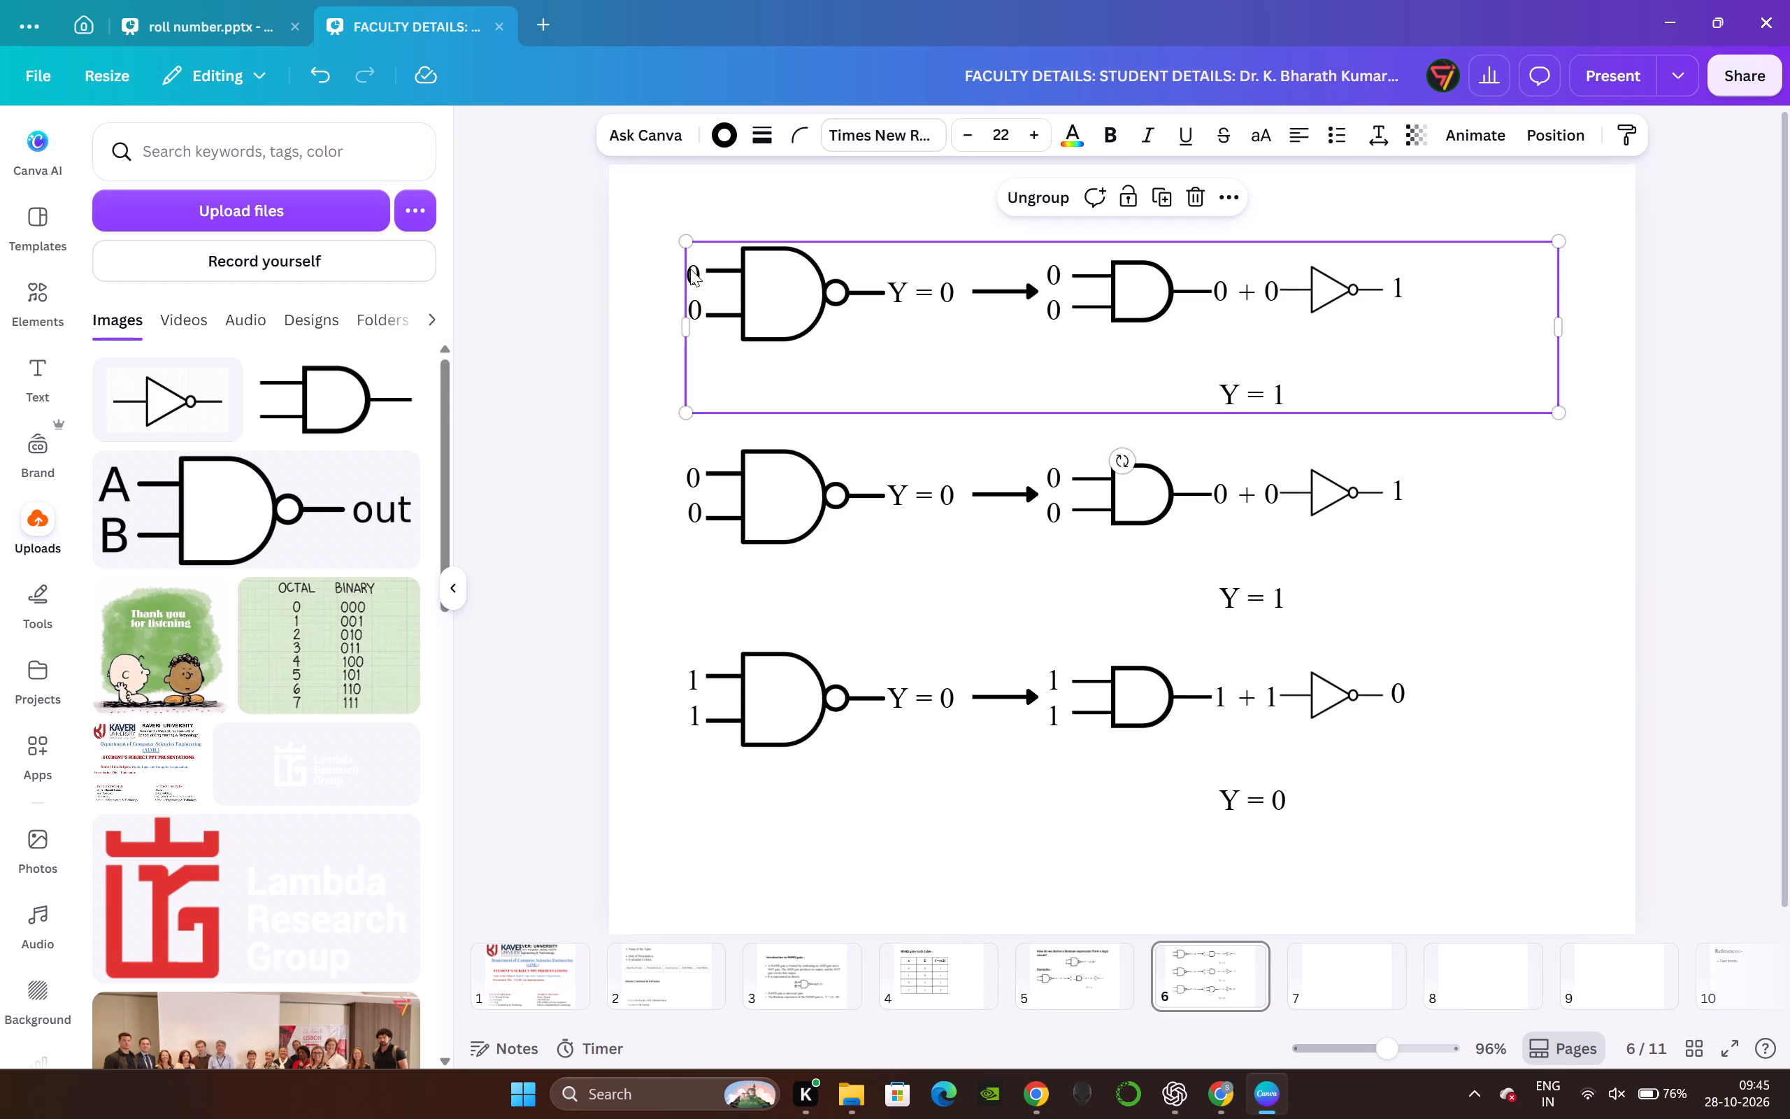
double_click(689, 269)
double_click(698, 269)
key("1")
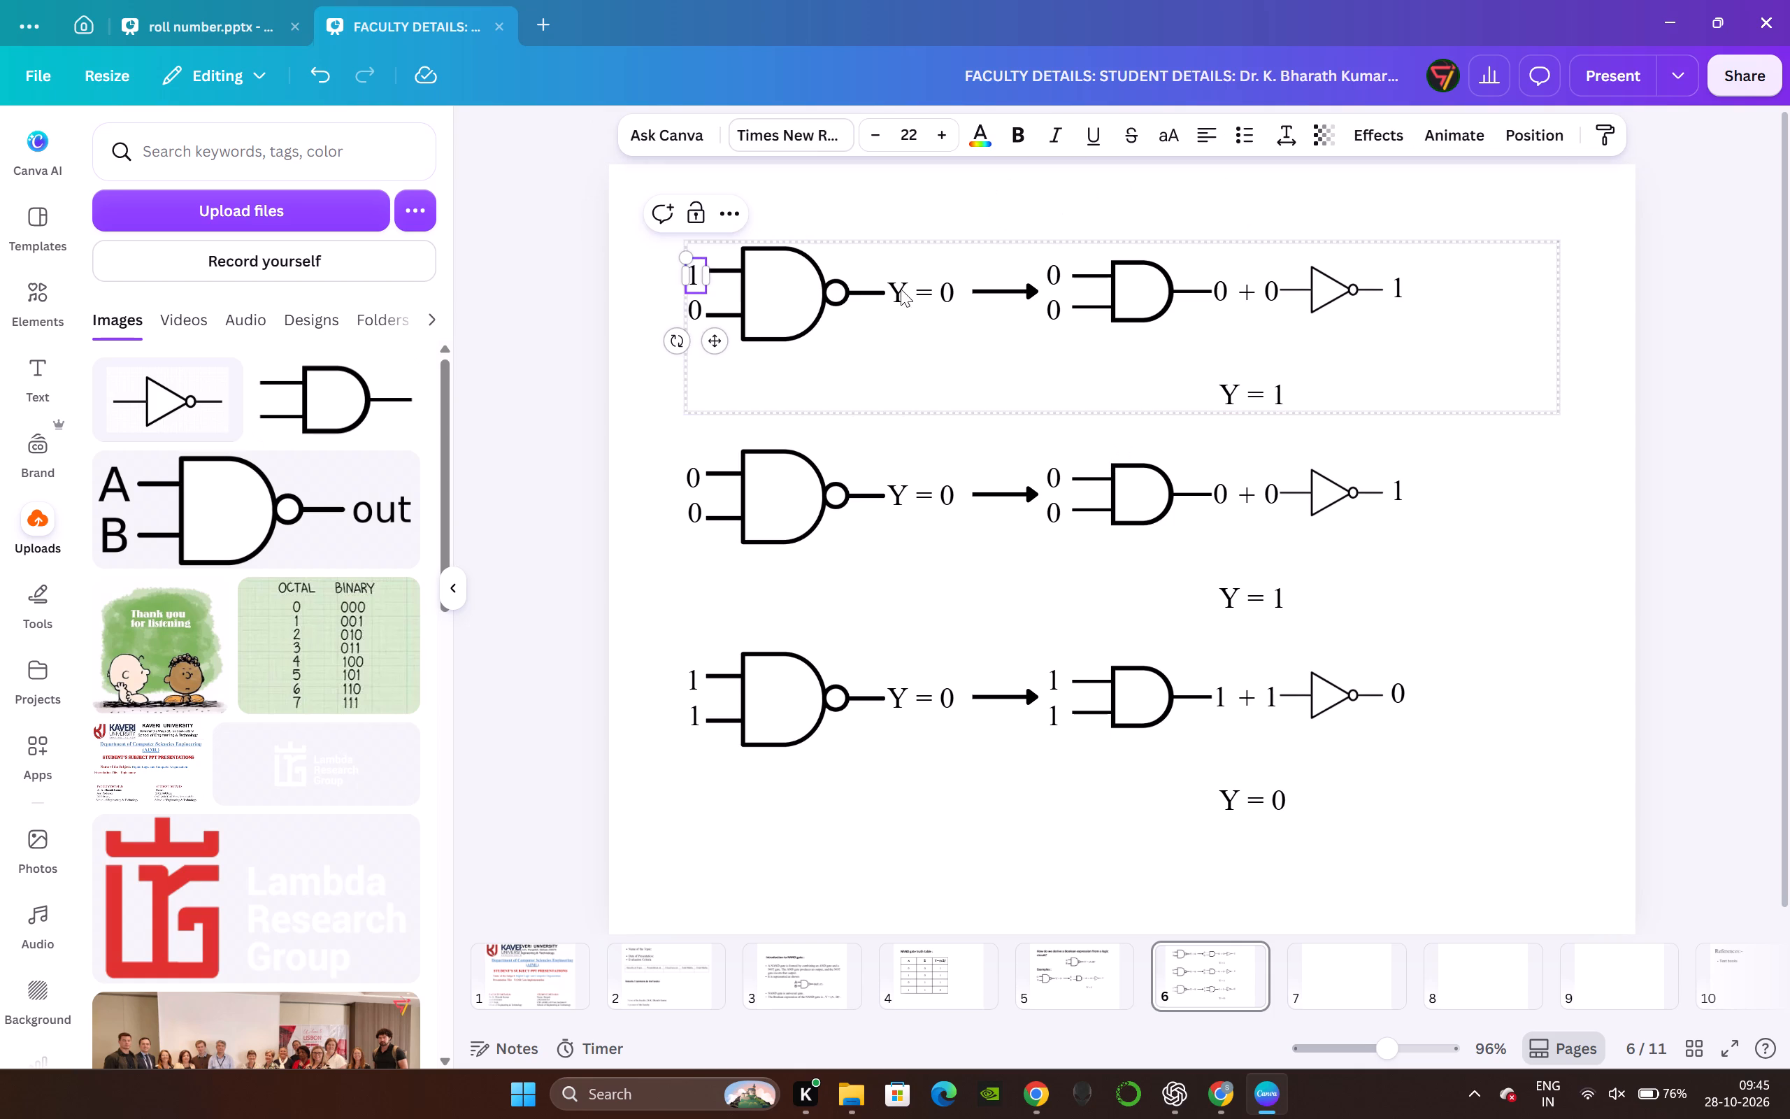
double_click(1055, 271)
key("1")
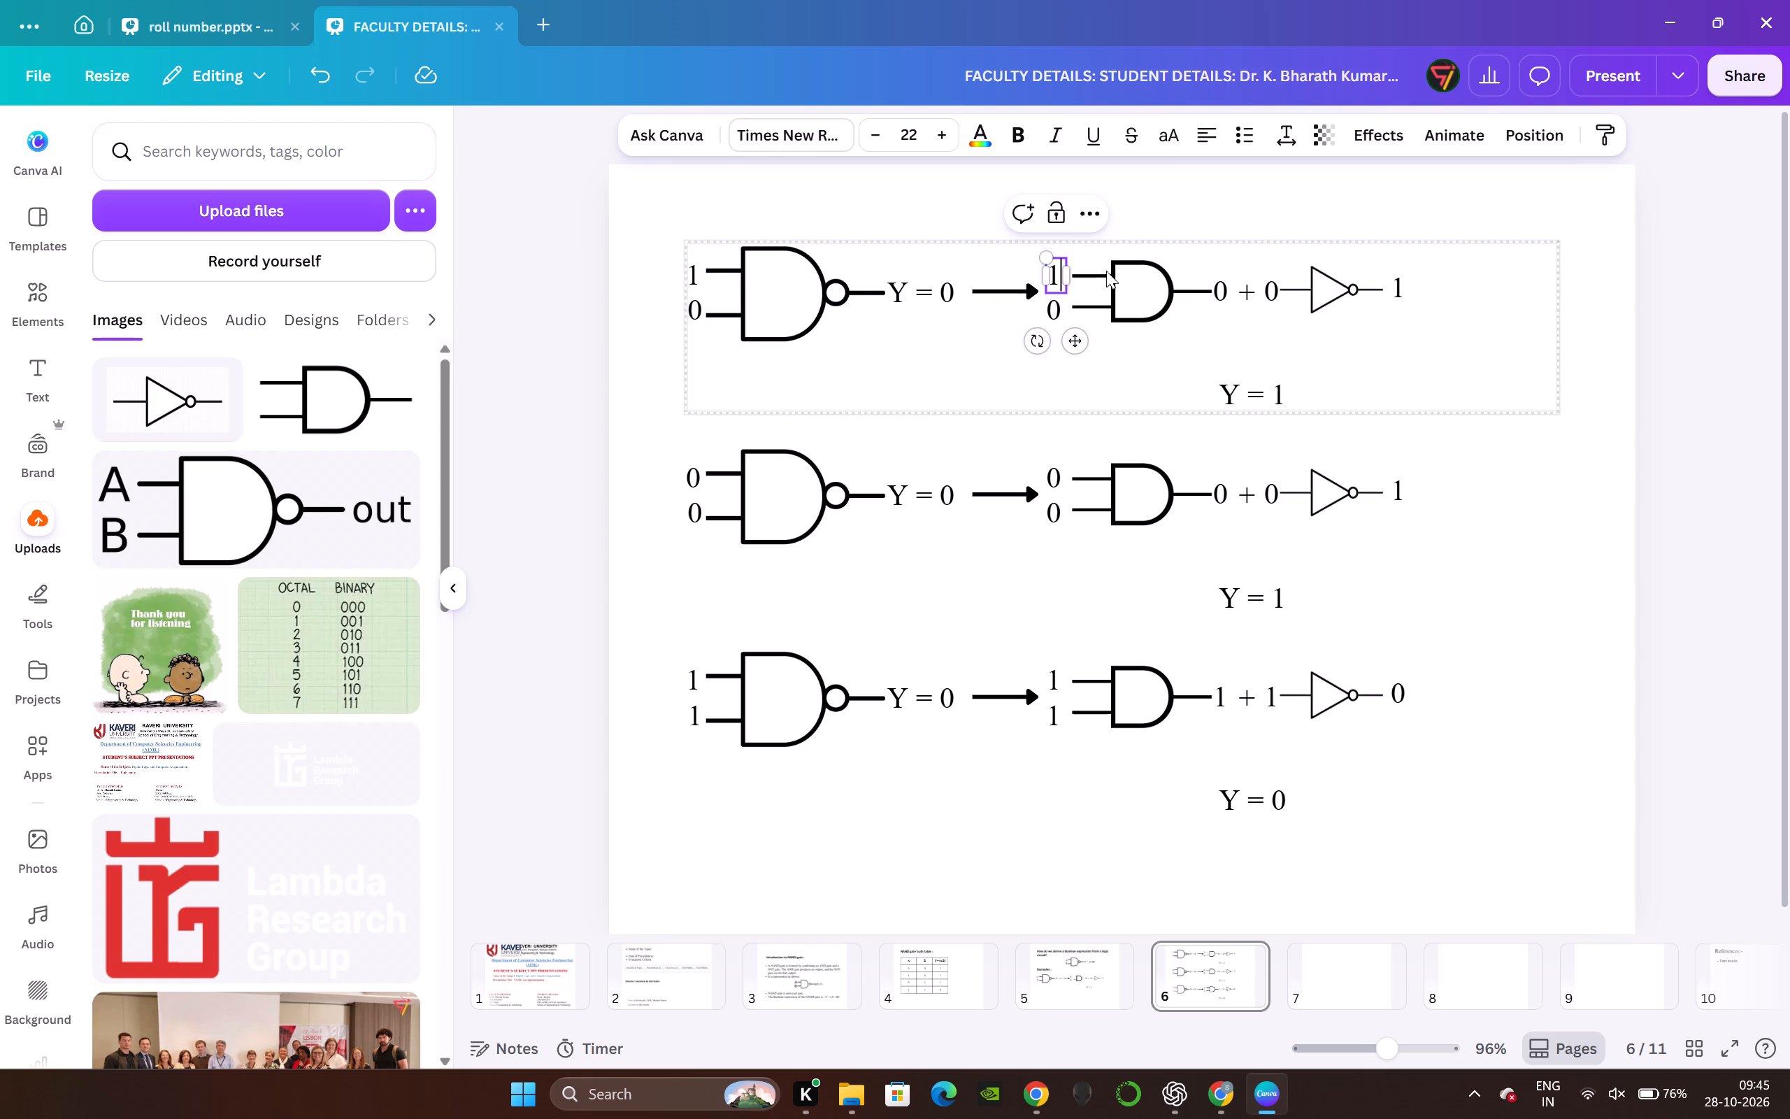
Set the lower input of the second row's NAND gate and AND gate to 1.
double_click(1217, 294)
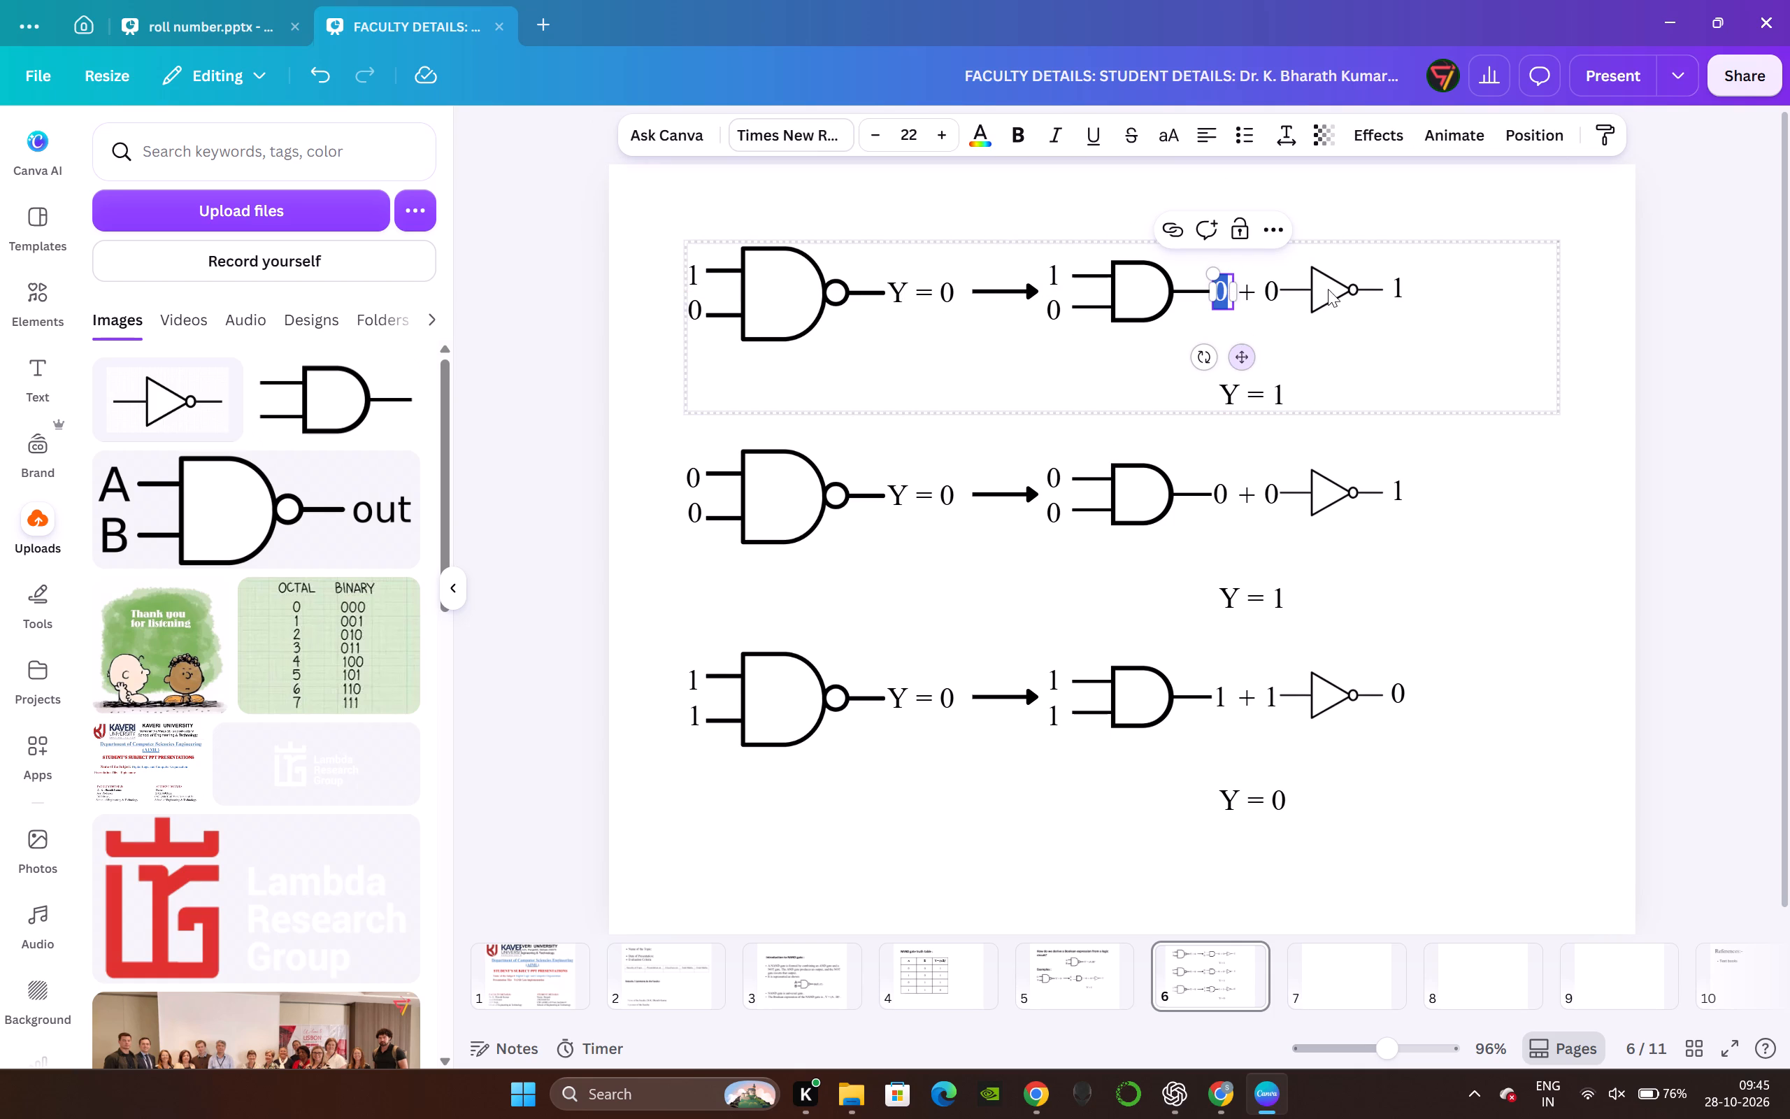
left_click(1594, 298)
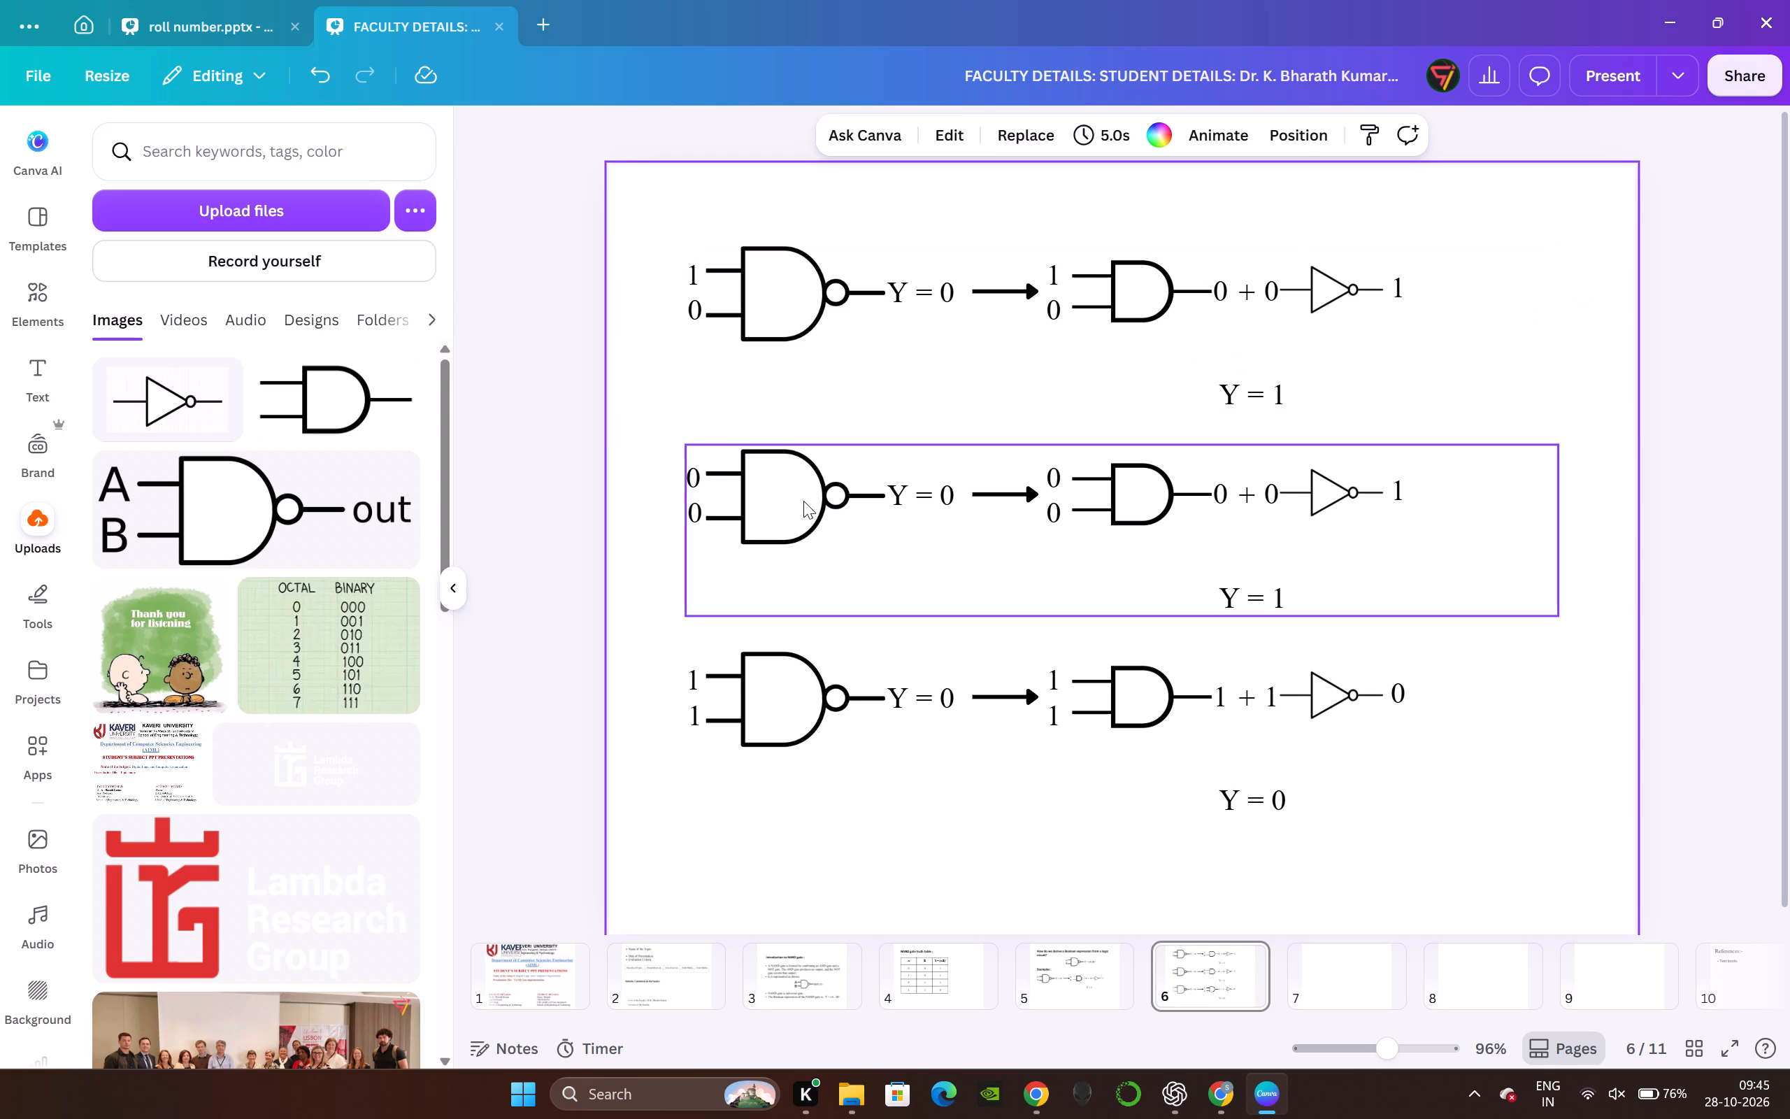
double_click(697, 504)
key("1")
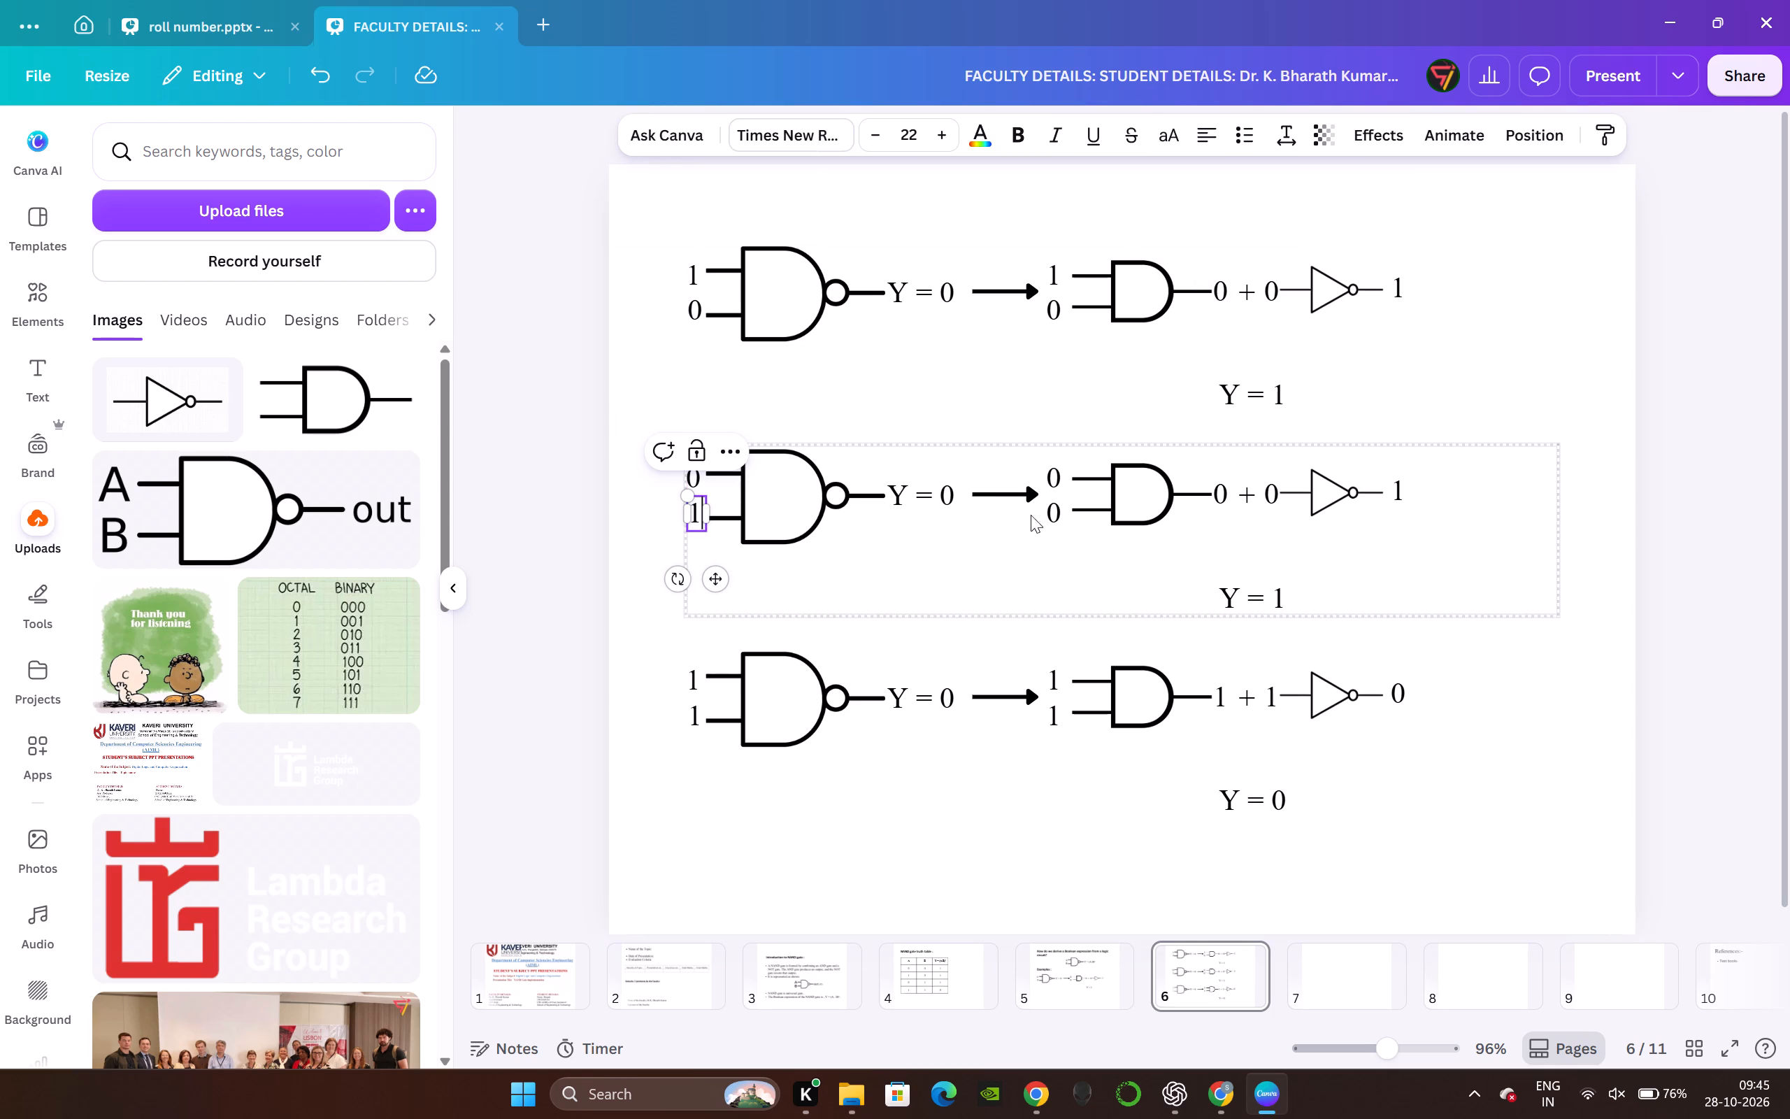
double_click(1058, 517)
key("1")
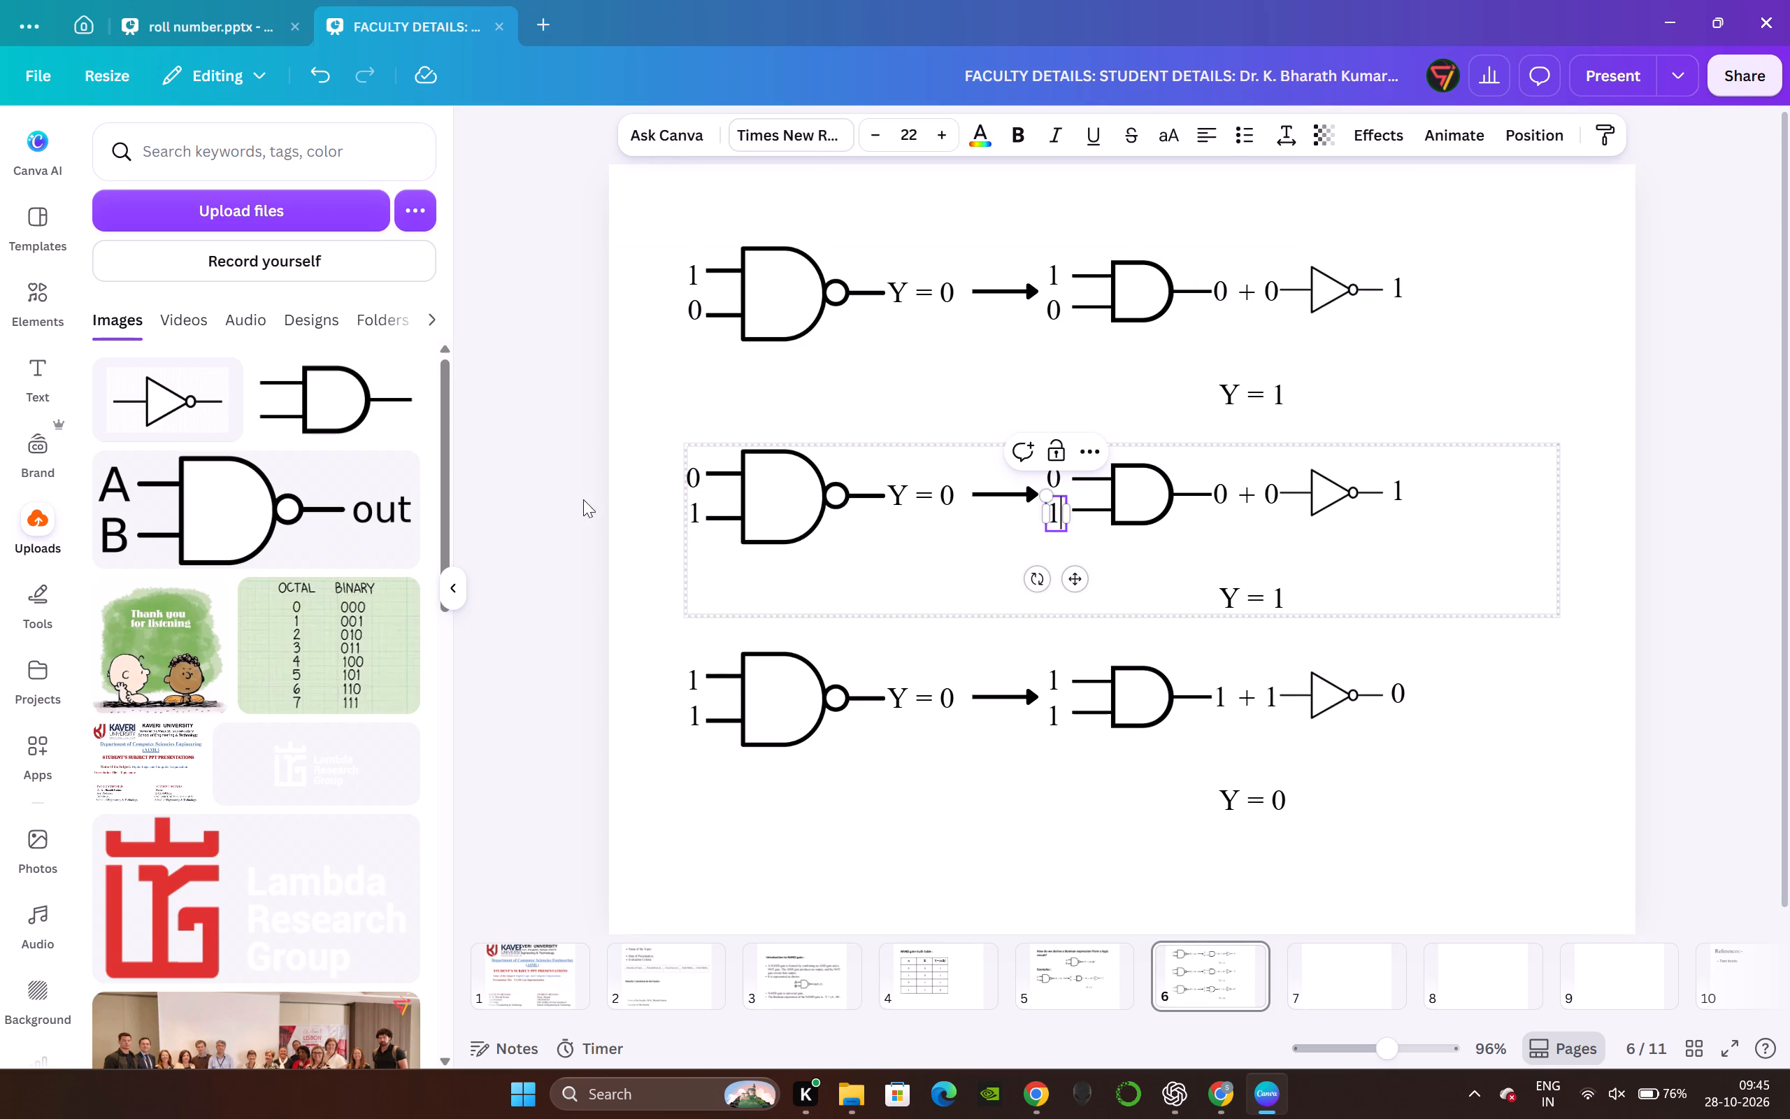
left_click(529, 499)
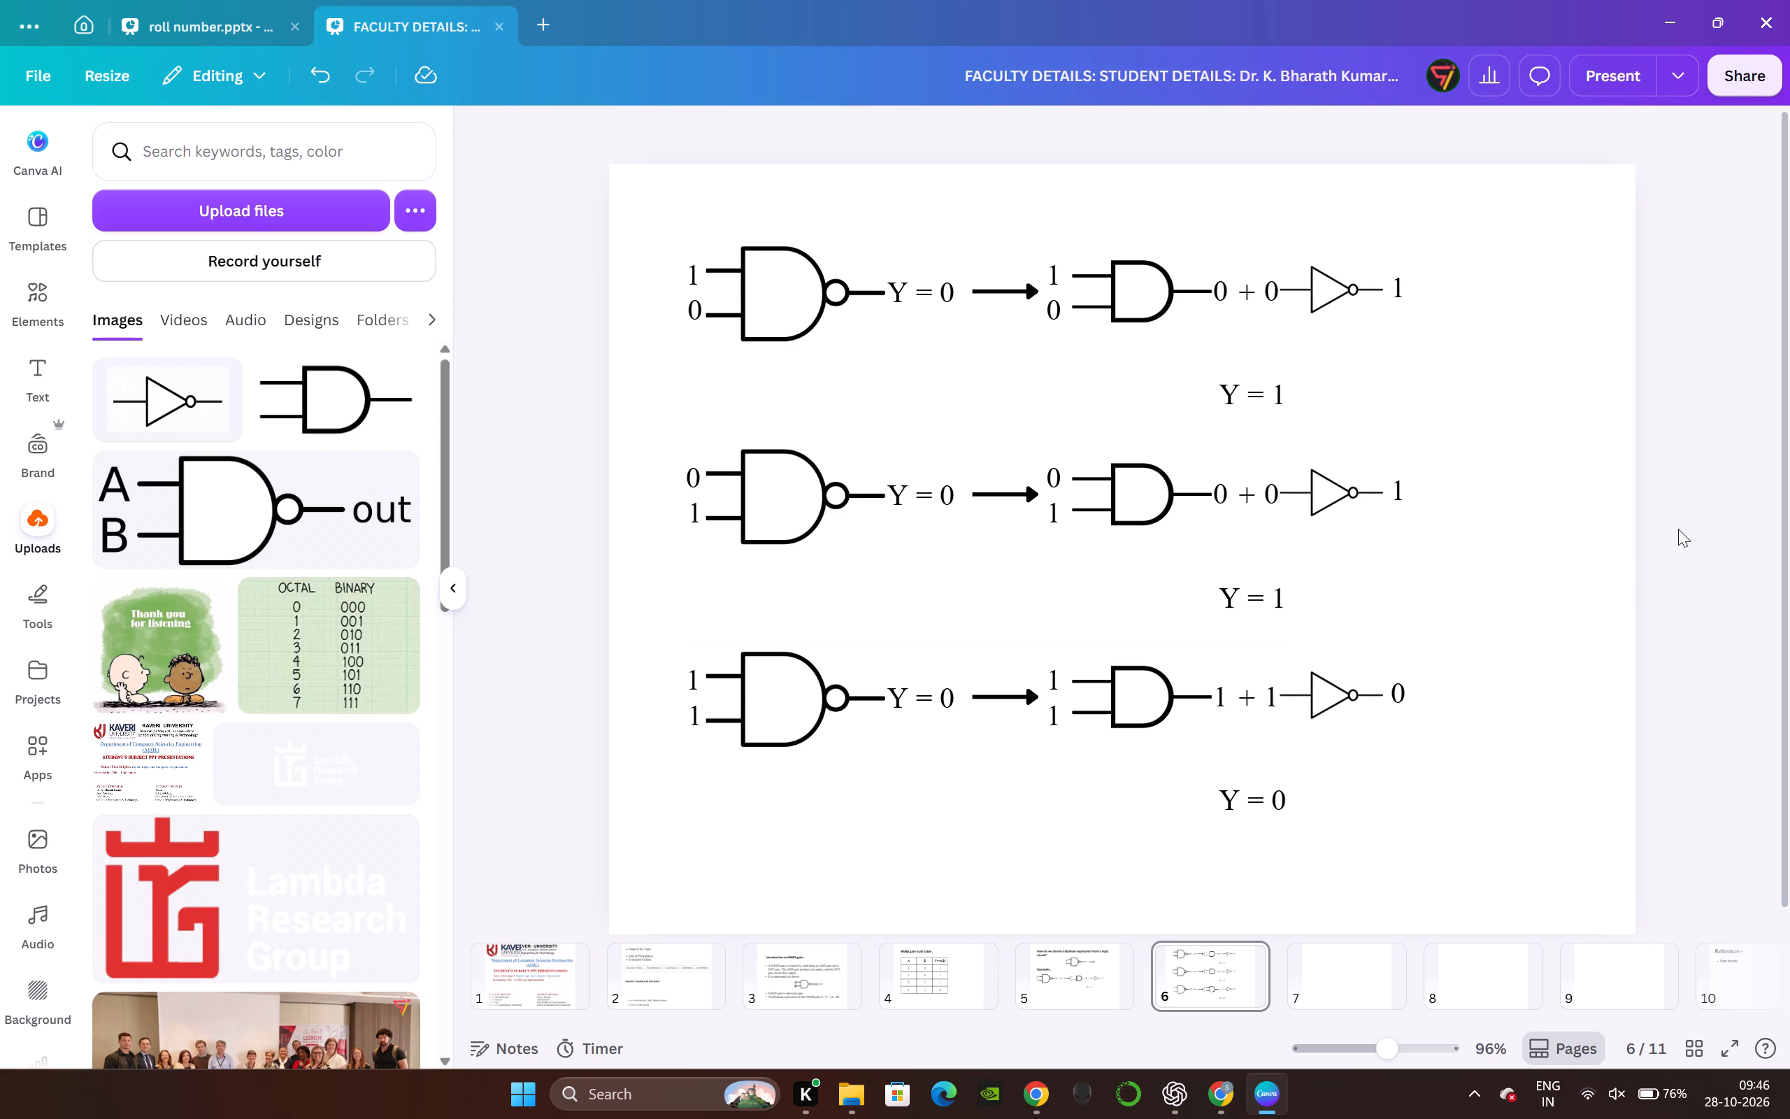
Move the third and second rows further down page 6 so all three rows are evenly spaced.
left_click_drag(1254, 698, 1254, 727)
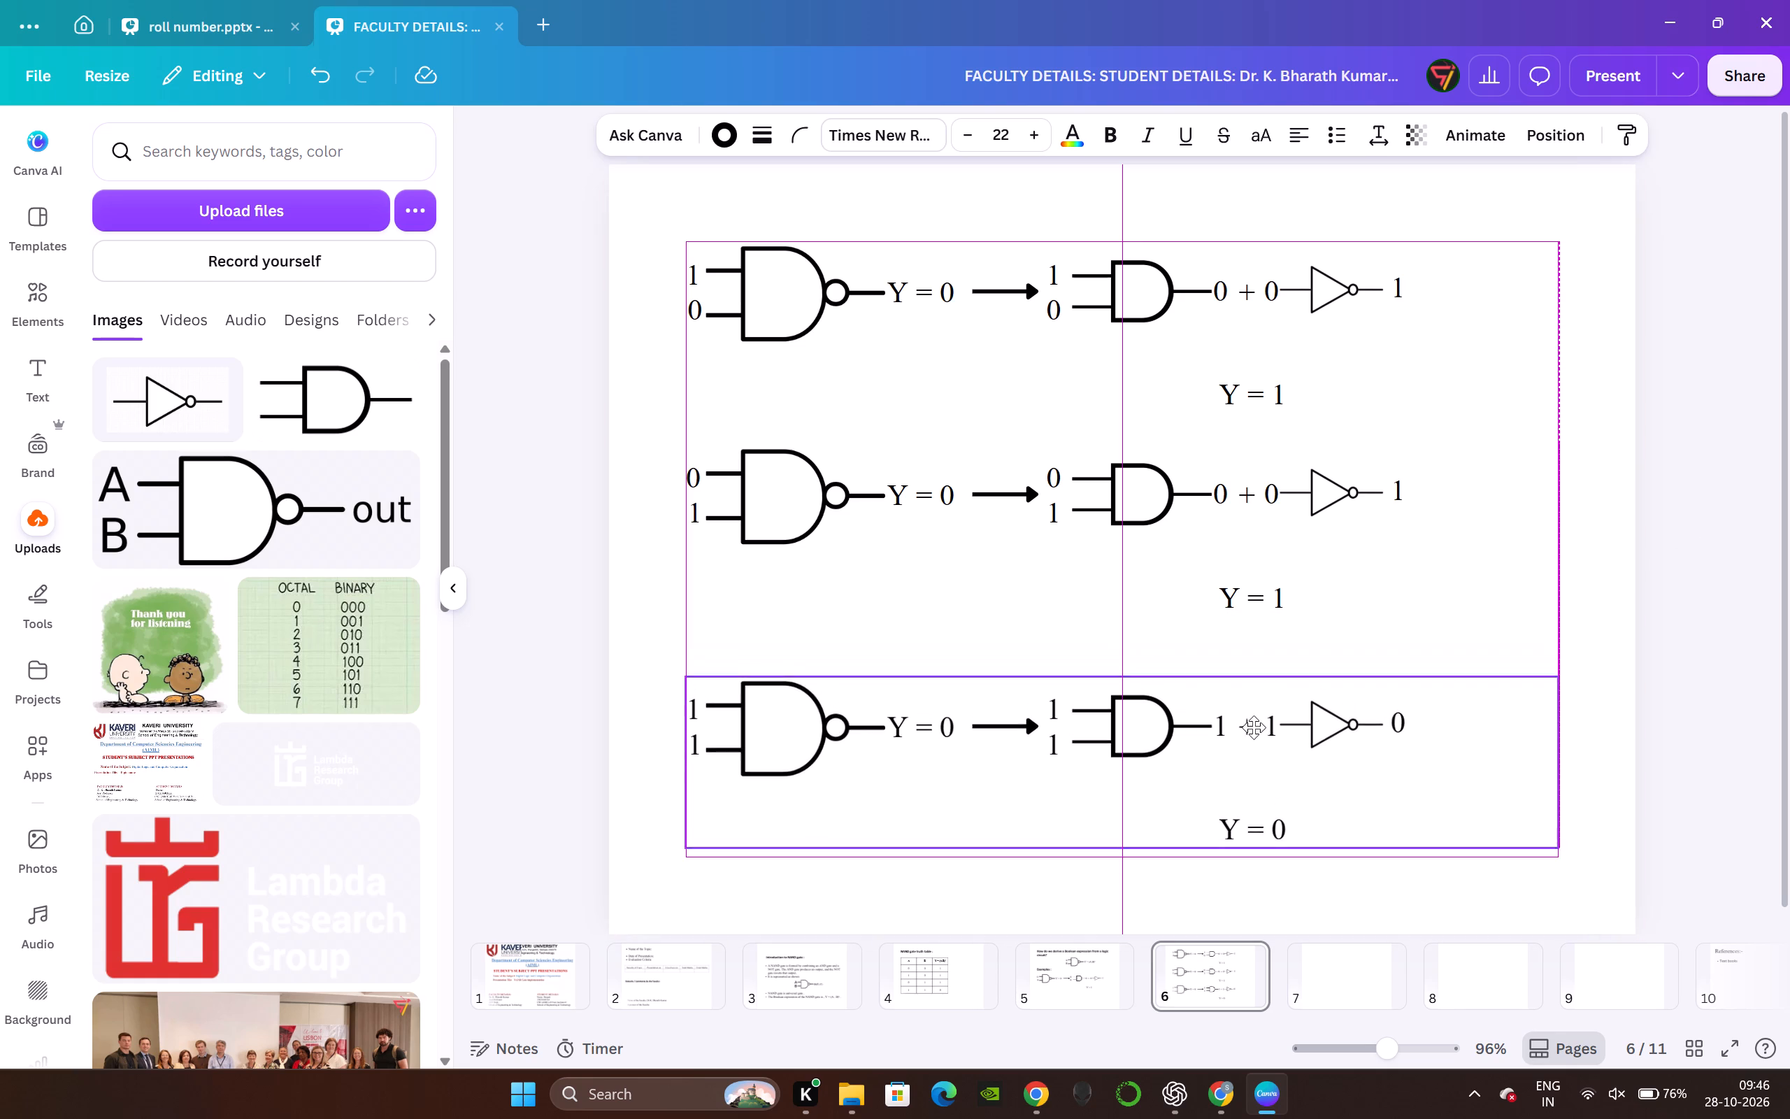
left_click_drag(1254, 727, 1257, 737)
left_click_drag(1275, 551, 1275, 566)
left_click(1301, 337)
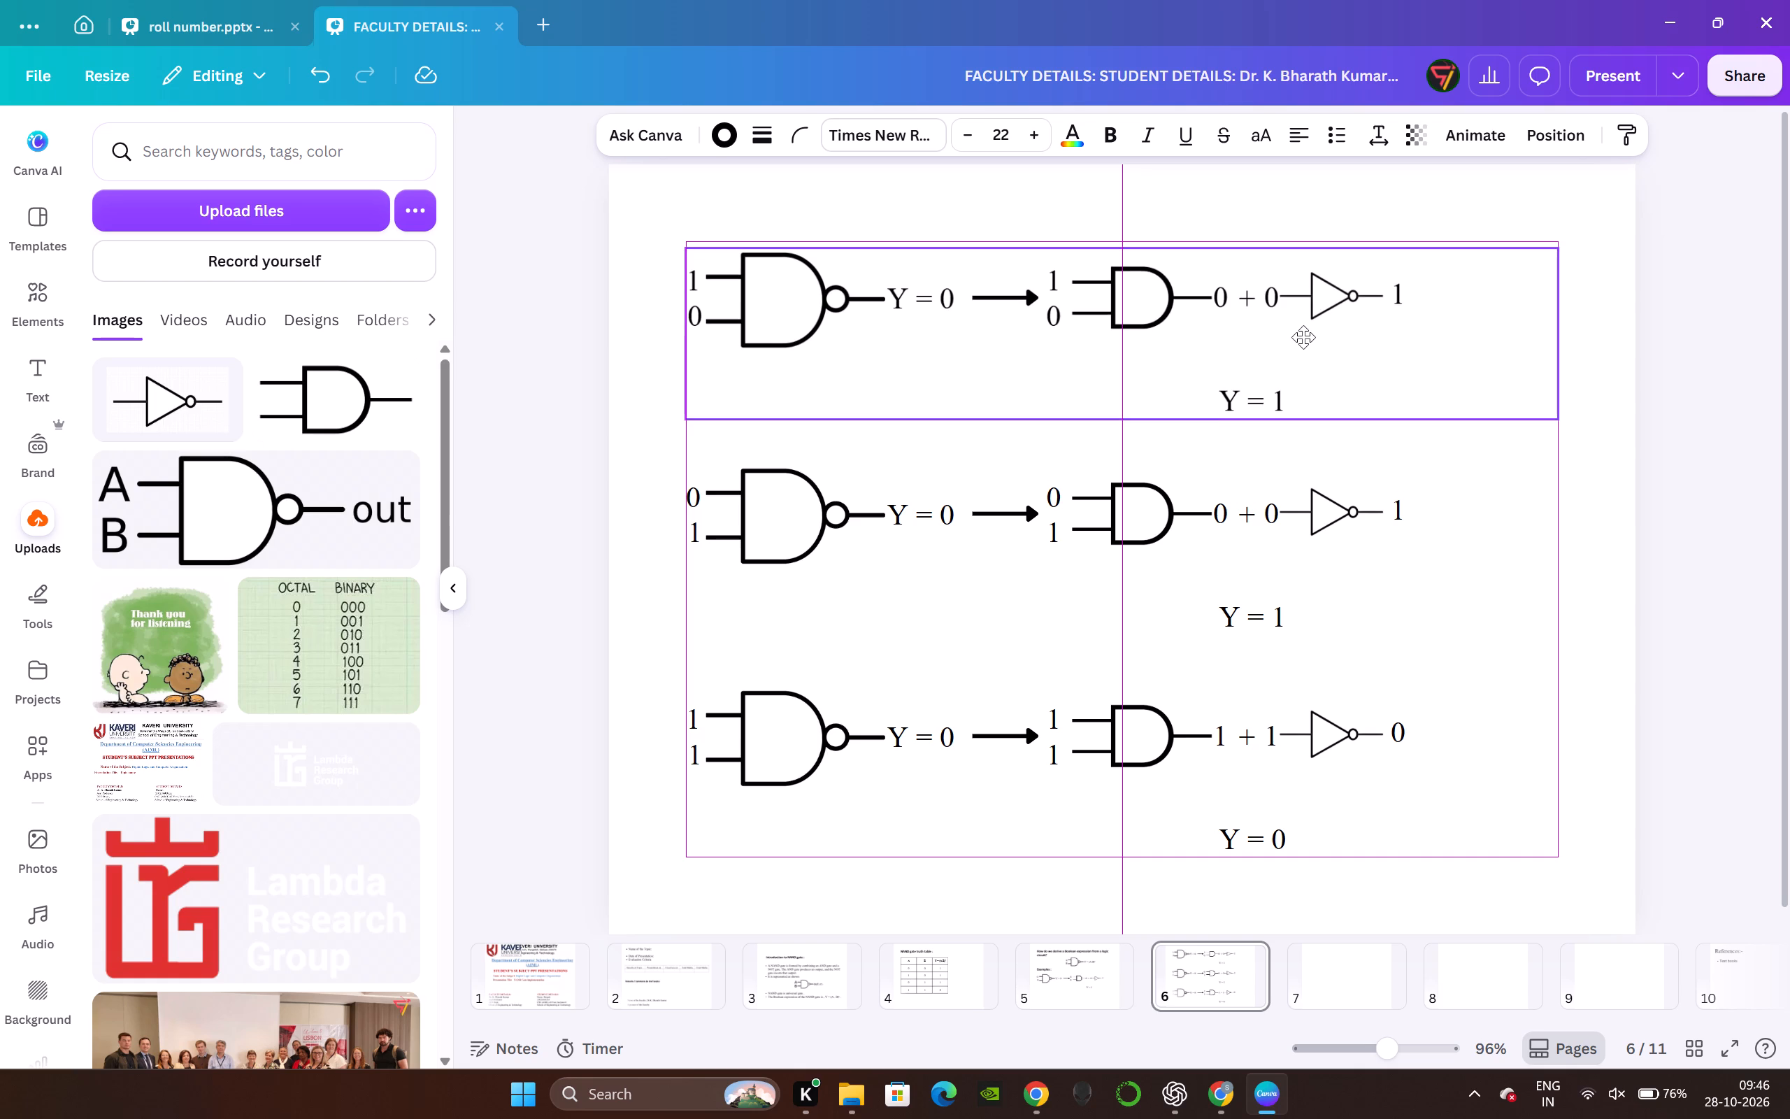
left_click(557, 385)
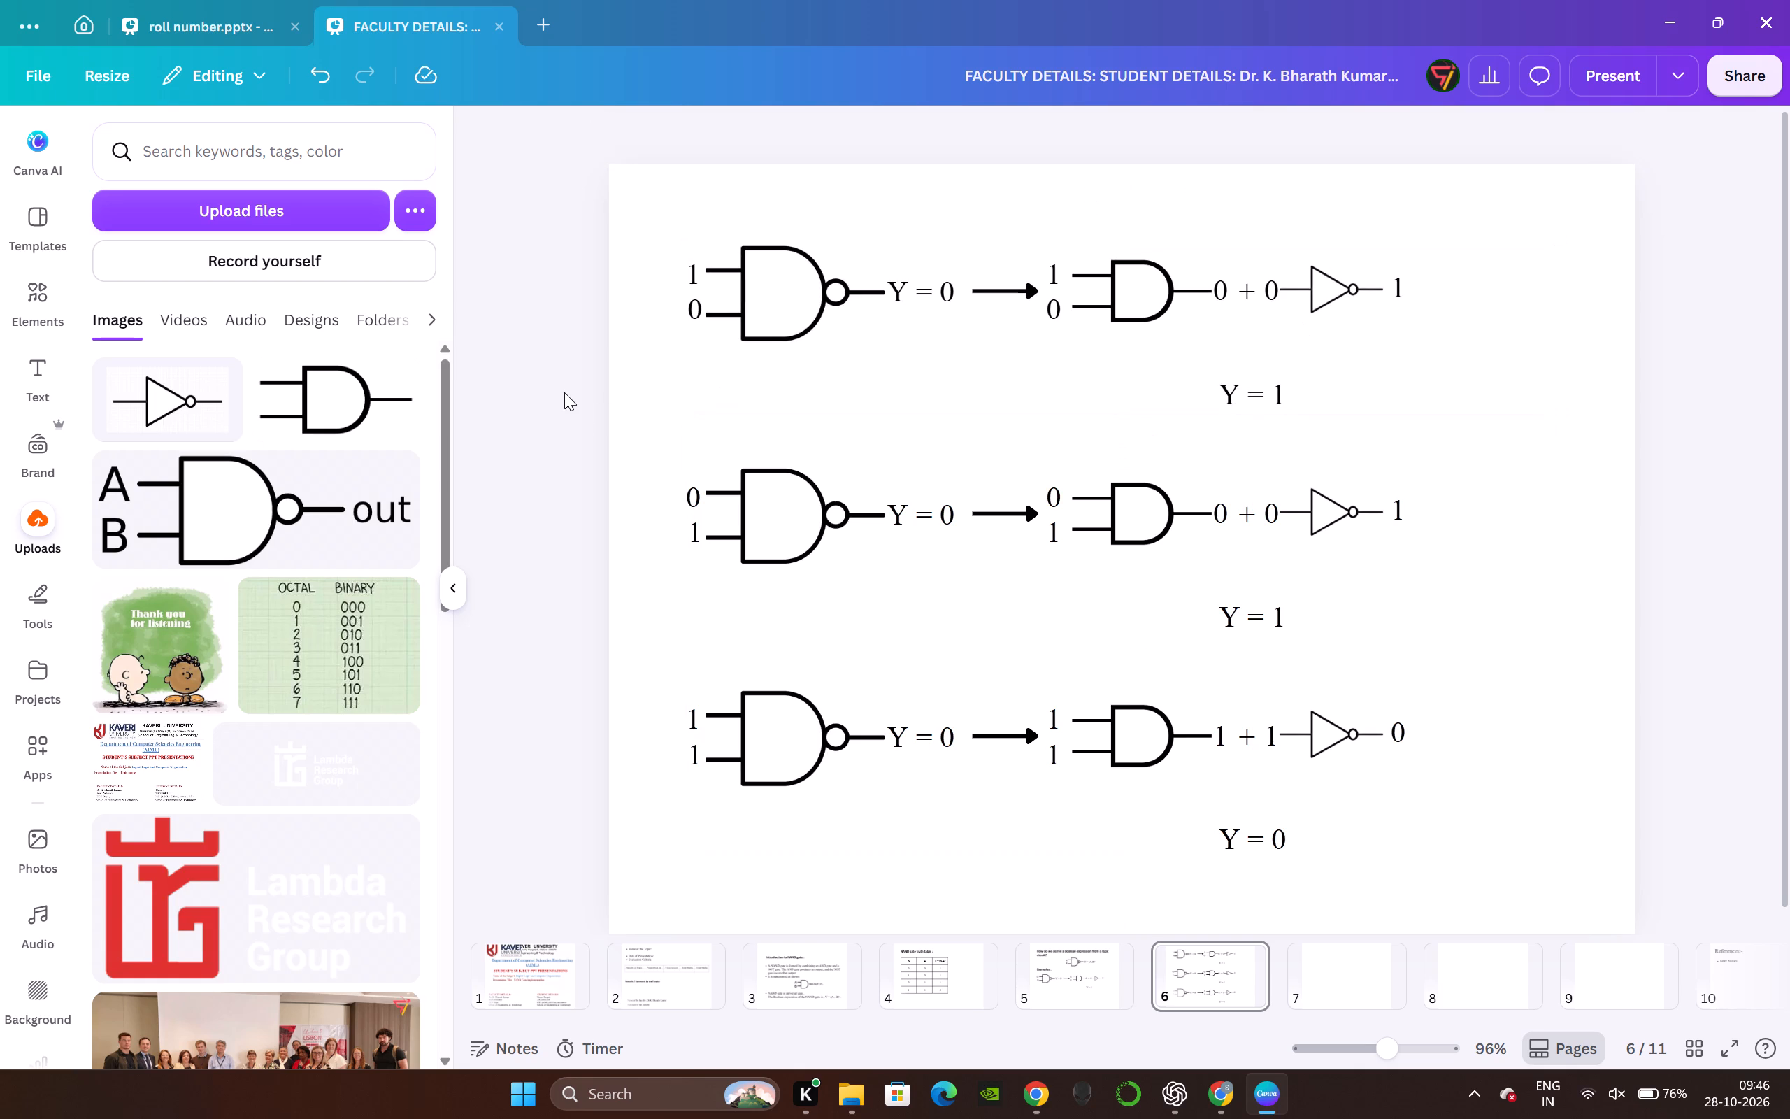
Group the three gate rows on page 6 into a single group.
left_click_drag(628, 238, 1424, 783)
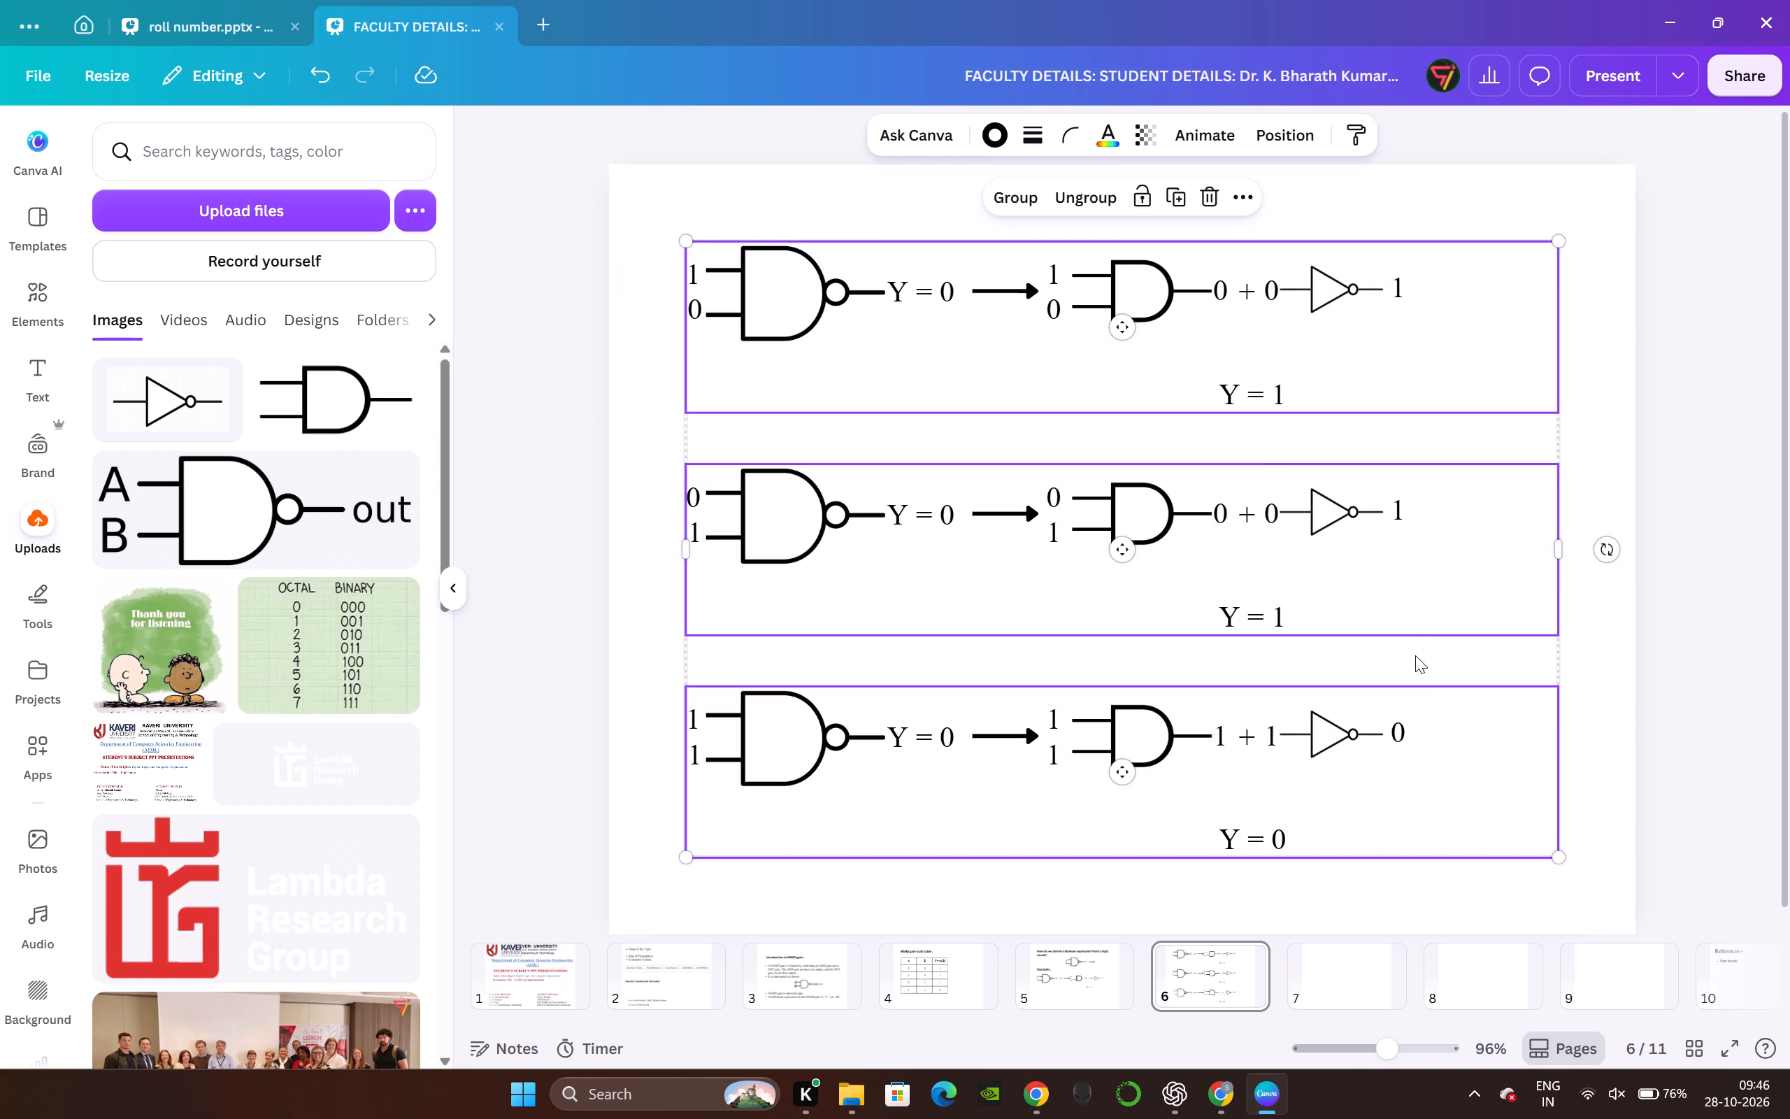
left_click(1008, 200)
left_click(550, 370)
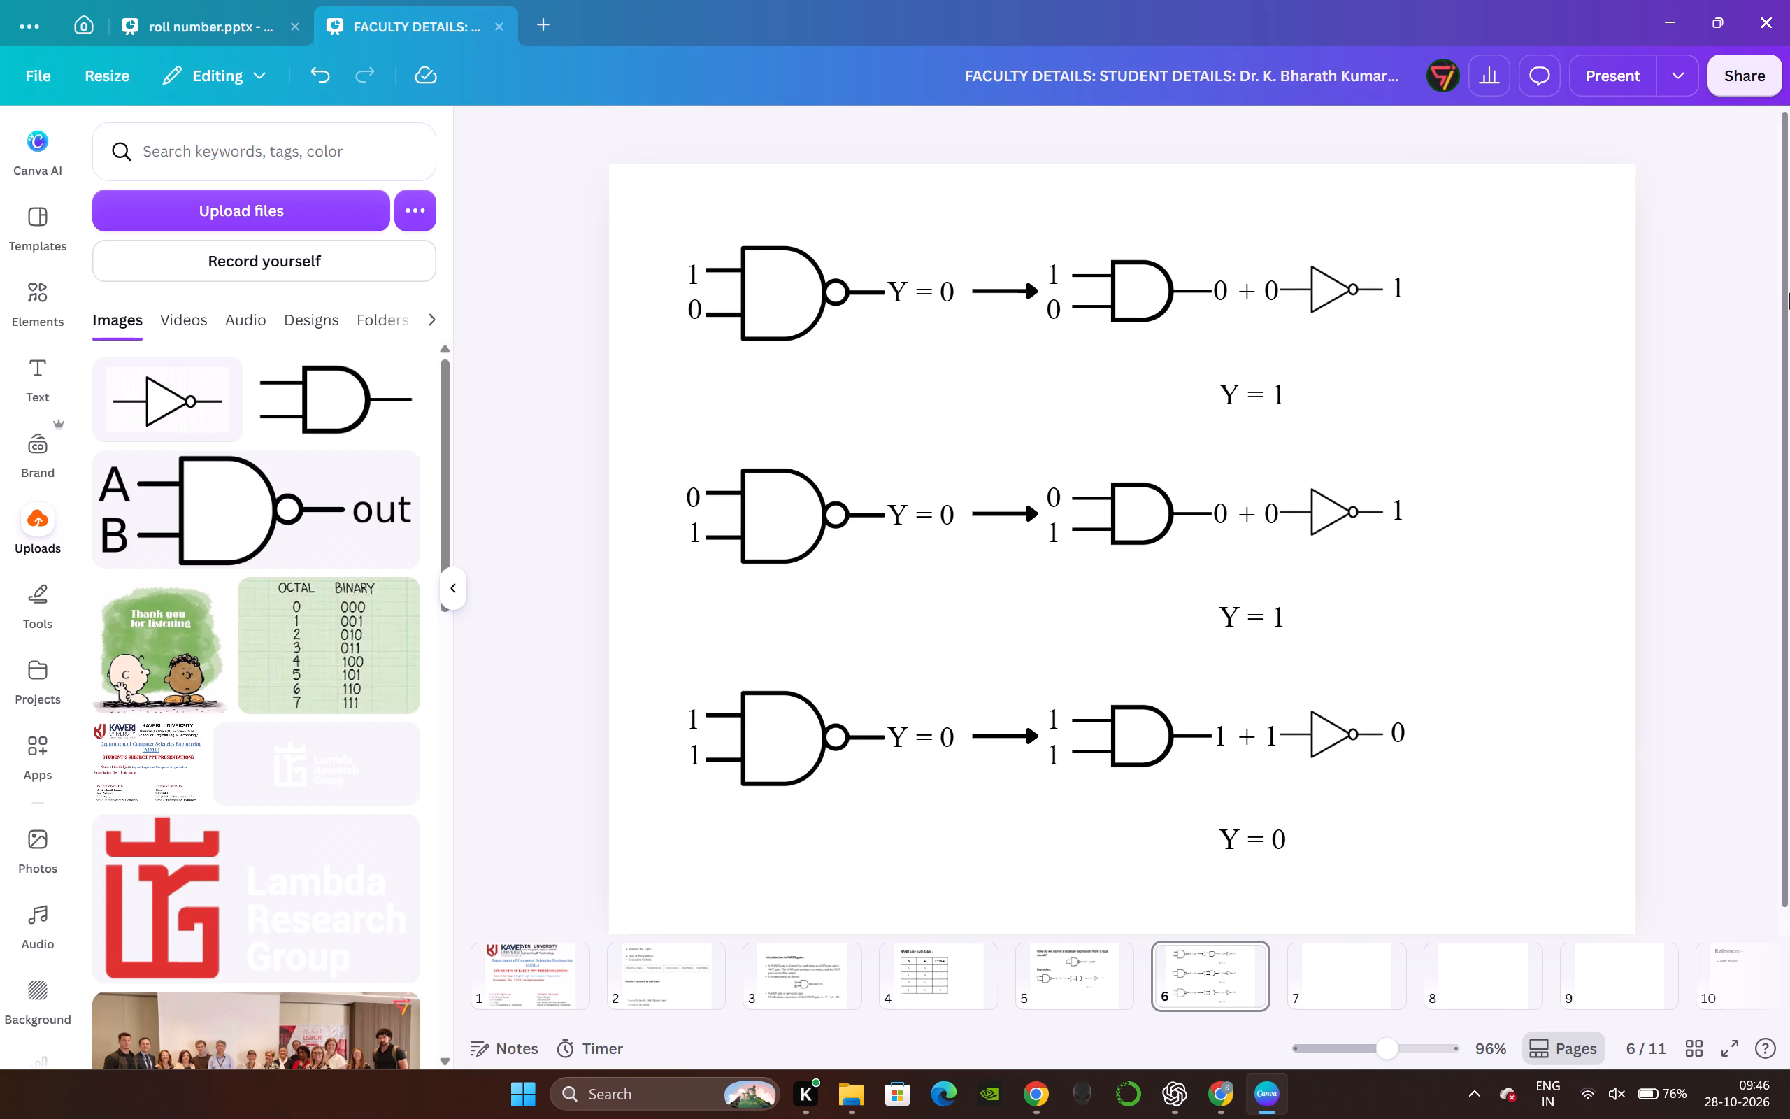
left_click(1700, 328)
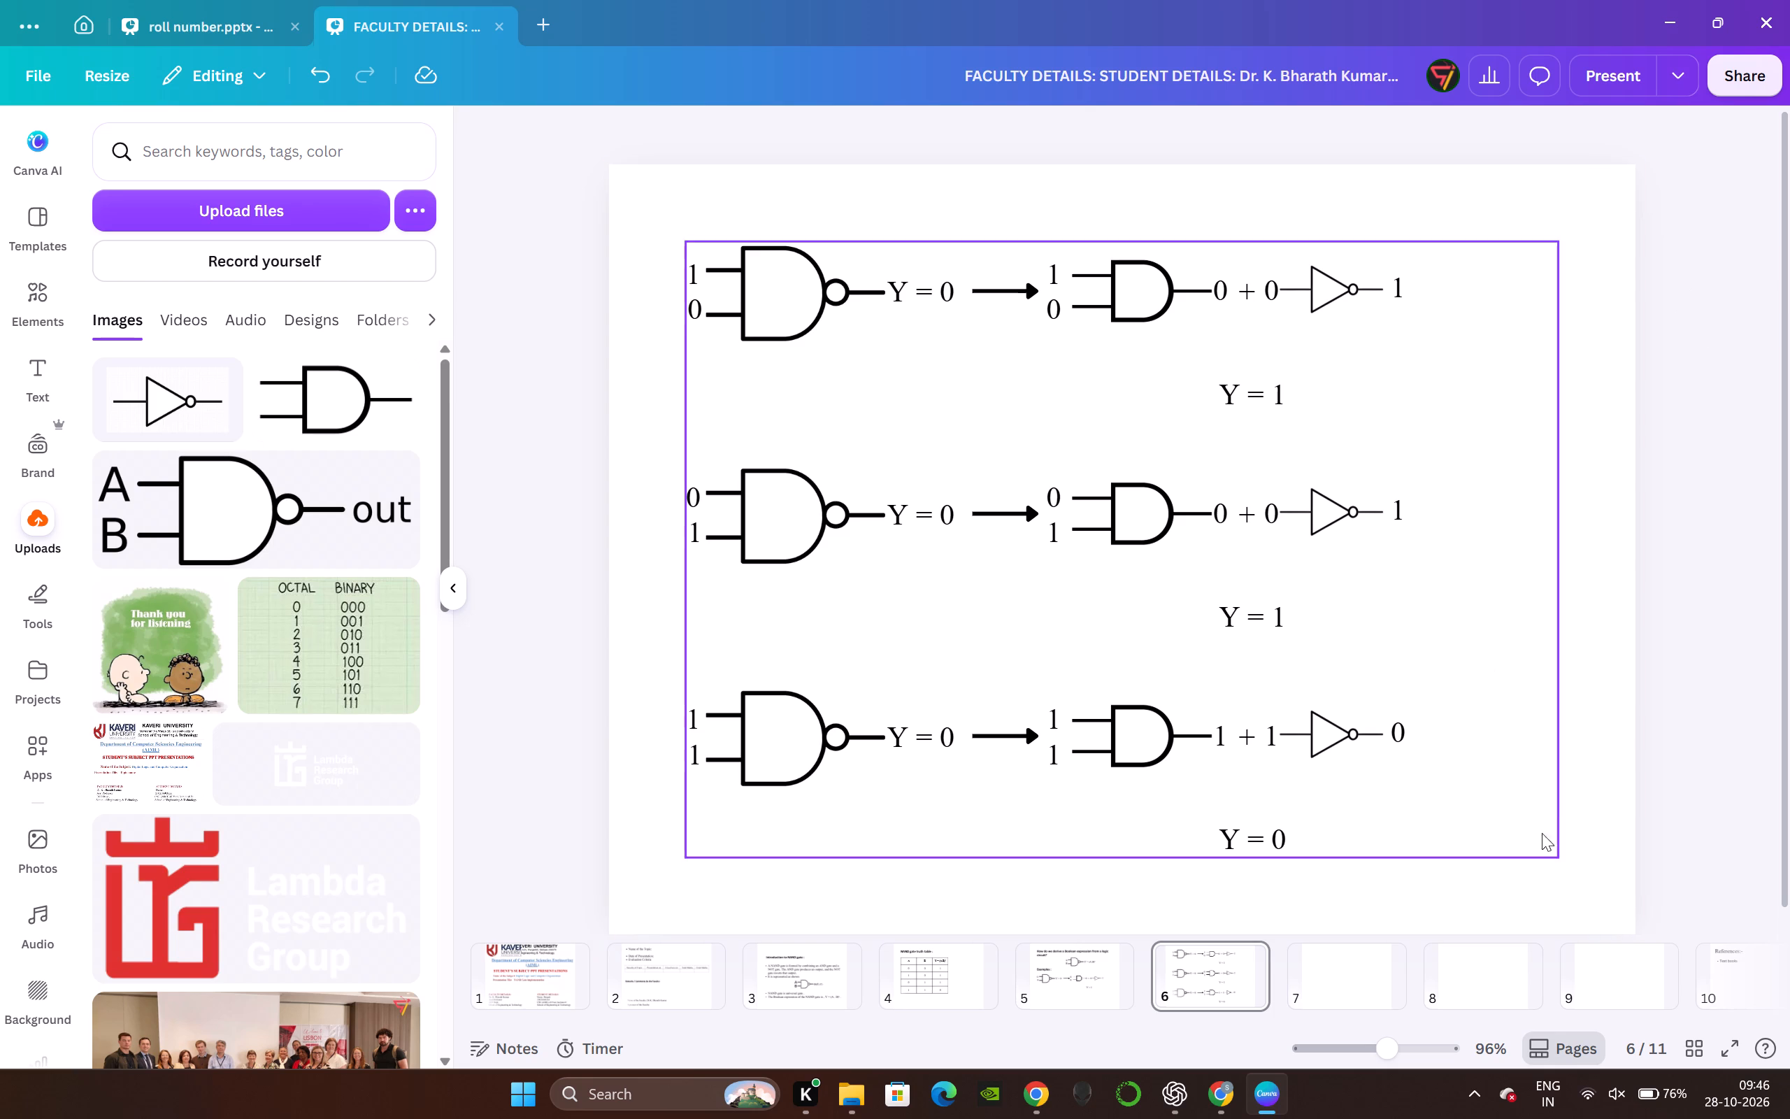
Delete the three blank pages between page 6 and the References page.
left_click(1375, 984)
key("BackSpace")
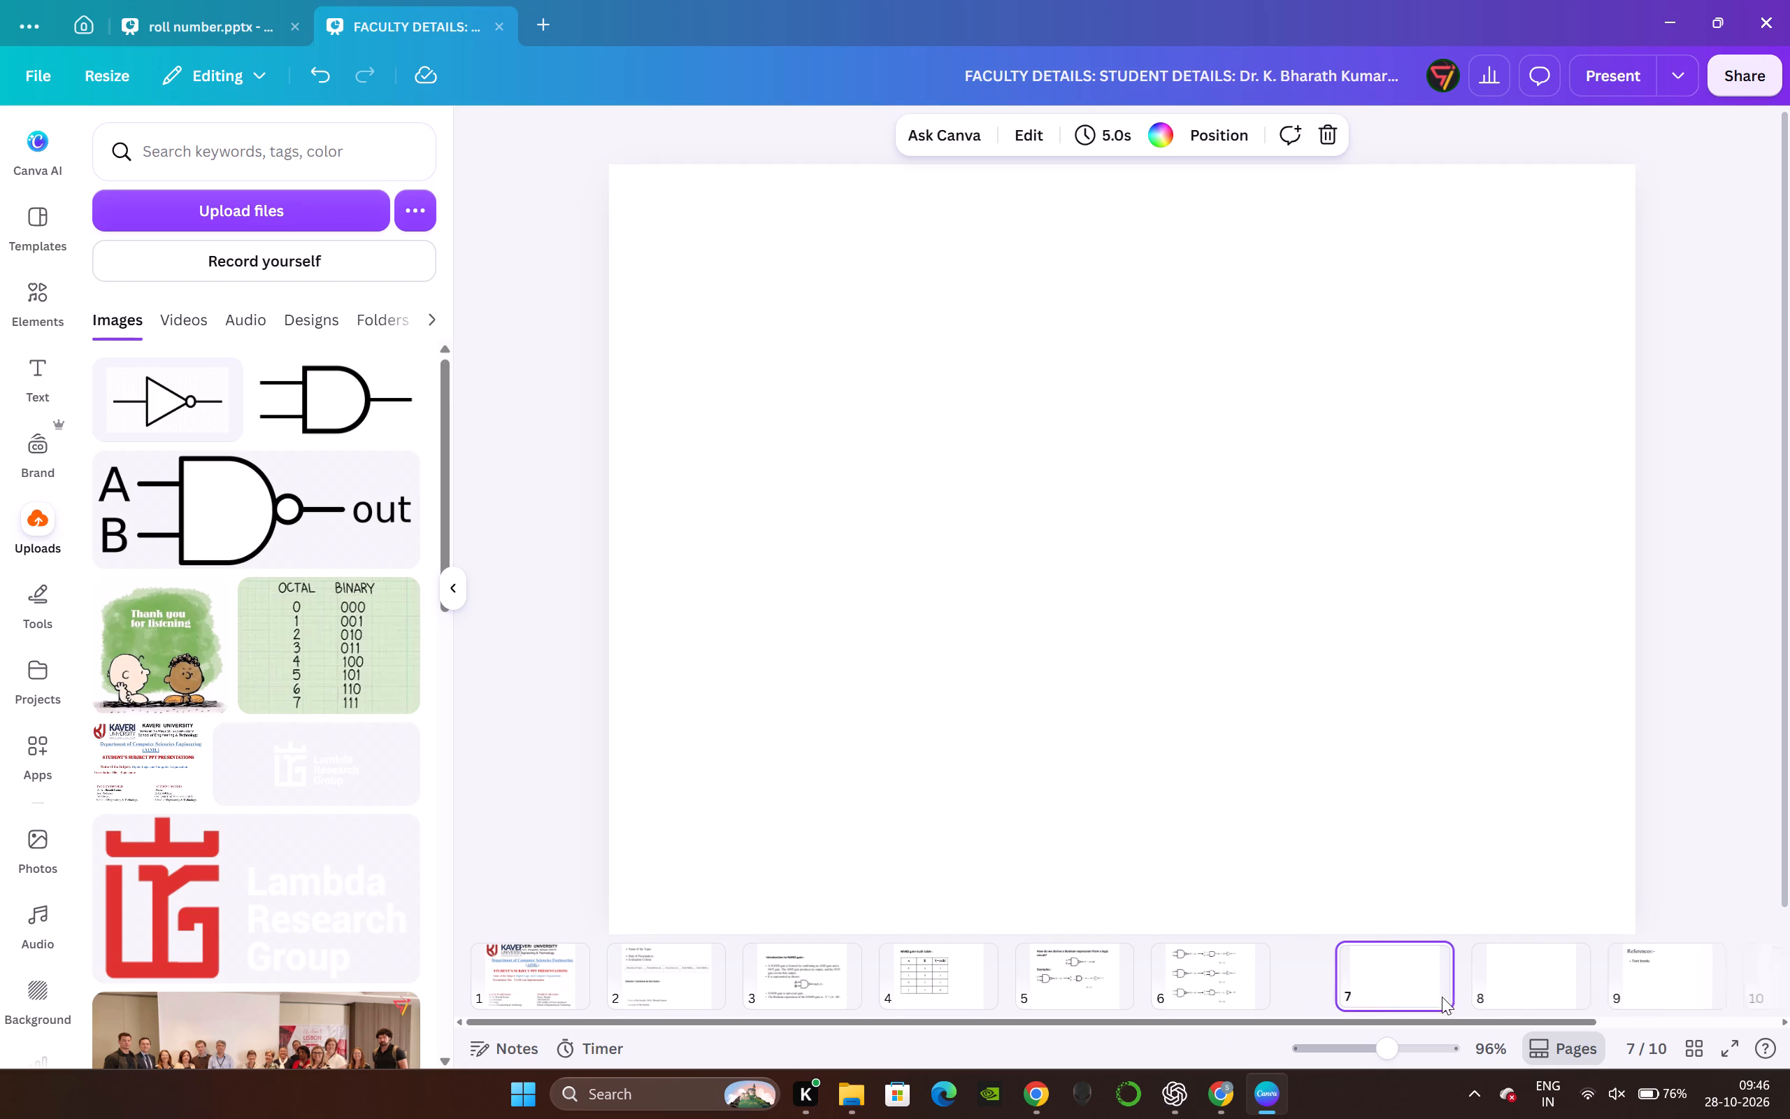
key("BackSpace")
key("BackSpace")
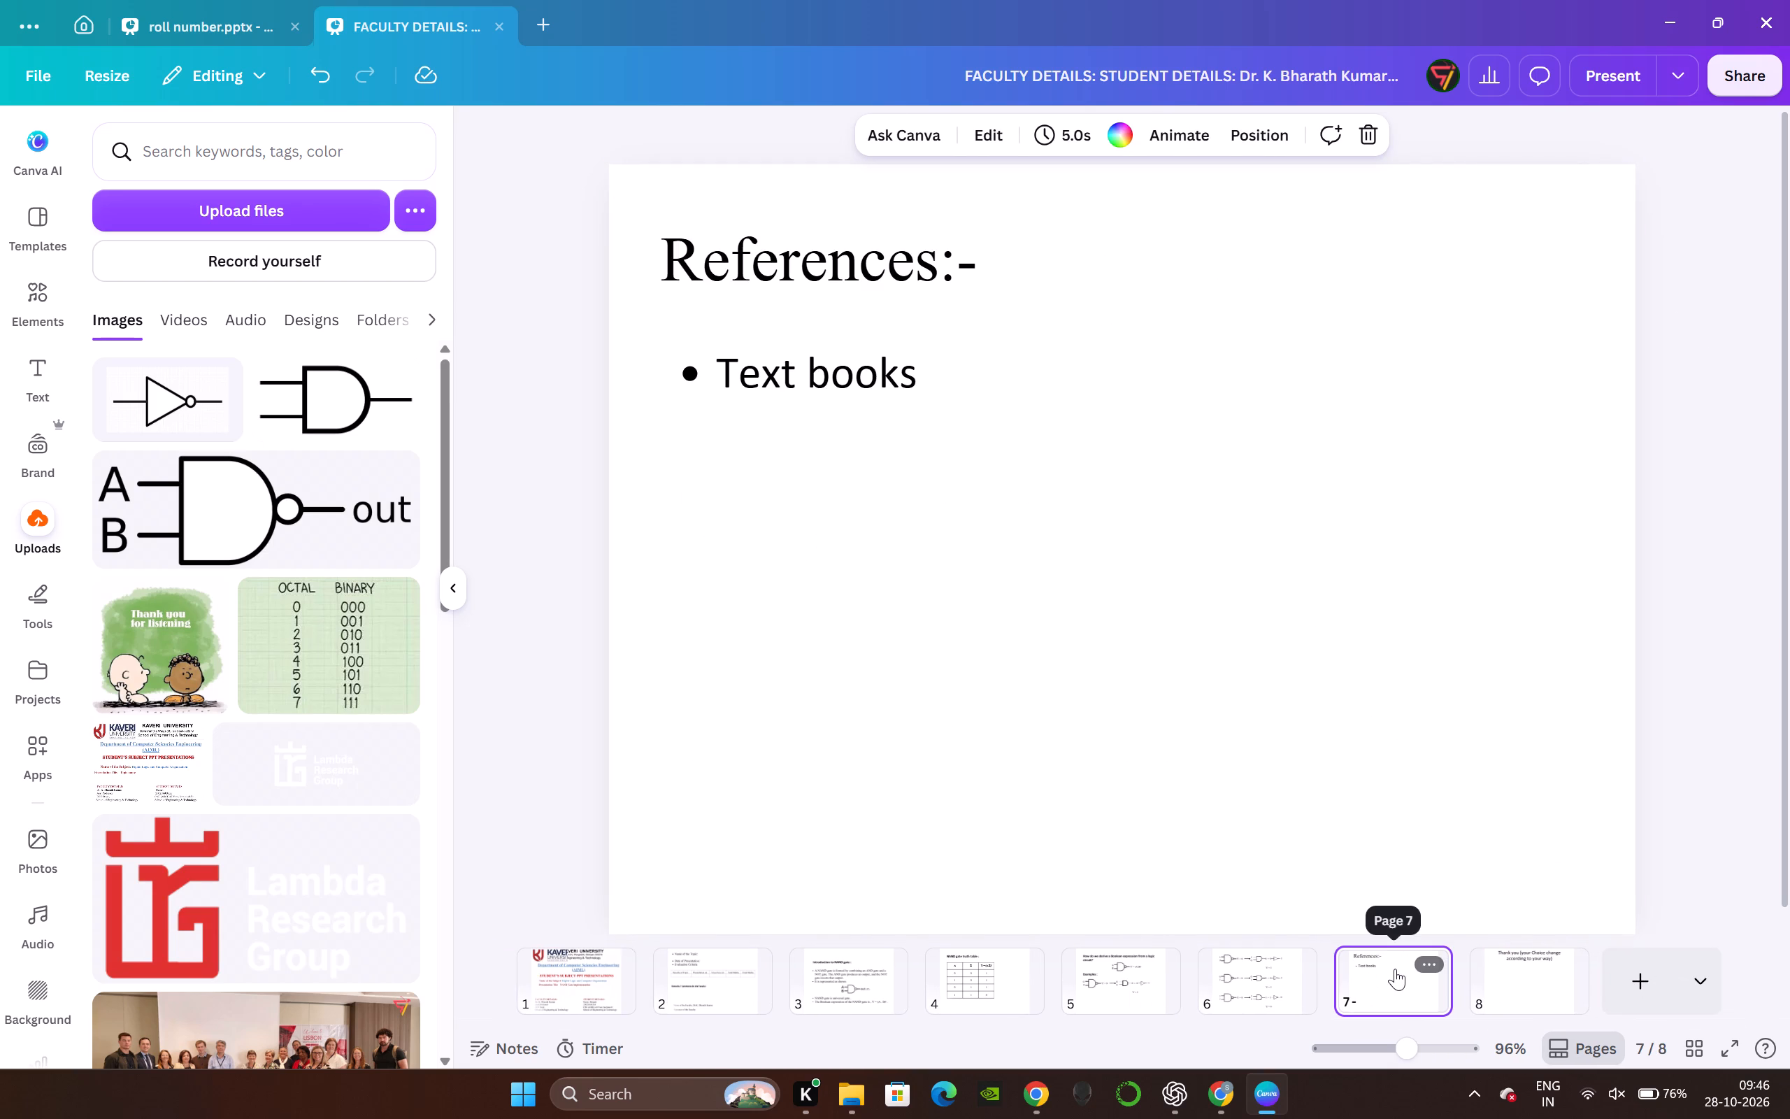
On the References page, add an empty bullet line below "Text books".
left_click(1549, 988)
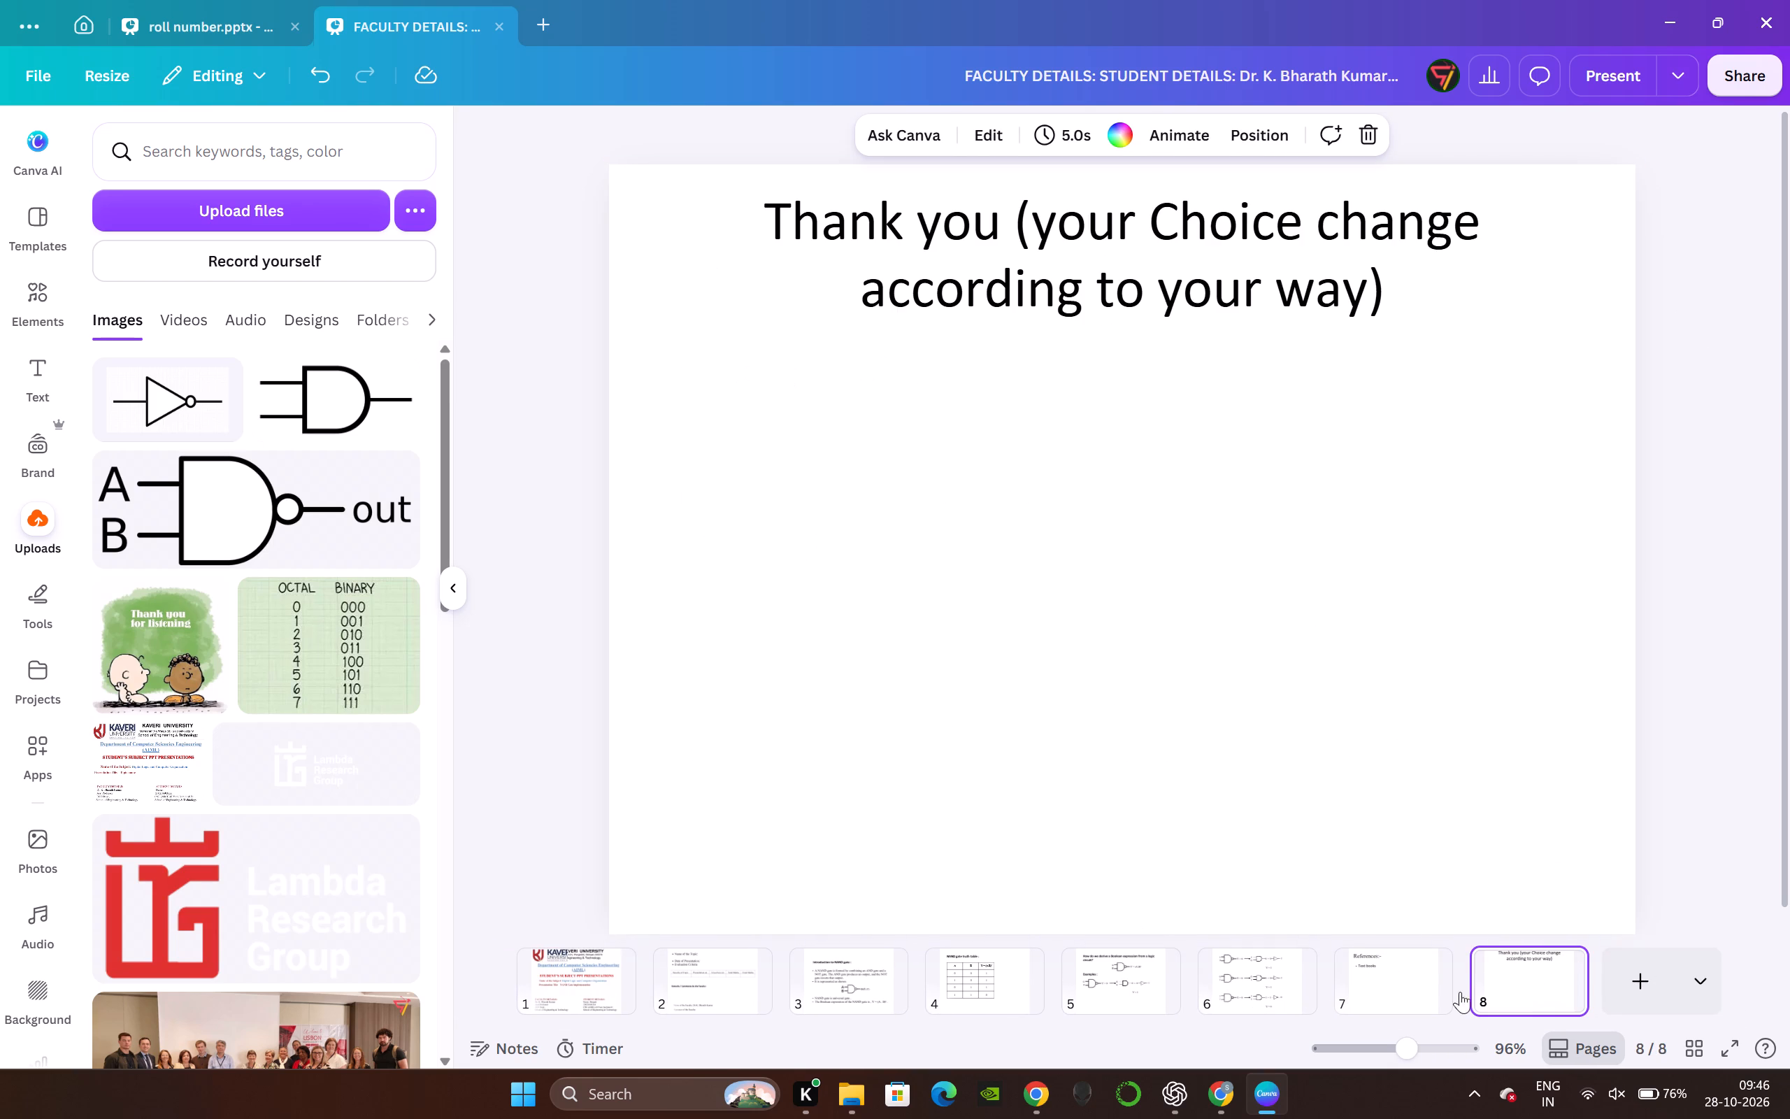
left_click(1398, 989)
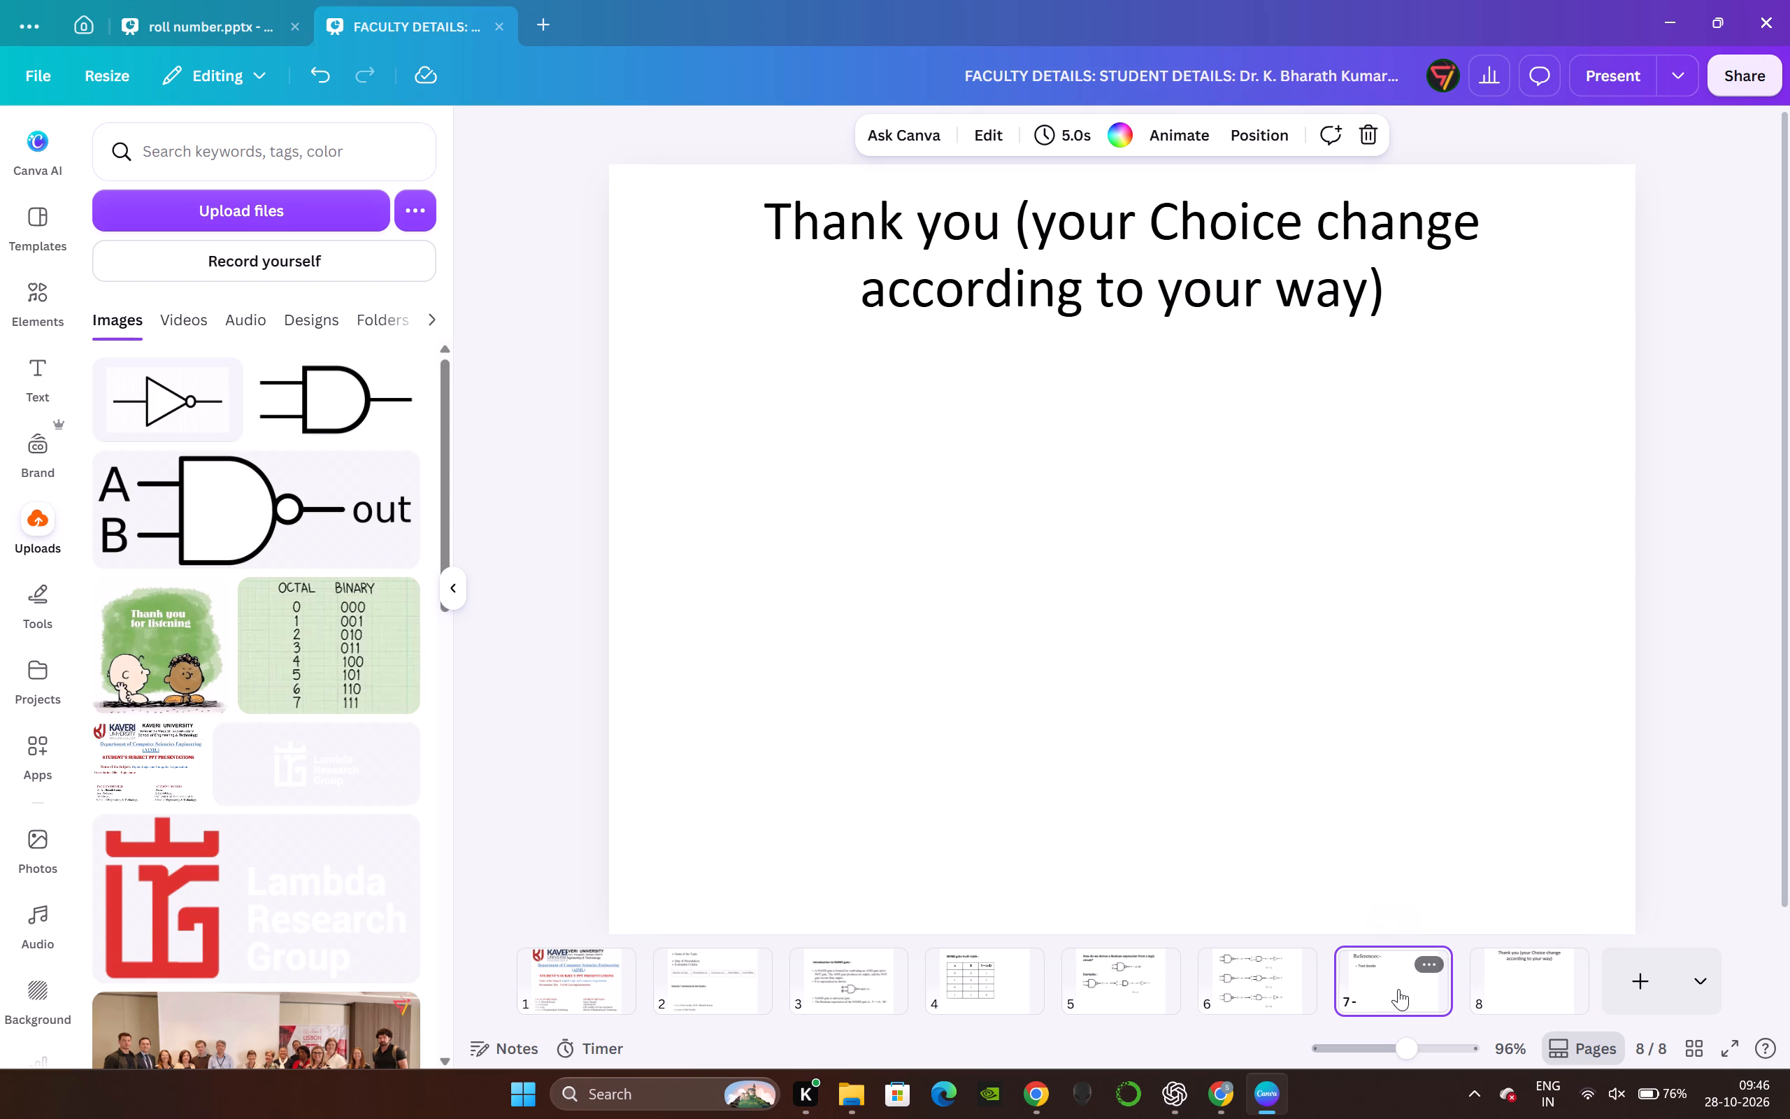
left_click(1059, 632)
double_click(880, 549)
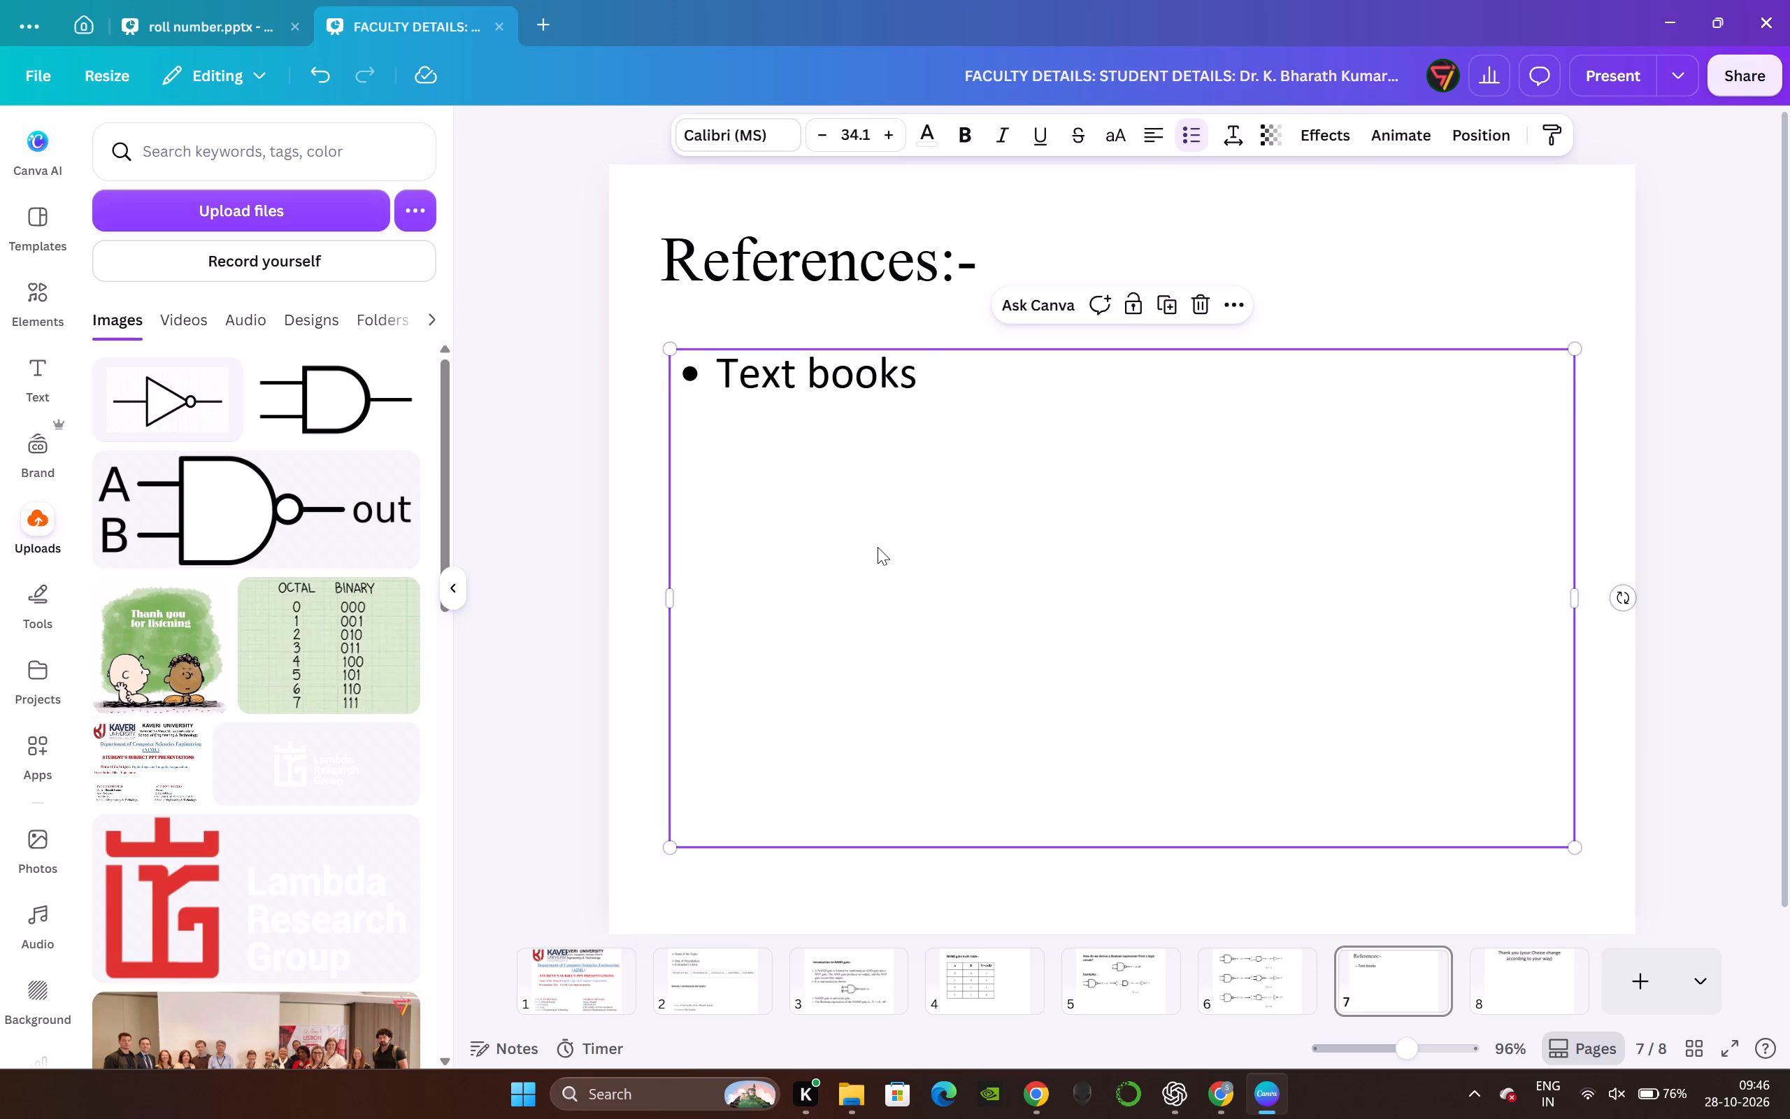
left_click(874, 530)
left_click(919, 493)
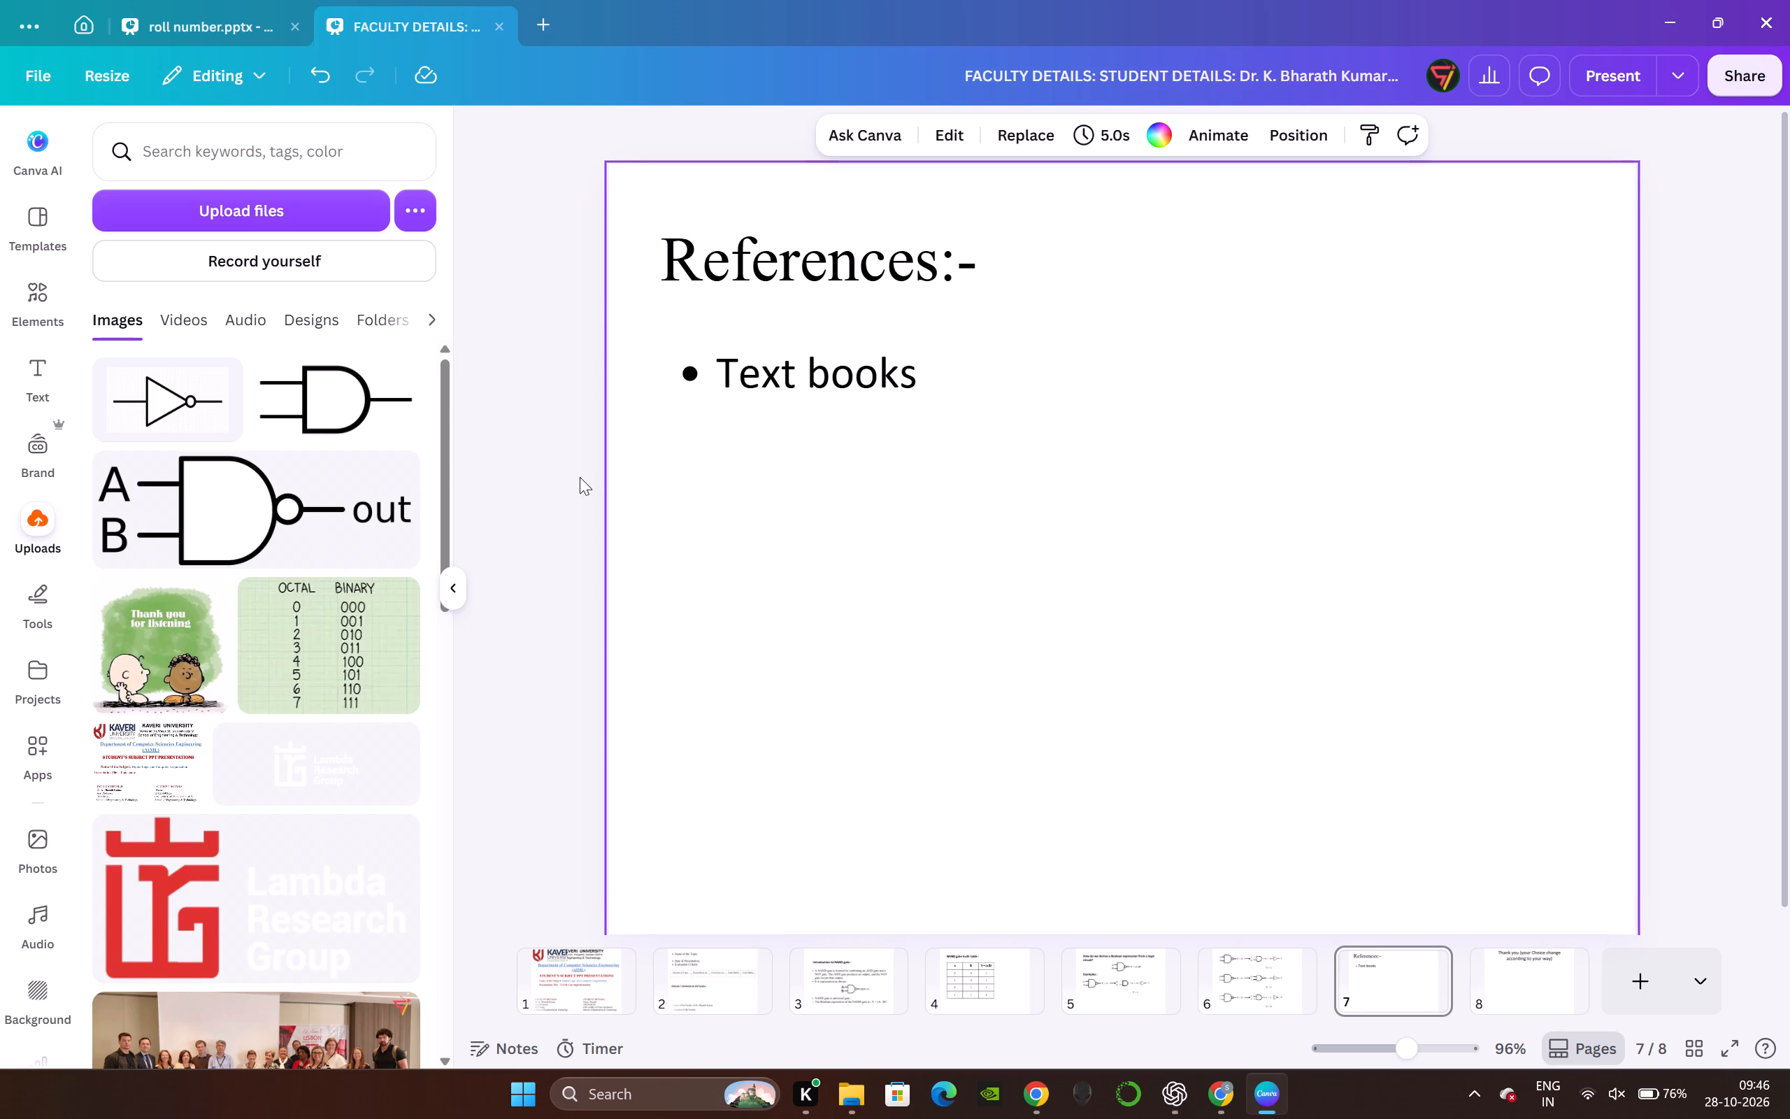
left_click(533, 481)
left_click(935, 474)
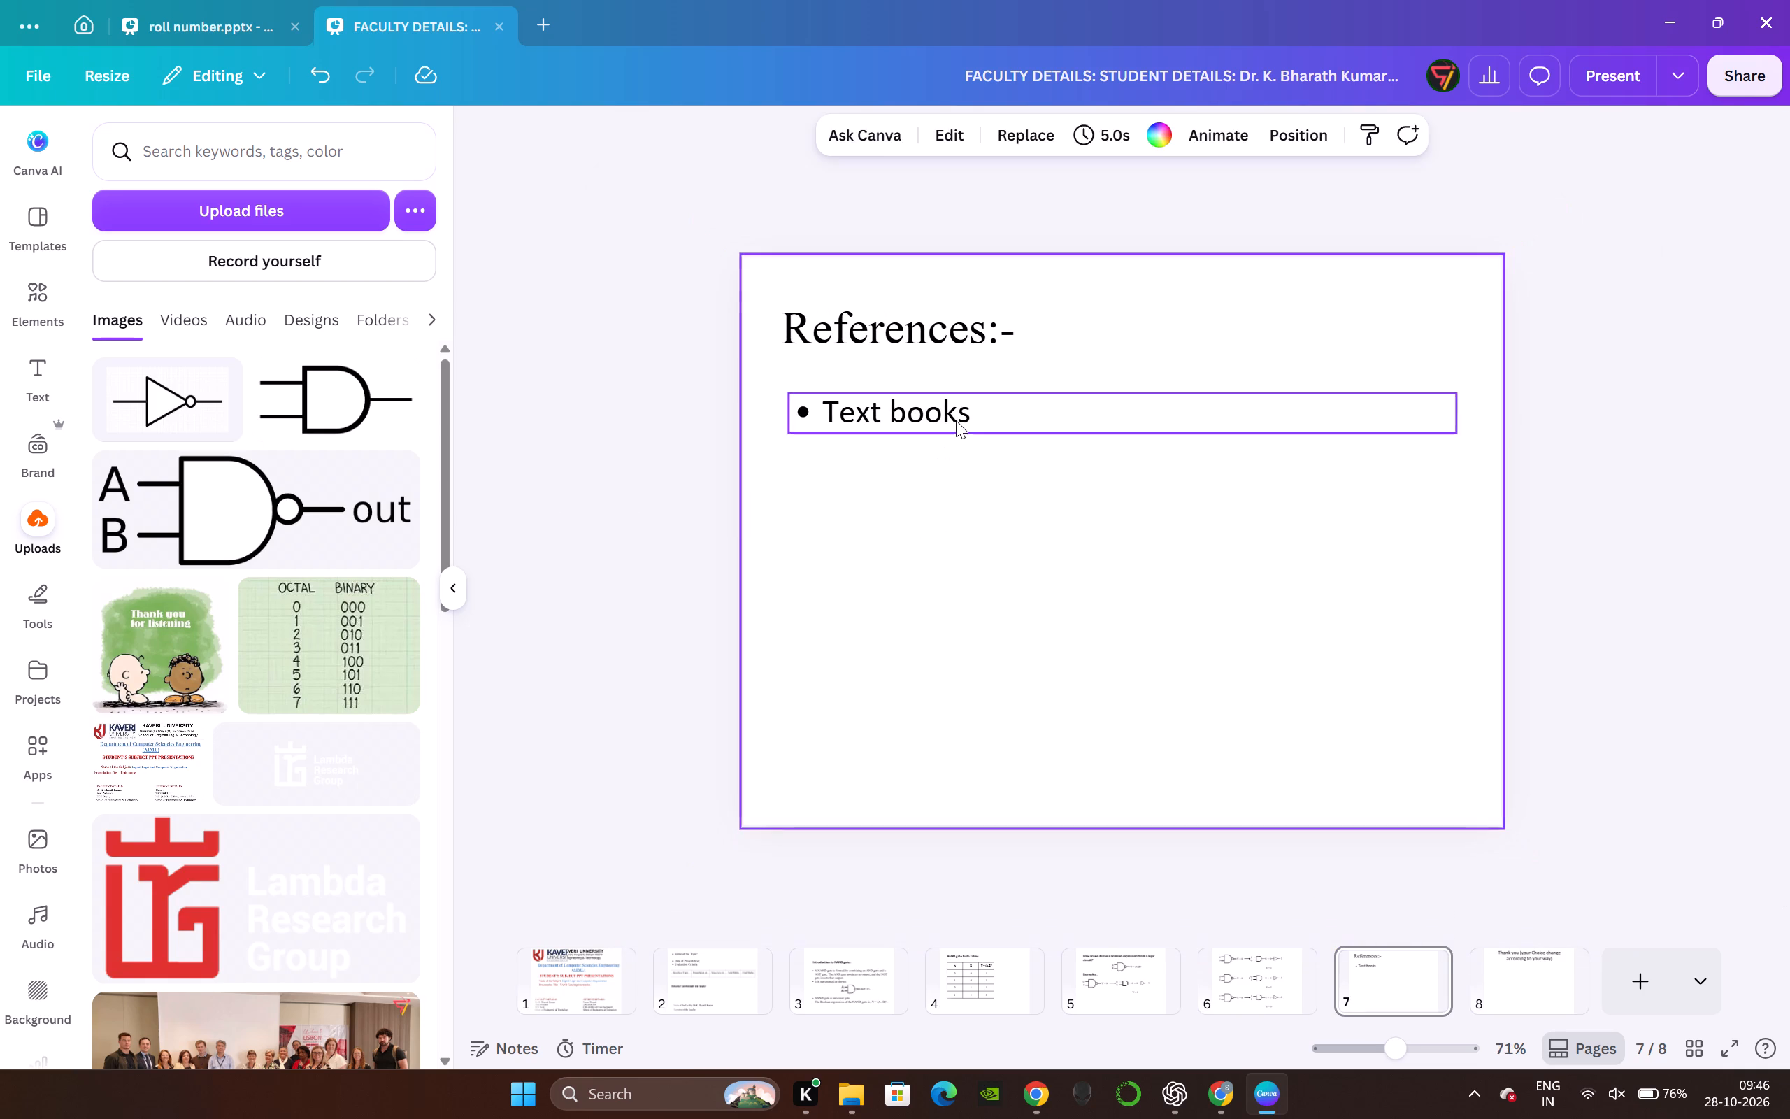
left_click(956, 420)
double_click(995, 418)
left_click(995, 418)
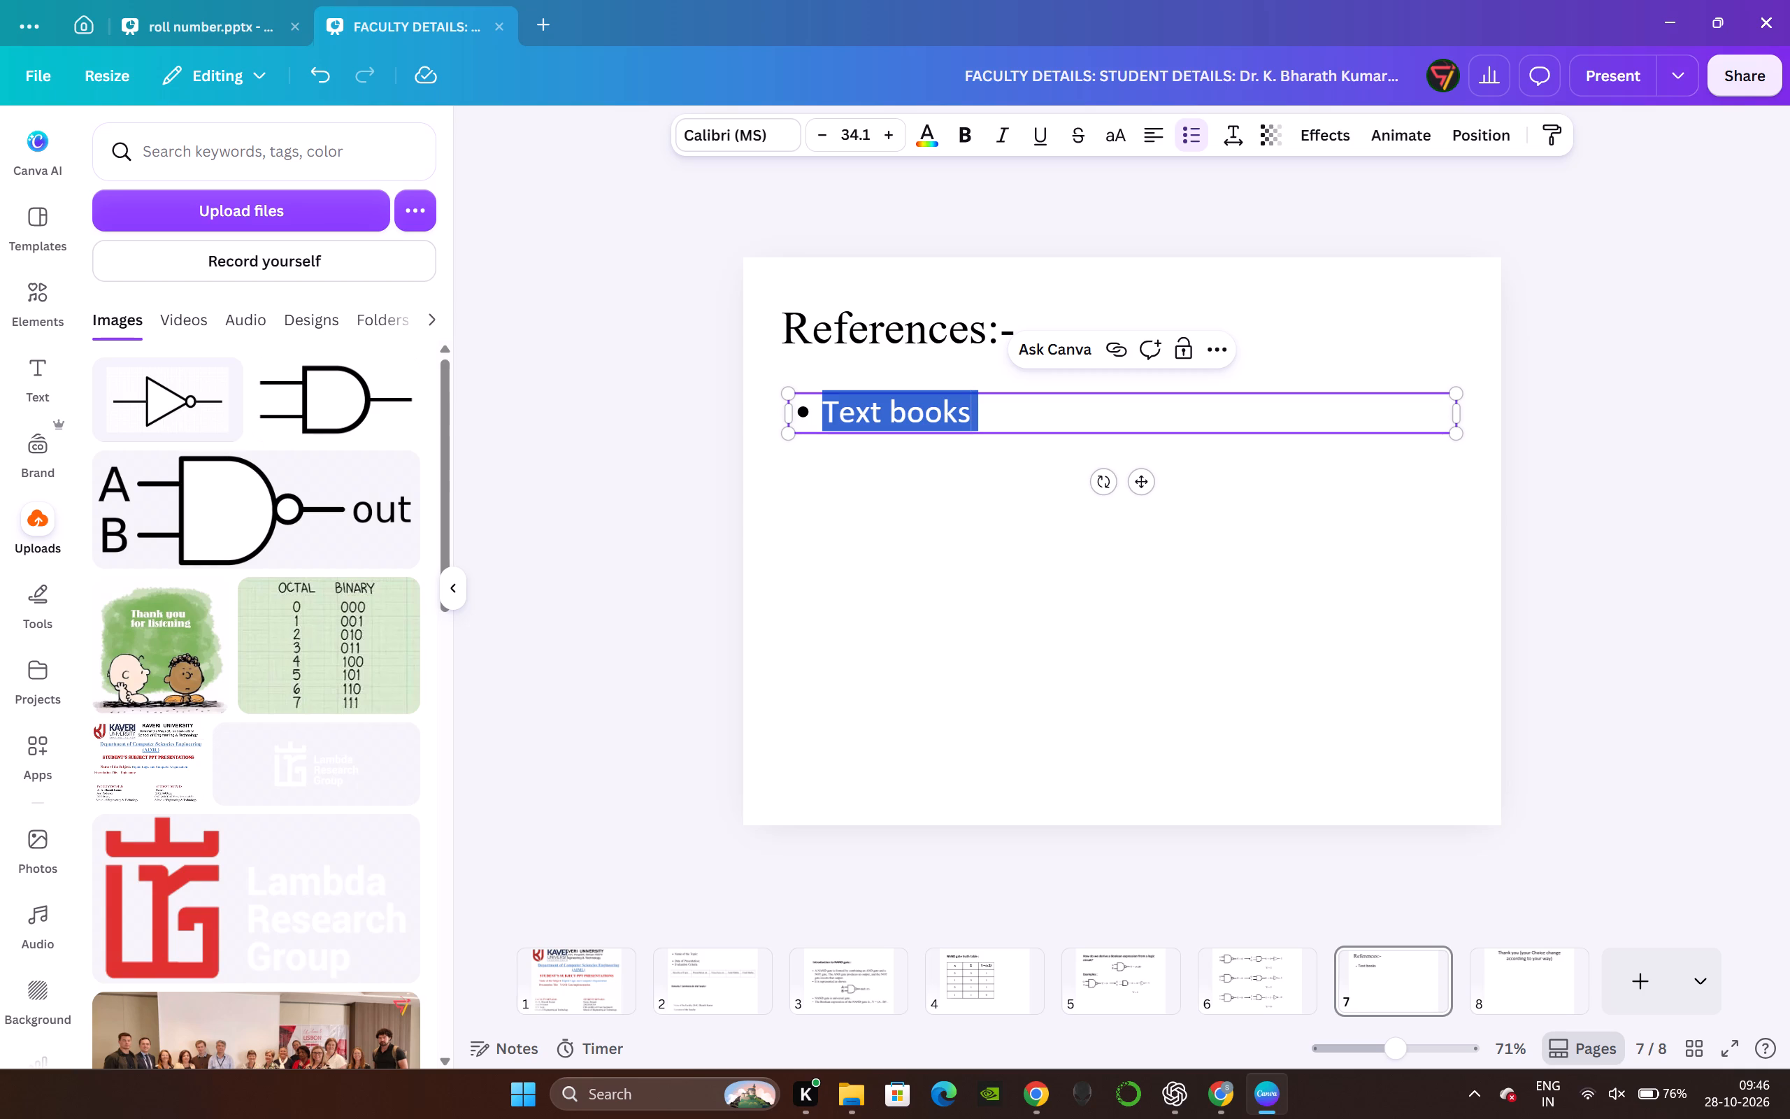
left_click(989, 406)
key("Return")
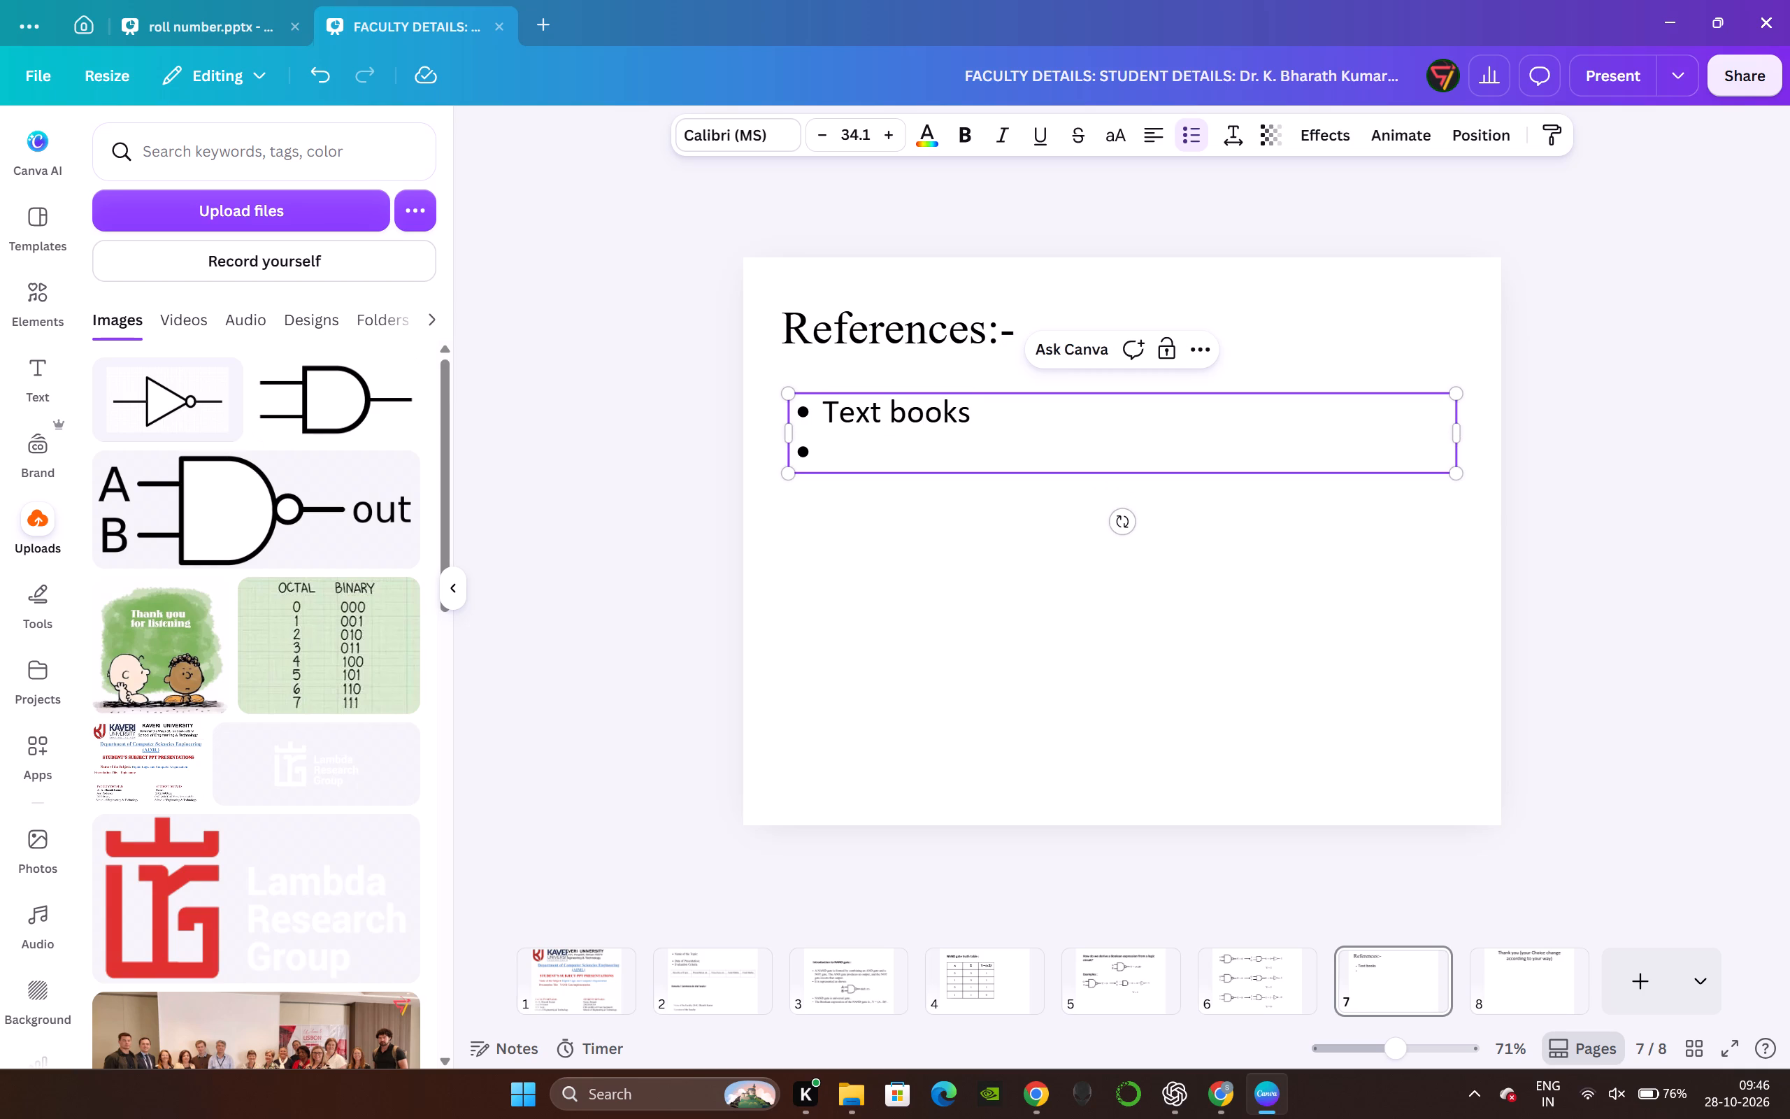
Remove the bullet from the "Text books" line and indent it with three spaces.
left_click(814, 409)
key("BackSpace")
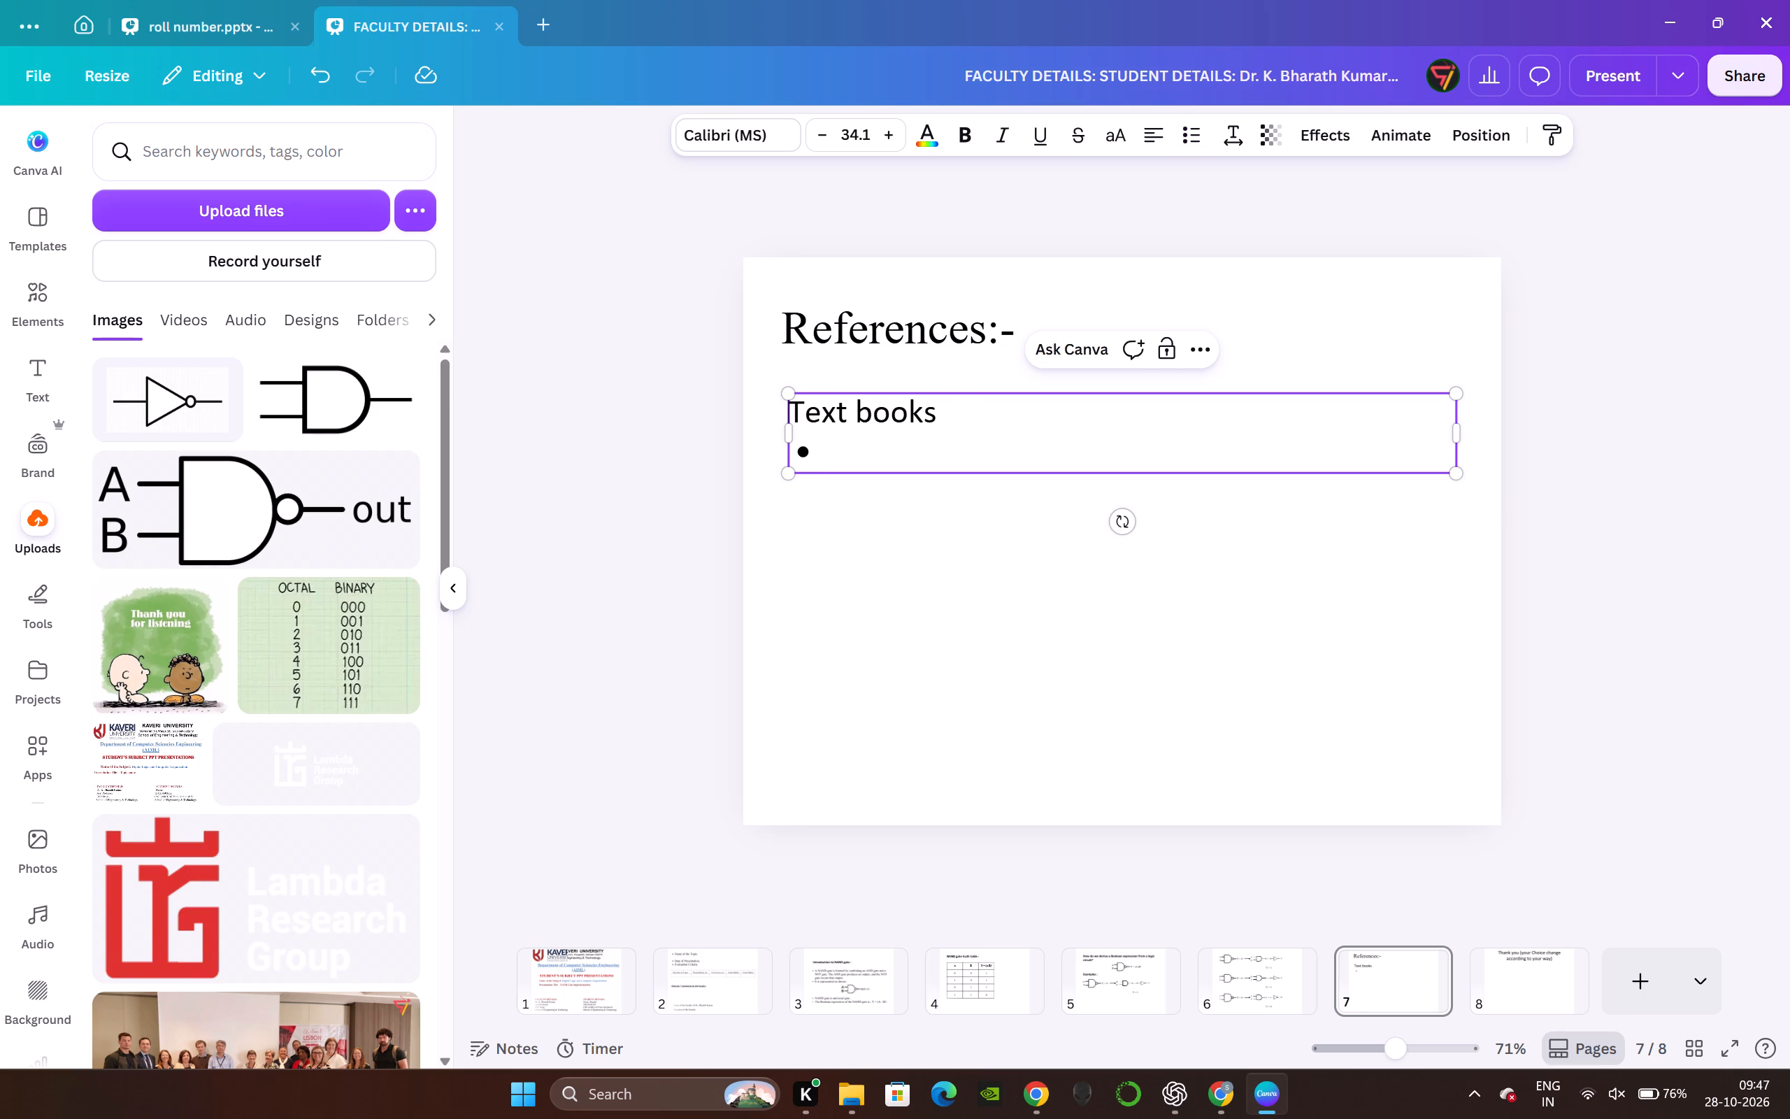
key("space")
key("space")
key("space")
left_click(623, 458)
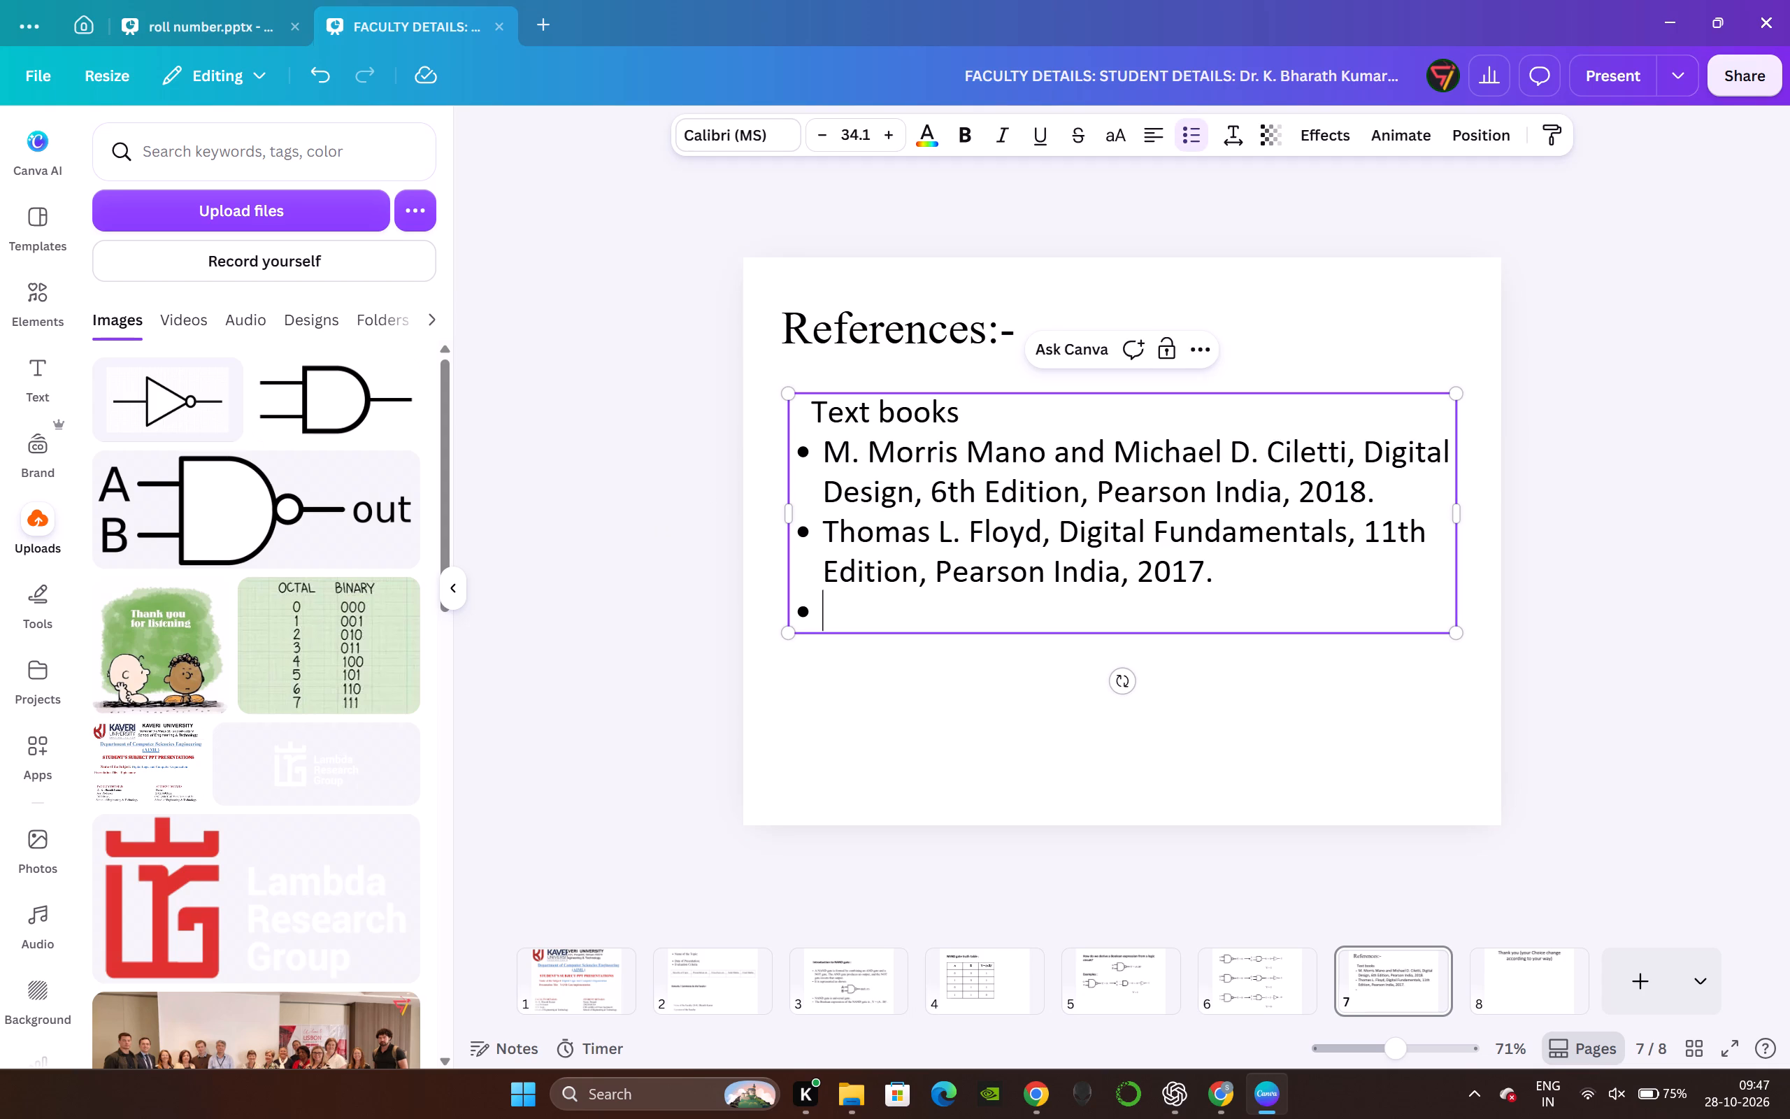
key("BackSpace")
key("BackSpace")
left_click(684, 650)
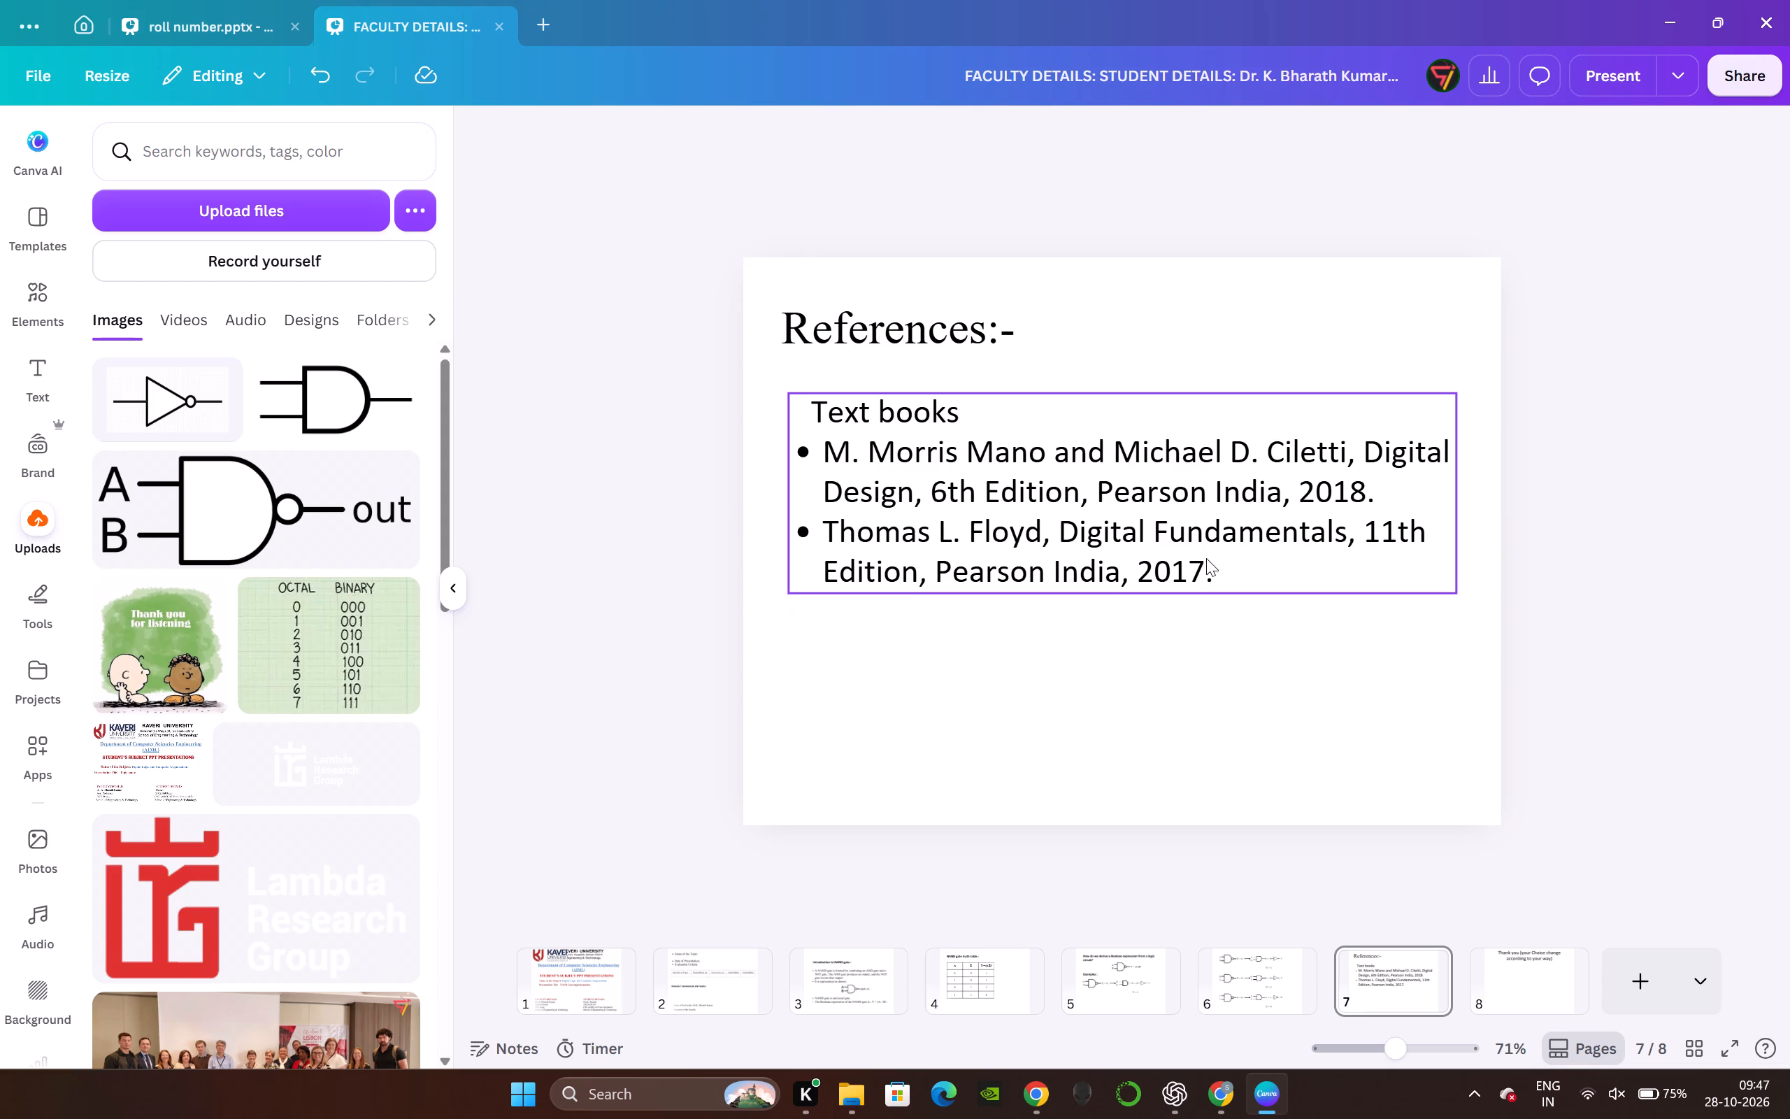
left_click(1619, 516)
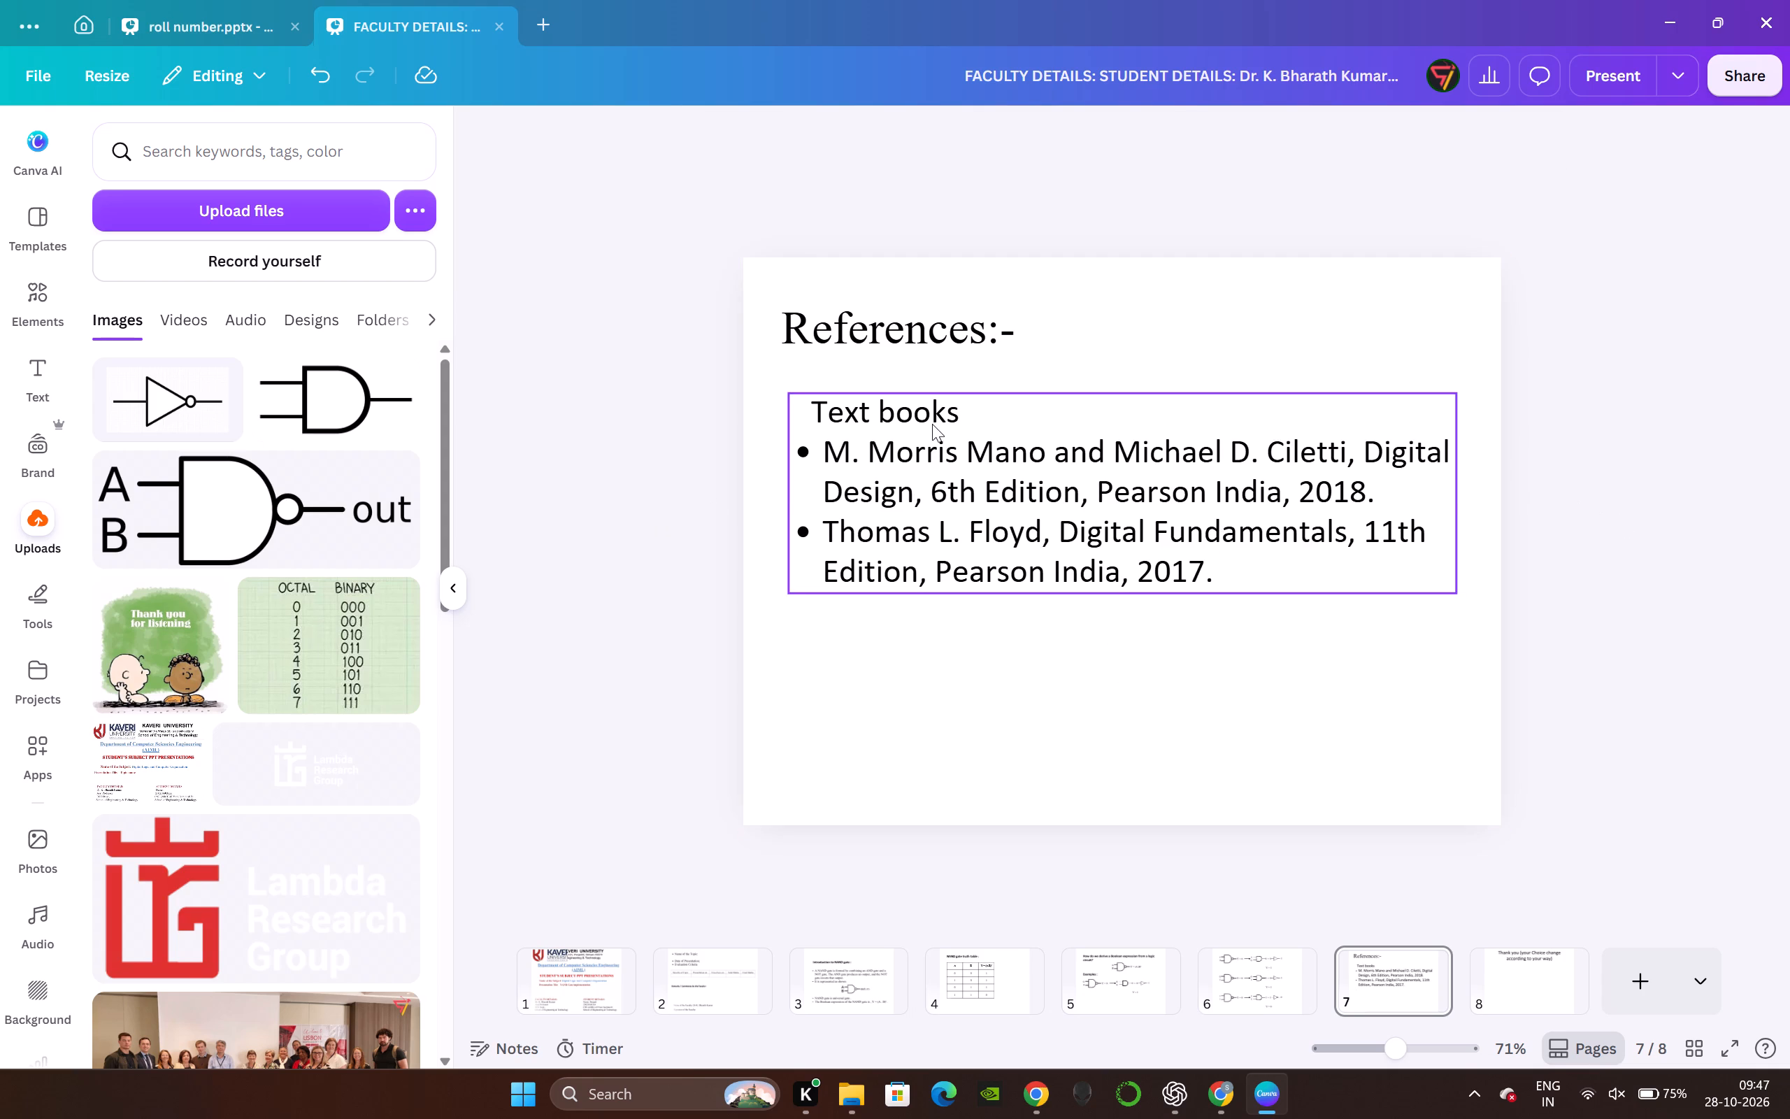
Make the "Text books" line on the References page bold.
double_click(933, 420)
left_click_drag(969, 409, 797, 407)
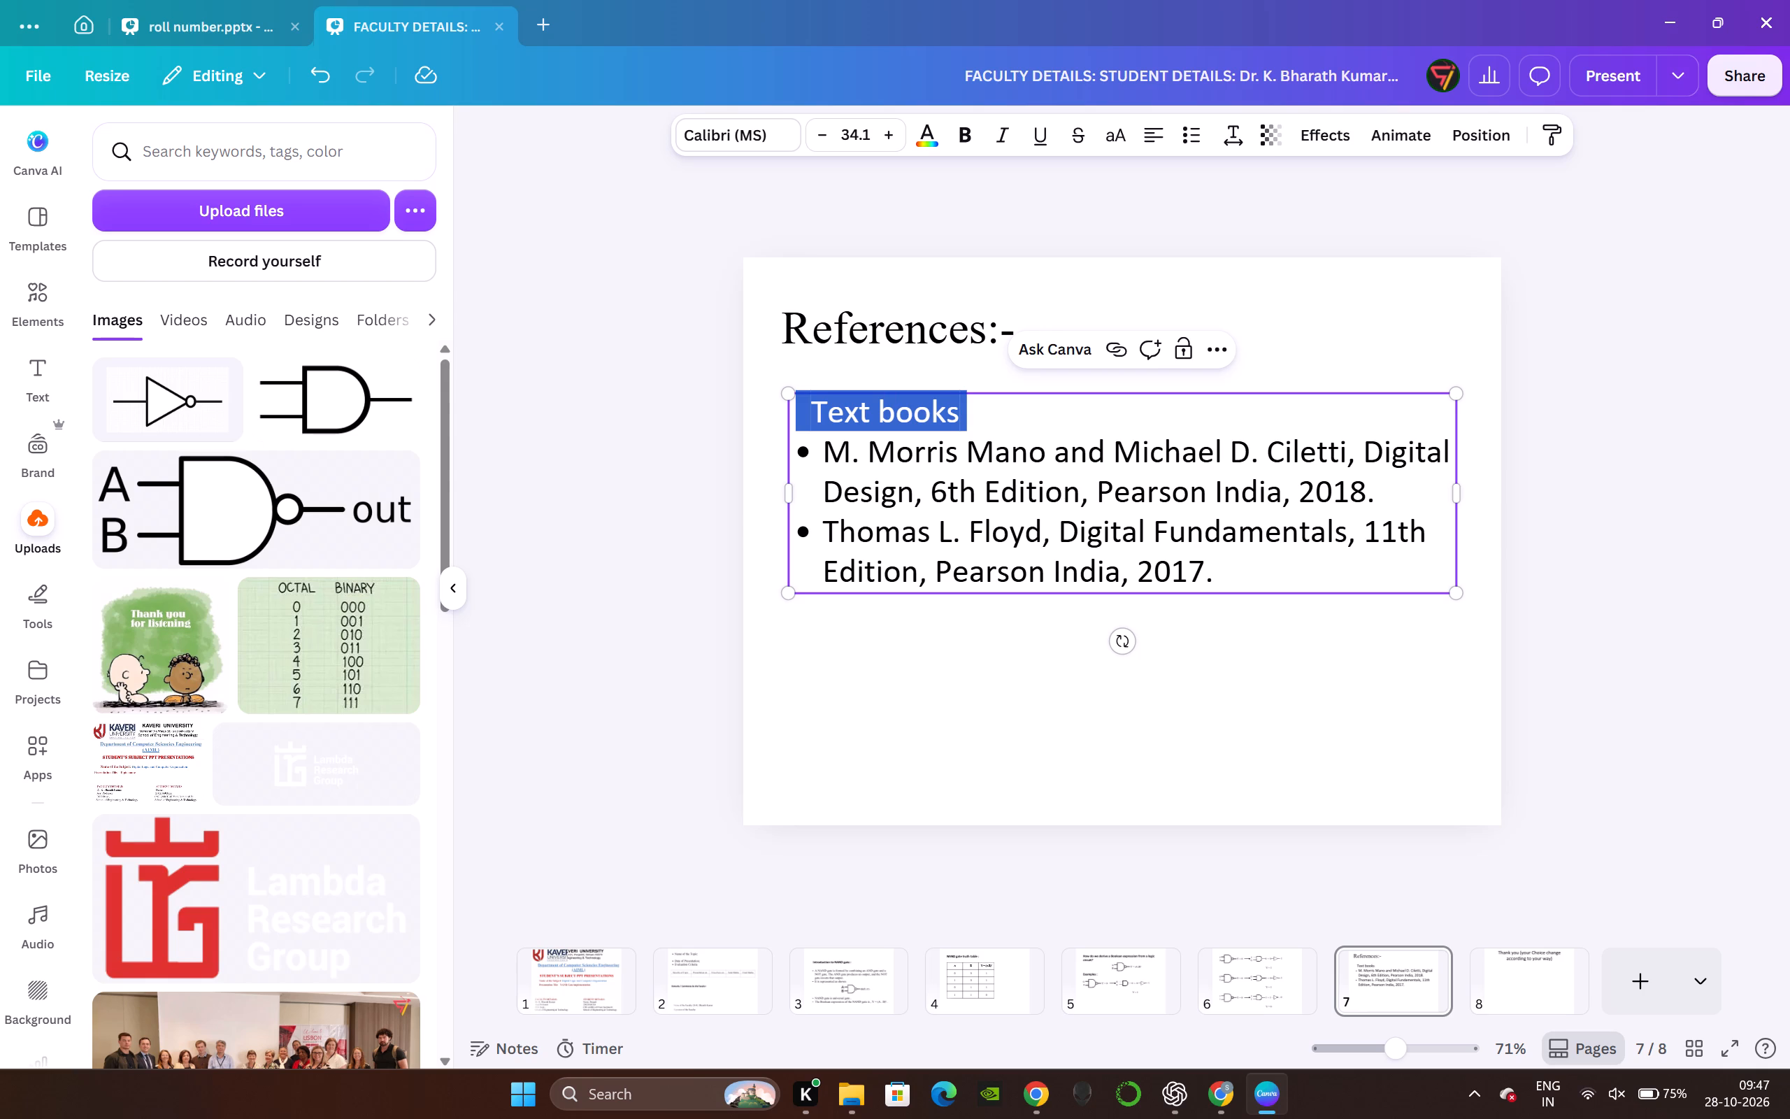
left_click(965, 139)
left_click(587, 383)
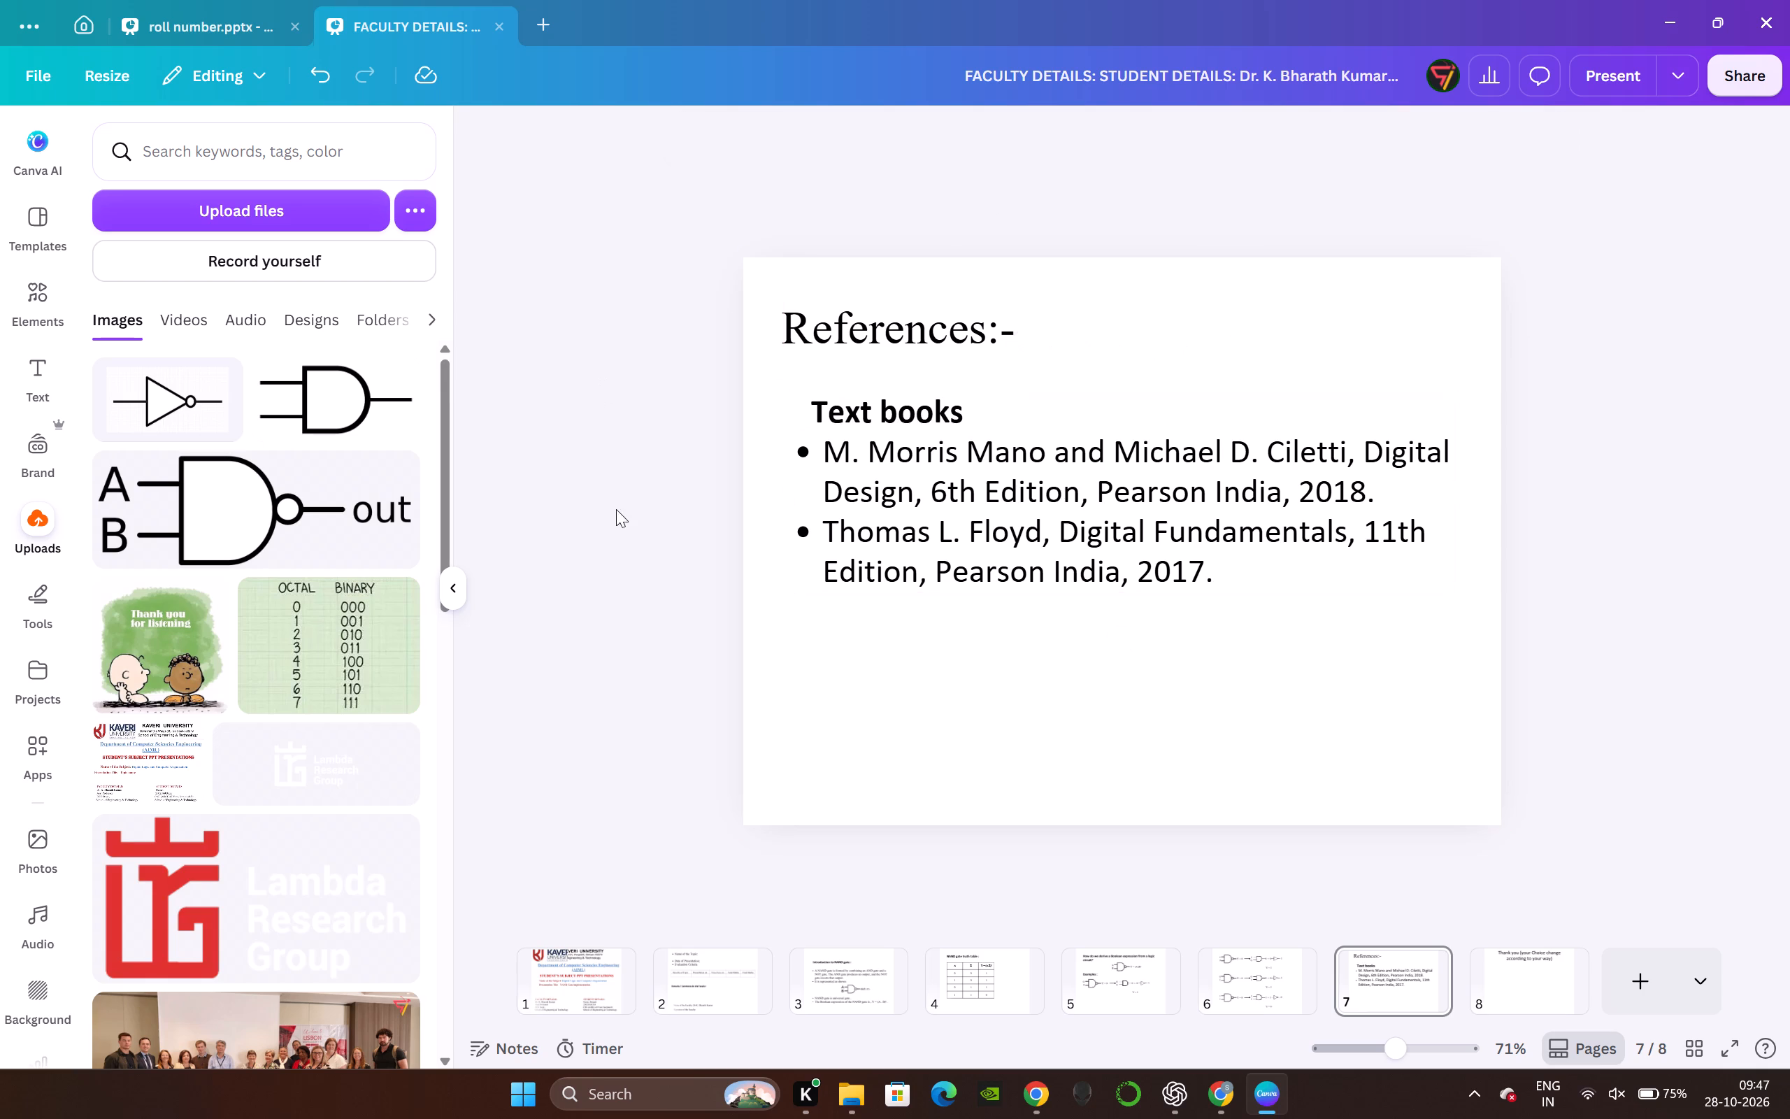
Move the textbook list slightly lower on the References page, leaving more space below the heading.
left_click_drag(1212, 462, 1212, 485)
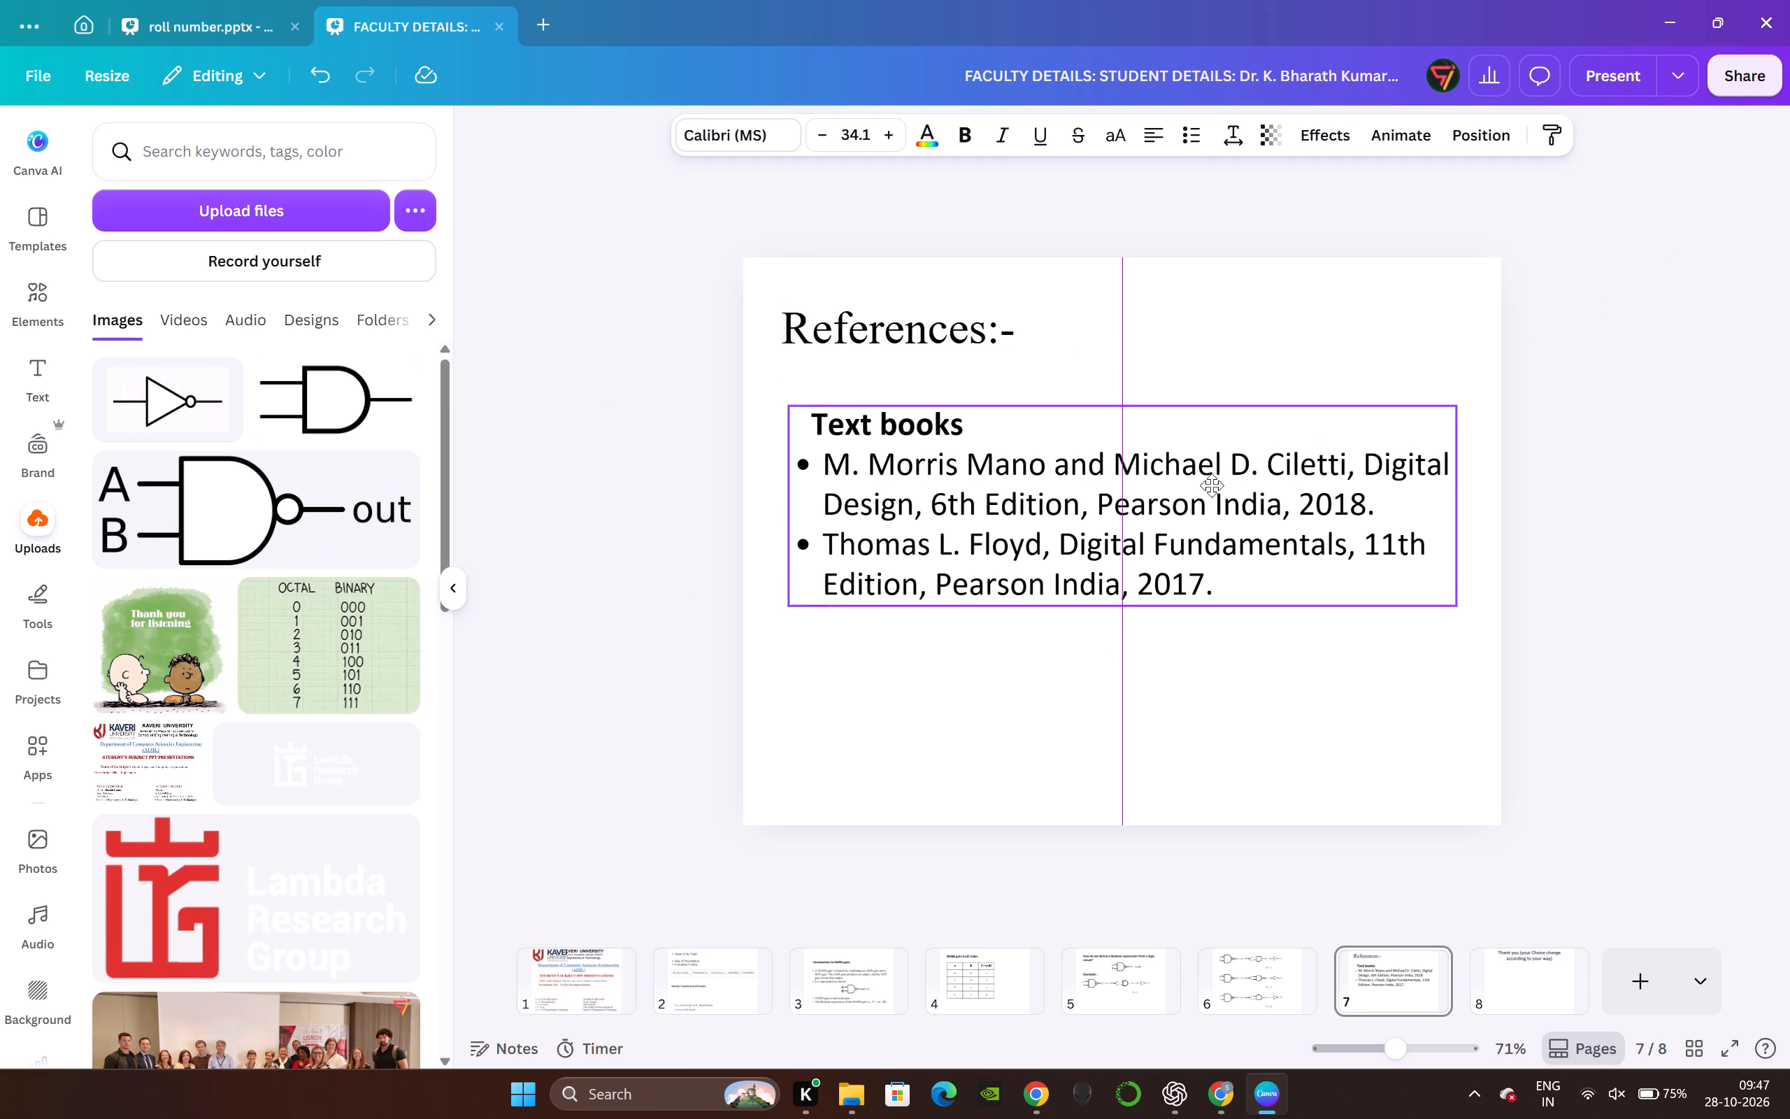
left_click_drag(1212, 485, 1216, 518)
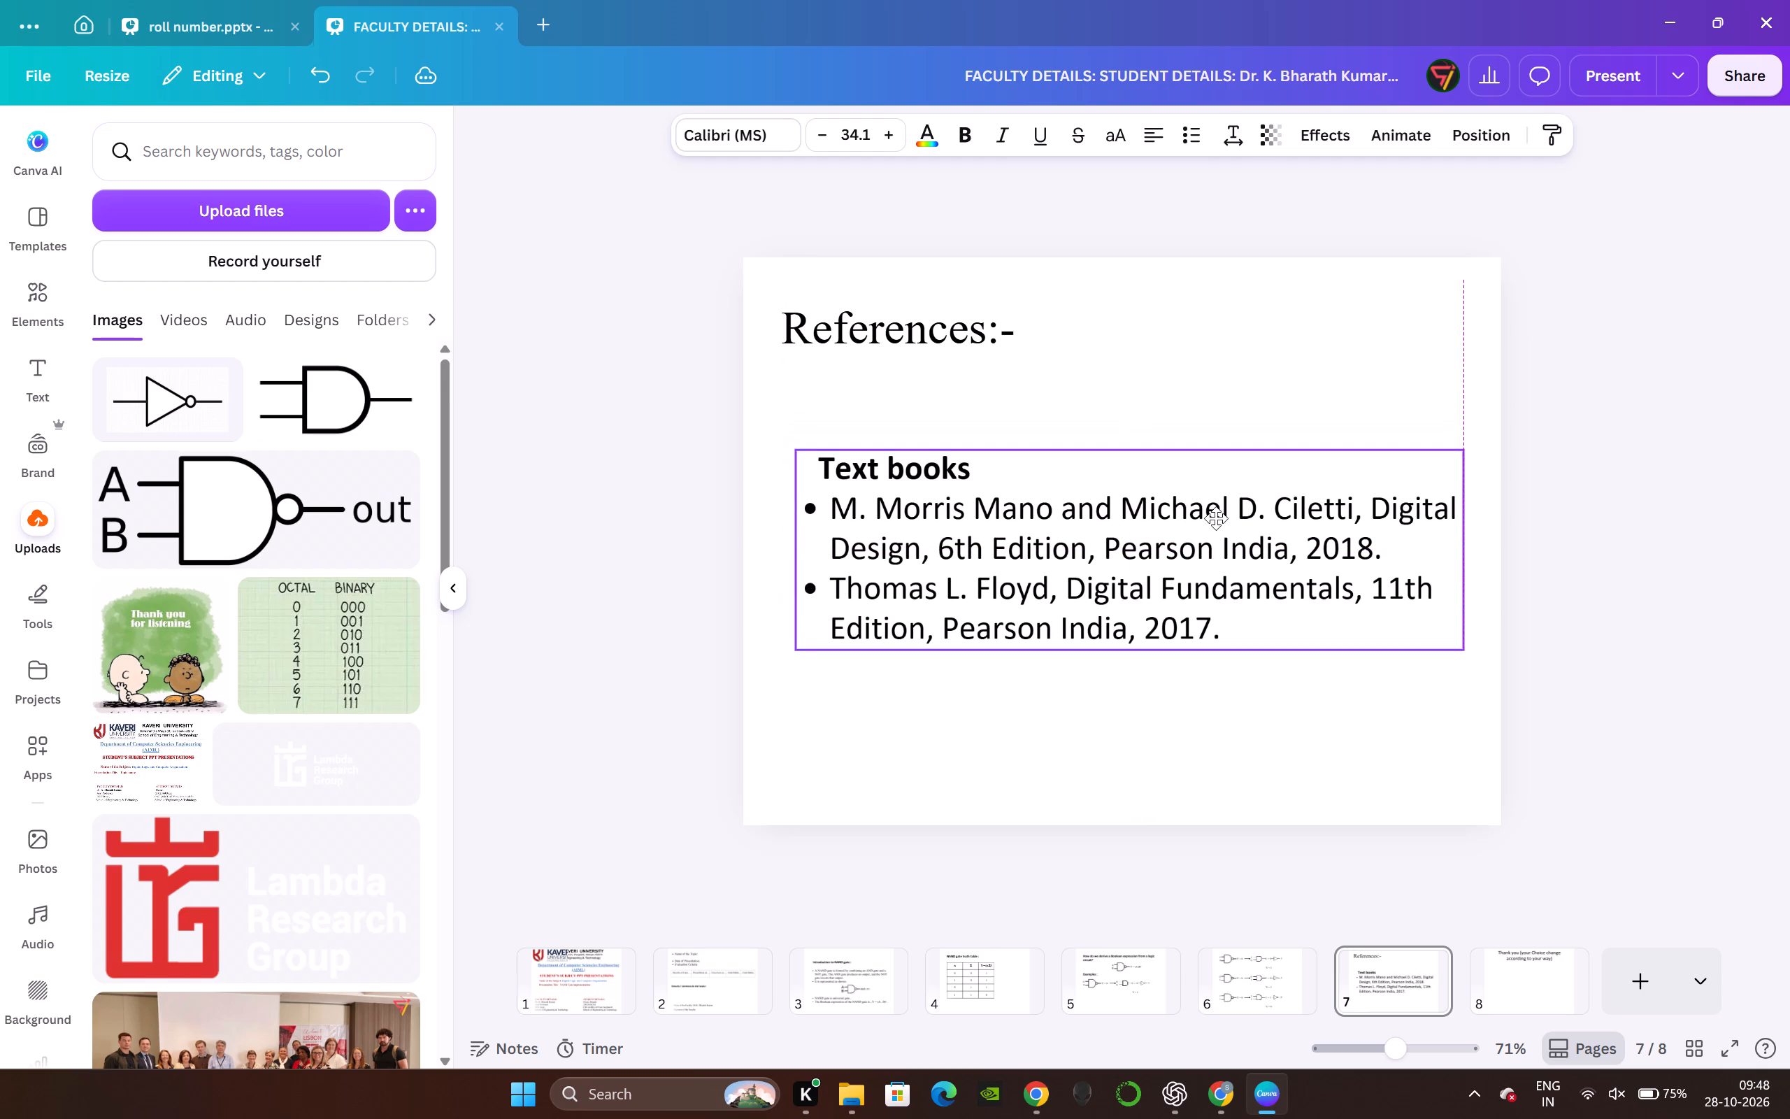
left_click_drag(1216, 518, 1218, 504)
left_click(633, 471)
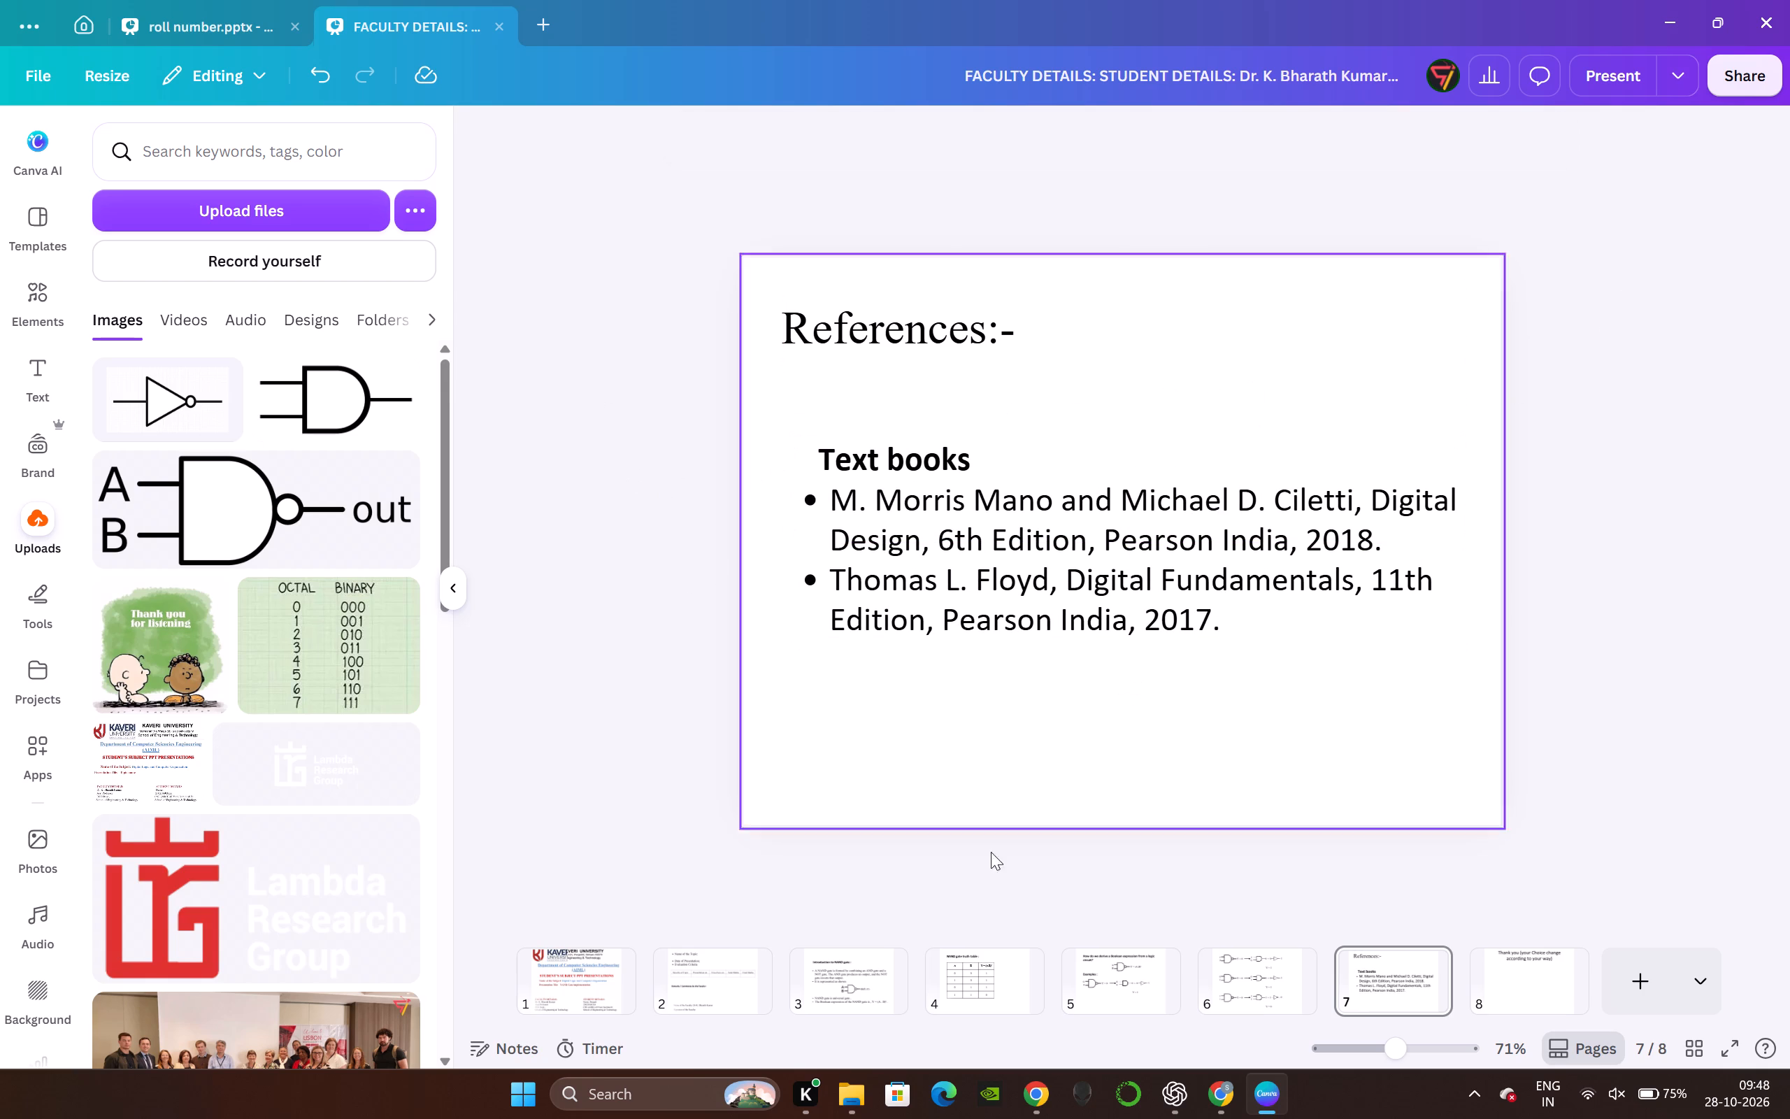
On page 5, move the 0-0 example circuit row and the "Examples :" heading lower to open space beneath the NAND gate.
left_click(1161, 996)
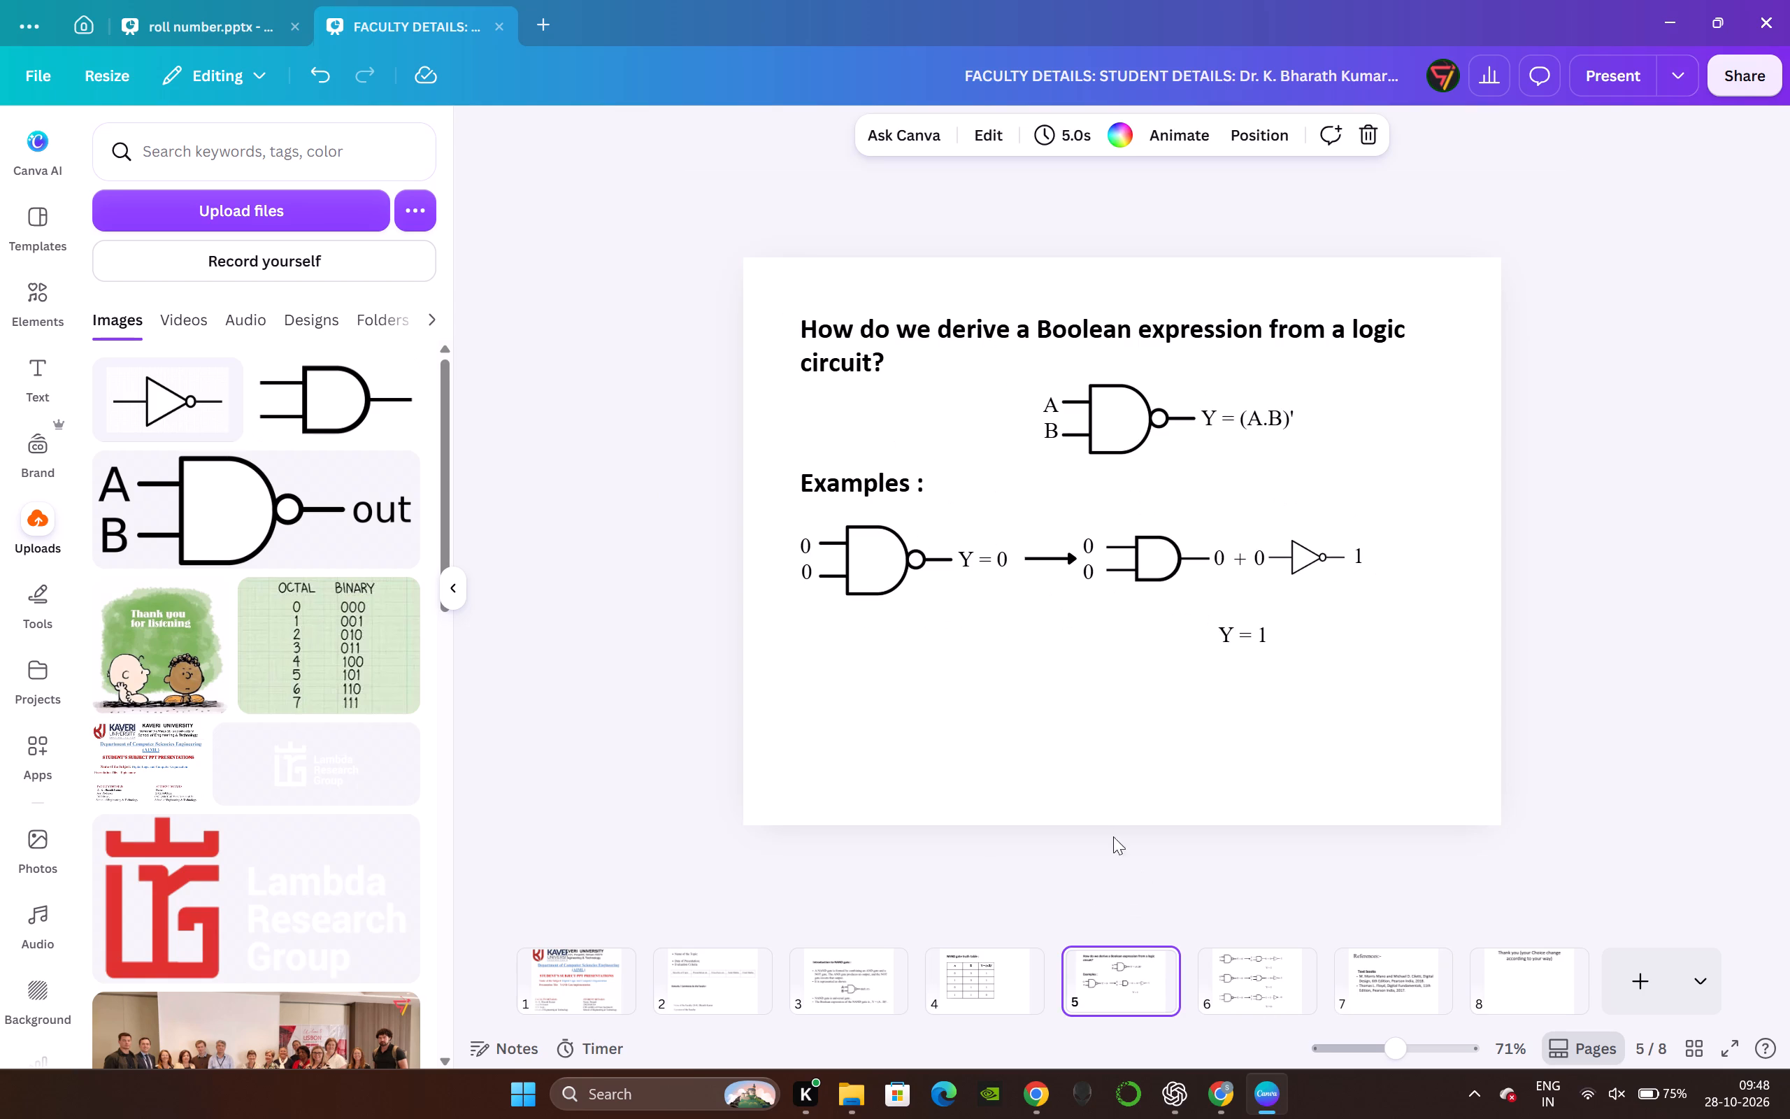
left_click_drag(1089, 597, 1089, 658)
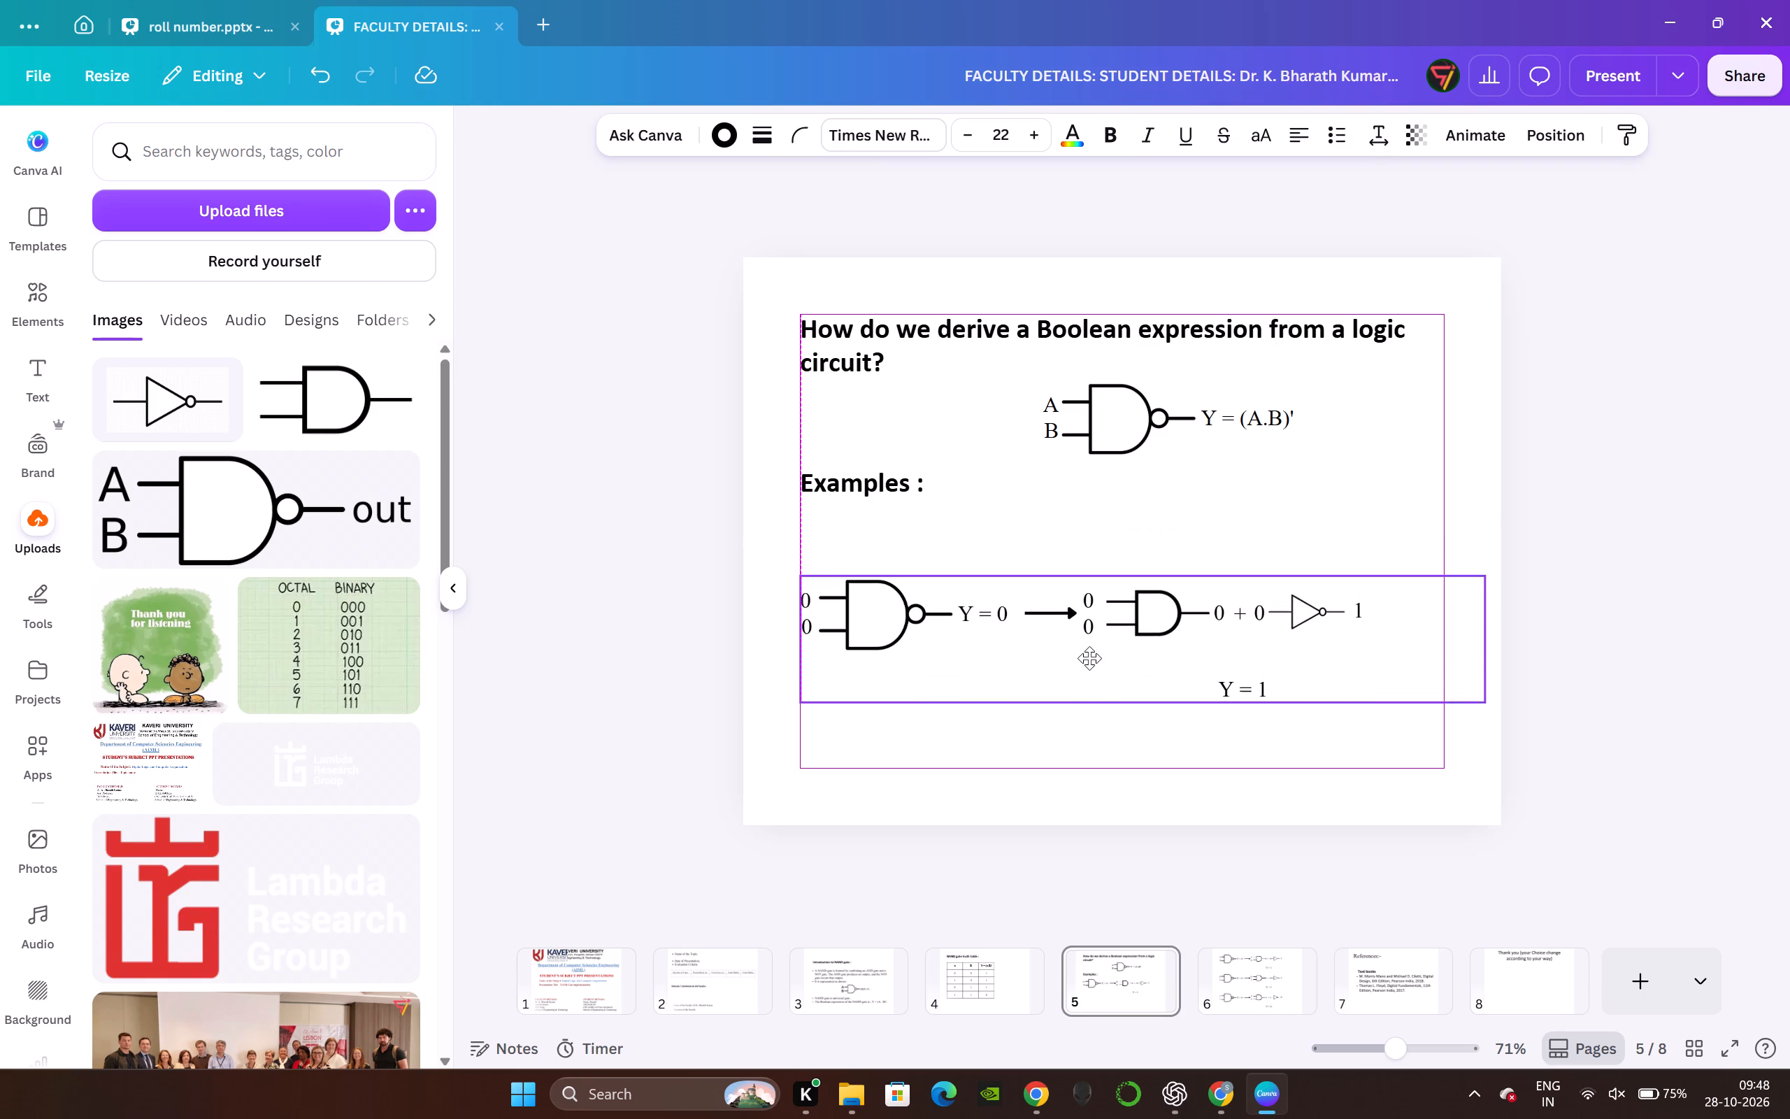
left_click_drag(1089, 658, 1091, 669)
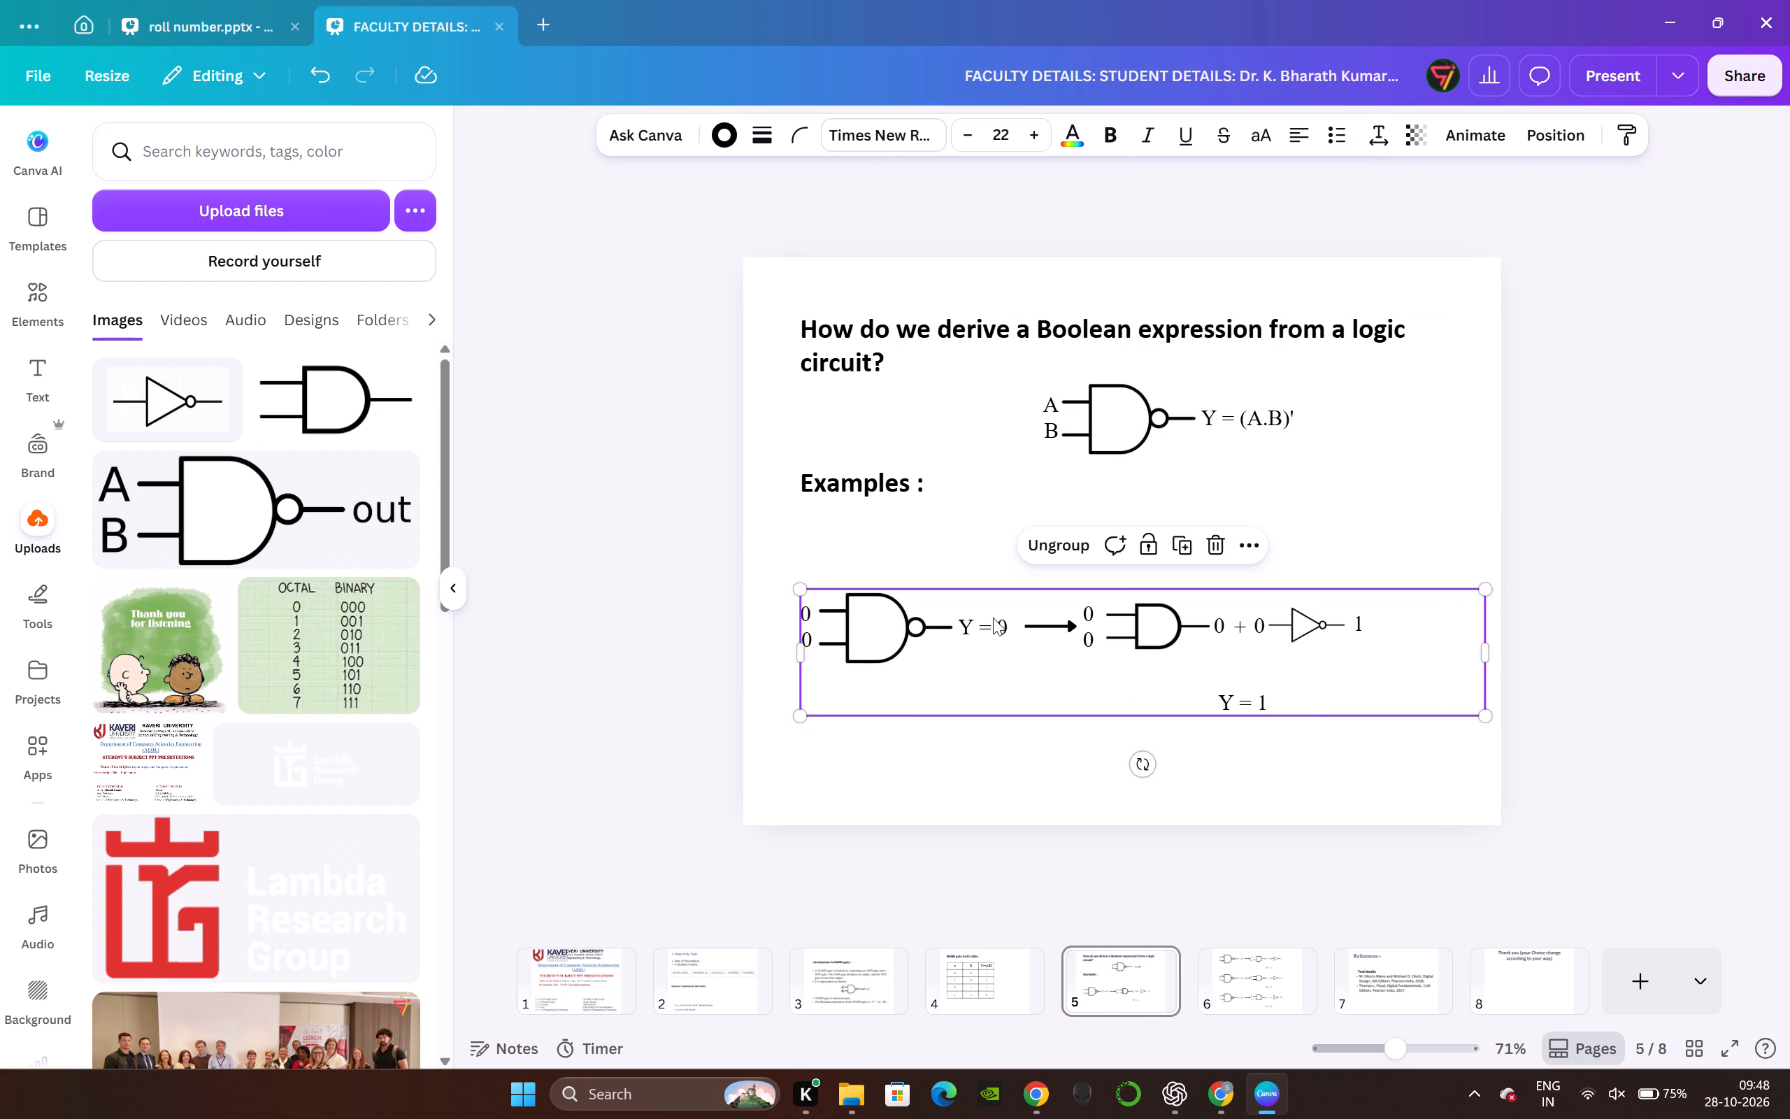
left_click_drag(840, 485, 842, 536)
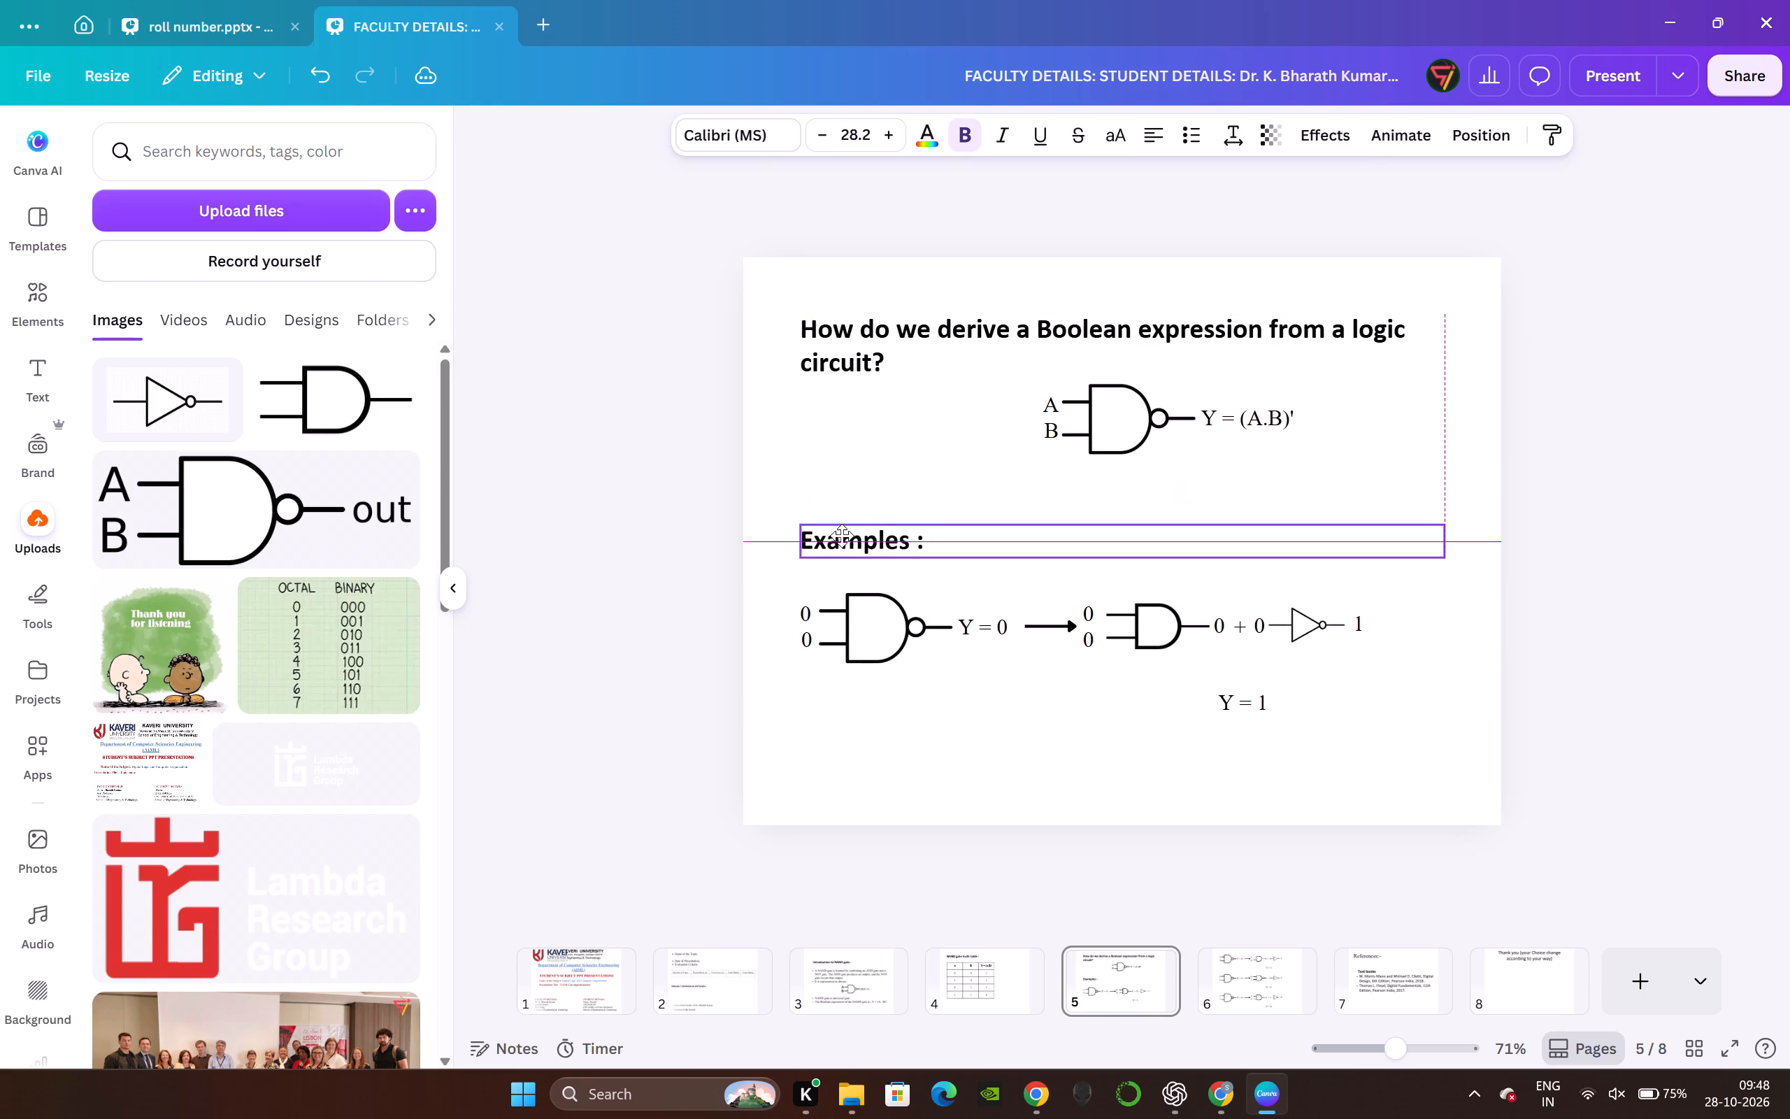
left_click_drag(842, 536, 841, 534)
left_click(665, 508)
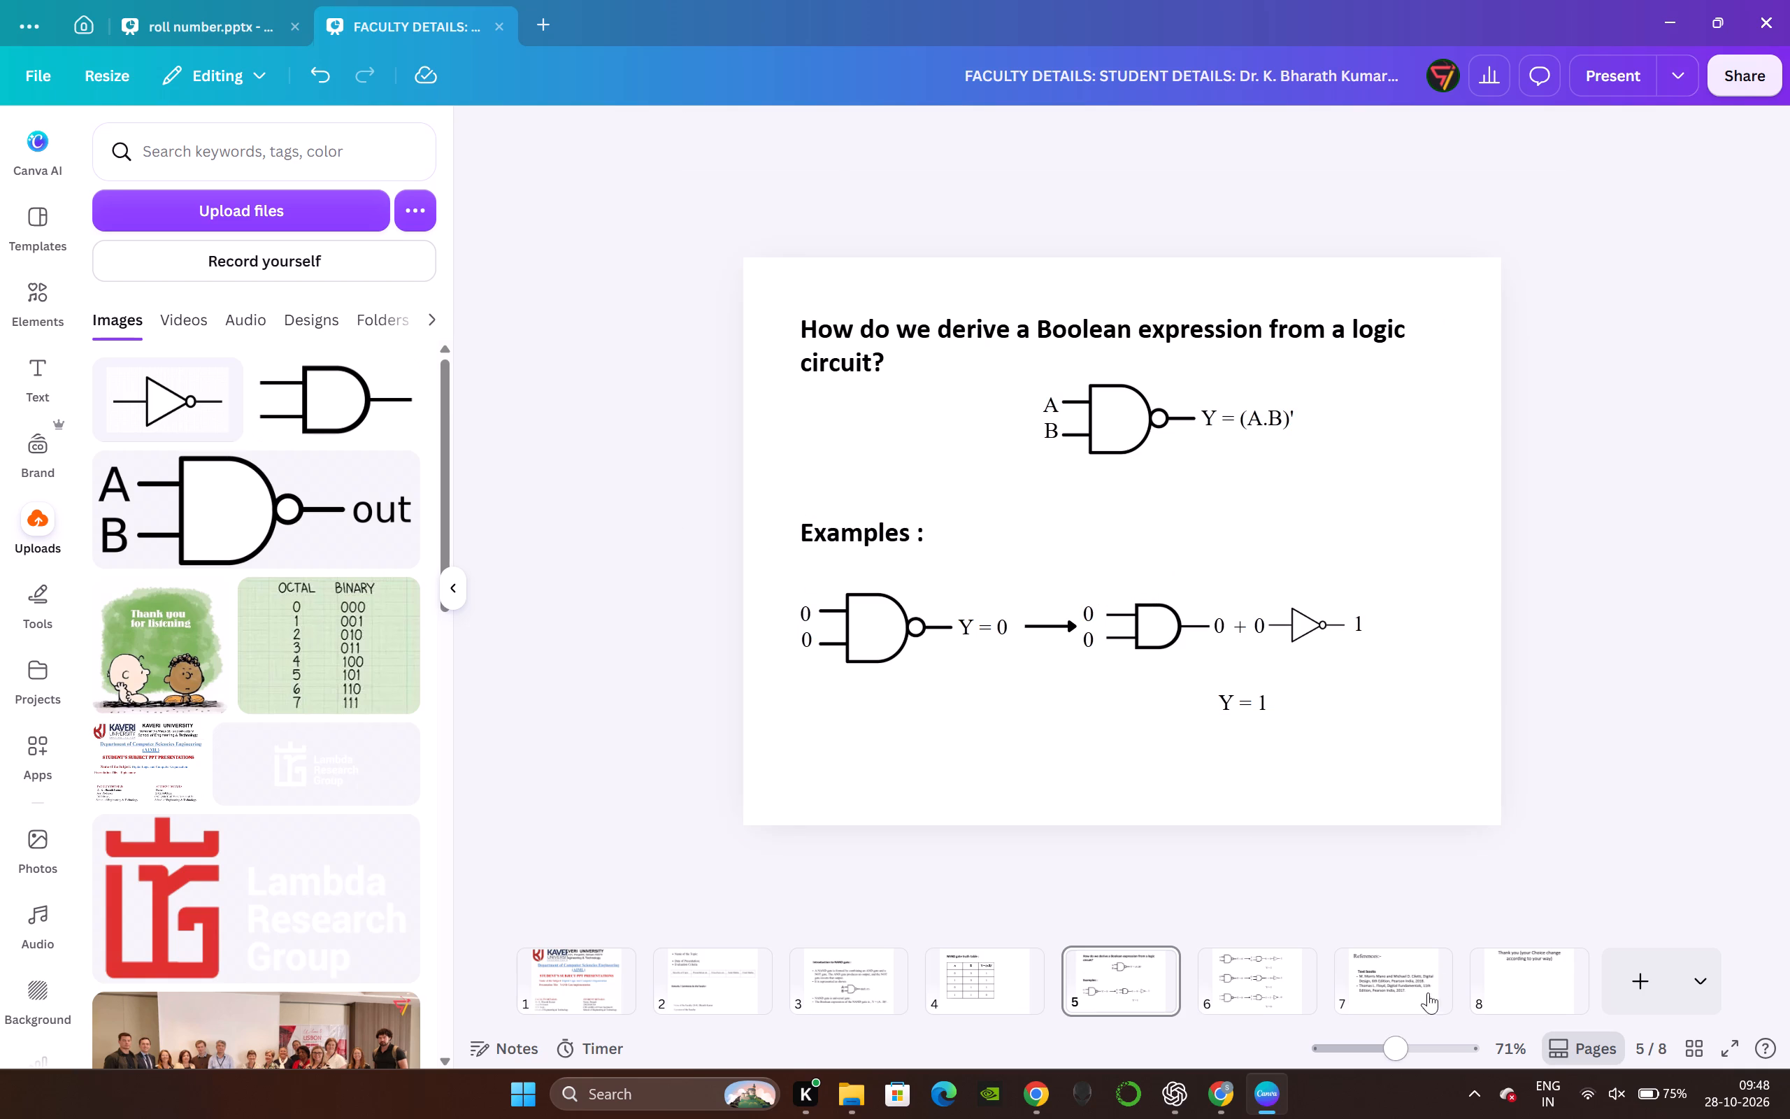
On page 8, replace the placeholder thank-you text with the brush-lettered blue "Thank you!" font combination.
double_click(1493, 976)
double_click(1160, 368)
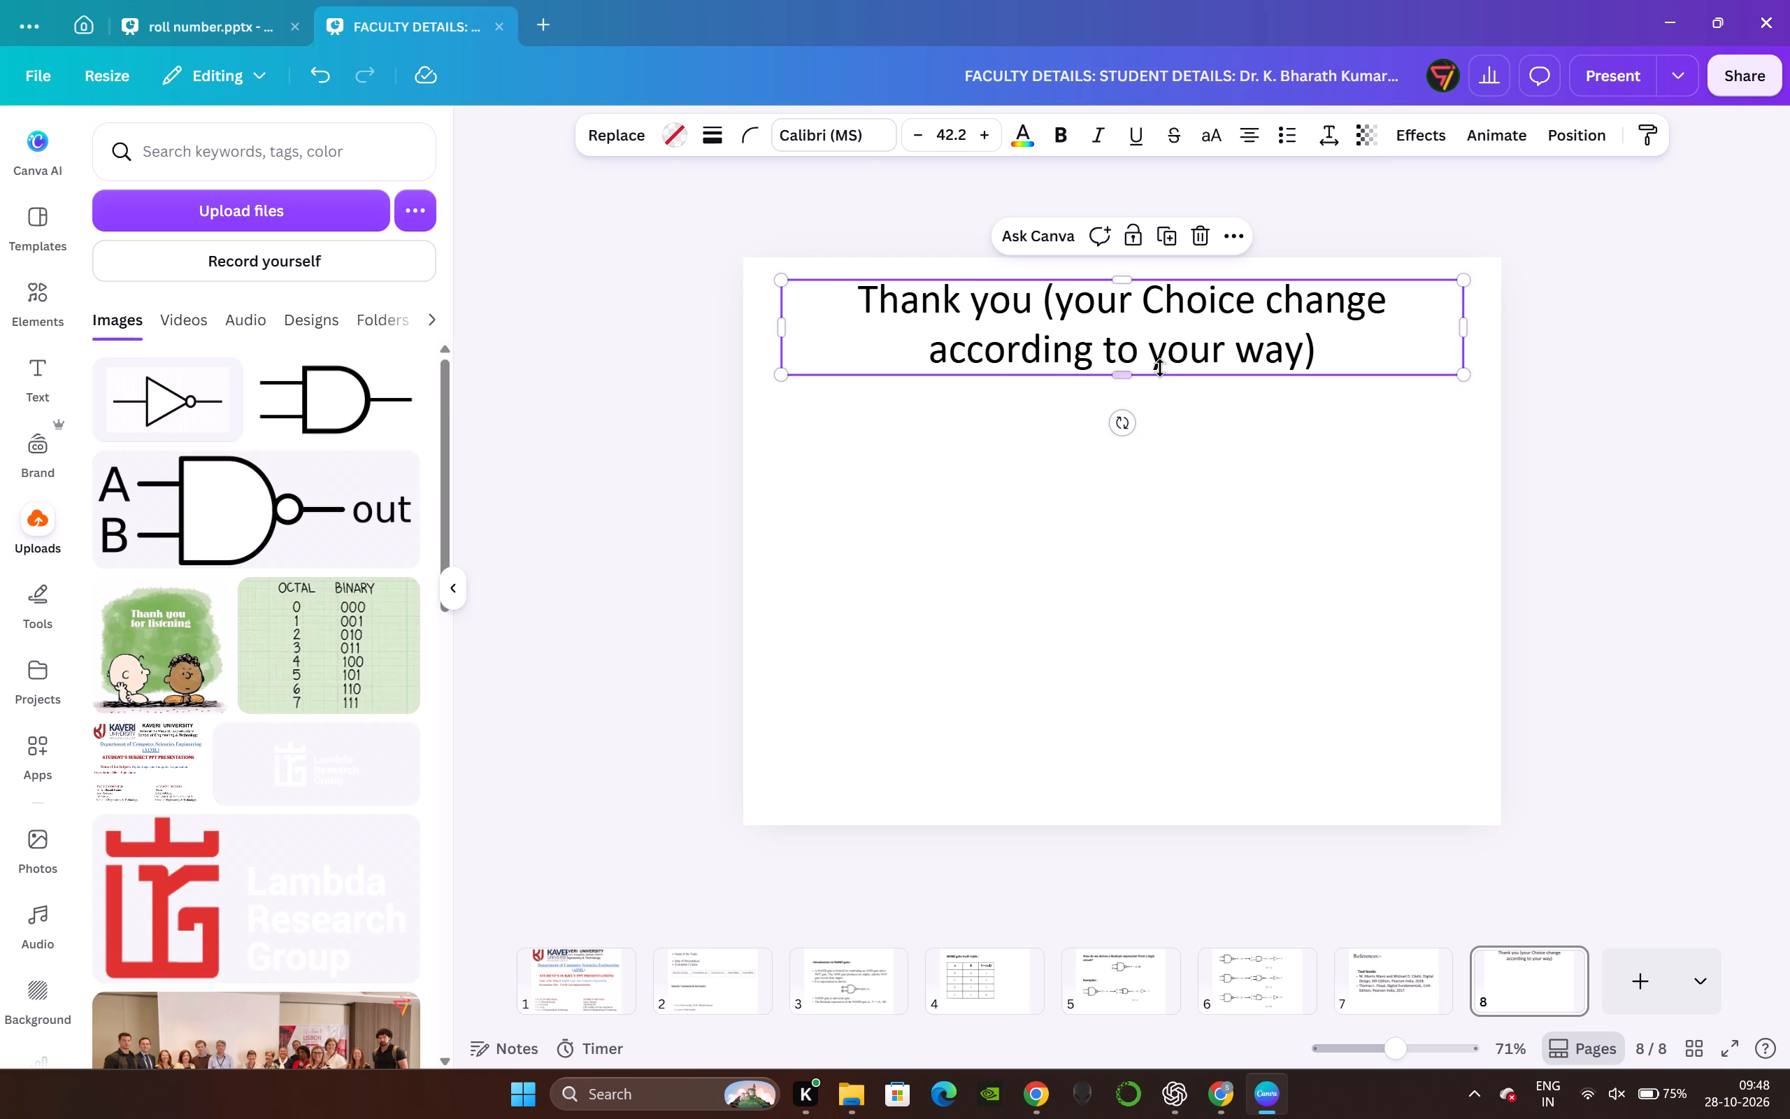
key("BackSpace")
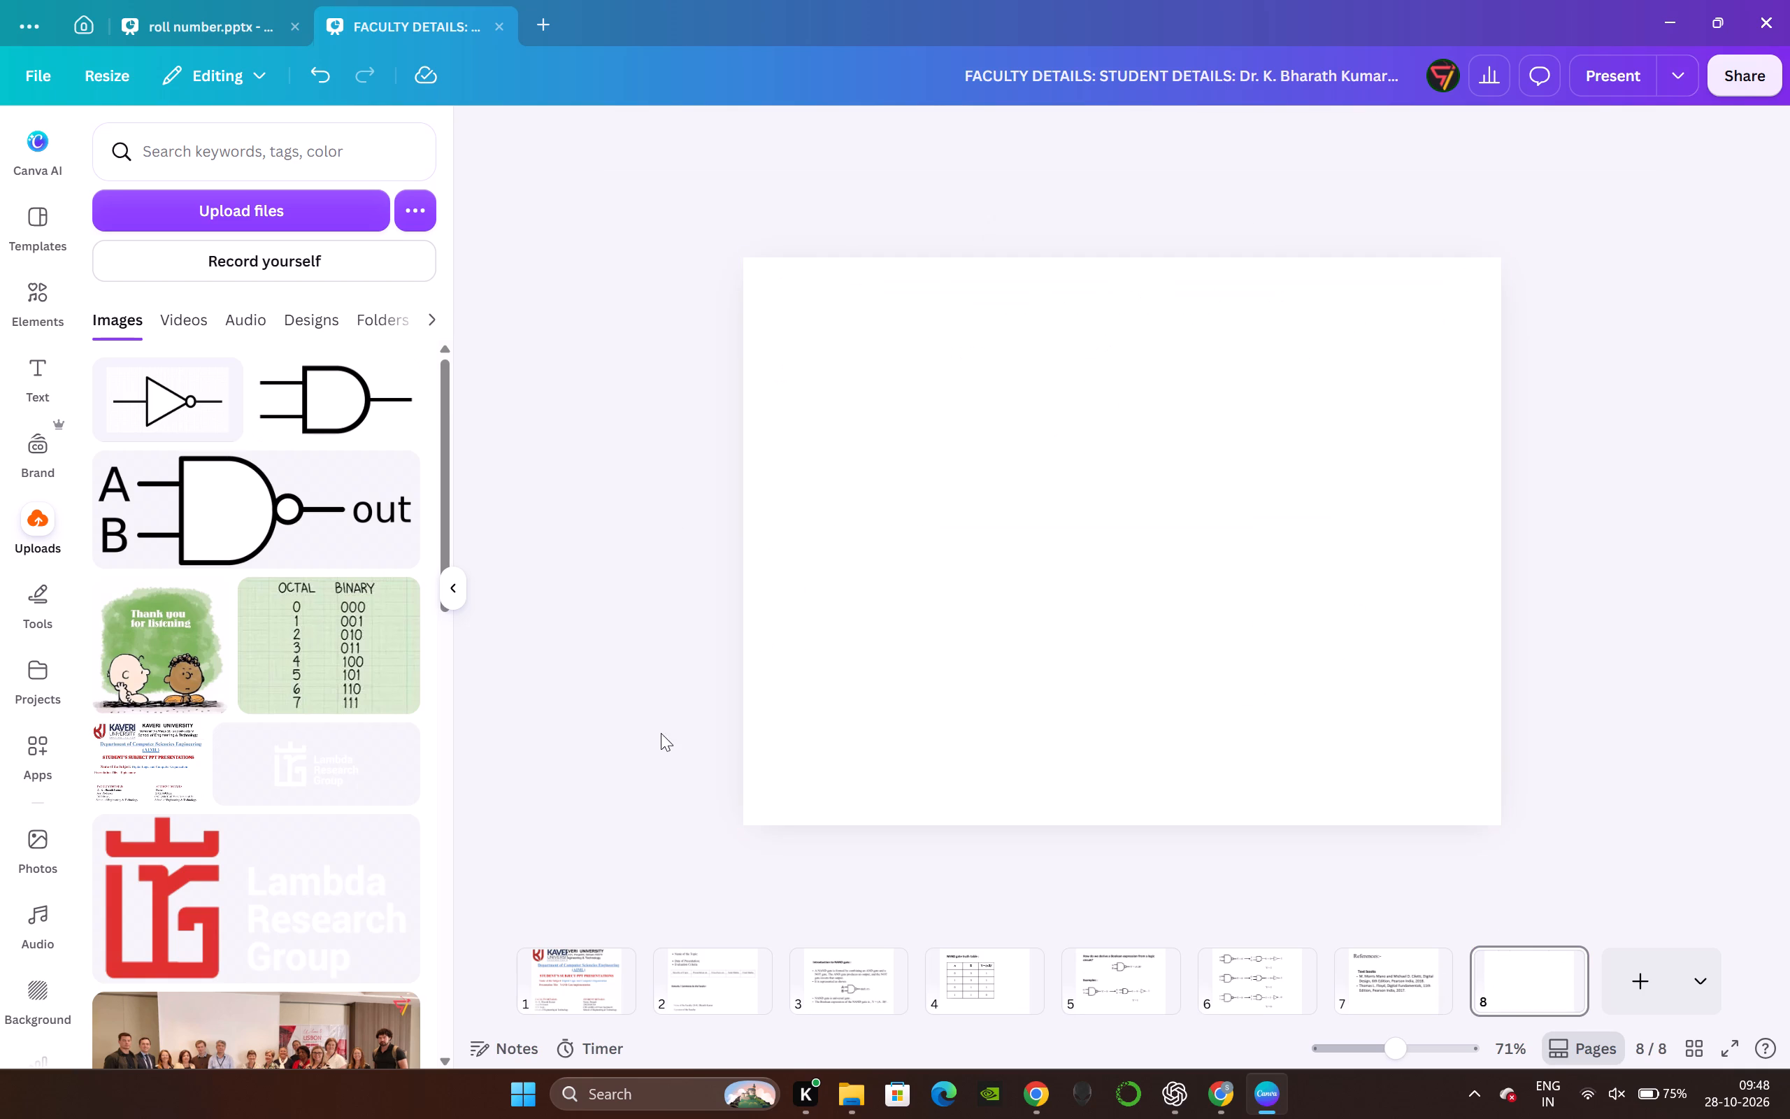
left_click(48, 391)
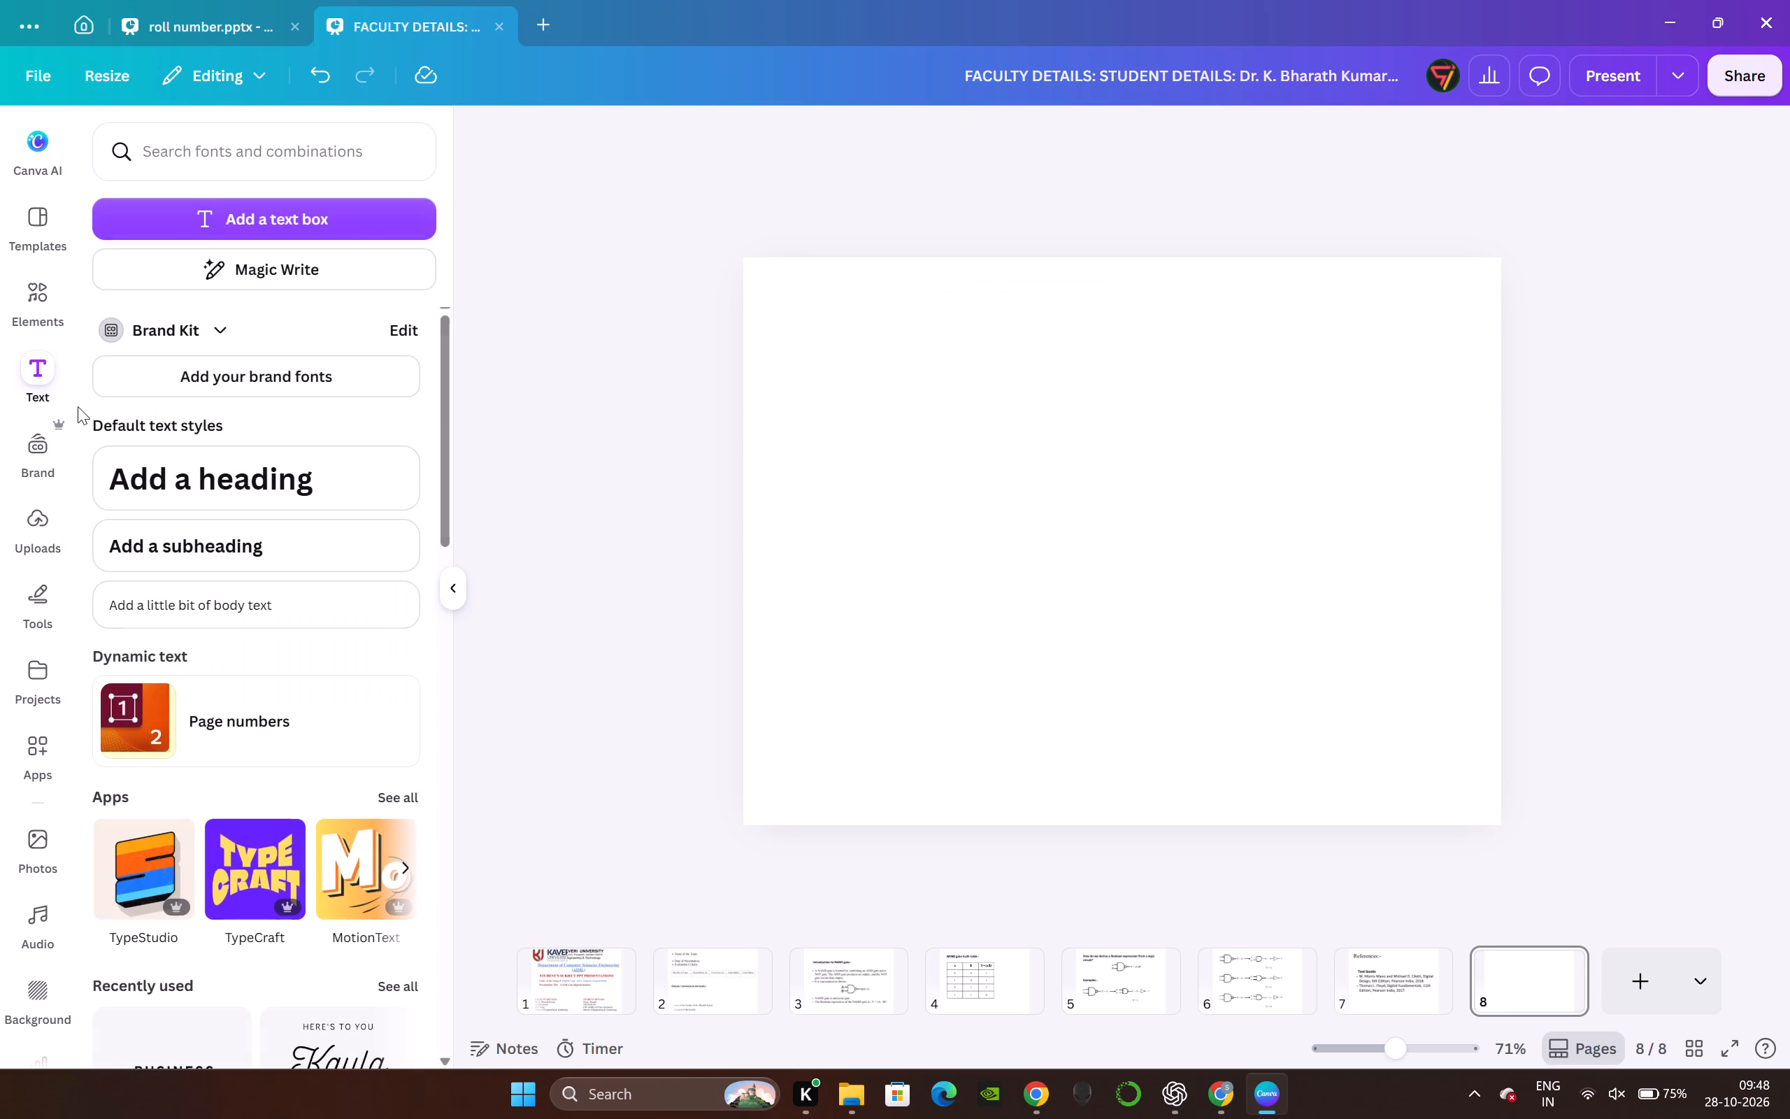
scroll(257, 836, "down", 4)
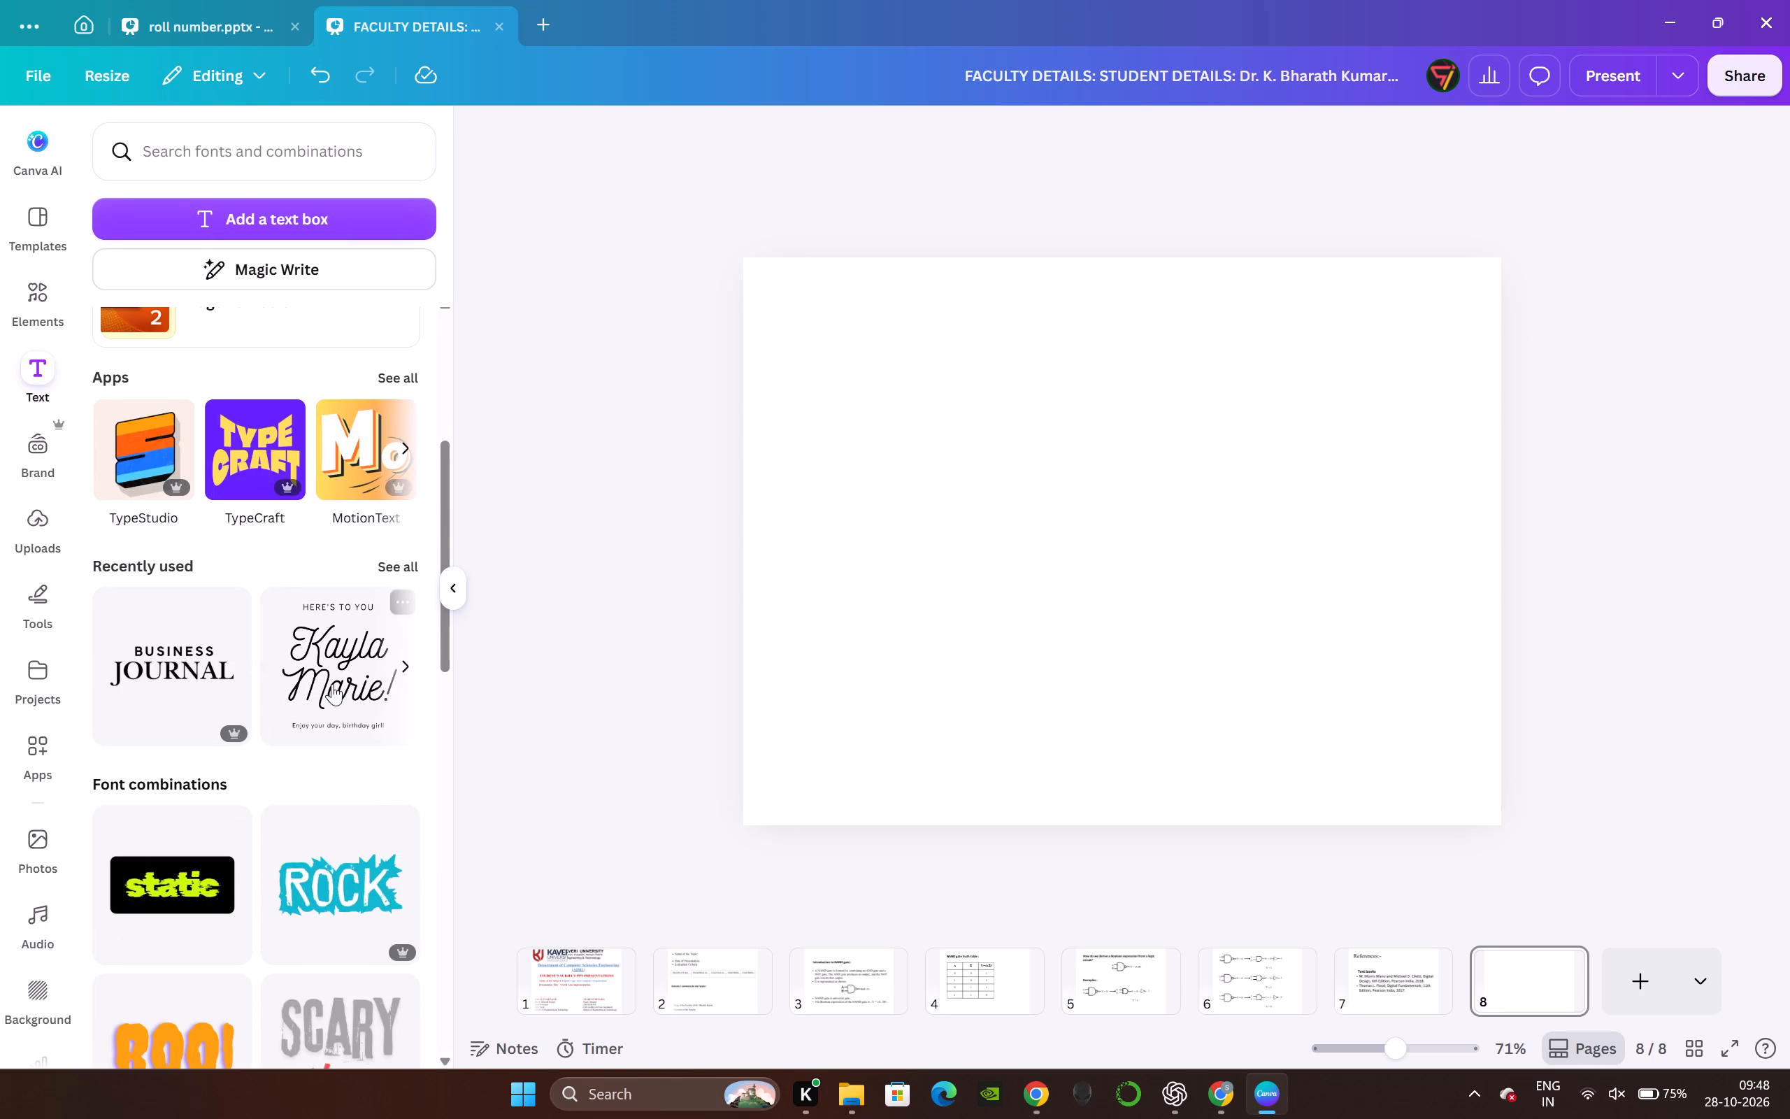
scroll(328, 711, "down", 3)
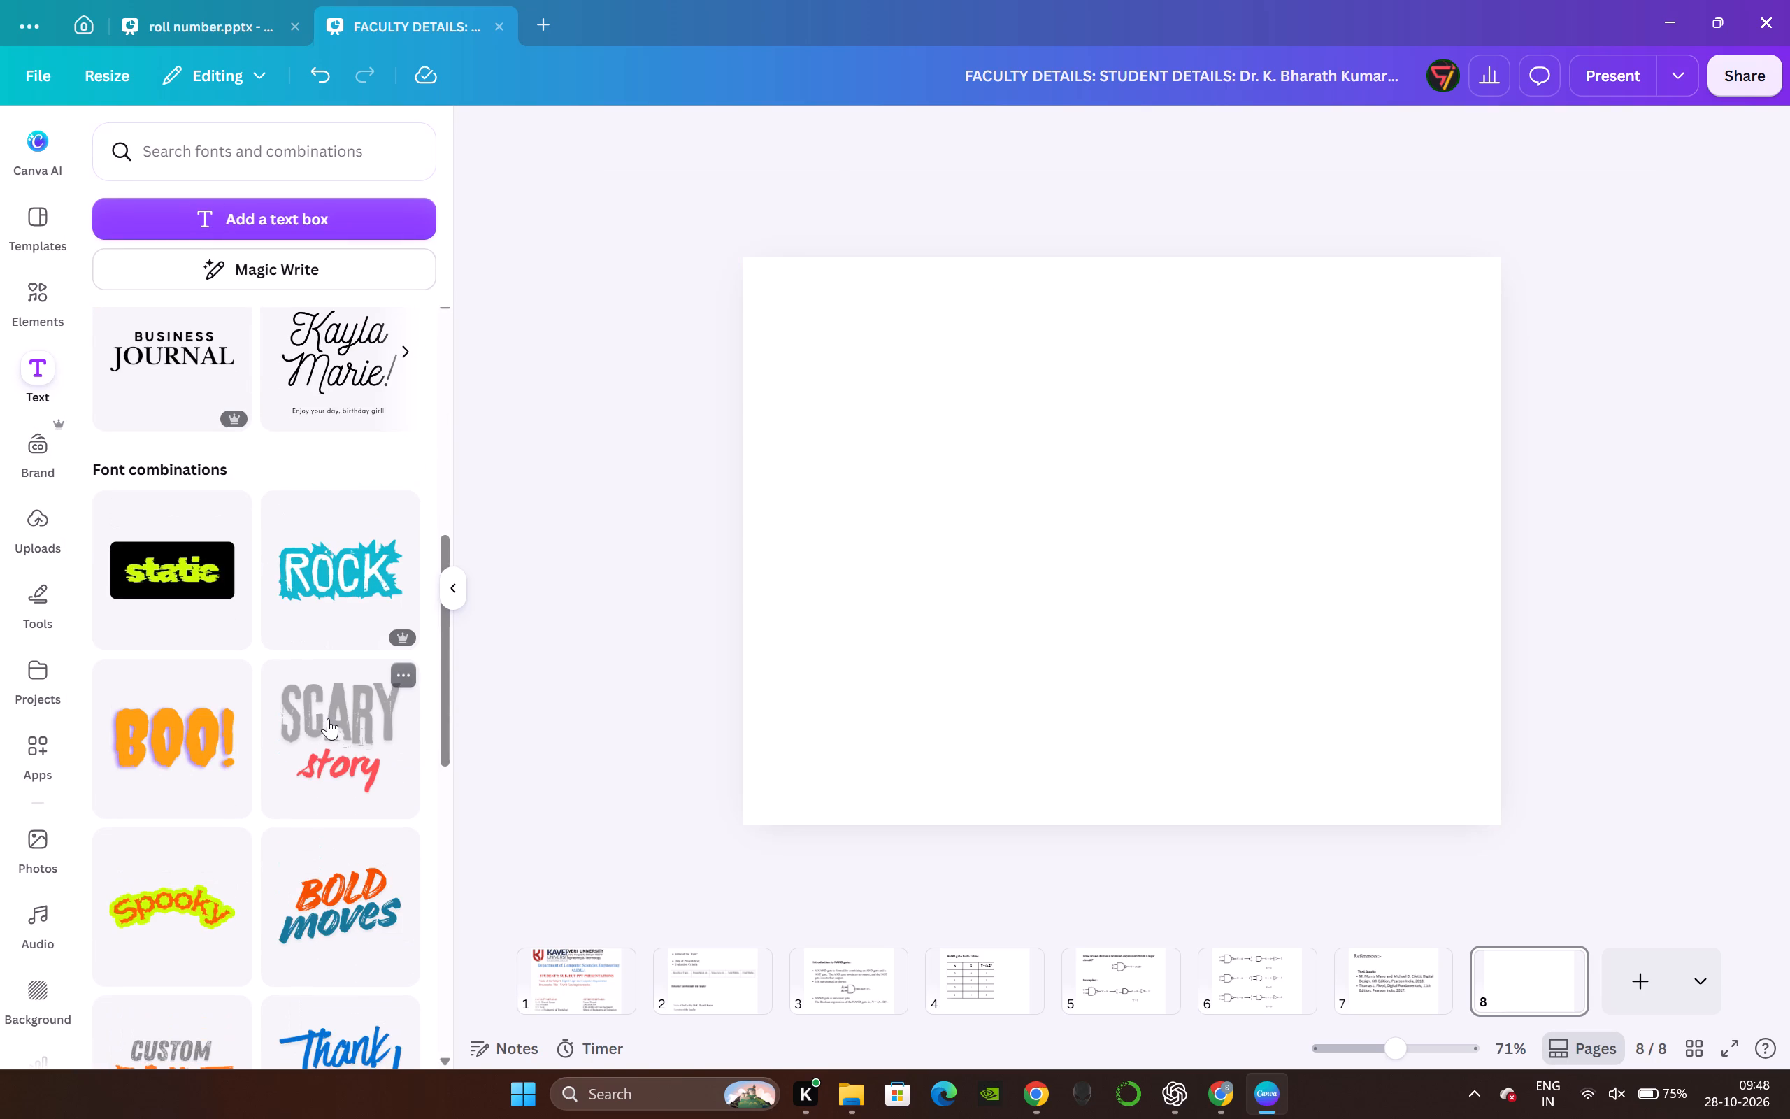
scroll(325, 640, "up", 2)
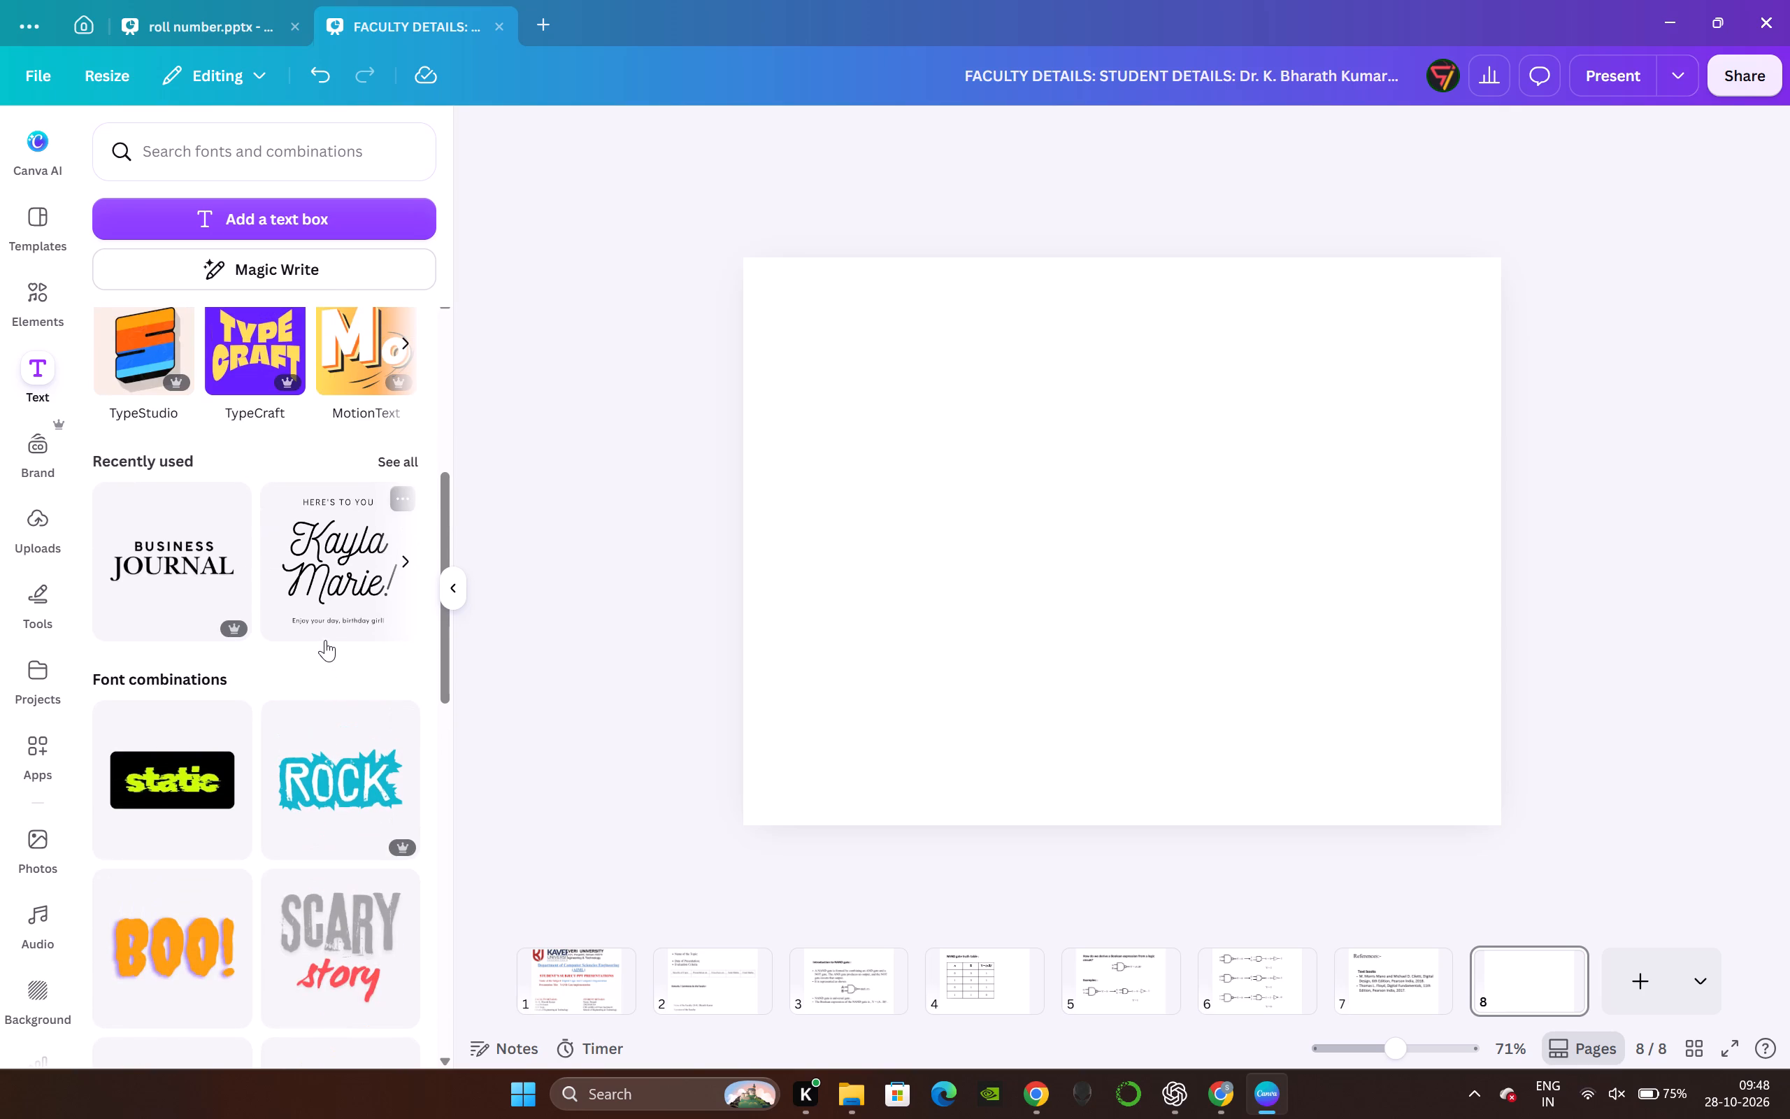
scroll(313, 723, "down", 5)
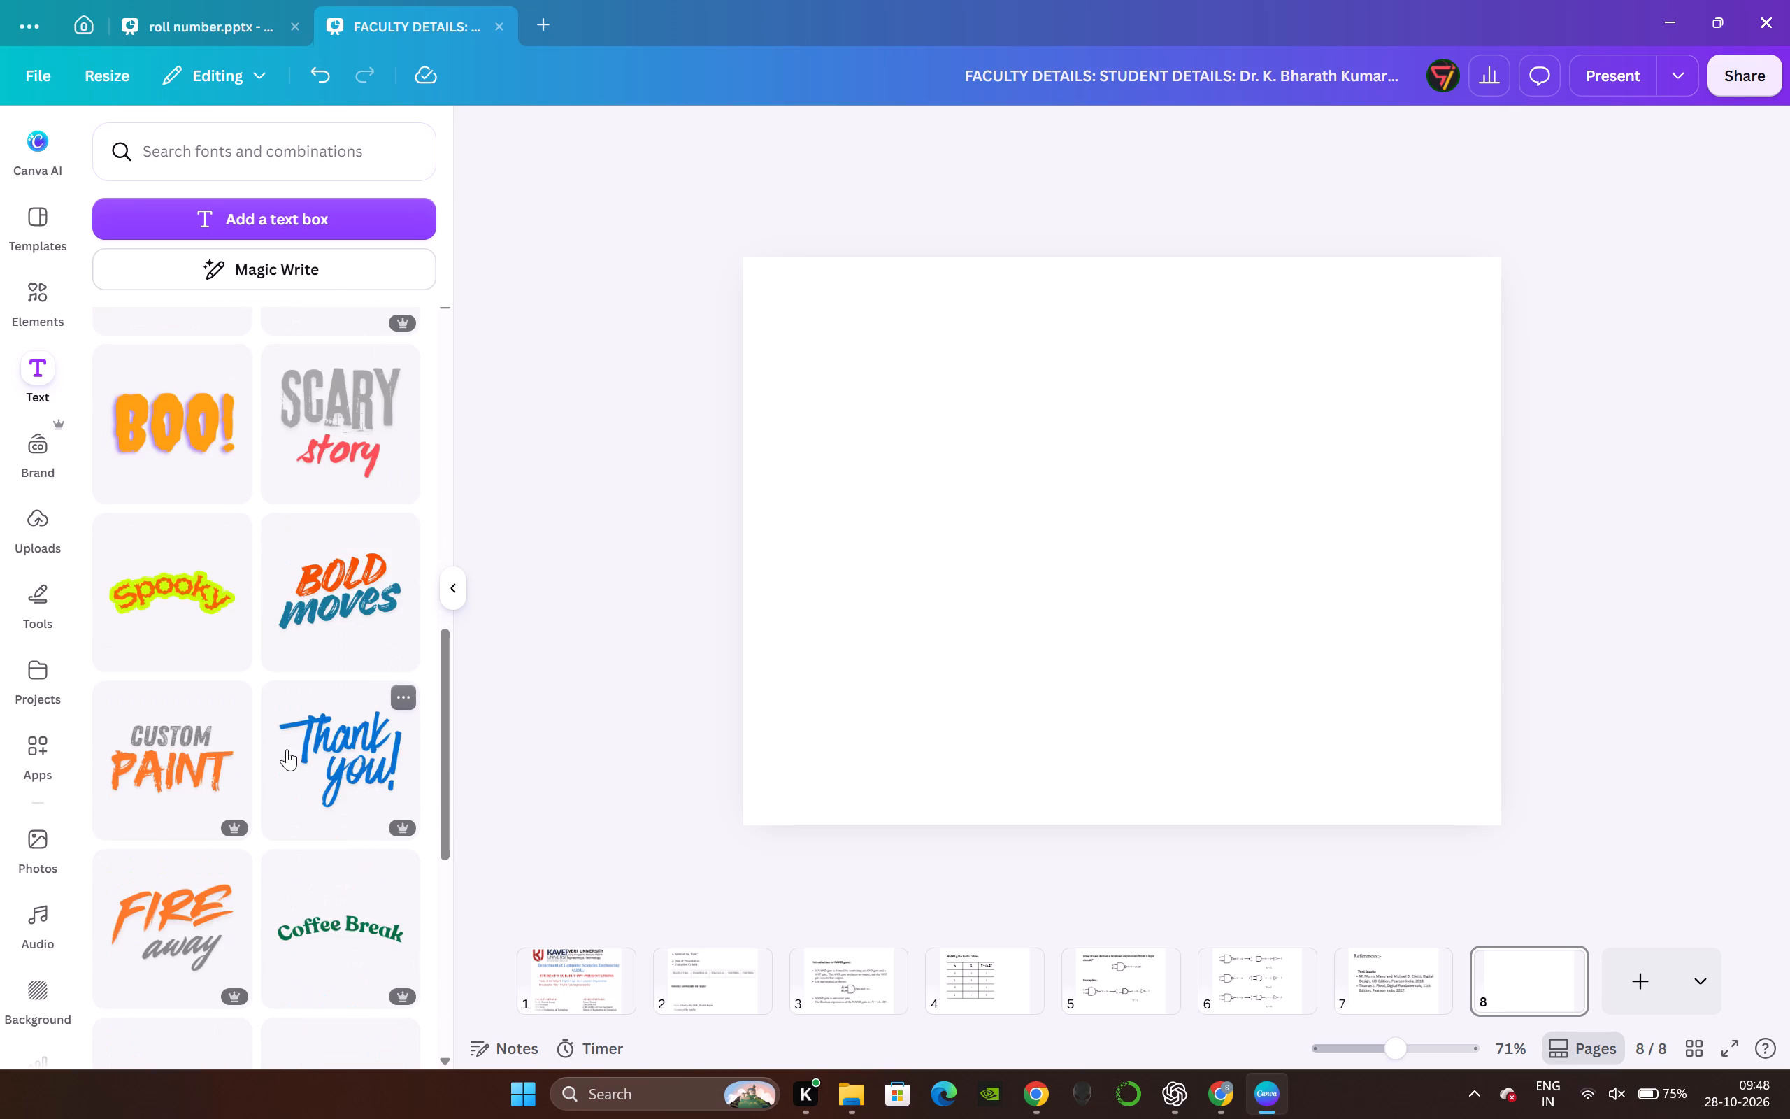
left_click(313, 746)
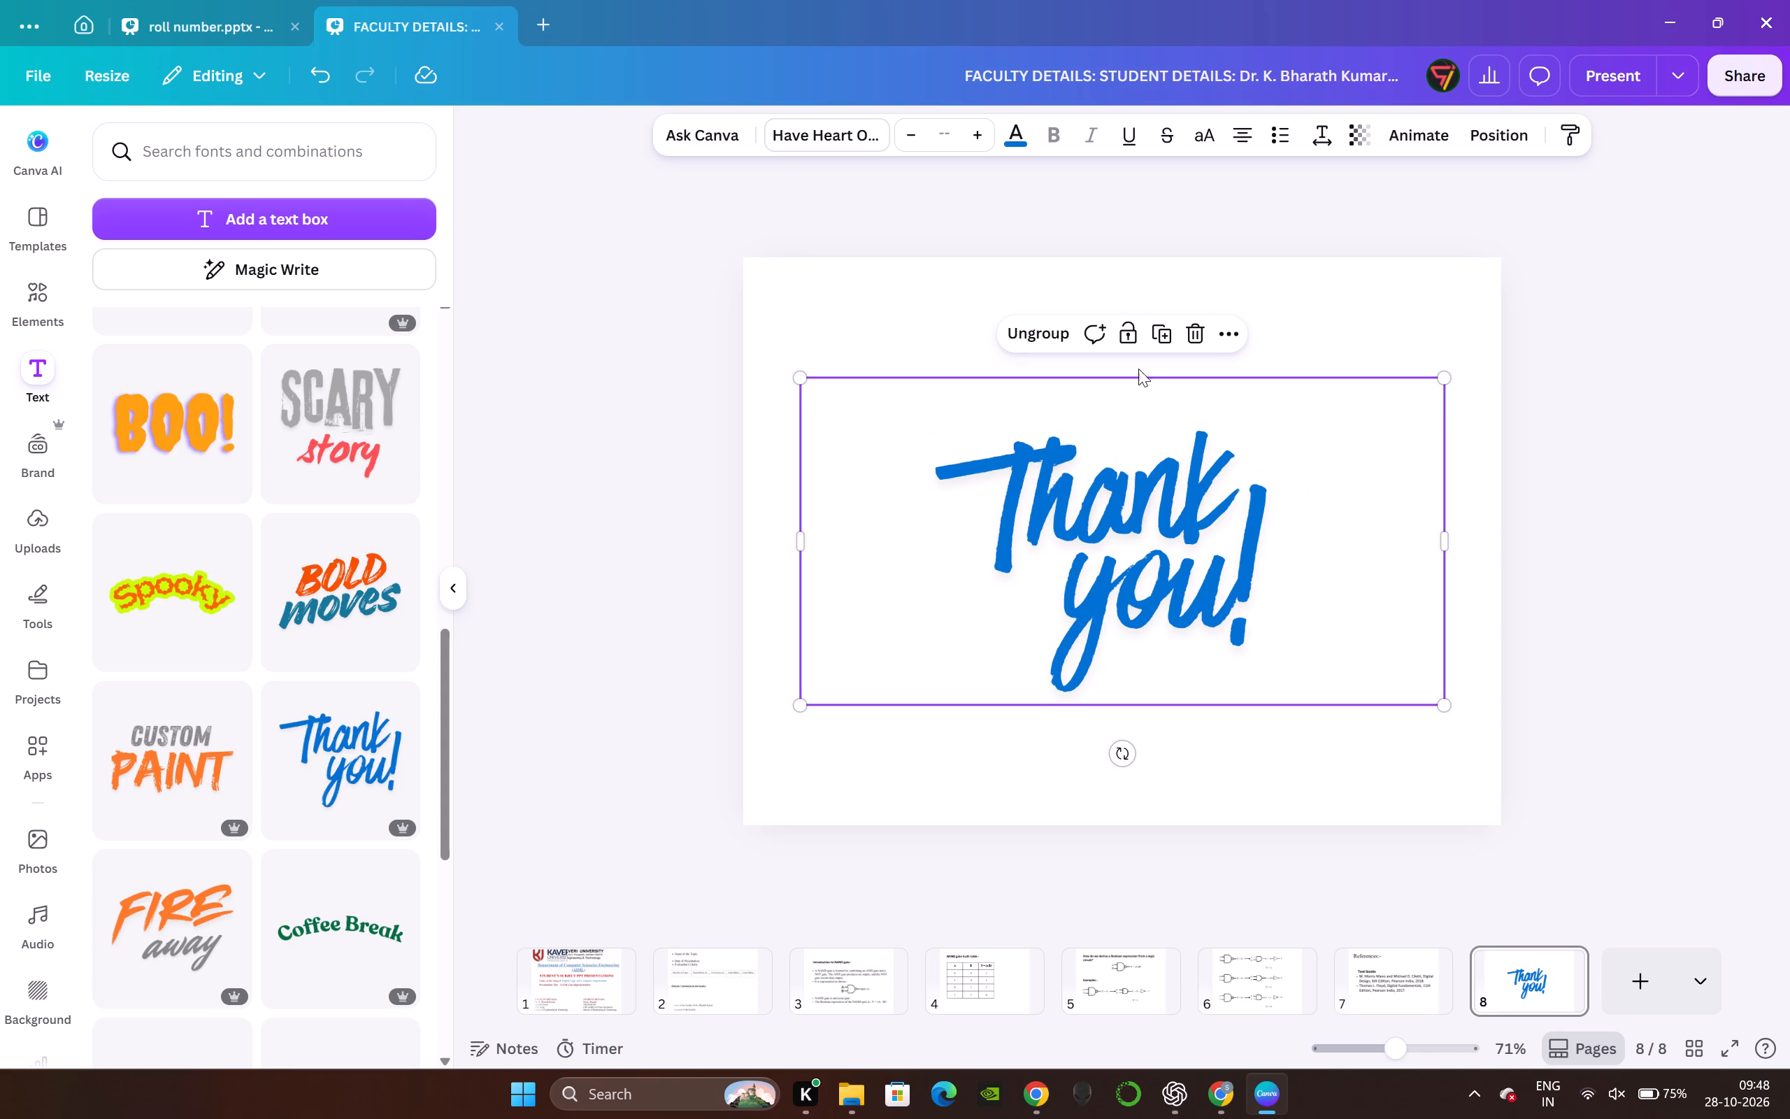
Recolor the "Thank you!" lettering with the dark navy from the university logo's photo colors, keeping it centered on the page.
left_click(1006, 125)
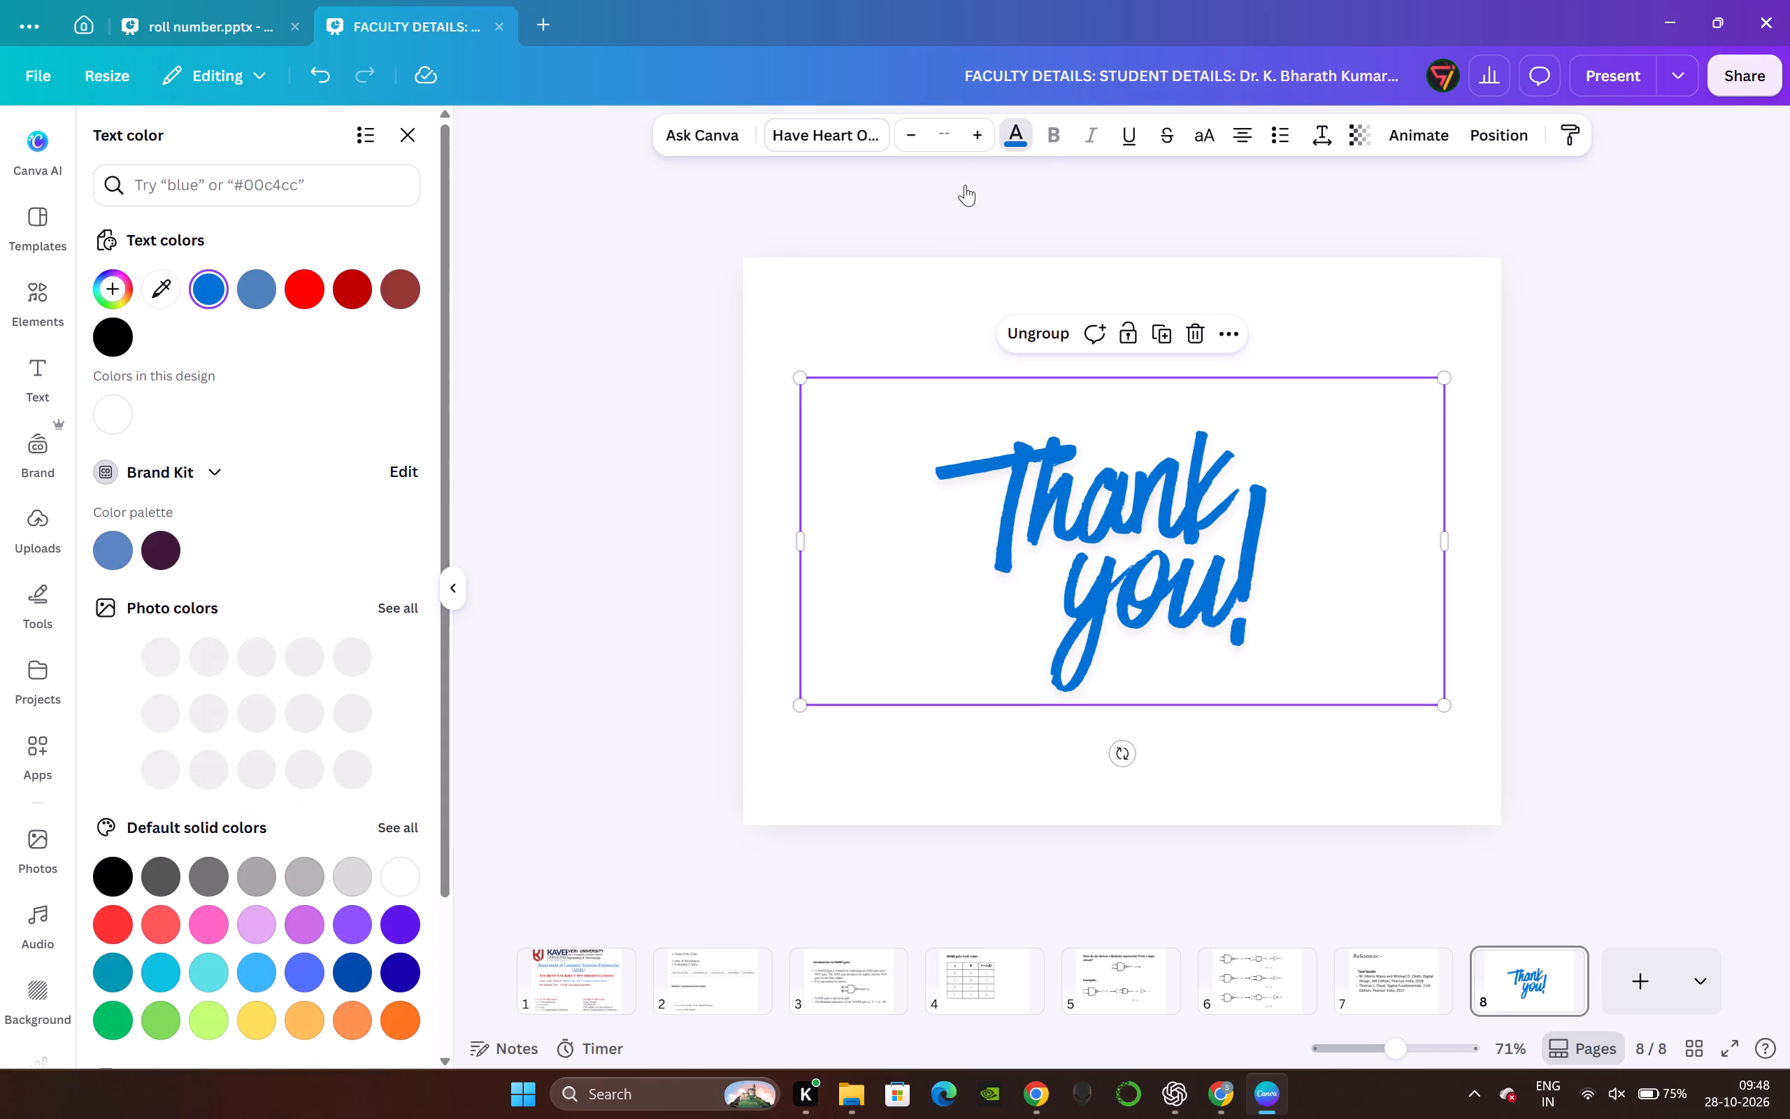
left_click(208, 646)
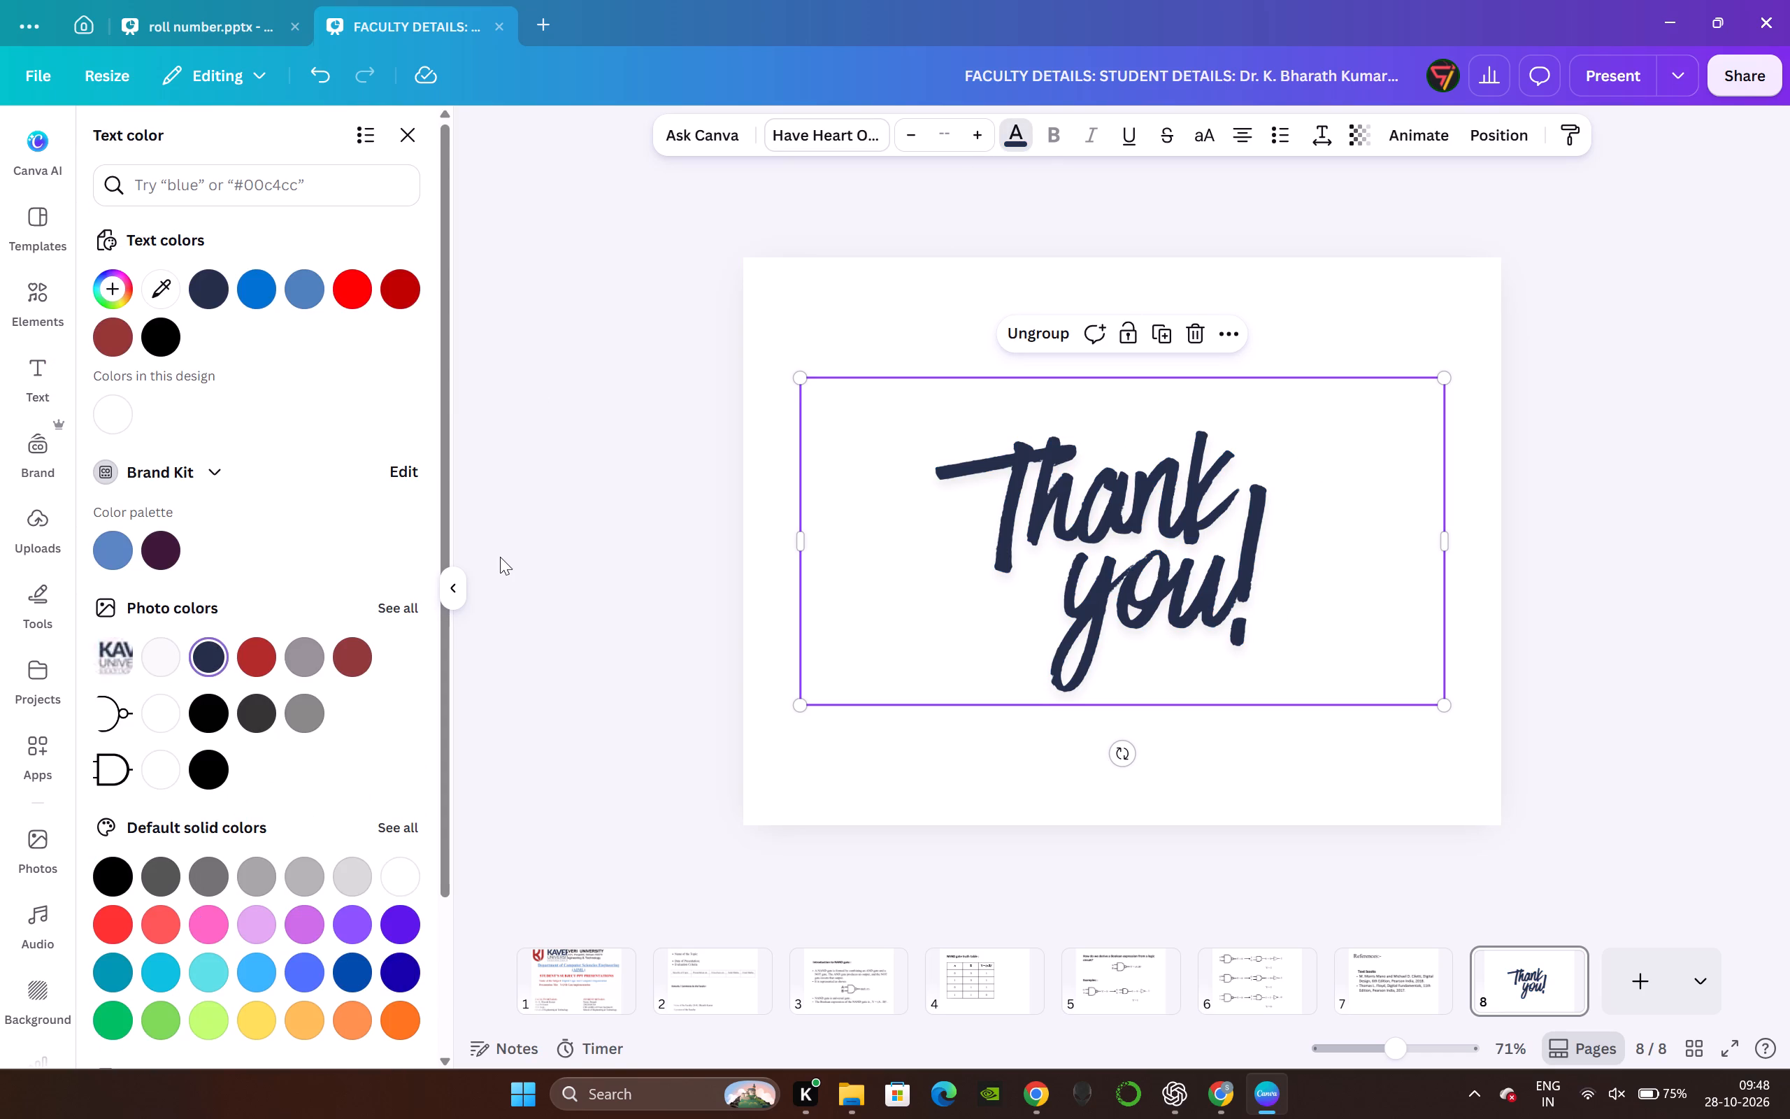
left_click(501, 555)
left_click(557, 527)
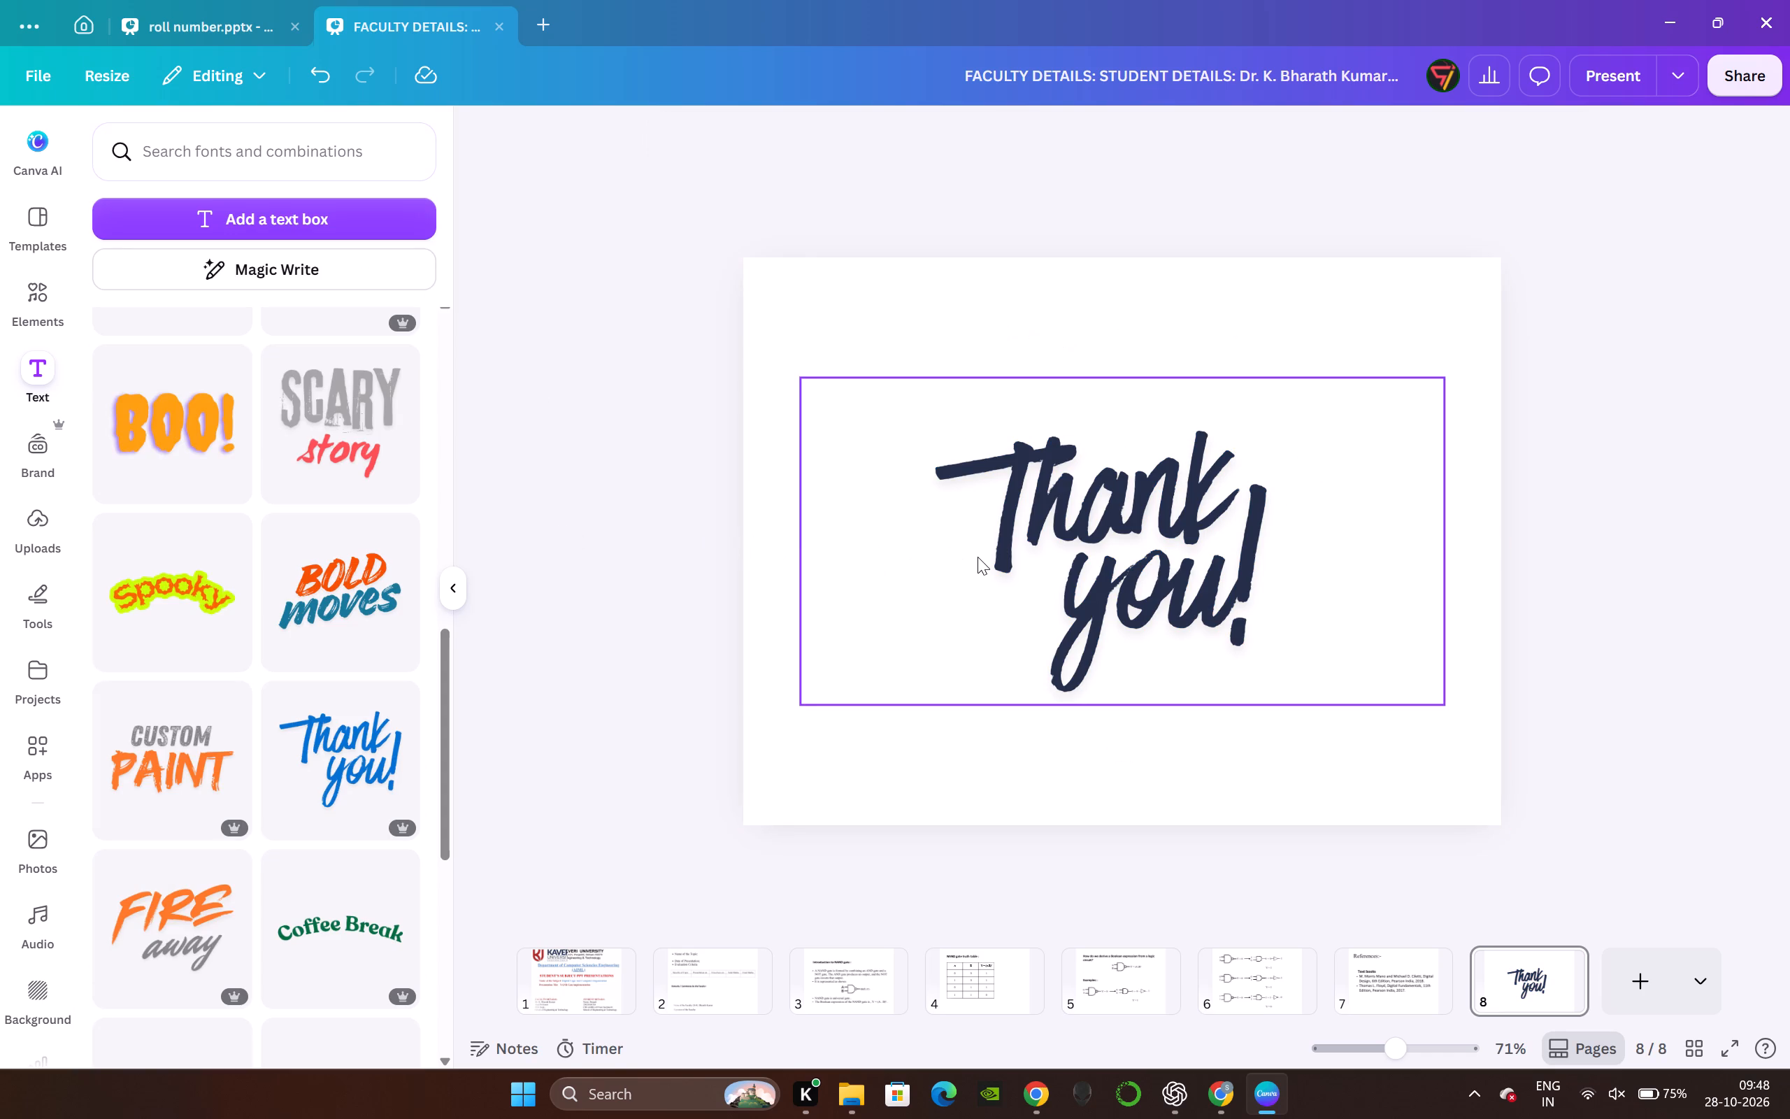
left_click(978, 557)
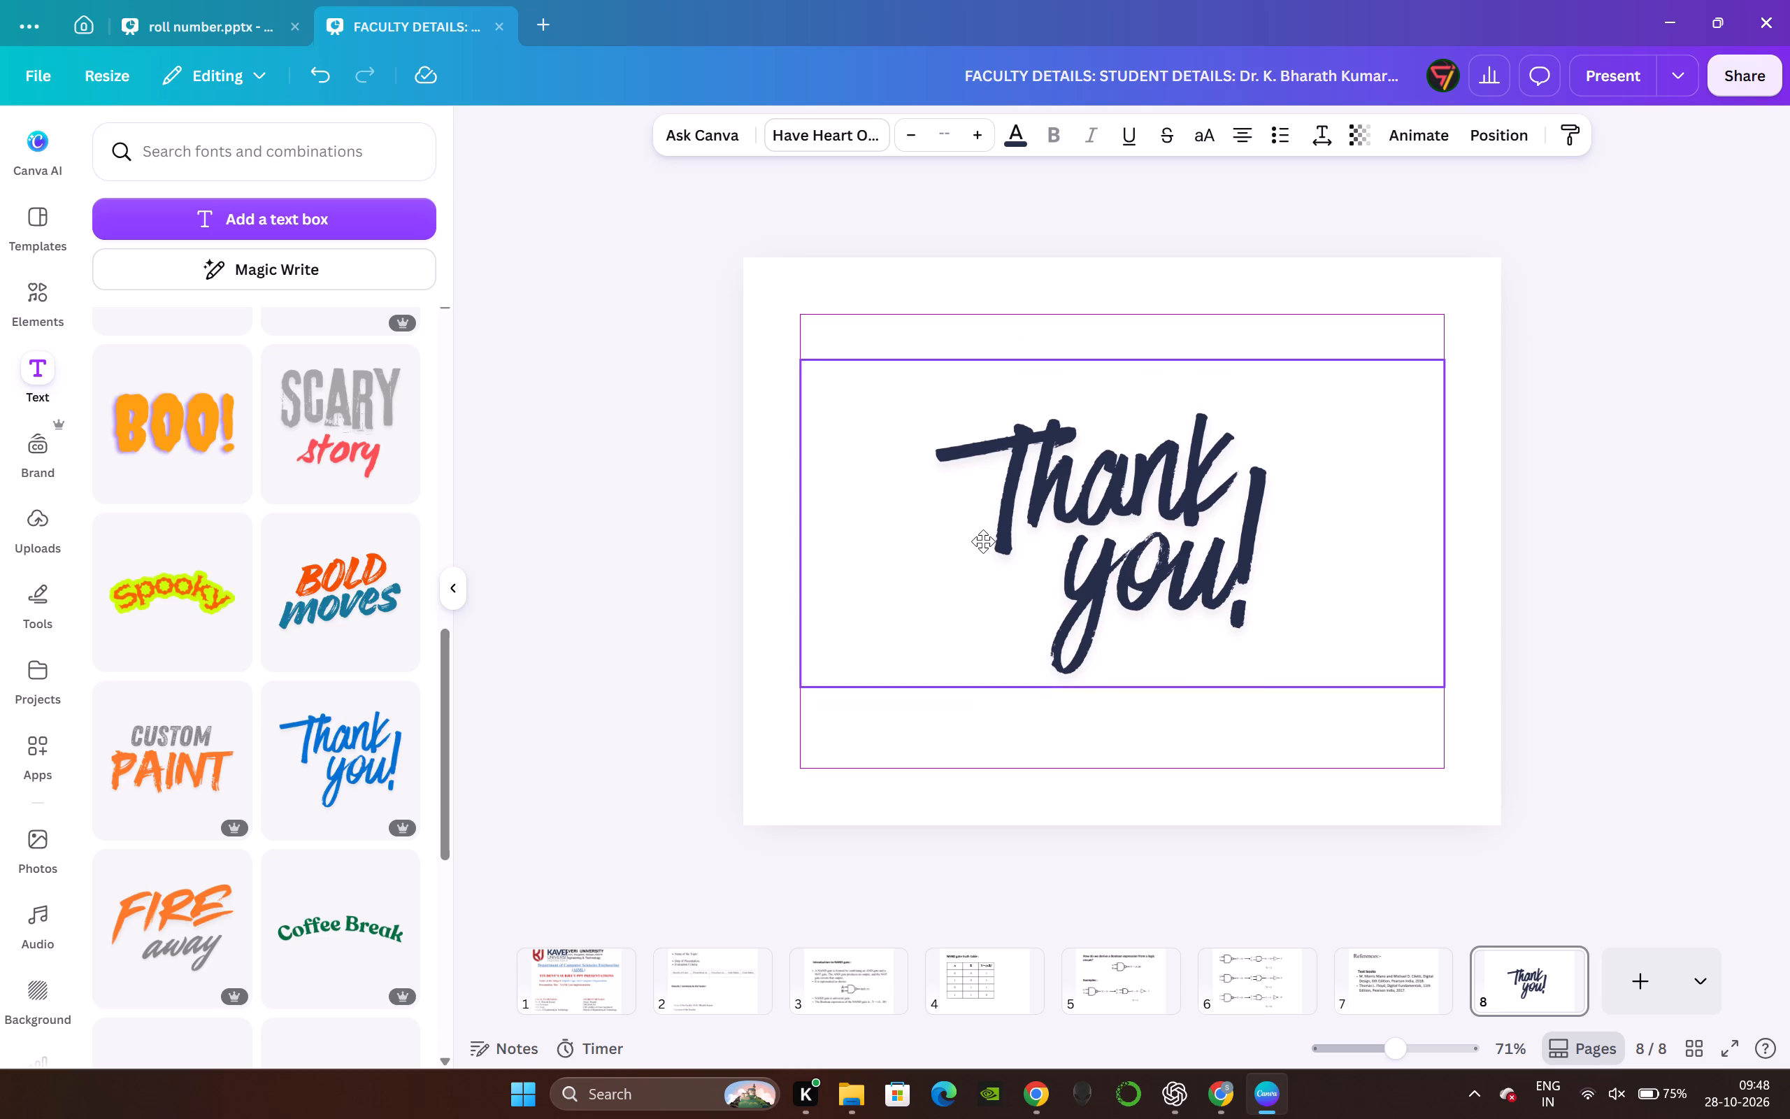
left_click(598, 513)
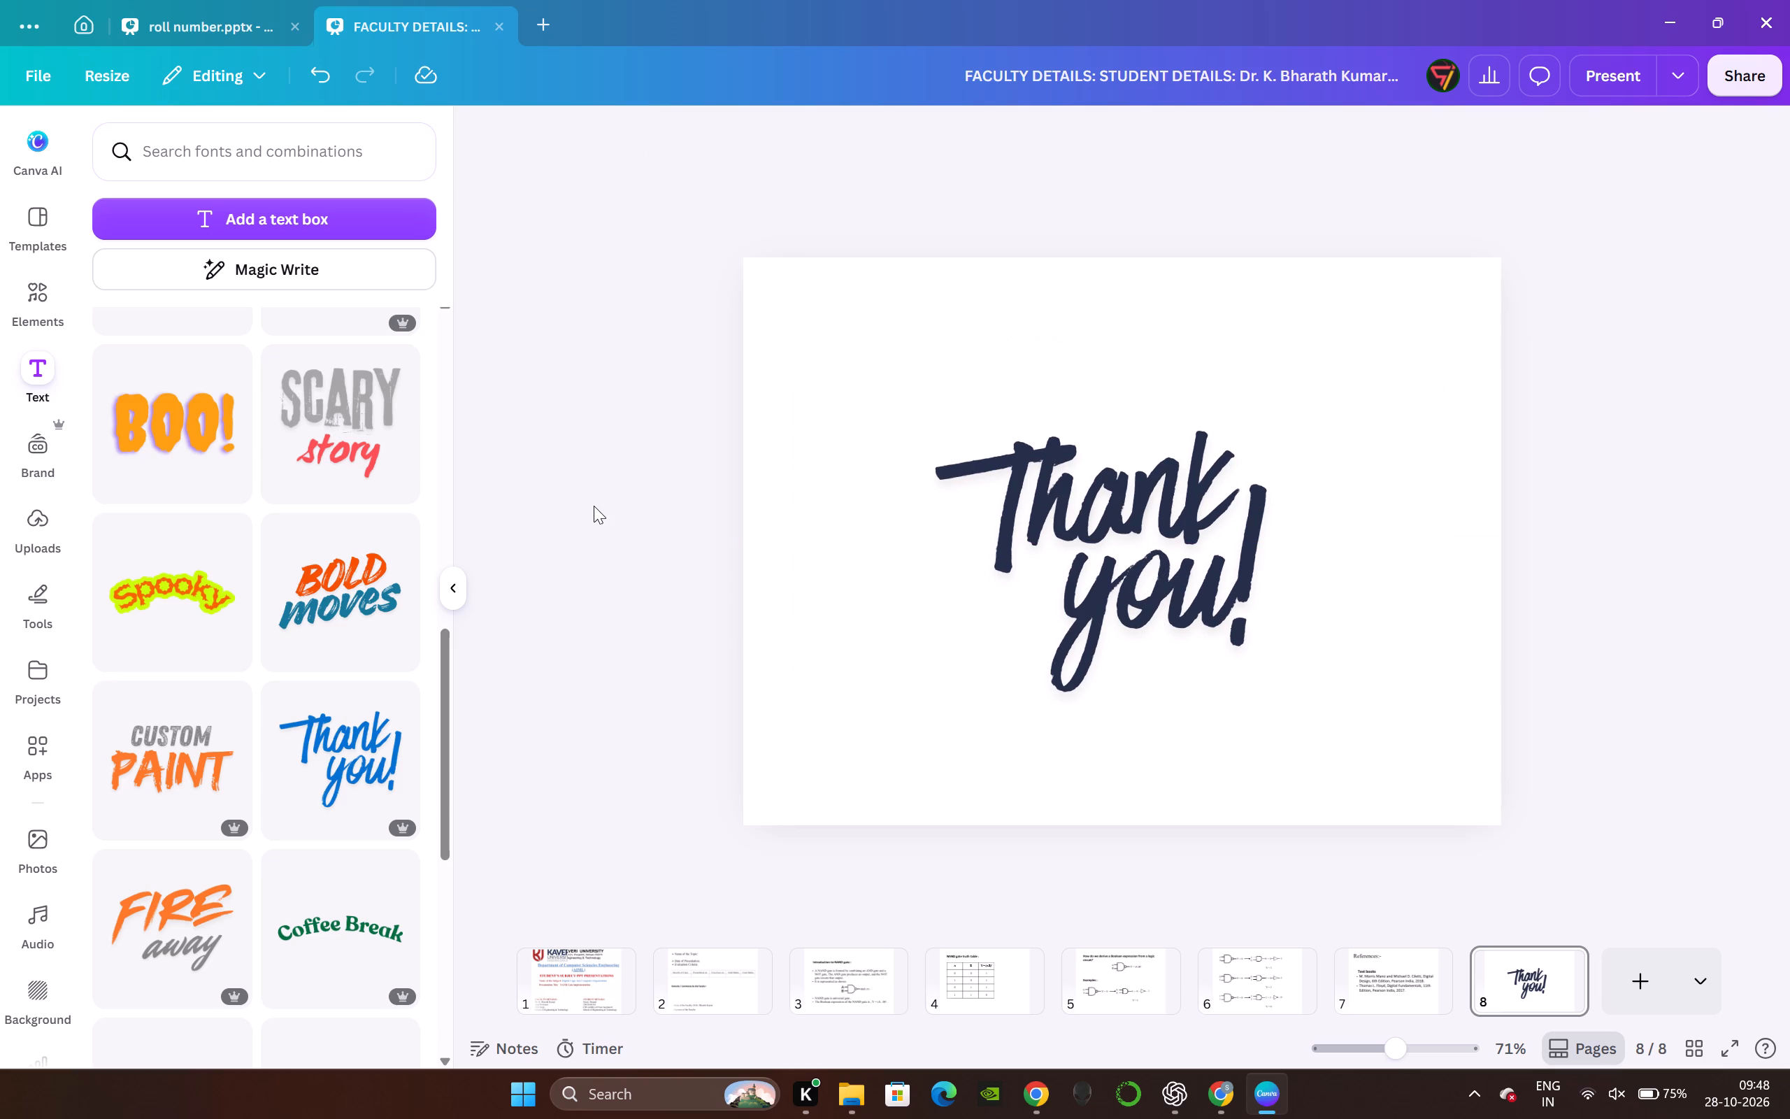
Rename the presentation as "DL & CO (L4)".
left_click(446, 577)
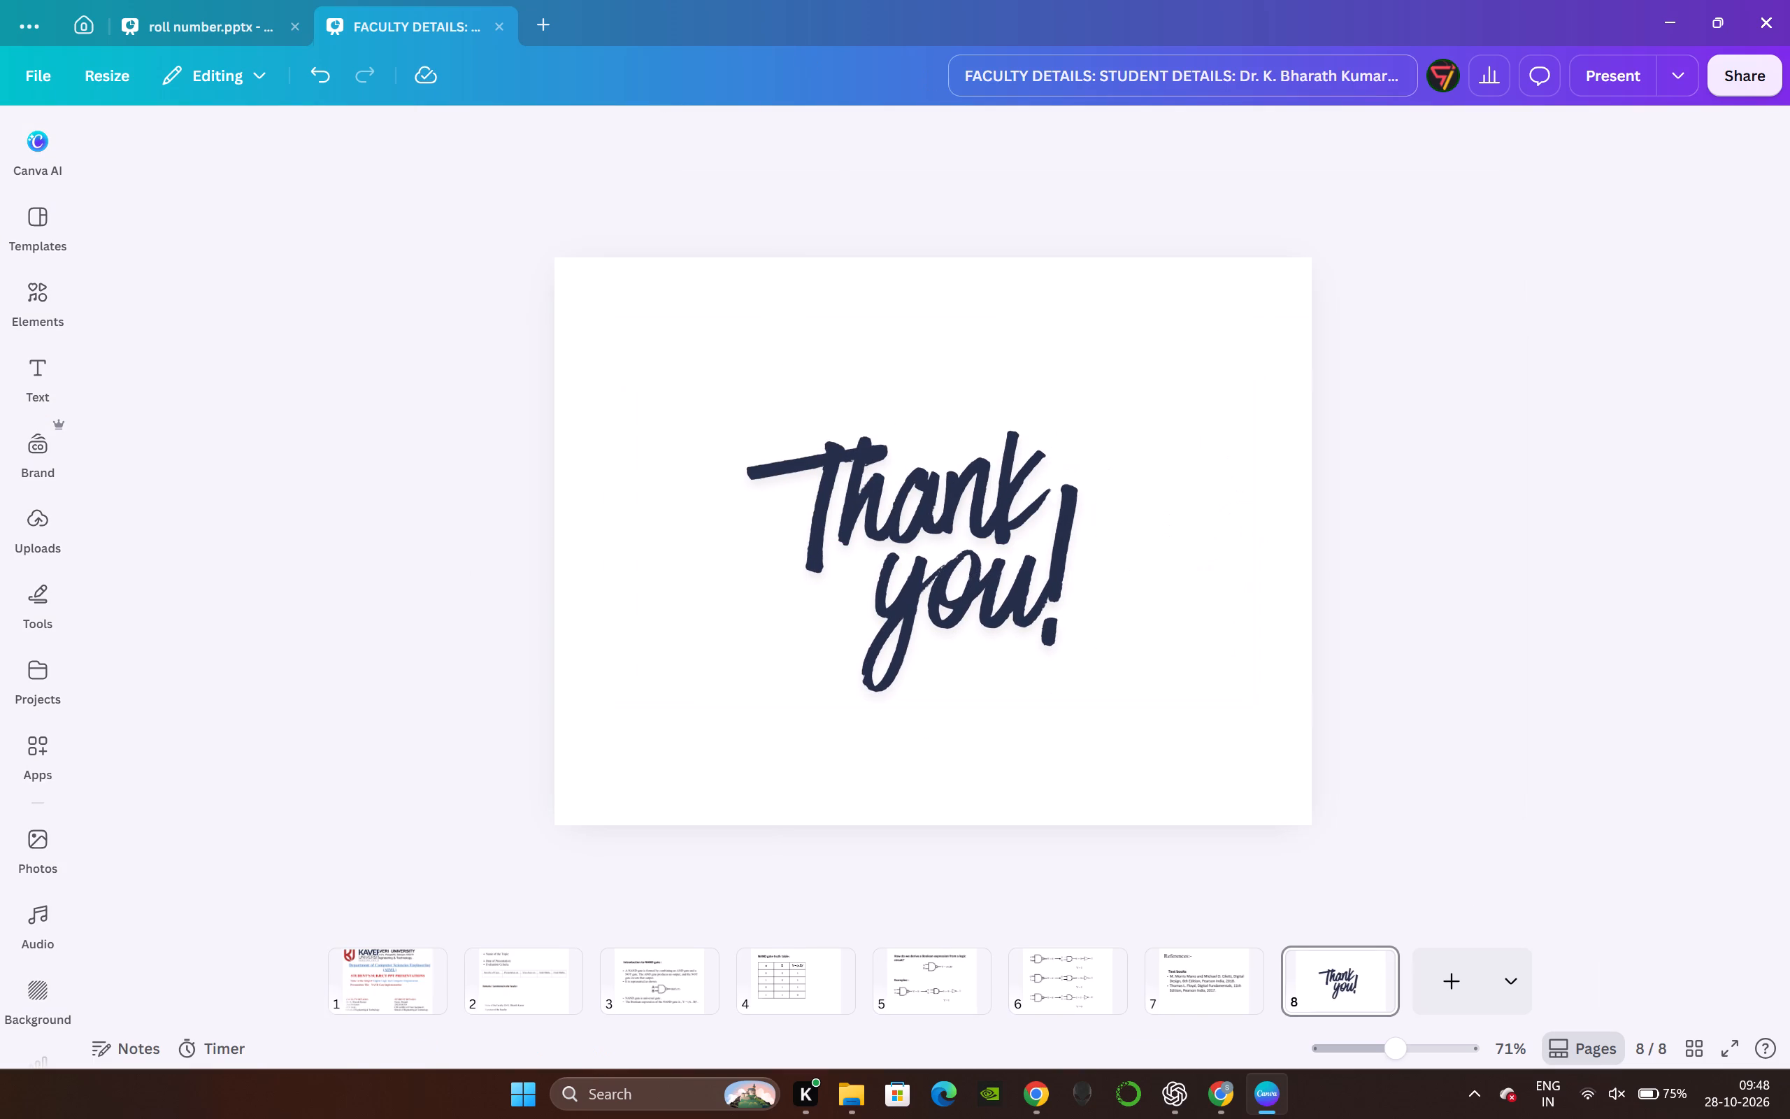
double_click(1090, 69)
key("ctrl+a")
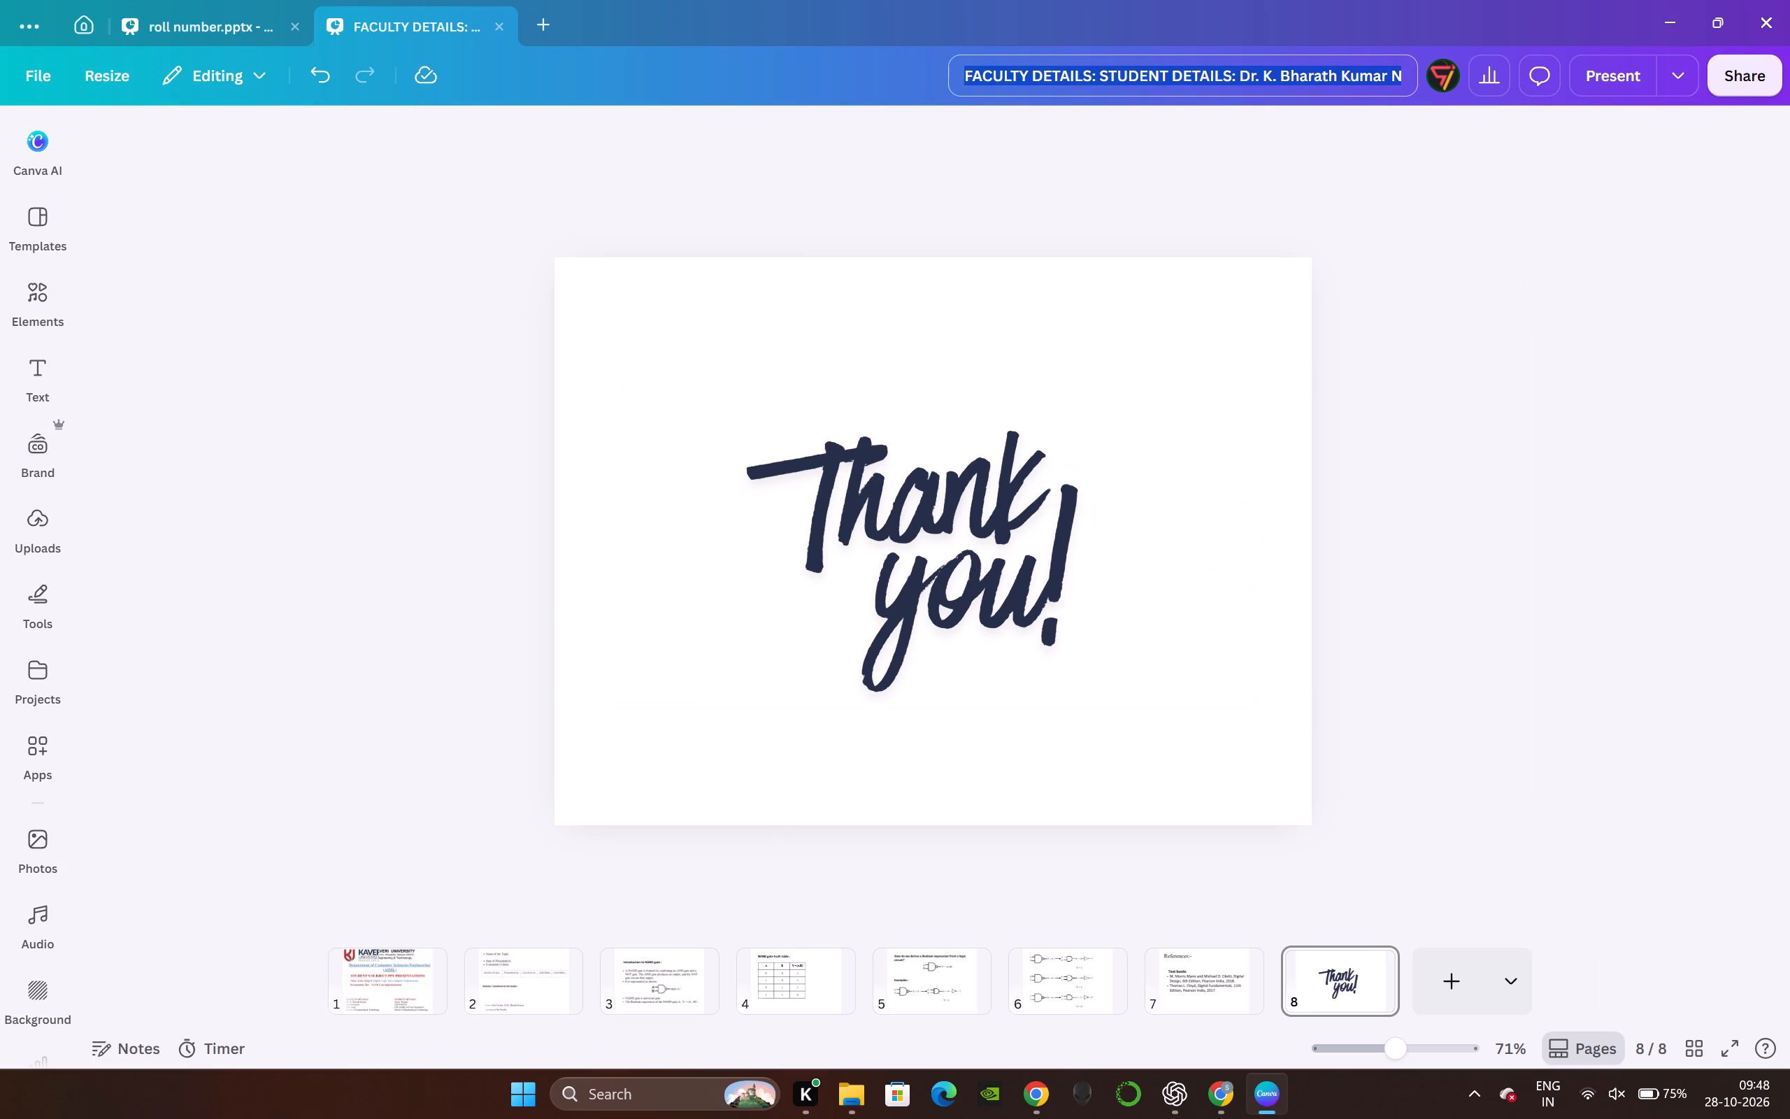
key("BackSpace")
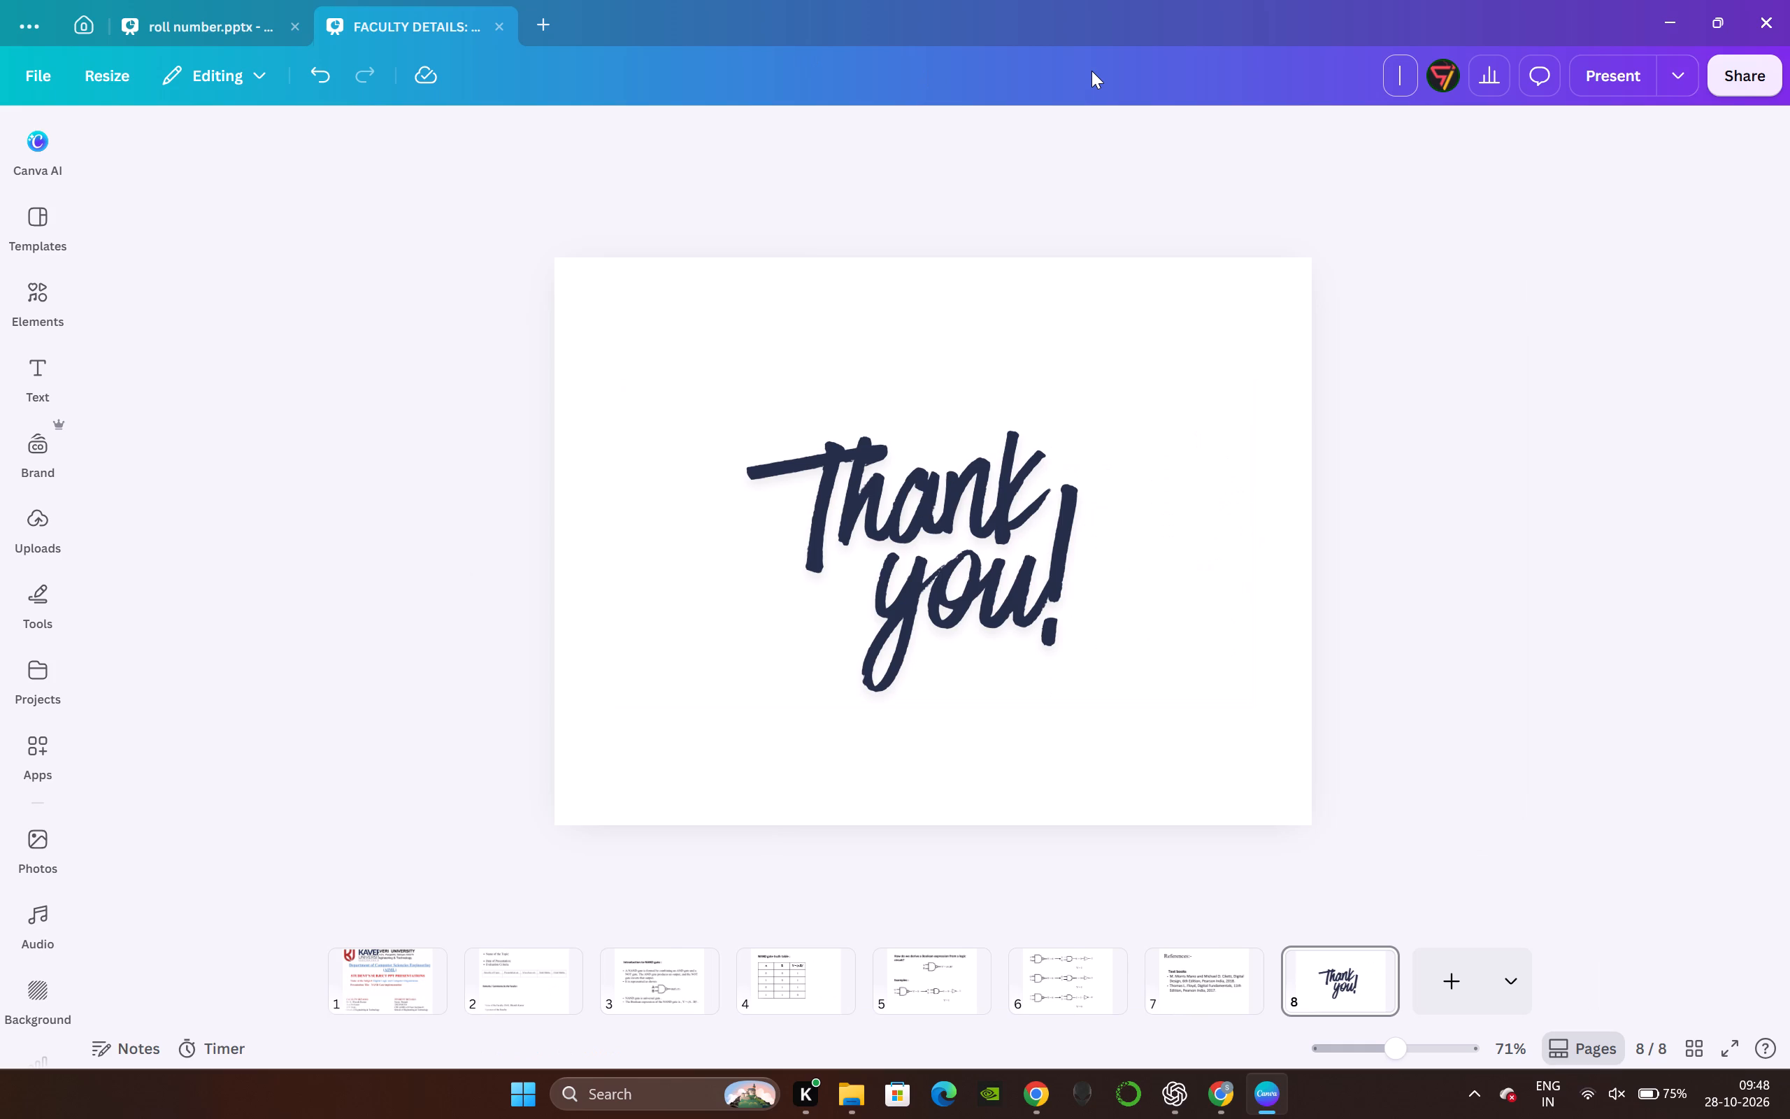
type("DL")
key("space")
key("shift+ampersand")
key("c")
key("BackSpace")
key("space")
type("CP")
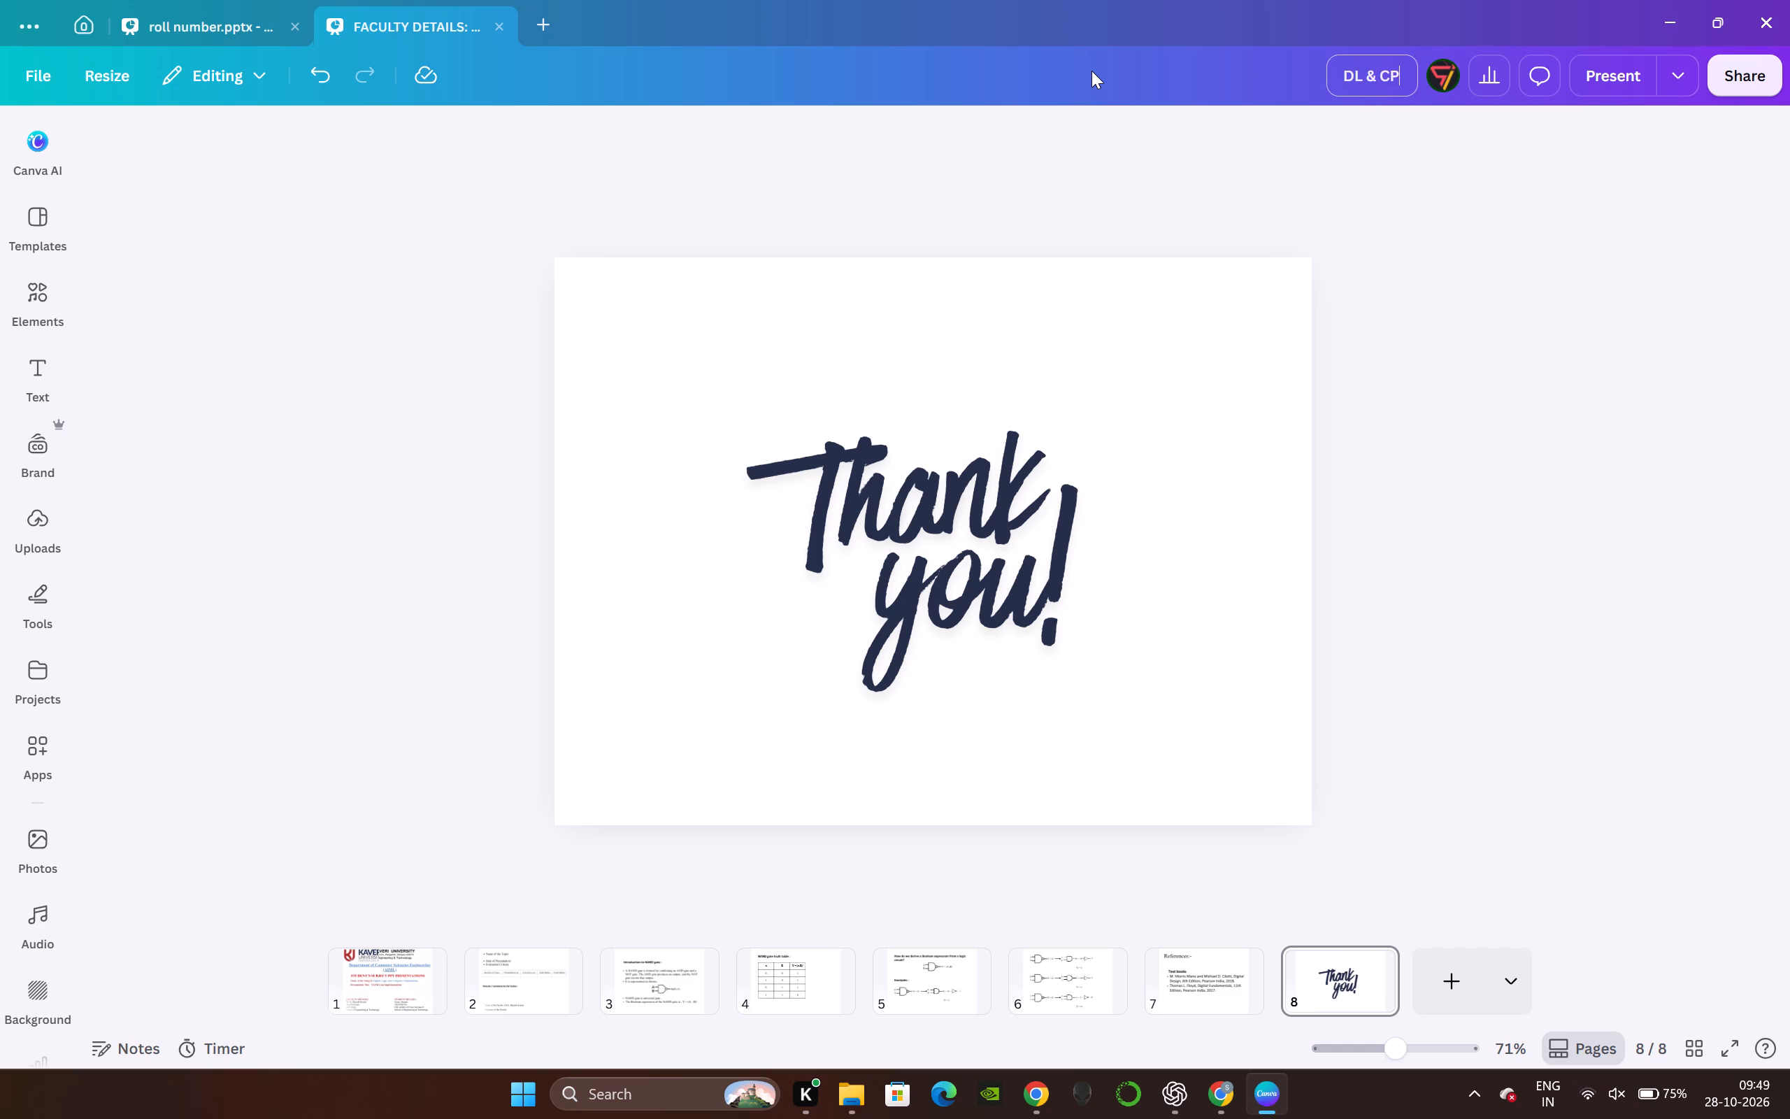
key("BackSpace")
type("O -")
key("space")
key("BackSpace")
key("BackSpace")
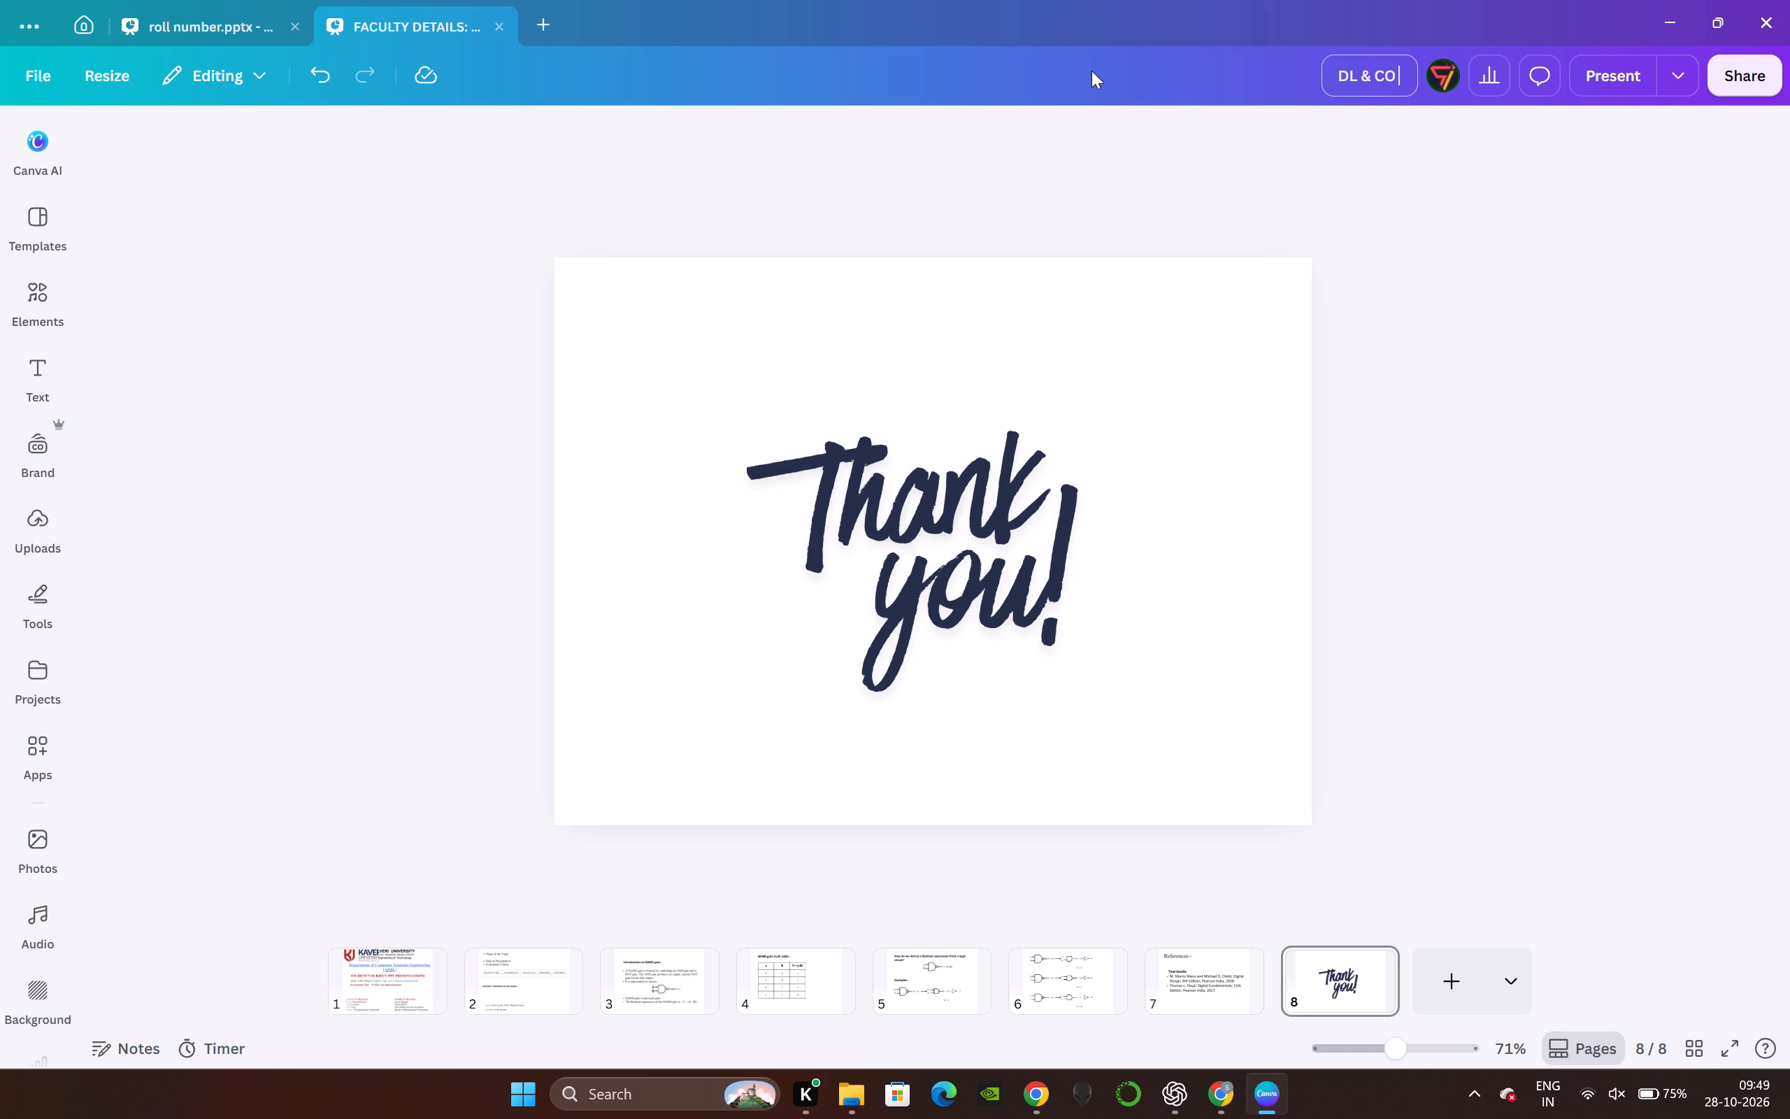
type("(L4)")
key("Return")
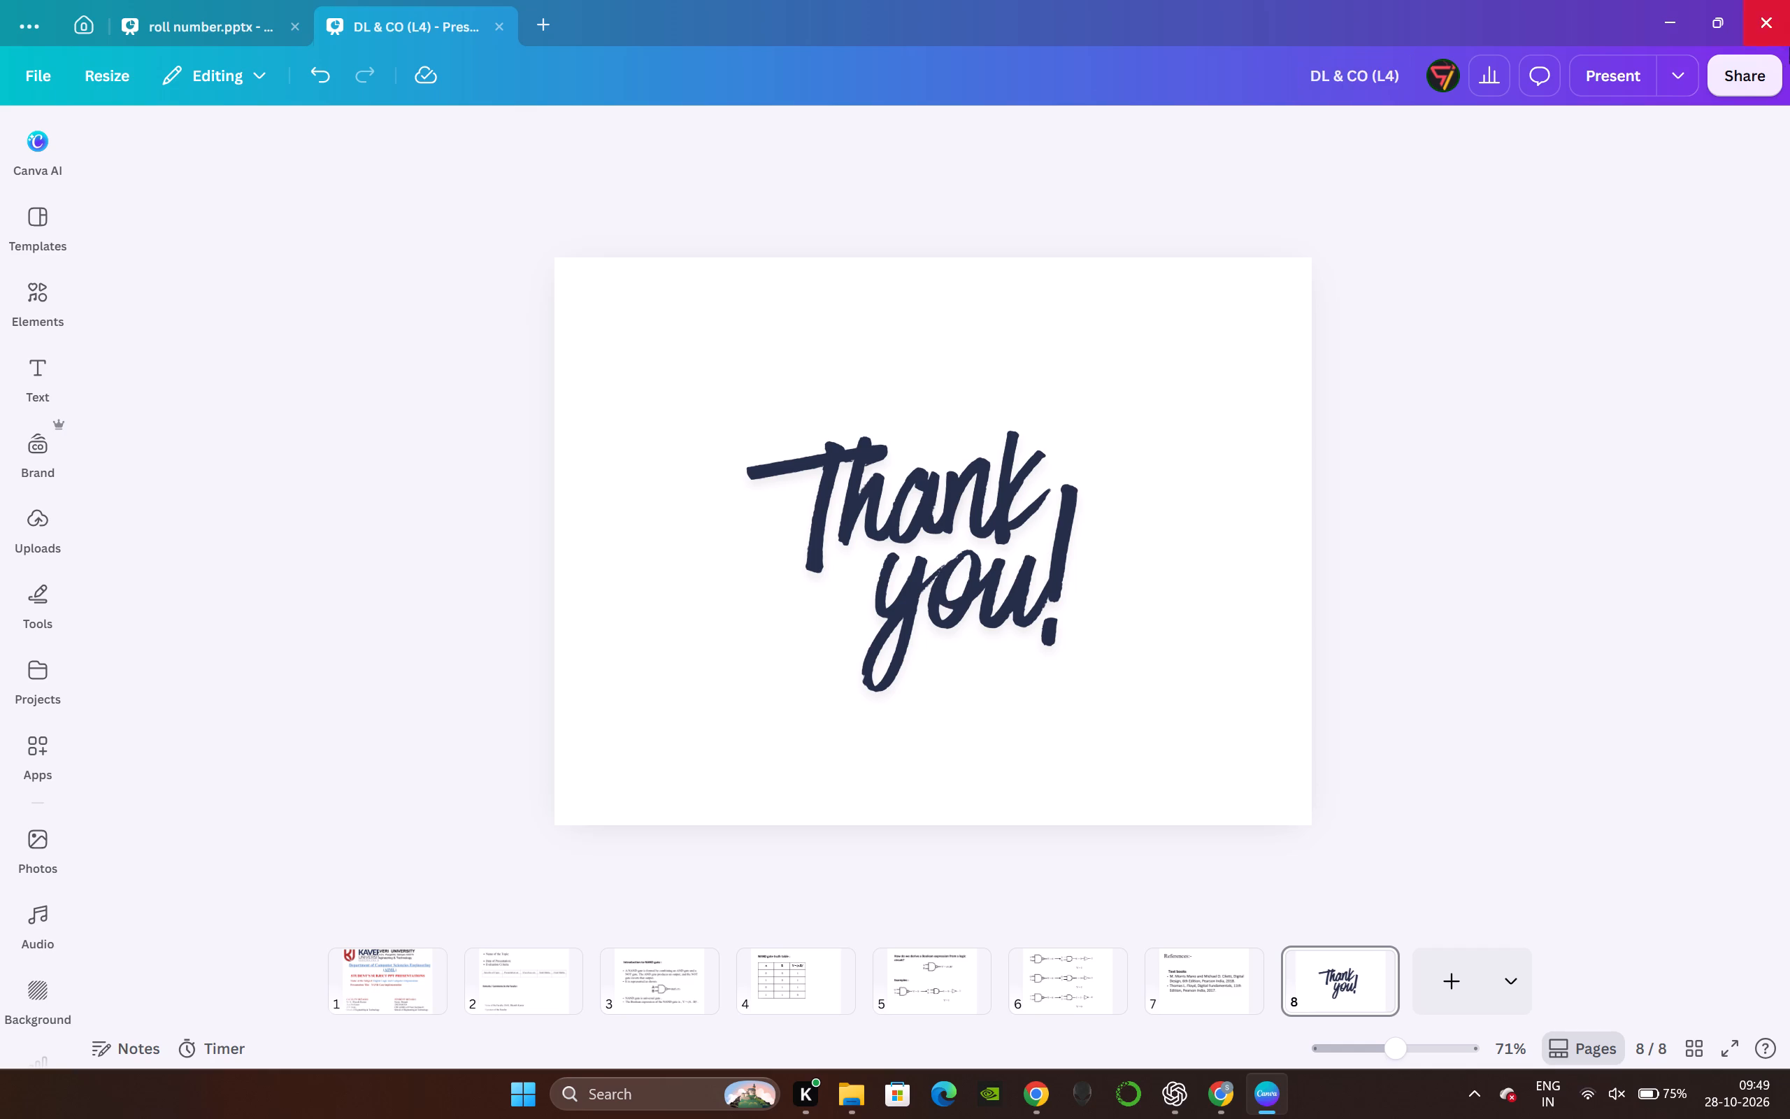
Download all pages of the presentation as a PPTX file, saving it as "DL & CO (L4)" in the Downloads folder.
left_click(1712, 78)
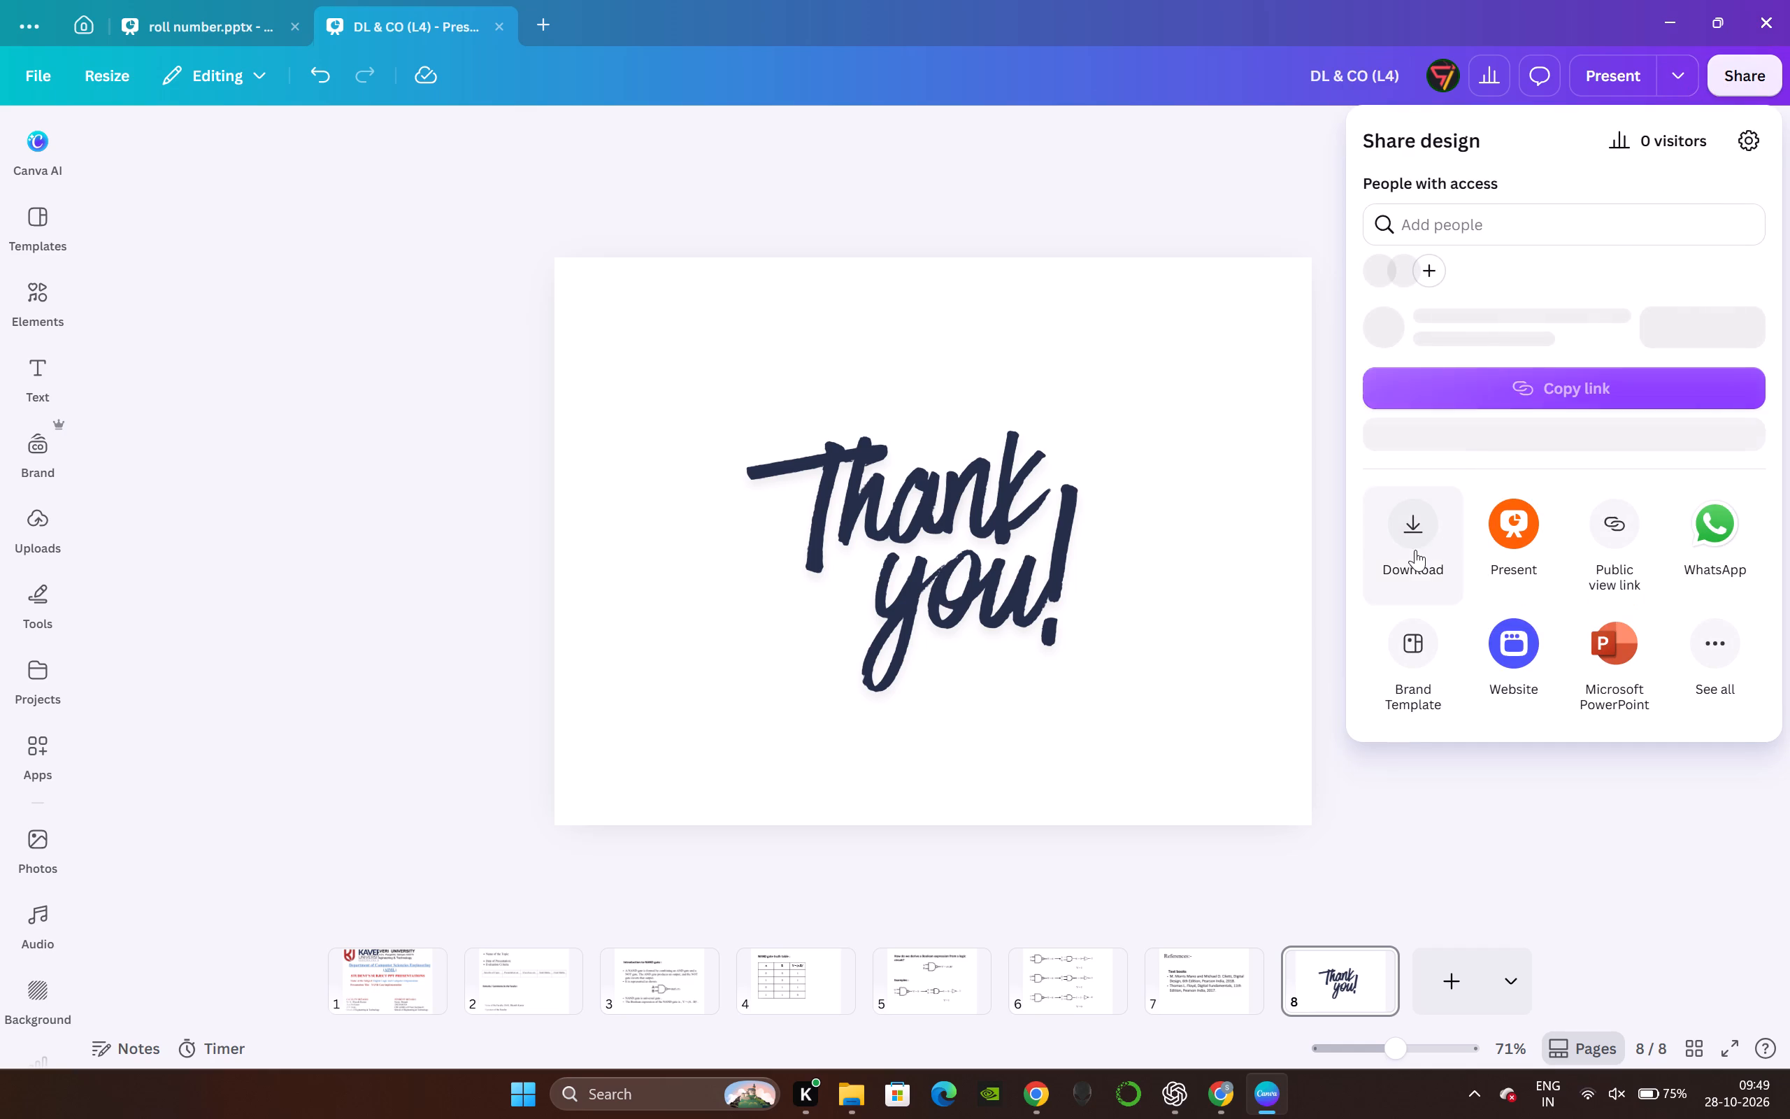
left_click(1415, 550)
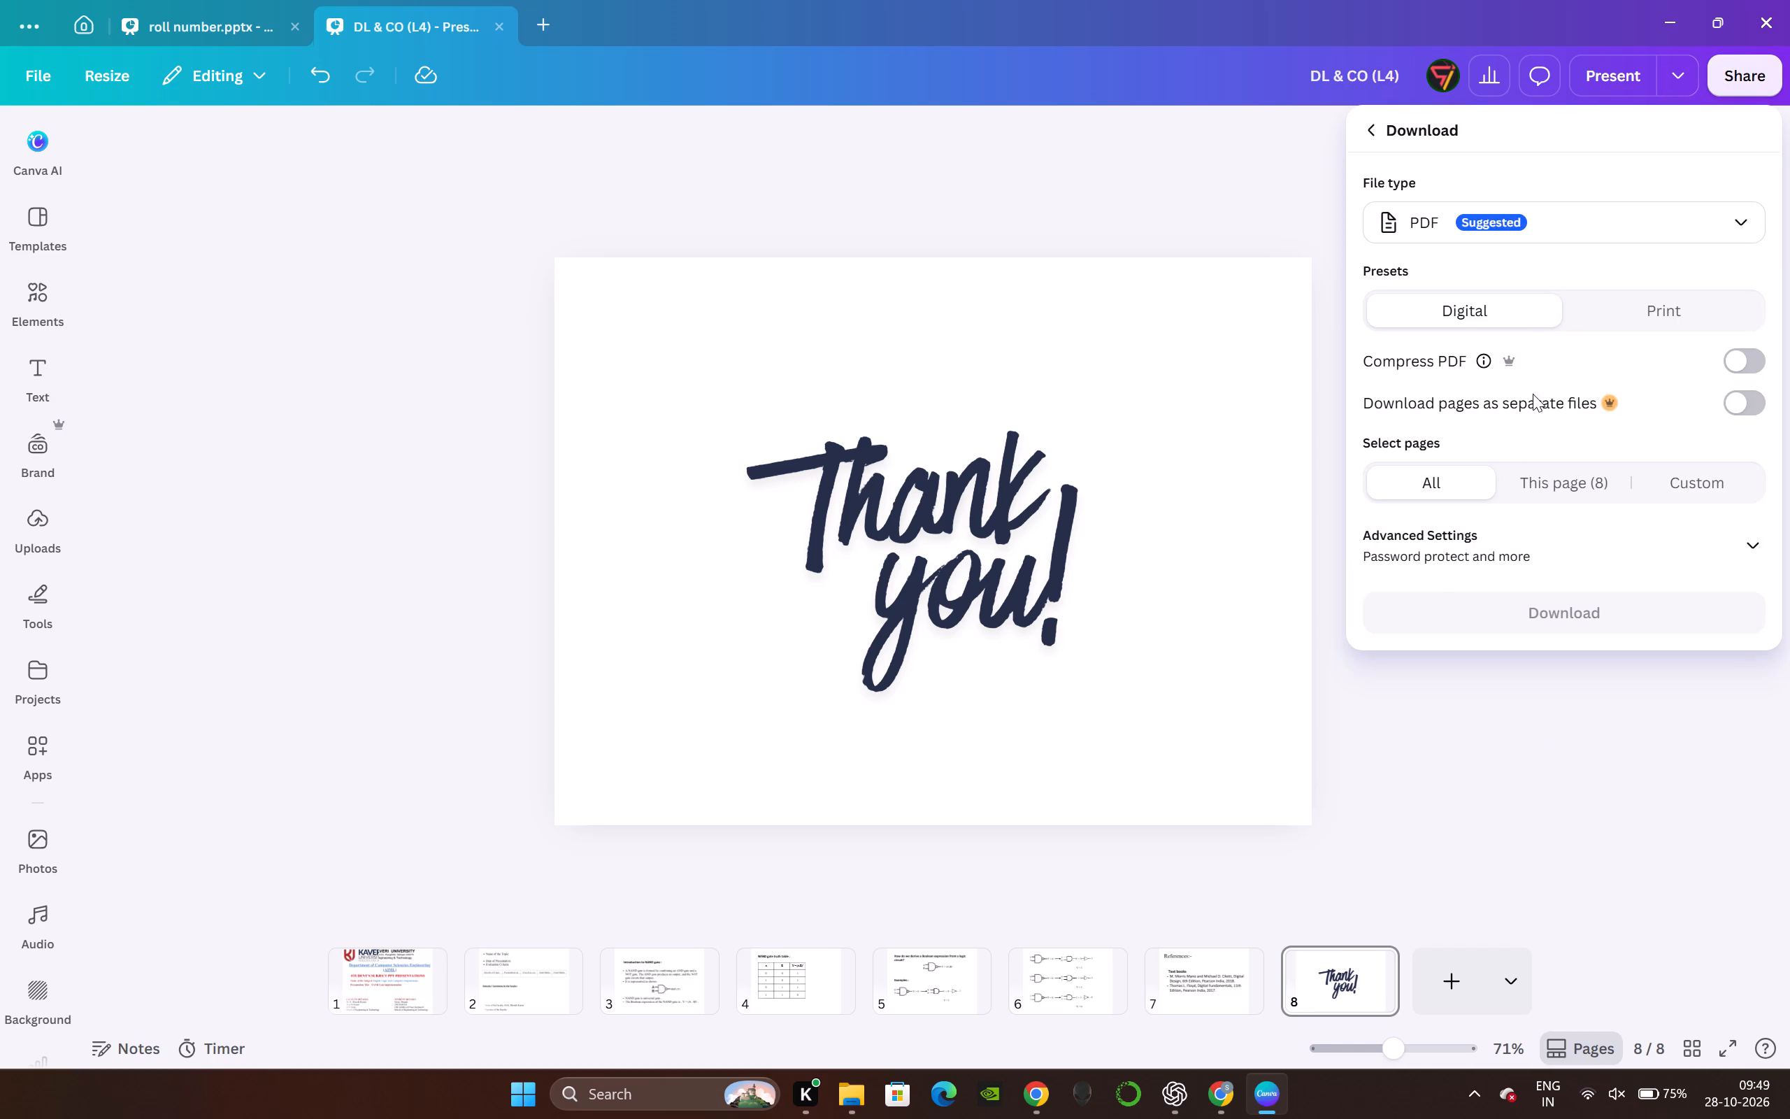
left_click(1501, 232)
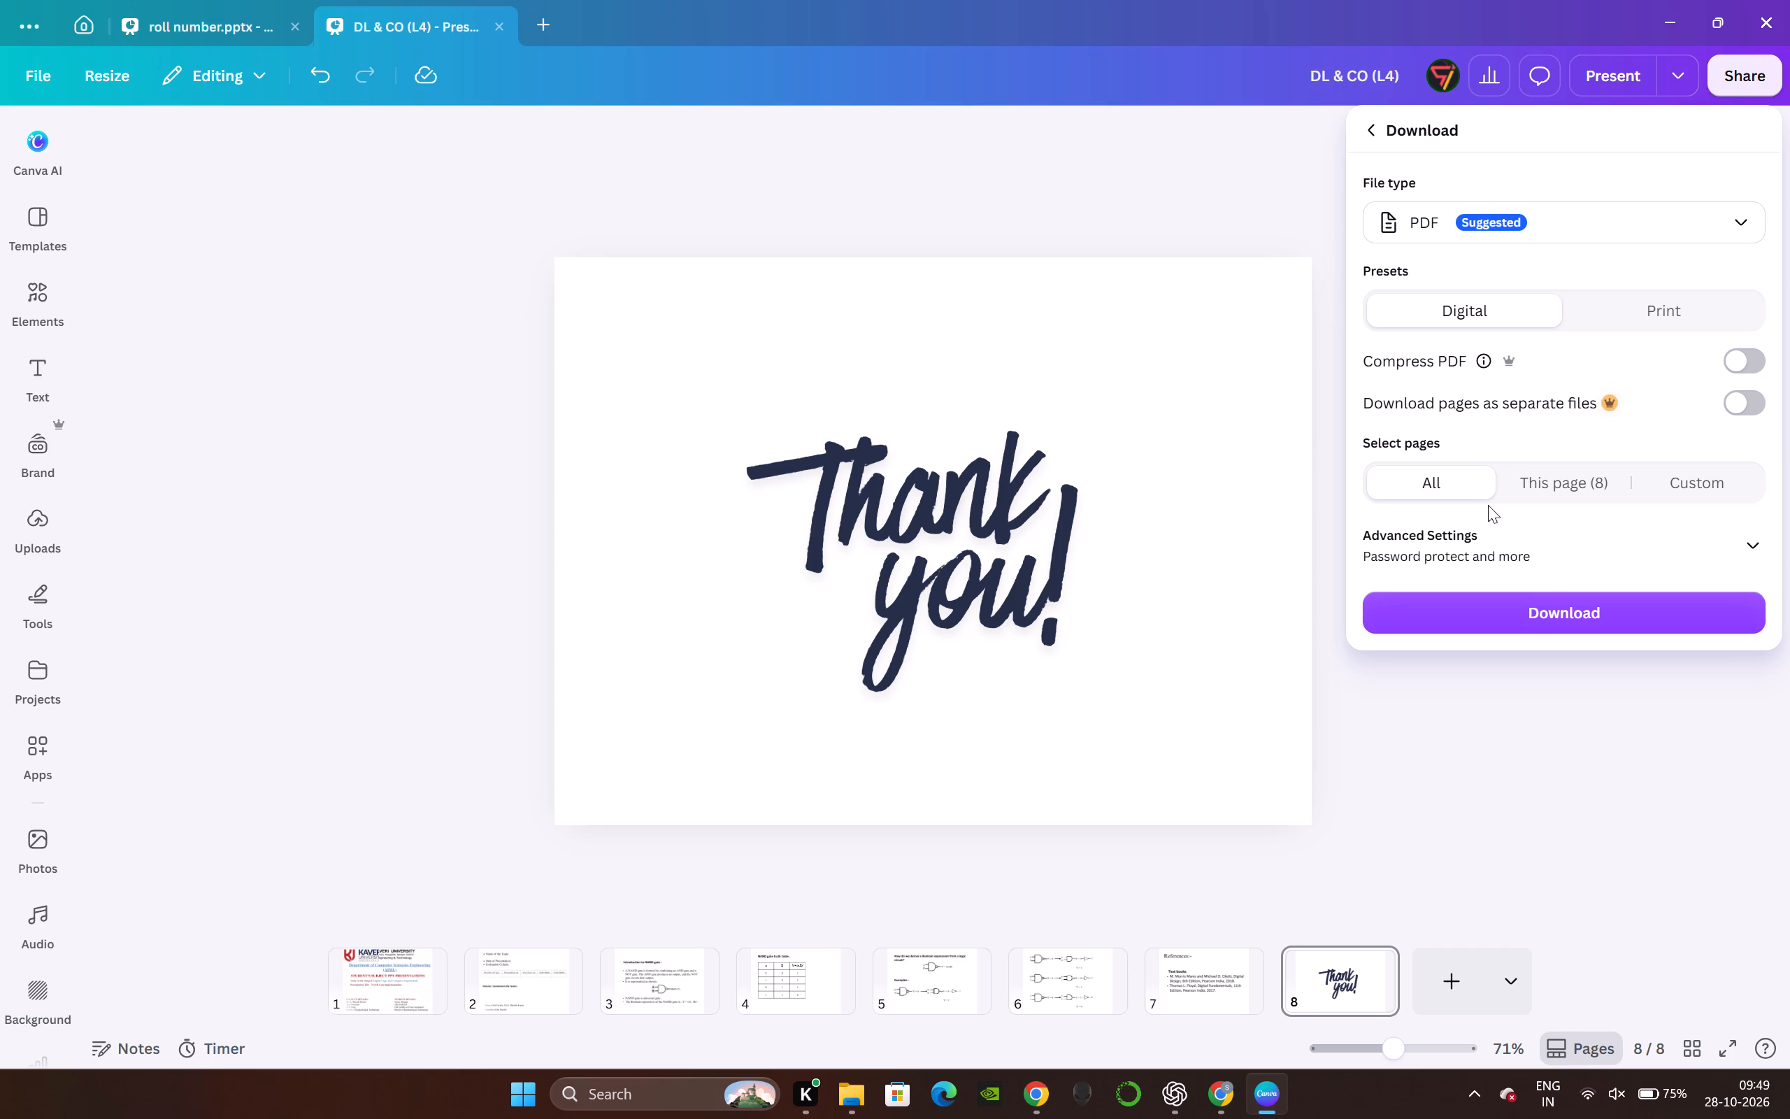
left_click(1442, 227)
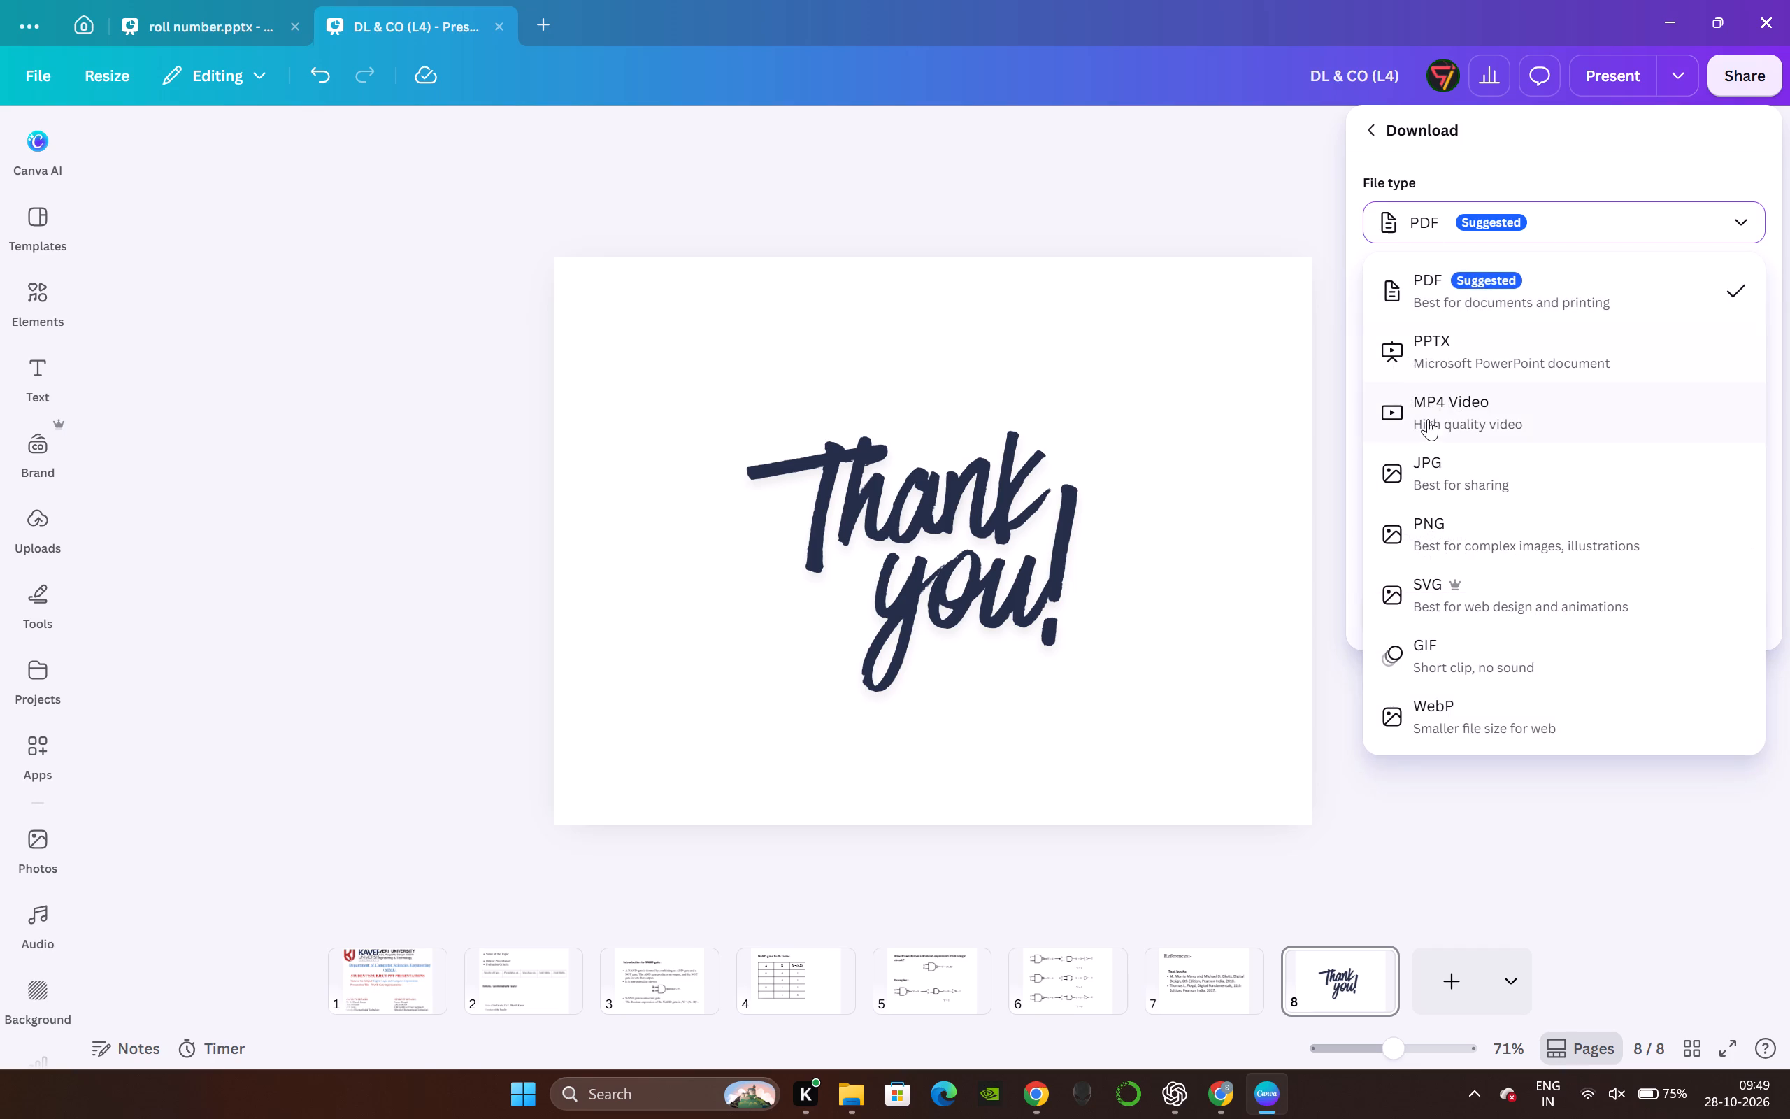
left_click(1451, 343)
left_click(1461, 417)
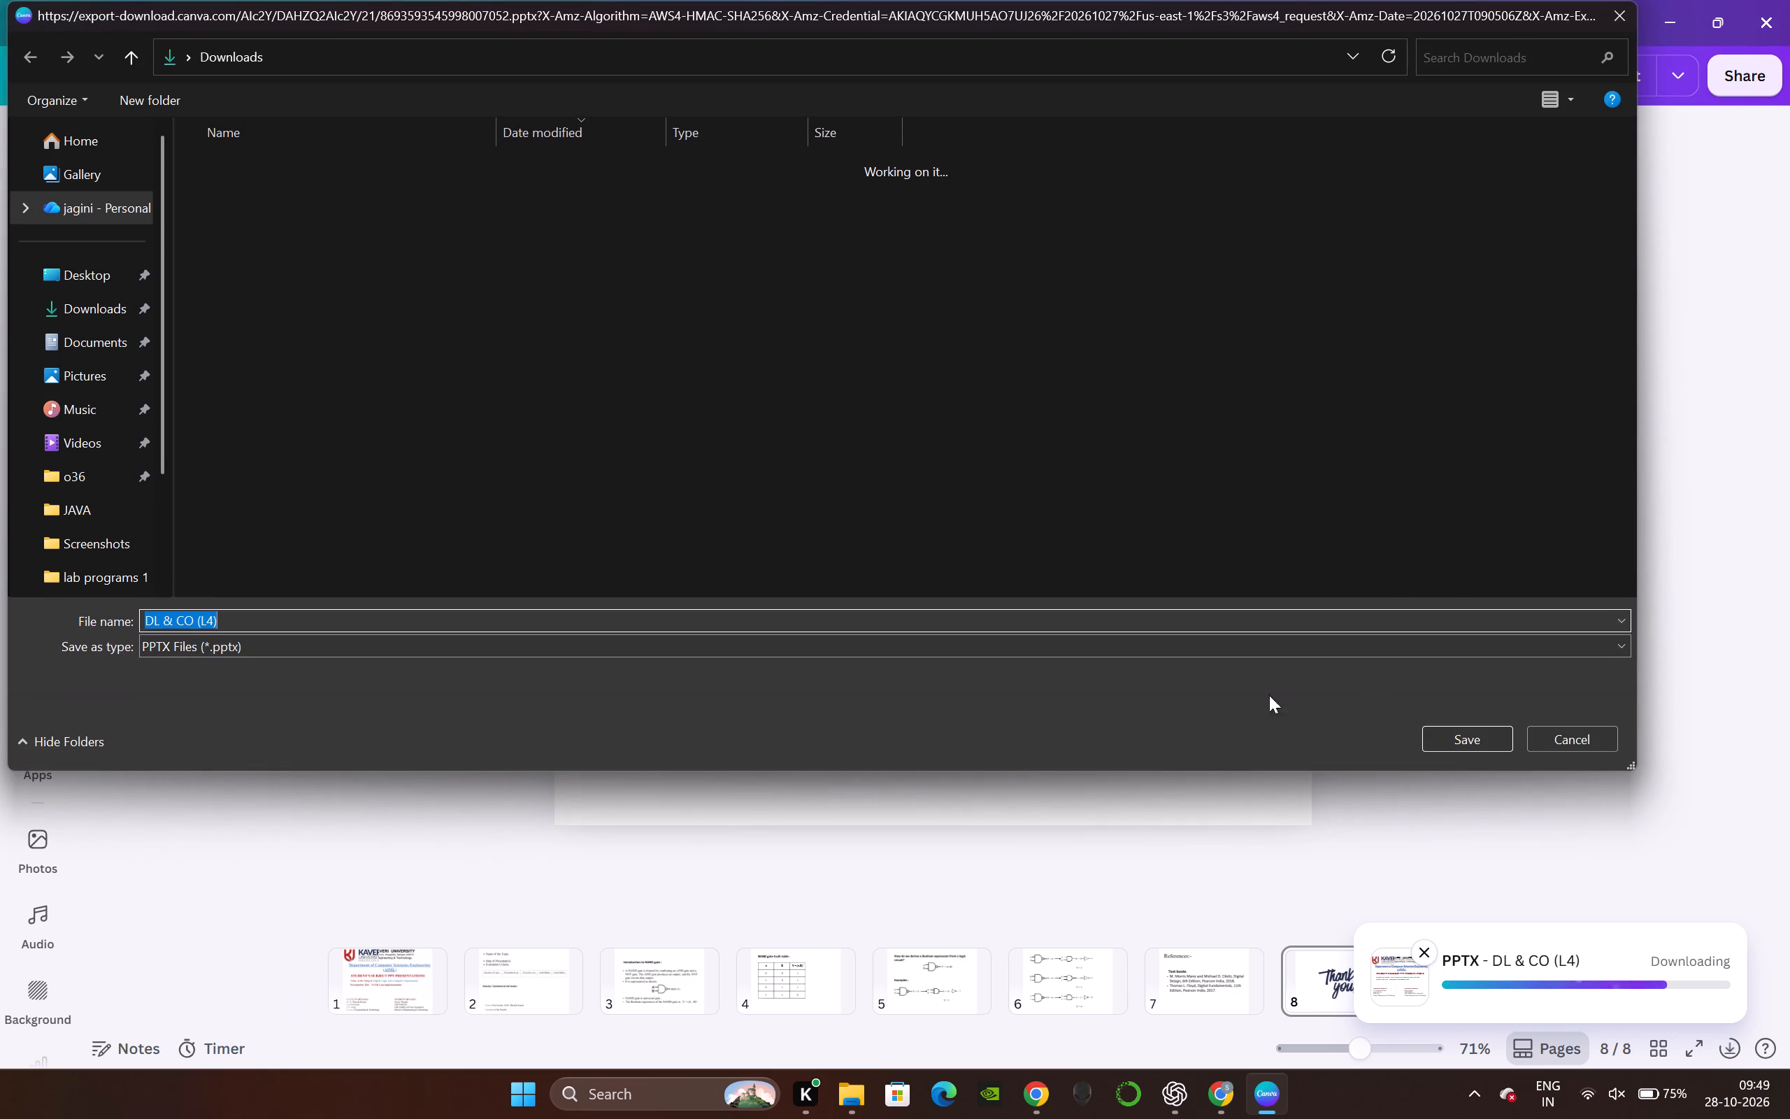
left_click(1456, 739)
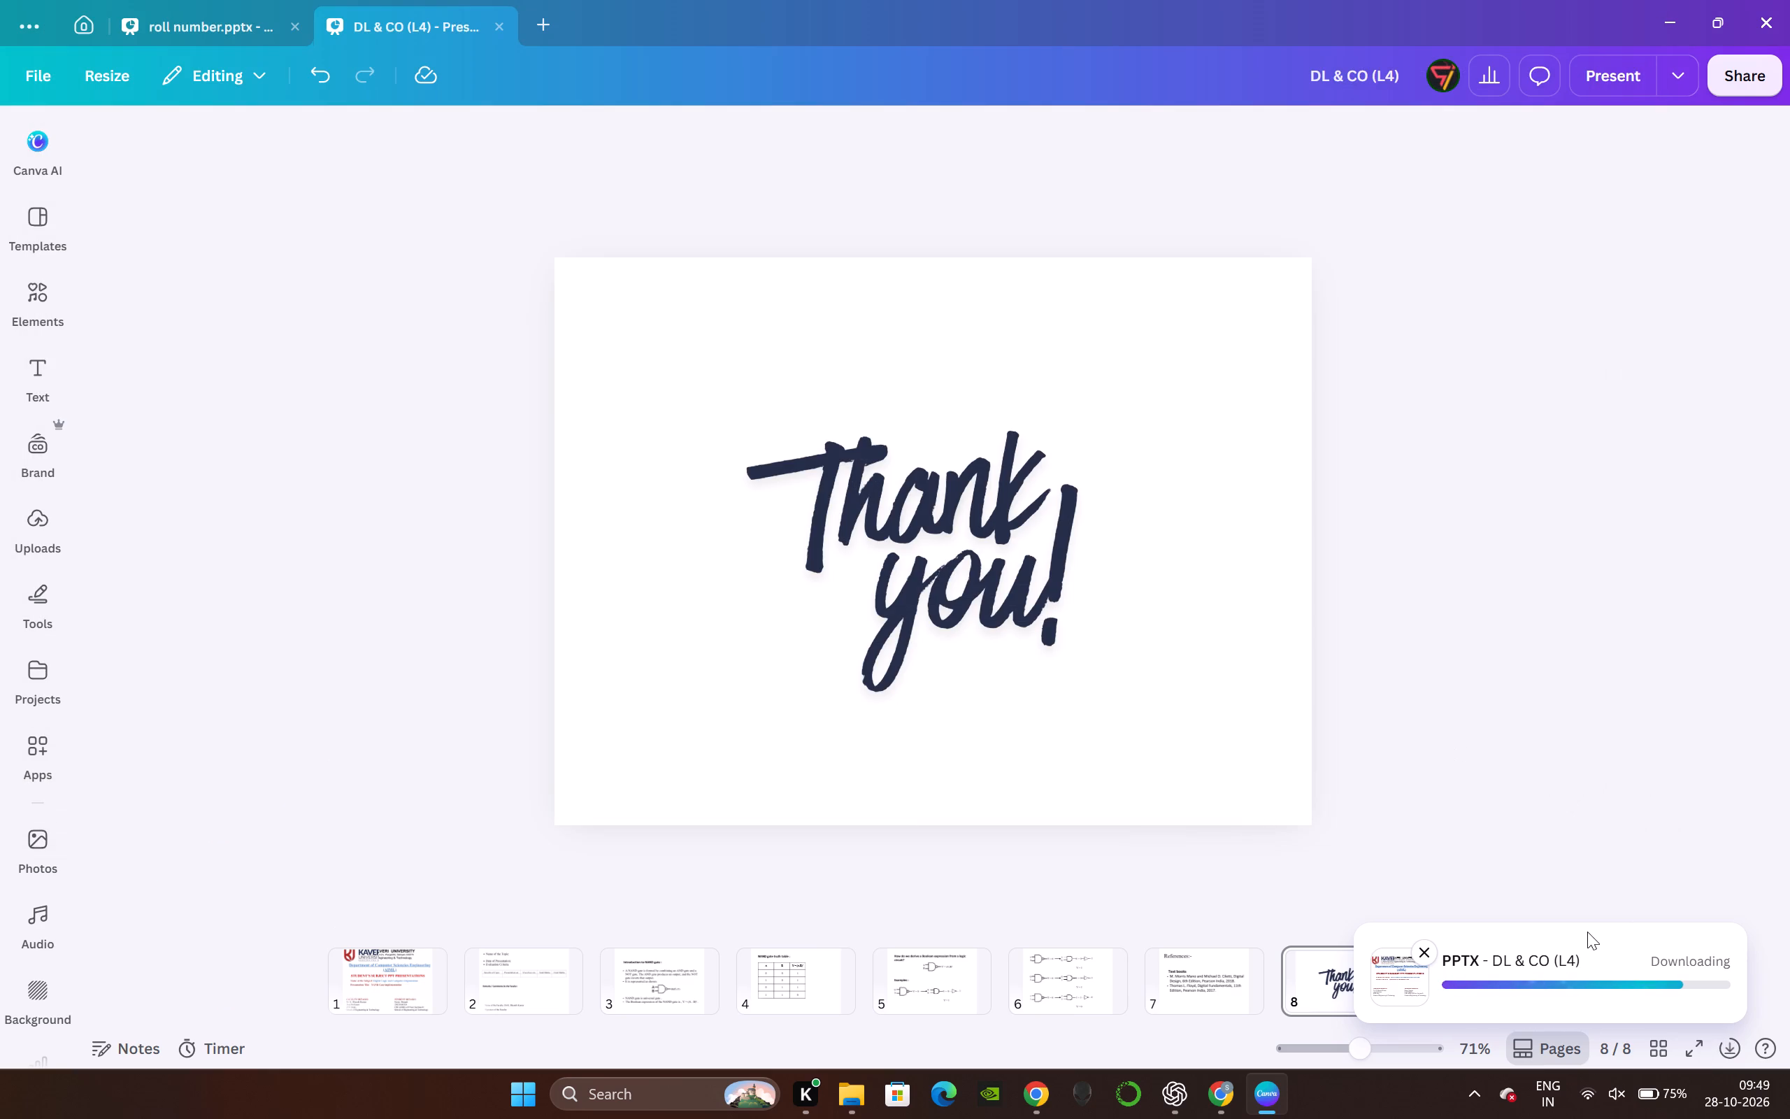
Minimize the presentation window and close the ChatGPT window behind it.
left_click(1664, 14)
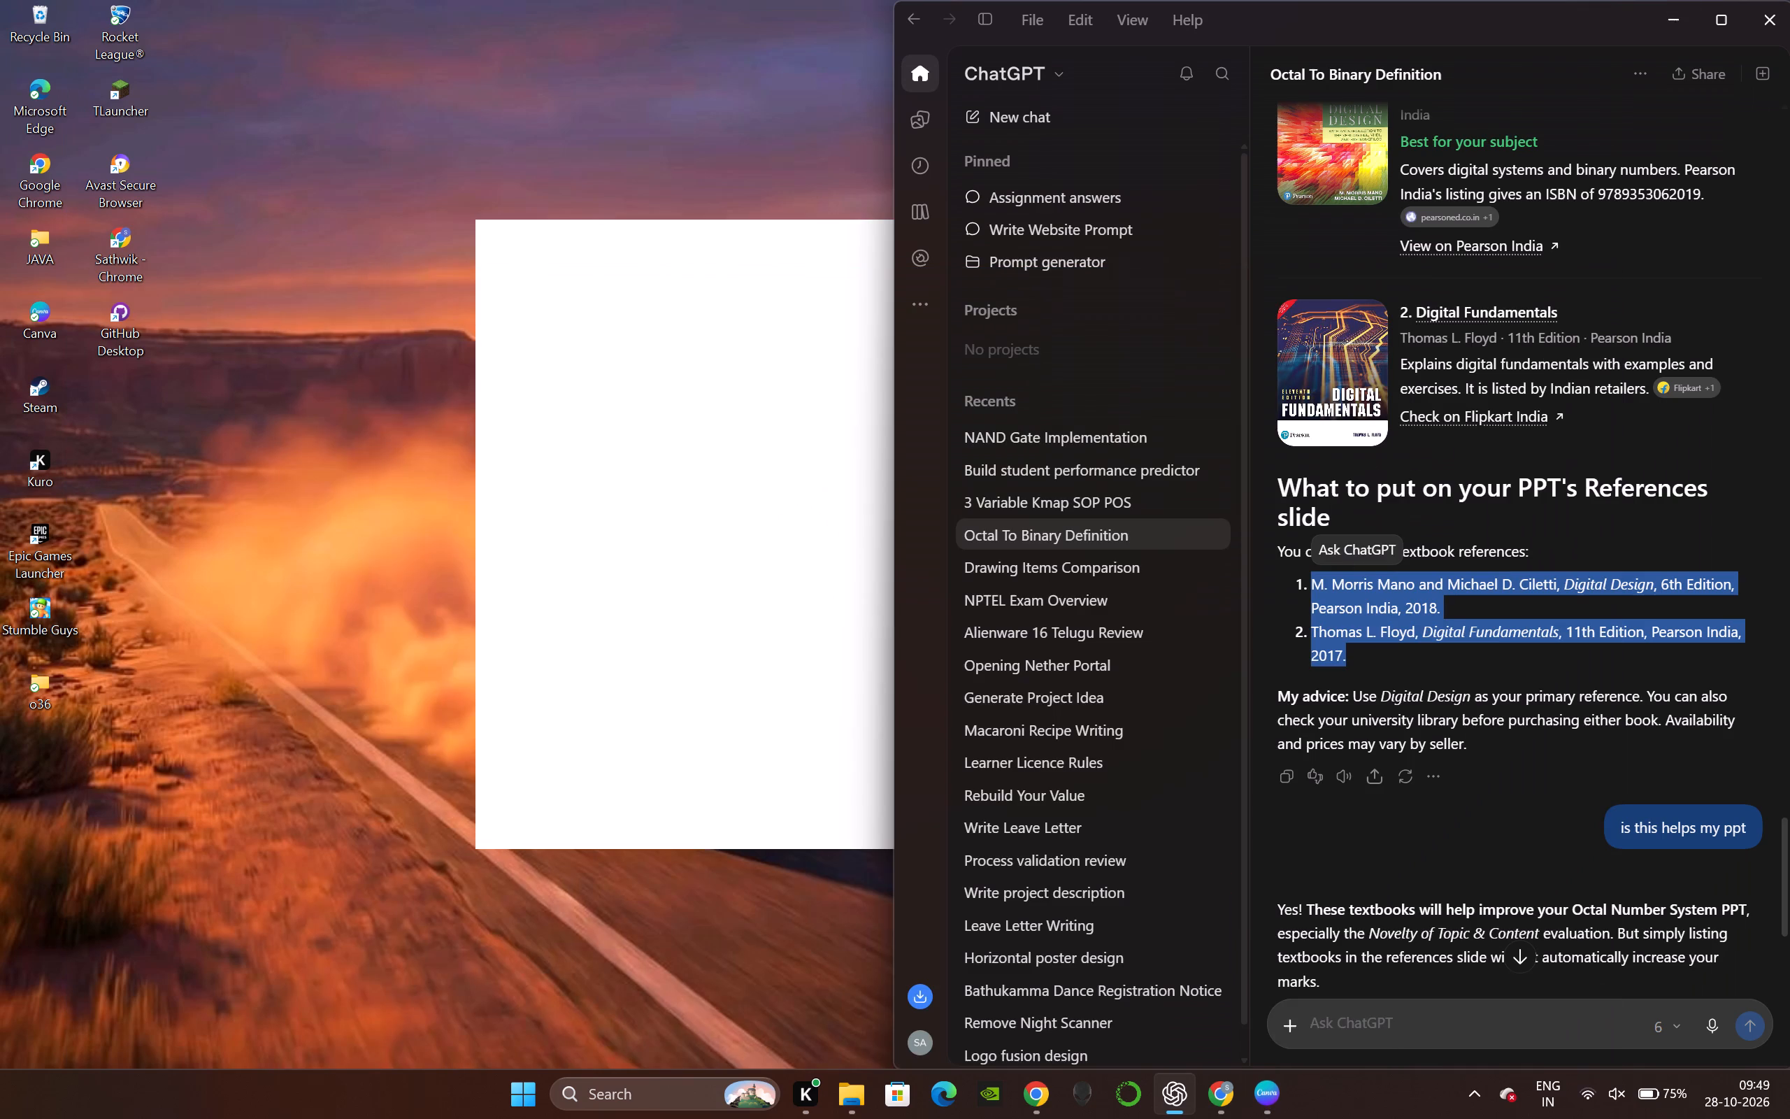
left_click(1772, 8)
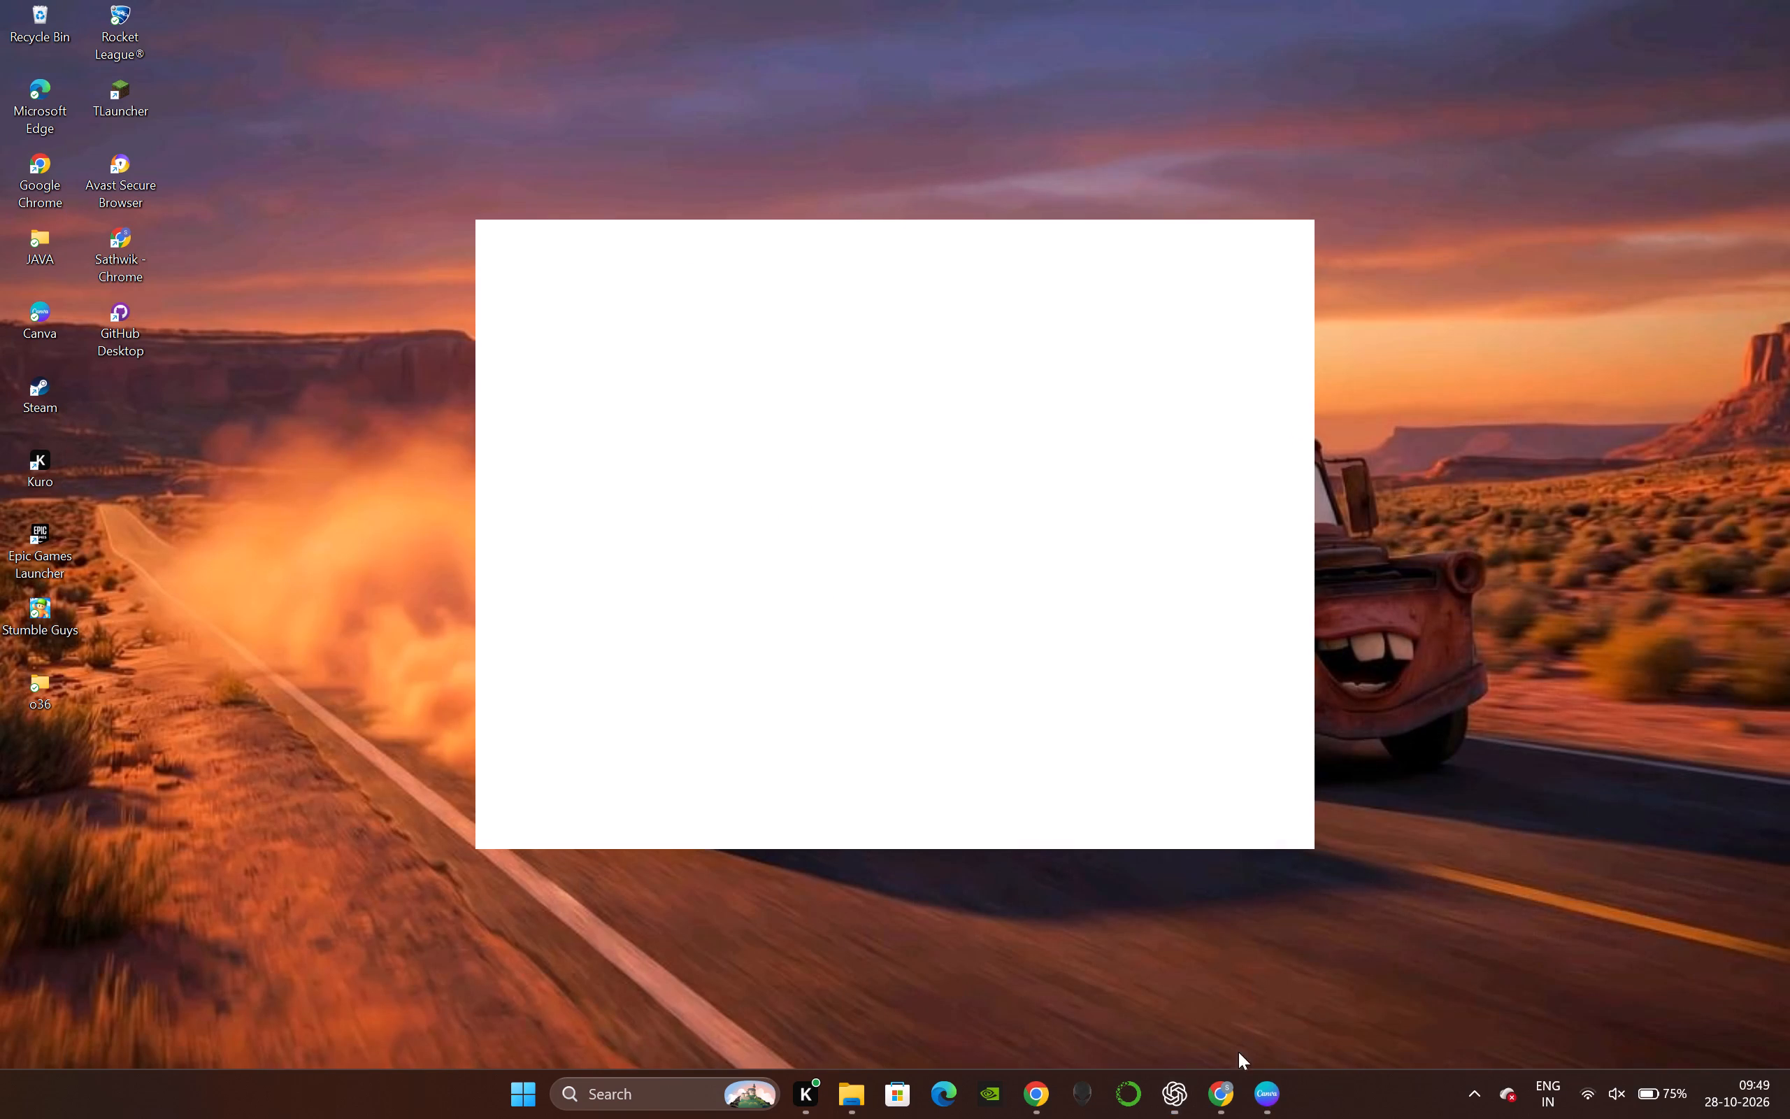
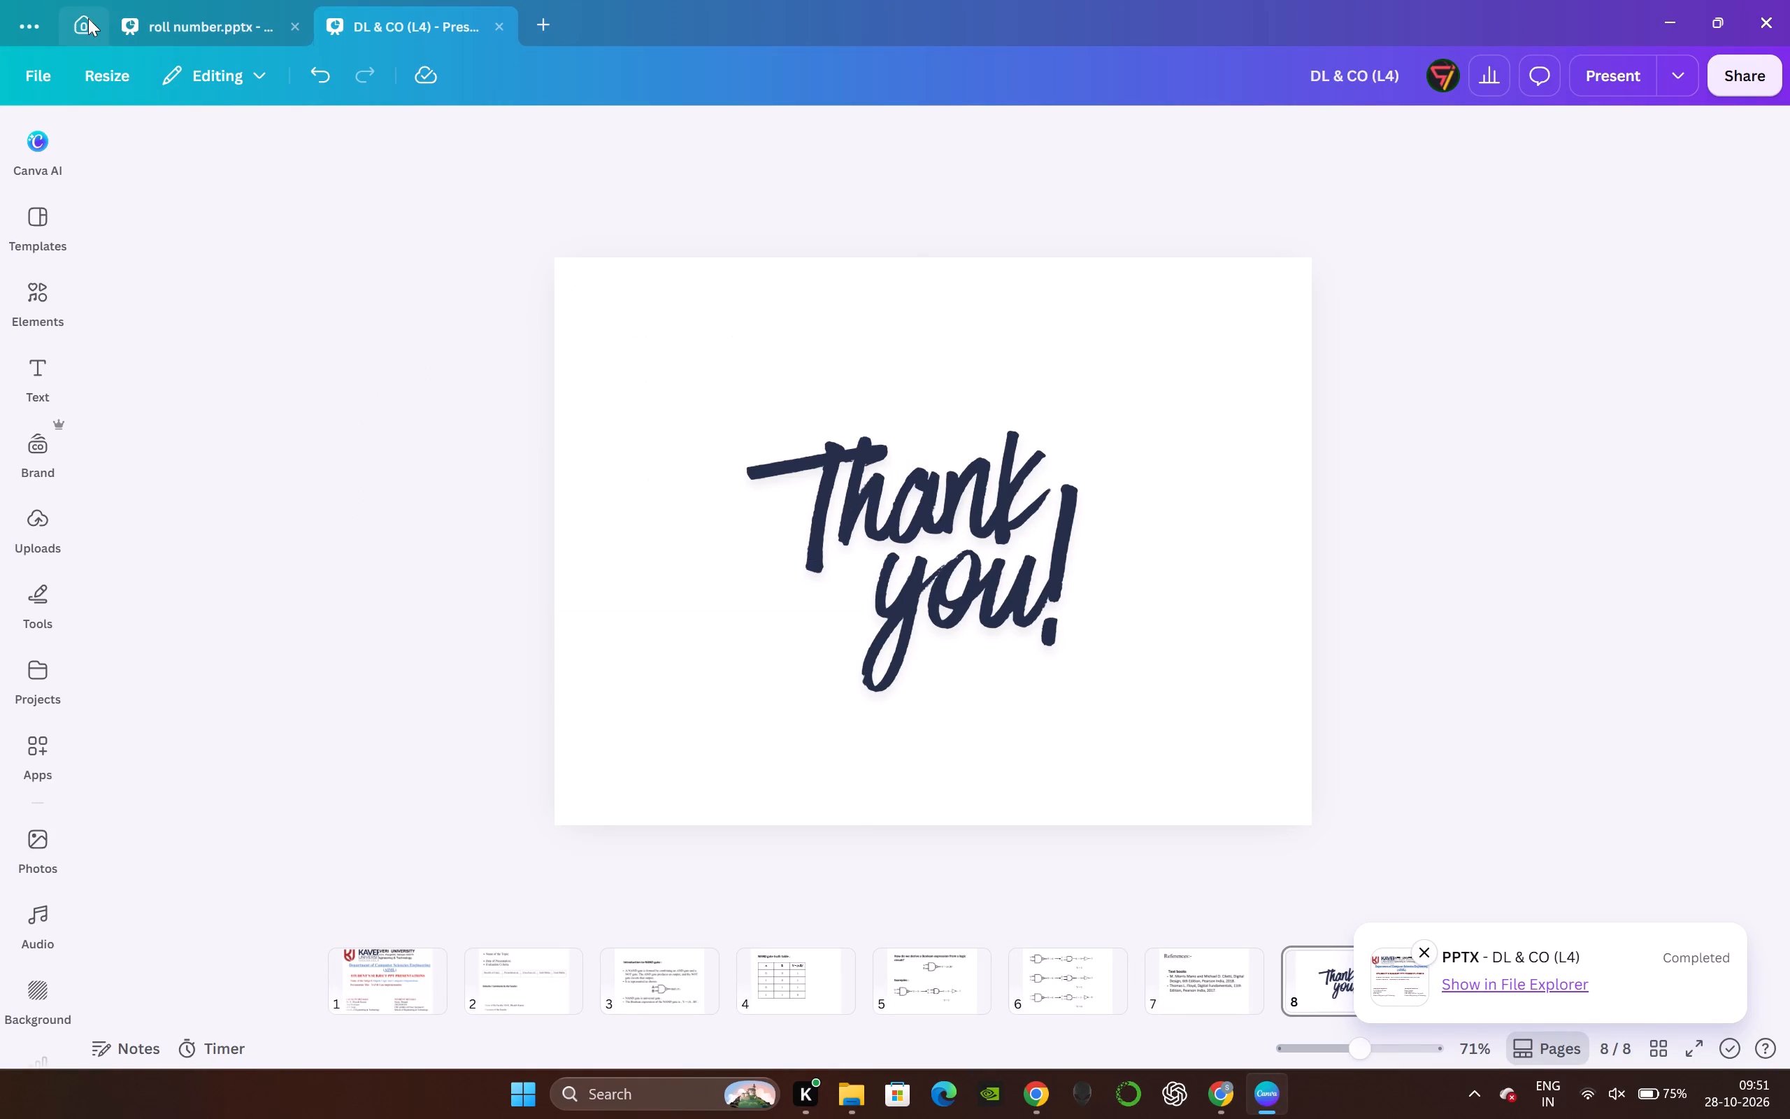
Return to the home page and move the private "Untitled Design" presentation to the trash.
left_click(88, 18)
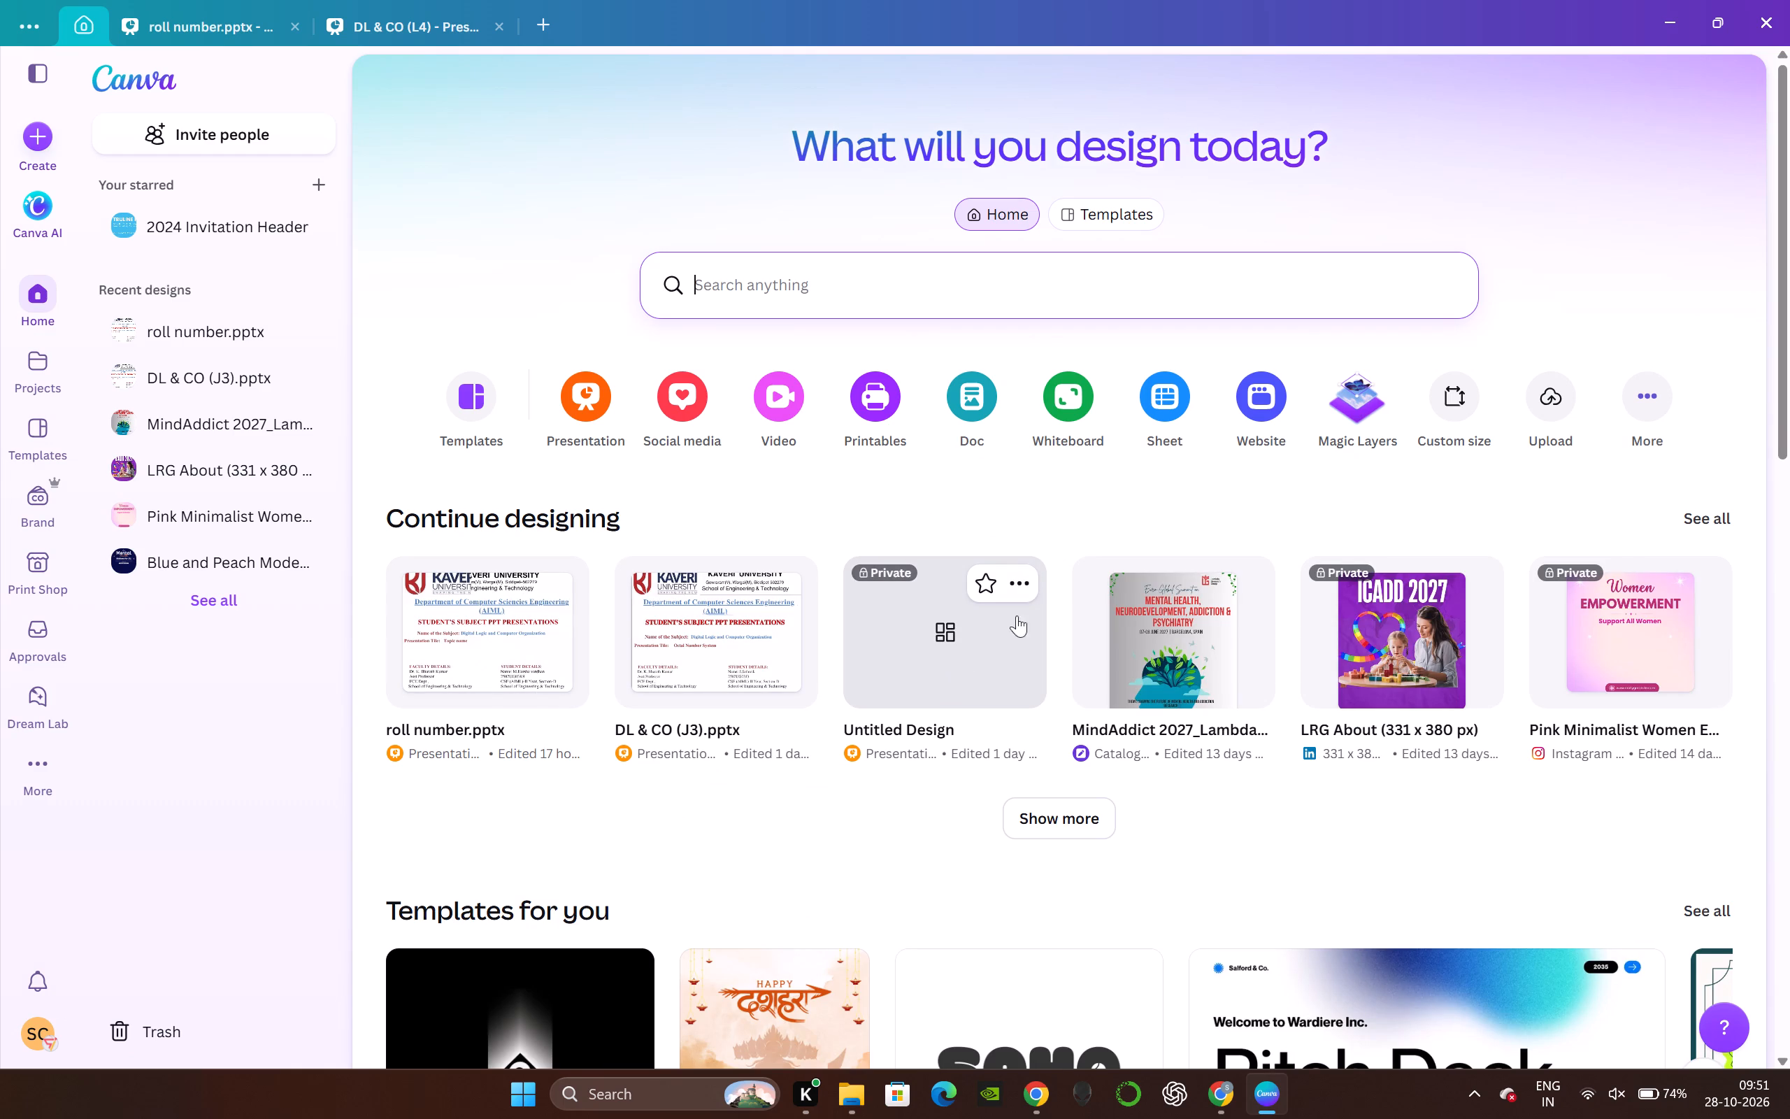
left_click(1031, 571)
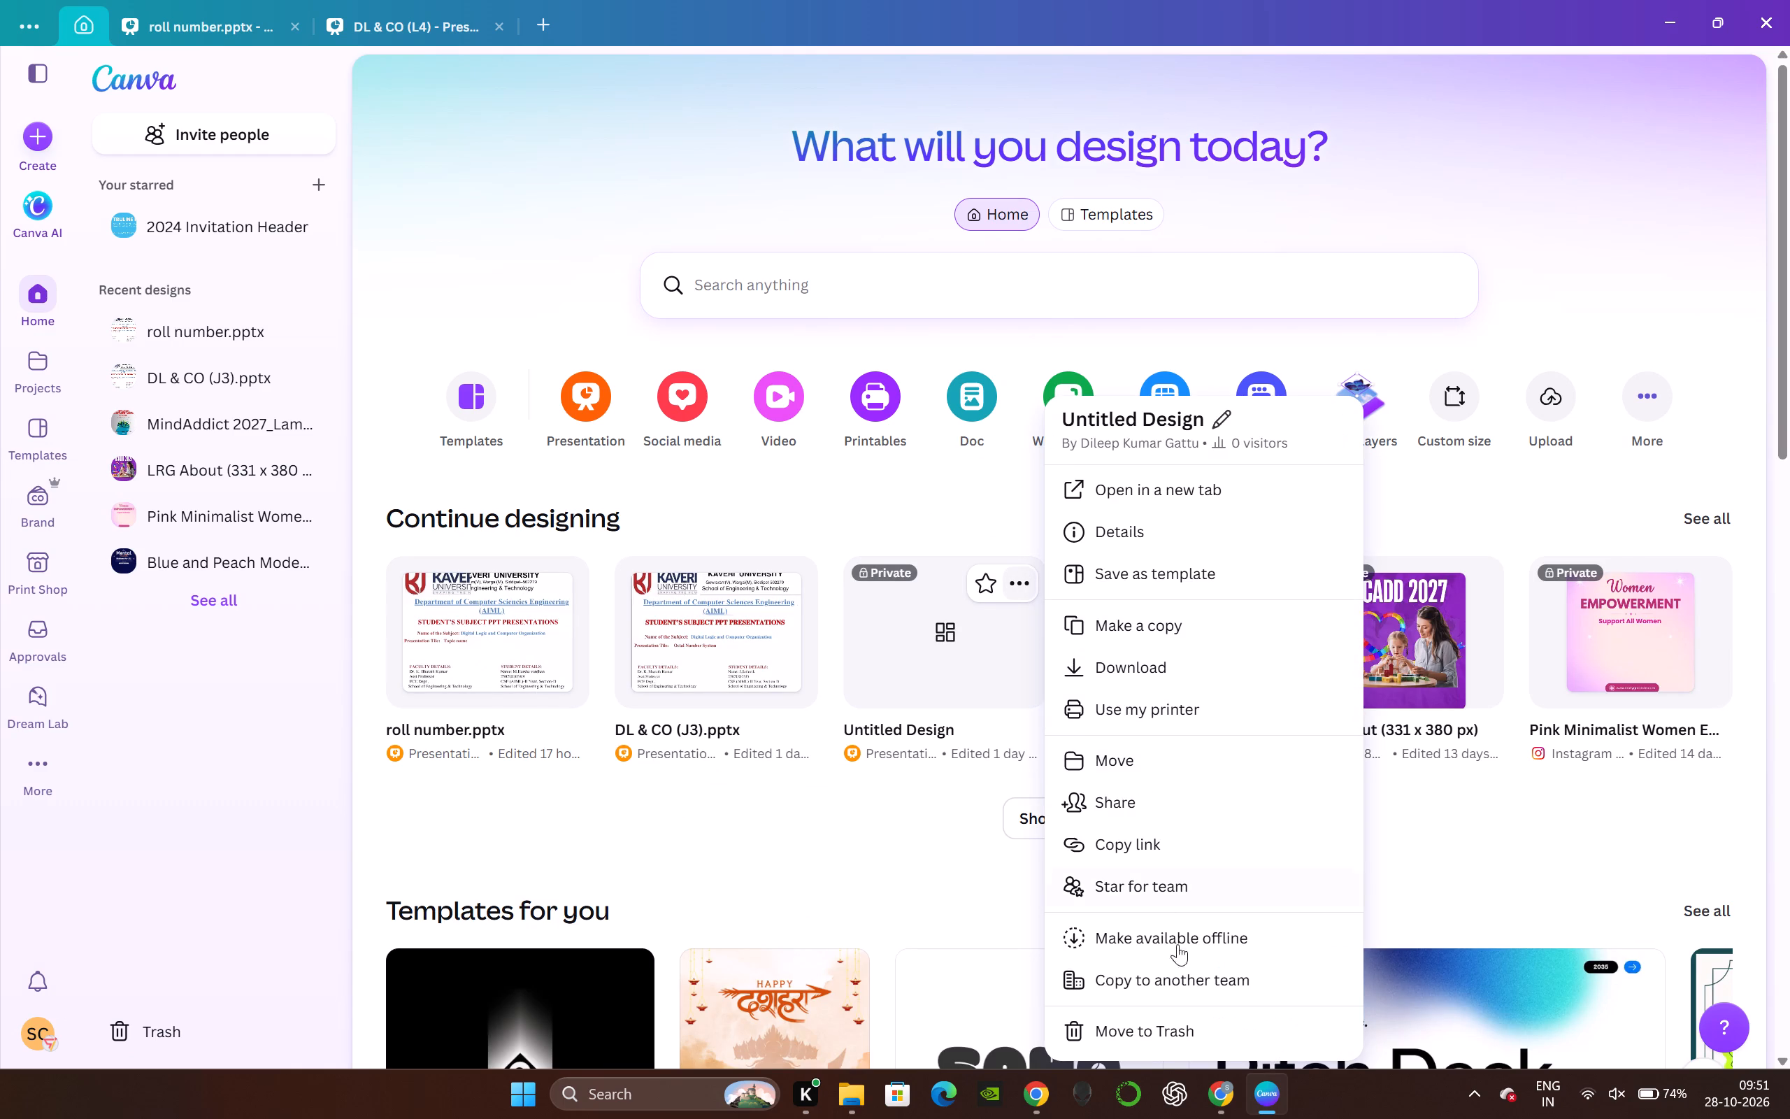
left_click(1290, 1032)
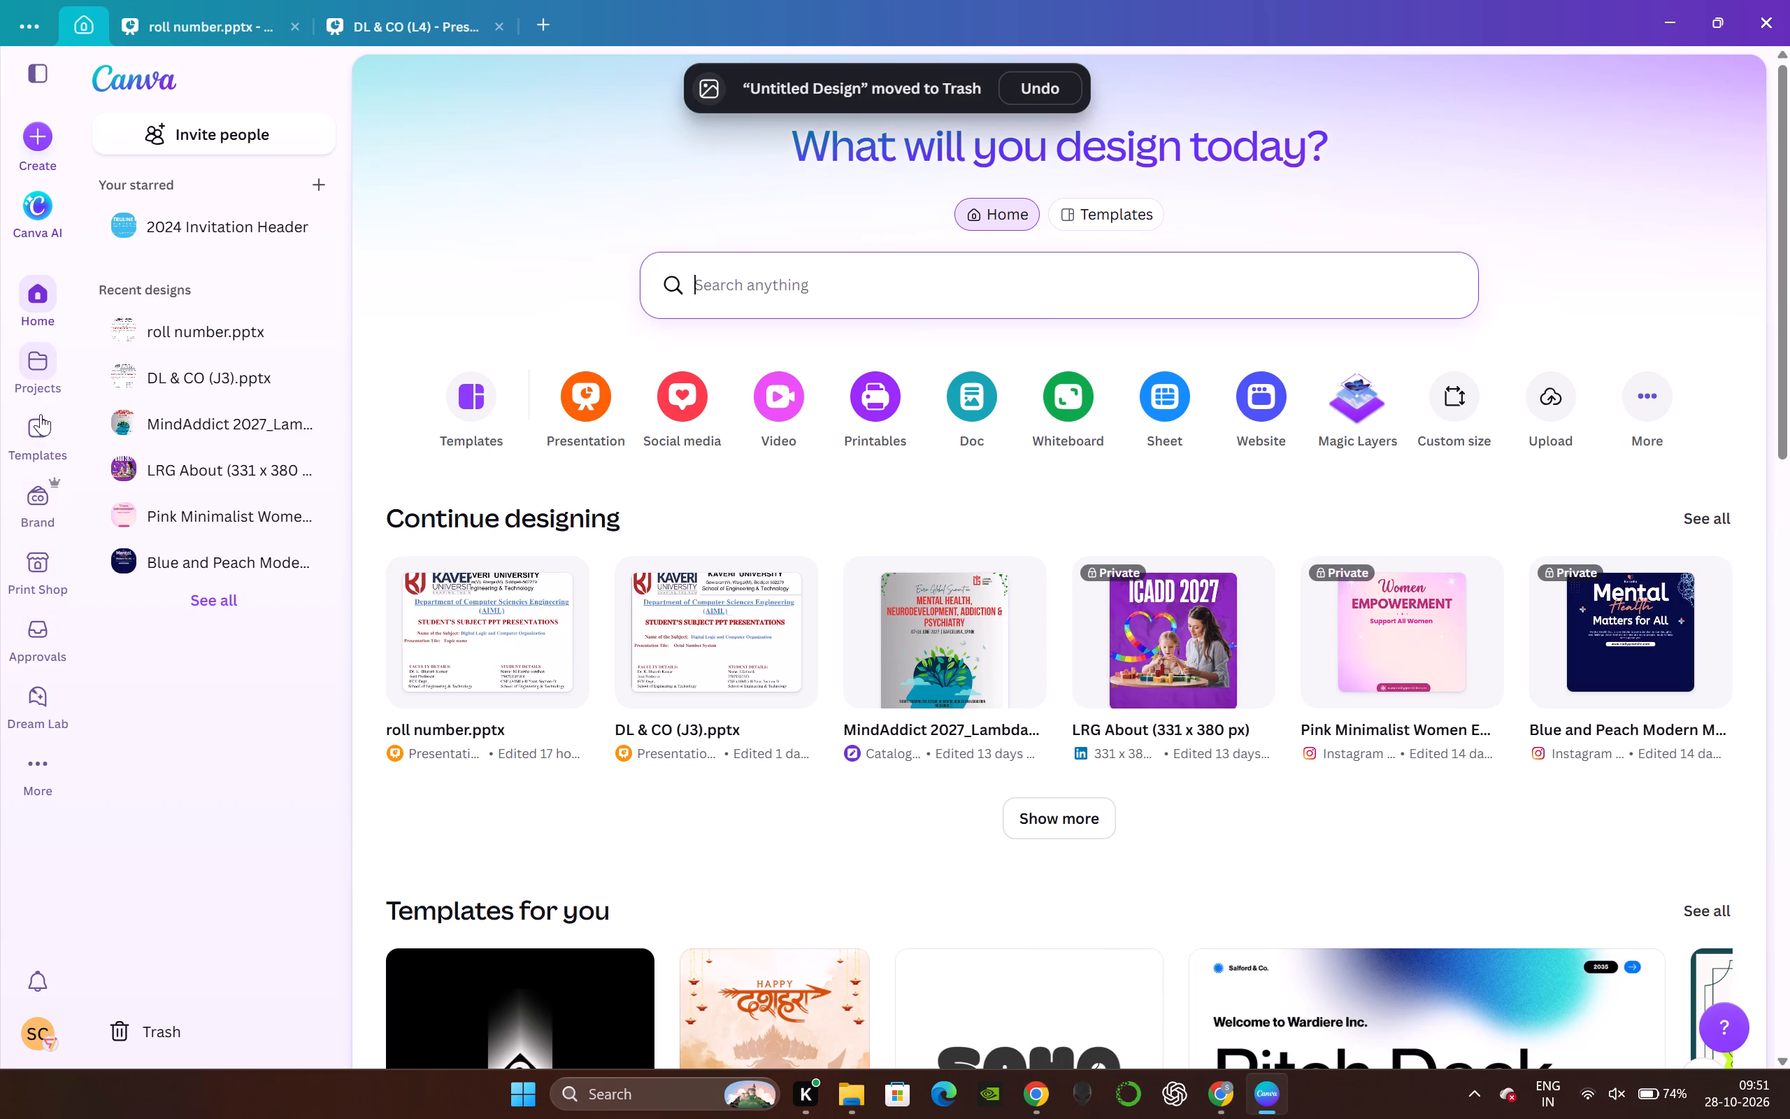
Upload the DLCO PDF from the Downloads folder as a new design and open it for editing.
left_click(45, 123)
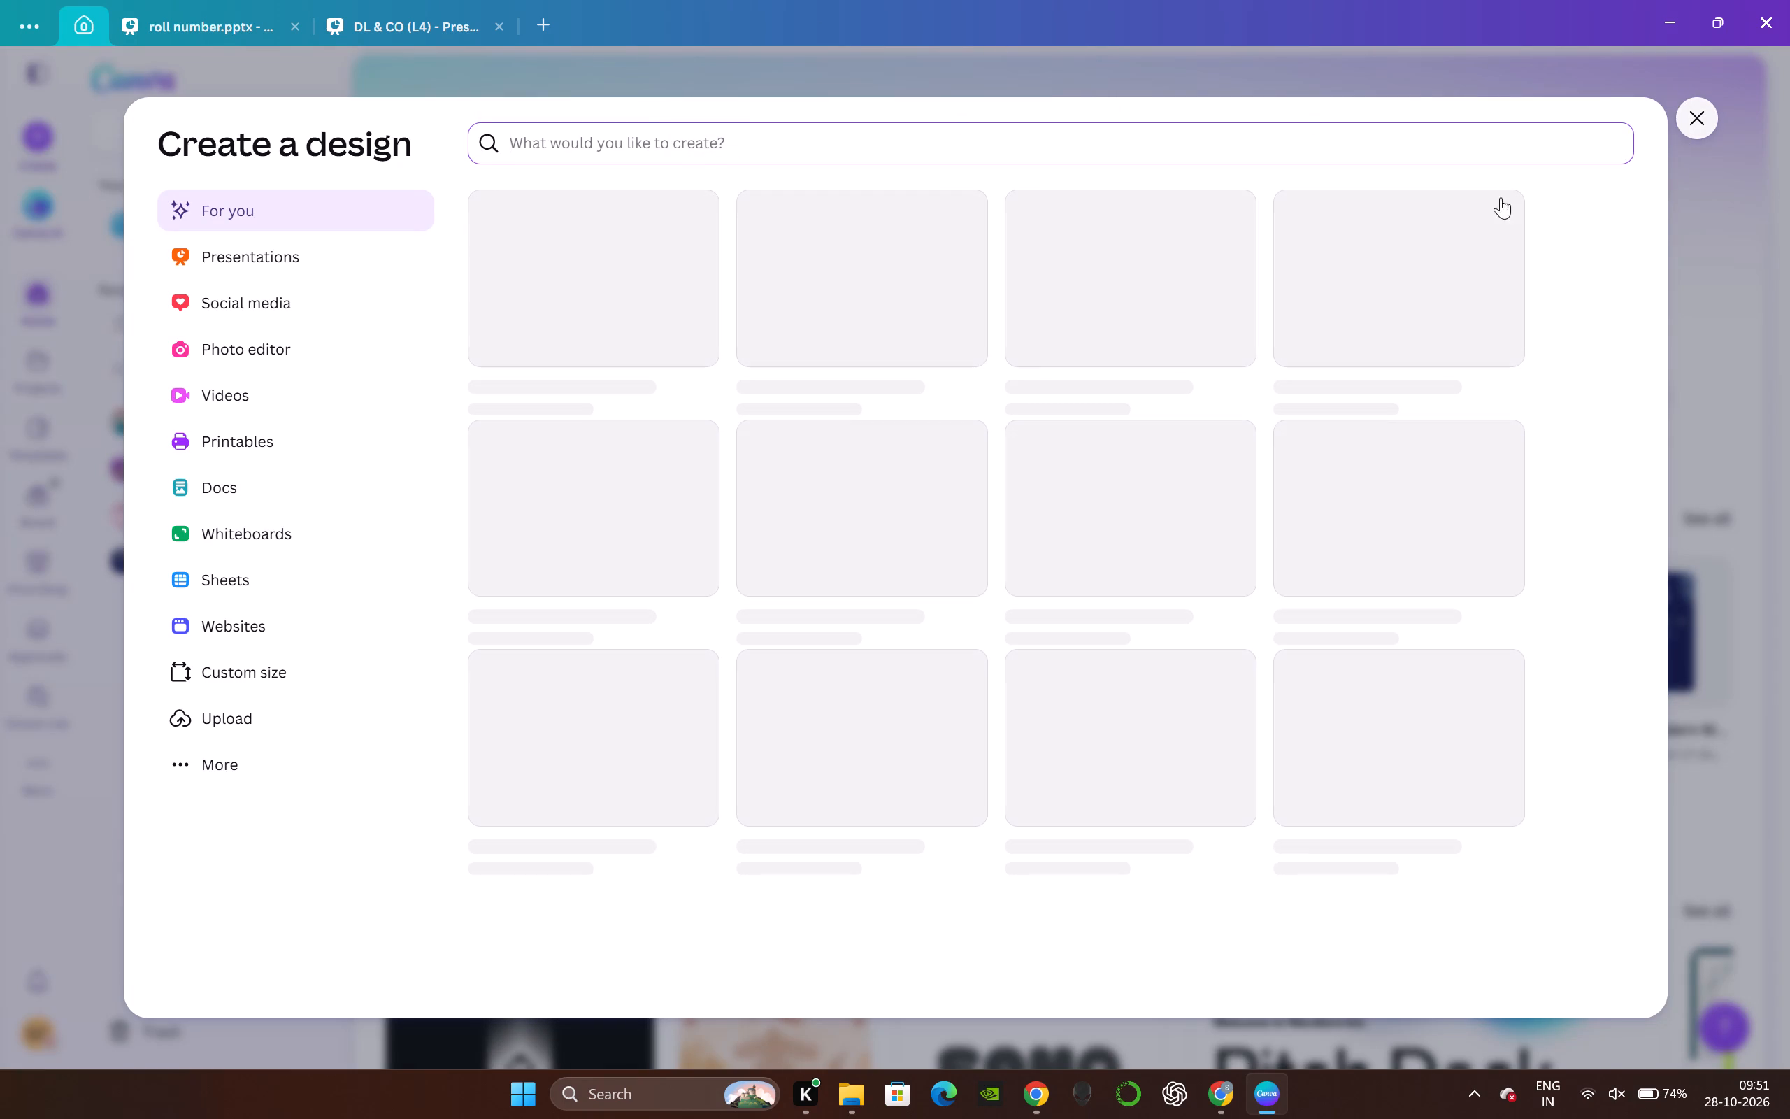
left_click(268, 730)
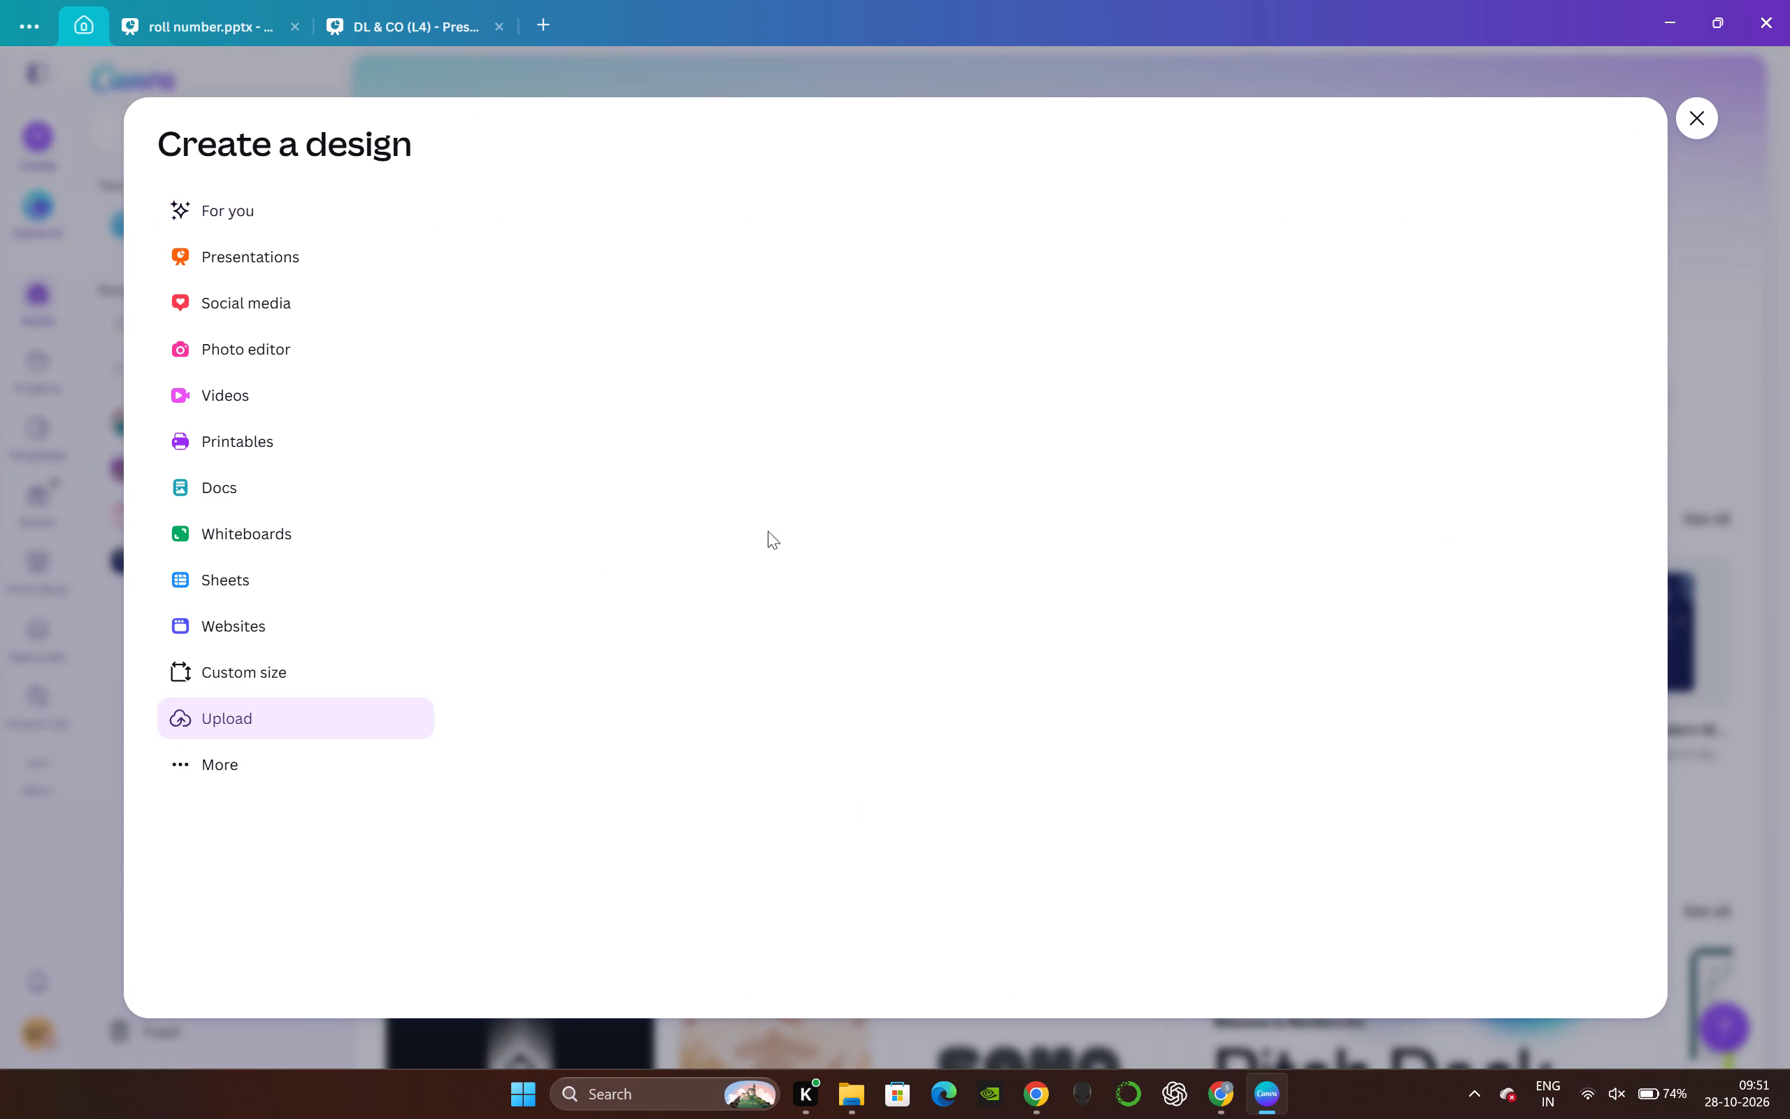
double_click(208, 721)
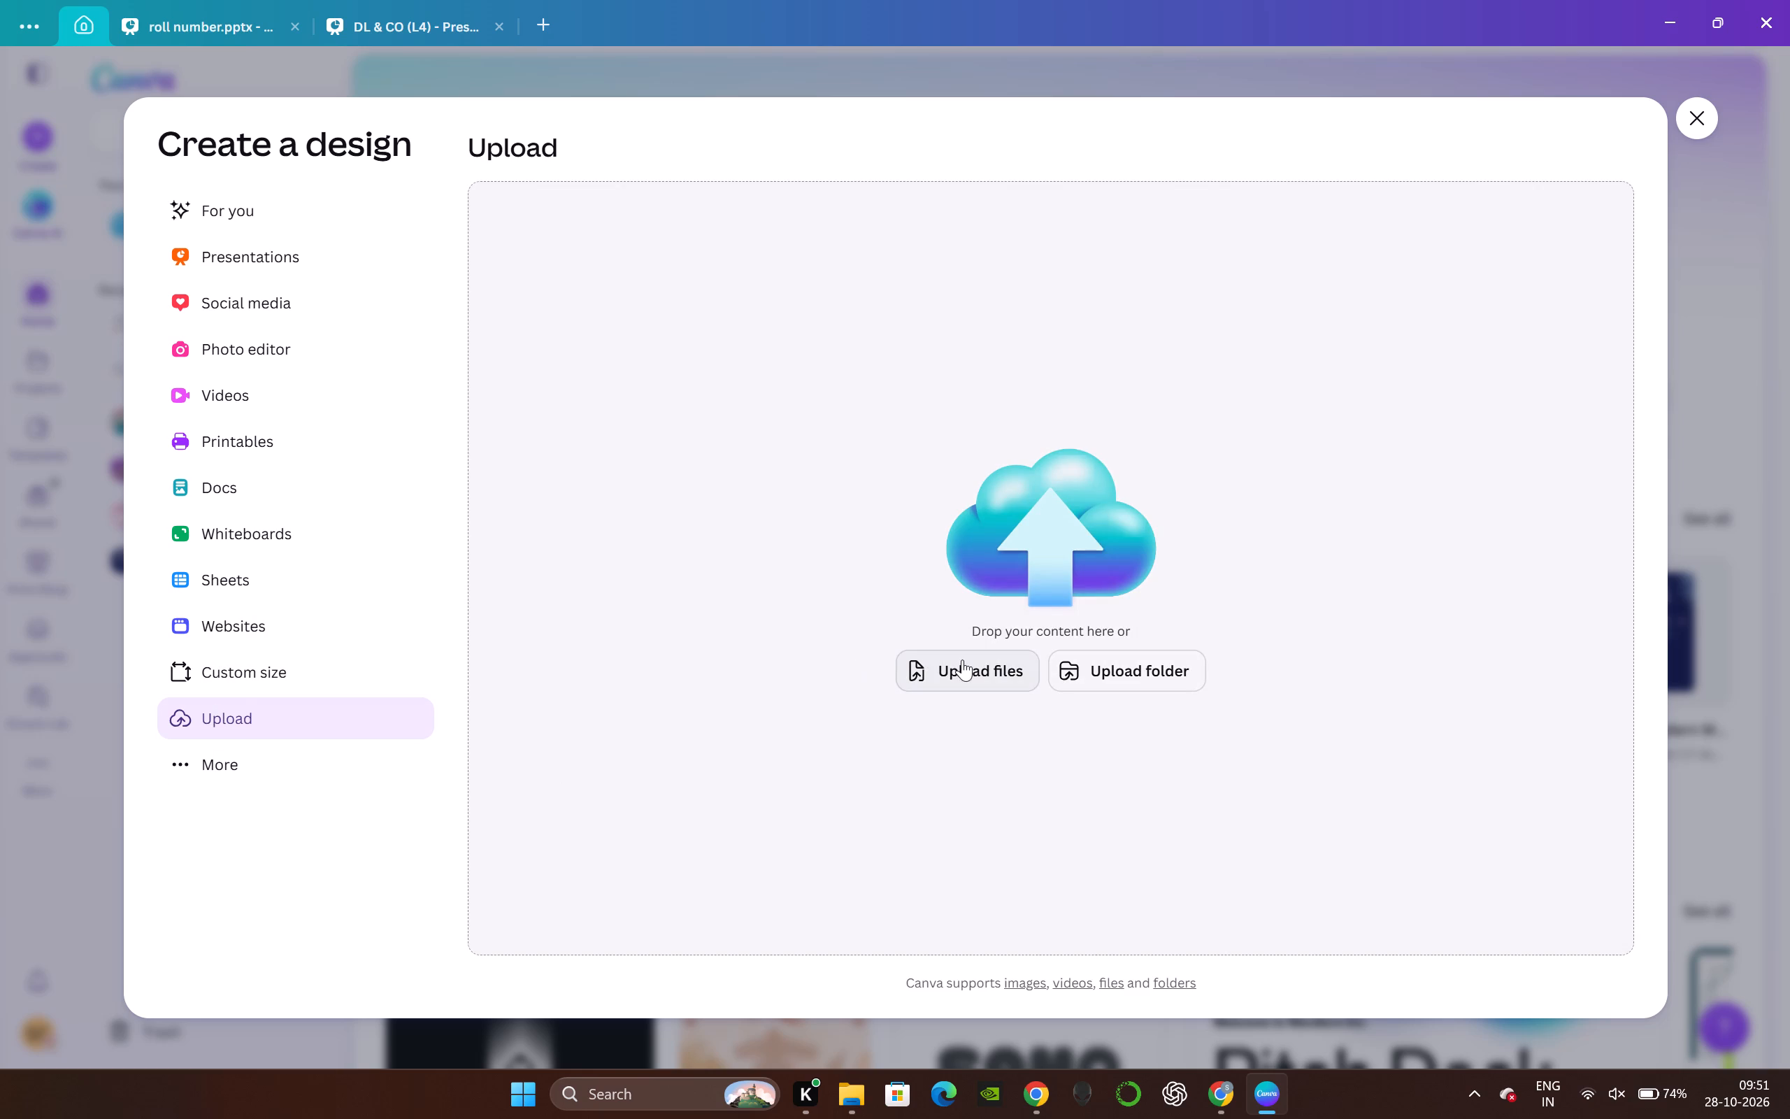
left_click(962, 660)
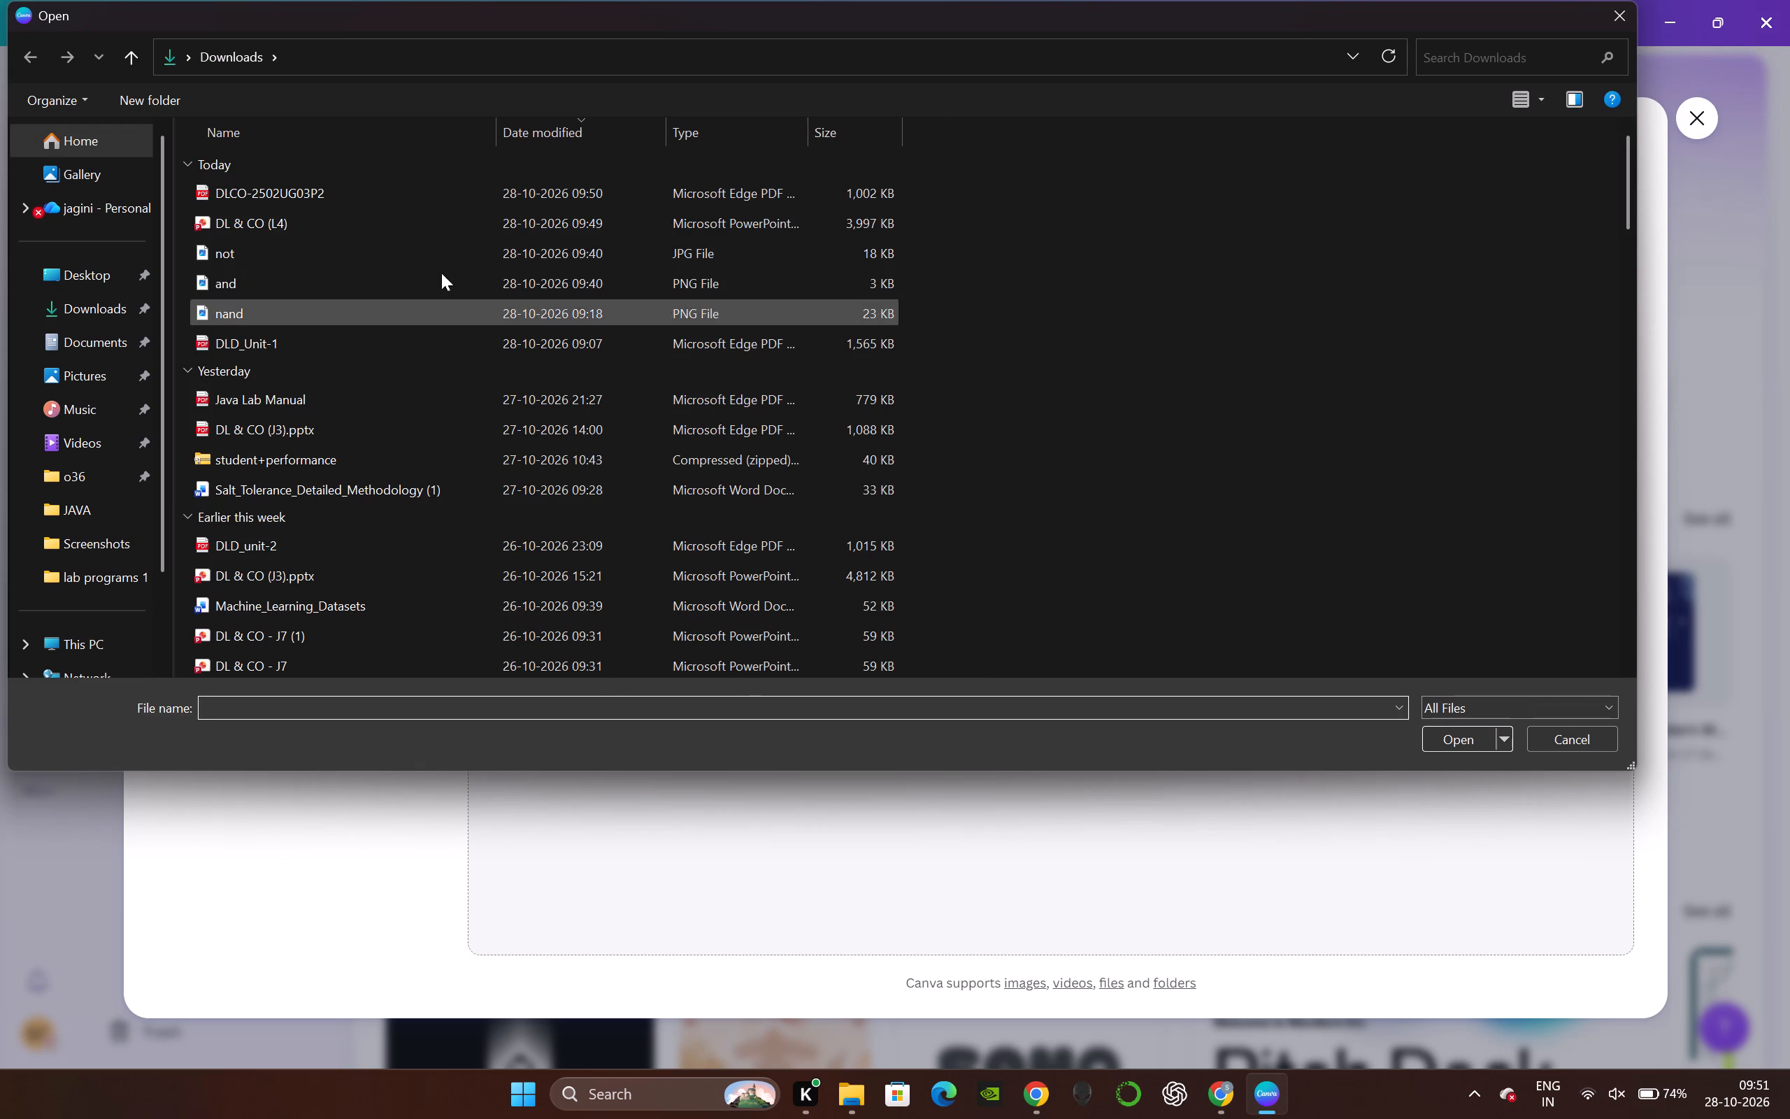
double_click(428, 197)
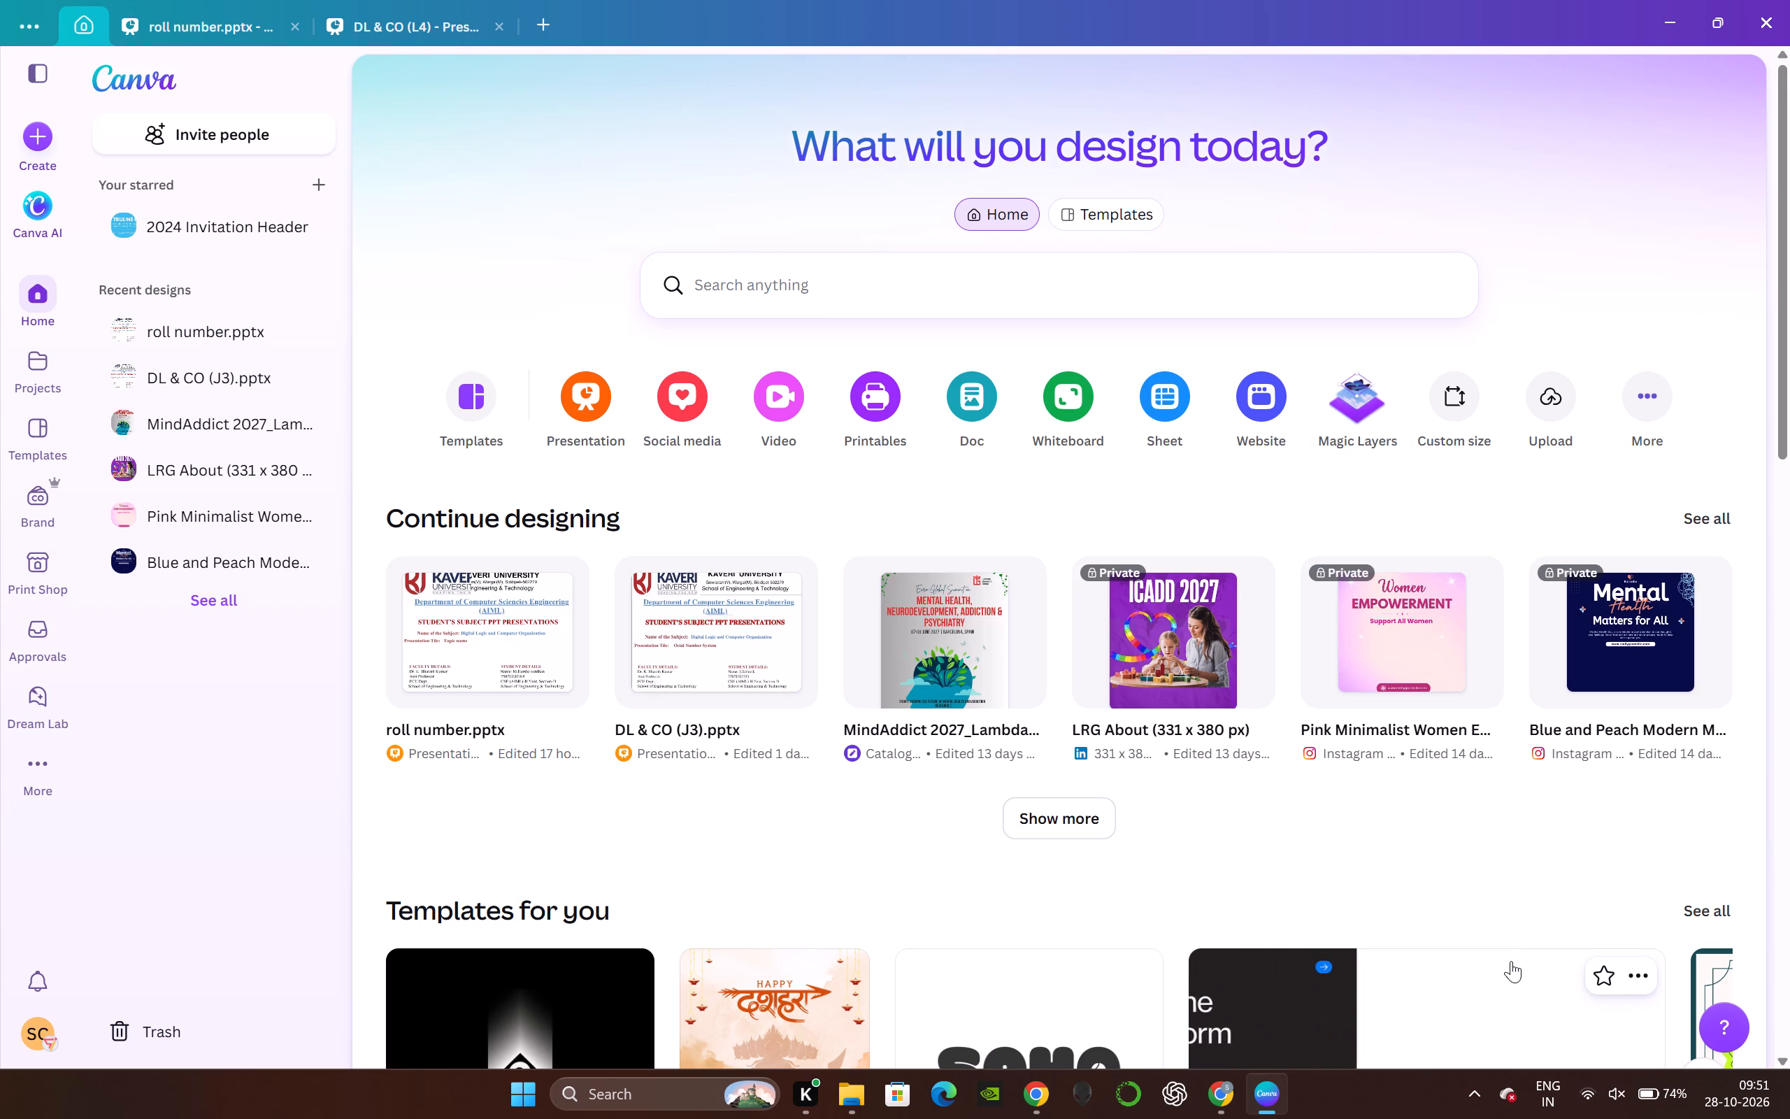
left_click(1551, 425)
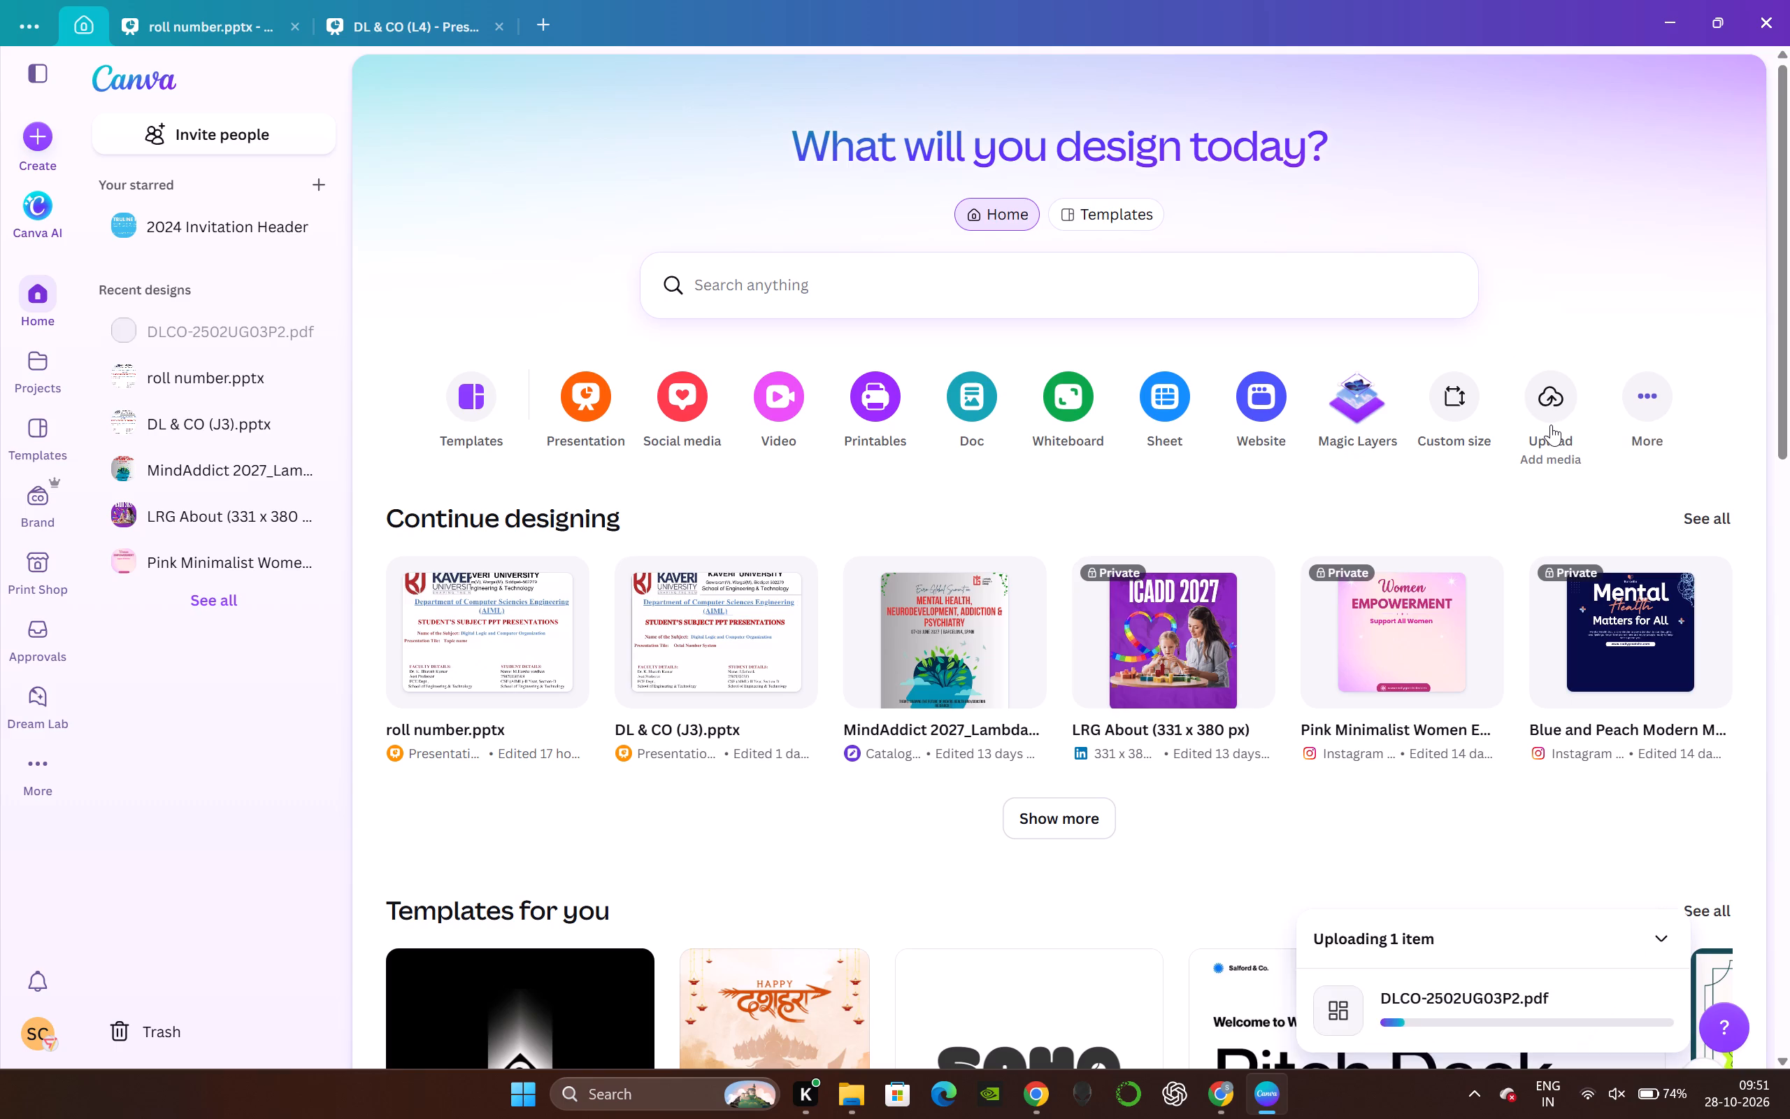
left_click(1692, 114)
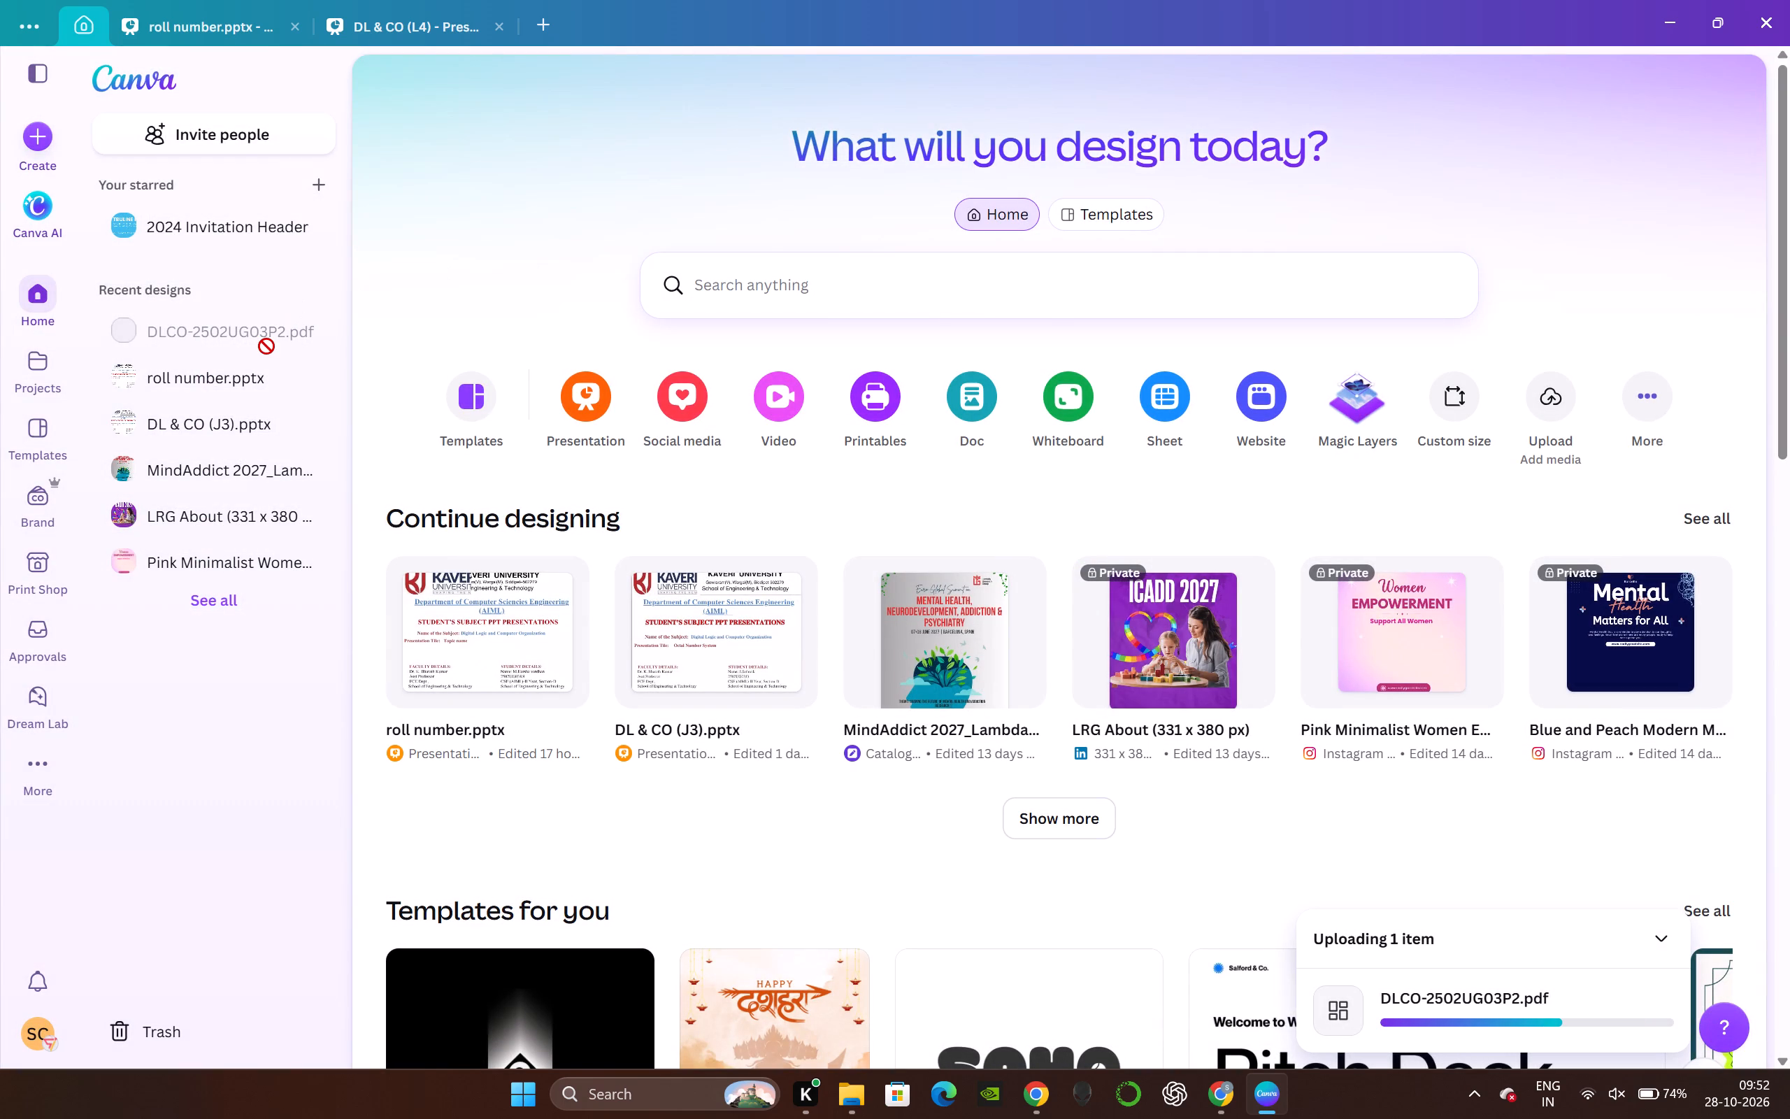
left_click(236, 334)
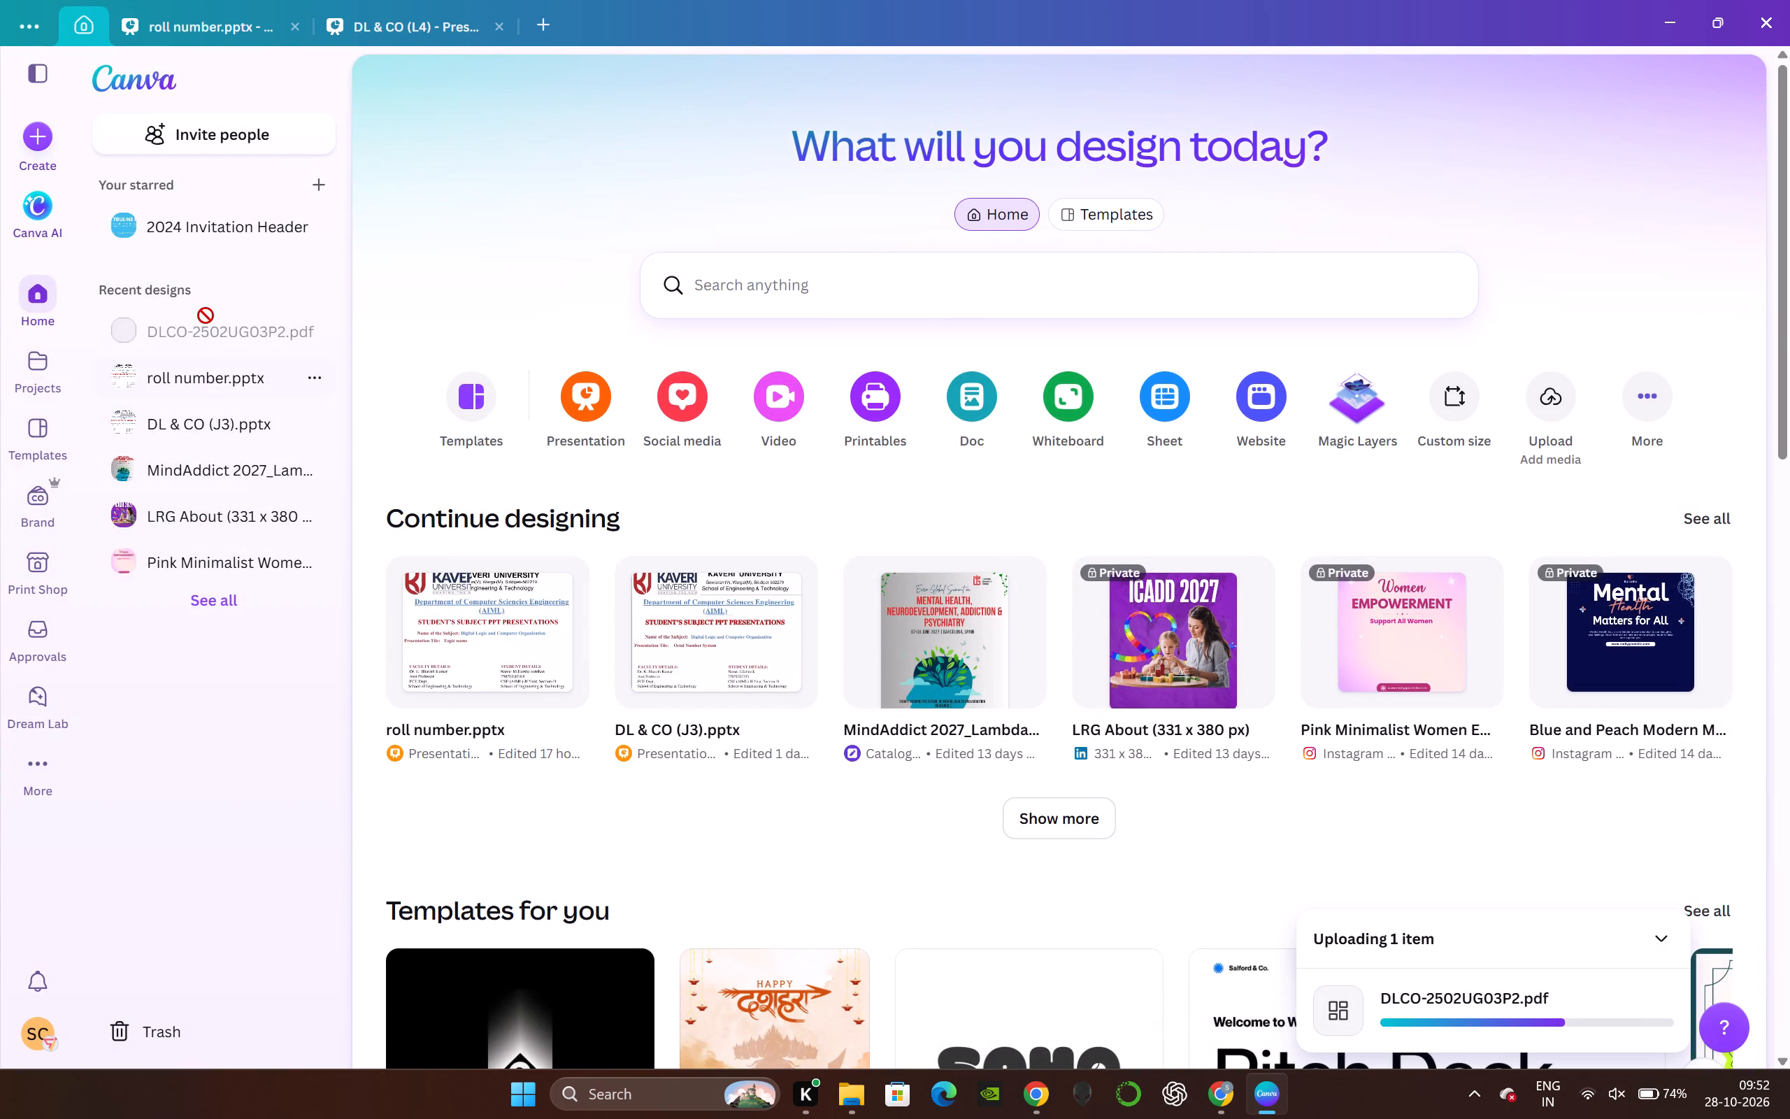
left_click(200, 345)
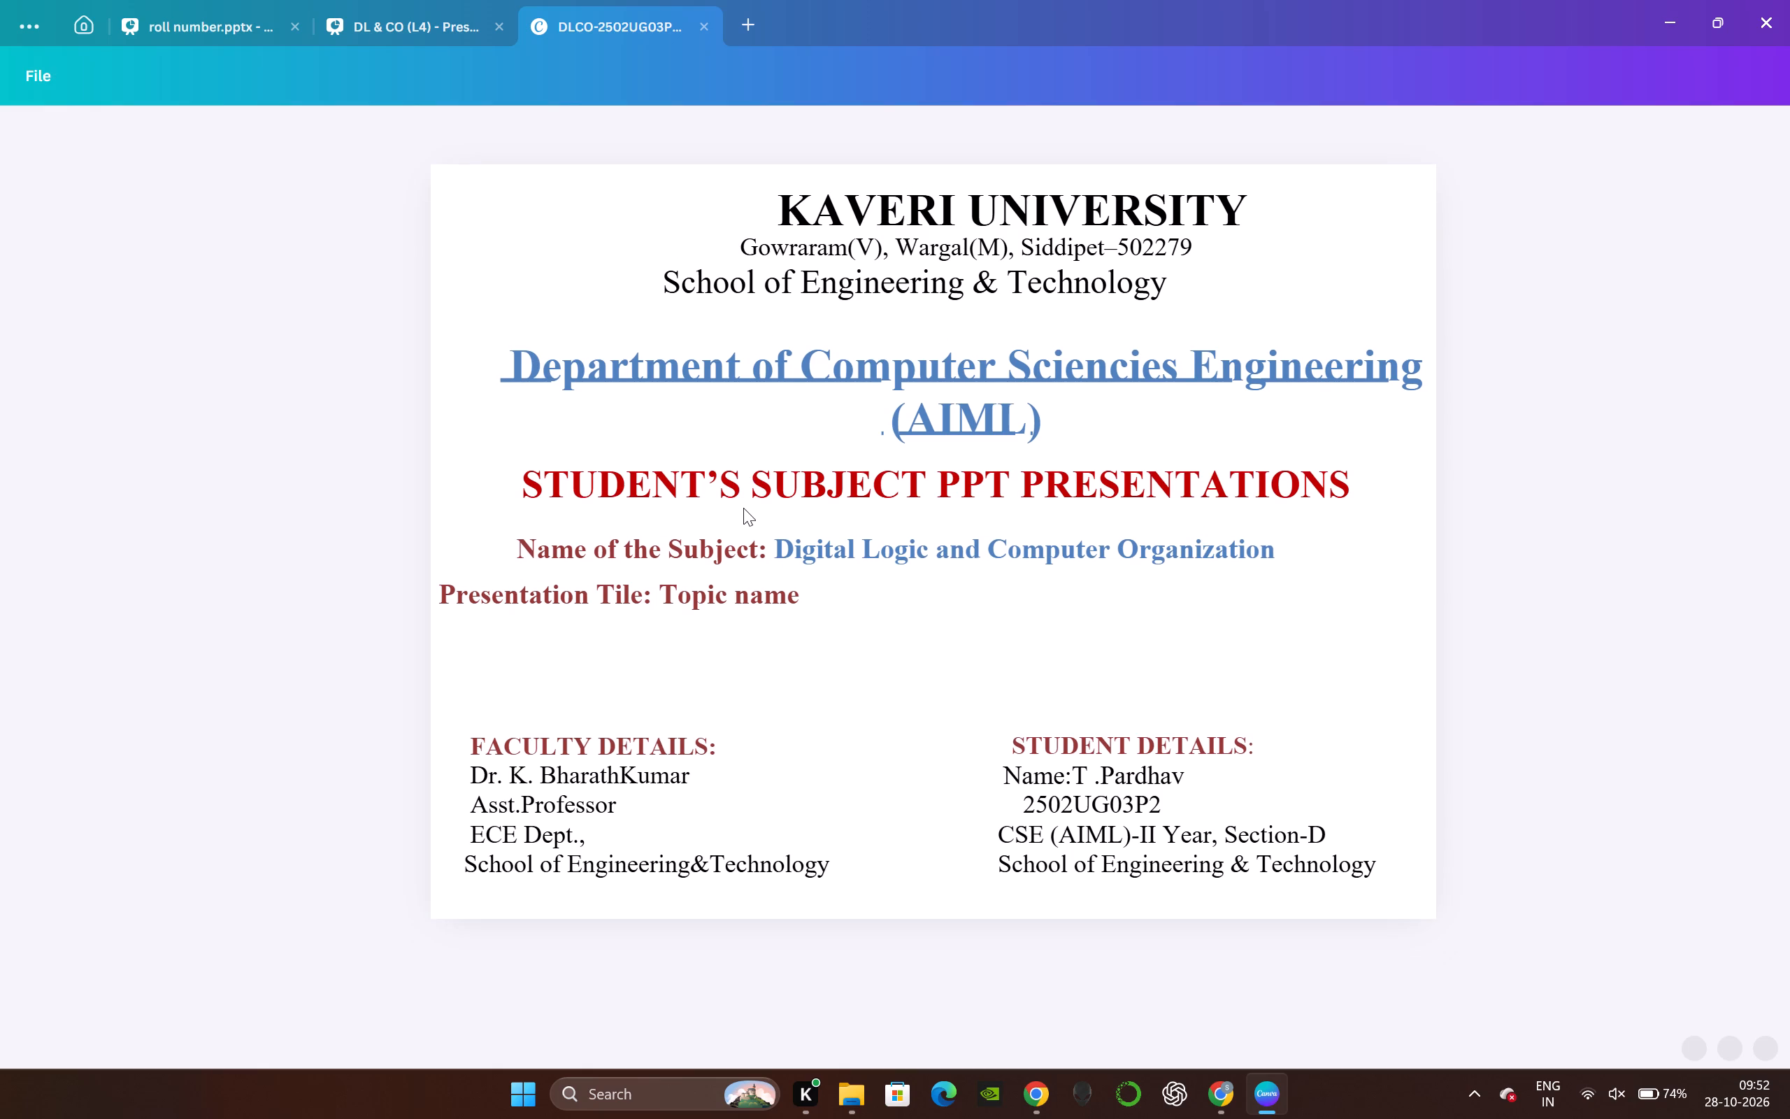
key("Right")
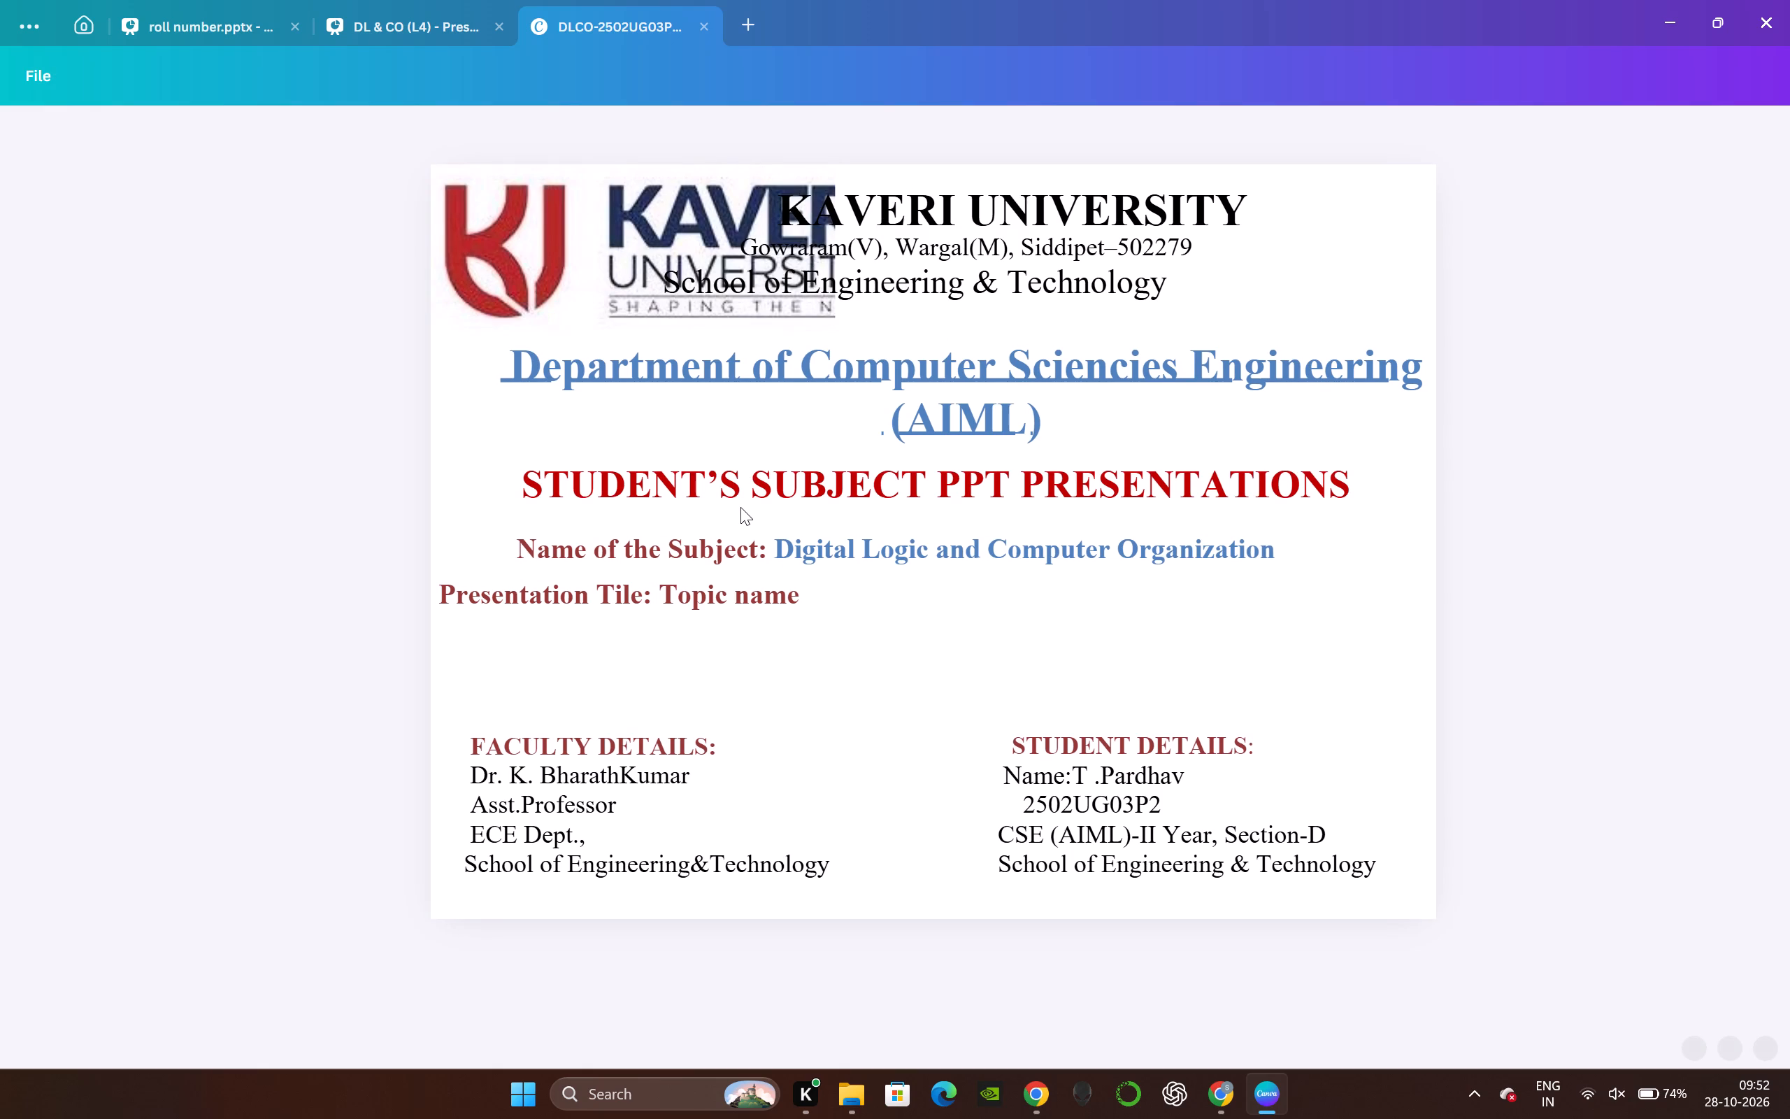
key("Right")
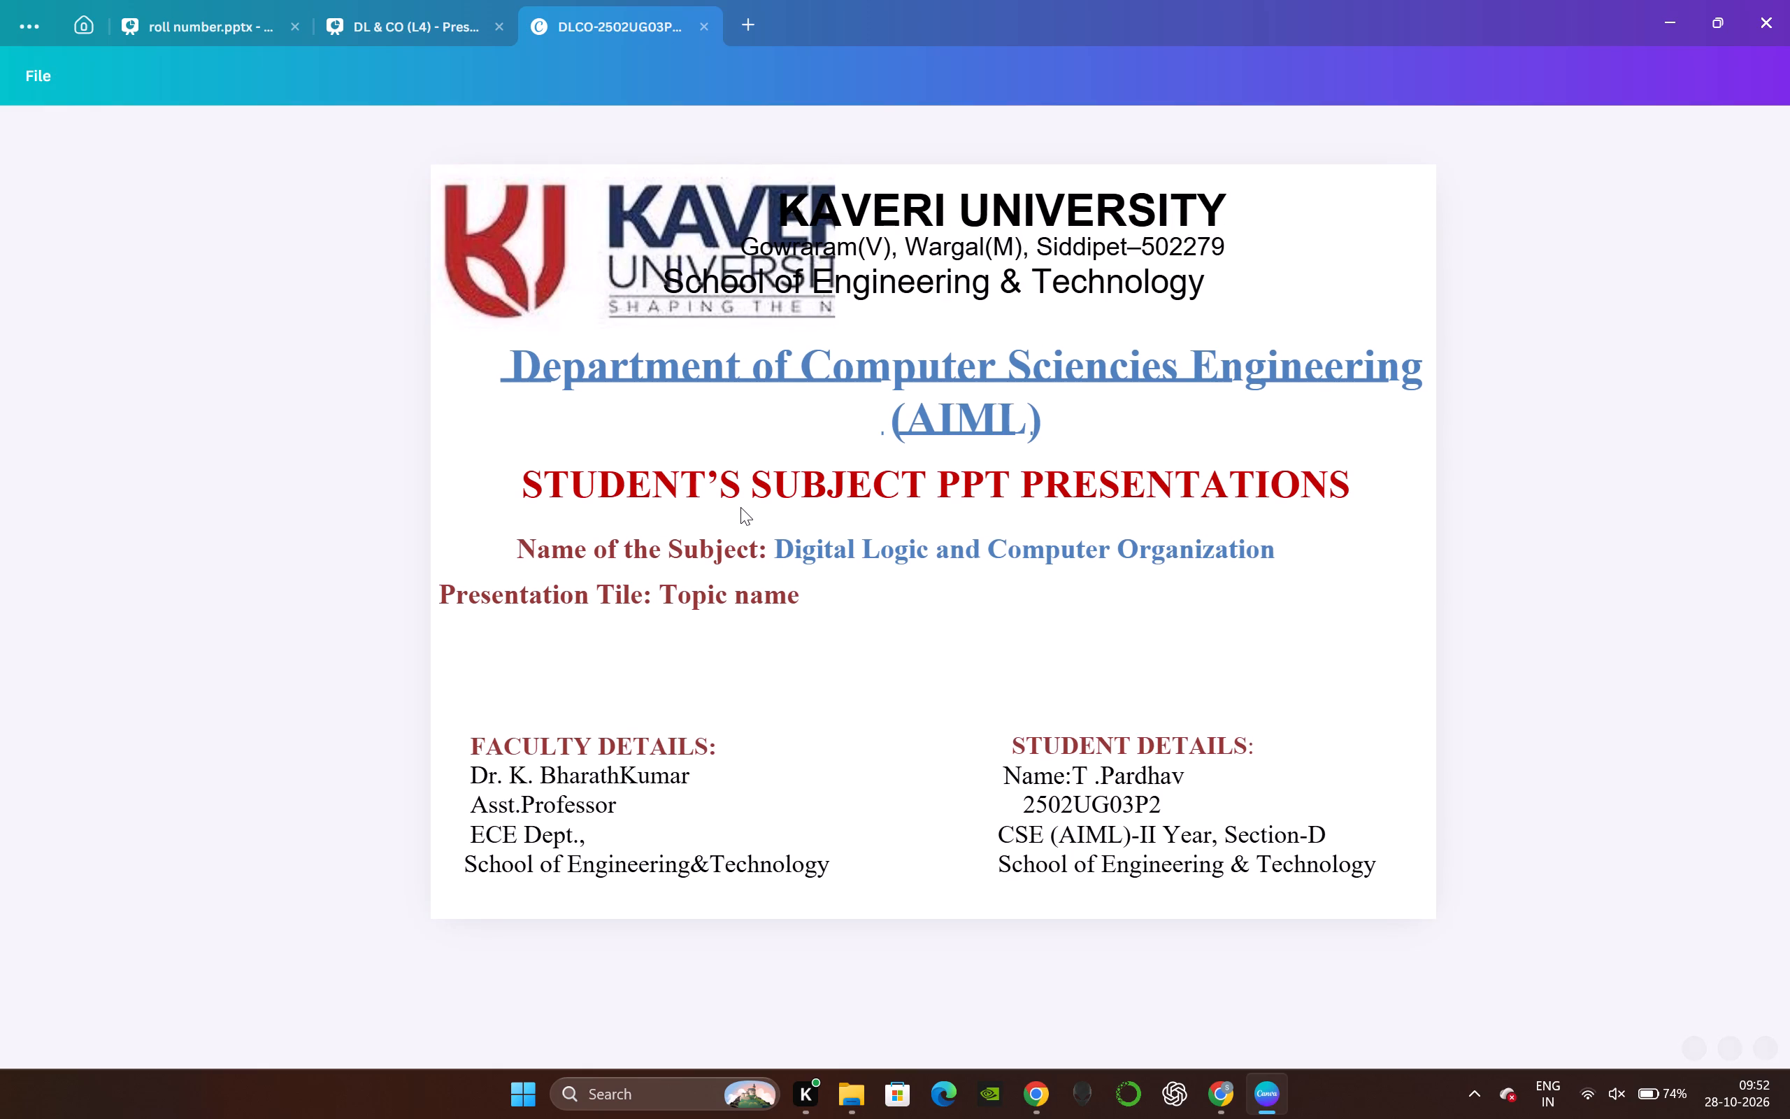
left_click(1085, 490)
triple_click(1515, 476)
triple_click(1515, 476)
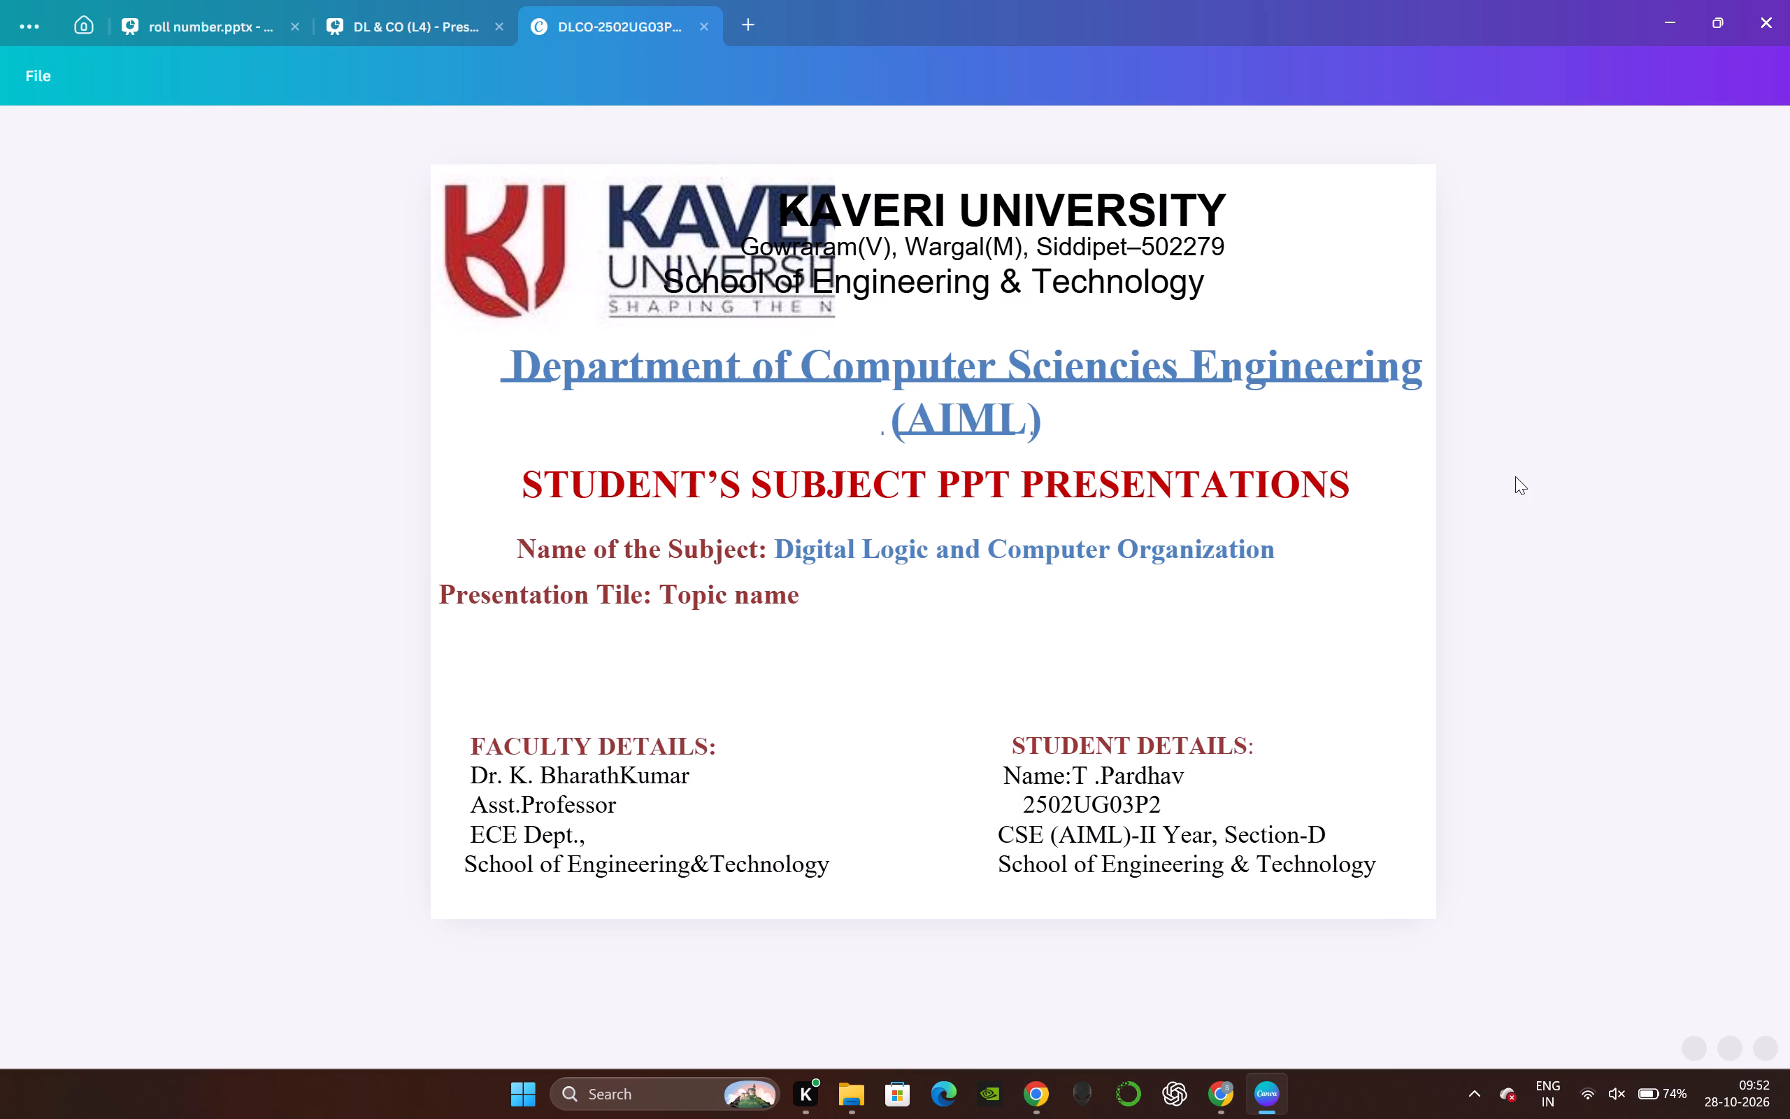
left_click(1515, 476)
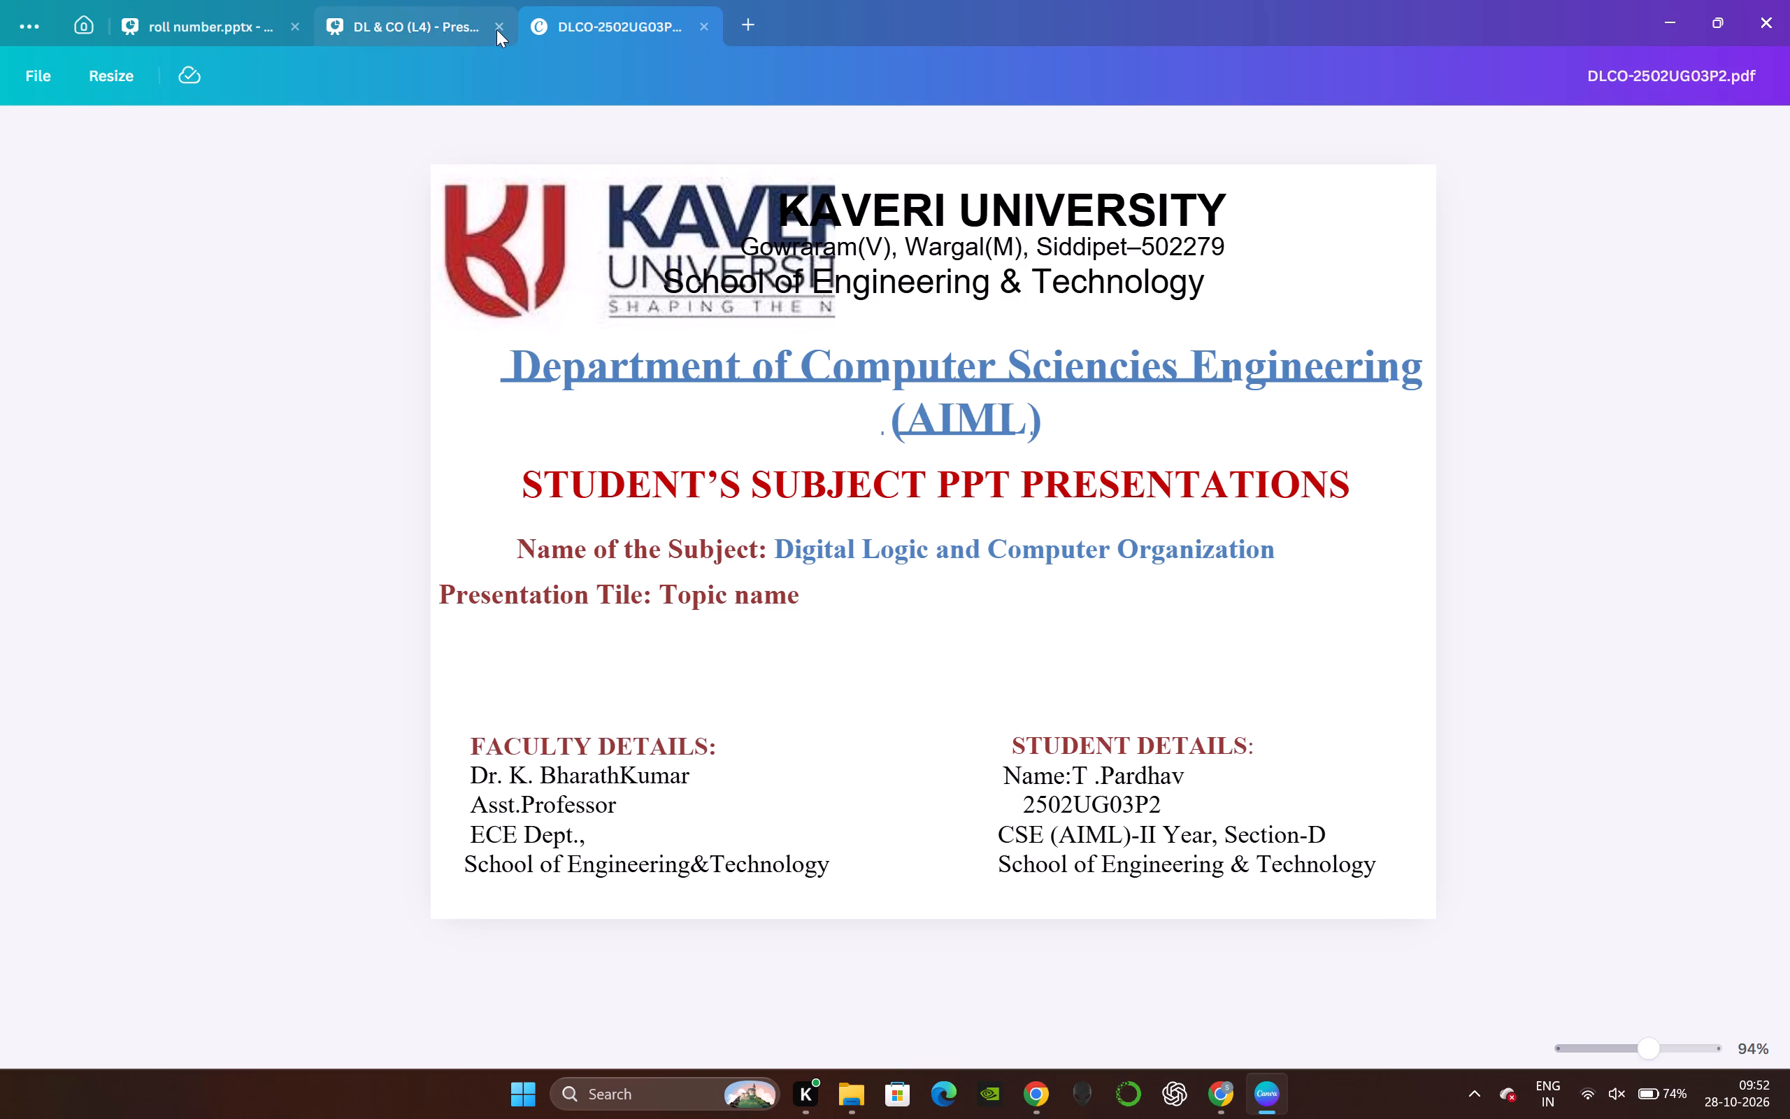
Close the finished "DL & CO (L4)" presentation.
left_click(501, 24)
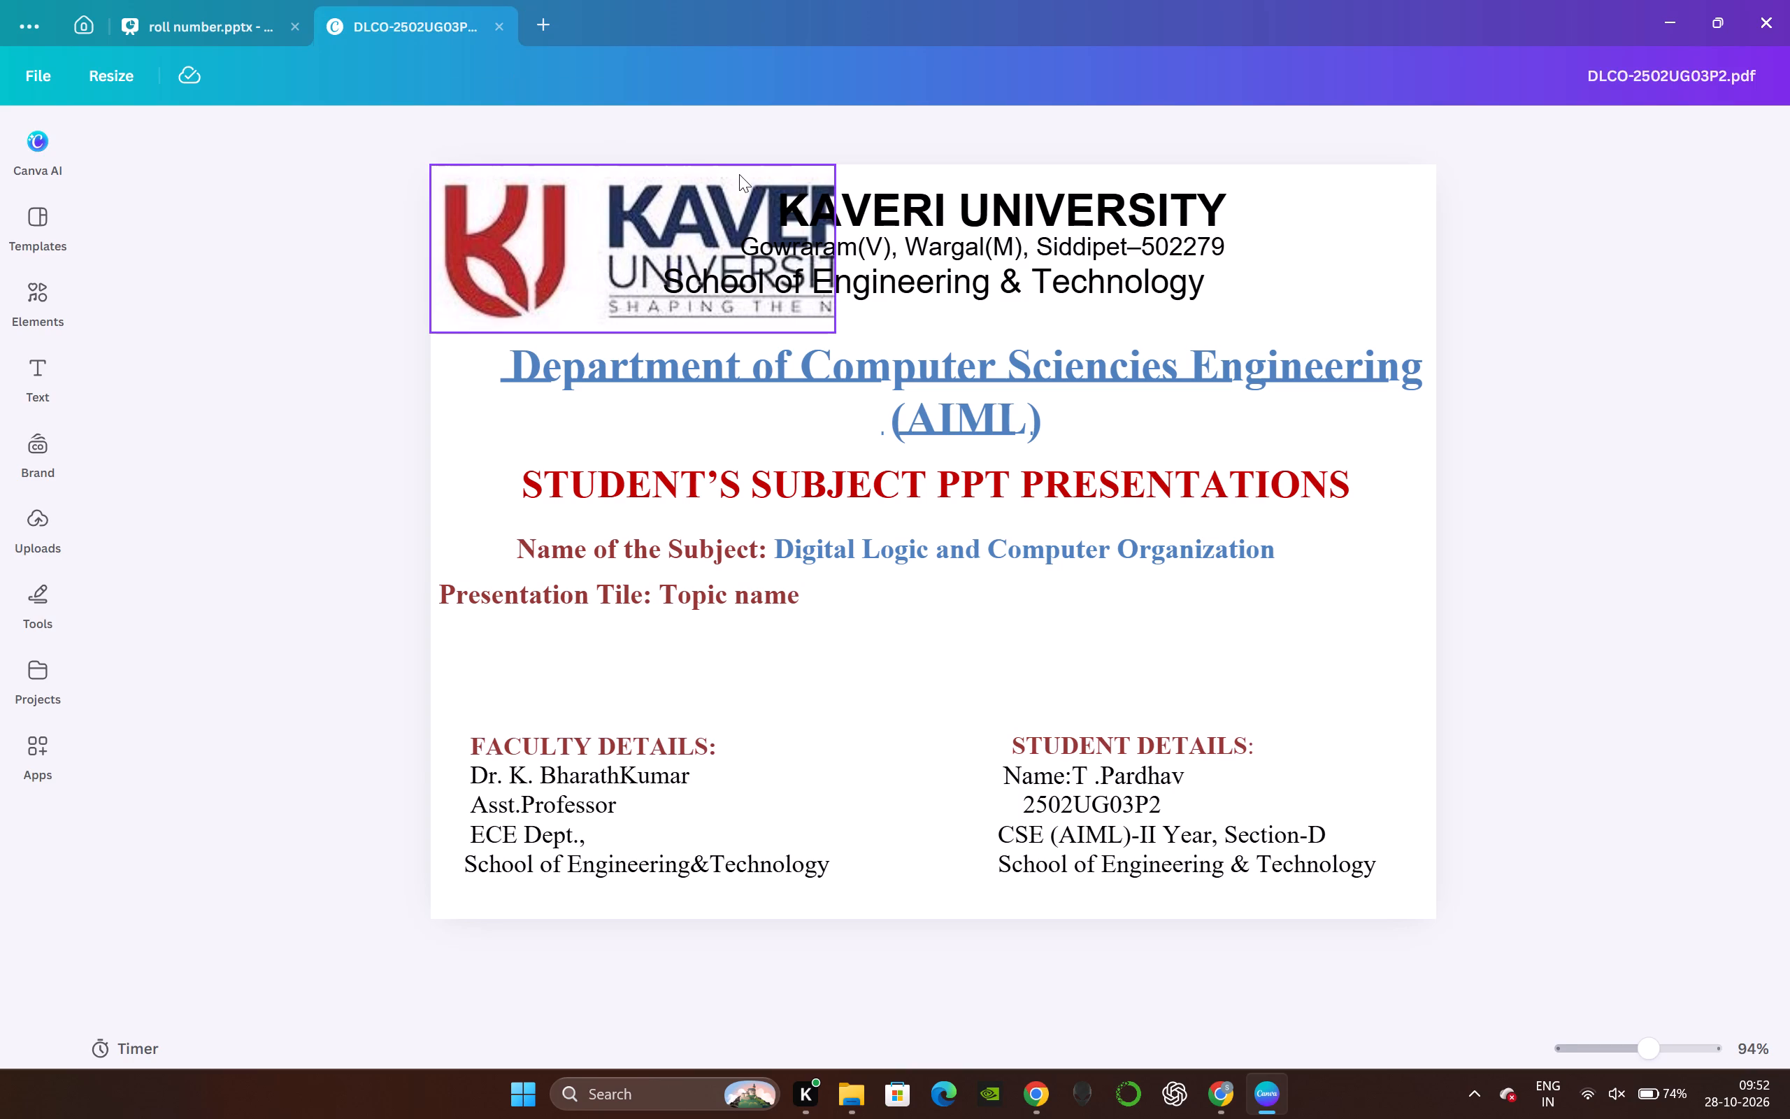
Look through every page of the imported microprogramming presentation and go back to the cover page.
left_click(364, 497)
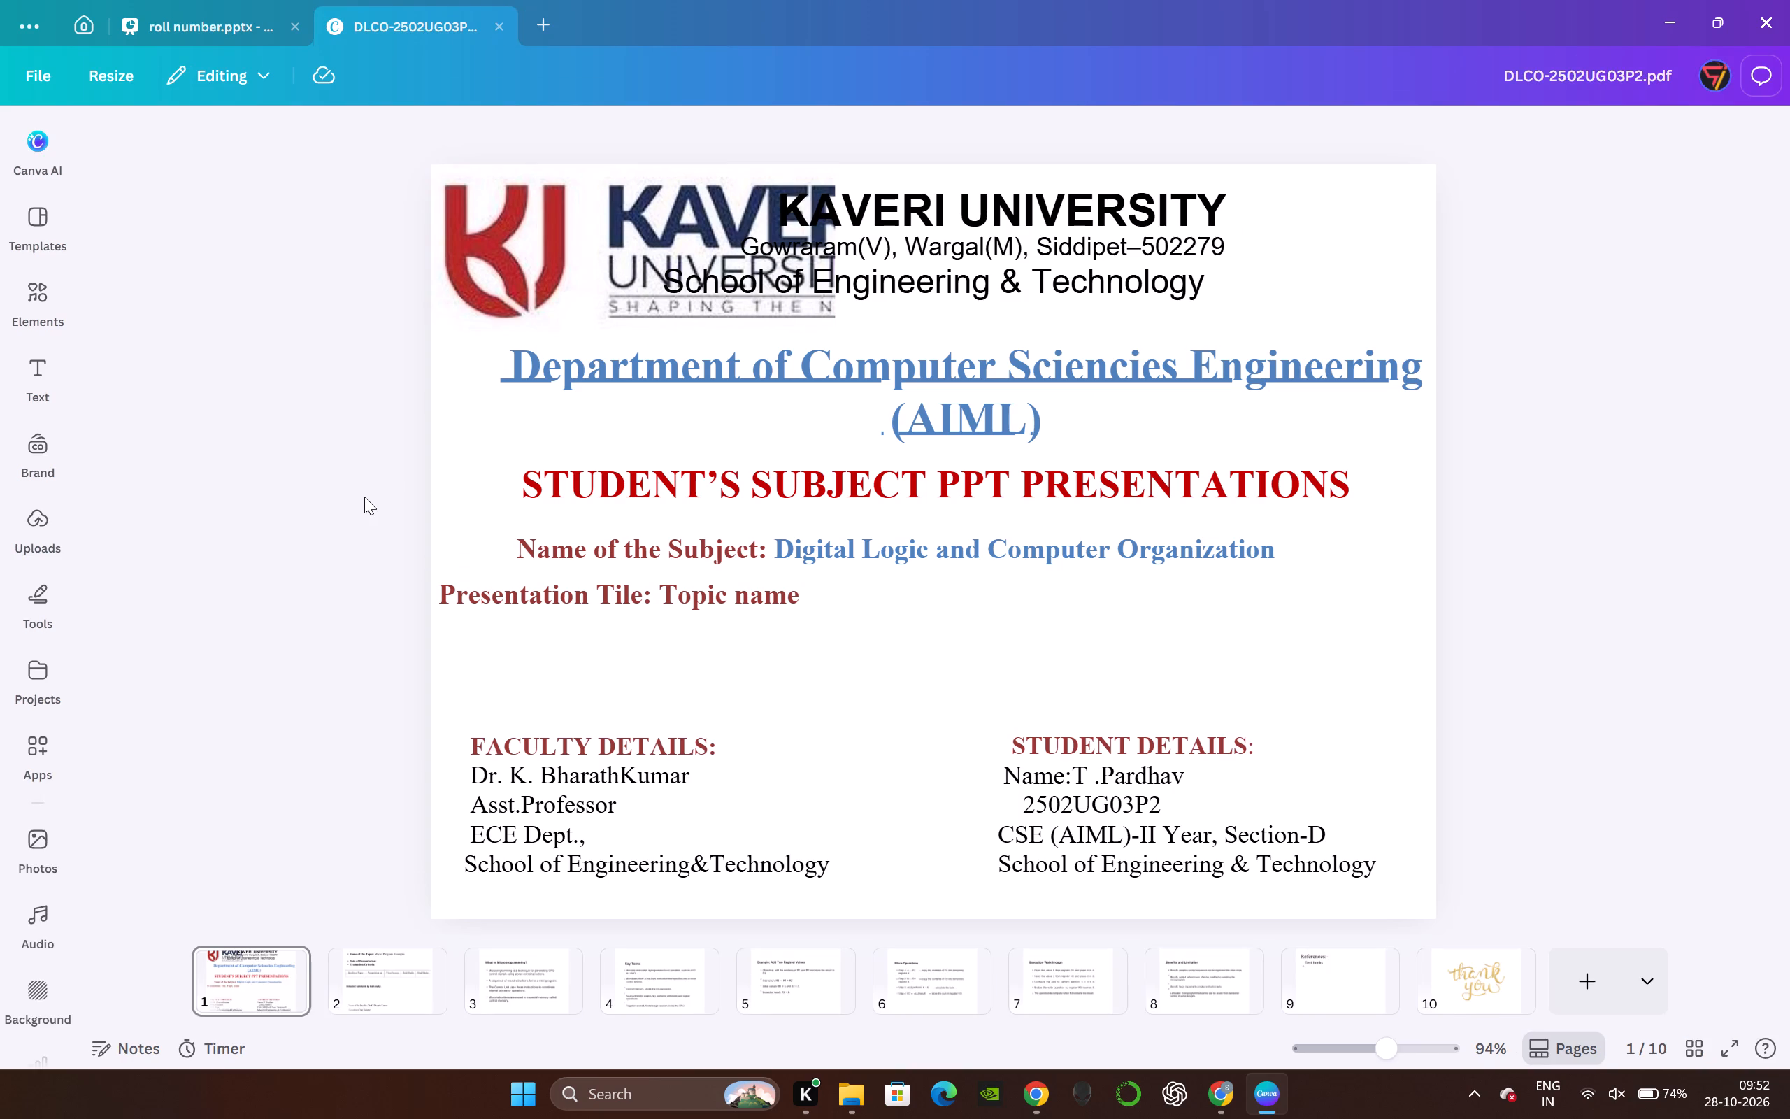
key("Right")
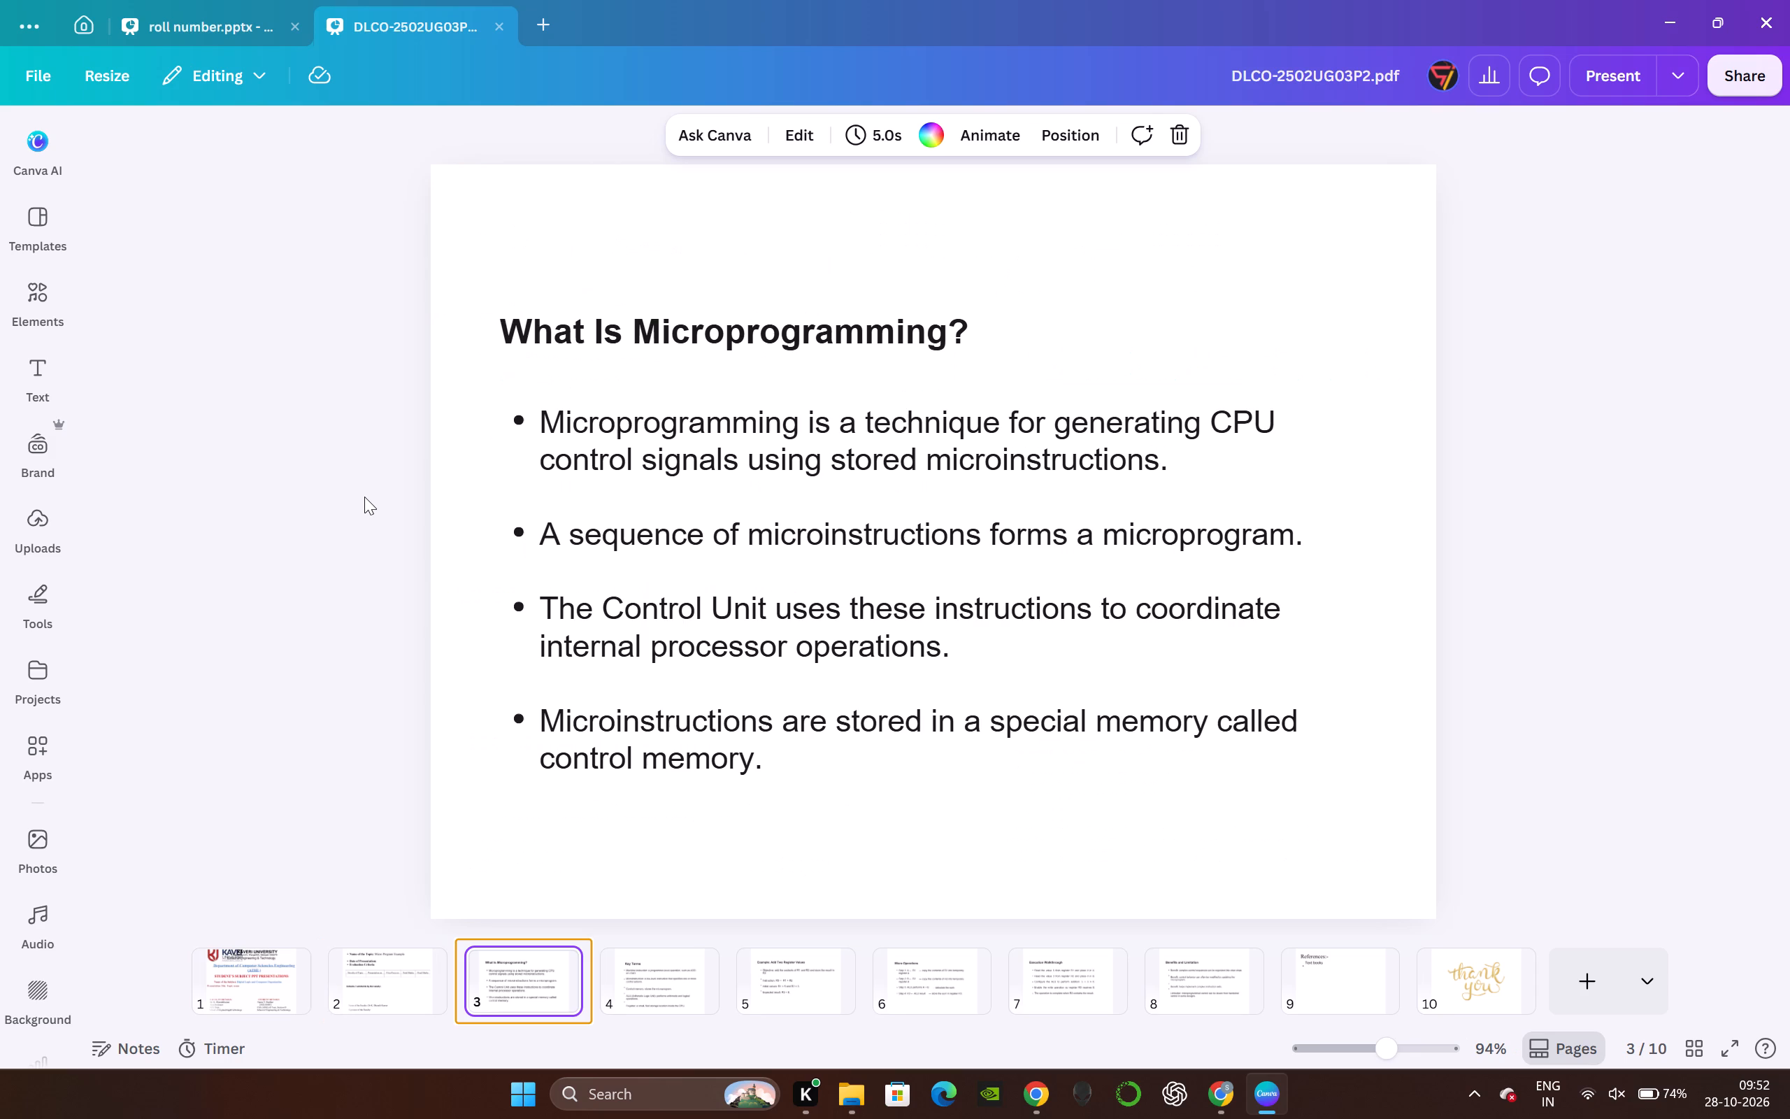
key("Right")
key("Right")
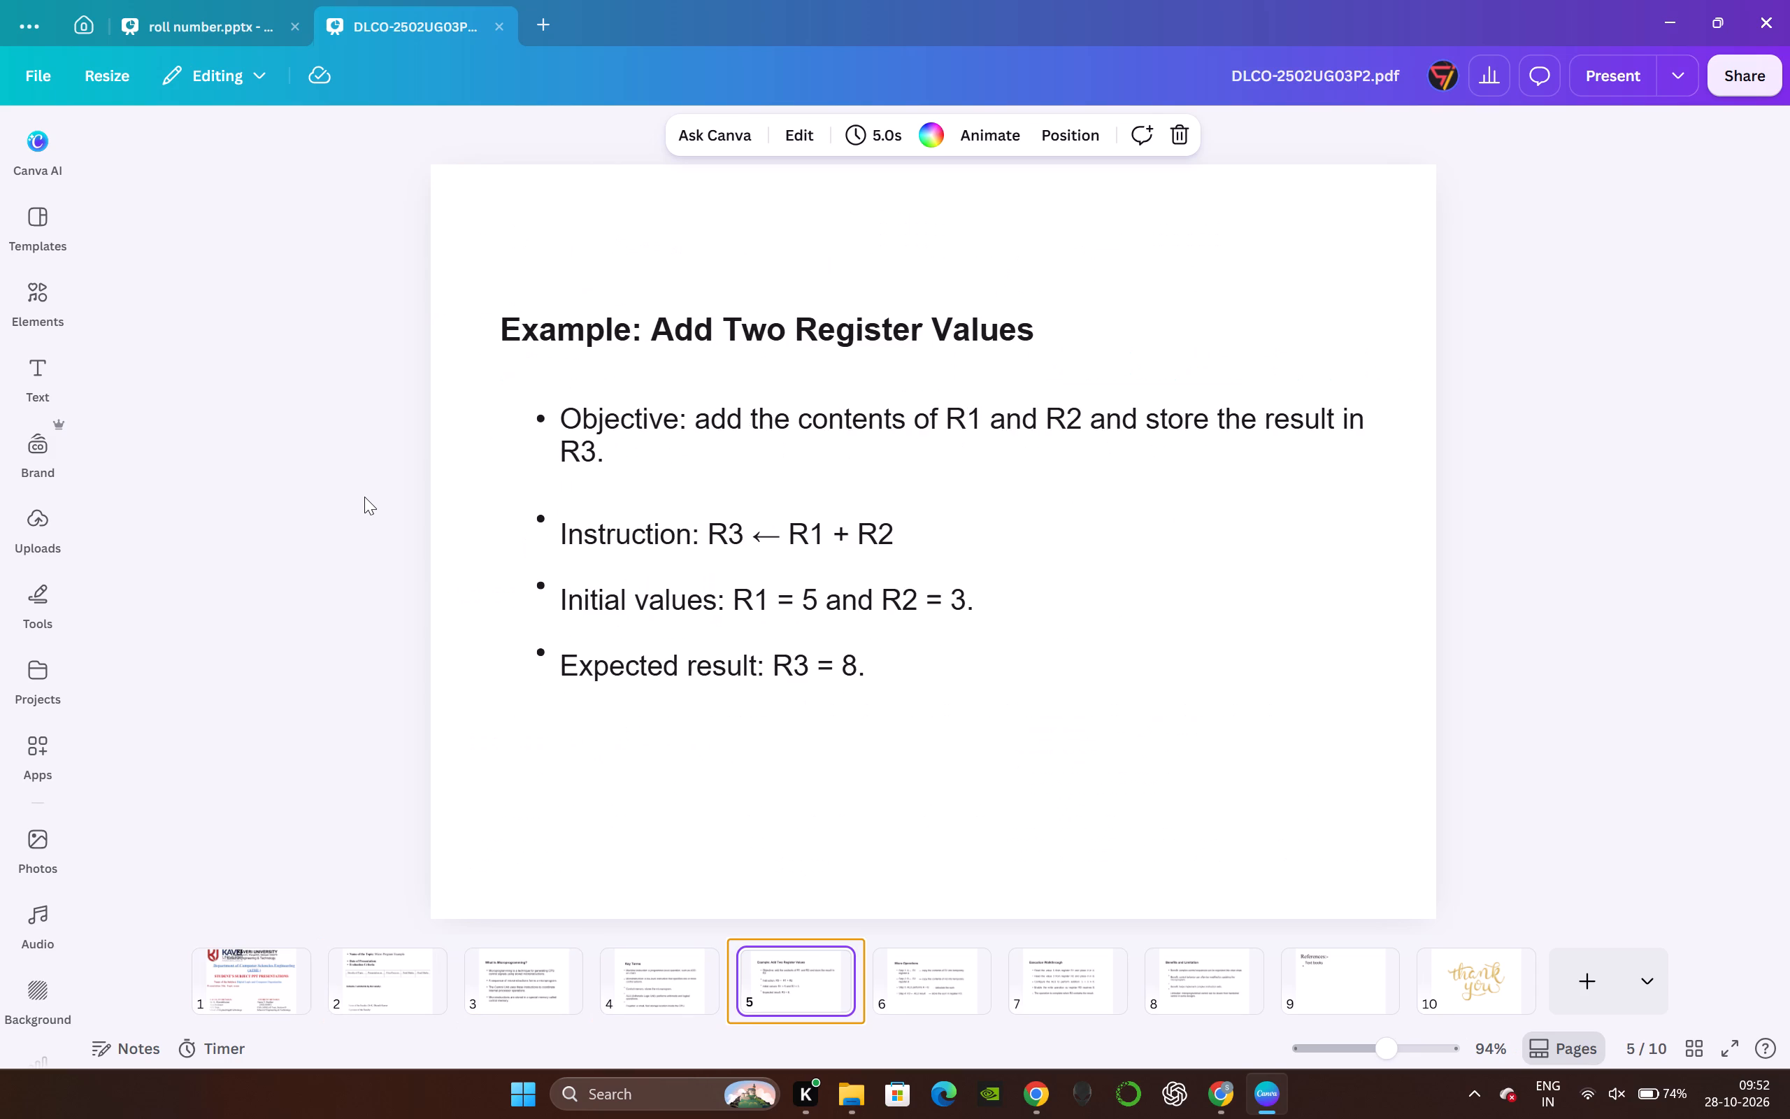
key("Right")
key("Right")
key("Right")
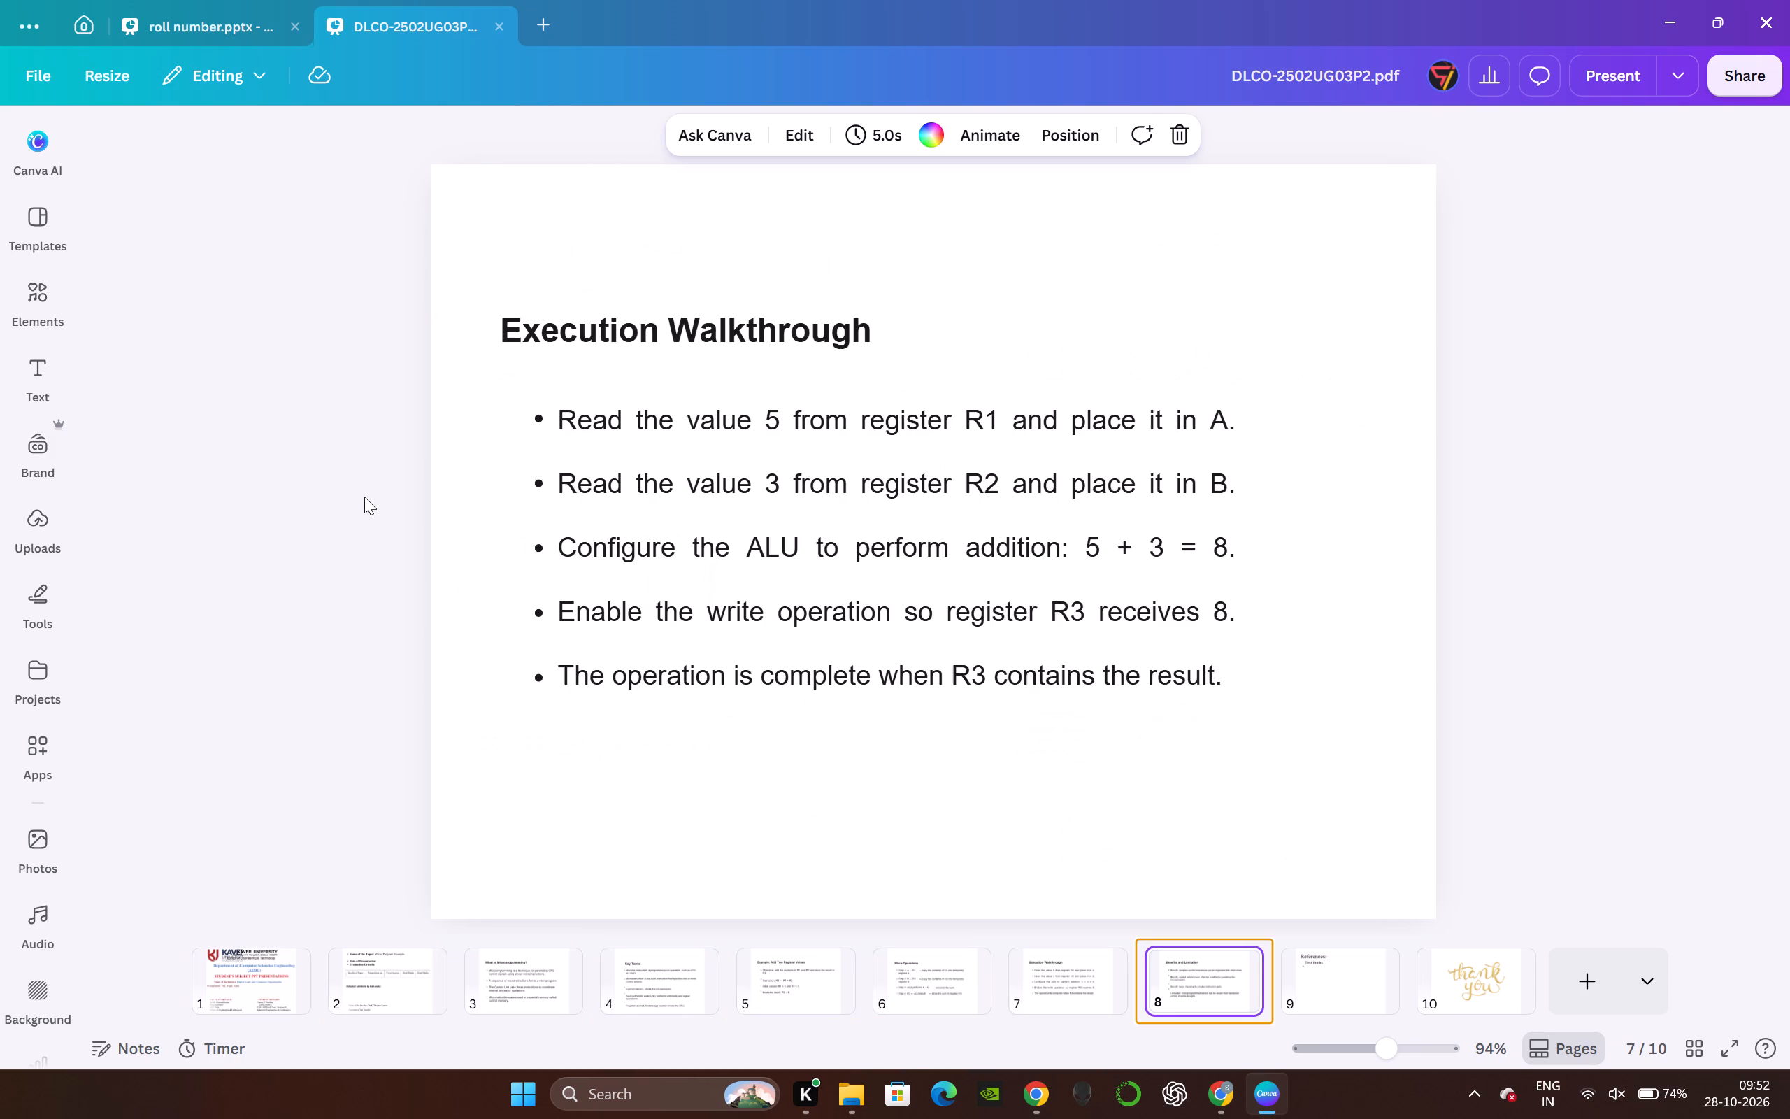
key("Right")
key("Right")
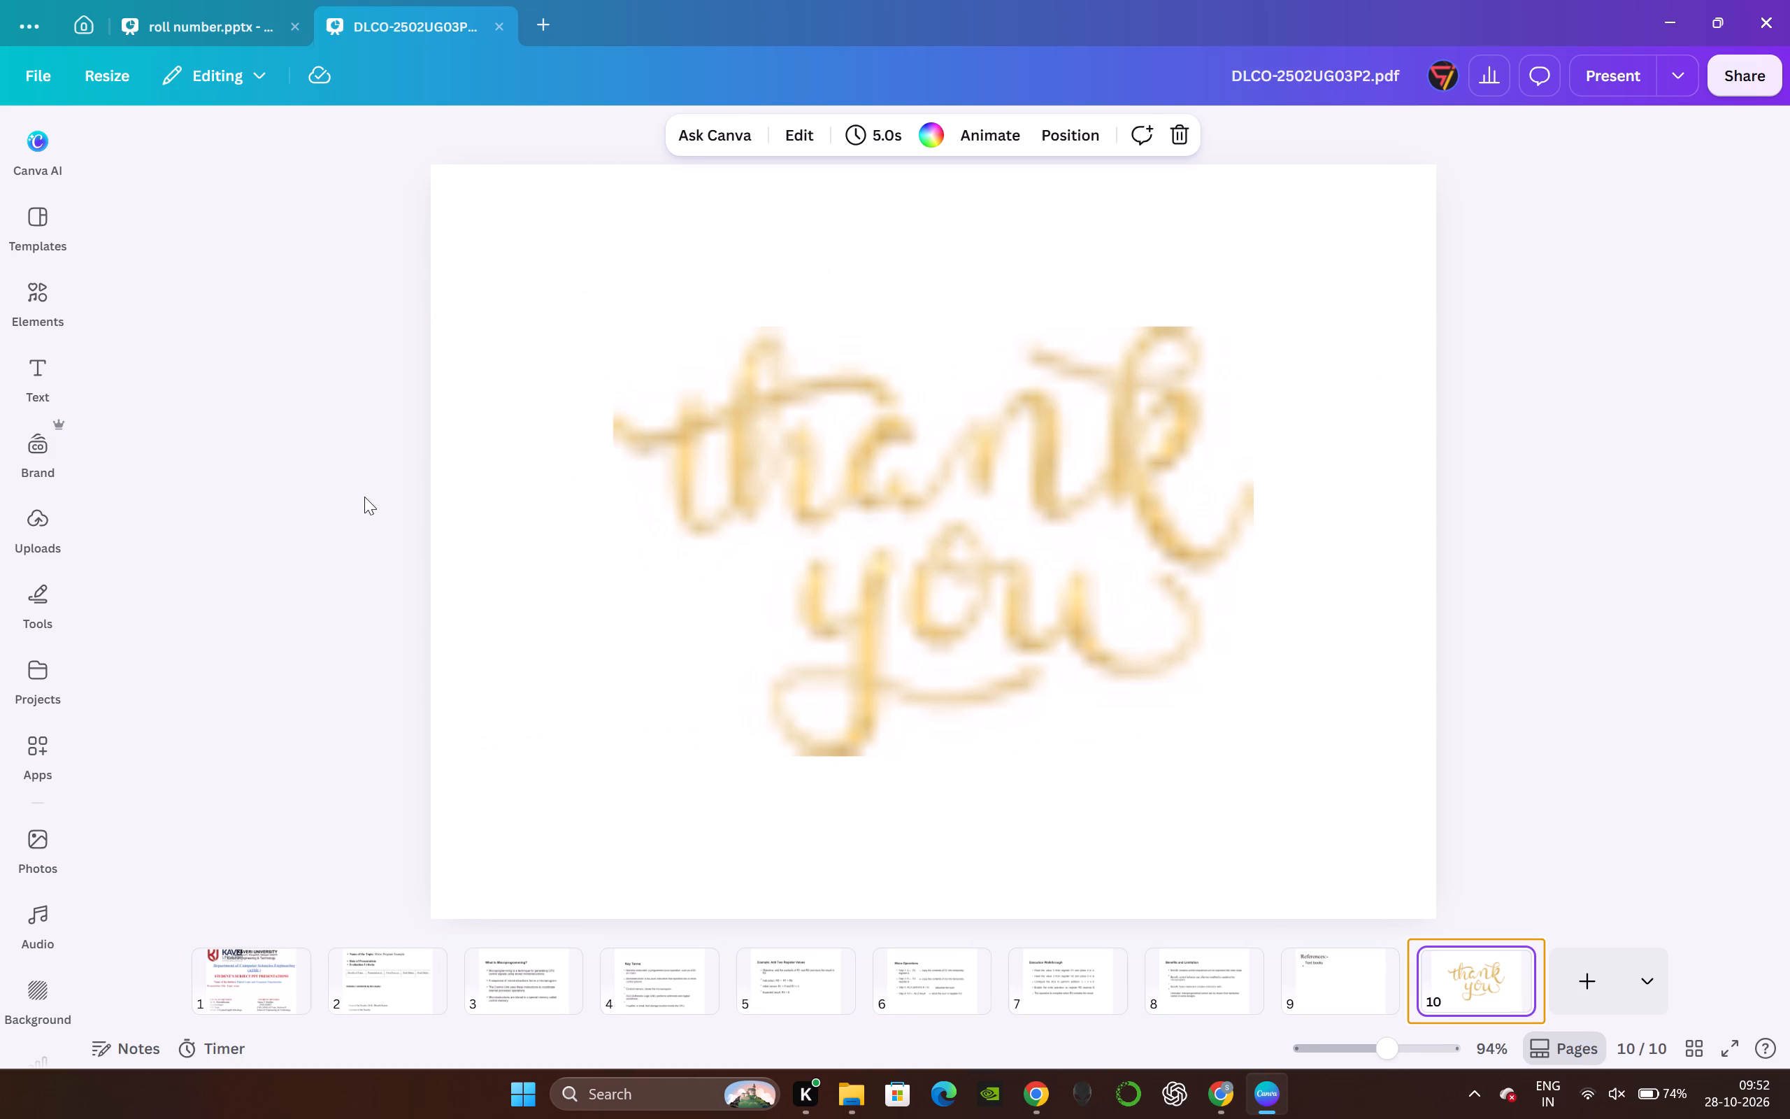
key("Left")
key("Left")
key("Left")
key("Left")
key("Left")
key("Left")
key("Left")
key("Left")
key("Left")
key("Left")
key("Left")
key("Left")
key("Left")
key("Left")
key("Left")
key("Left")
key("Left")
key("Left")
key("Left")
key("Left")
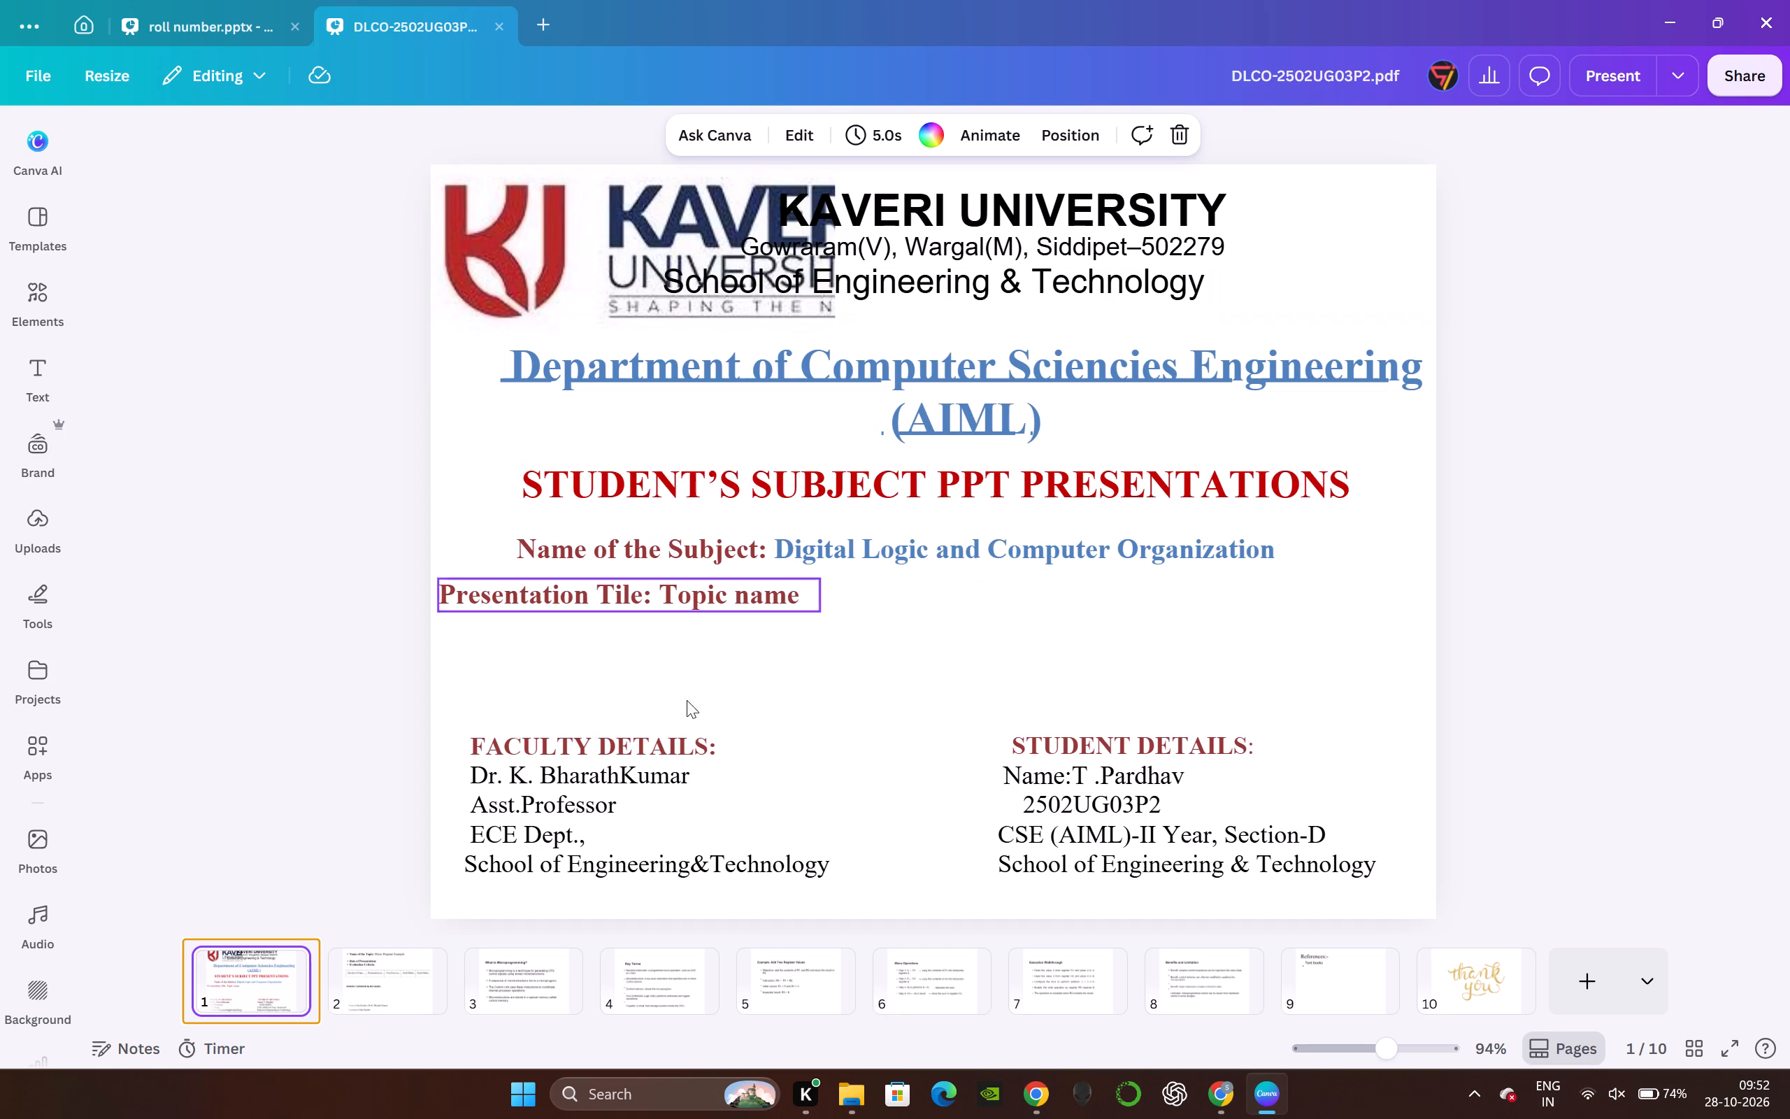
Add a blank page, move it directly after the cover page, and delete the imported cover page.
left_click(1598, 992)
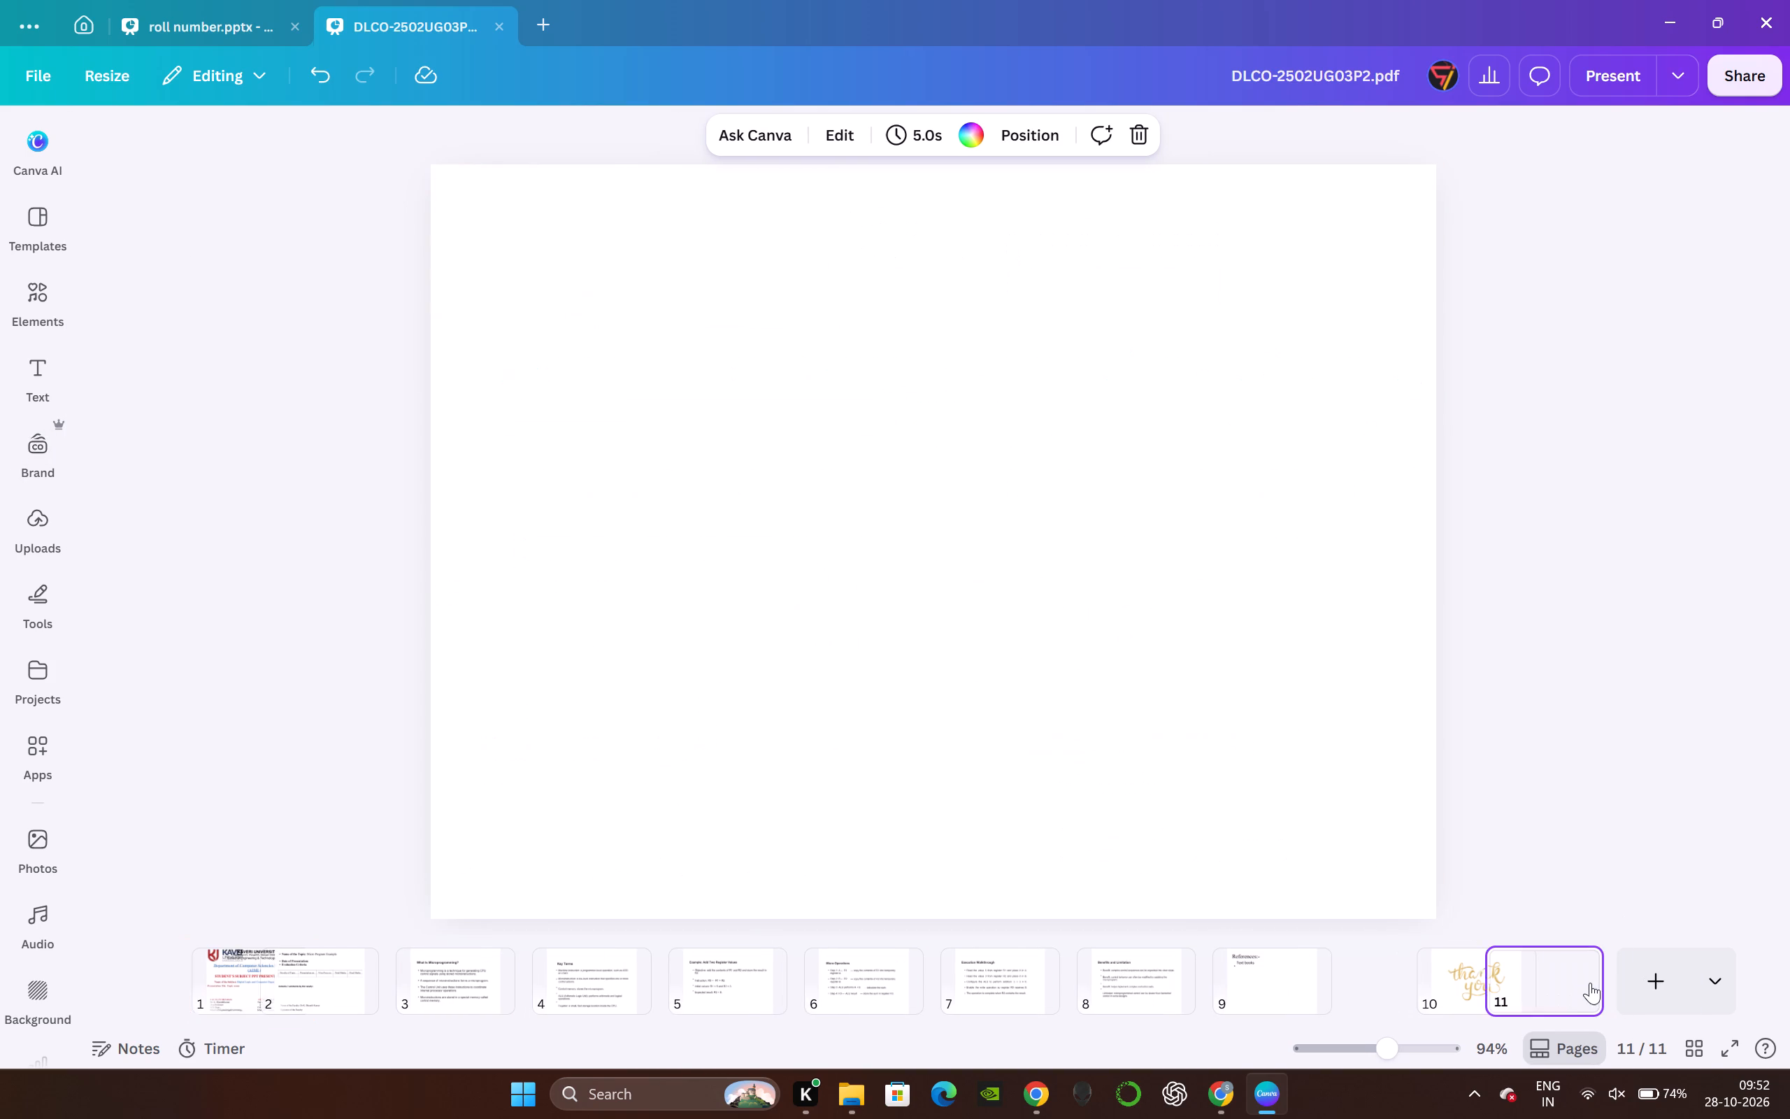
left_click_drag(1564, 975, 278, 969)
left_click(193, 974)
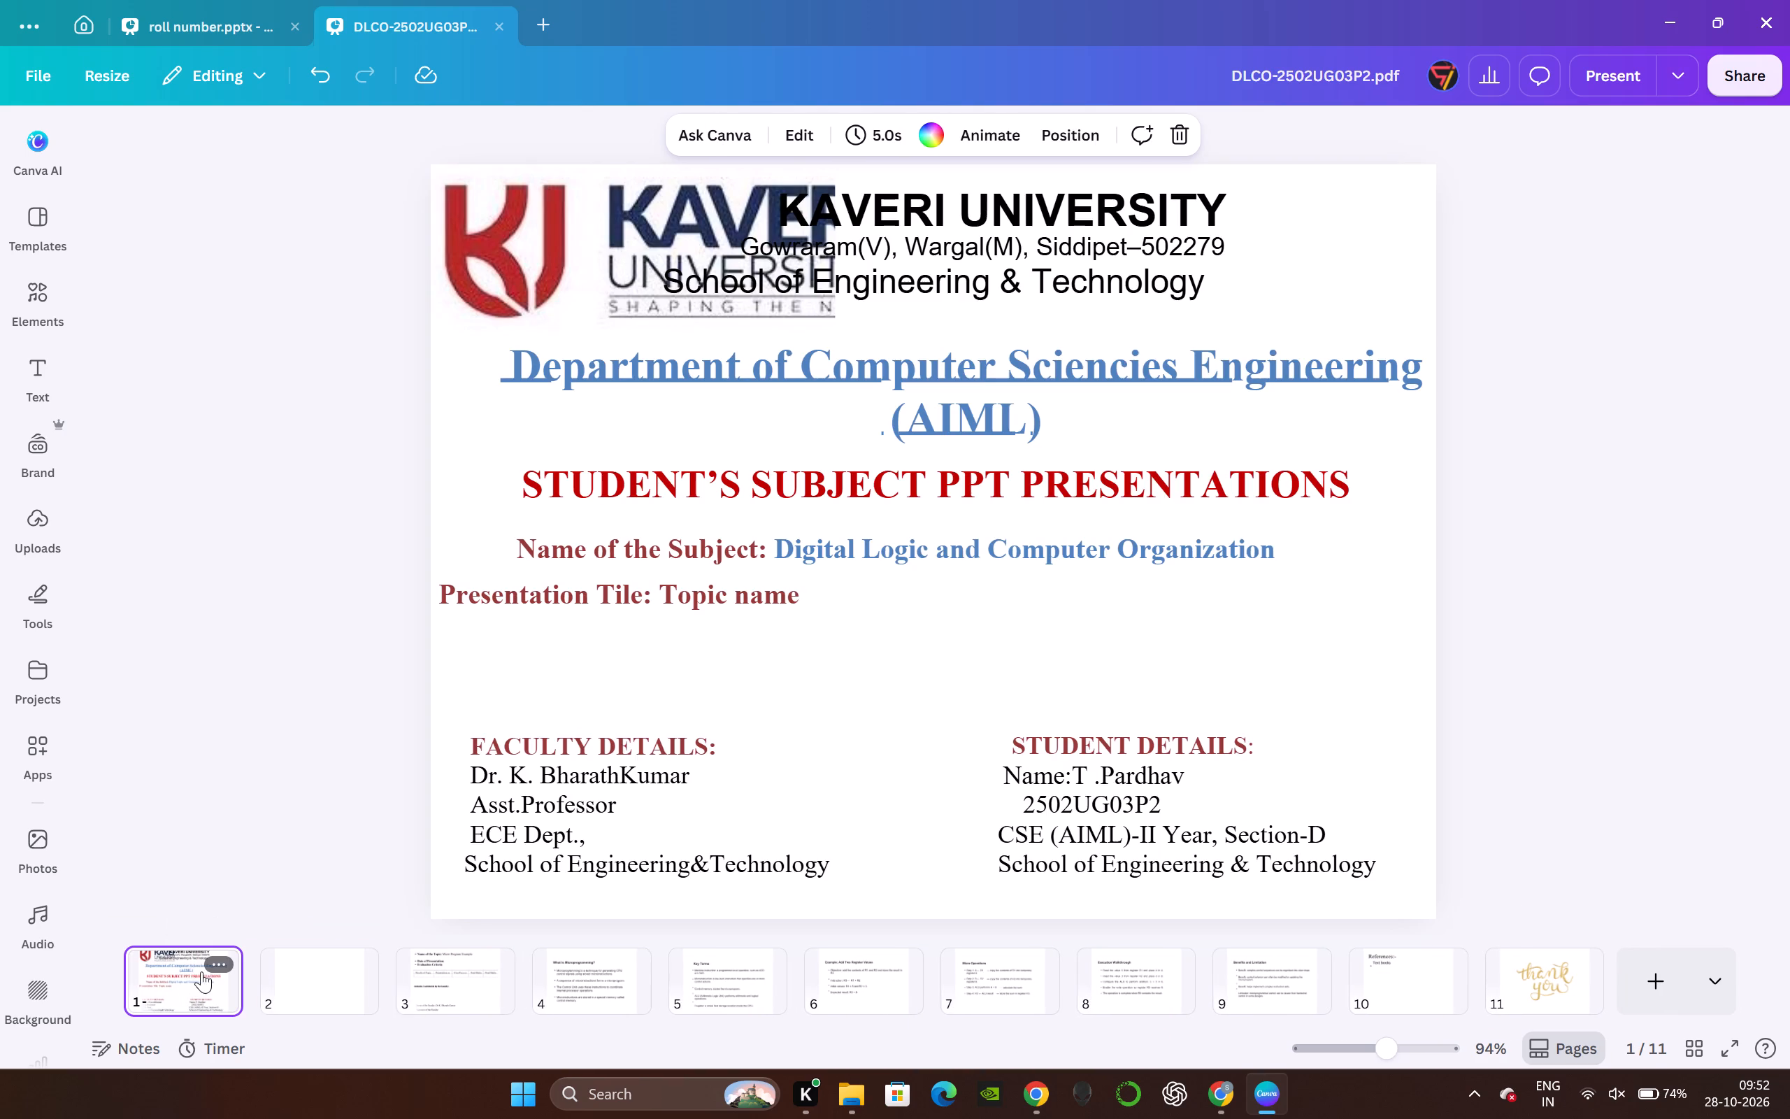
key("BackSpace")
Place the uploaded Kaveri University title-slide image on the blank first page and set it as the page background.
left_click(47, 555)
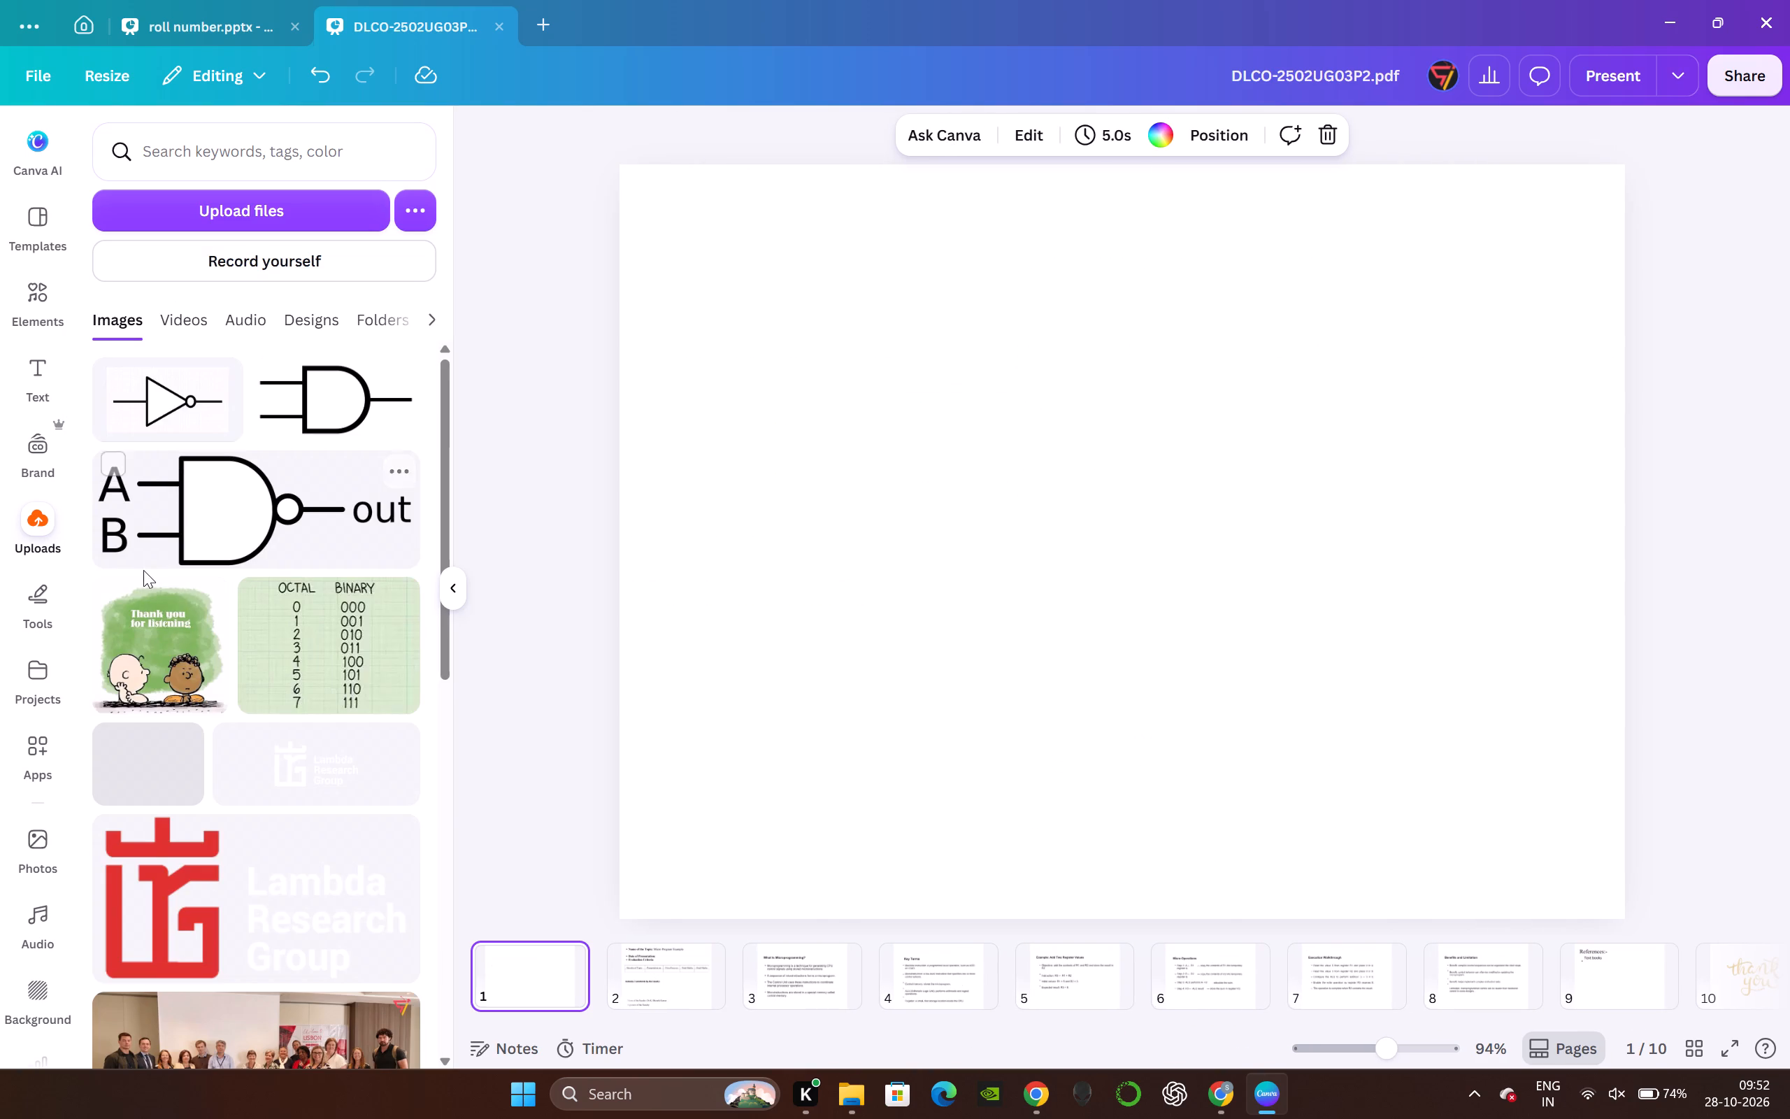
scroll(189, 643, "down", 3)
left_click(160, 470)
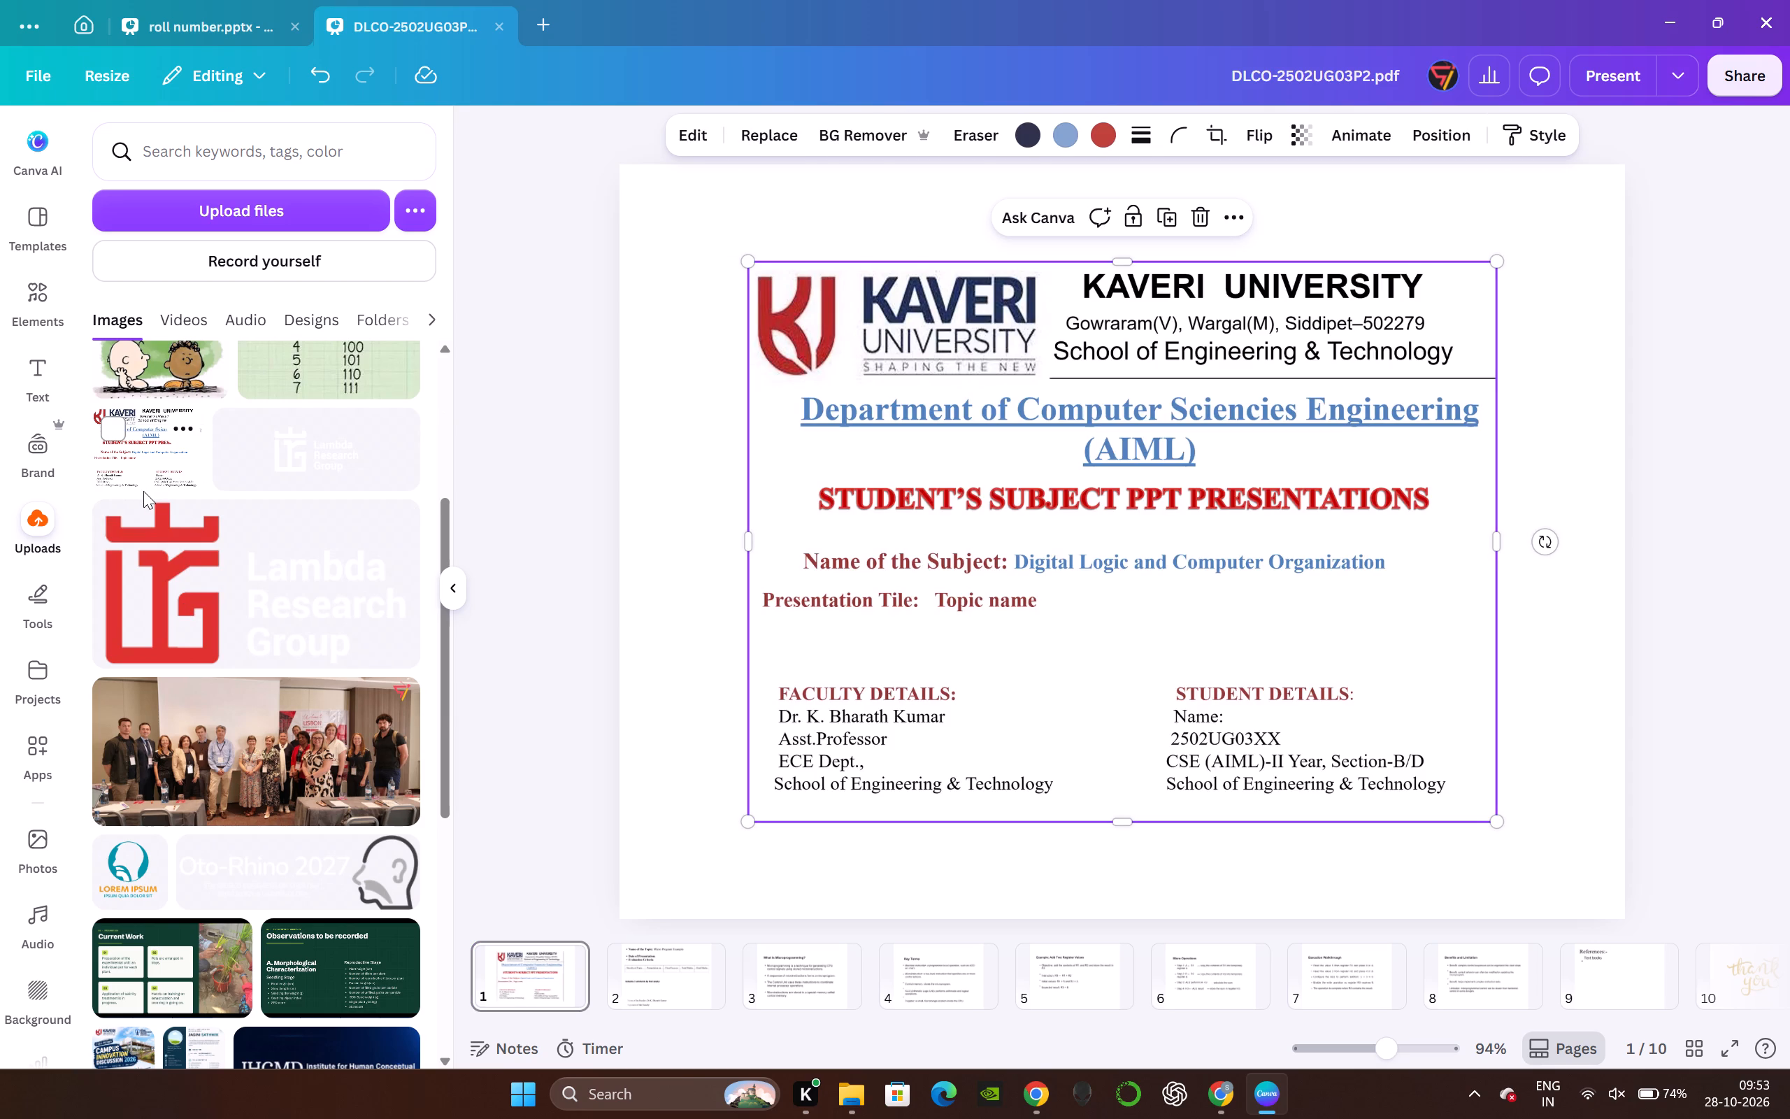
right_click(936, 514)
left_click(1081, 859)
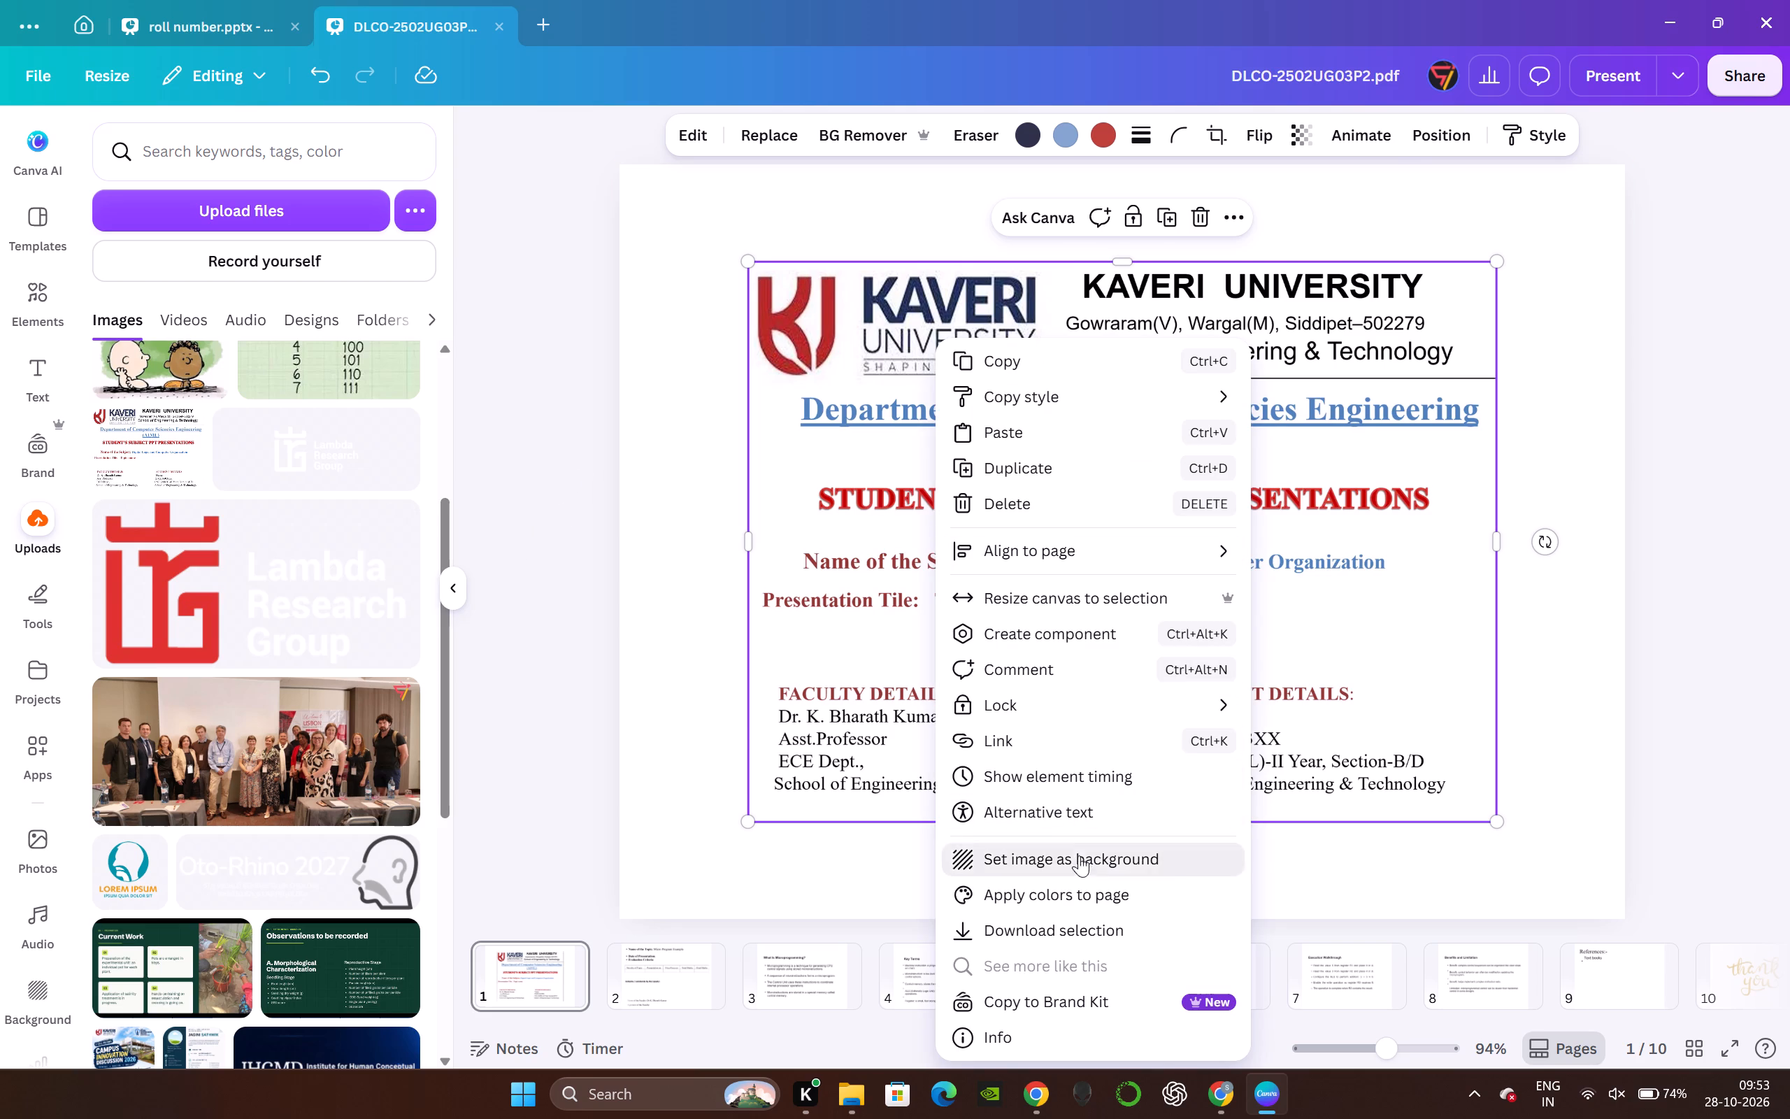
double_click(1249, 833)
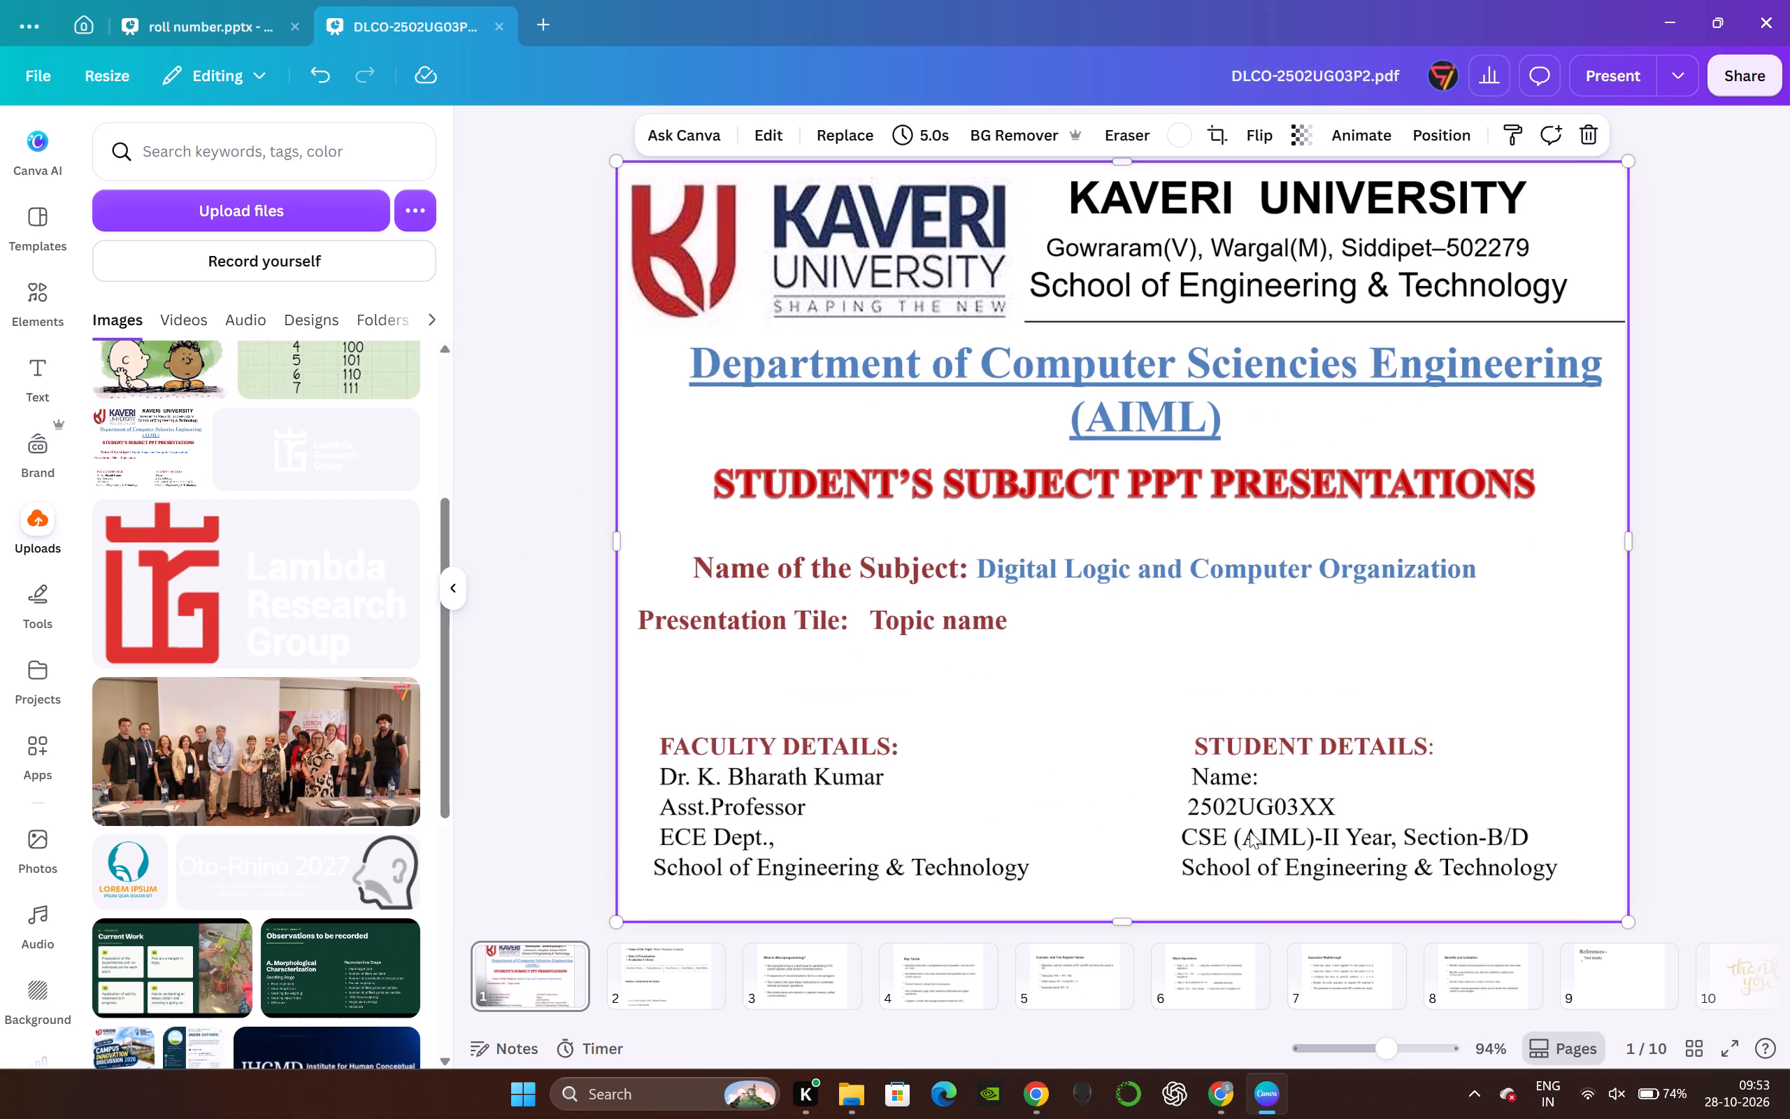
Split the cover page's background image into editable layers with Magic Layers.
left_click(761, 145)
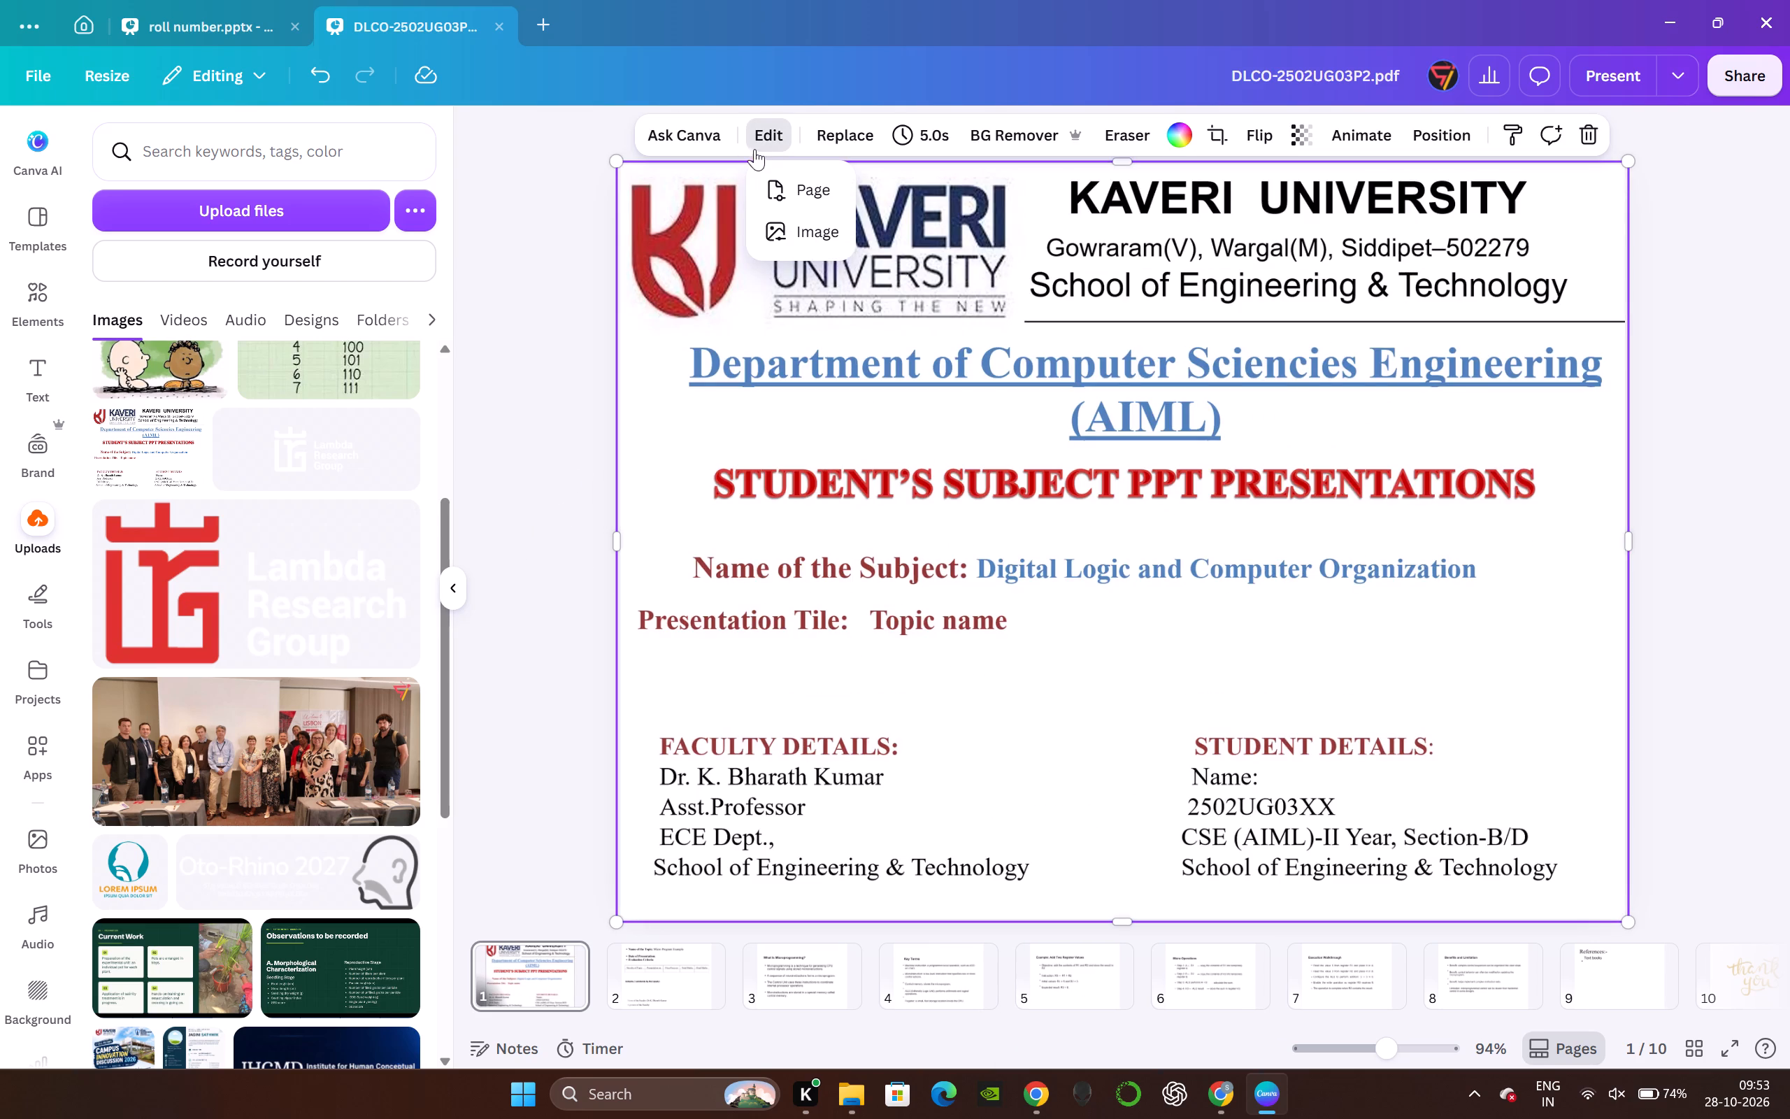
left_click(815, 233)
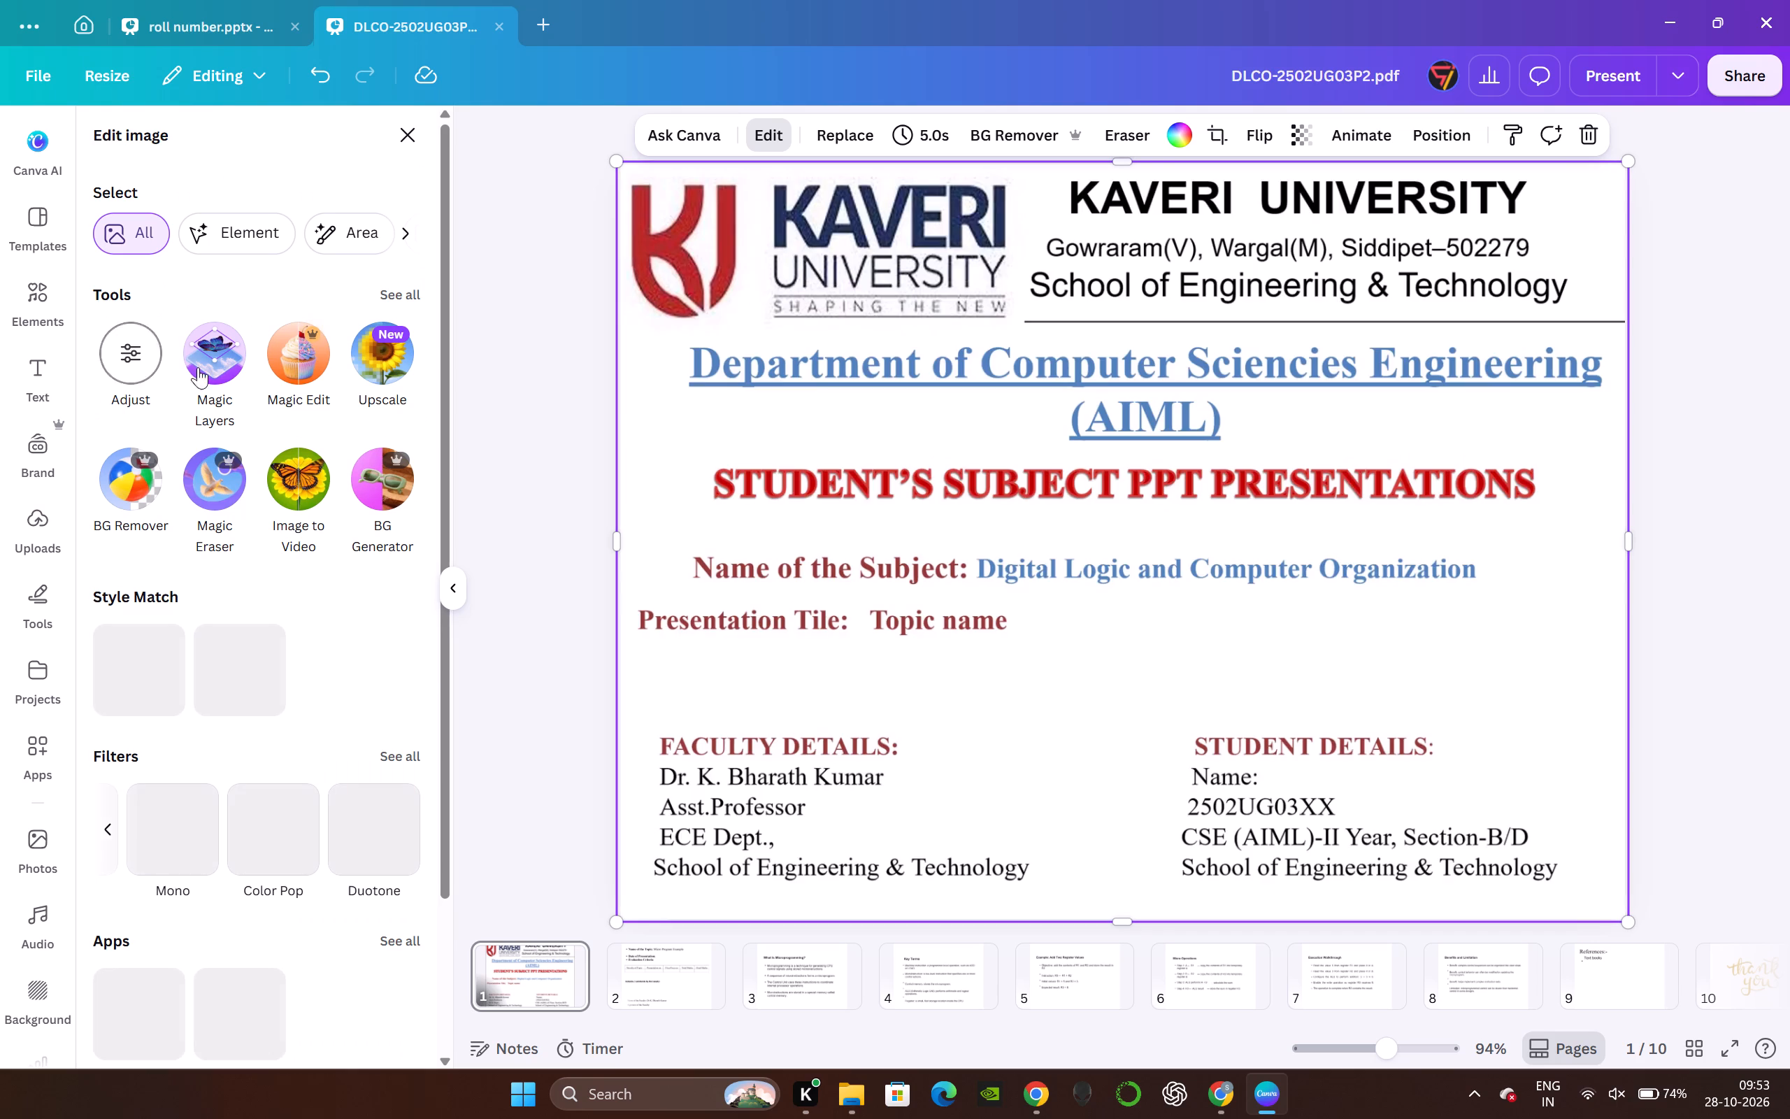
left_click(242, 358)
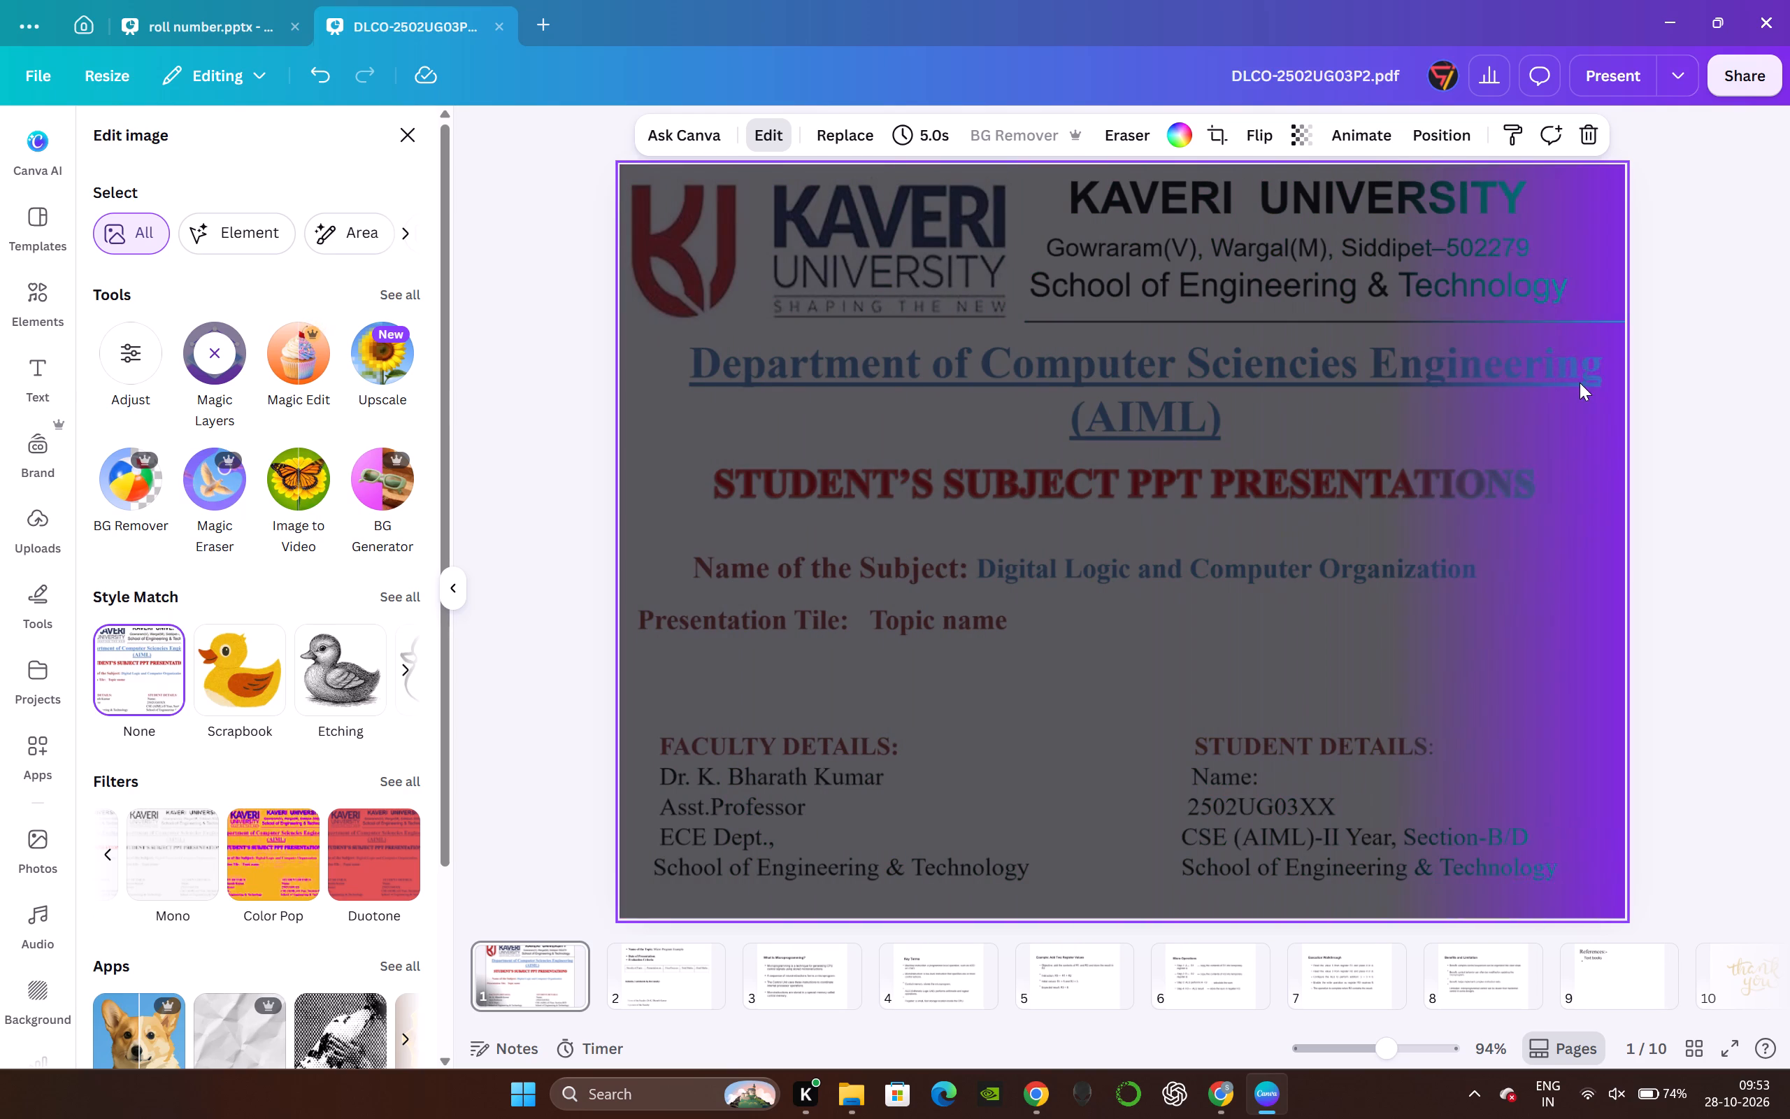
left_click(397, 130)
left_click(528, 243)
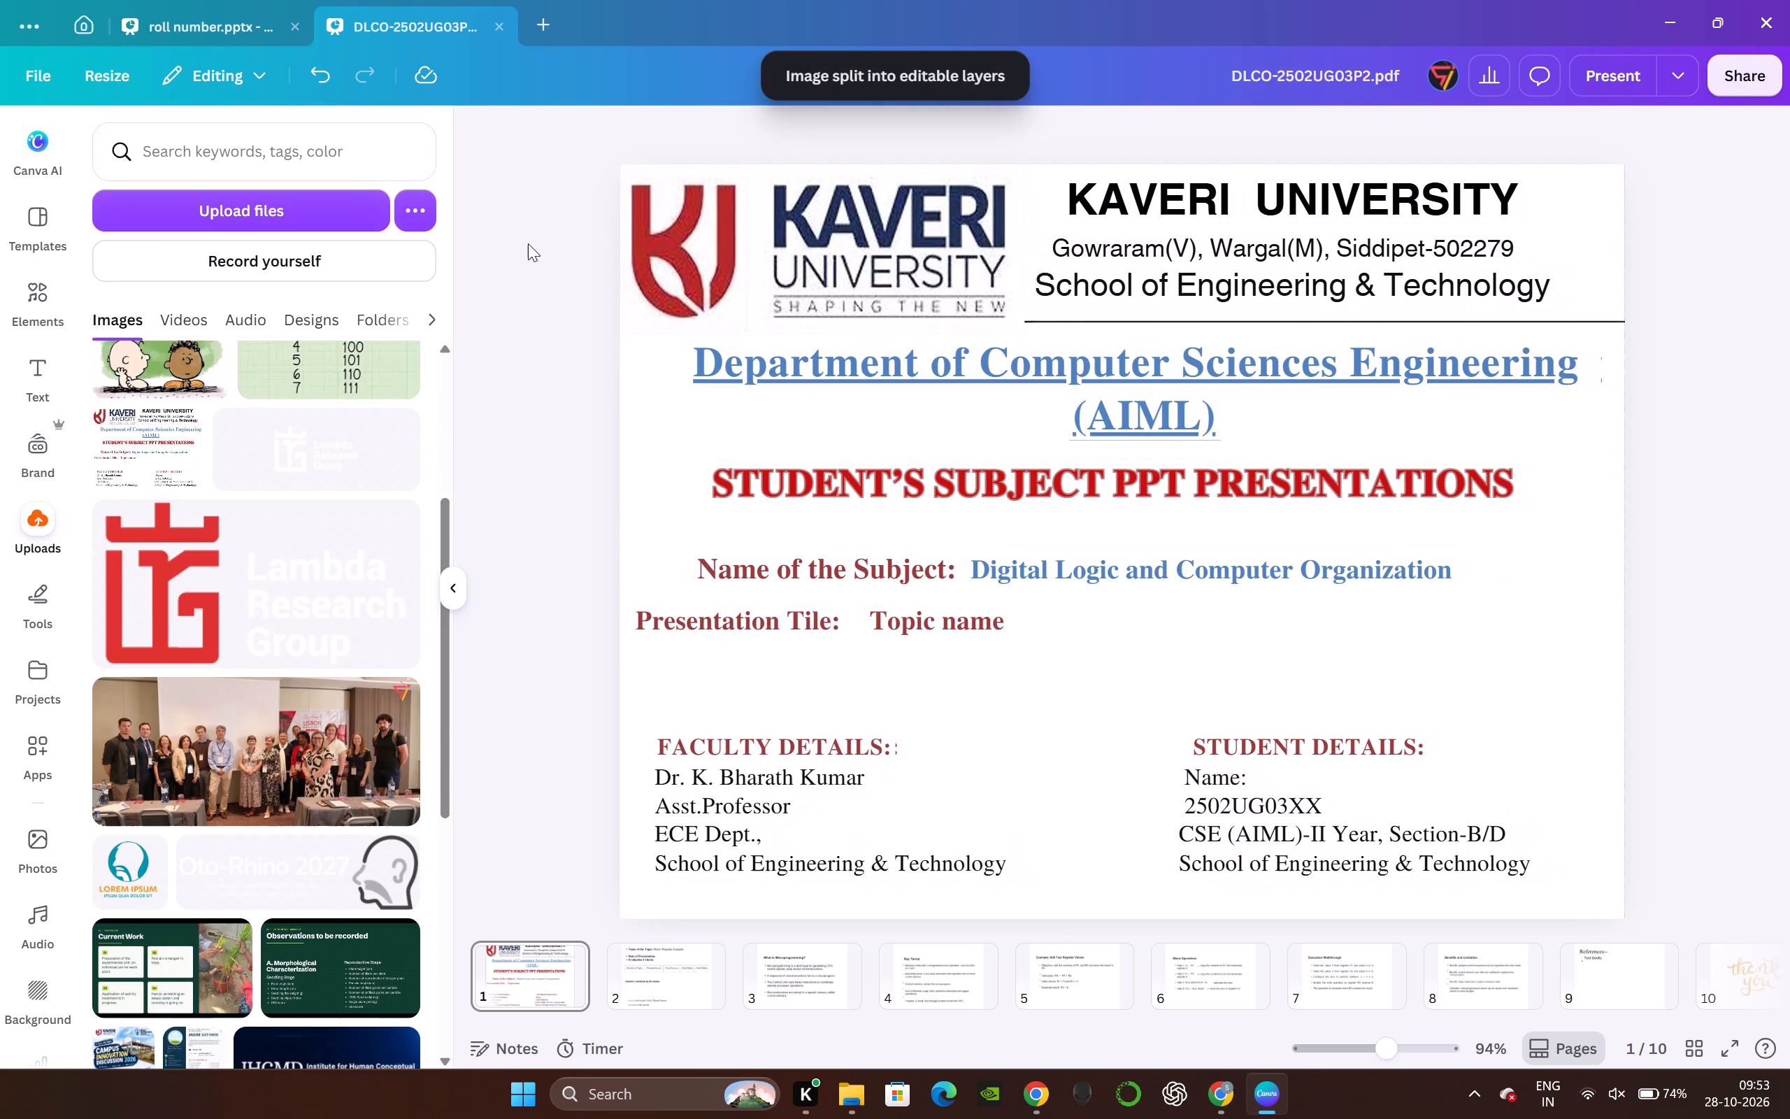
Enter the student's name after "Name:" in the cover page's student details.
left_click(1287, 762)
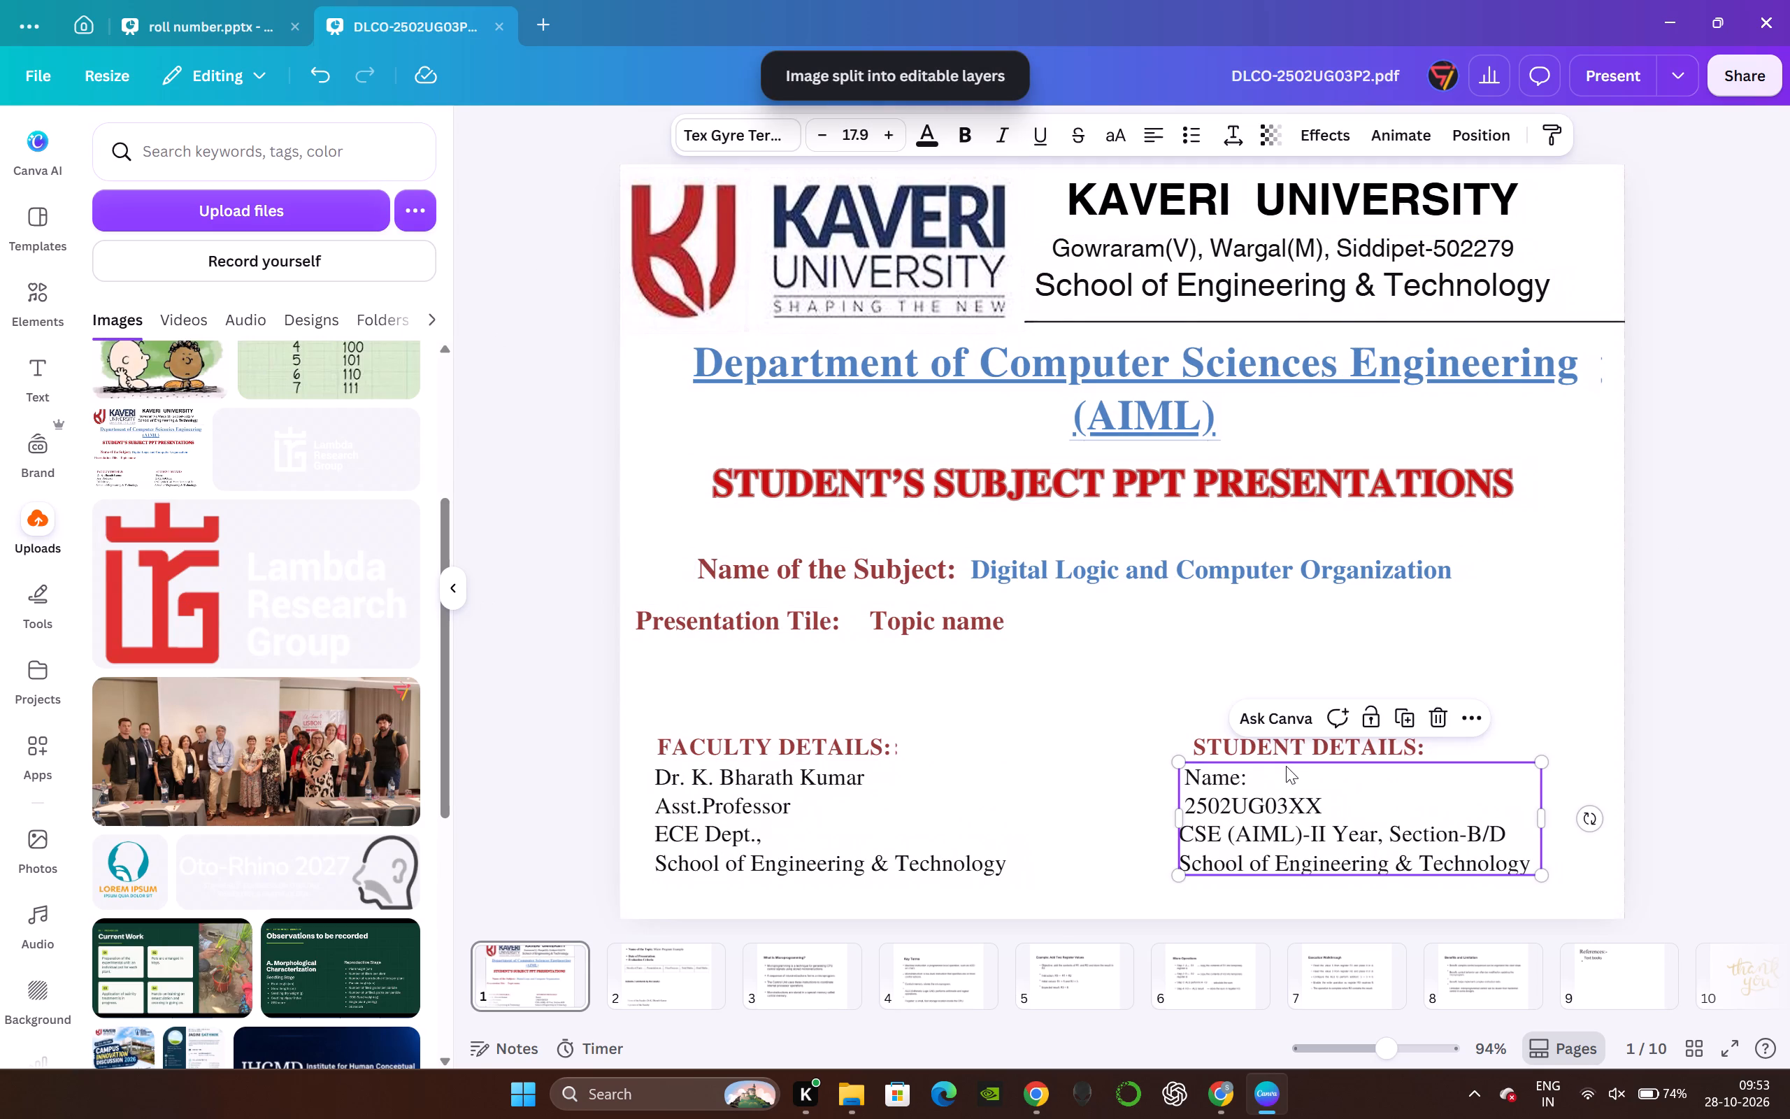
left_click(1280, 773)
left_click(1267, 782)
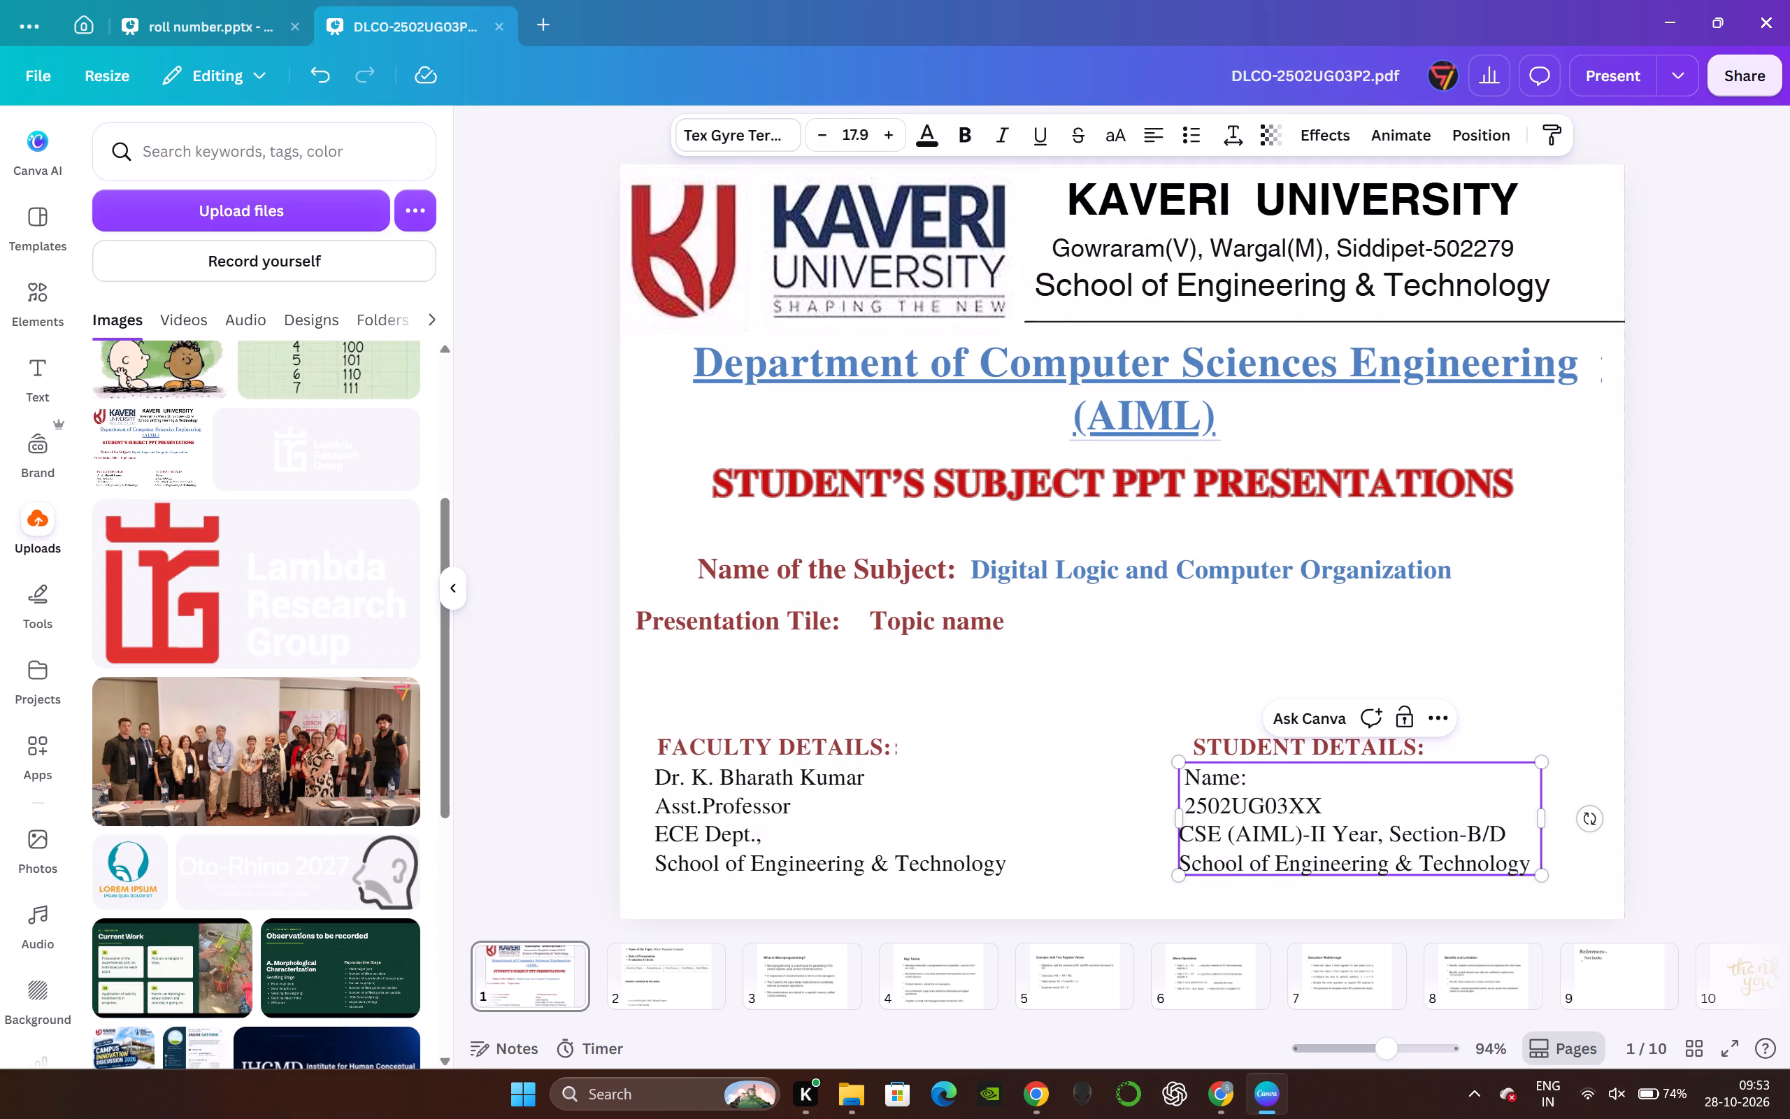
key("space")
key("p")
type("ardhav")
Replace the placeholder ending of the roll number in the cover page's student details with the student's own ending.
double_click(1341, 806)
left_click(1341, 806)
key("BackSpace")
key("BackSpace")
type("p2")
key("Left")
key("Left")
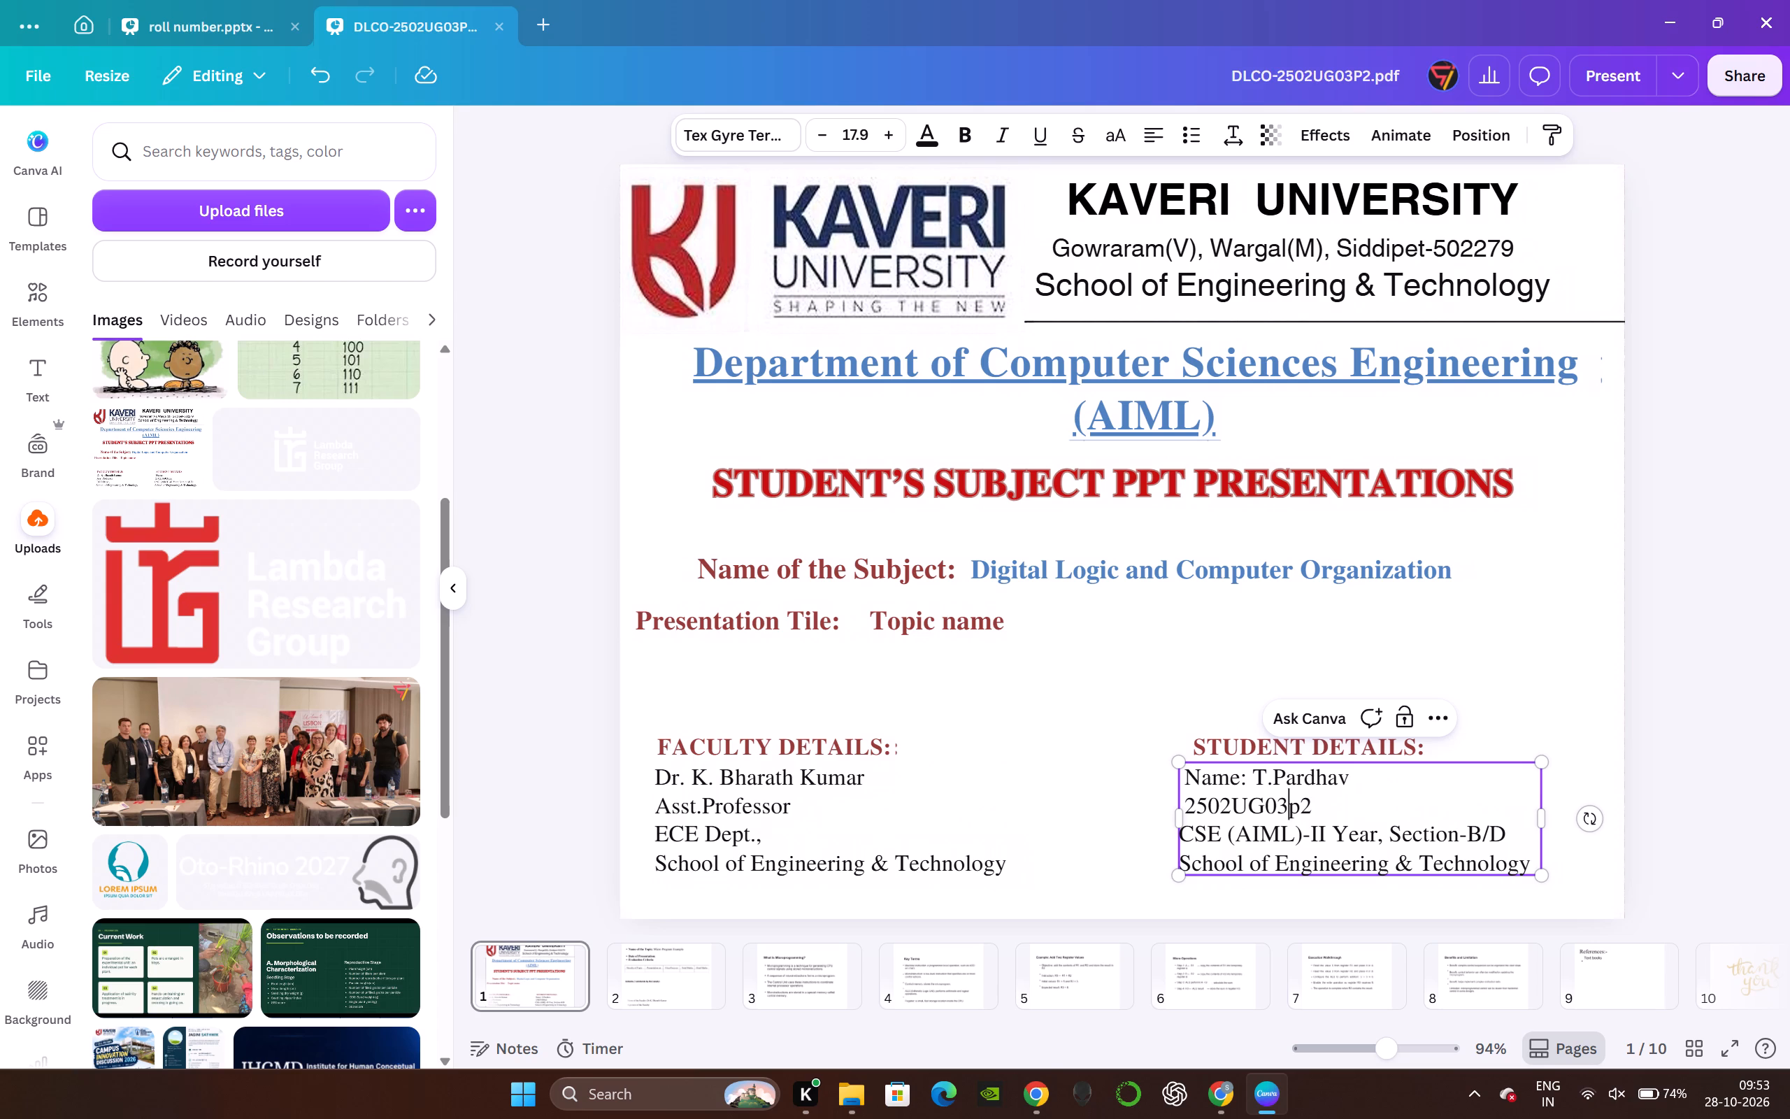
key("p")
key("Right")
key("BackSpace")
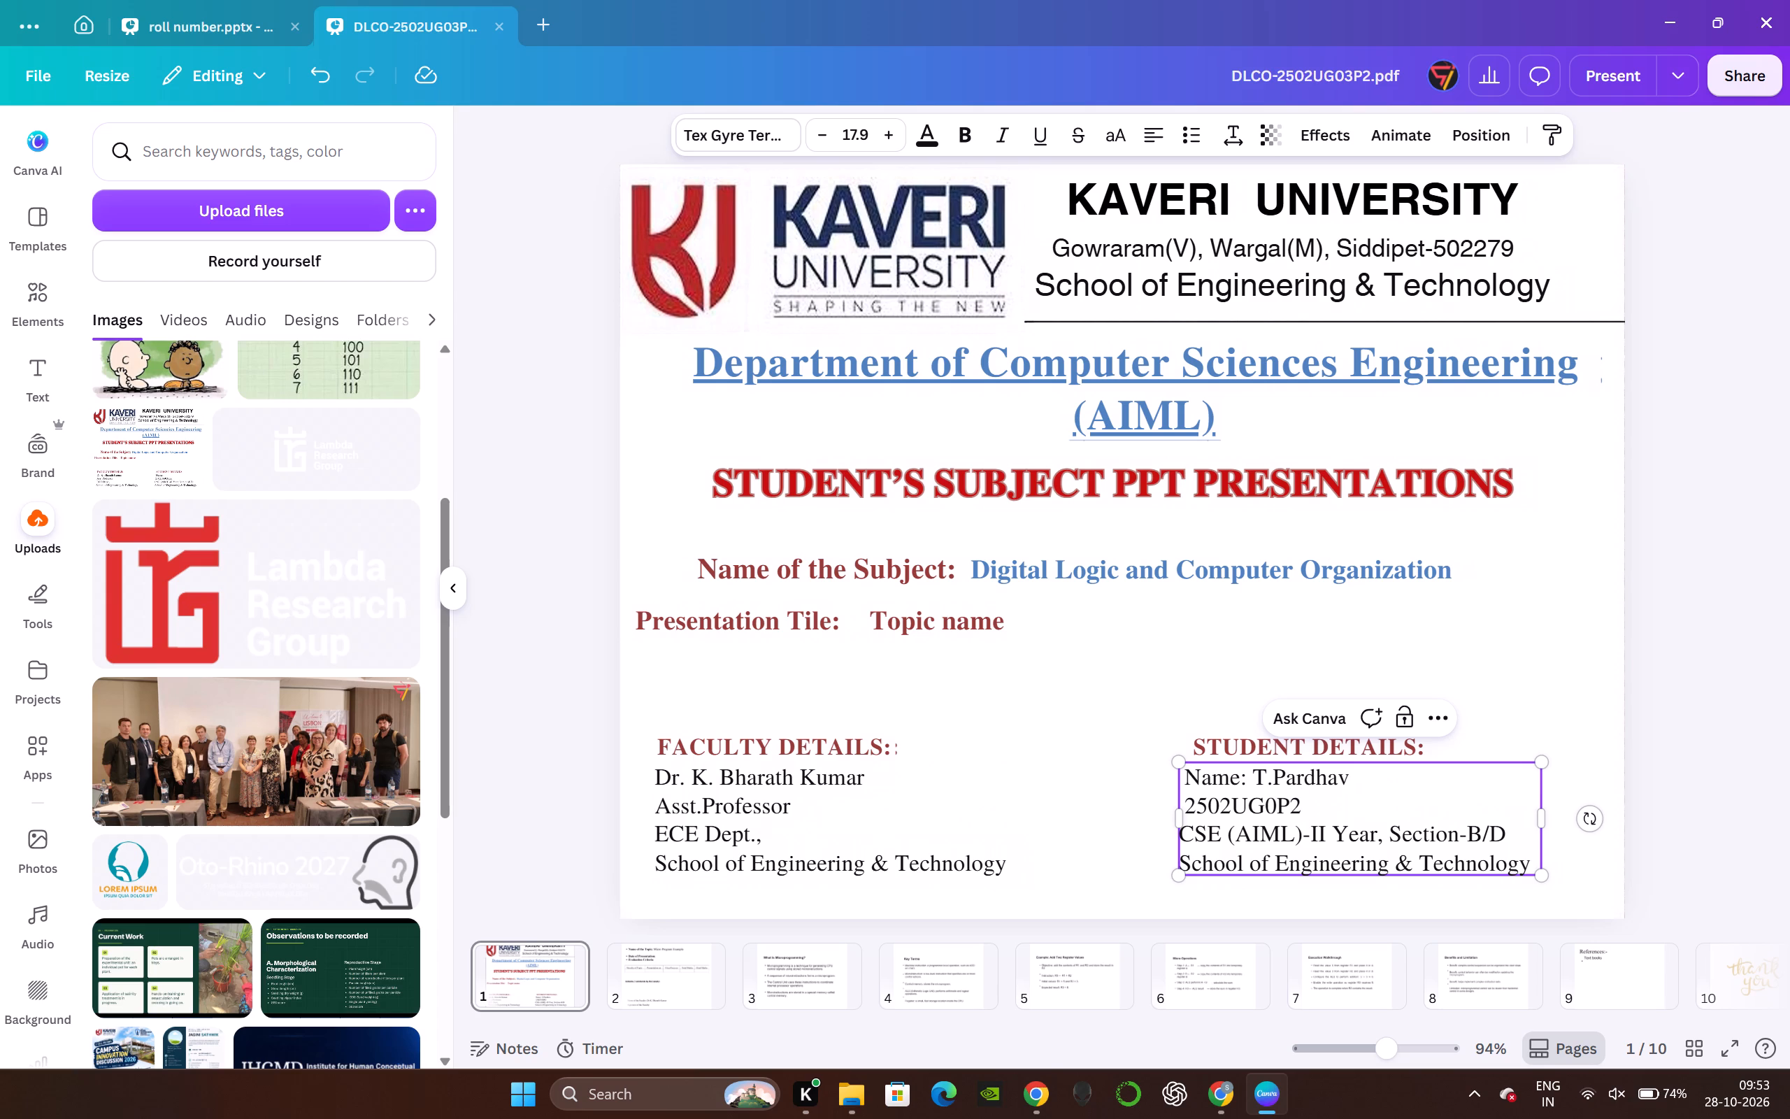
Remove "B/" from the class line in the student details, leaving "Section-D".
left_click(1491, 836)
key("BackSpace")
key("BackSpace")
left_click(1687, 662)
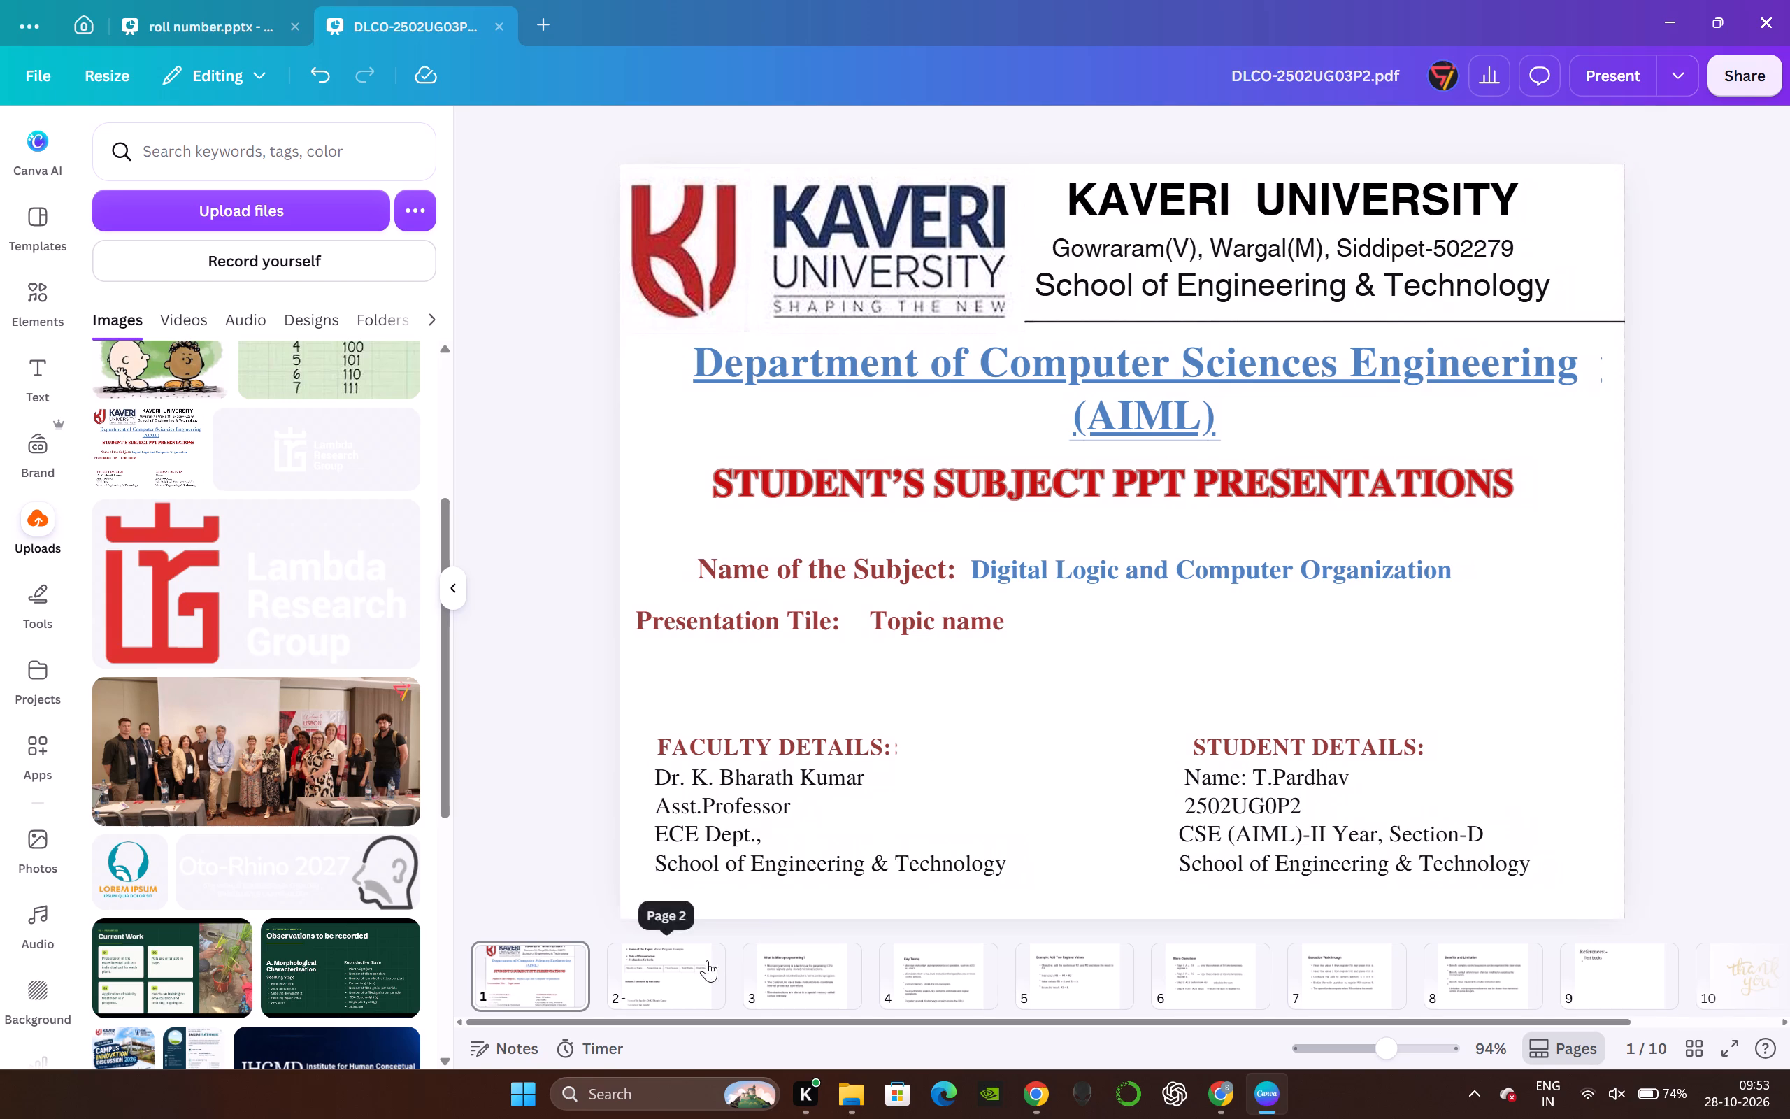
Copy "Micro Program Example" from page 2 and replace the cover page's "Topic name" placeholder with it in non-bold text.
left_click(696, 965)
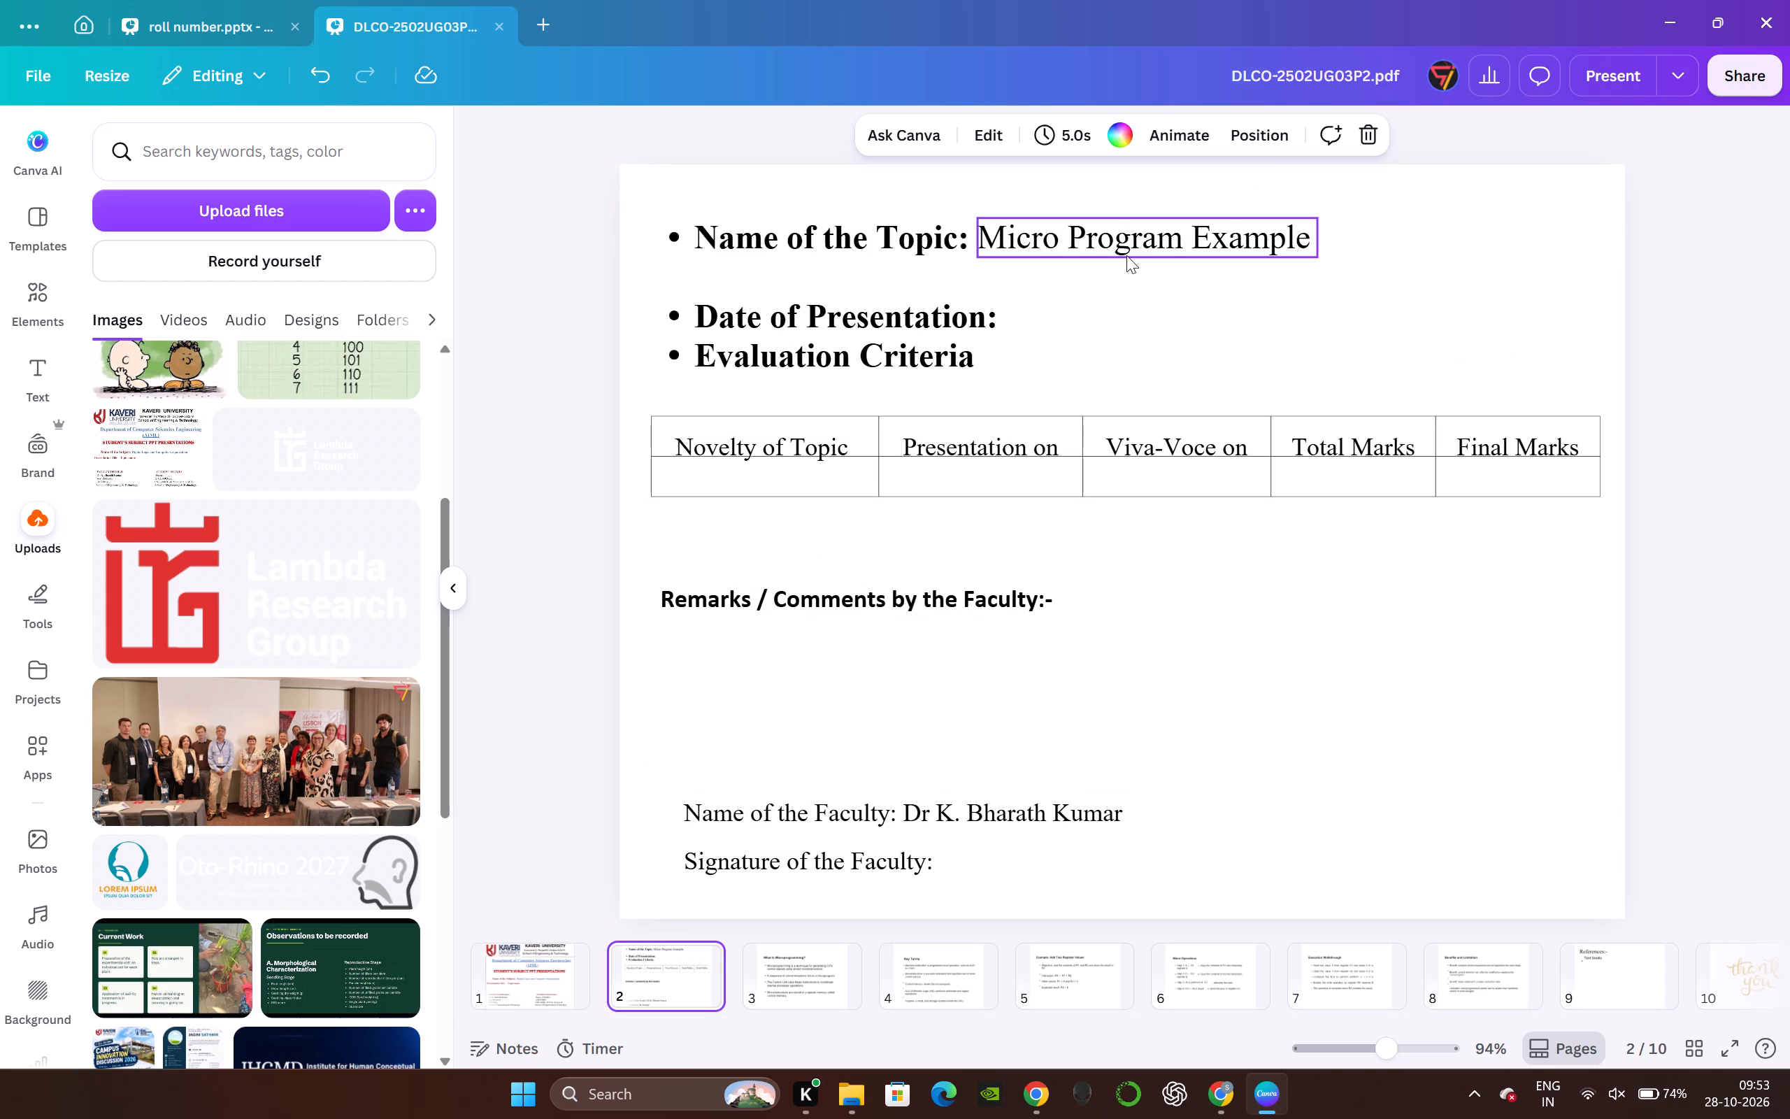
double_click(1140, 234)
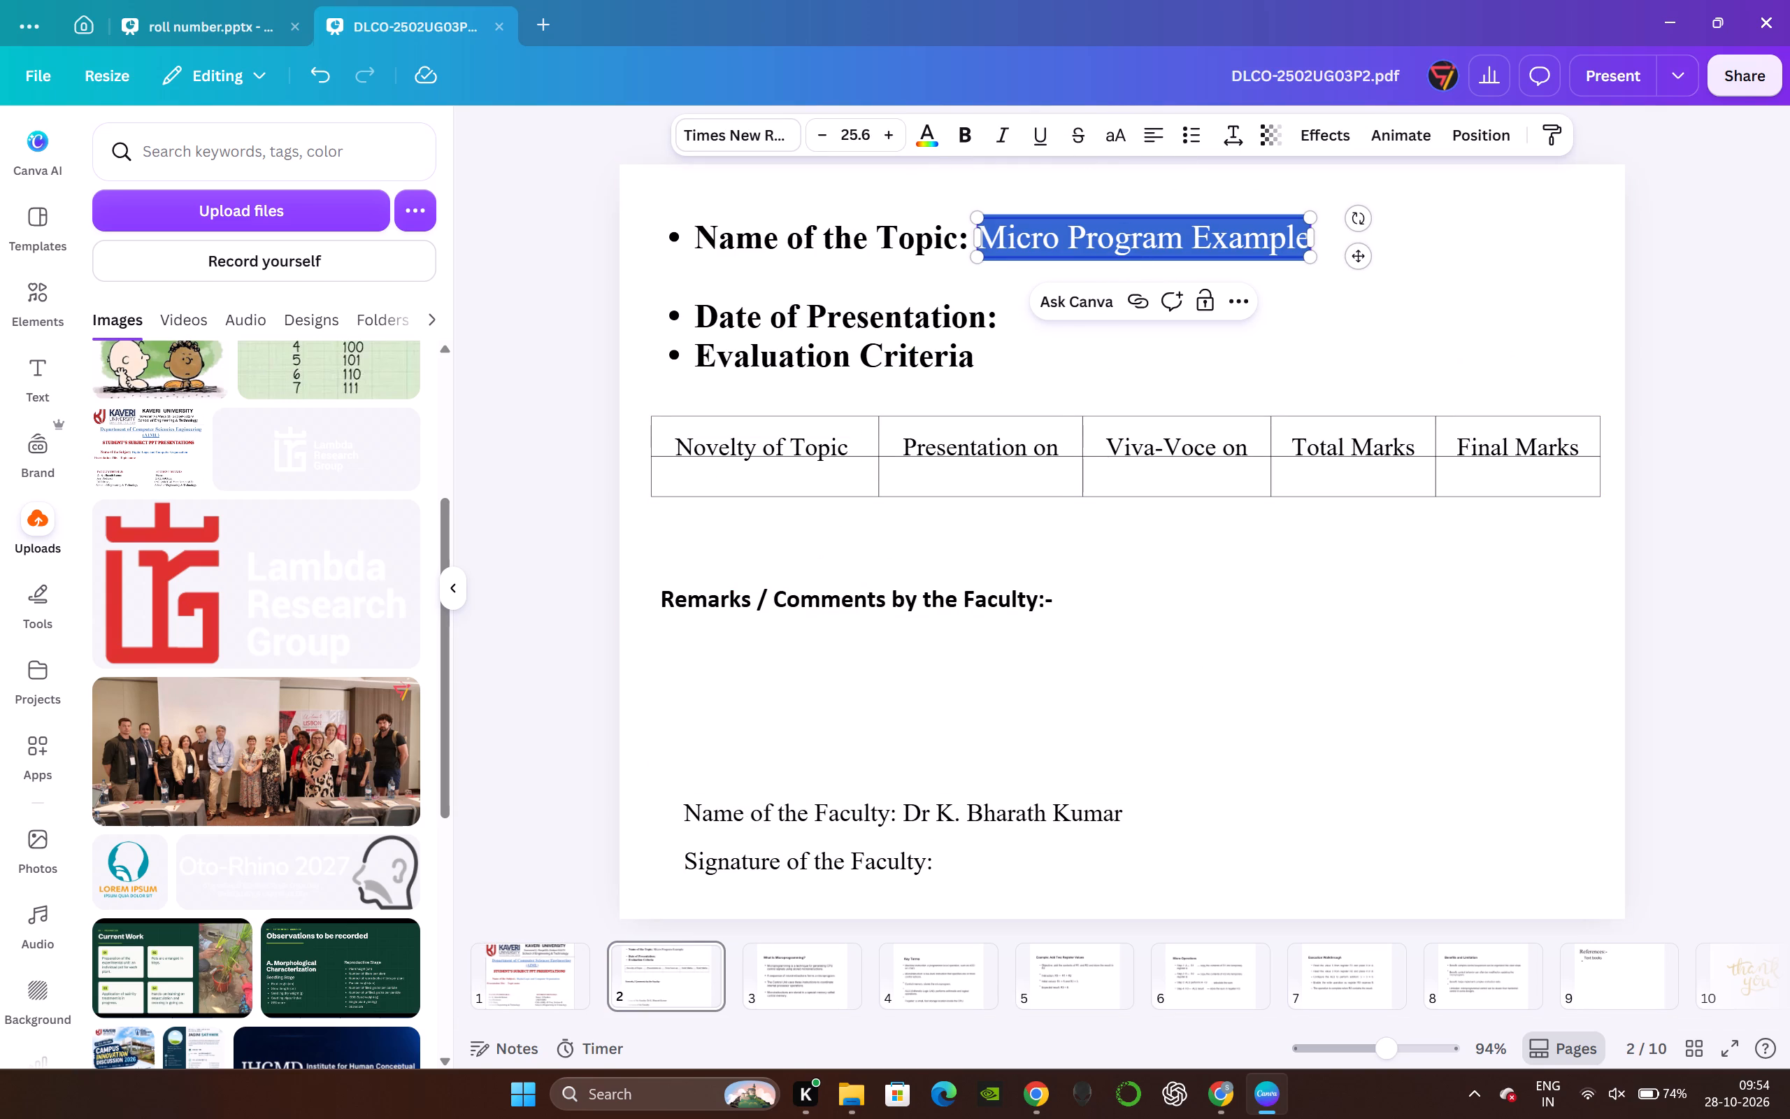
key("ctrl+c")
left_click(502, 987)
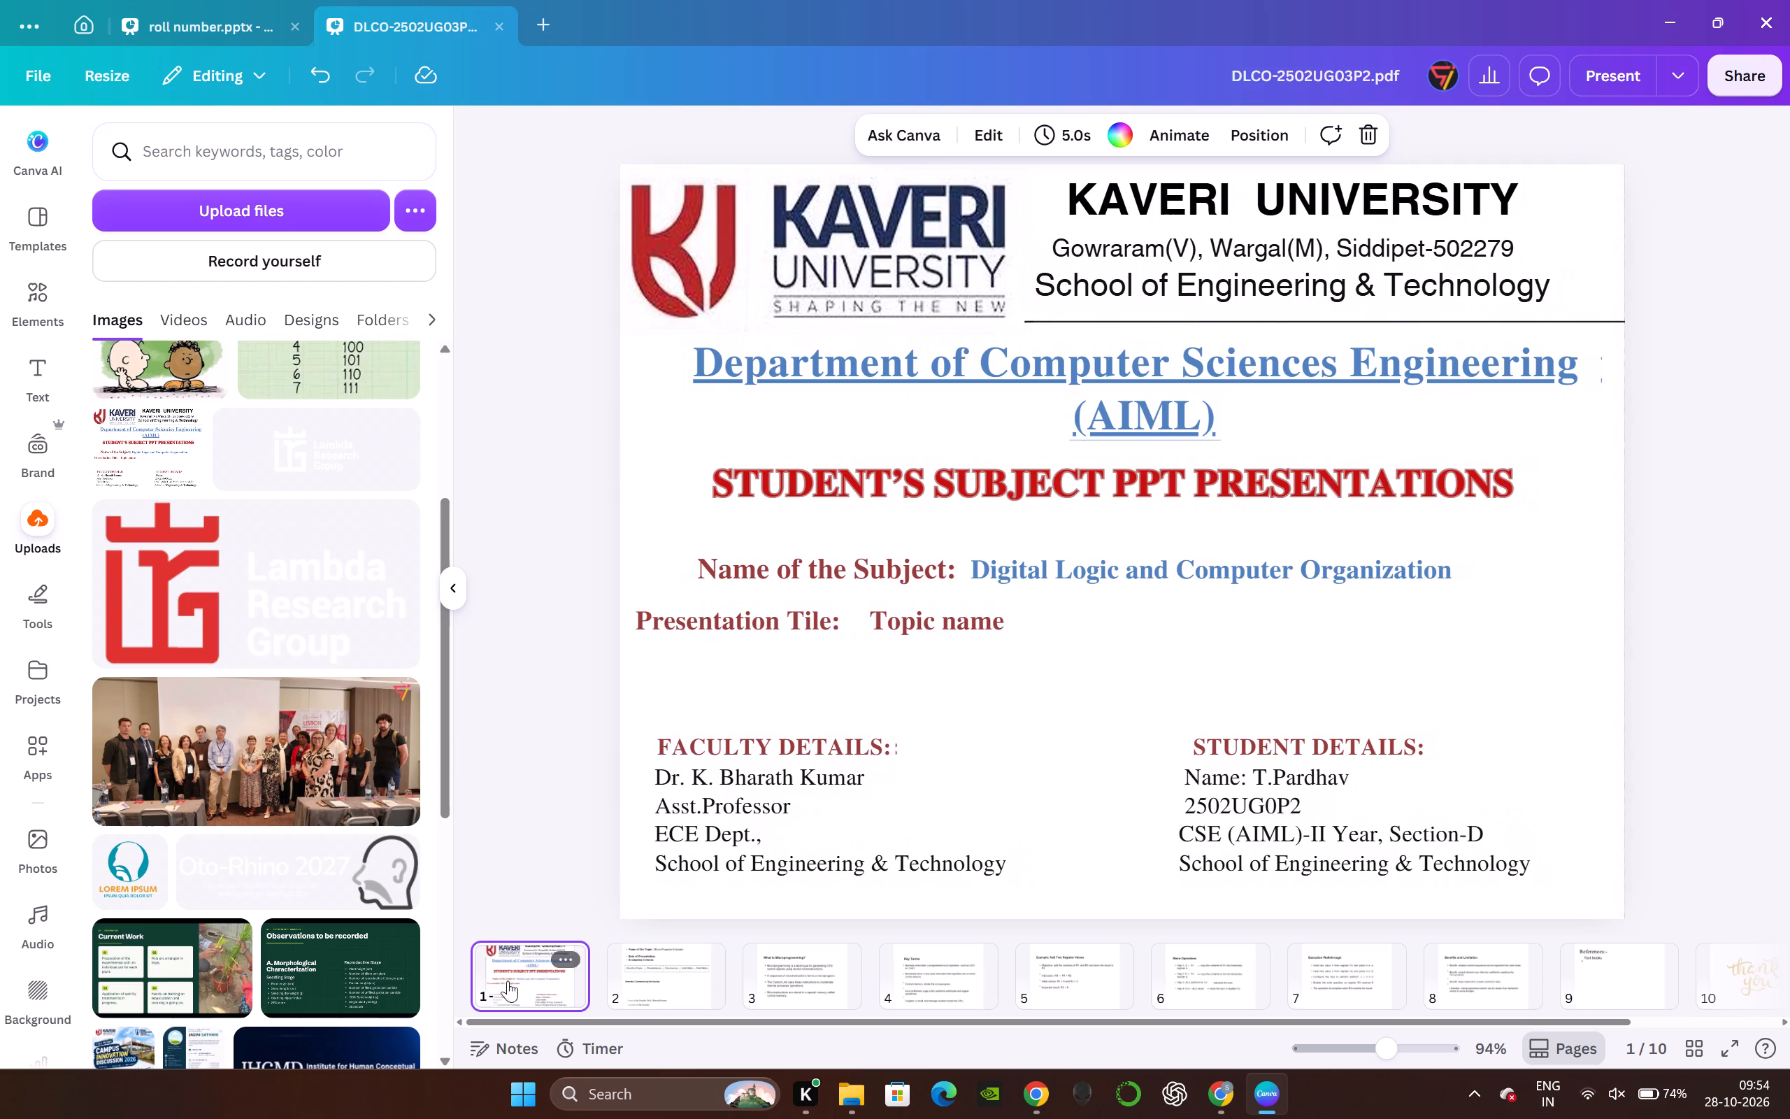
double_click(948, 618)
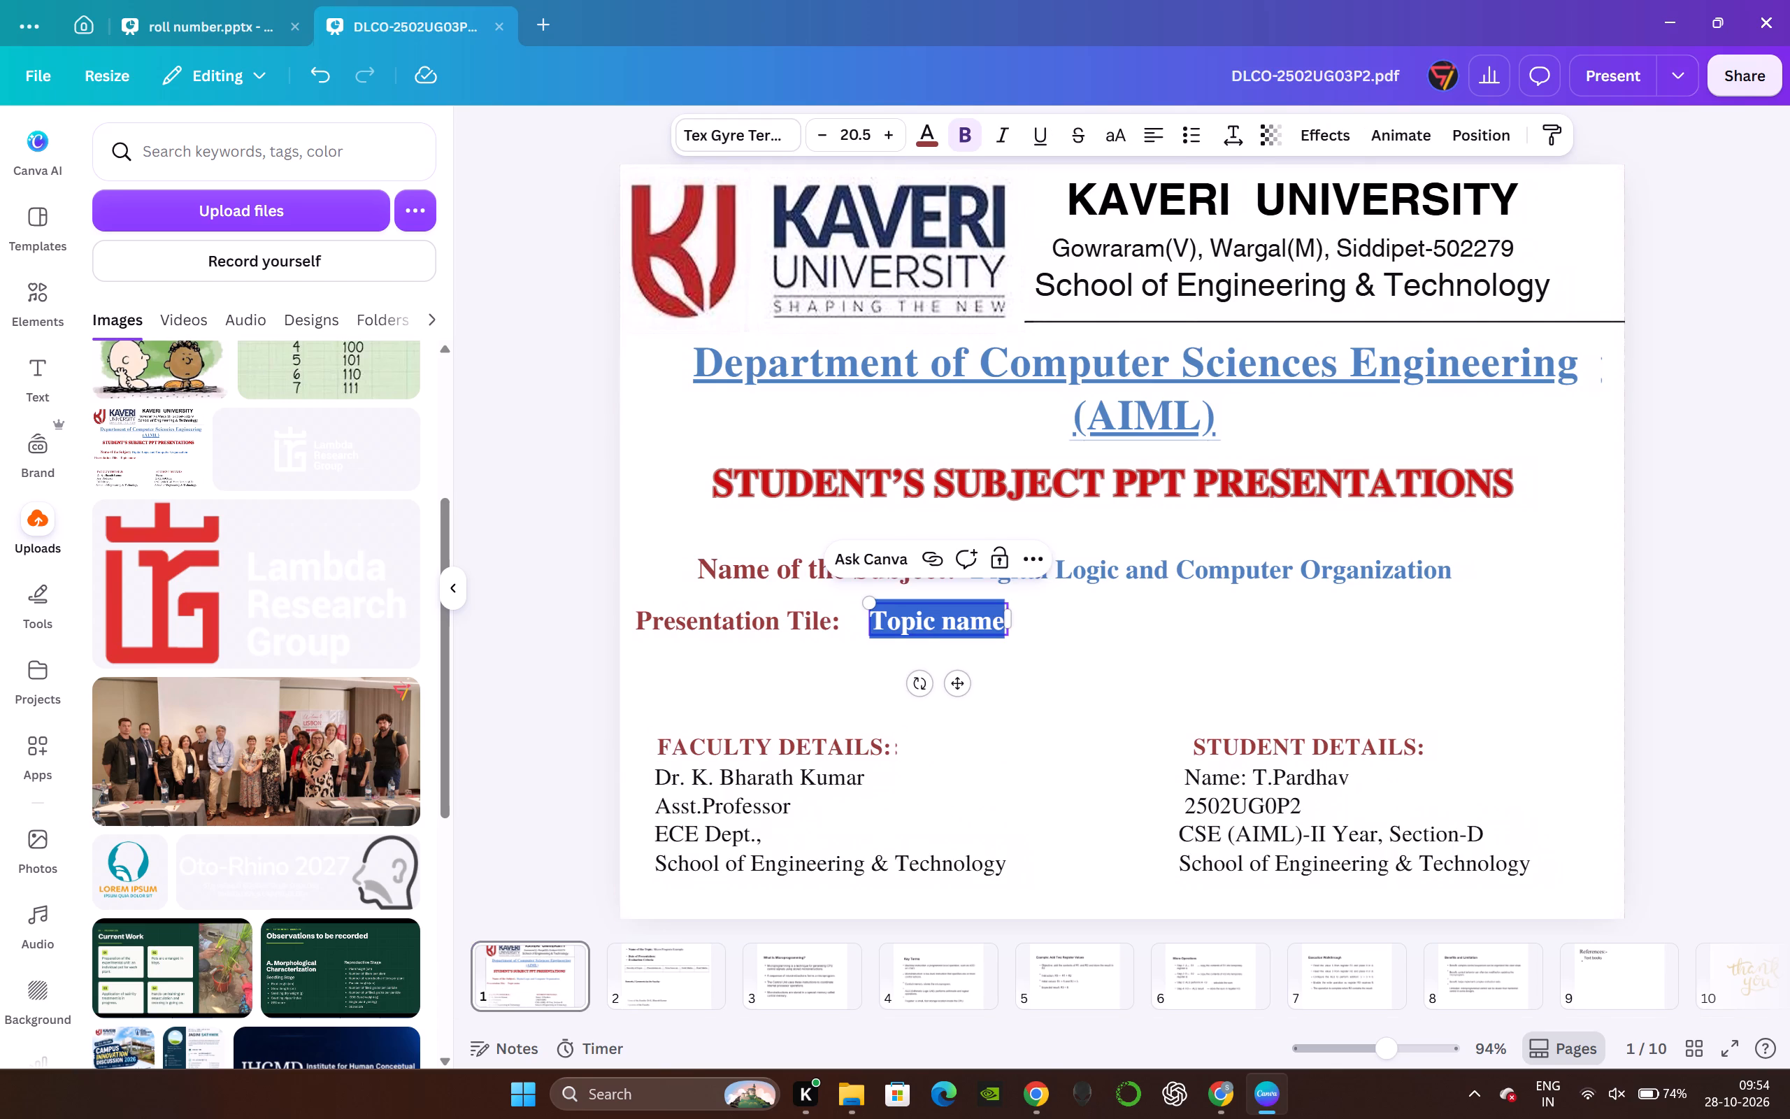
key("ctrl+b")
key("ctrl+v")
left_click(1003, 650)
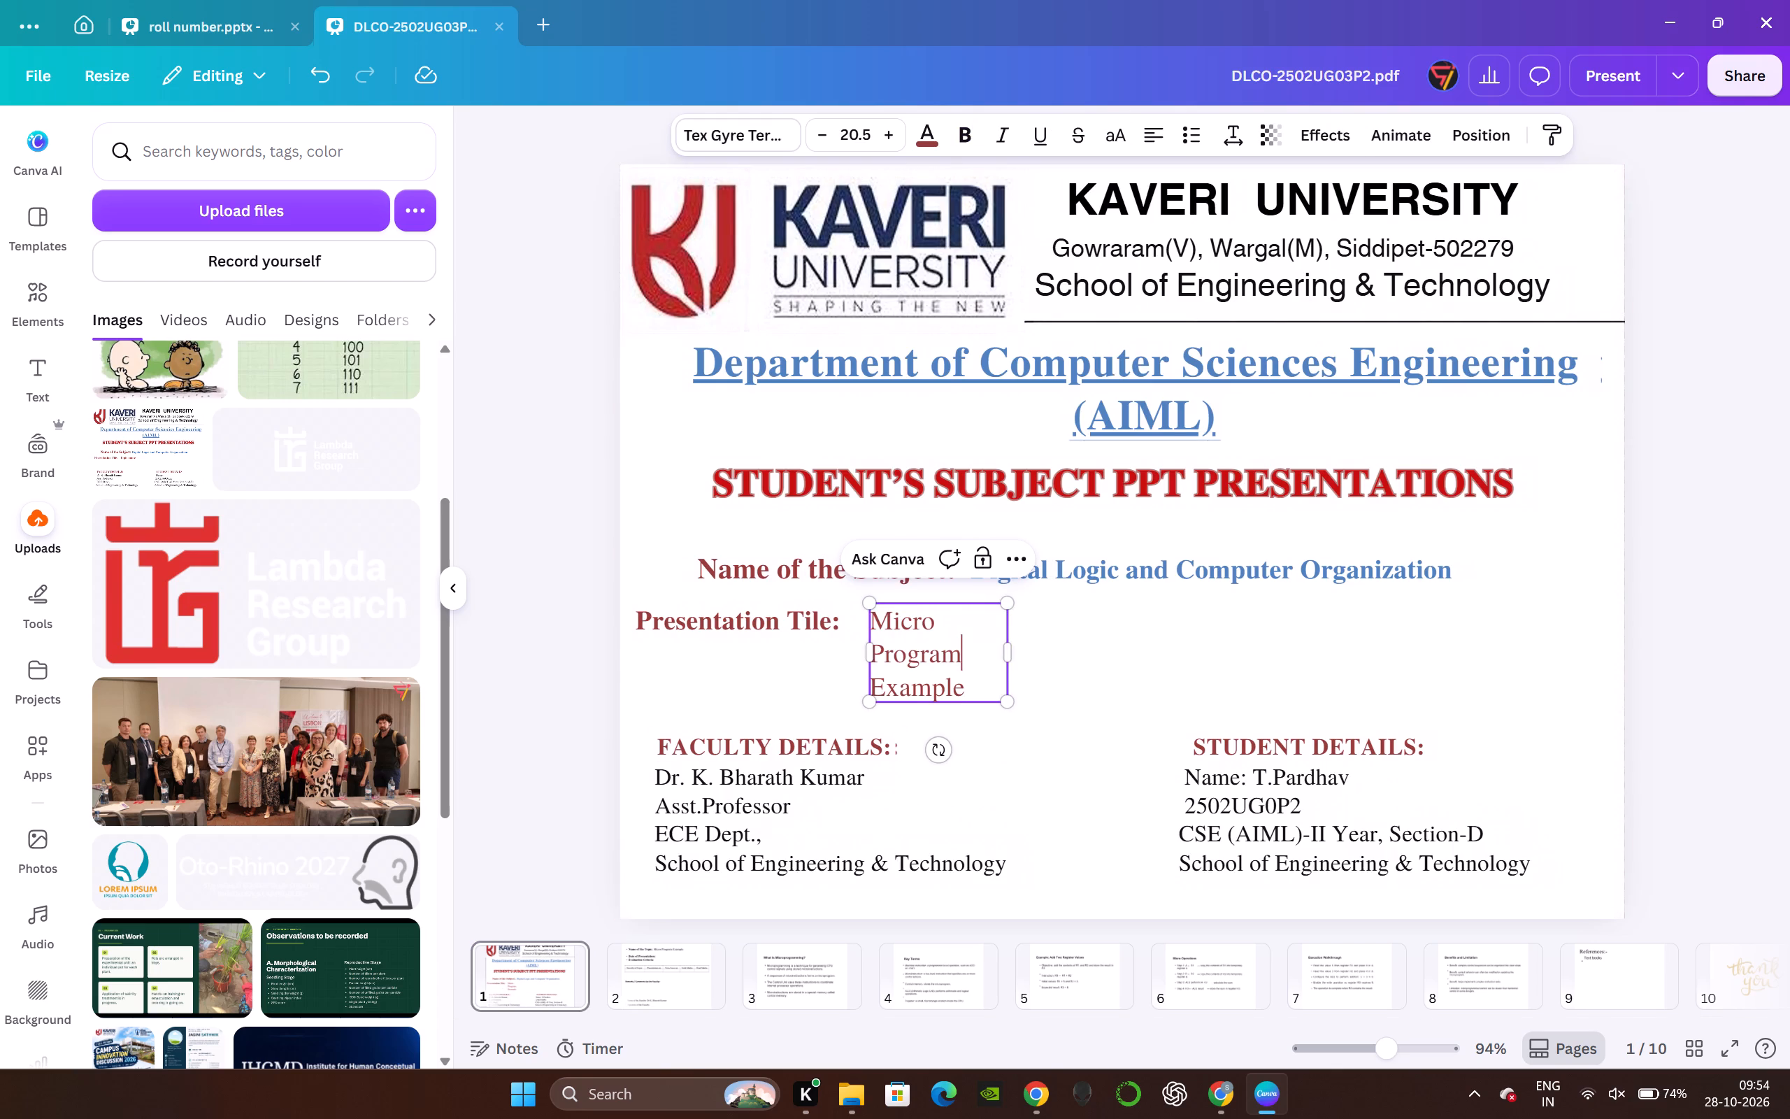
Widen the presentation title's text box on the cover page so "Micro Program Example" fits on one line.
left_click_drag(1012, 653, 1254, 606)
left_click(1683, 566)
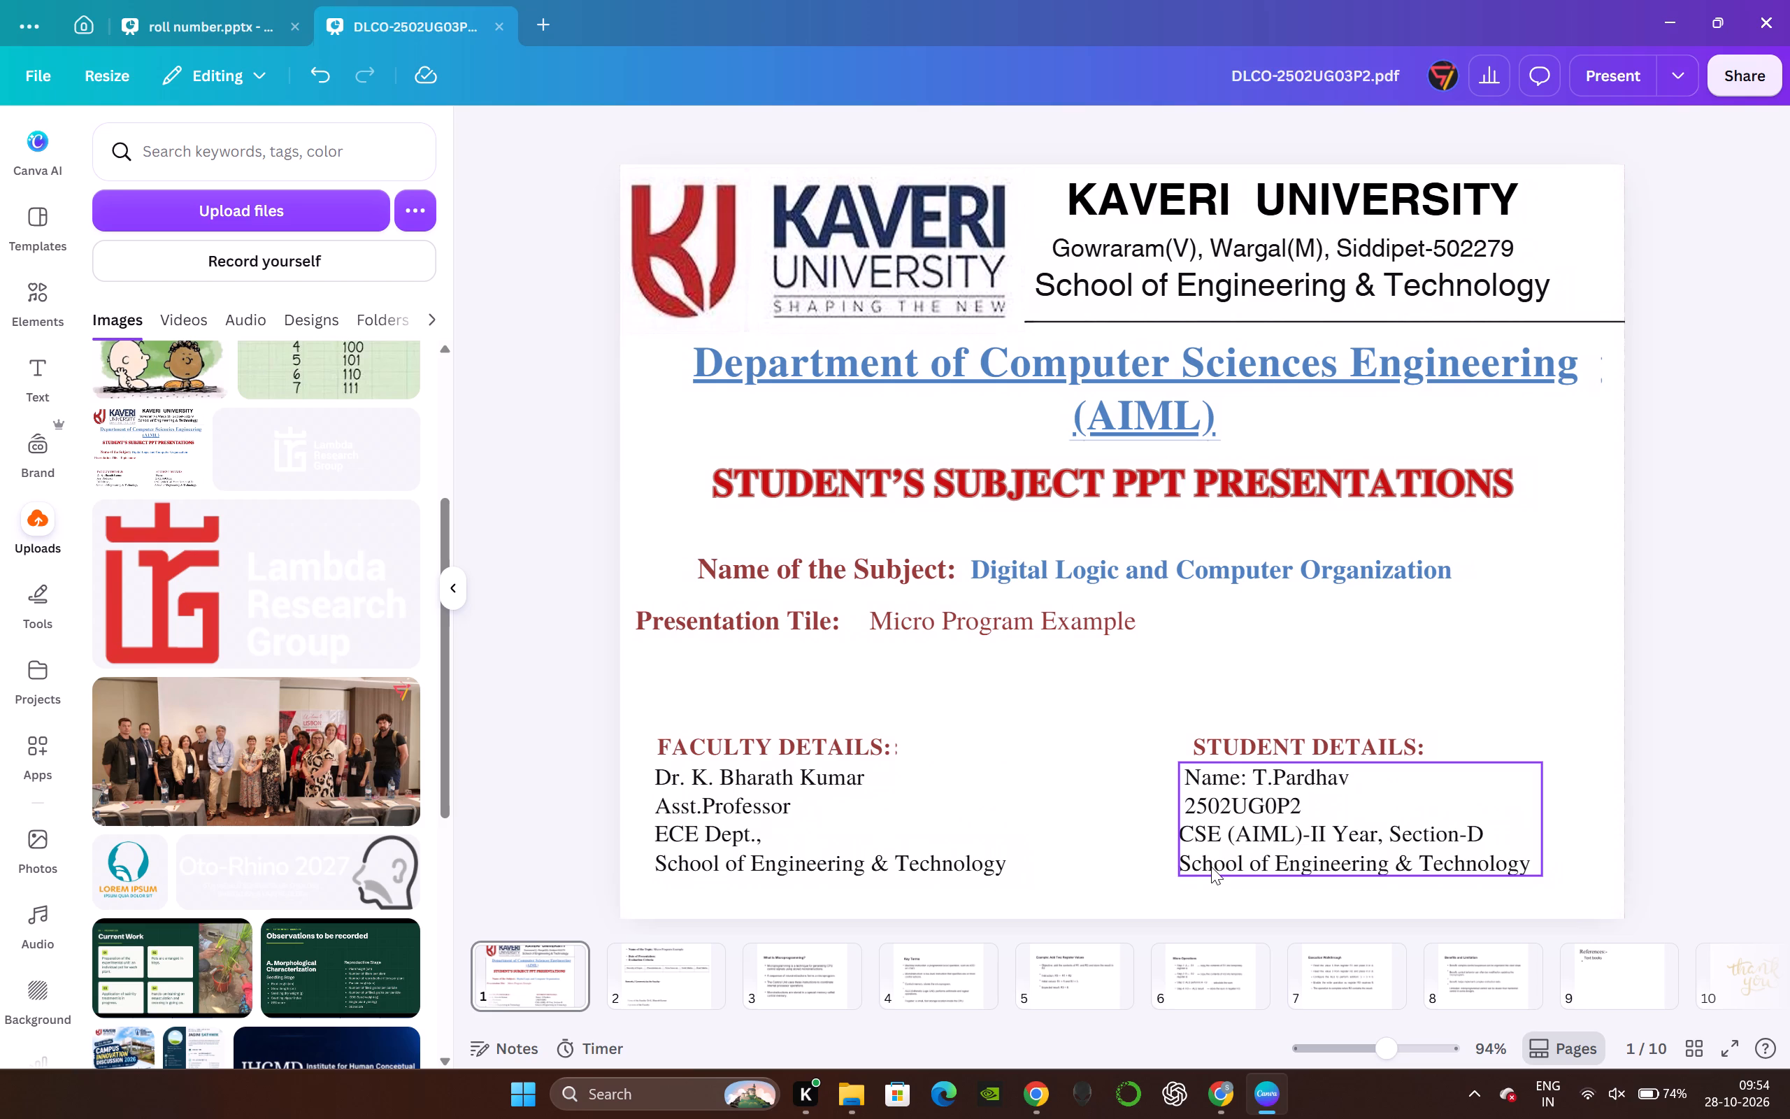
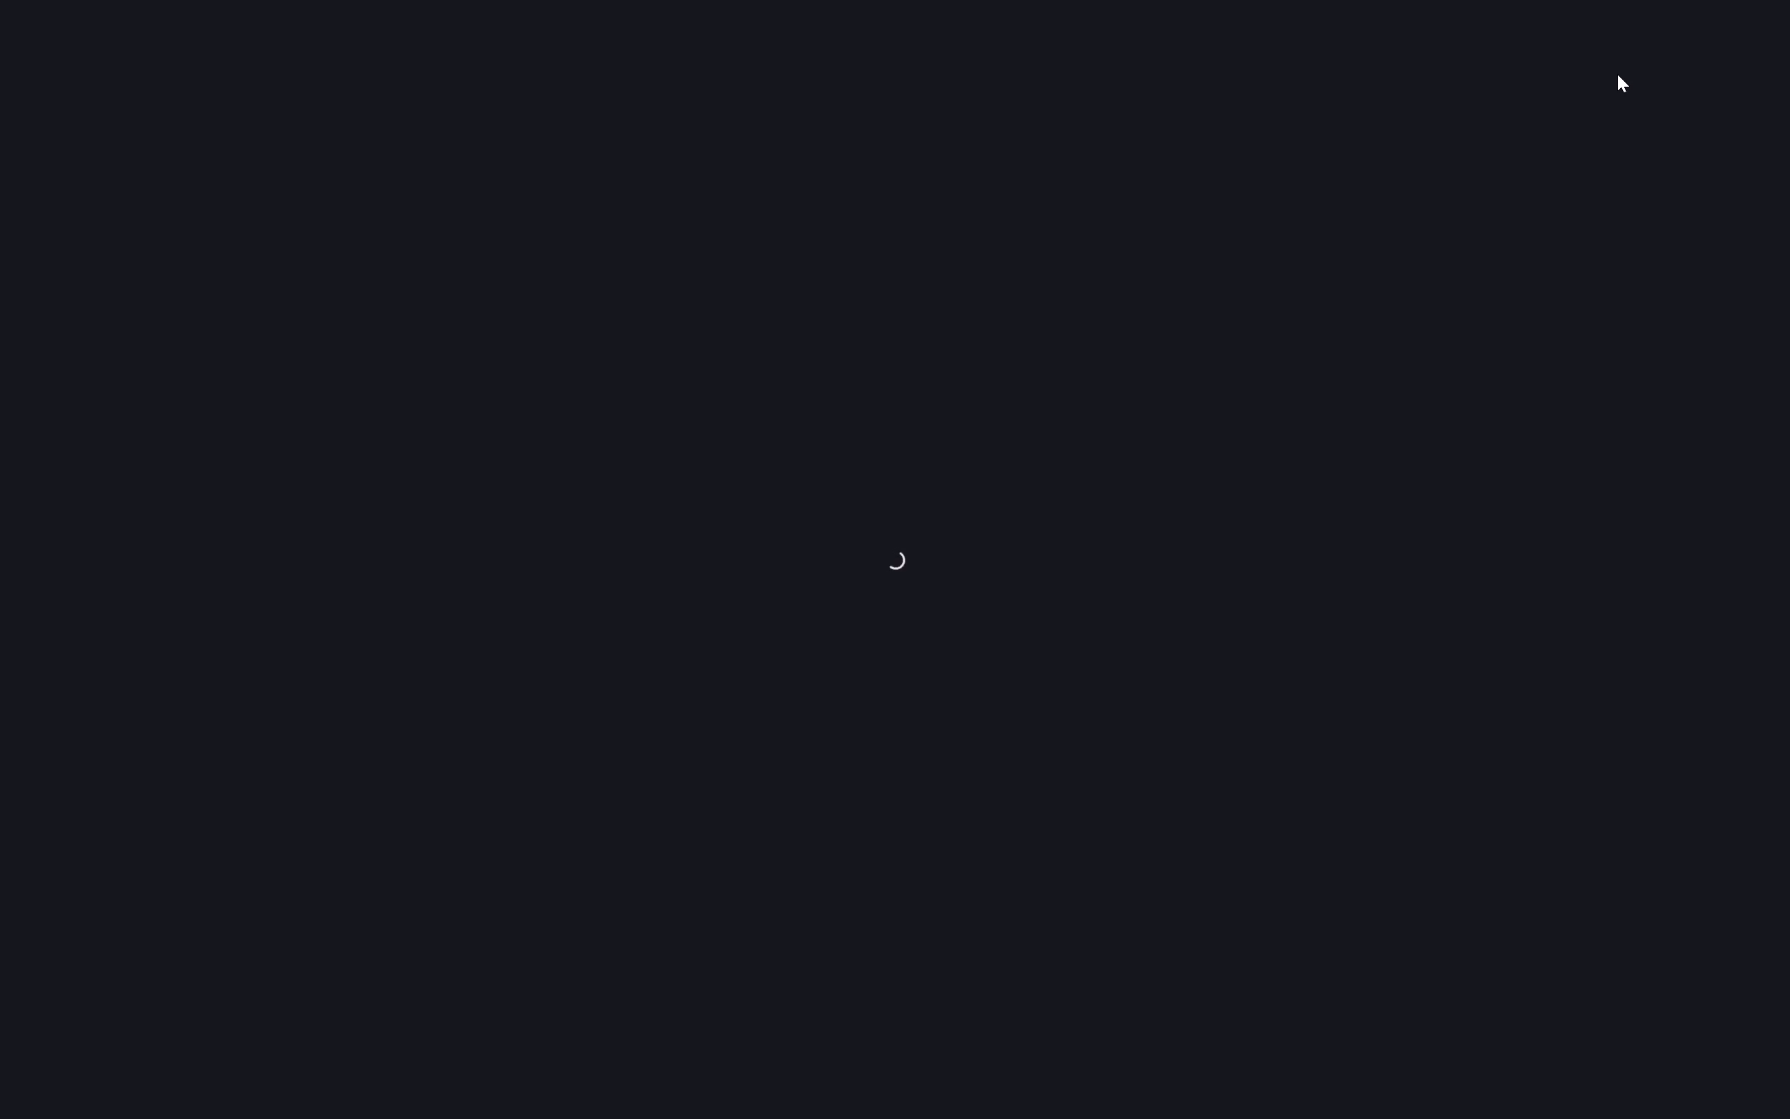
key("Left")
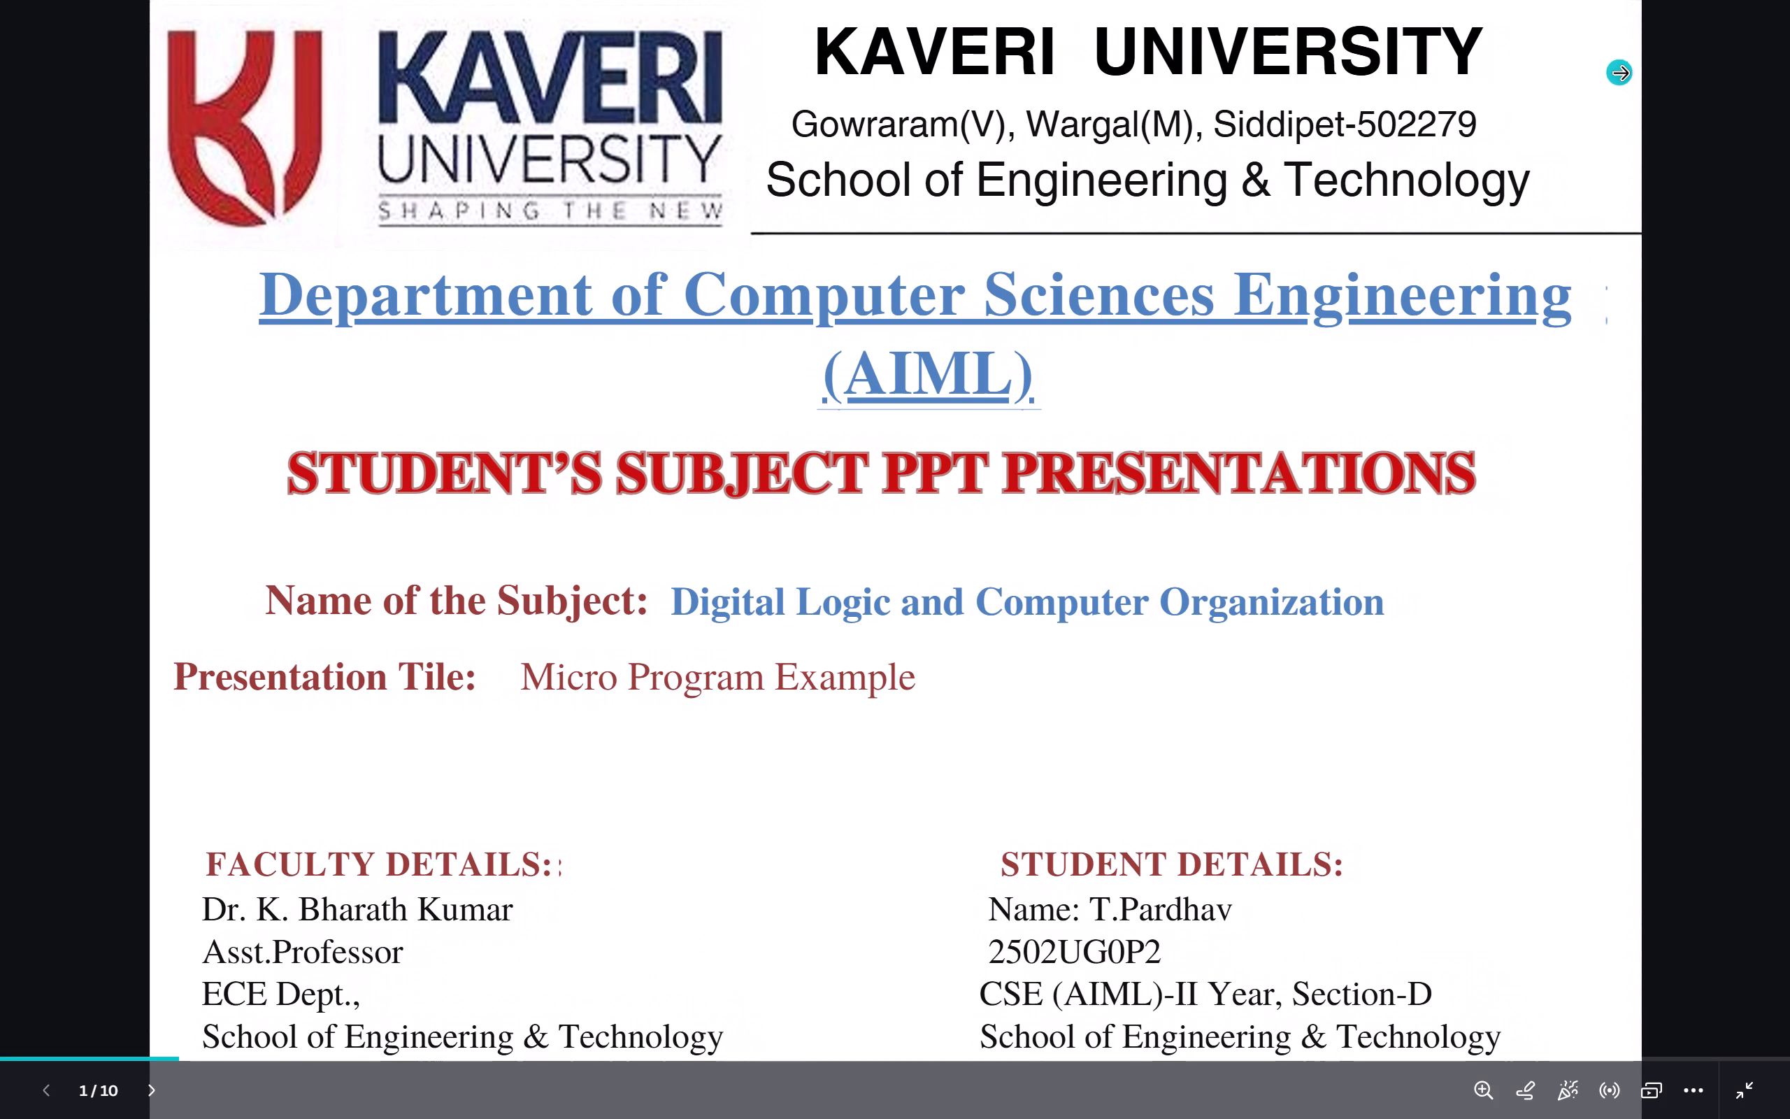
key("Right")
key("Right")
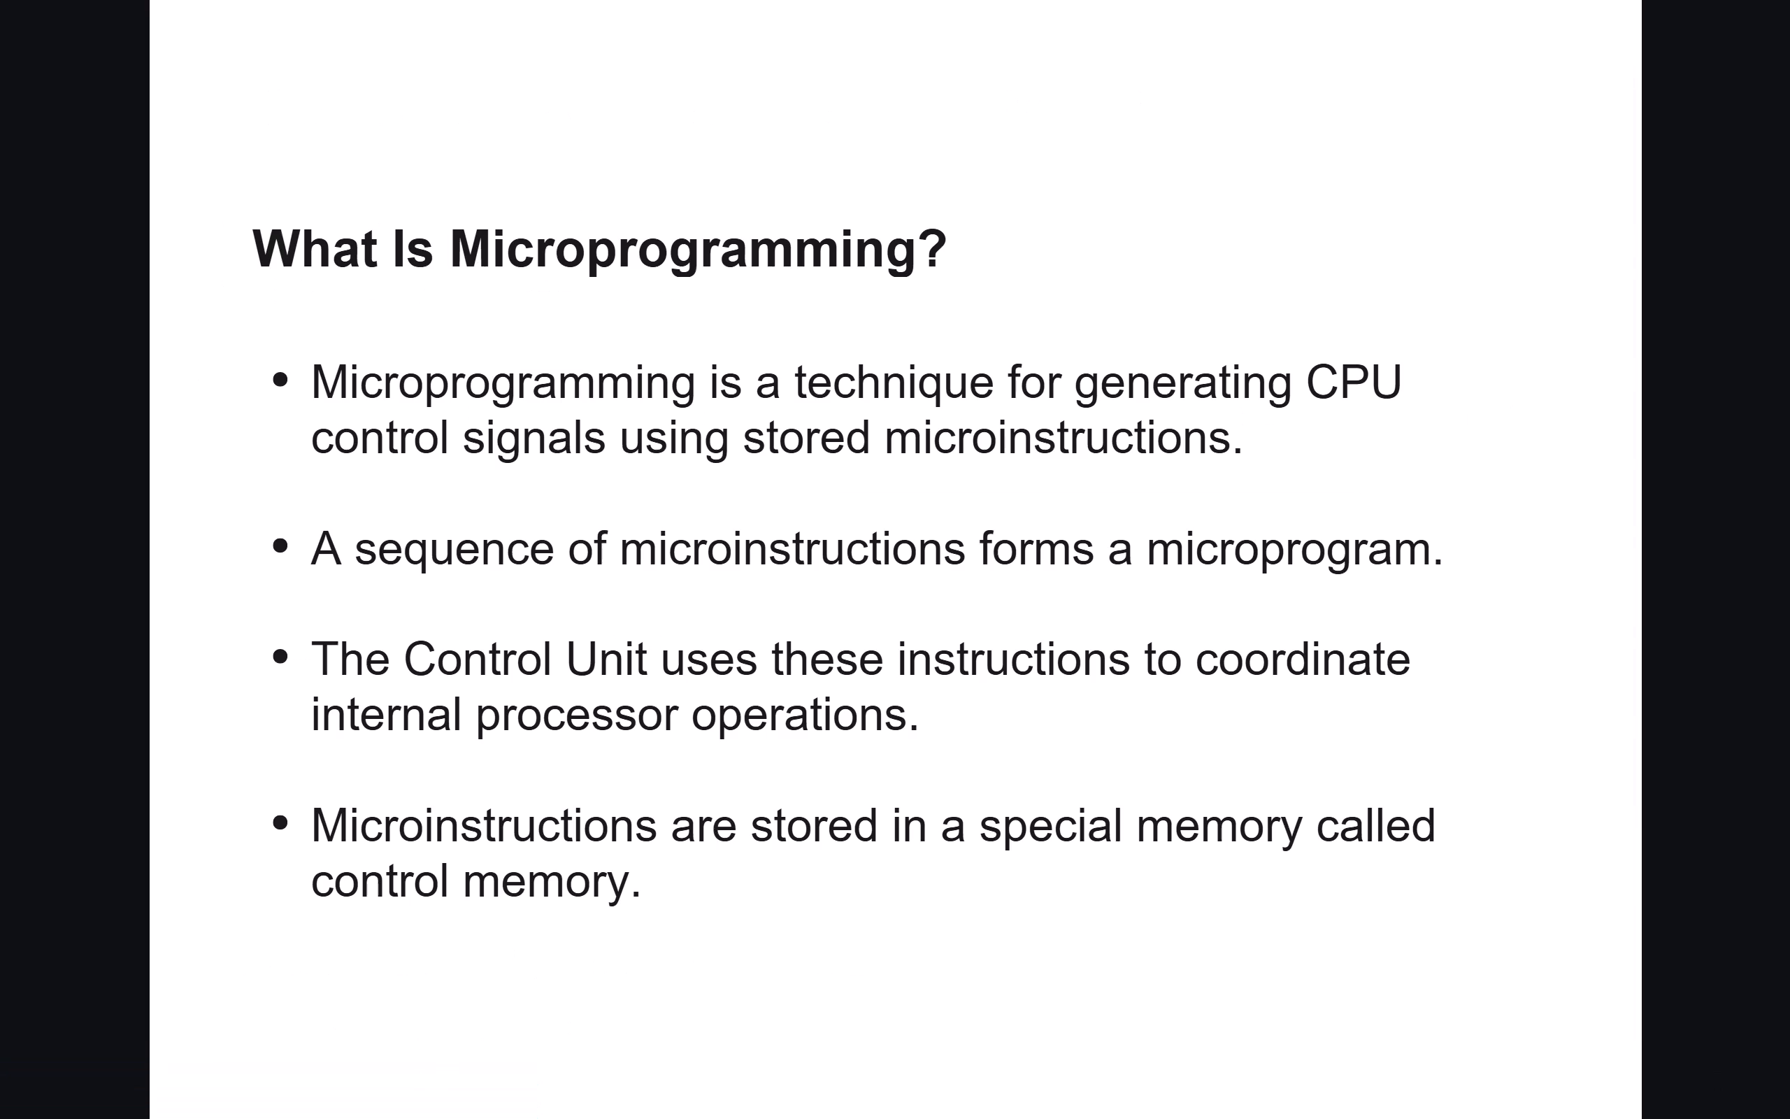
key("Right")
key("Right")
key("Right")
key("Right")
key("Right")
key("Right")
key("Right")
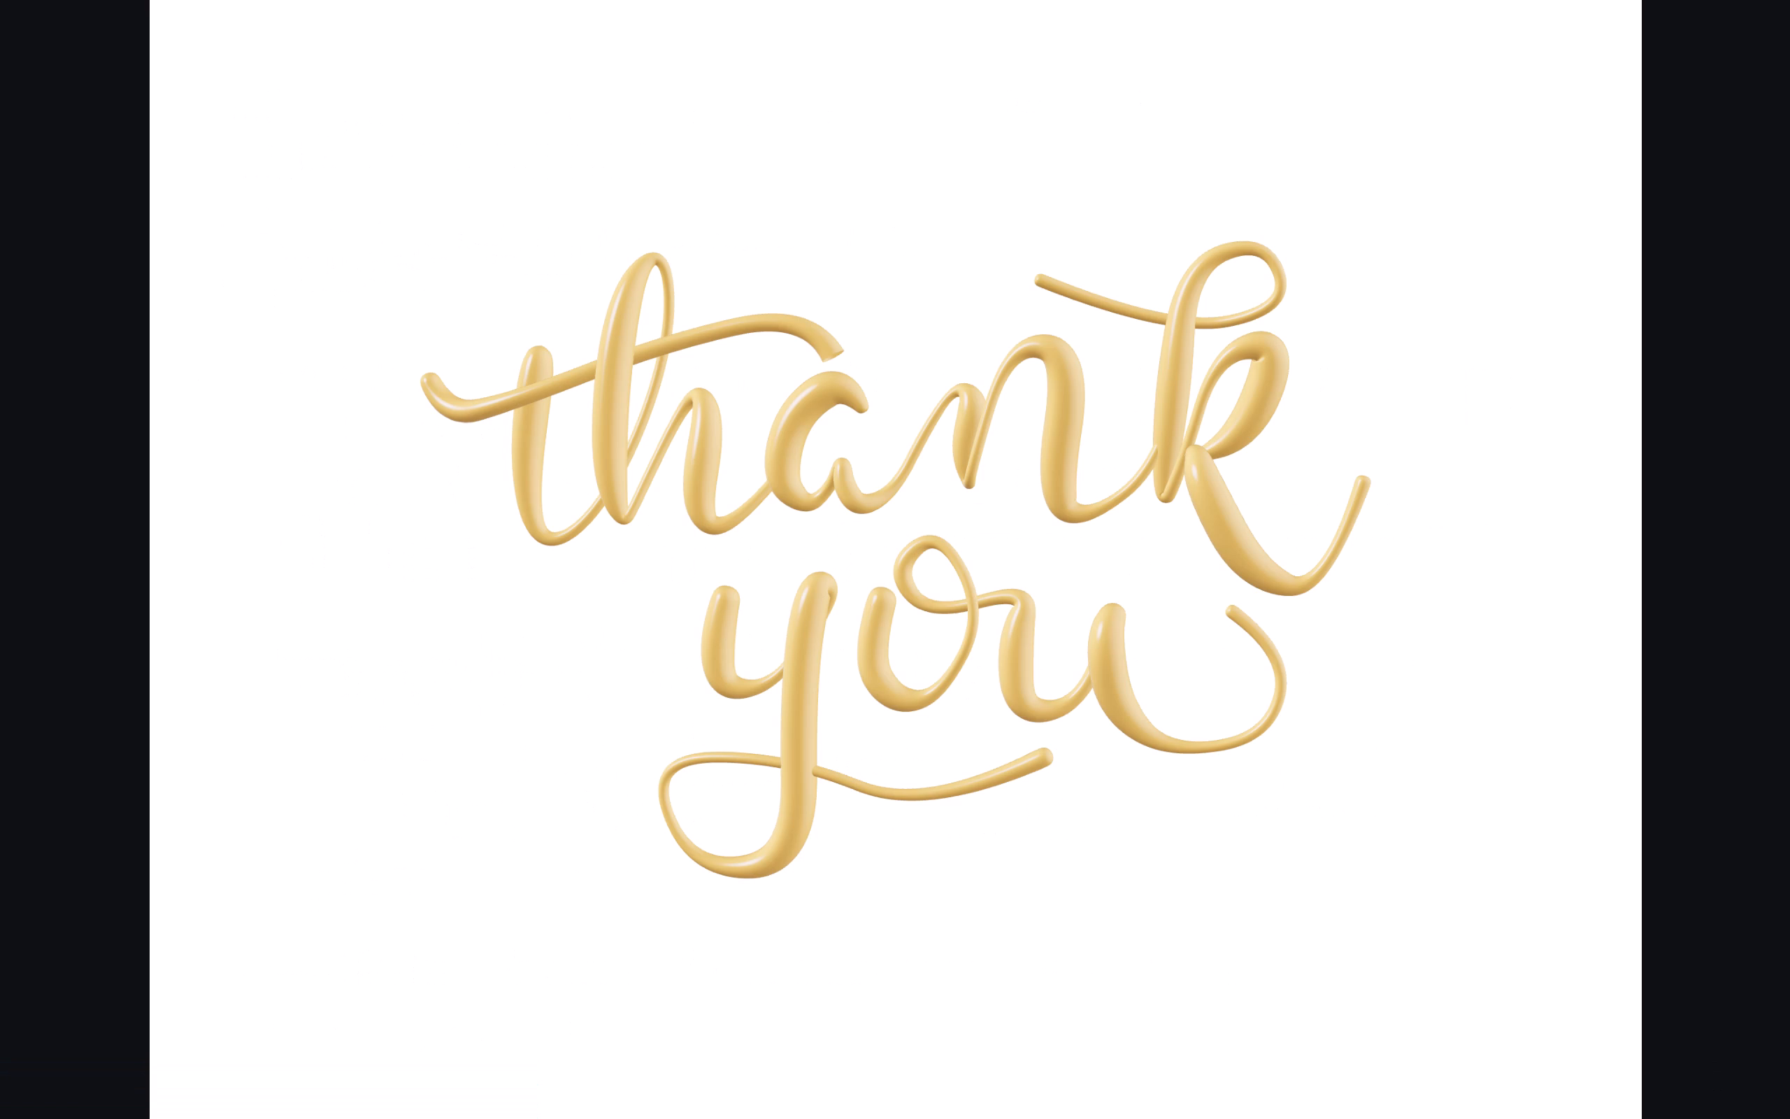
key("Right")
key("Left")
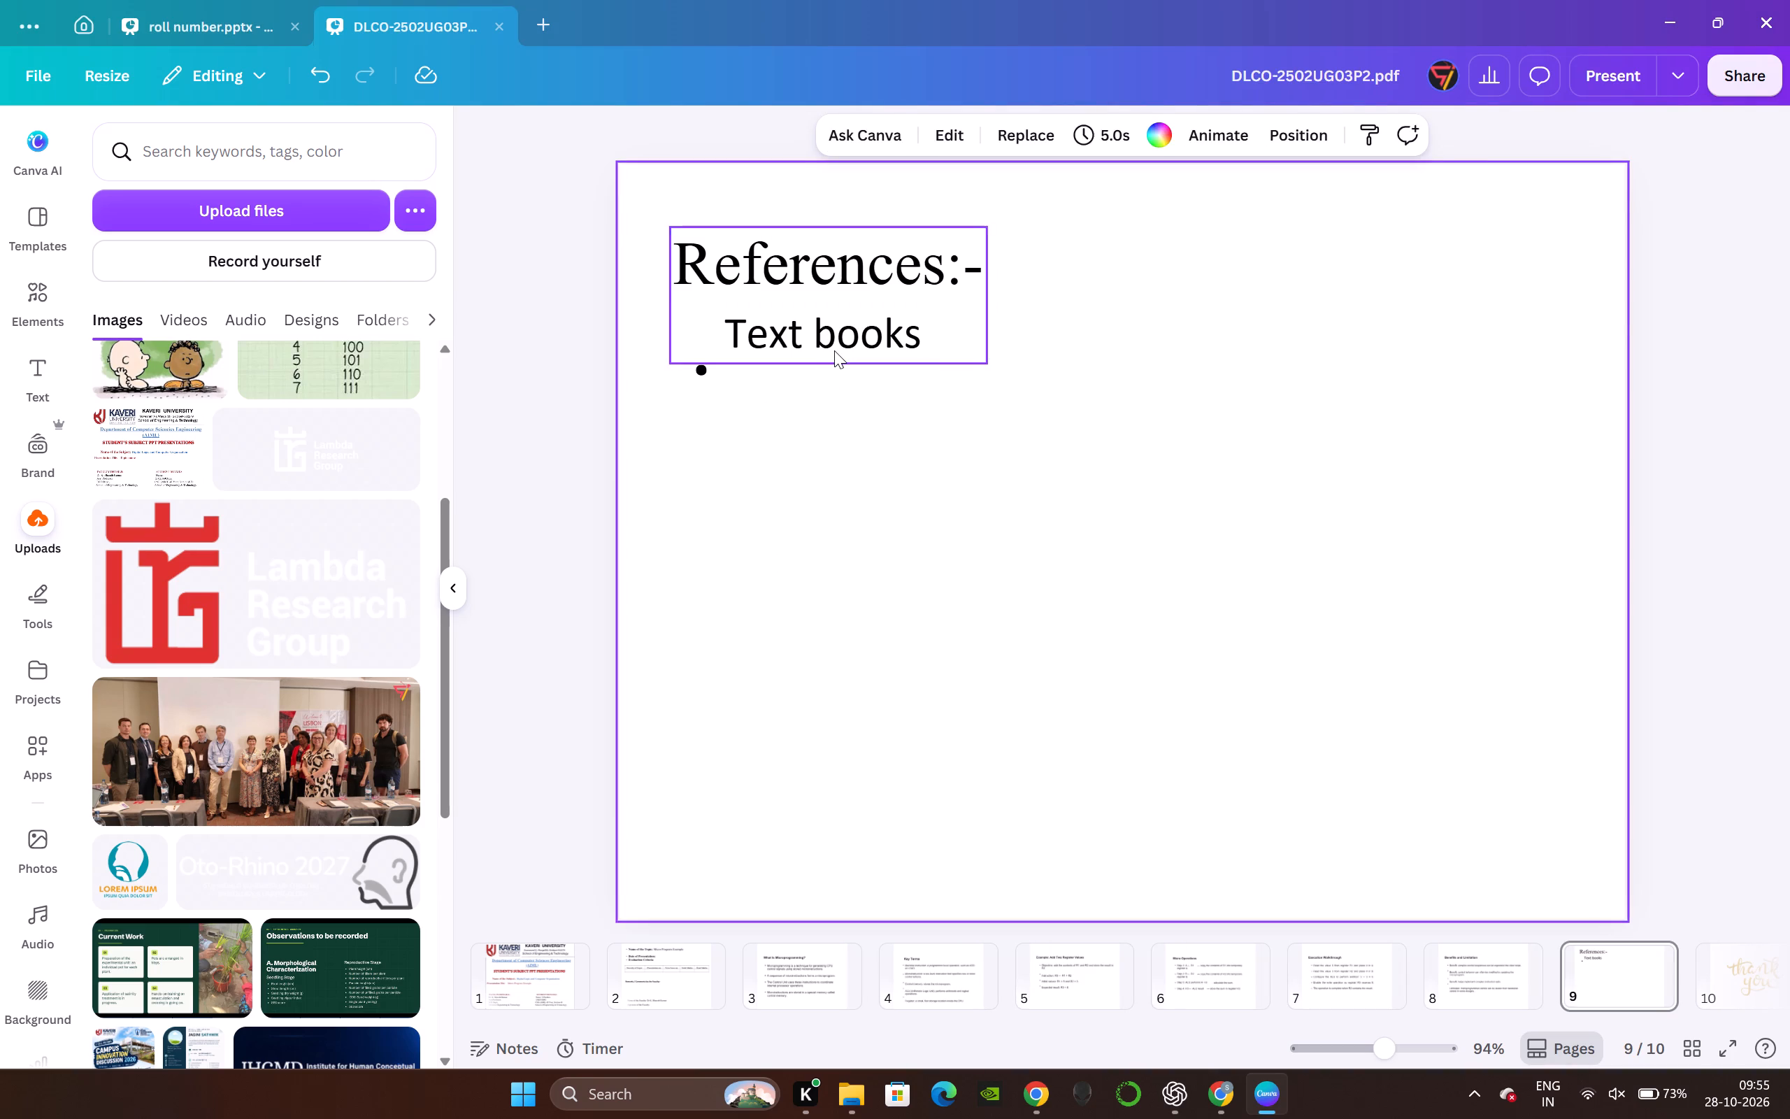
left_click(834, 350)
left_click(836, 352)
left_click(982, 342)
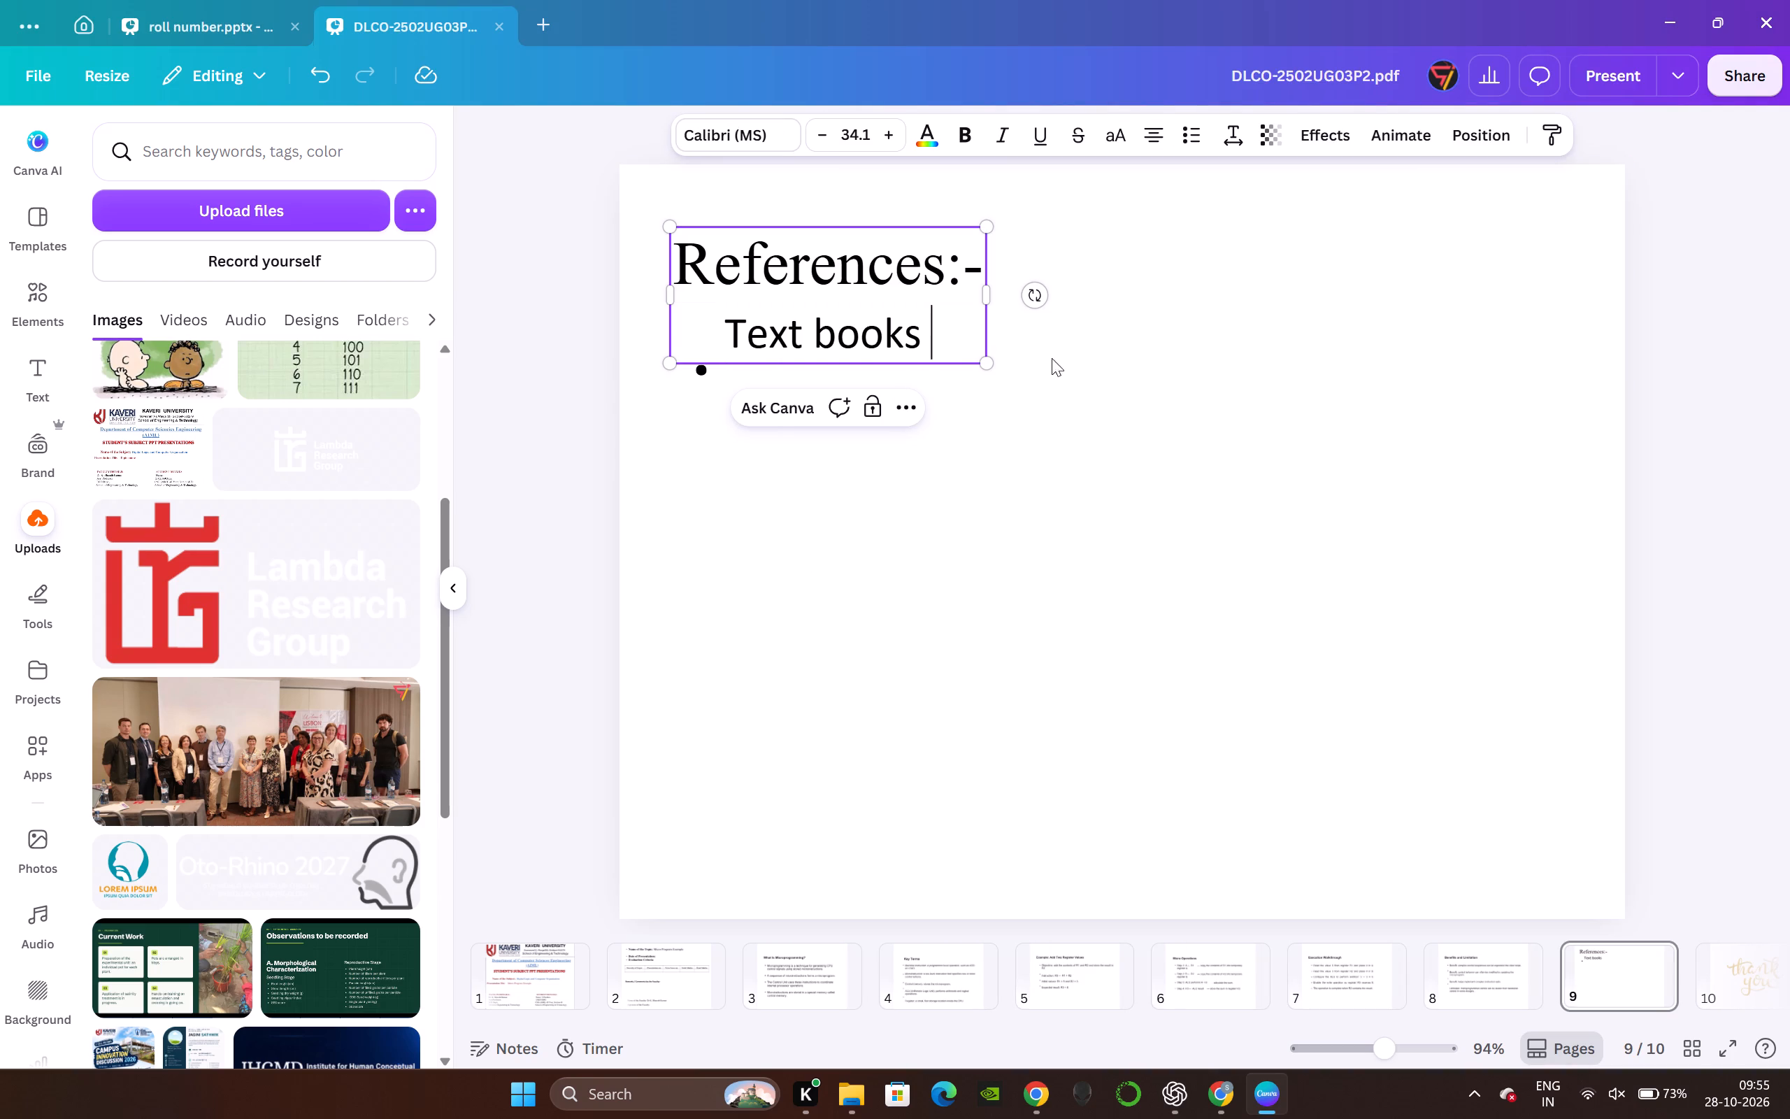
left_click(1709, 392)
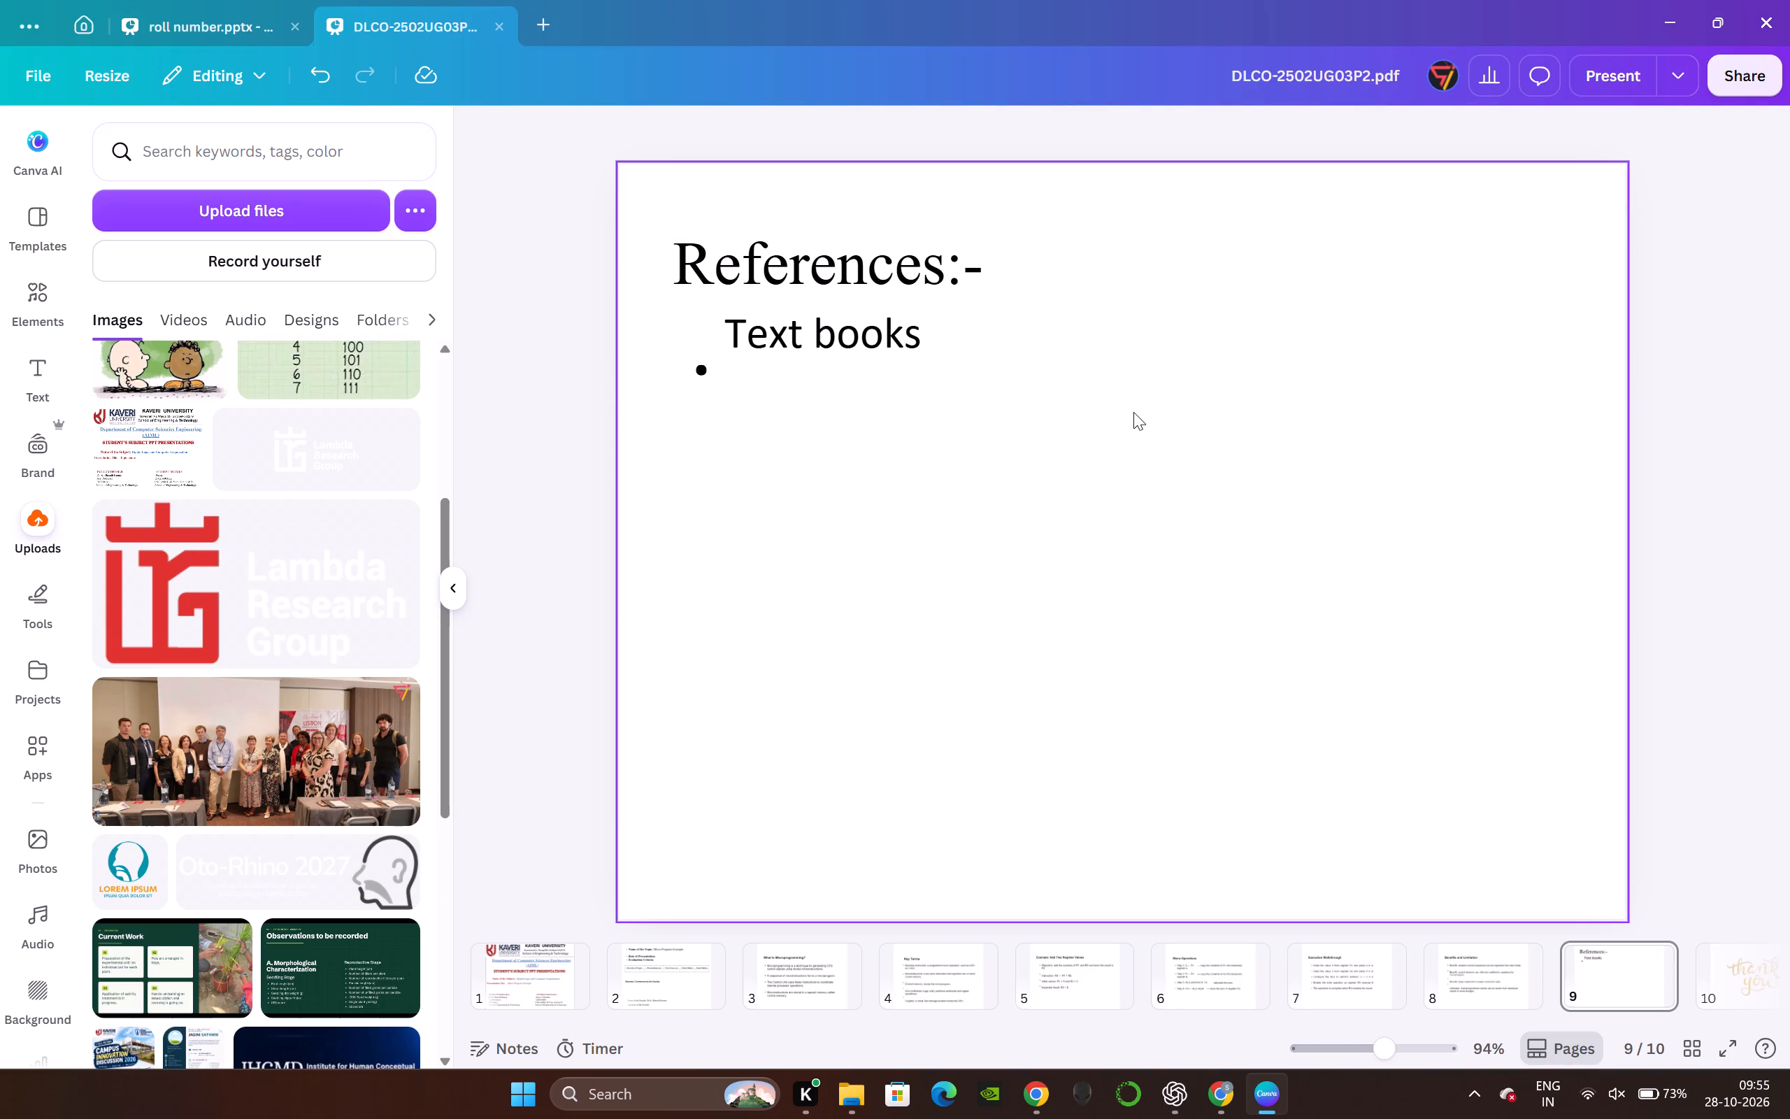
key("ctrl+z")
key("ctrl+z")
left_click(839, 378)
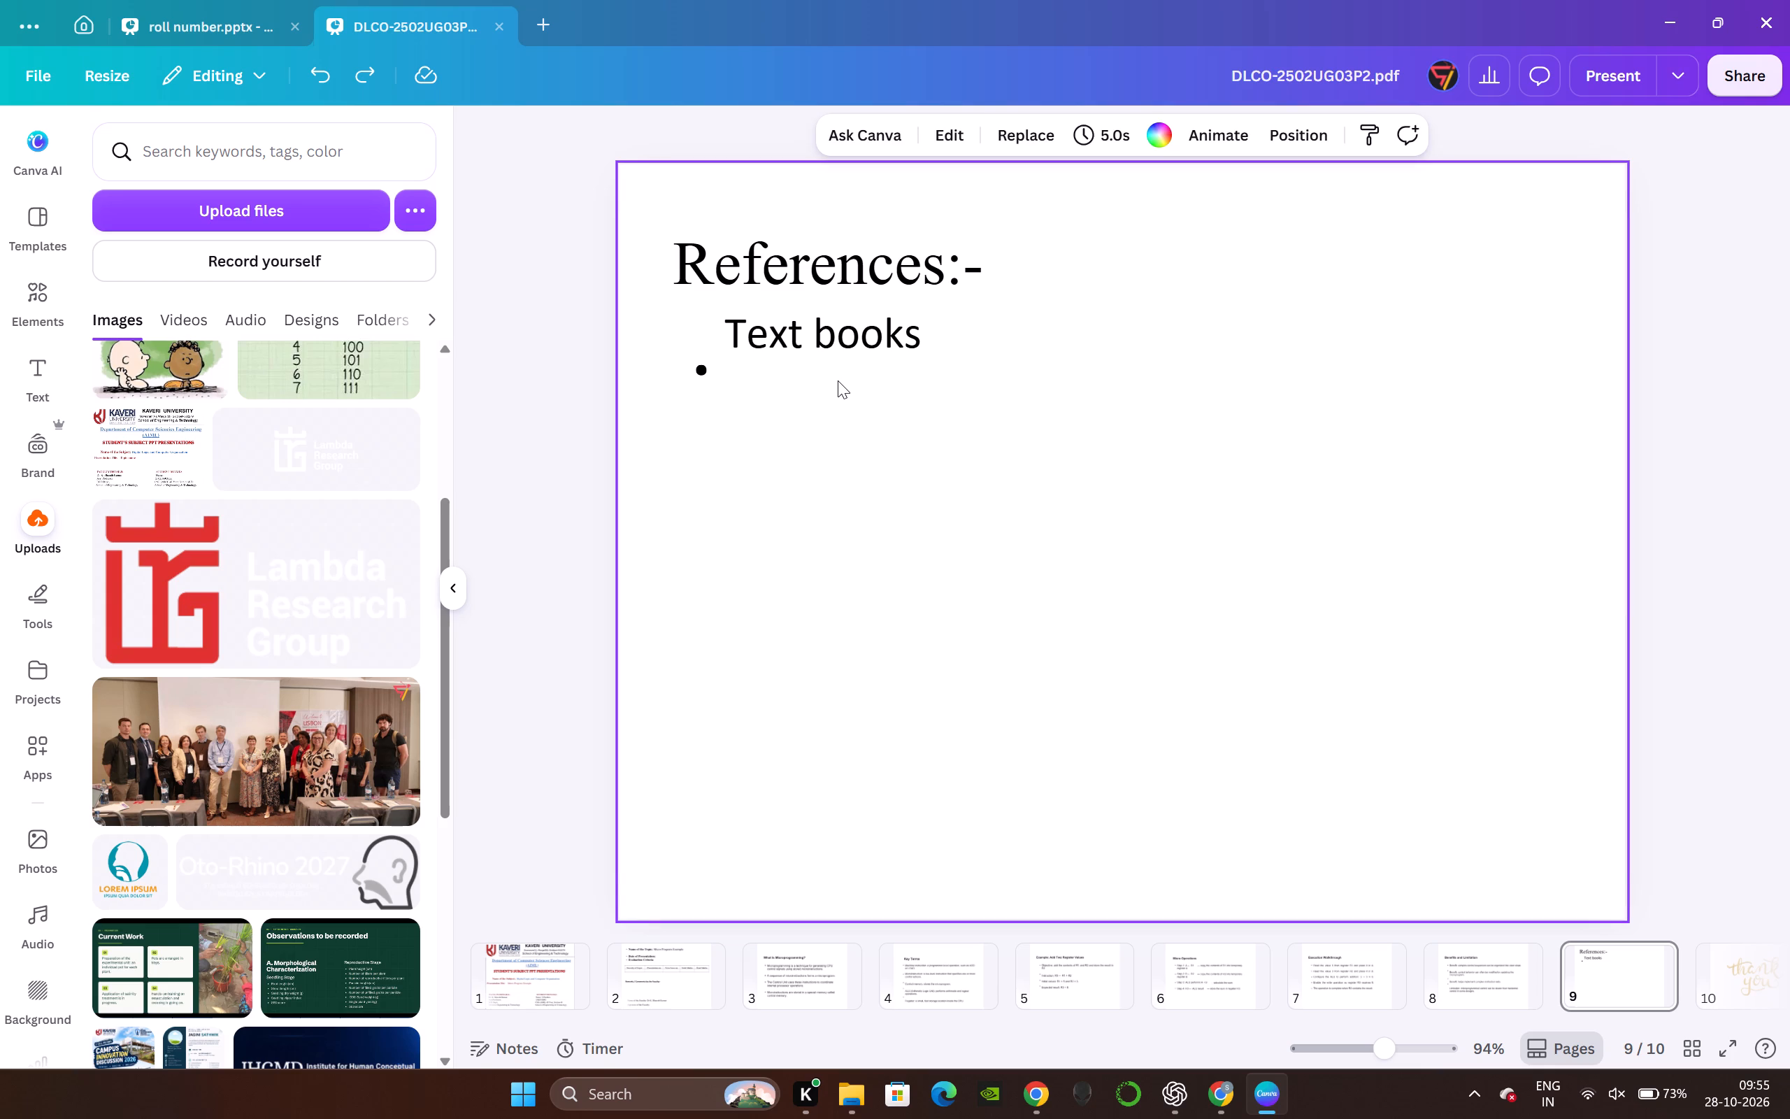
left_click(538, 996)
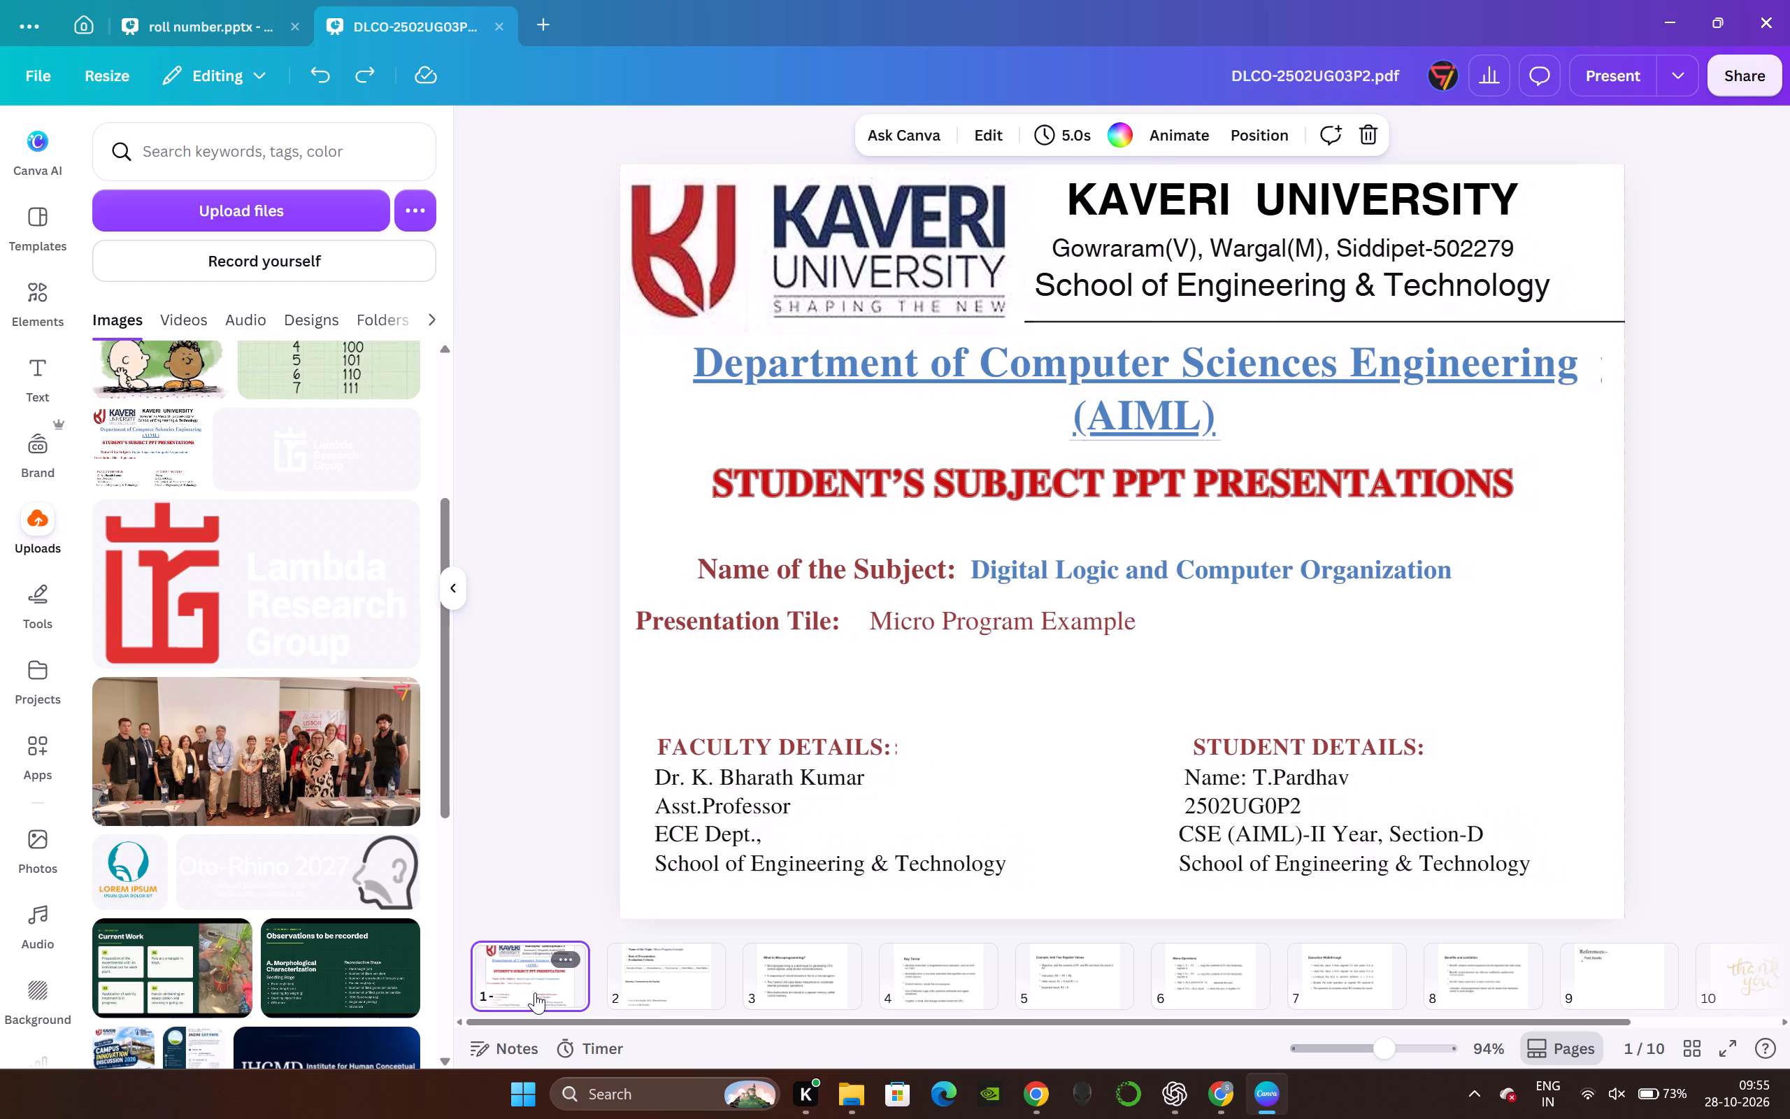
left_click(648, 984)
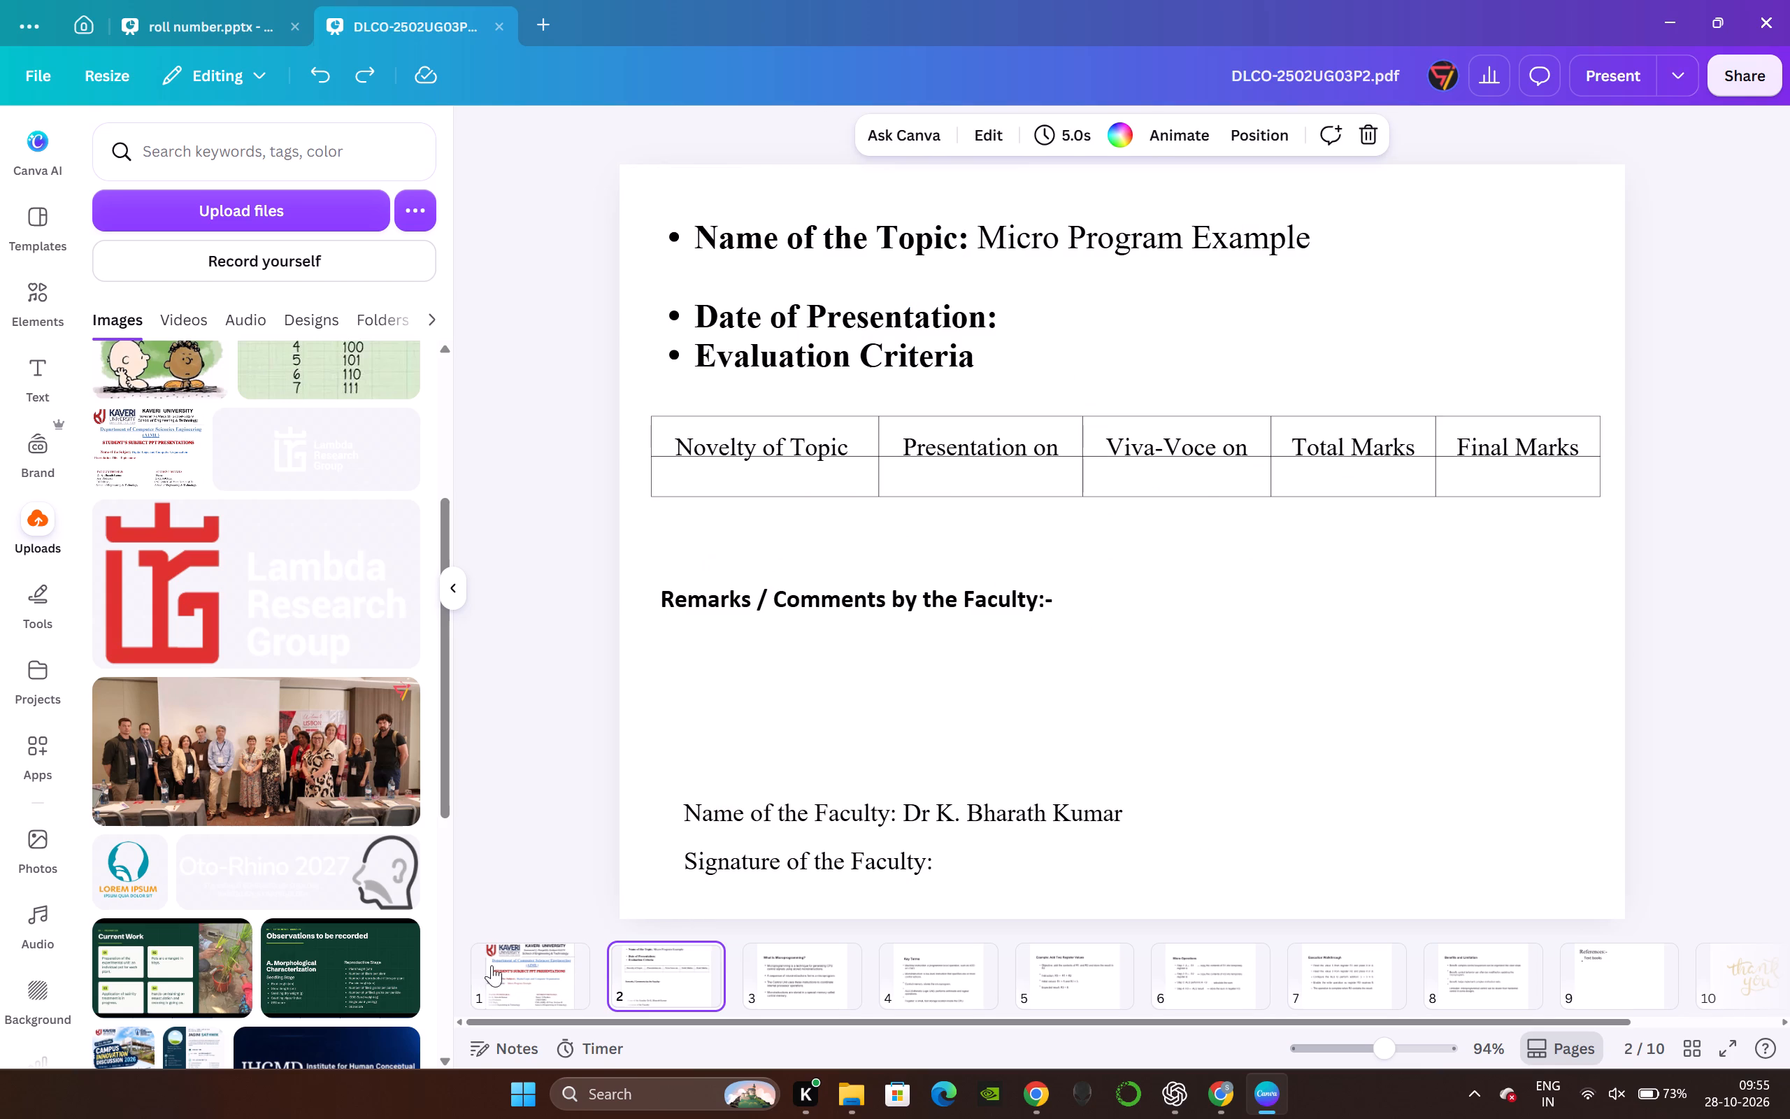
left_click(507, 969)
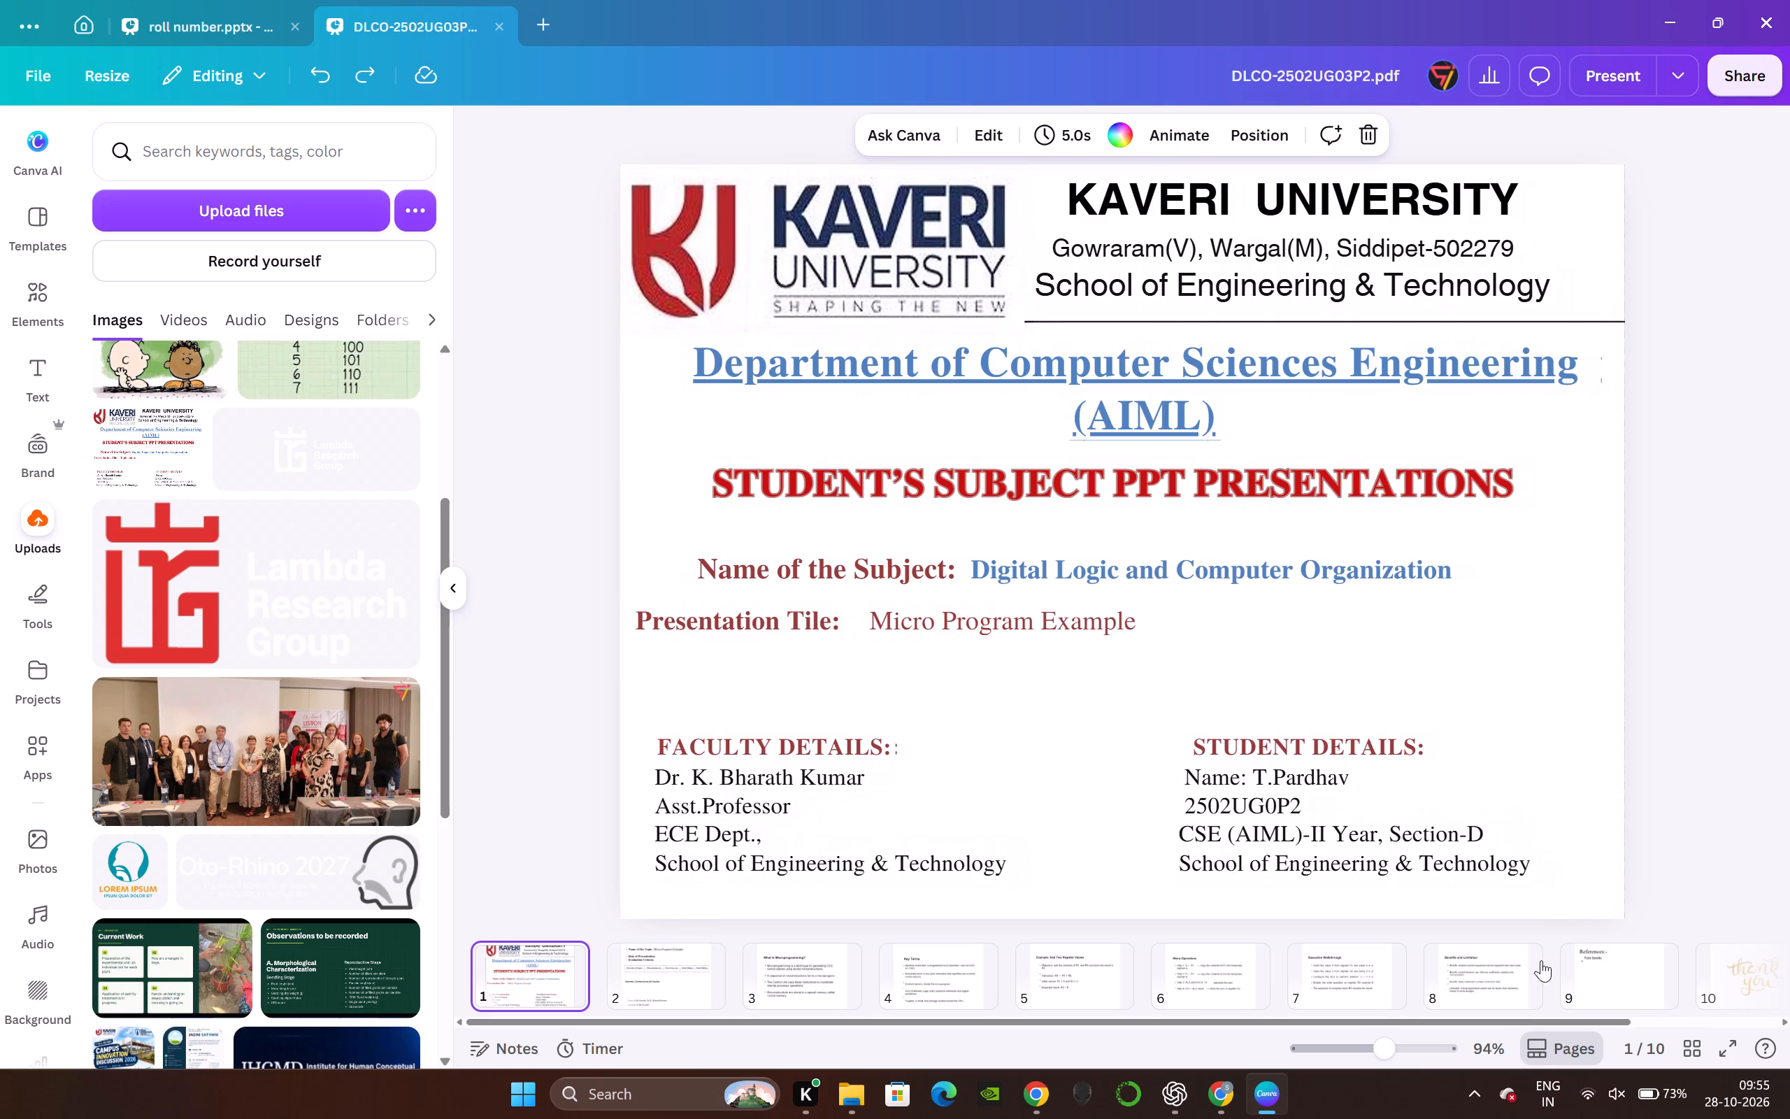
Paste the copied textbook references on a new line below "Text books" on page 9 of the Canva presentation.
left_click(1623, 958)
double_click(782, 369)
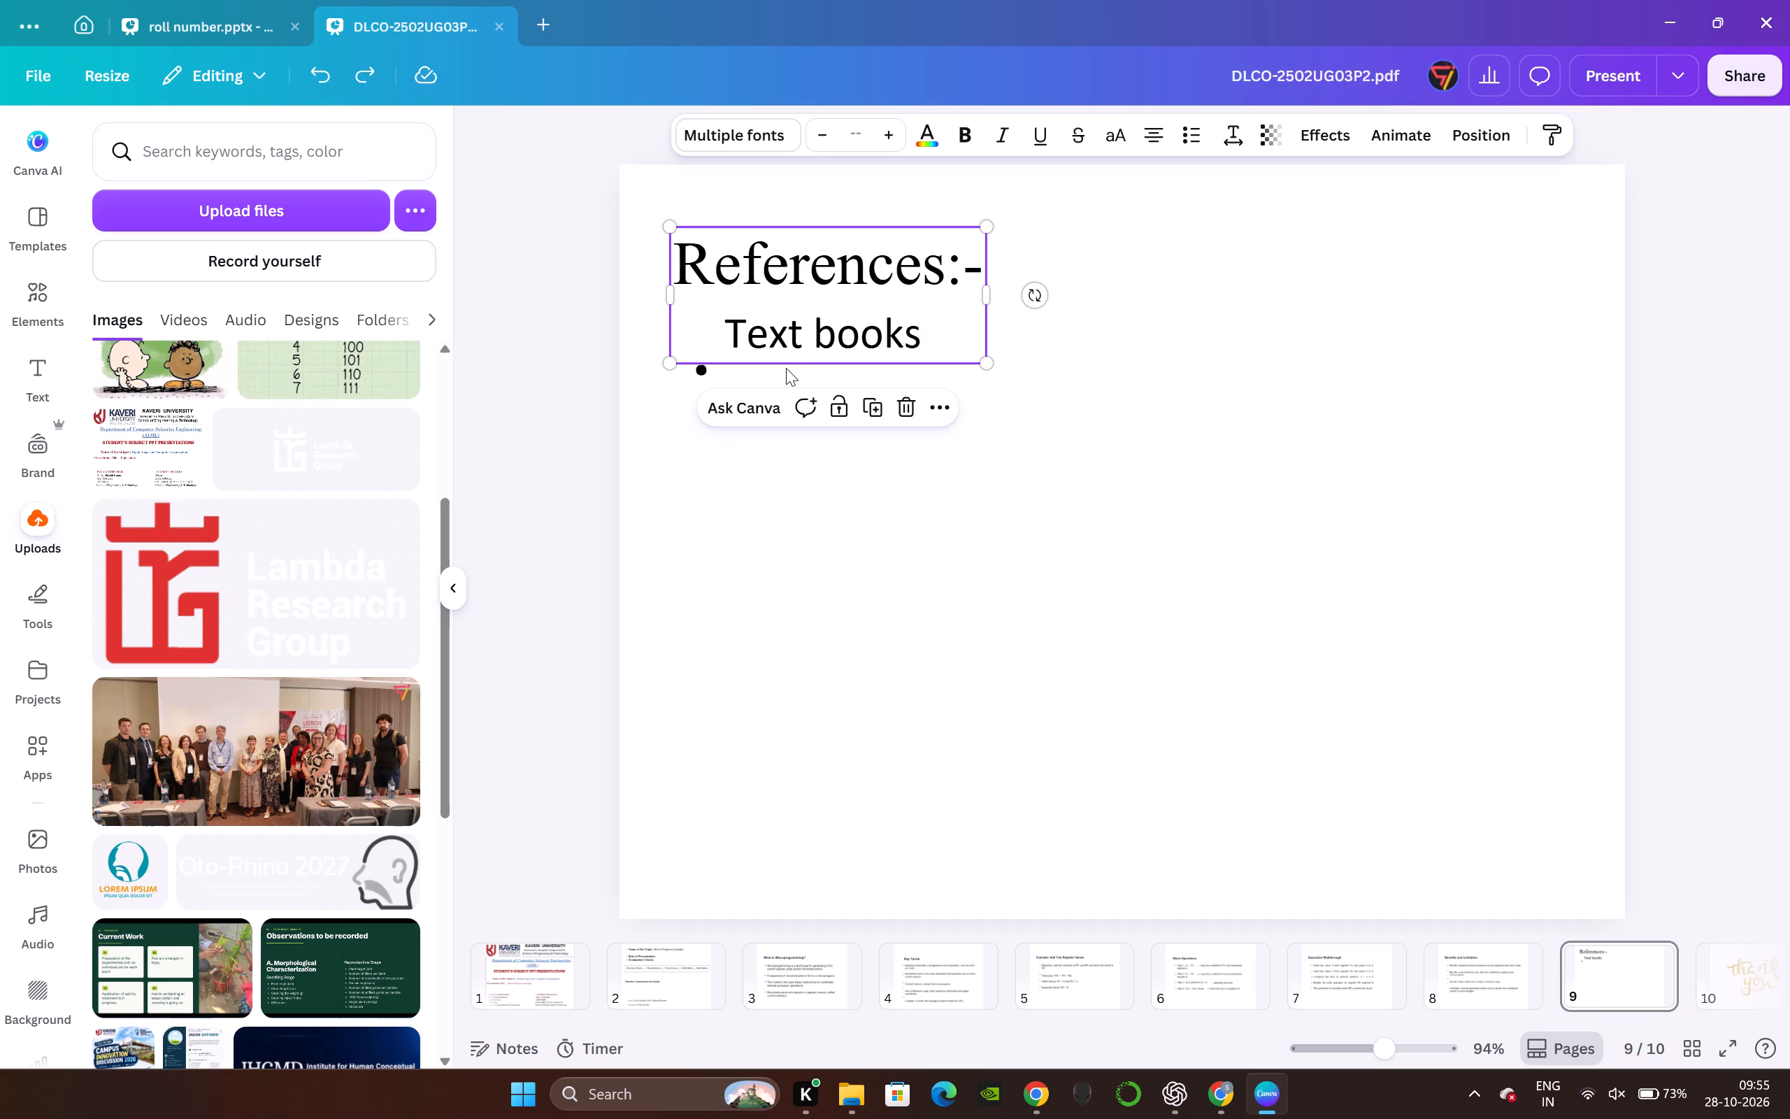
double_click(801, 358)
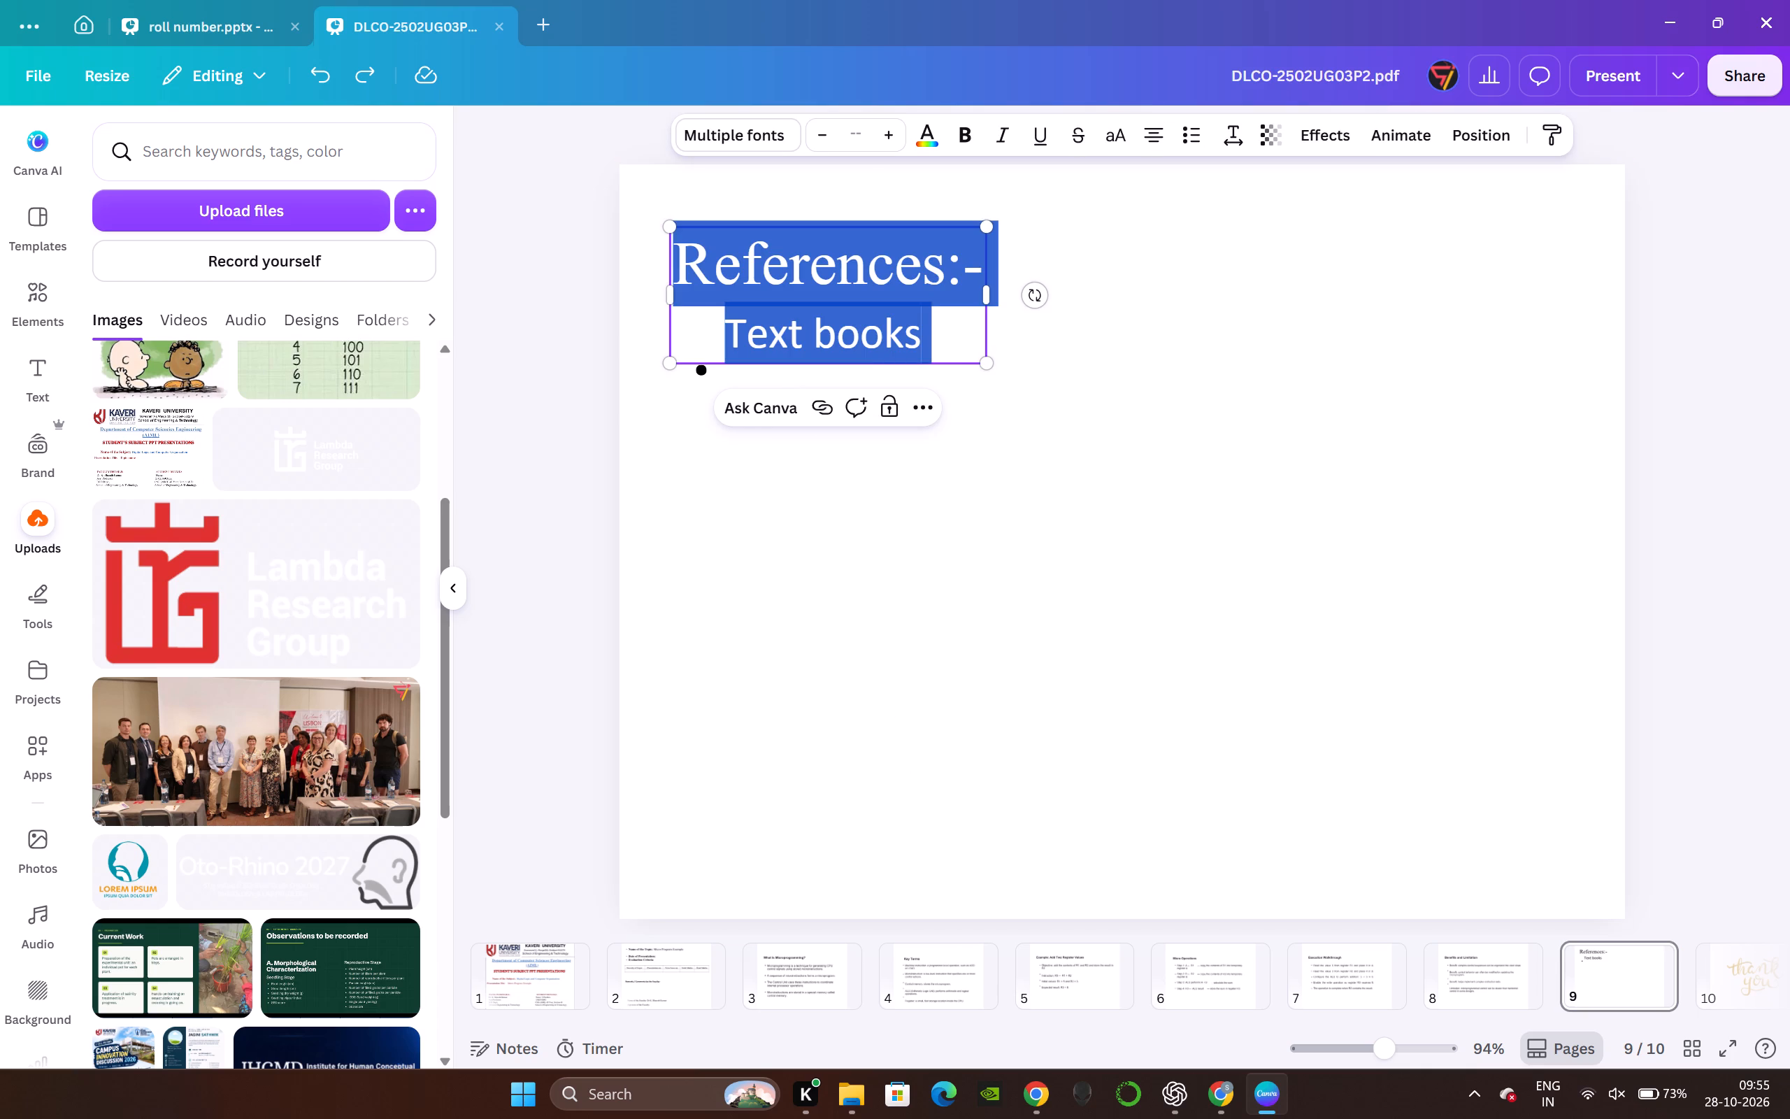
left_click(954, 315)
key("Return")
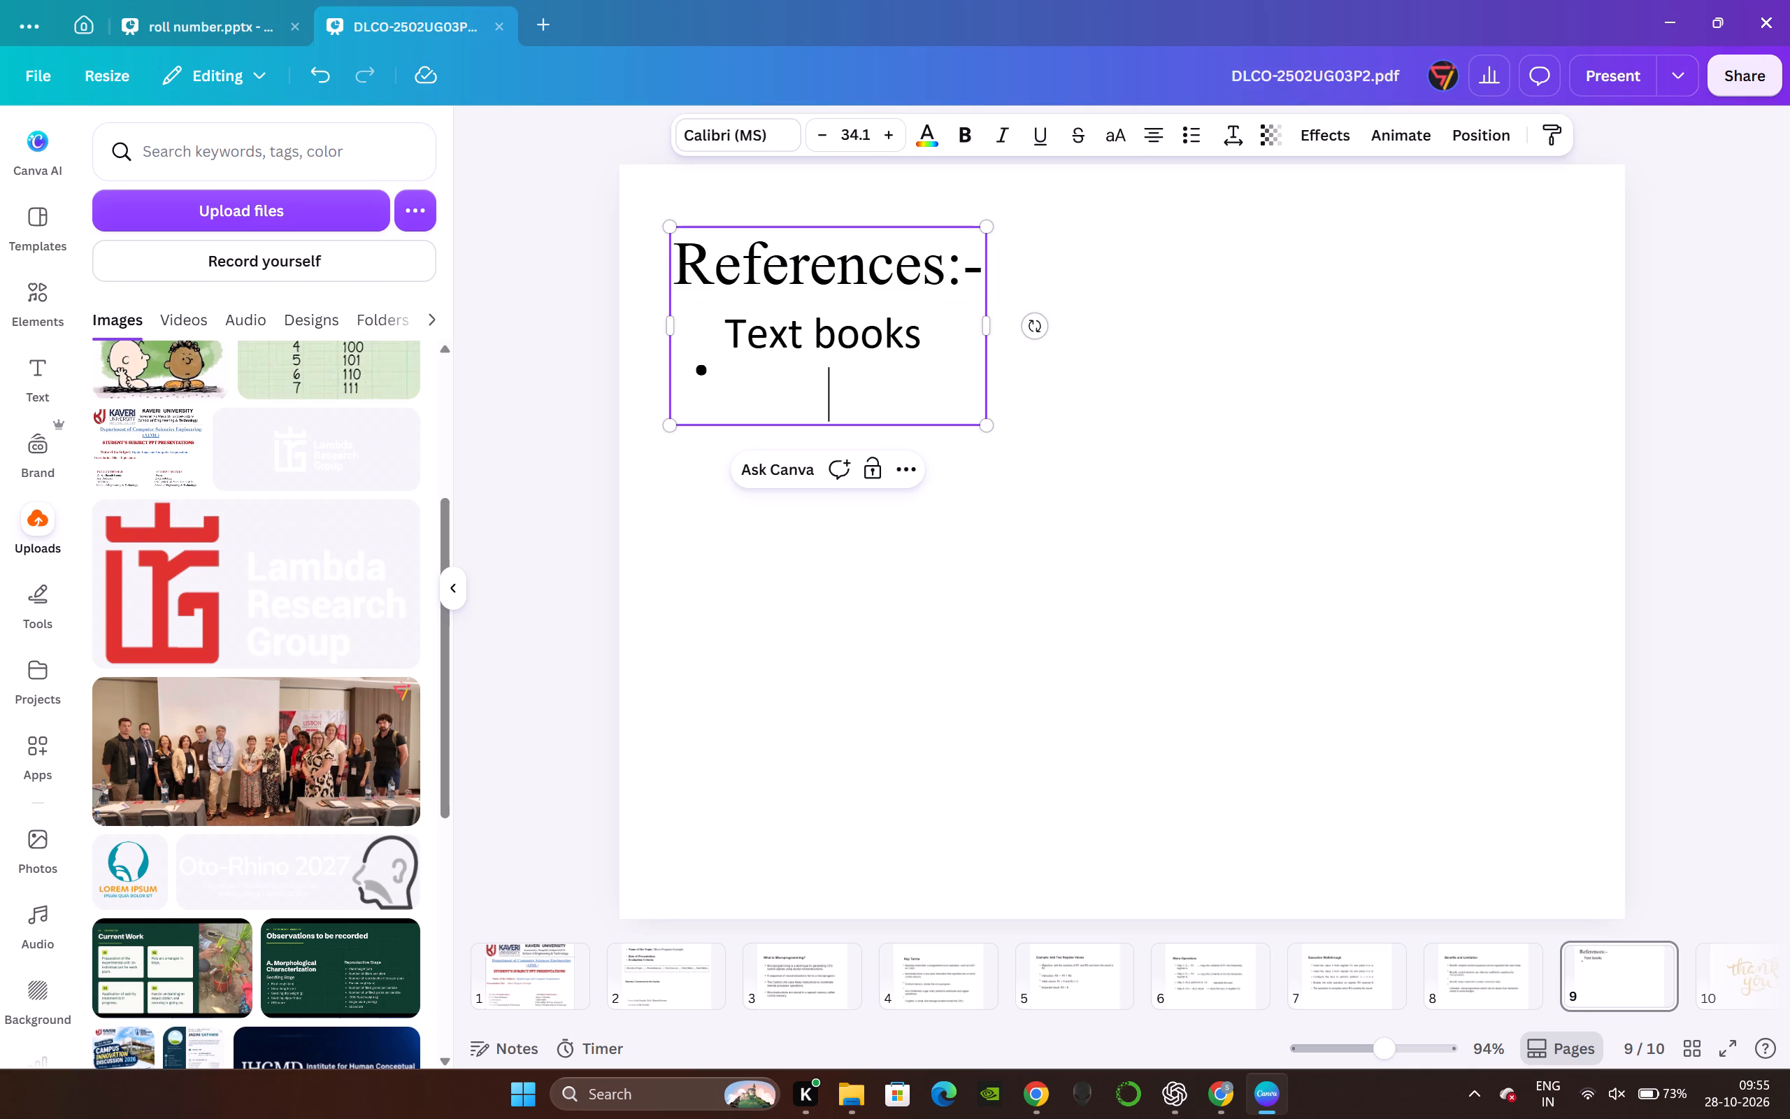
key("ctrl+v")
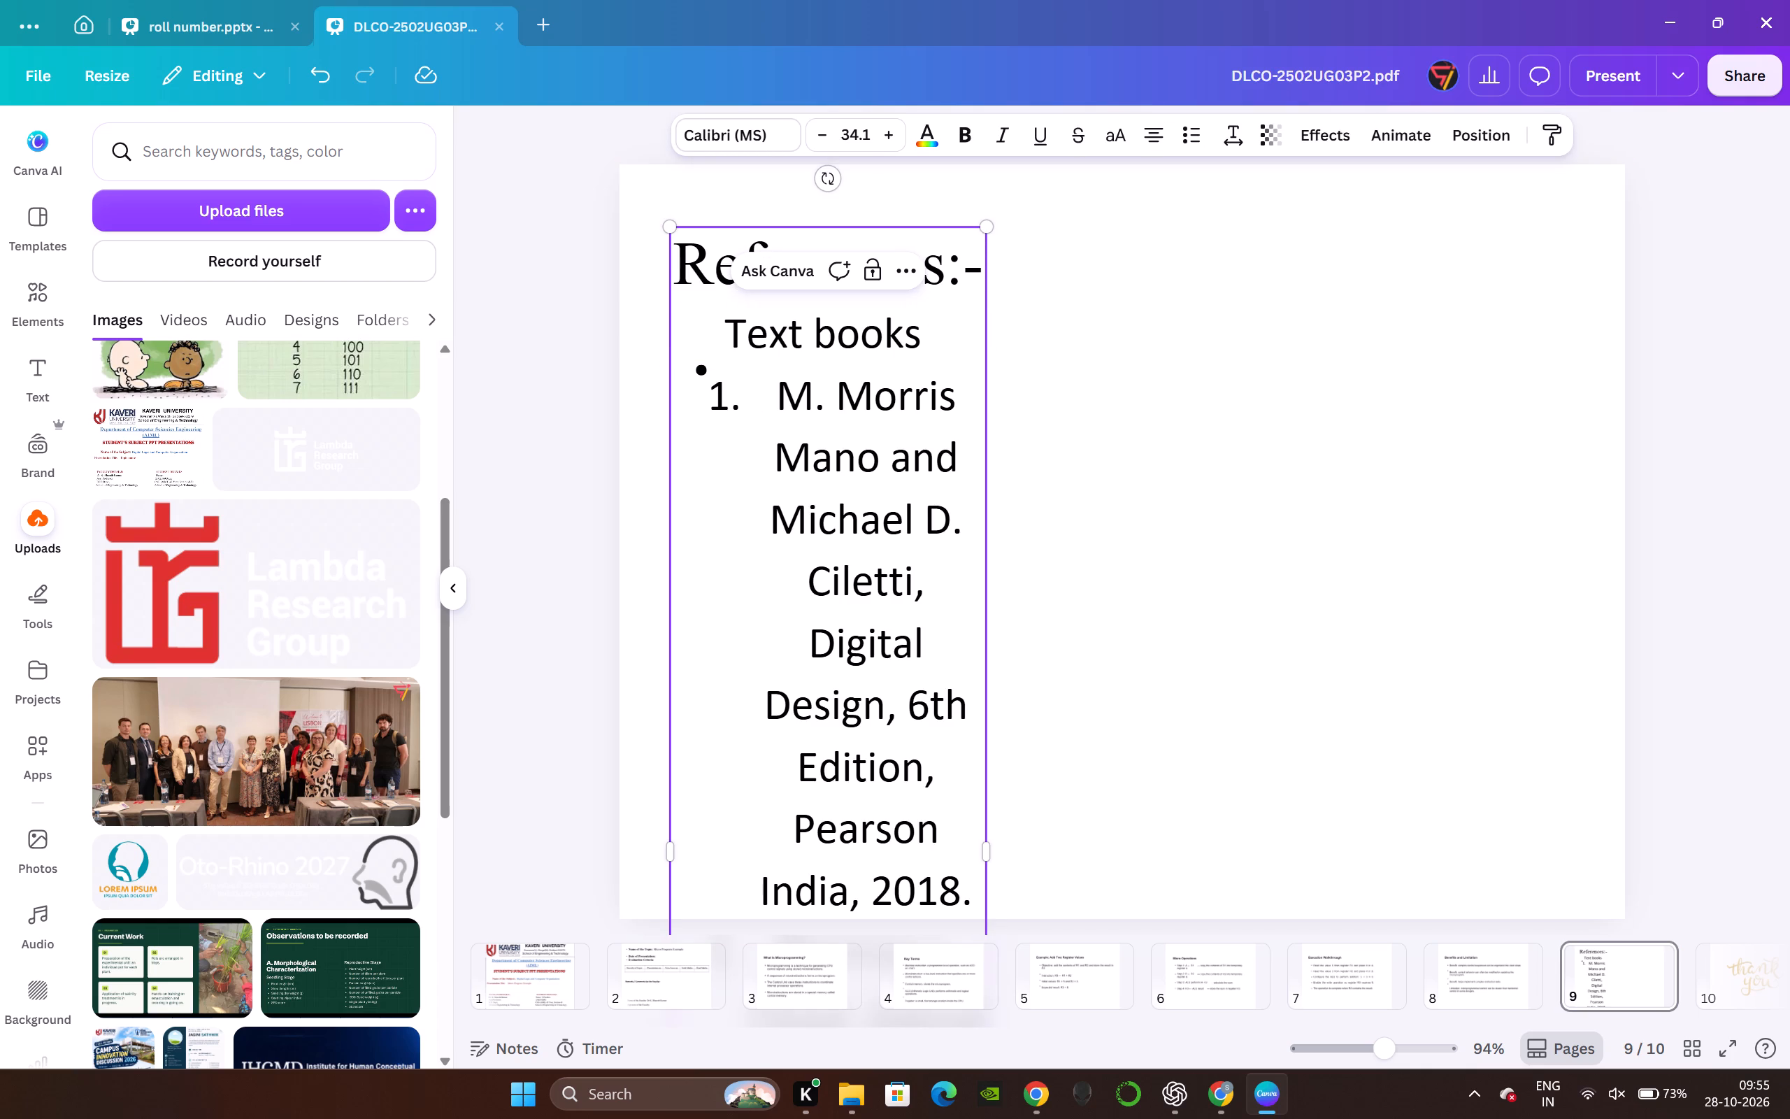
Widen the references text box on page 9 until it spans most of the page and the whole list fits.
left_click_drag(990, 856, 1133, 798)
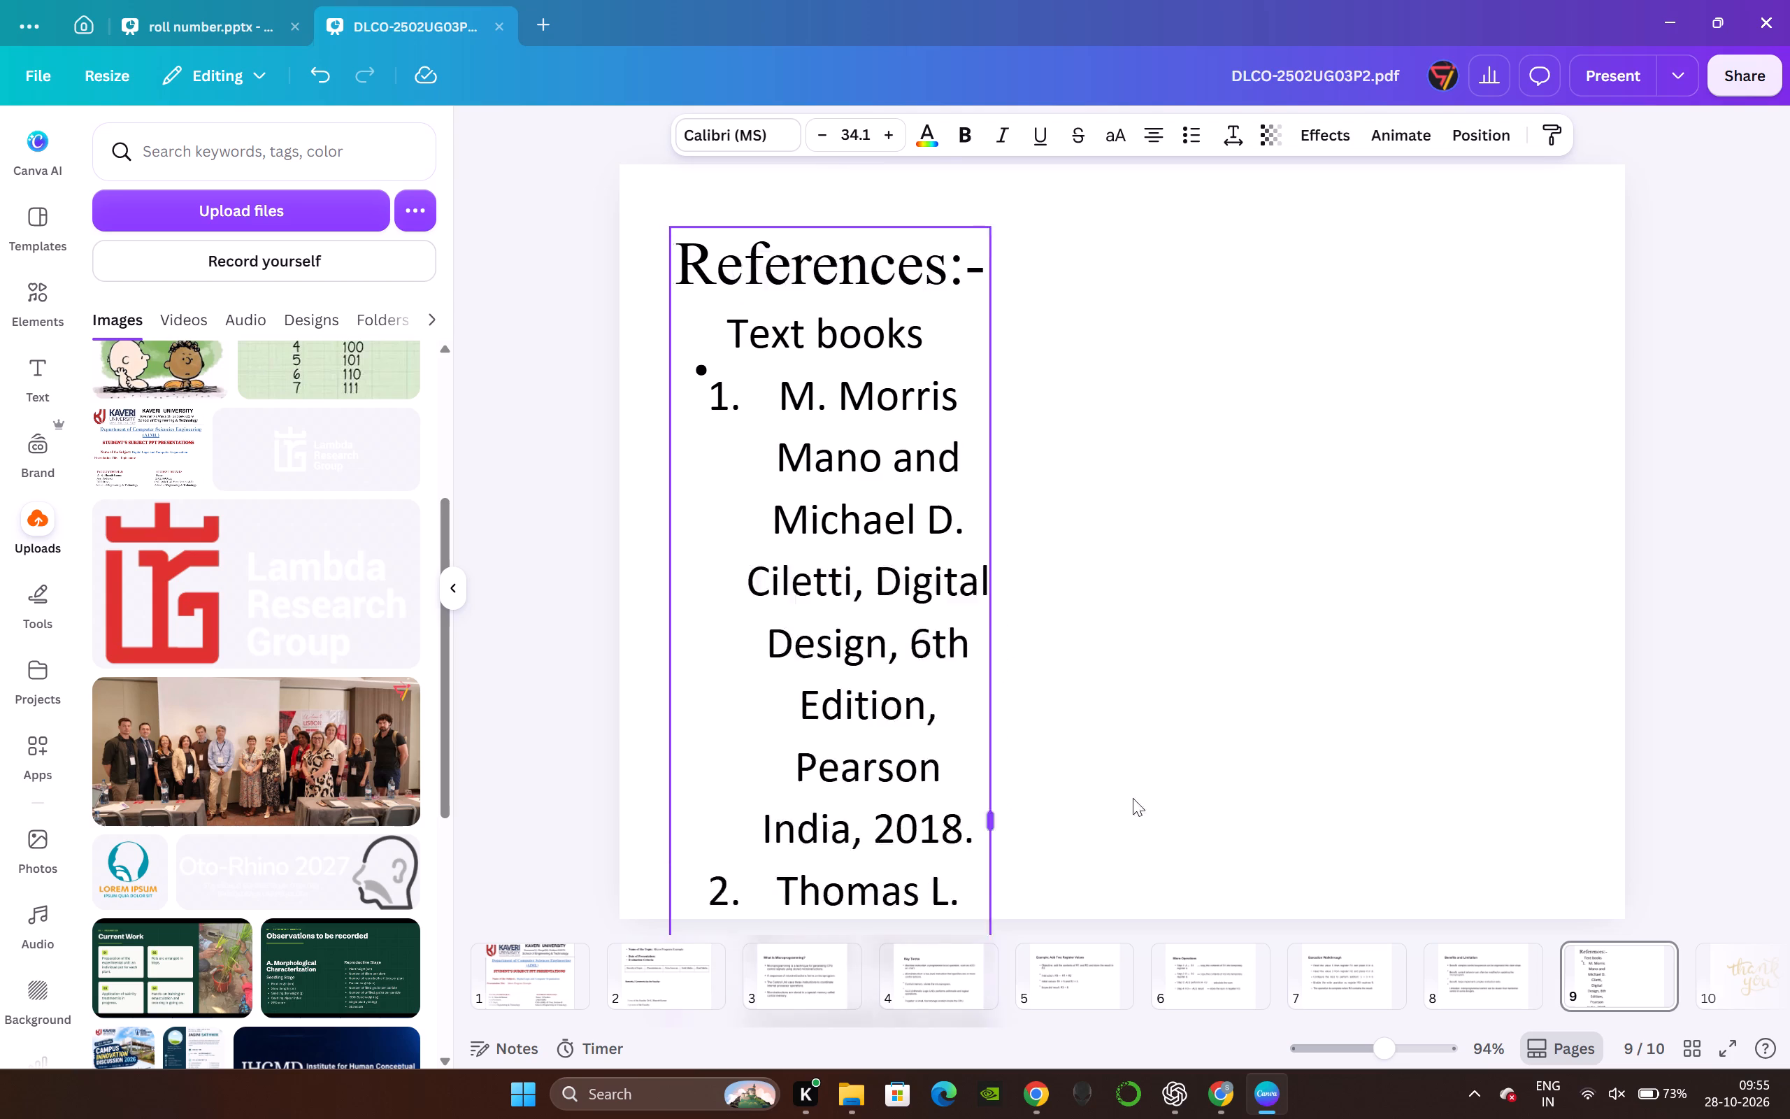
left_click_drag(1133, 798, 1503, 633)
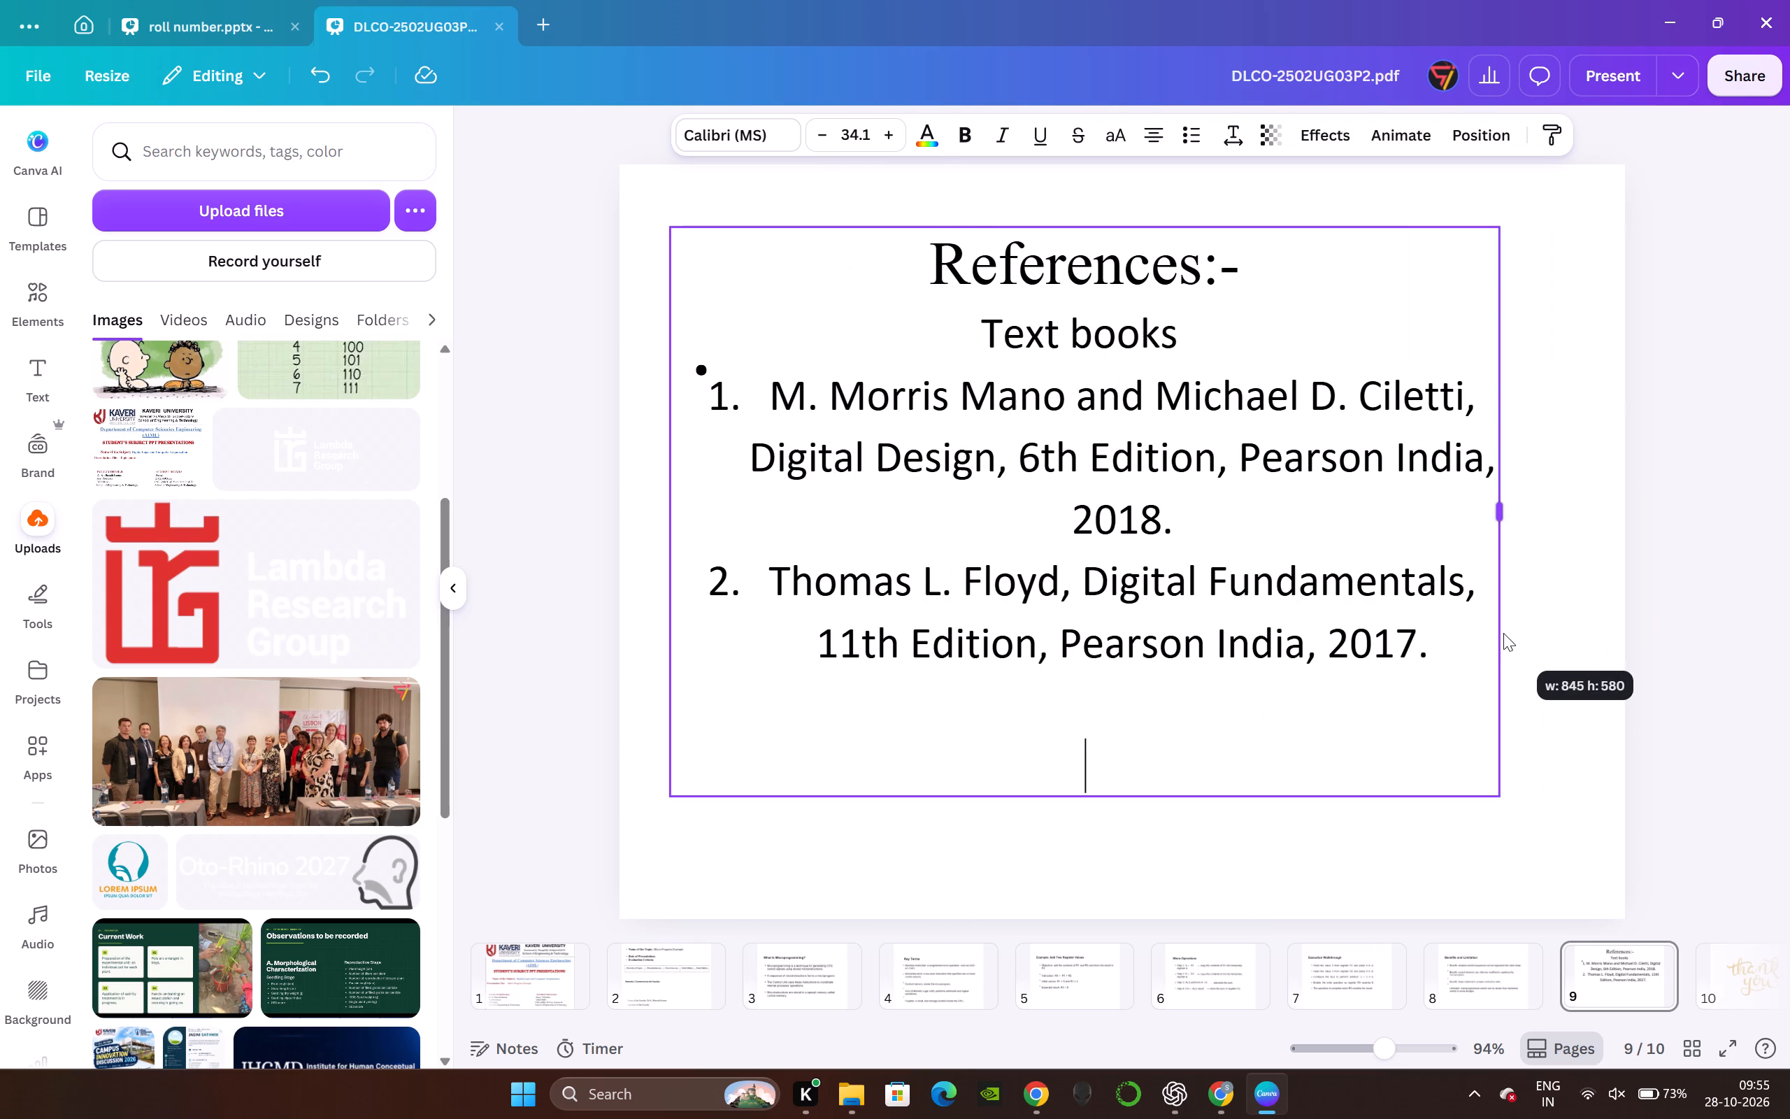
left_click_drag(1503, 633, 1523, 628)
left_click(578, 355)
Move the references text box aside to uncover the stray bullet dot on page 9, and delete the dot.
left_click_drag(745, 378, 857, 387)
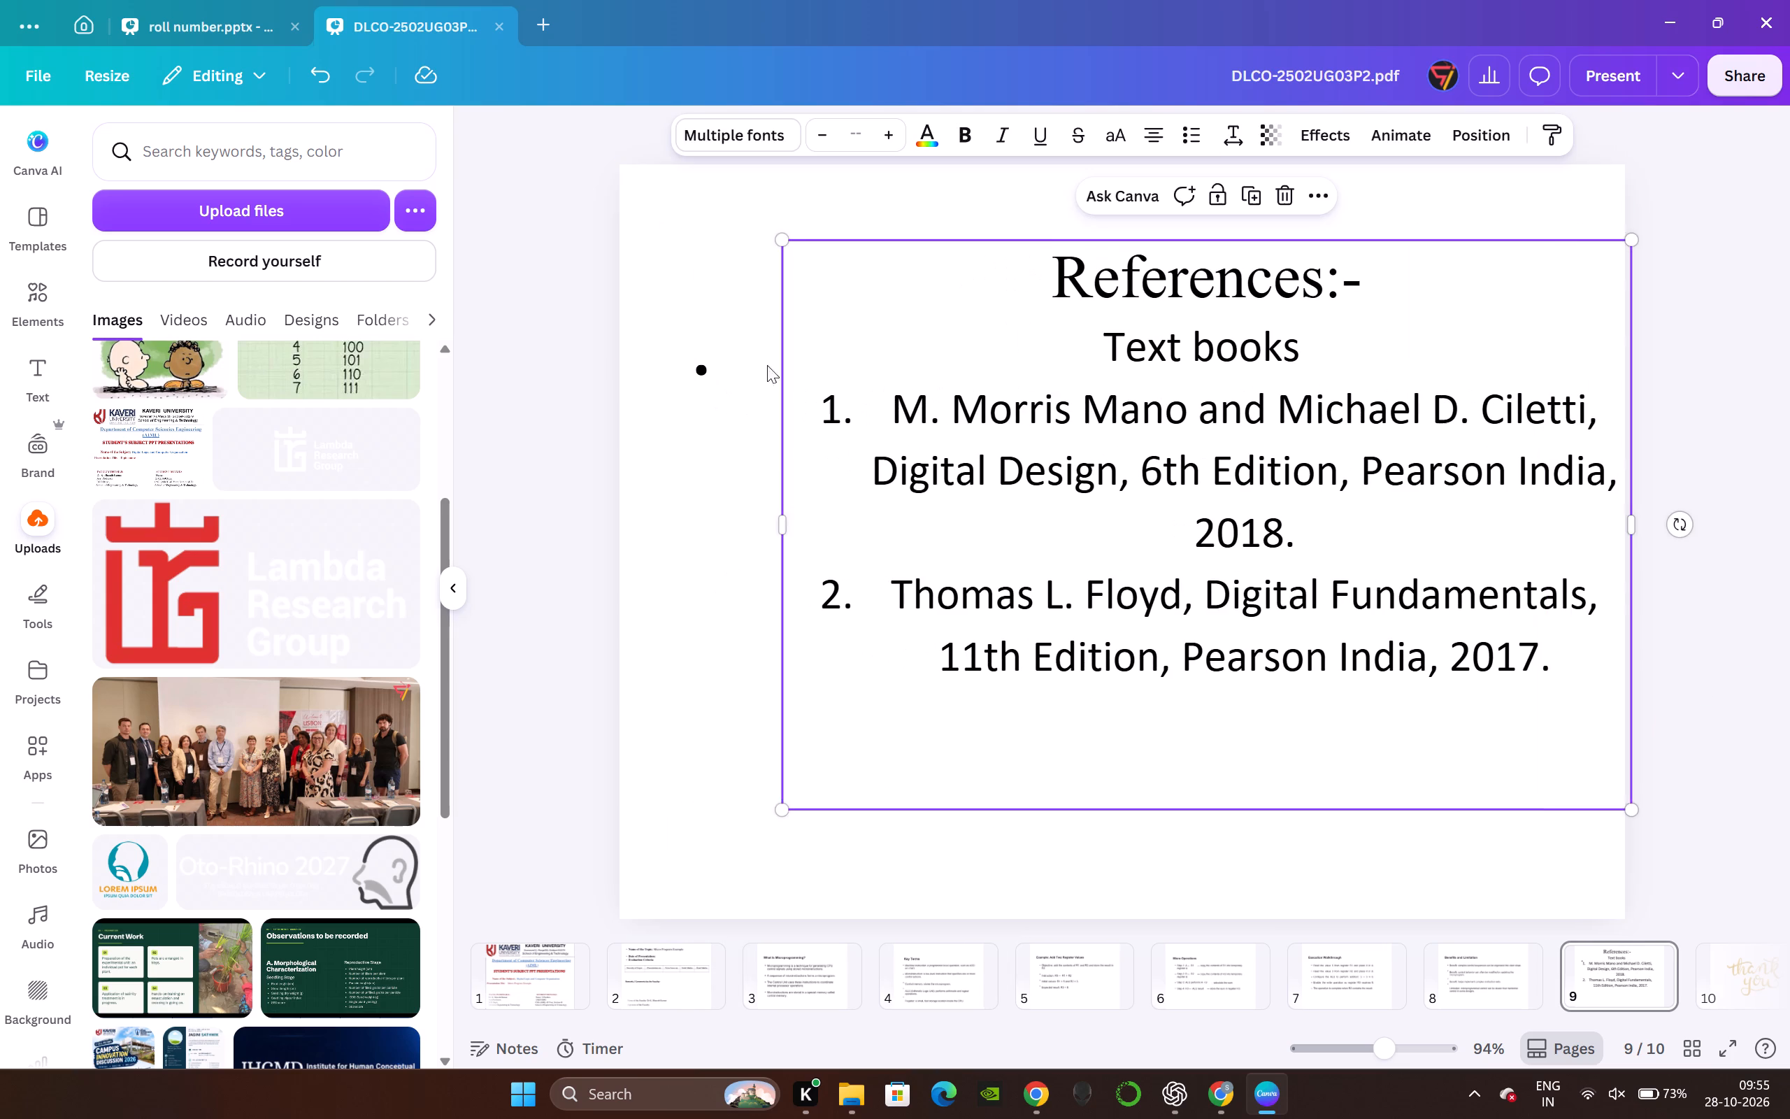
left_click(704, 356)
left_click(714, 360)
left_click_drag(709, 371, 701, 368)
left_click(701, 368)
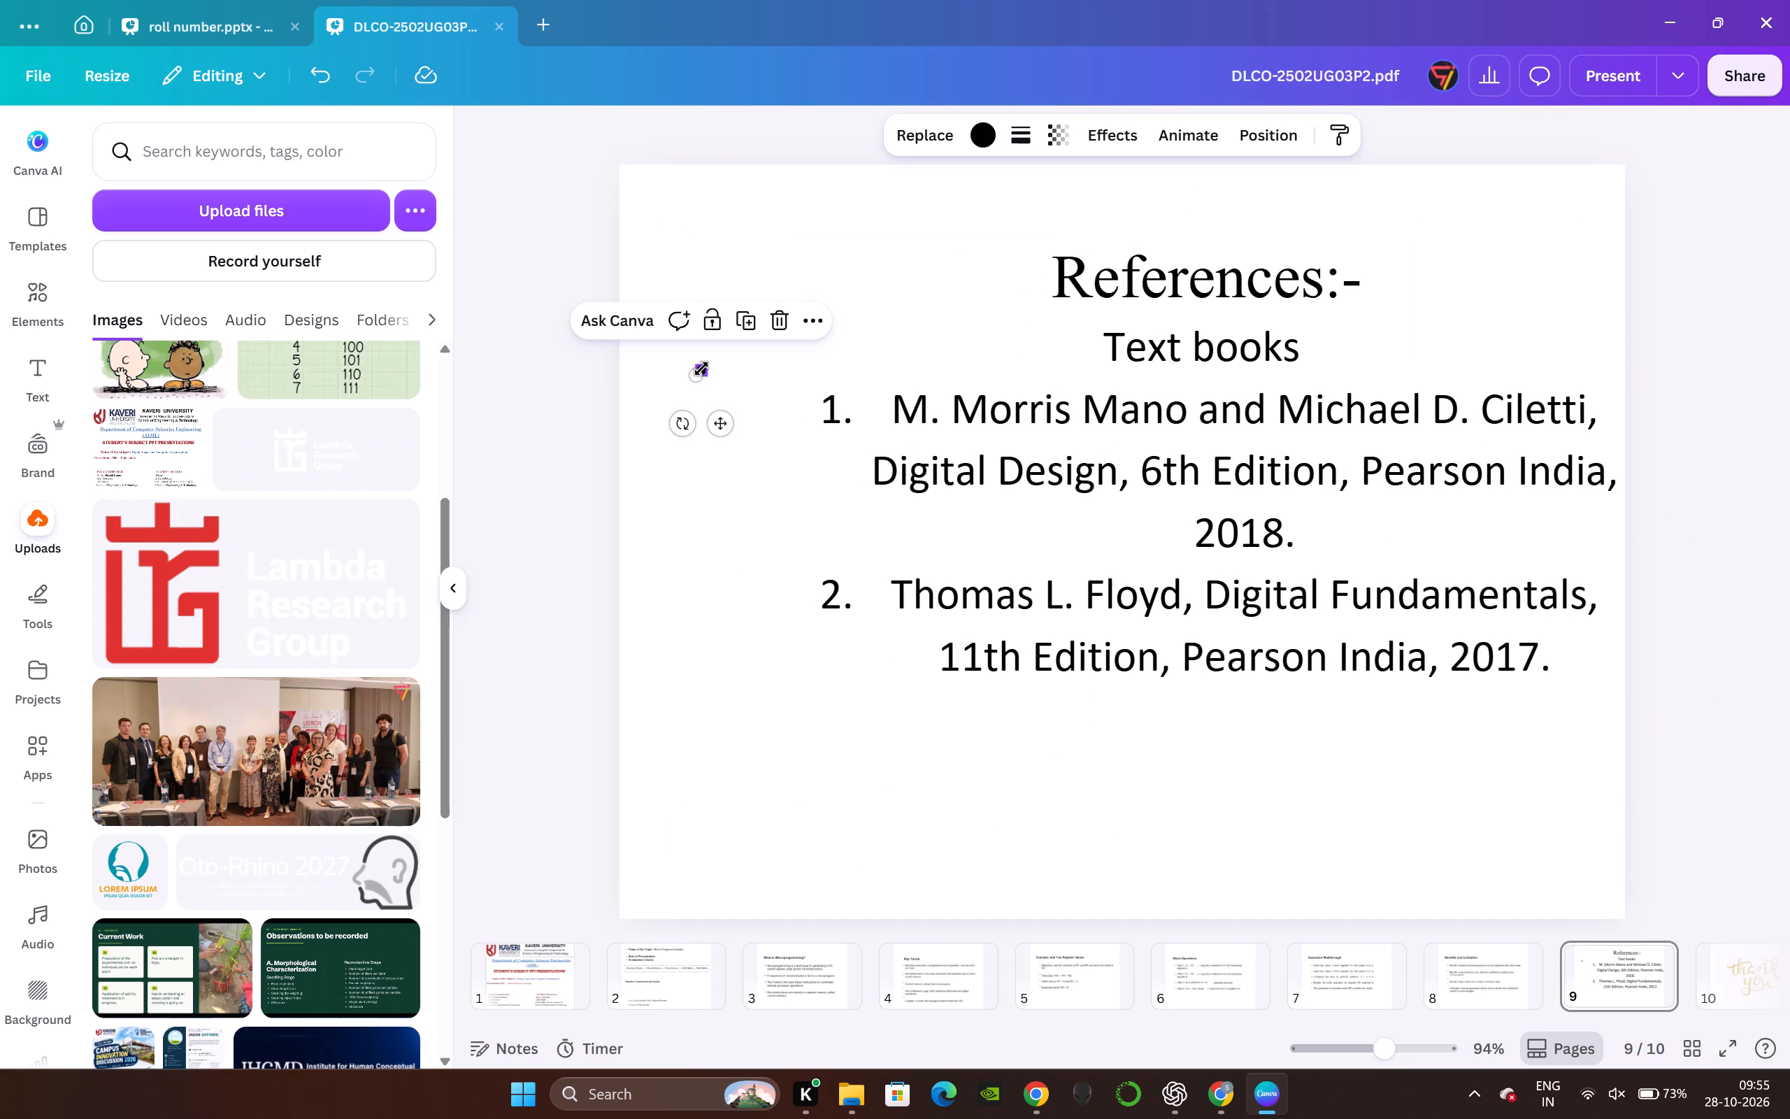
key("BackSpace")
Move the references text box back so it is centred horizontally on page 9.
left_click_drag(1004, 411, 901, 404)
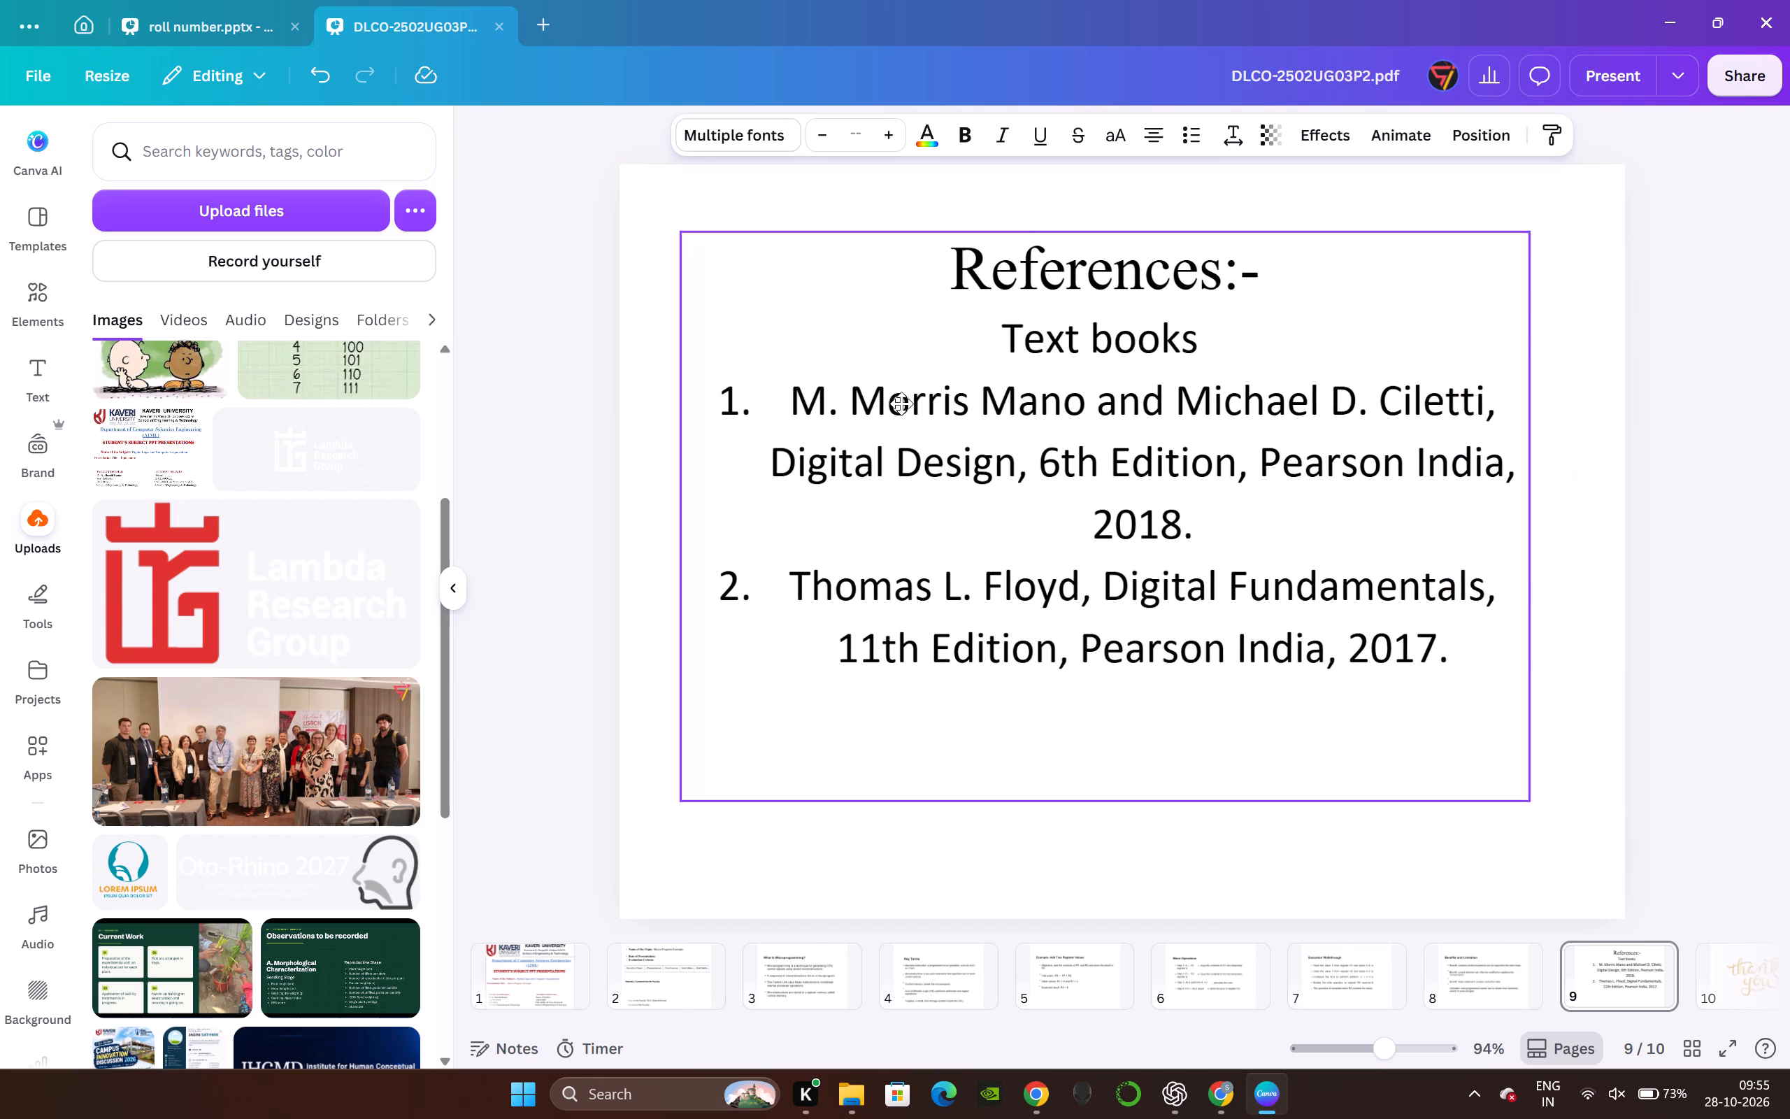
left_click_drag(901, 404, 923, 414)
left_click(540, 378)
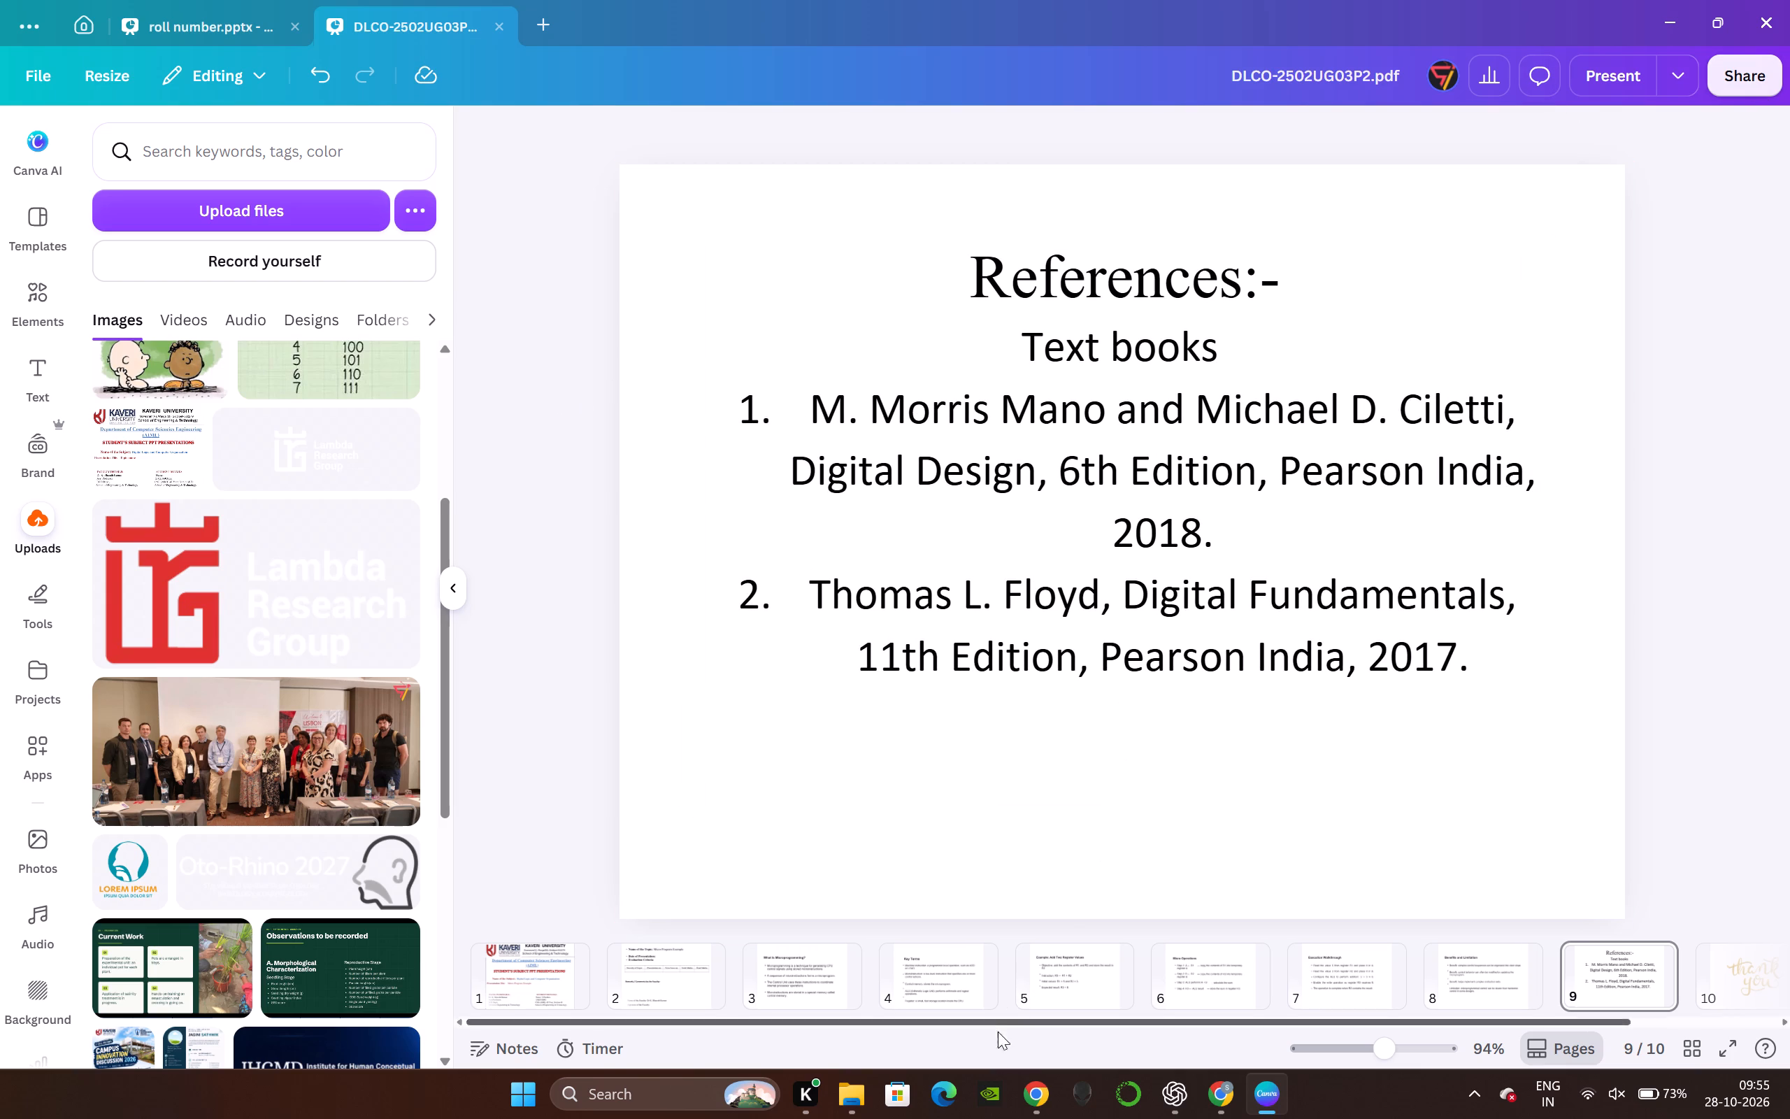
Switch to File Explorer, delete the DLCO PDF from the Downloads folder, and close the window.
left_click(844, 1088)
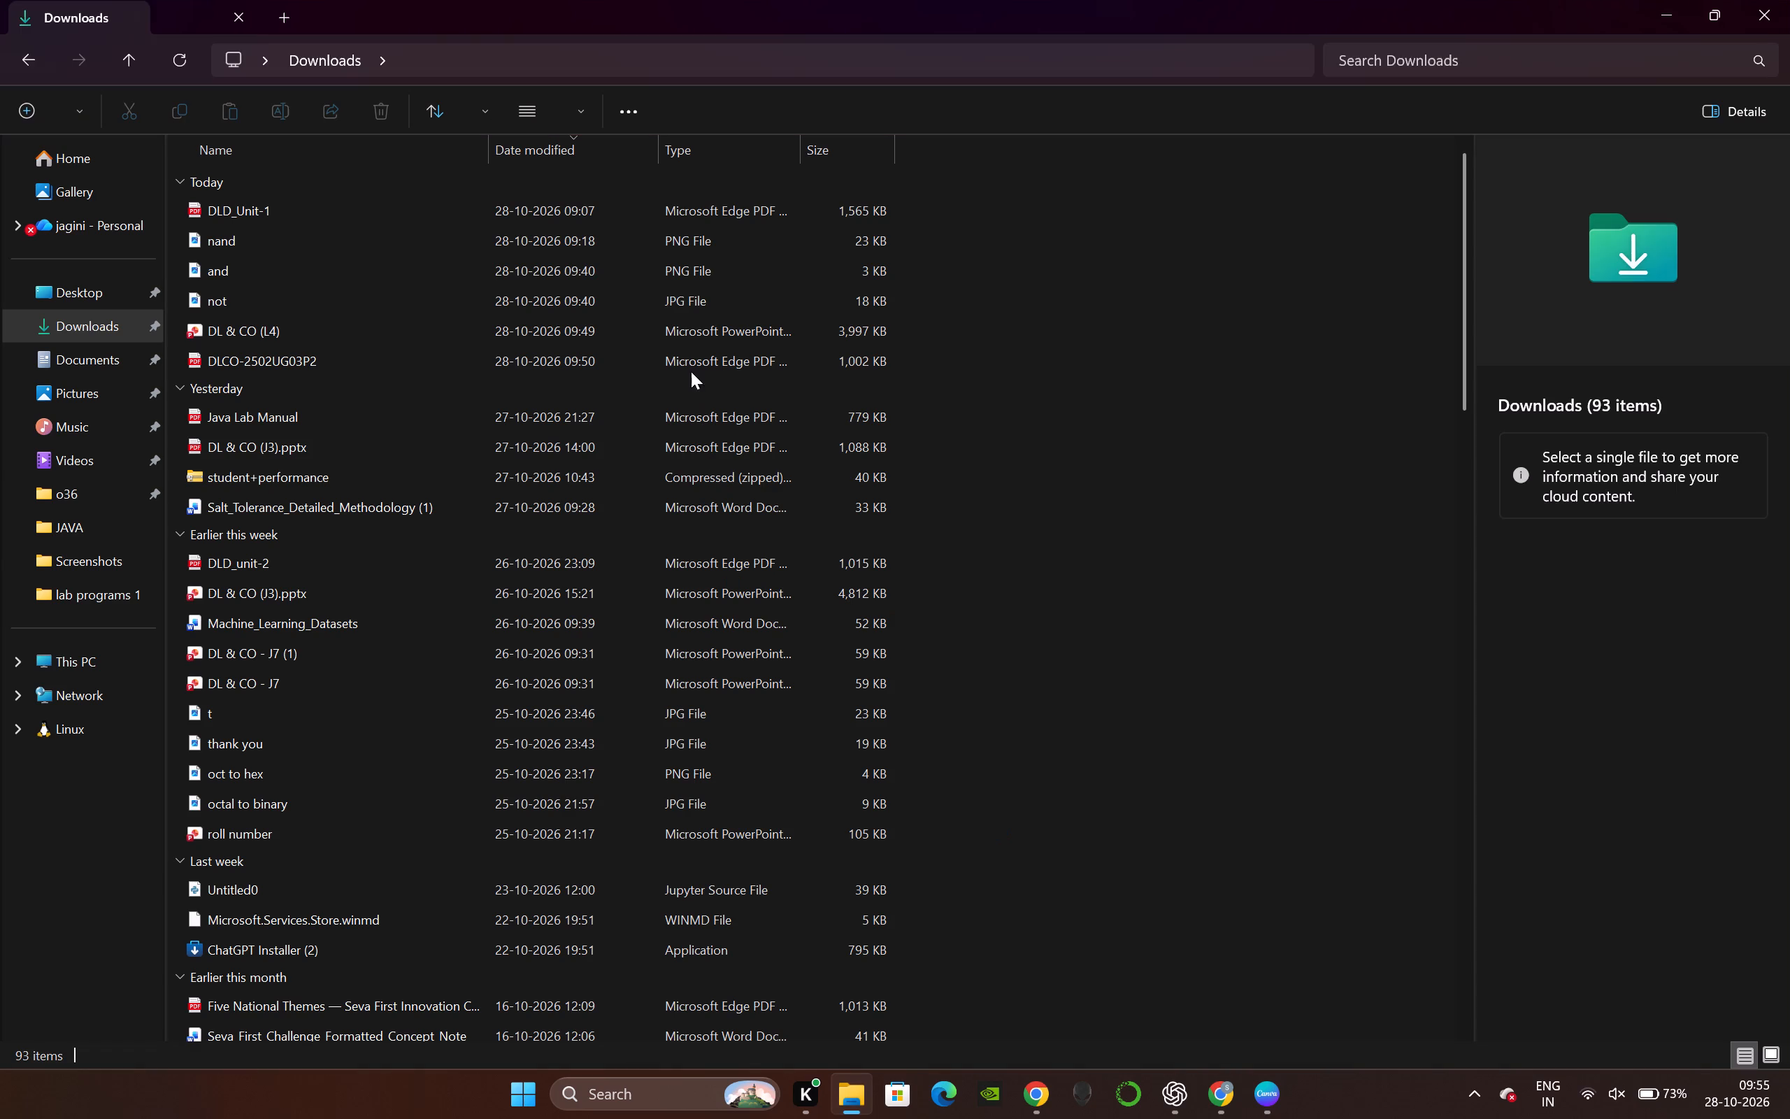
left_click(145, 329)
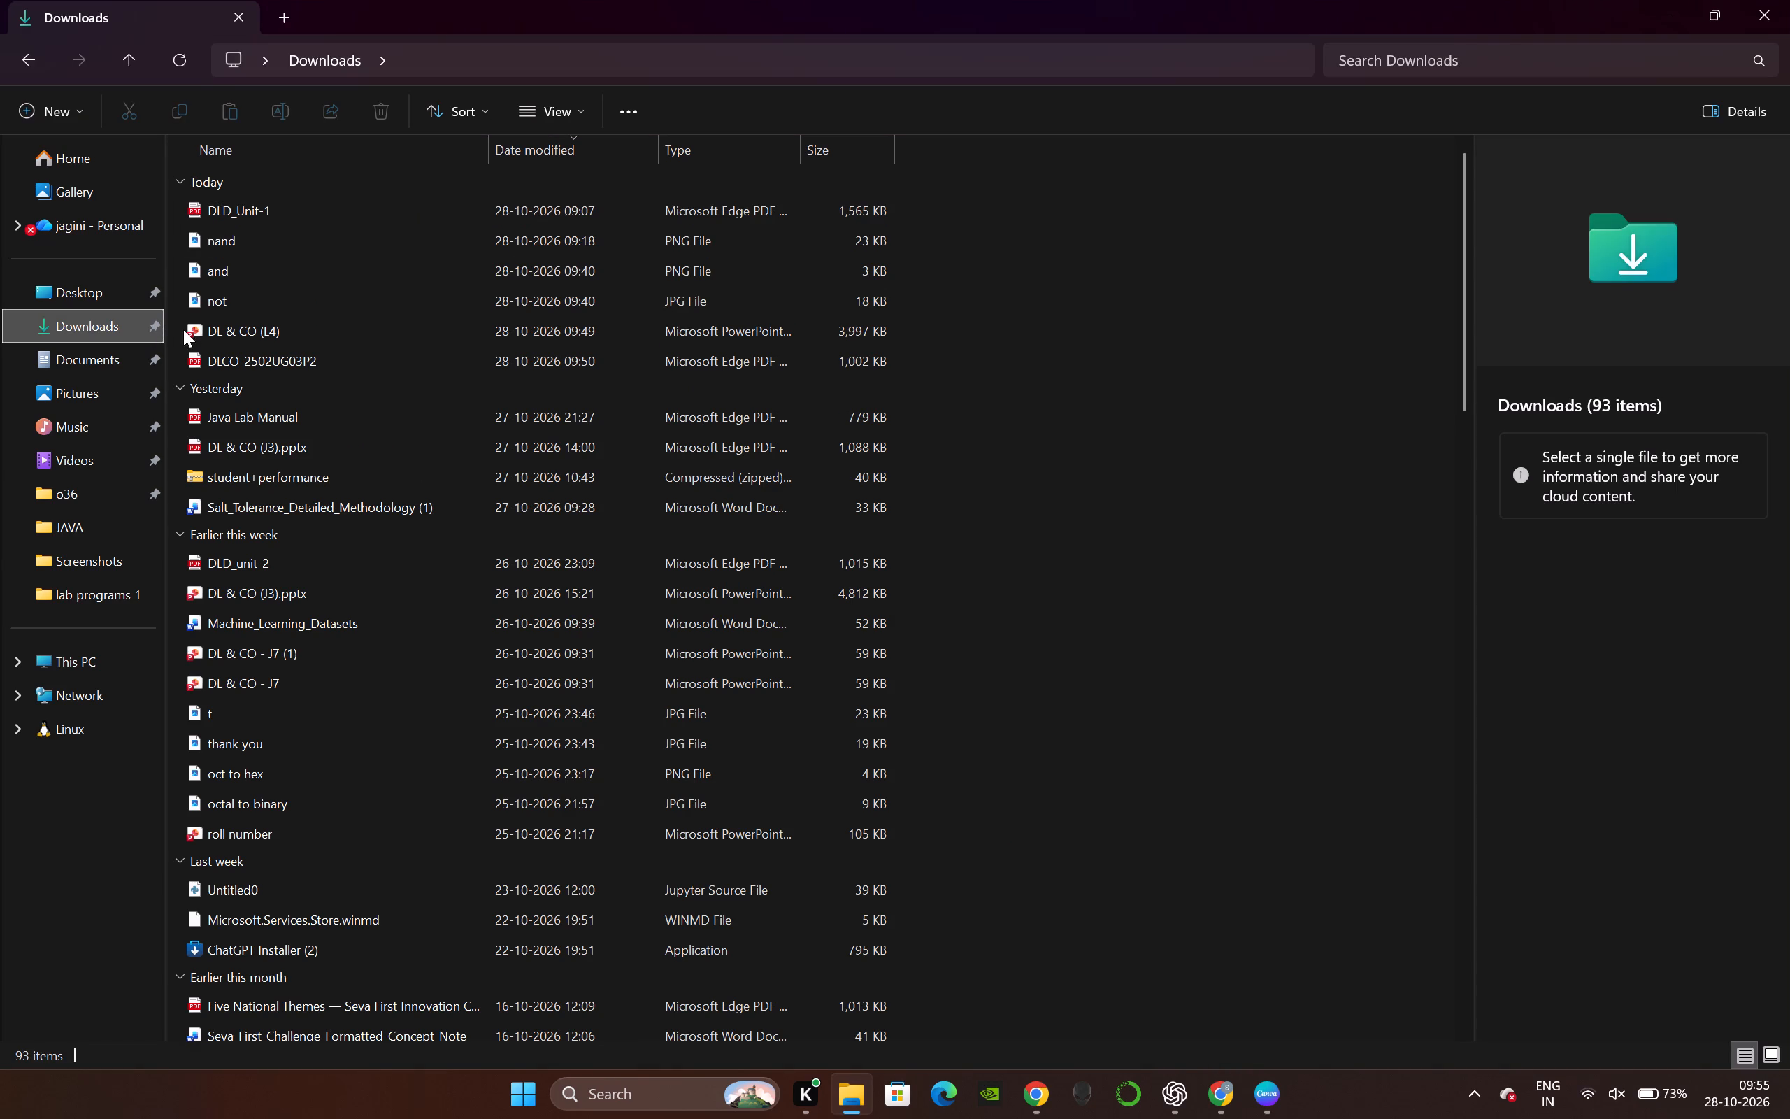
left_click(352, 215)
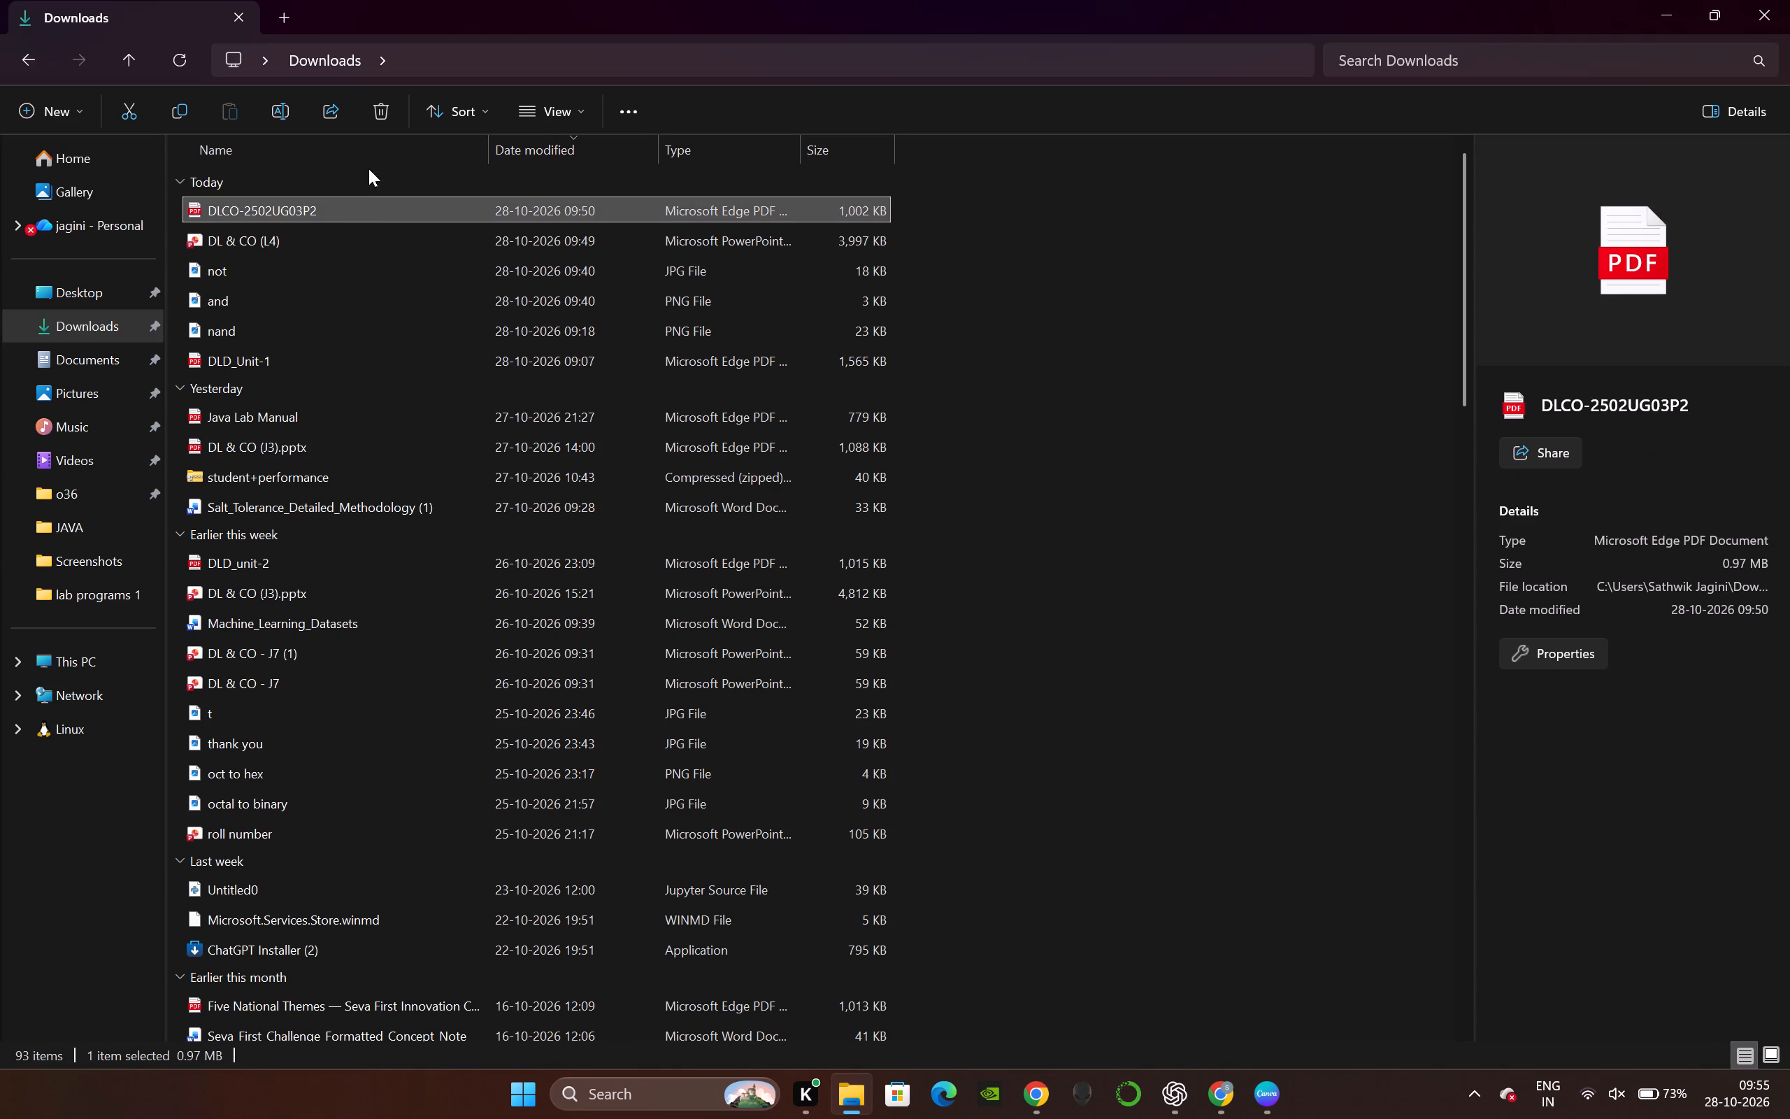
left_click(388, 112)
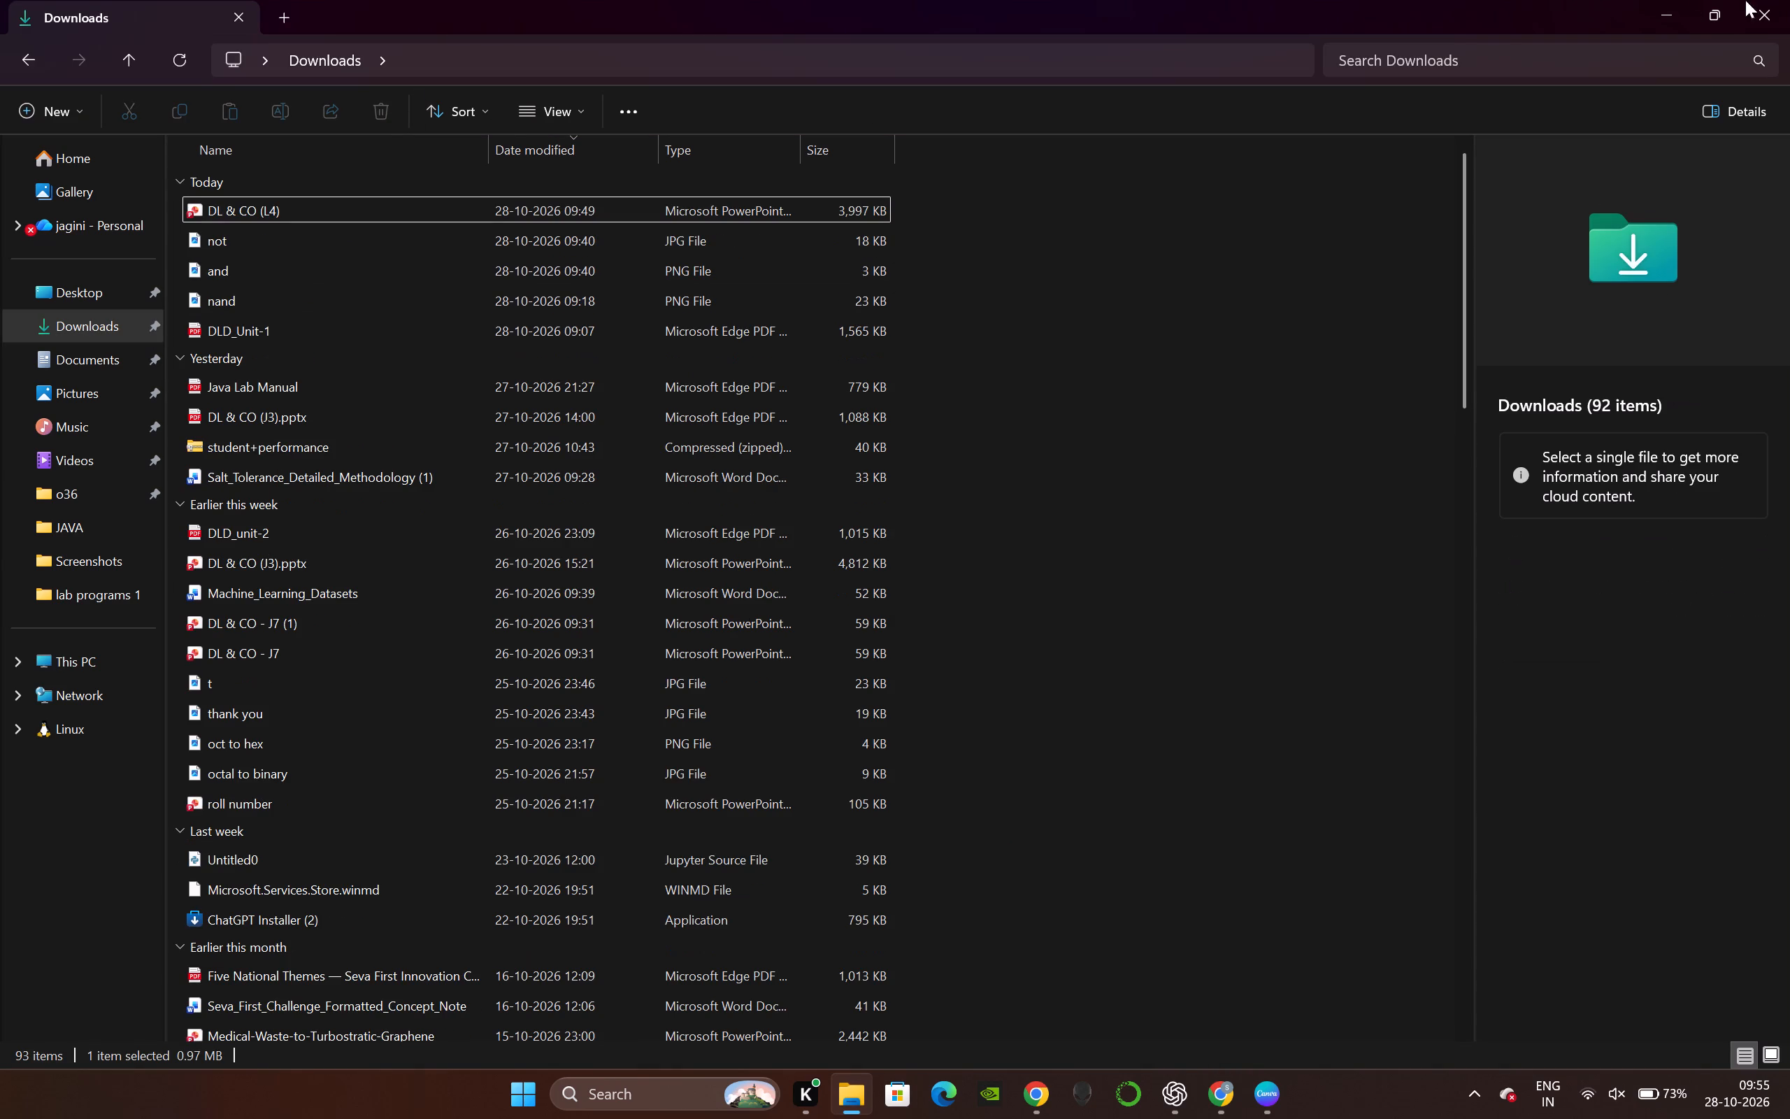
left_click(1770, 1)
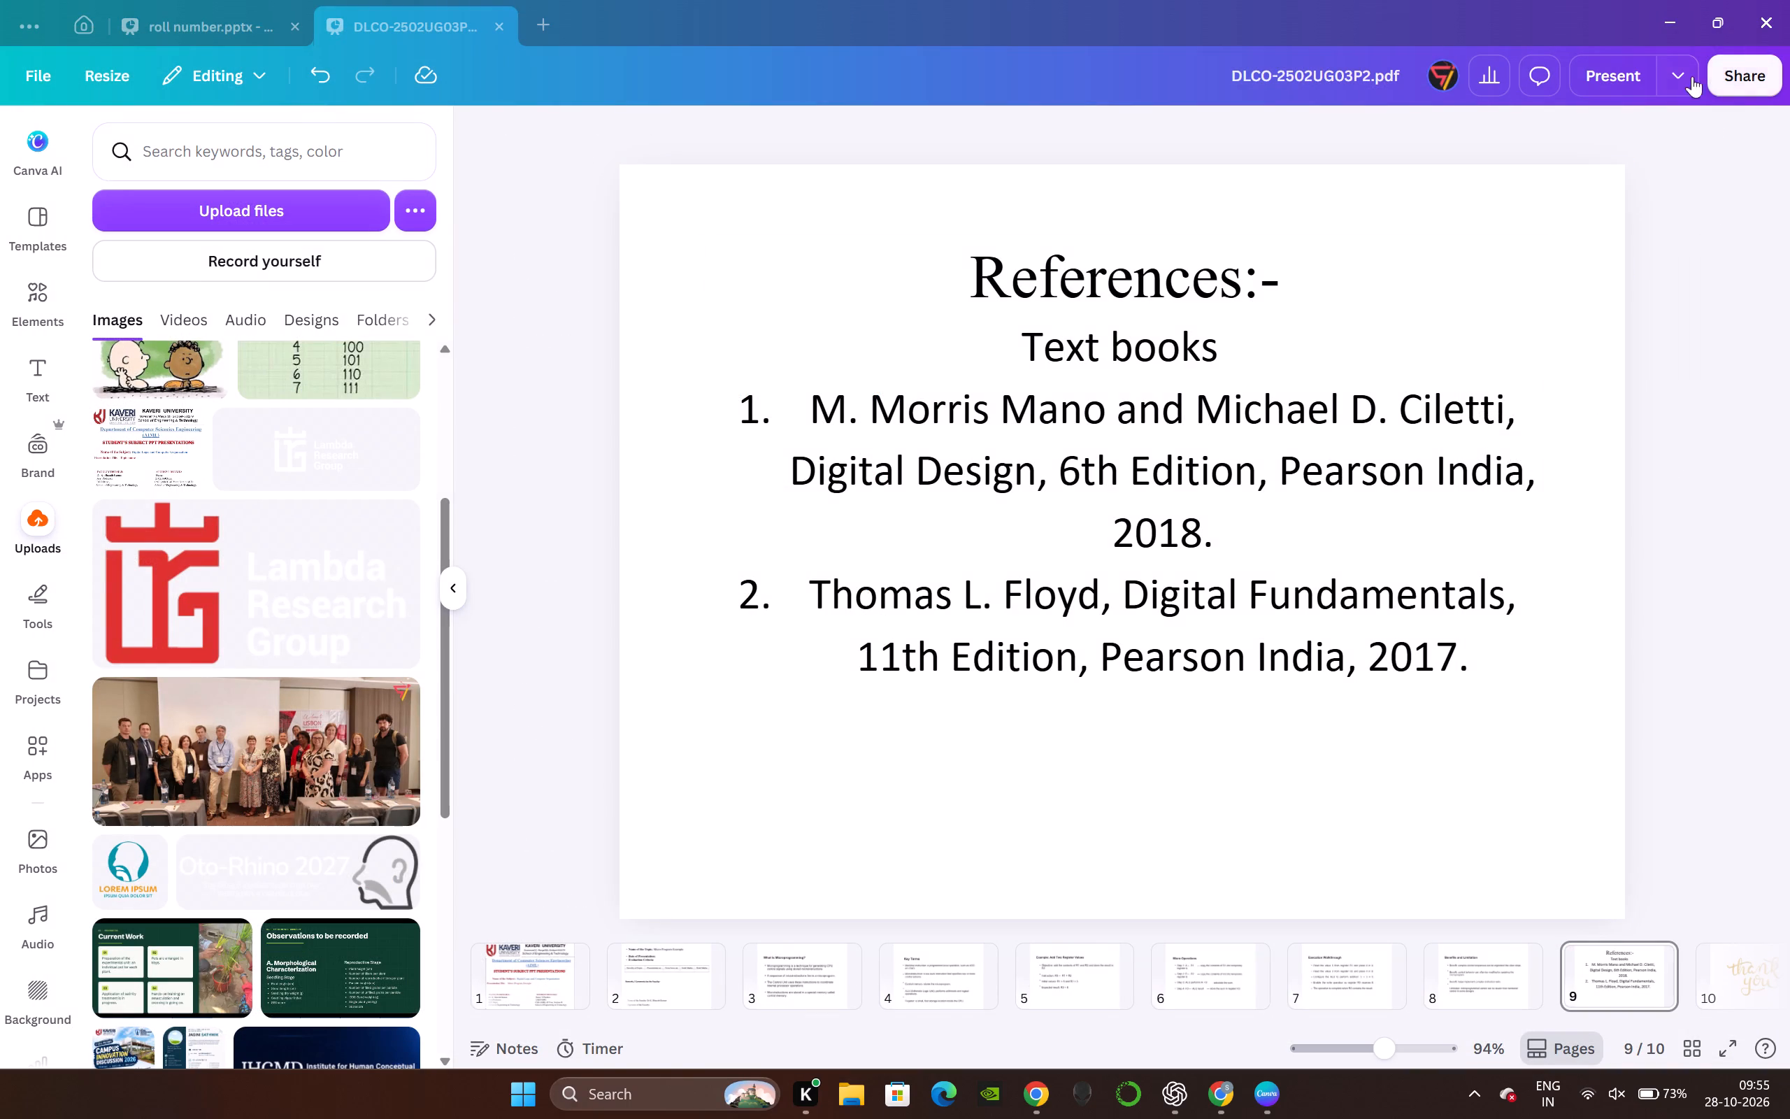
Download all pages of the presentation as a PPTX file, saving it in Downloads under the suggested name.
left_click(1712, 69)
left_click(1422, 596)
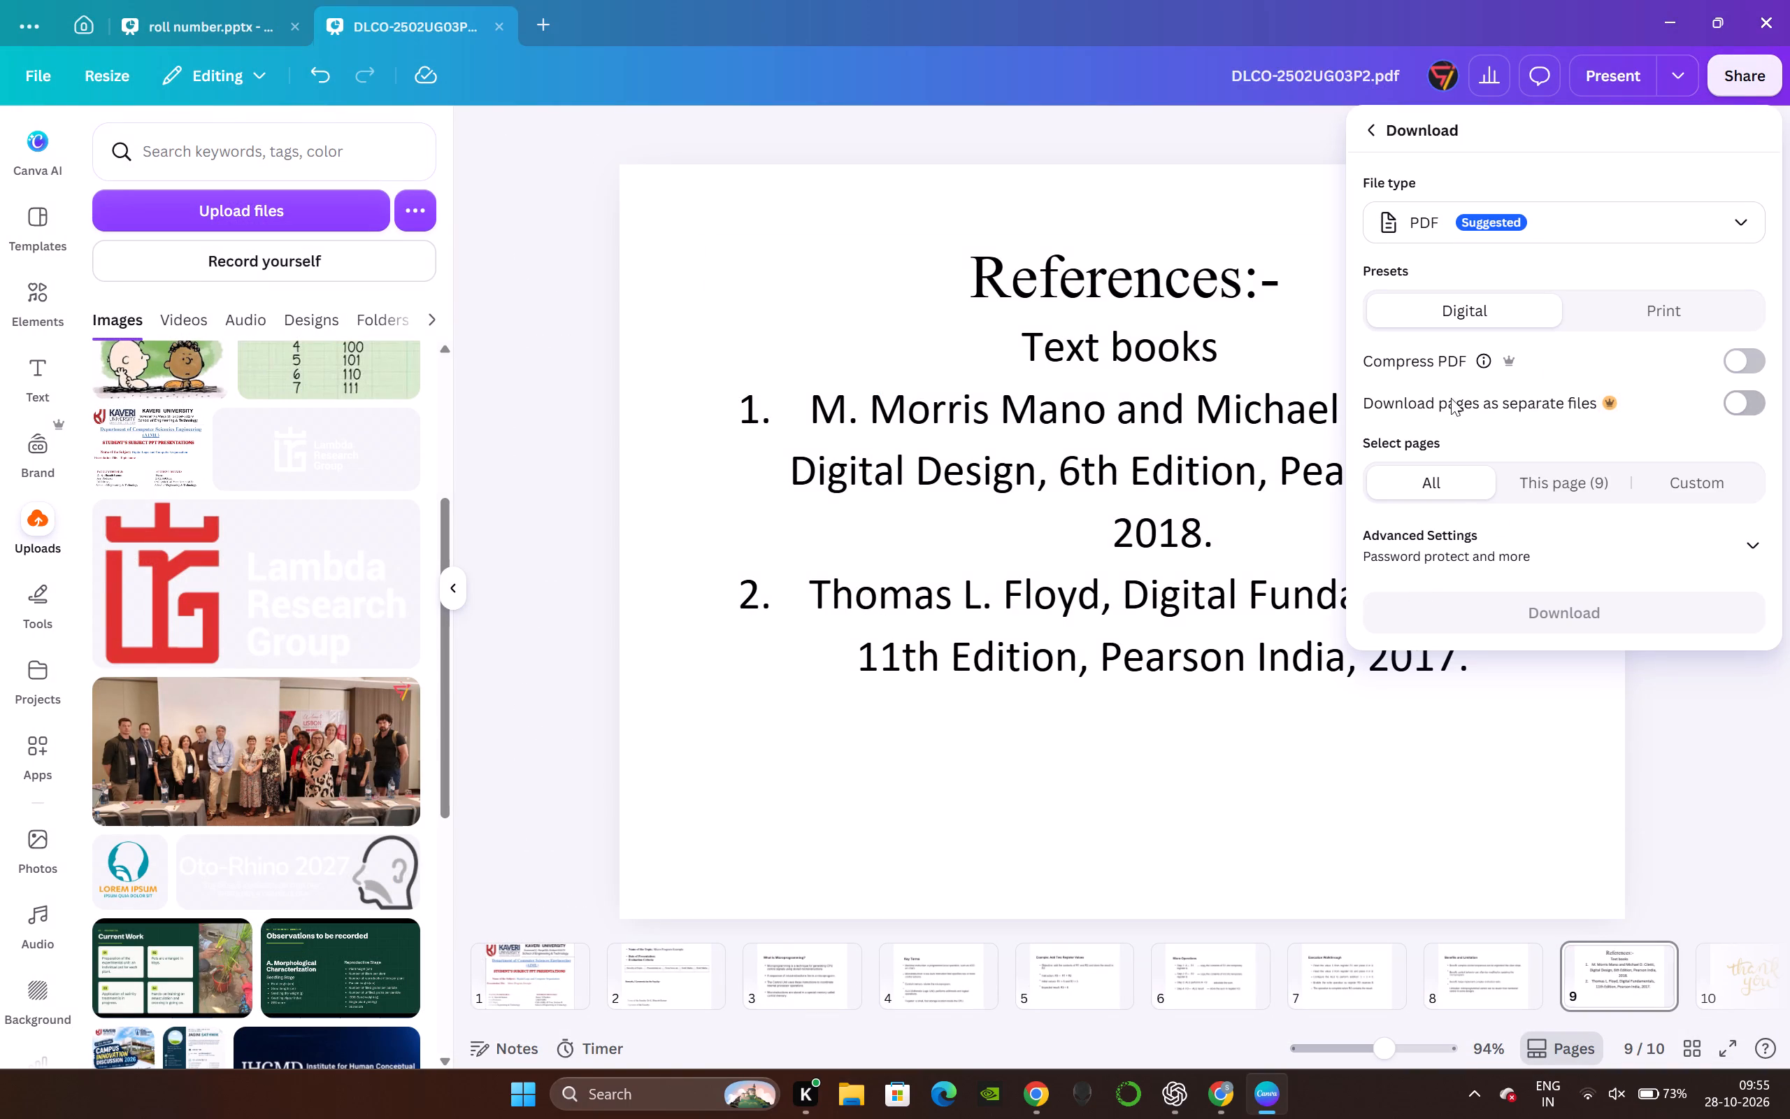
left_click(1494, 235)
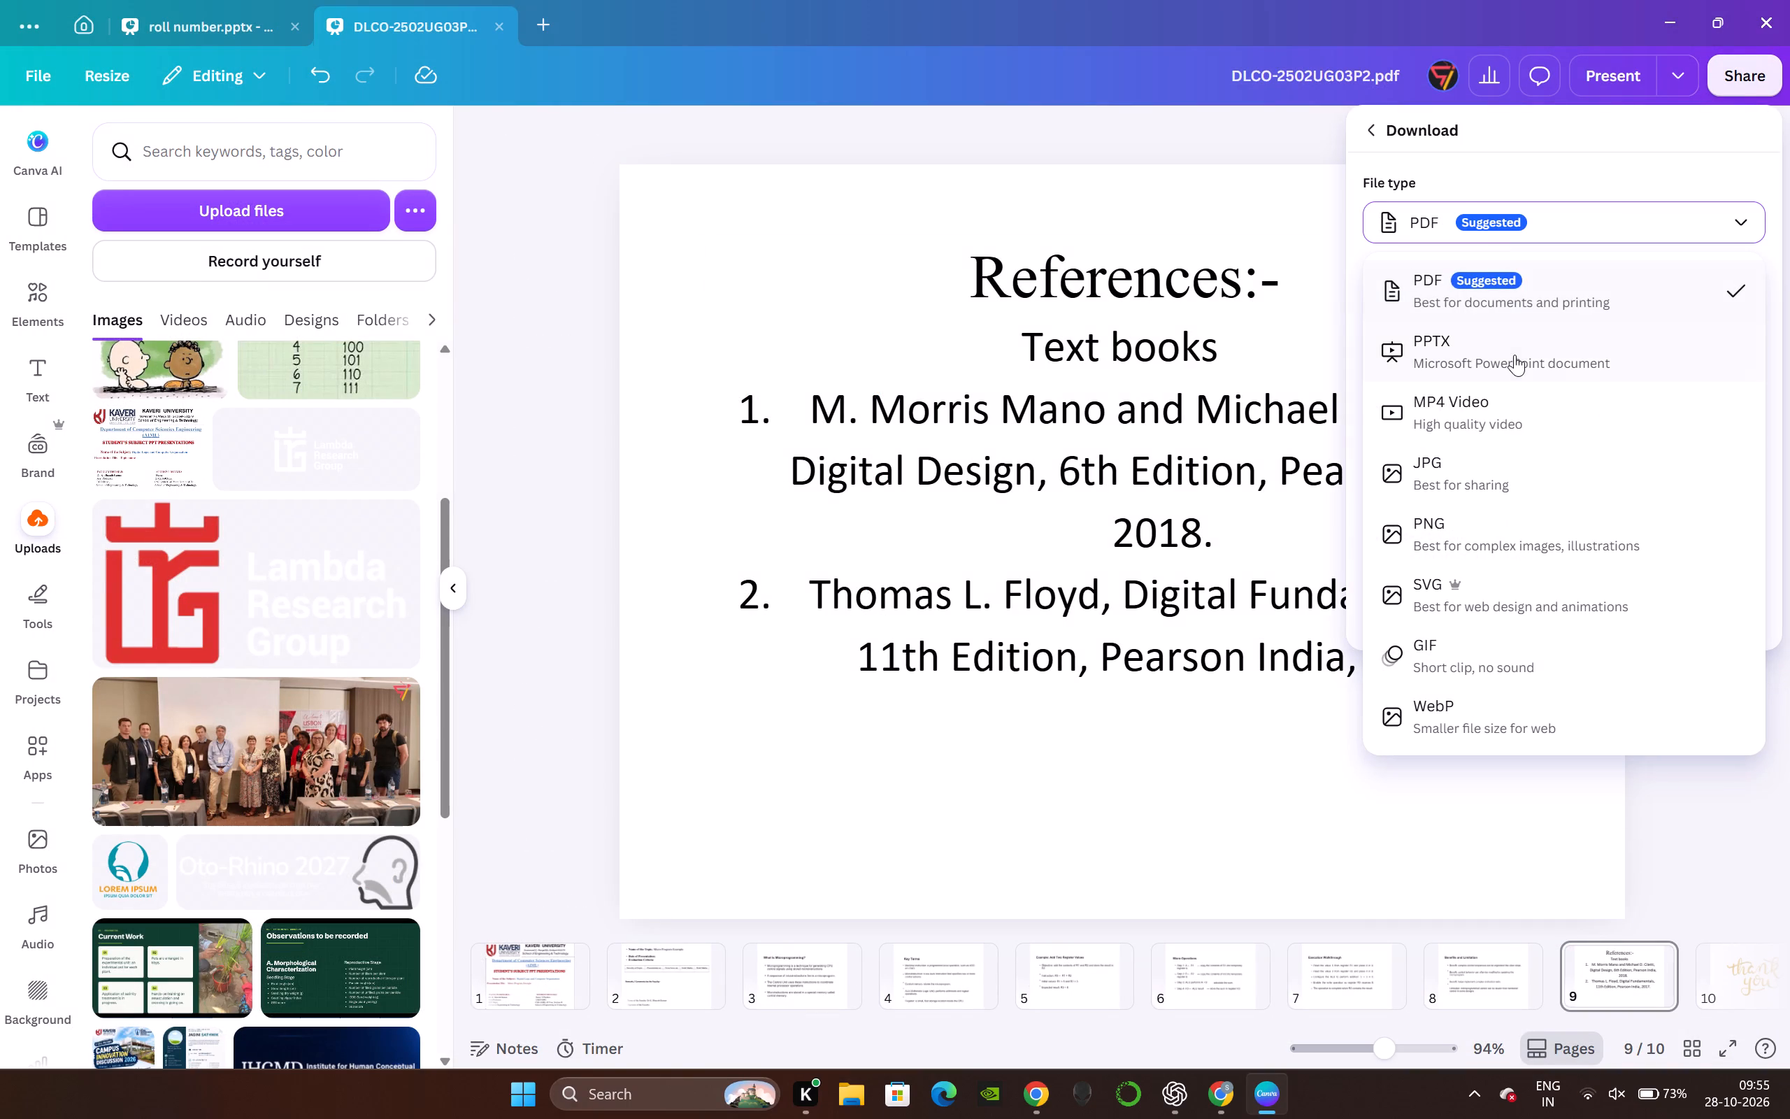
left_click(1515, 355)
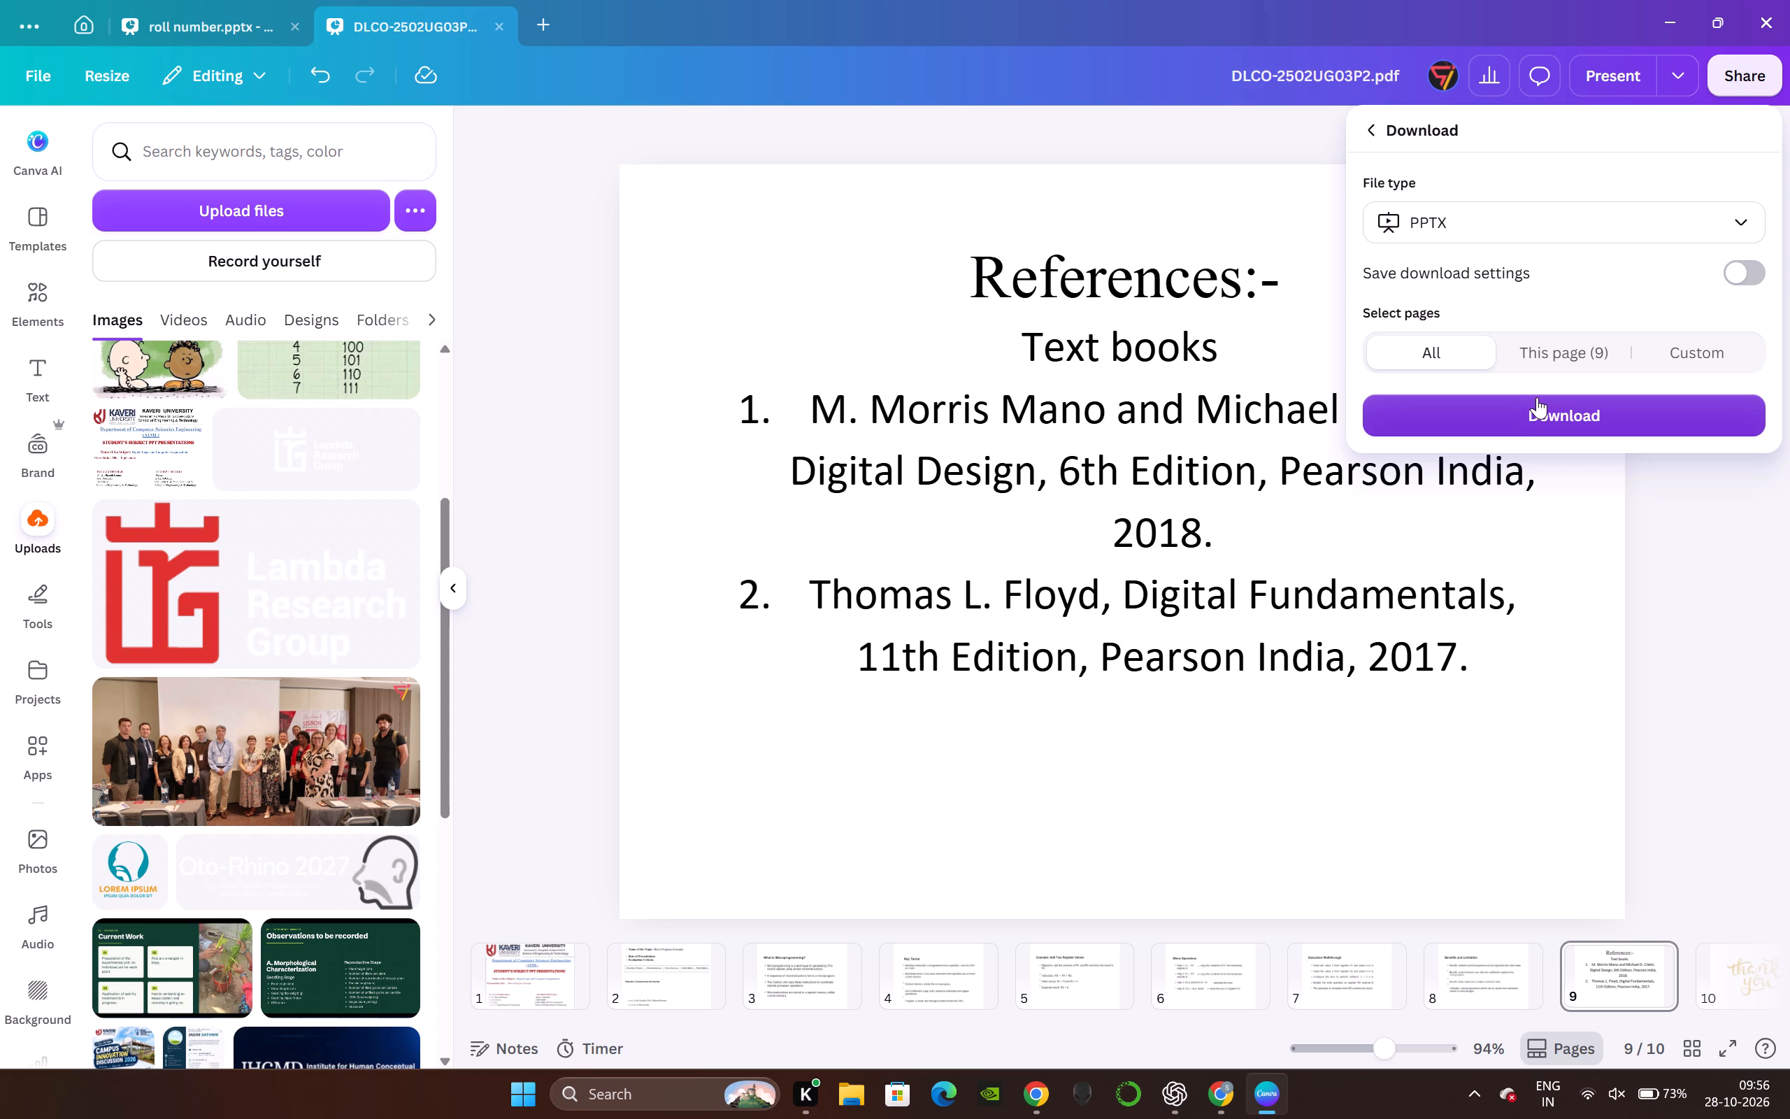
left_click(1571, 421)
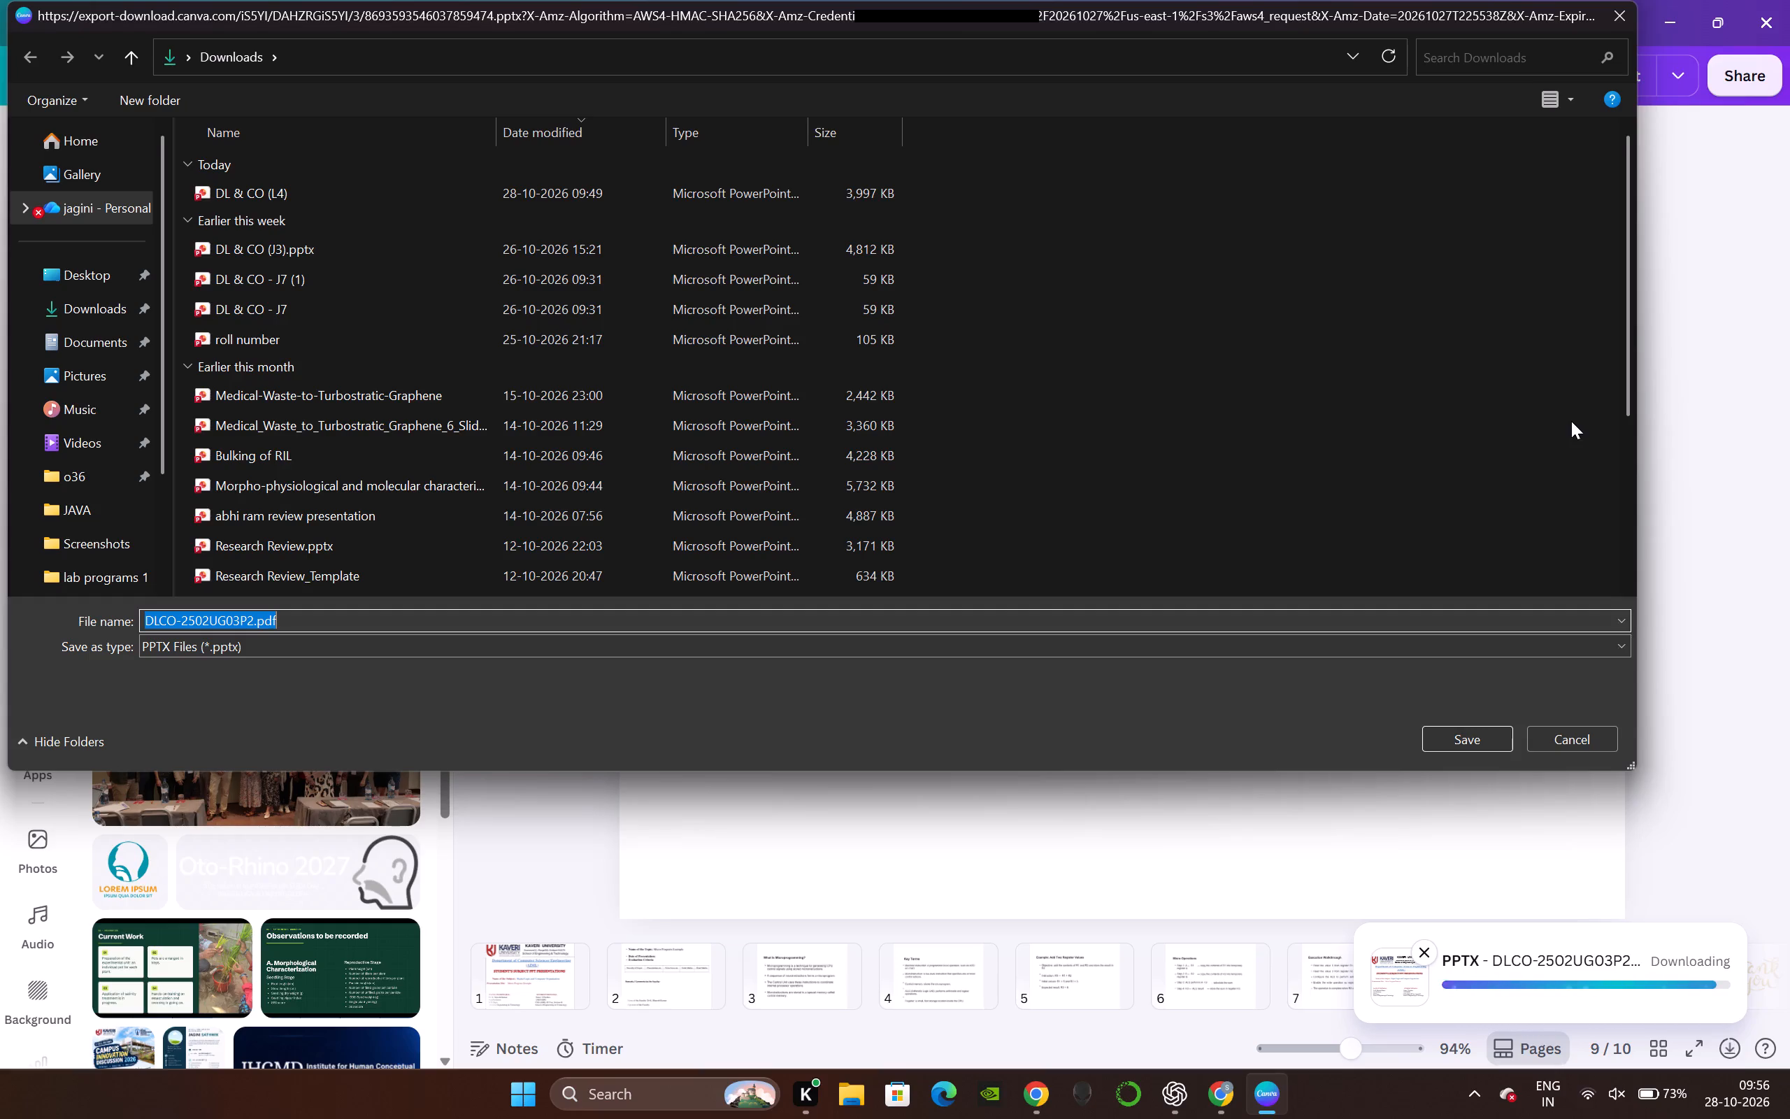
key("Return")
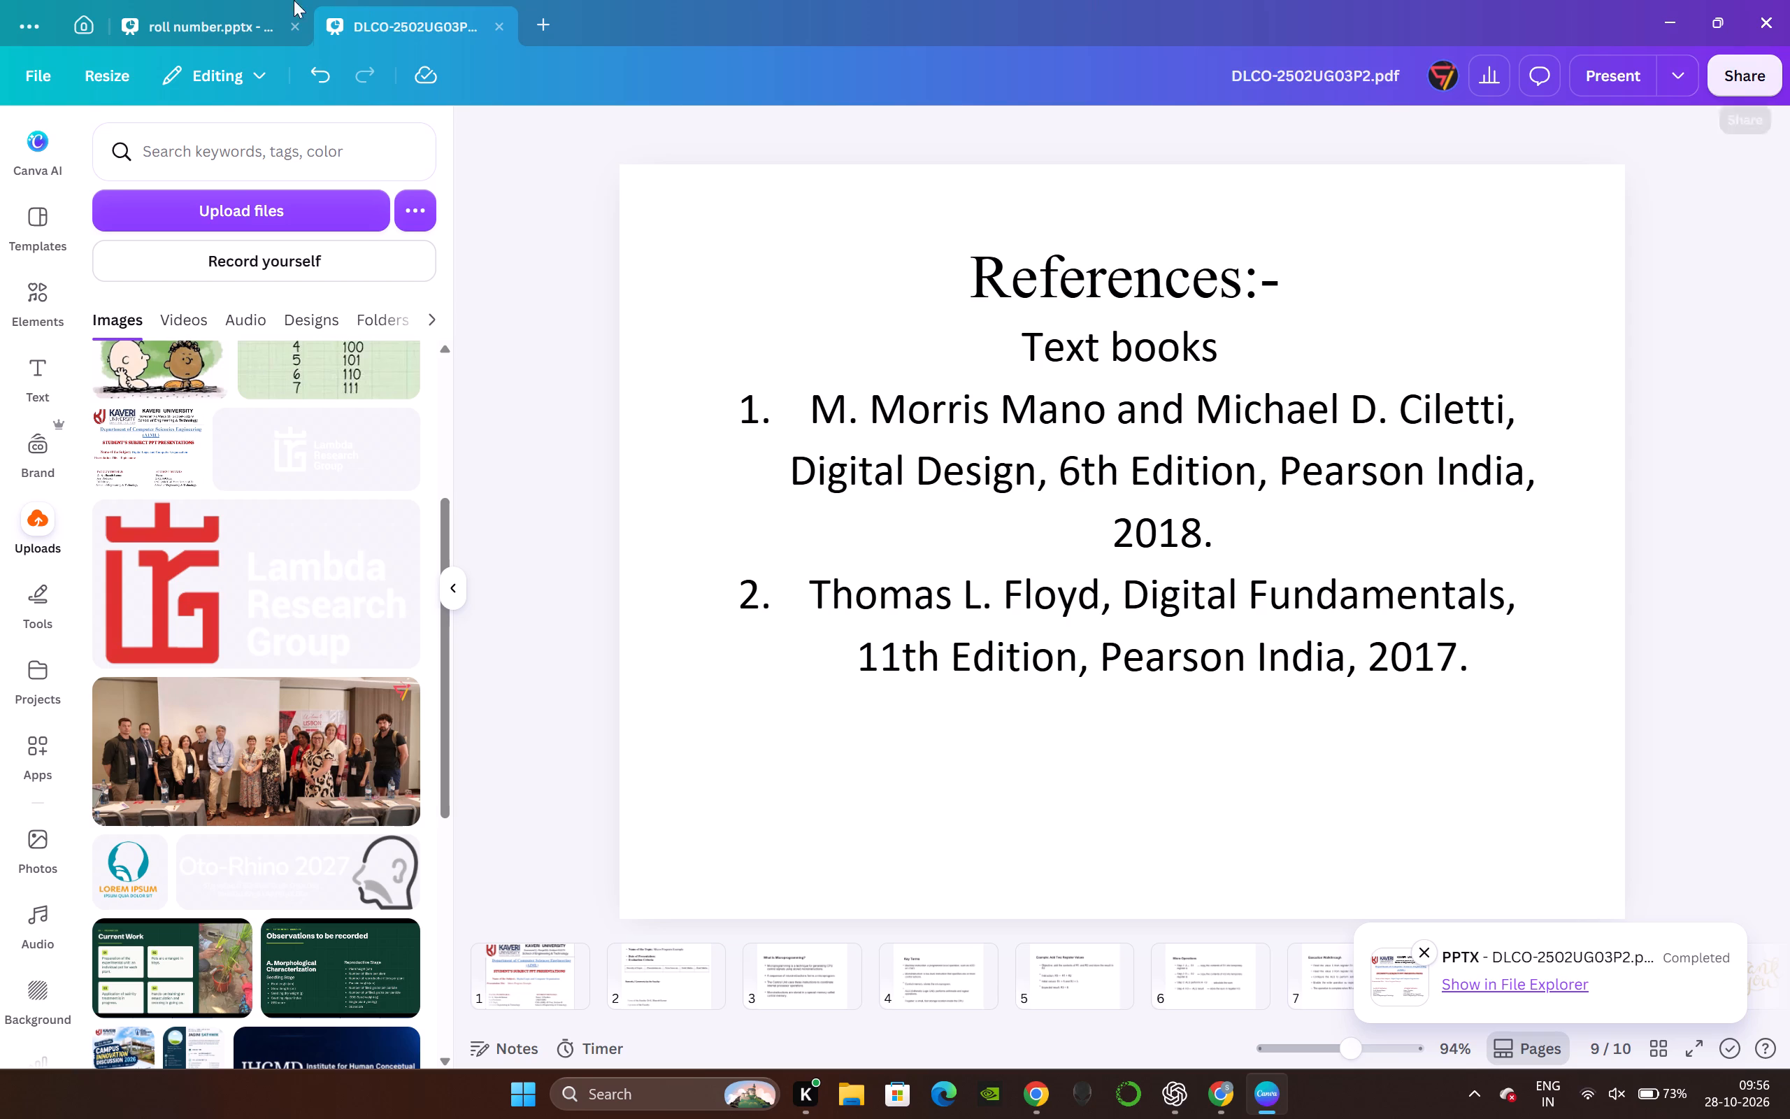
Close the open roll number.pptx and DLCO-2502UG03P2.pdf designs.
left_click(237, 28)
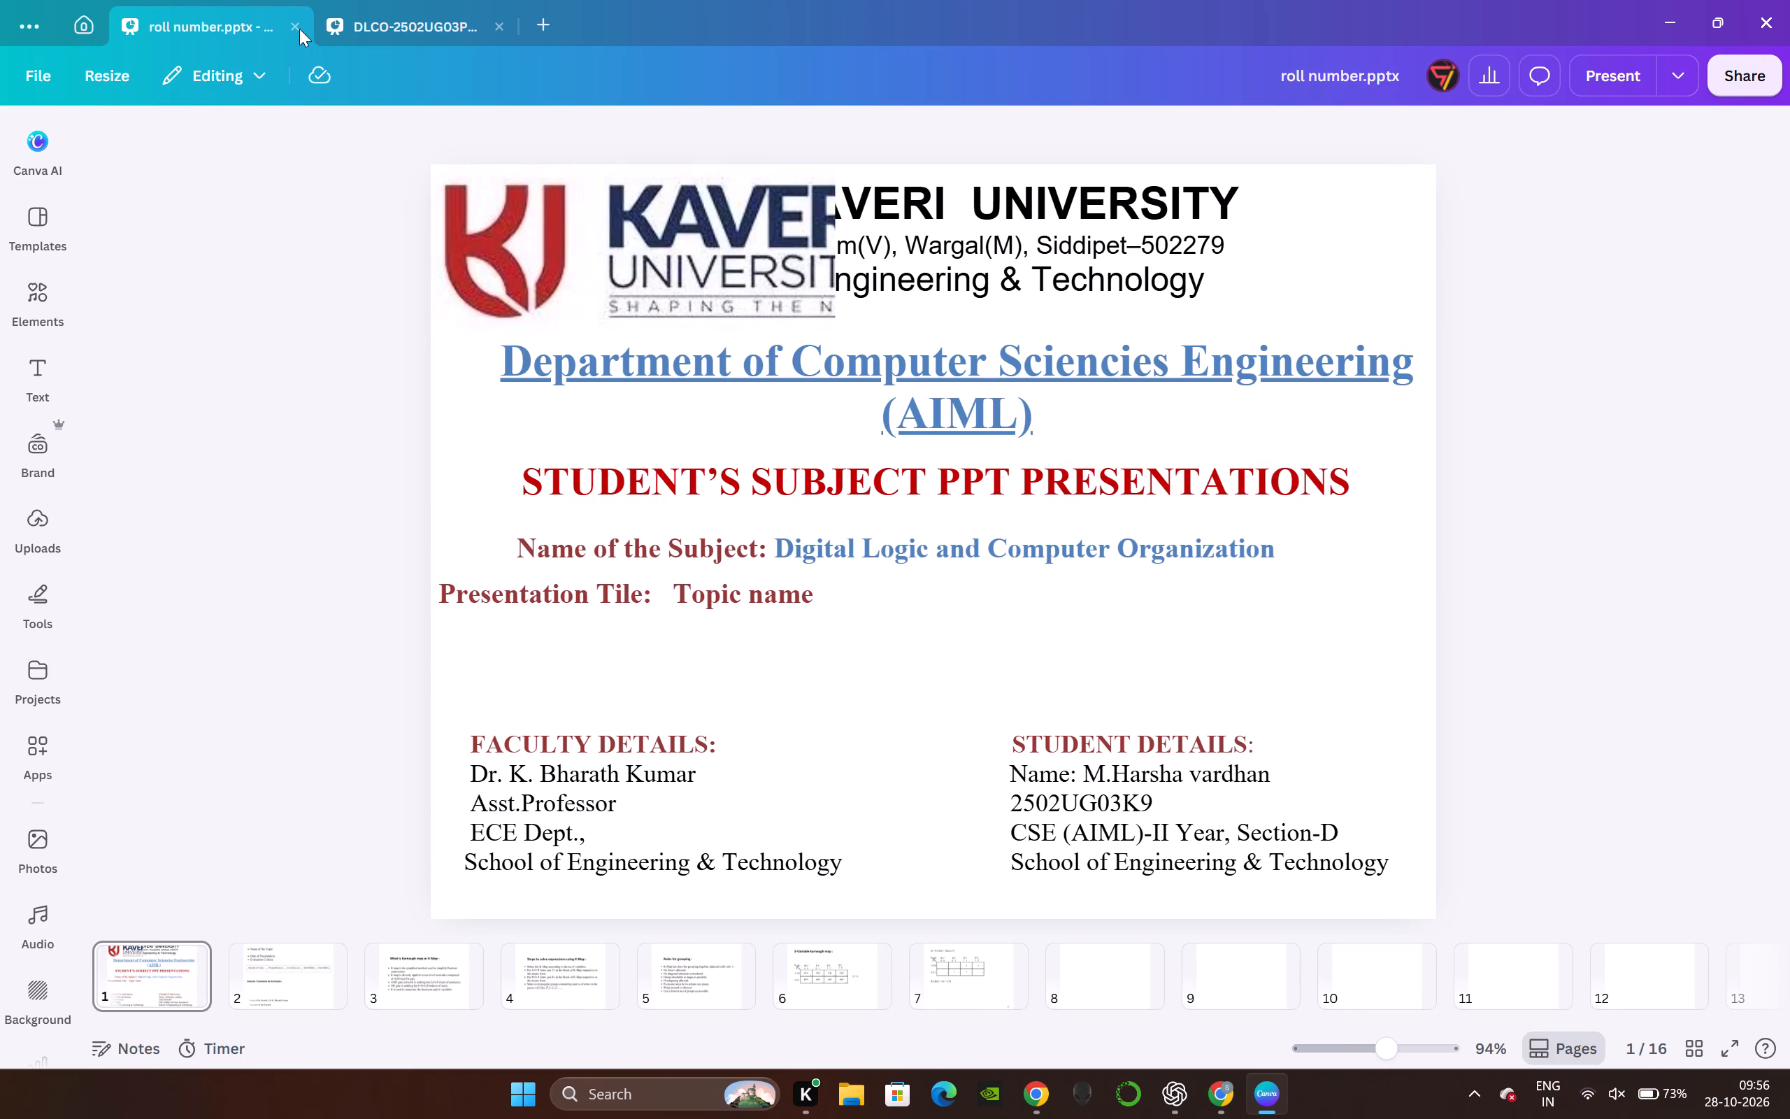
left_click(292, 29)
left_click(292, 29)
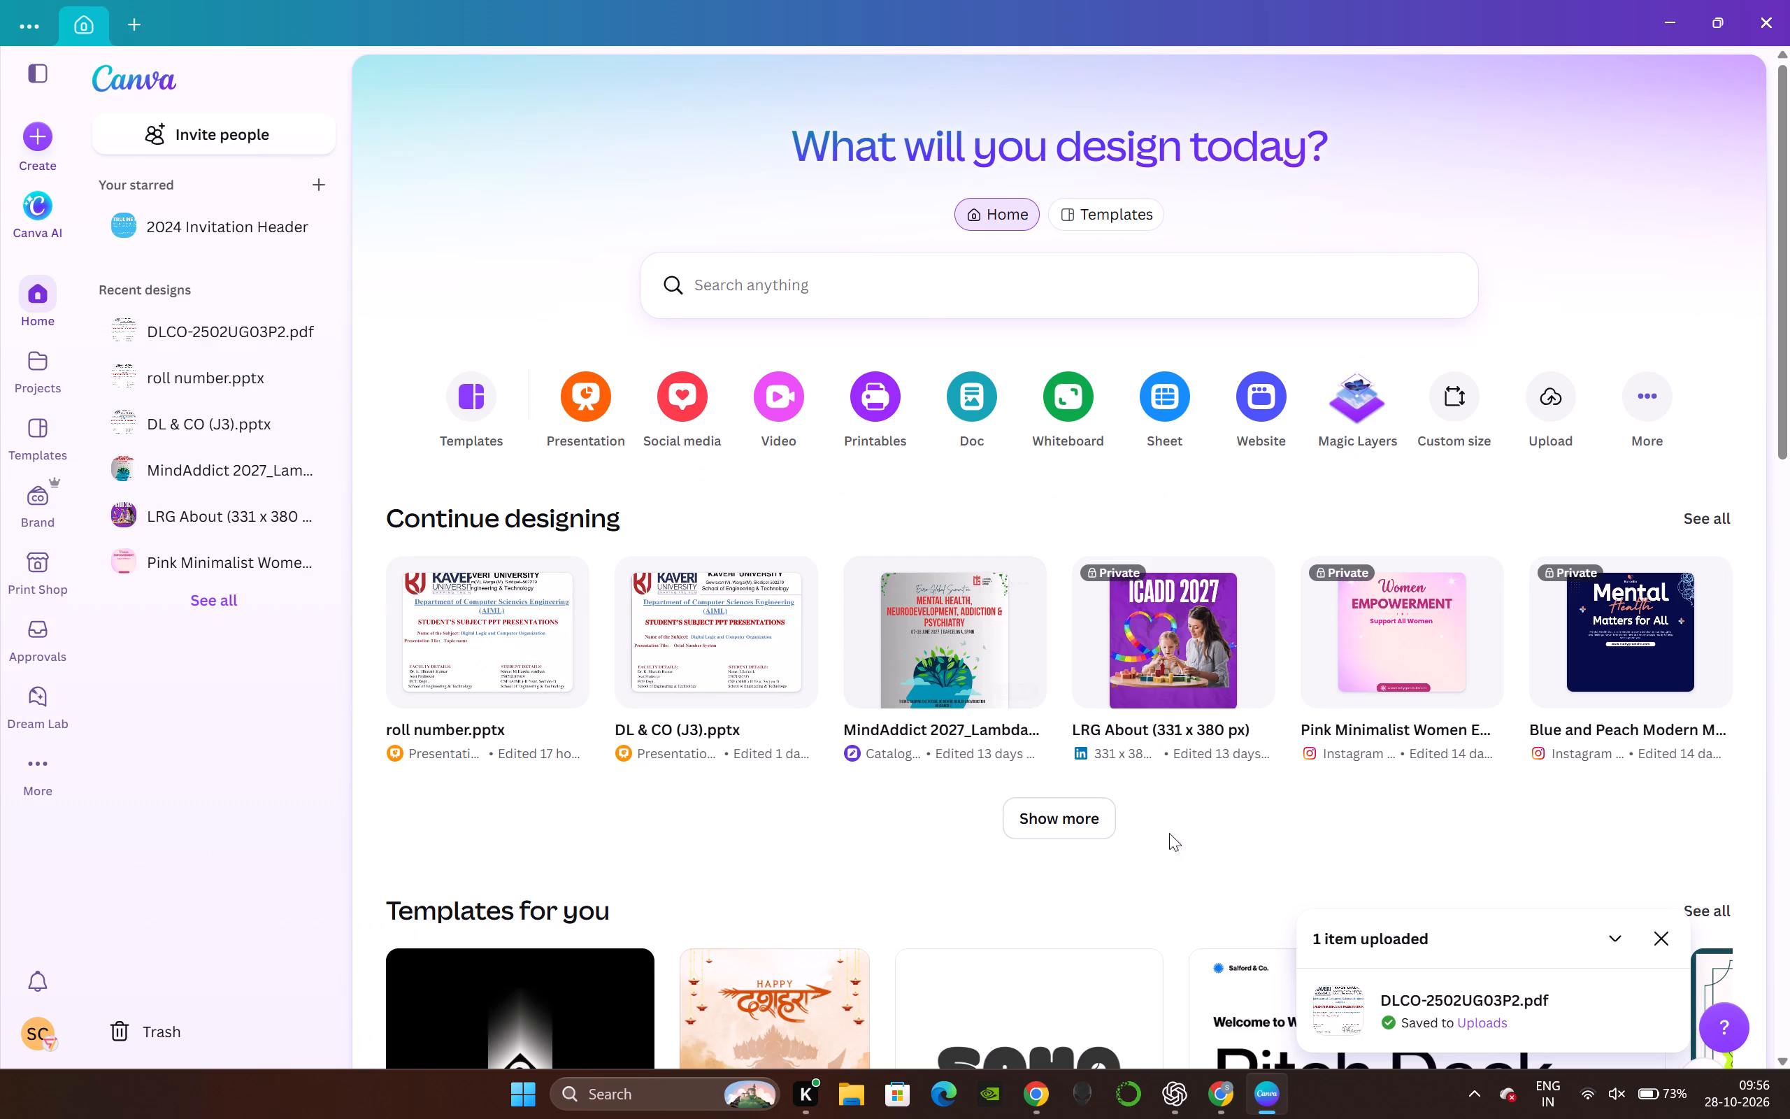
Find the DL & CO (L4) presentation among all projects, dismissing the upload notice, and open it for editing.
left_click(1059, 824)
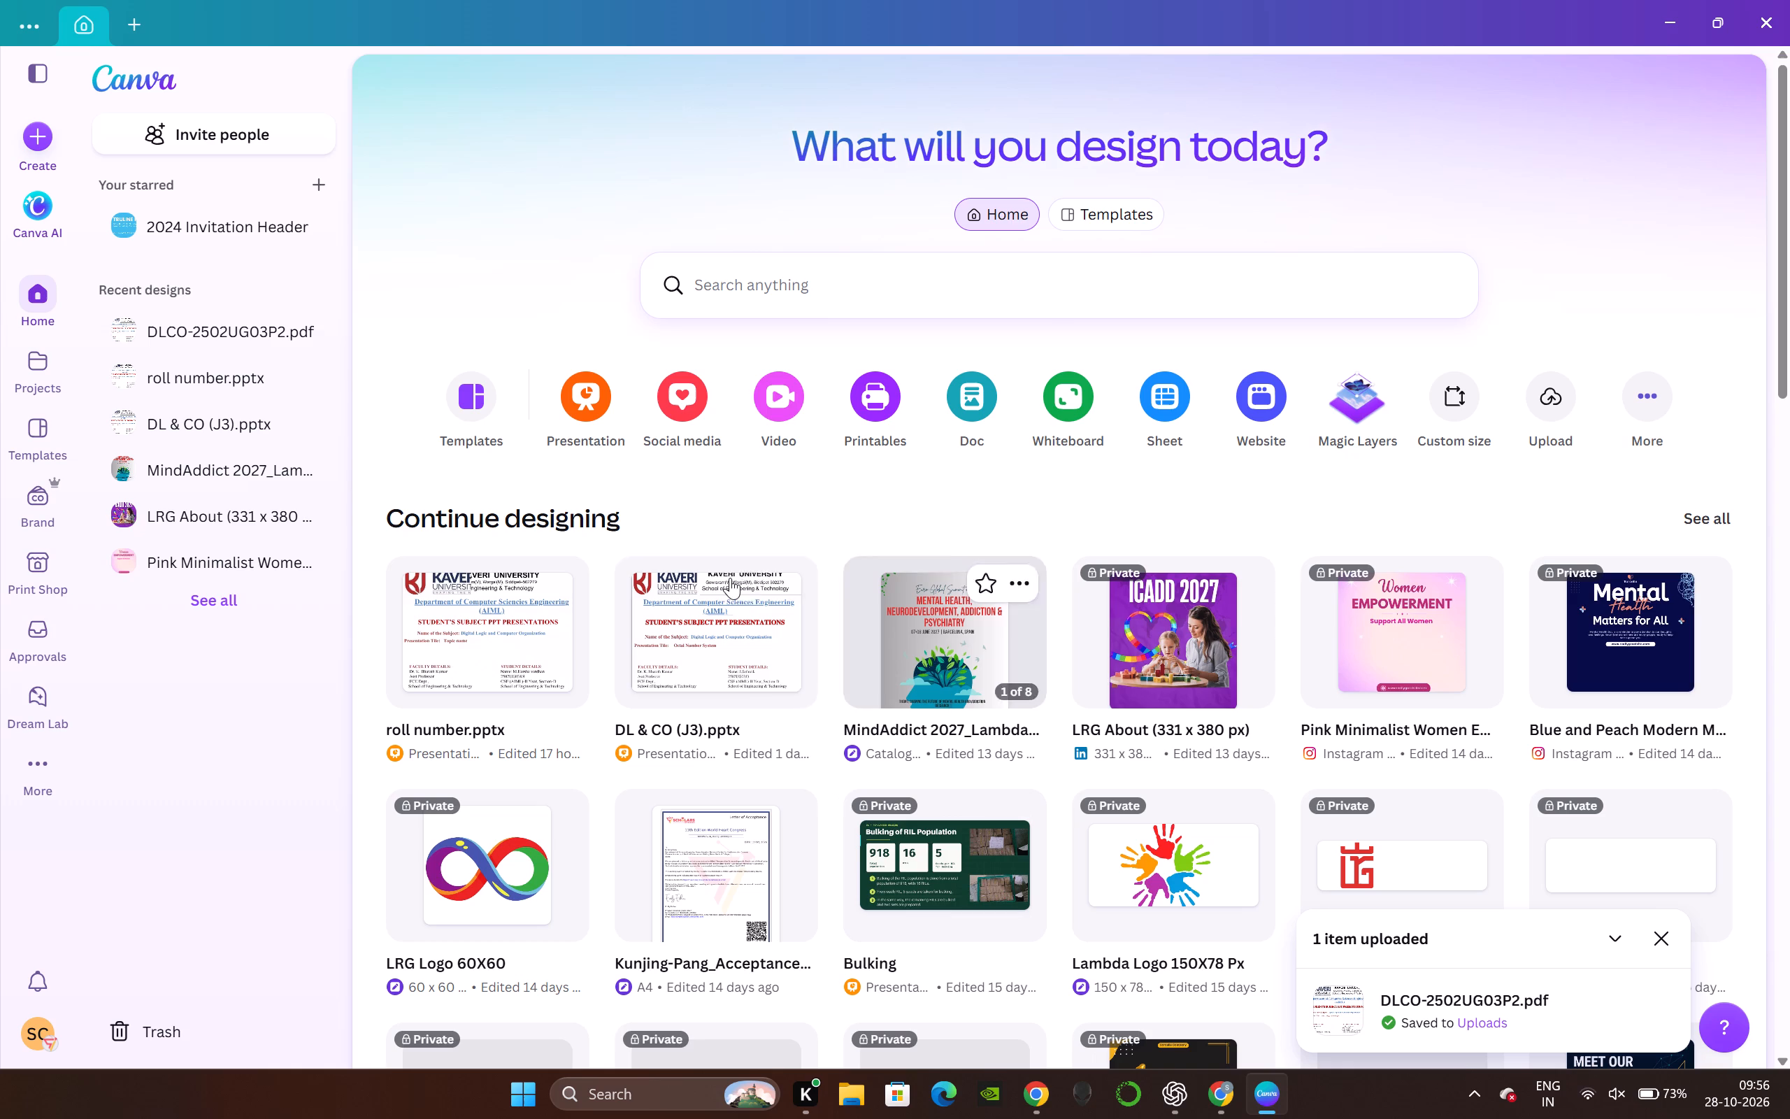
left_click(24, 386)
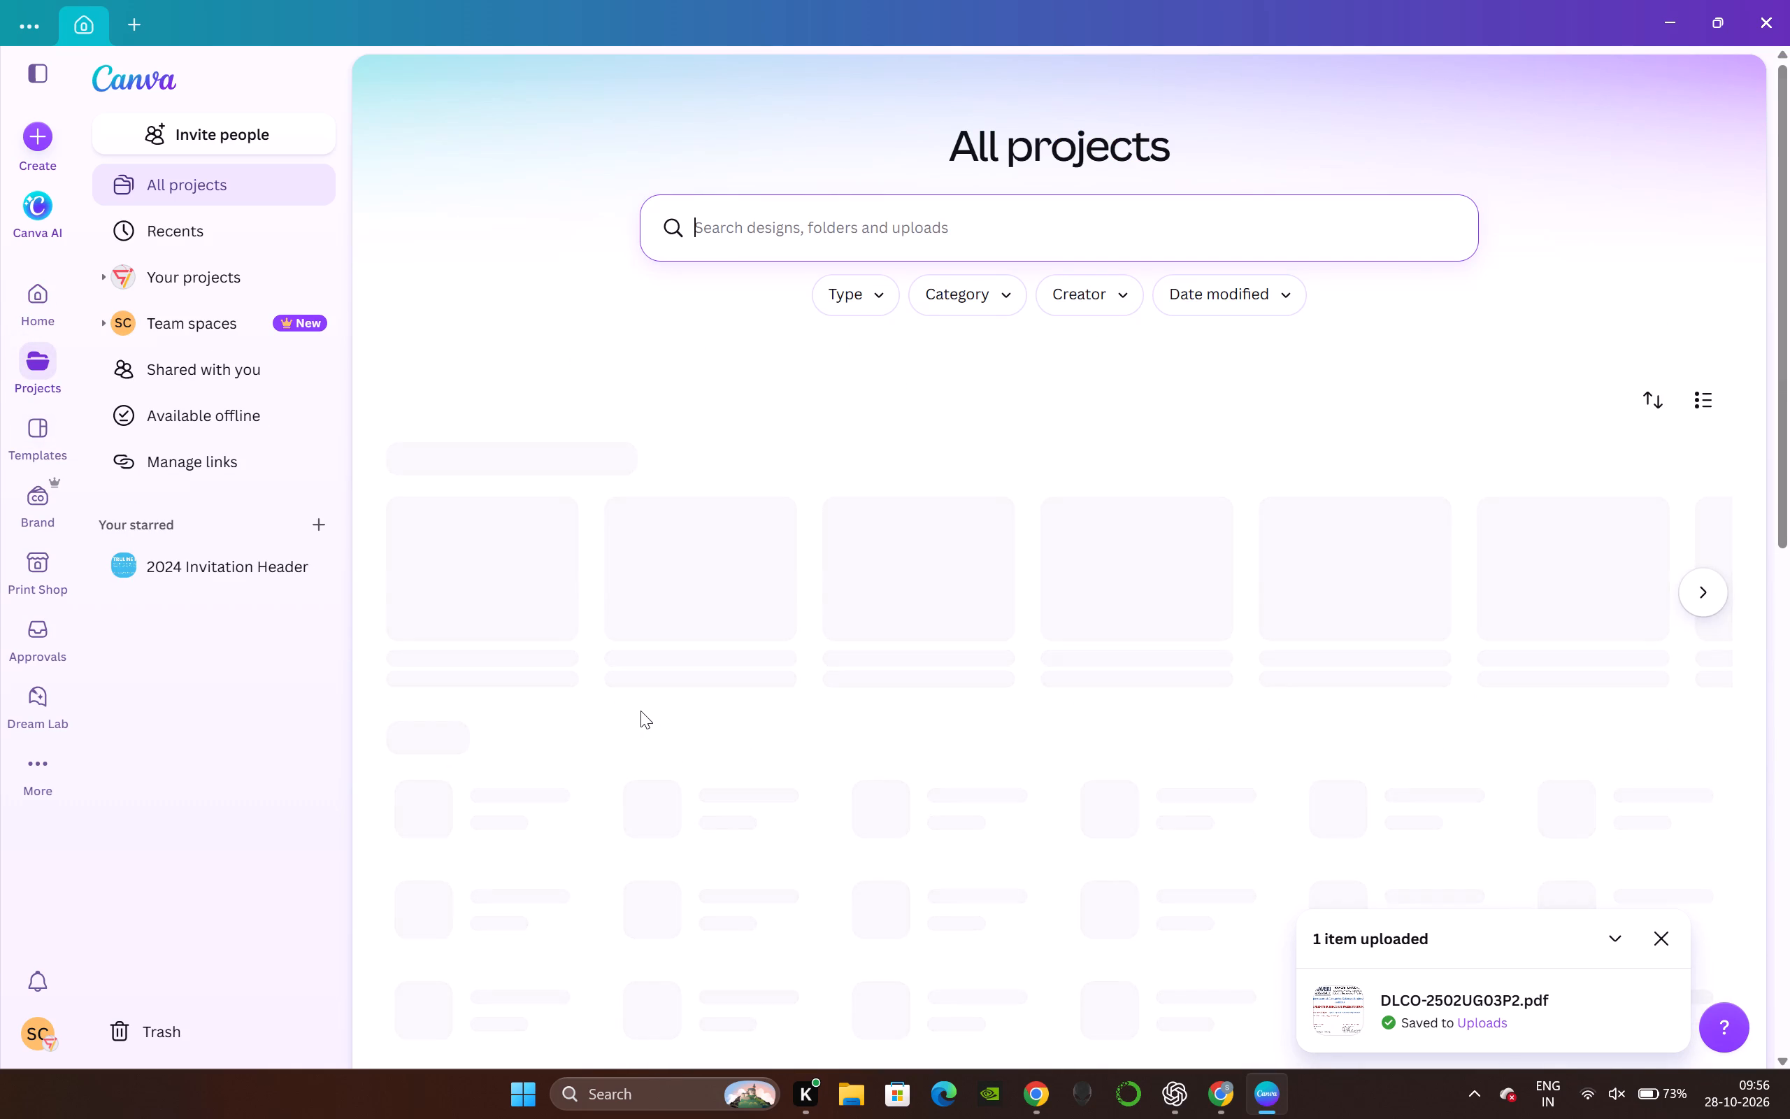
left_click(1656, 934)
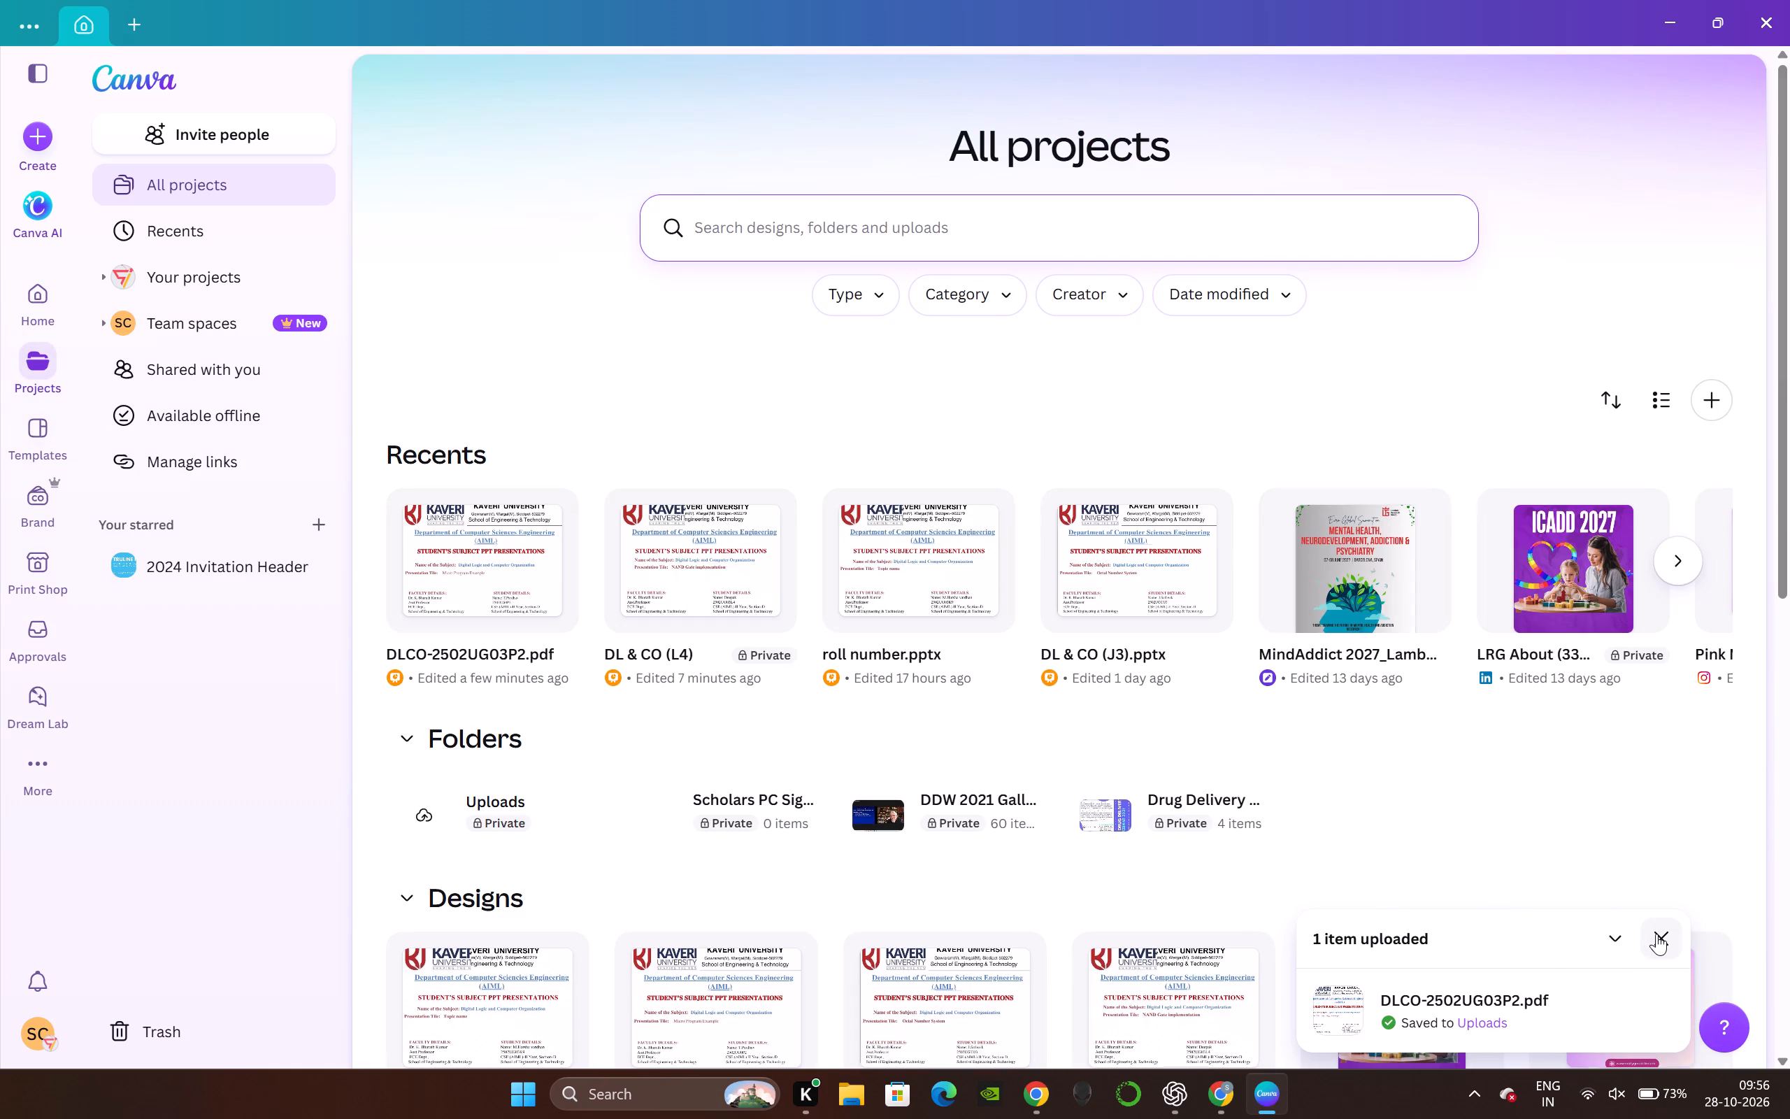
double_click(673, 590)
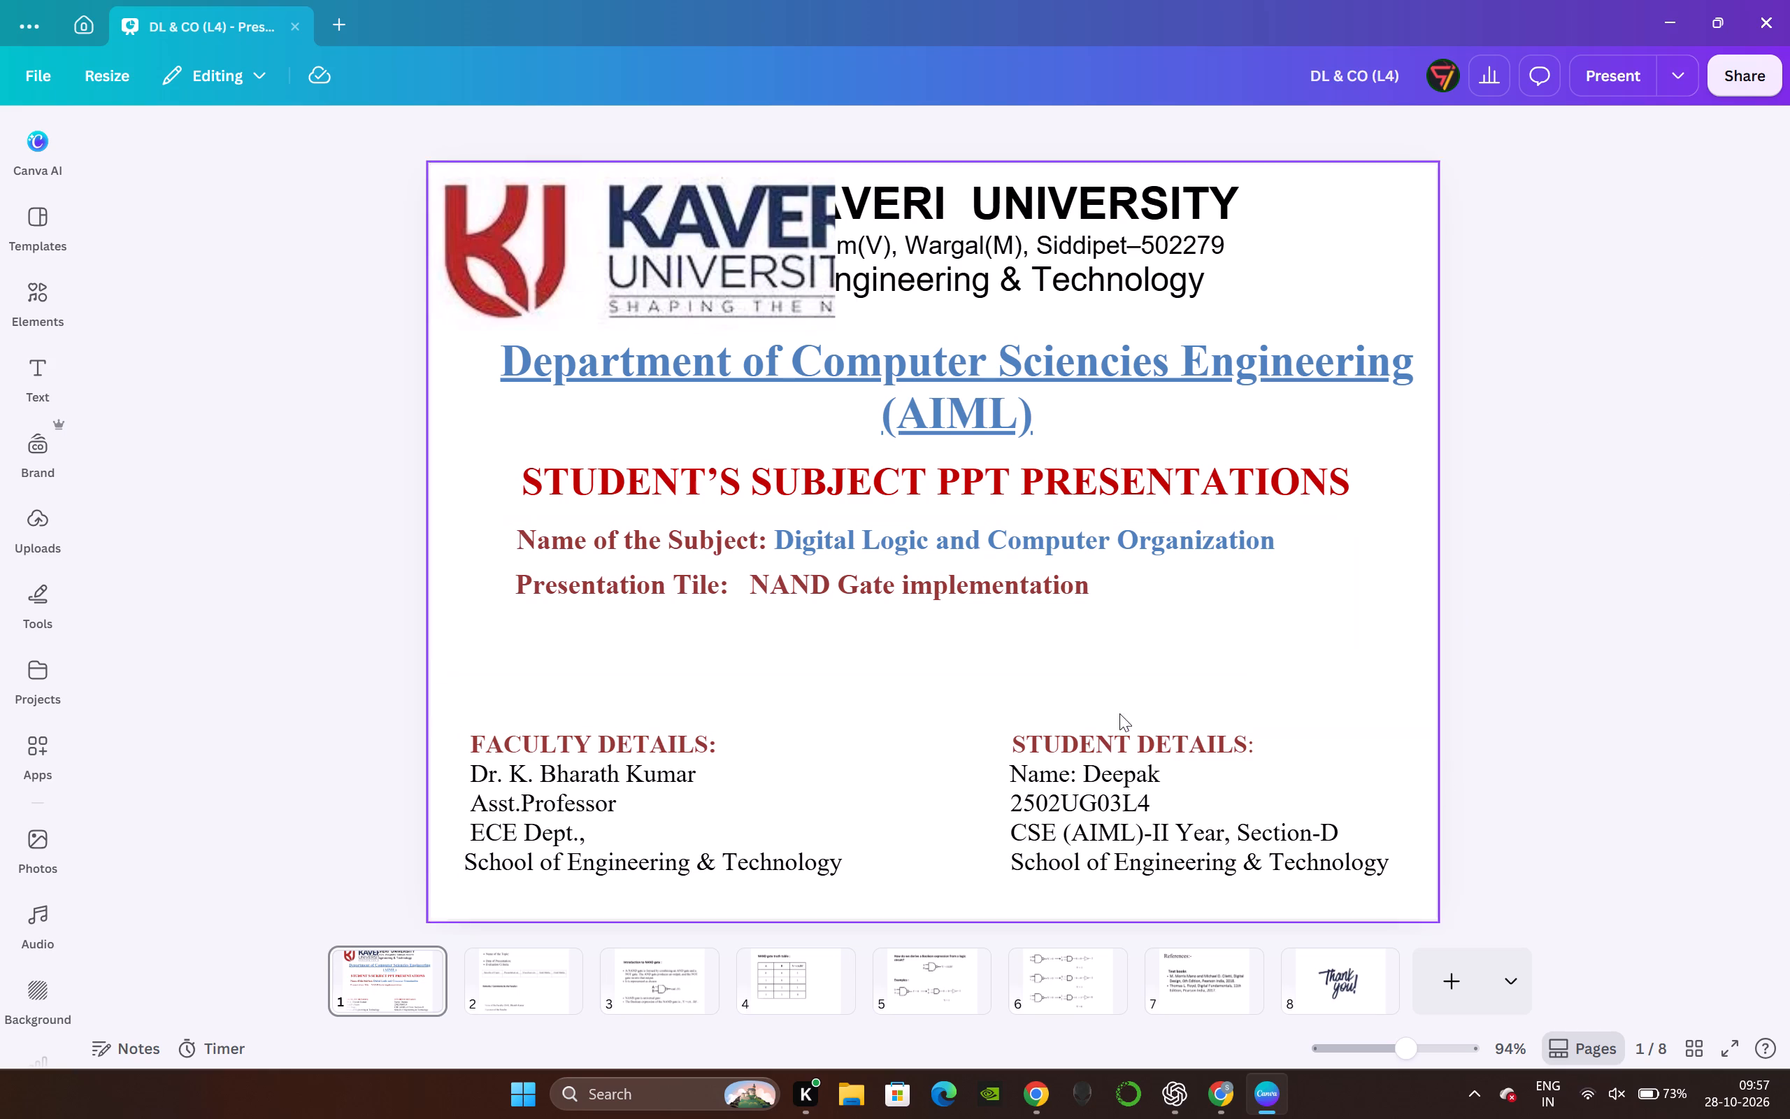
Copy the title "NAND Gate implementation" from the cover page and paste it after "Name of the Topic:" on page 2.
double_click(991, 583)
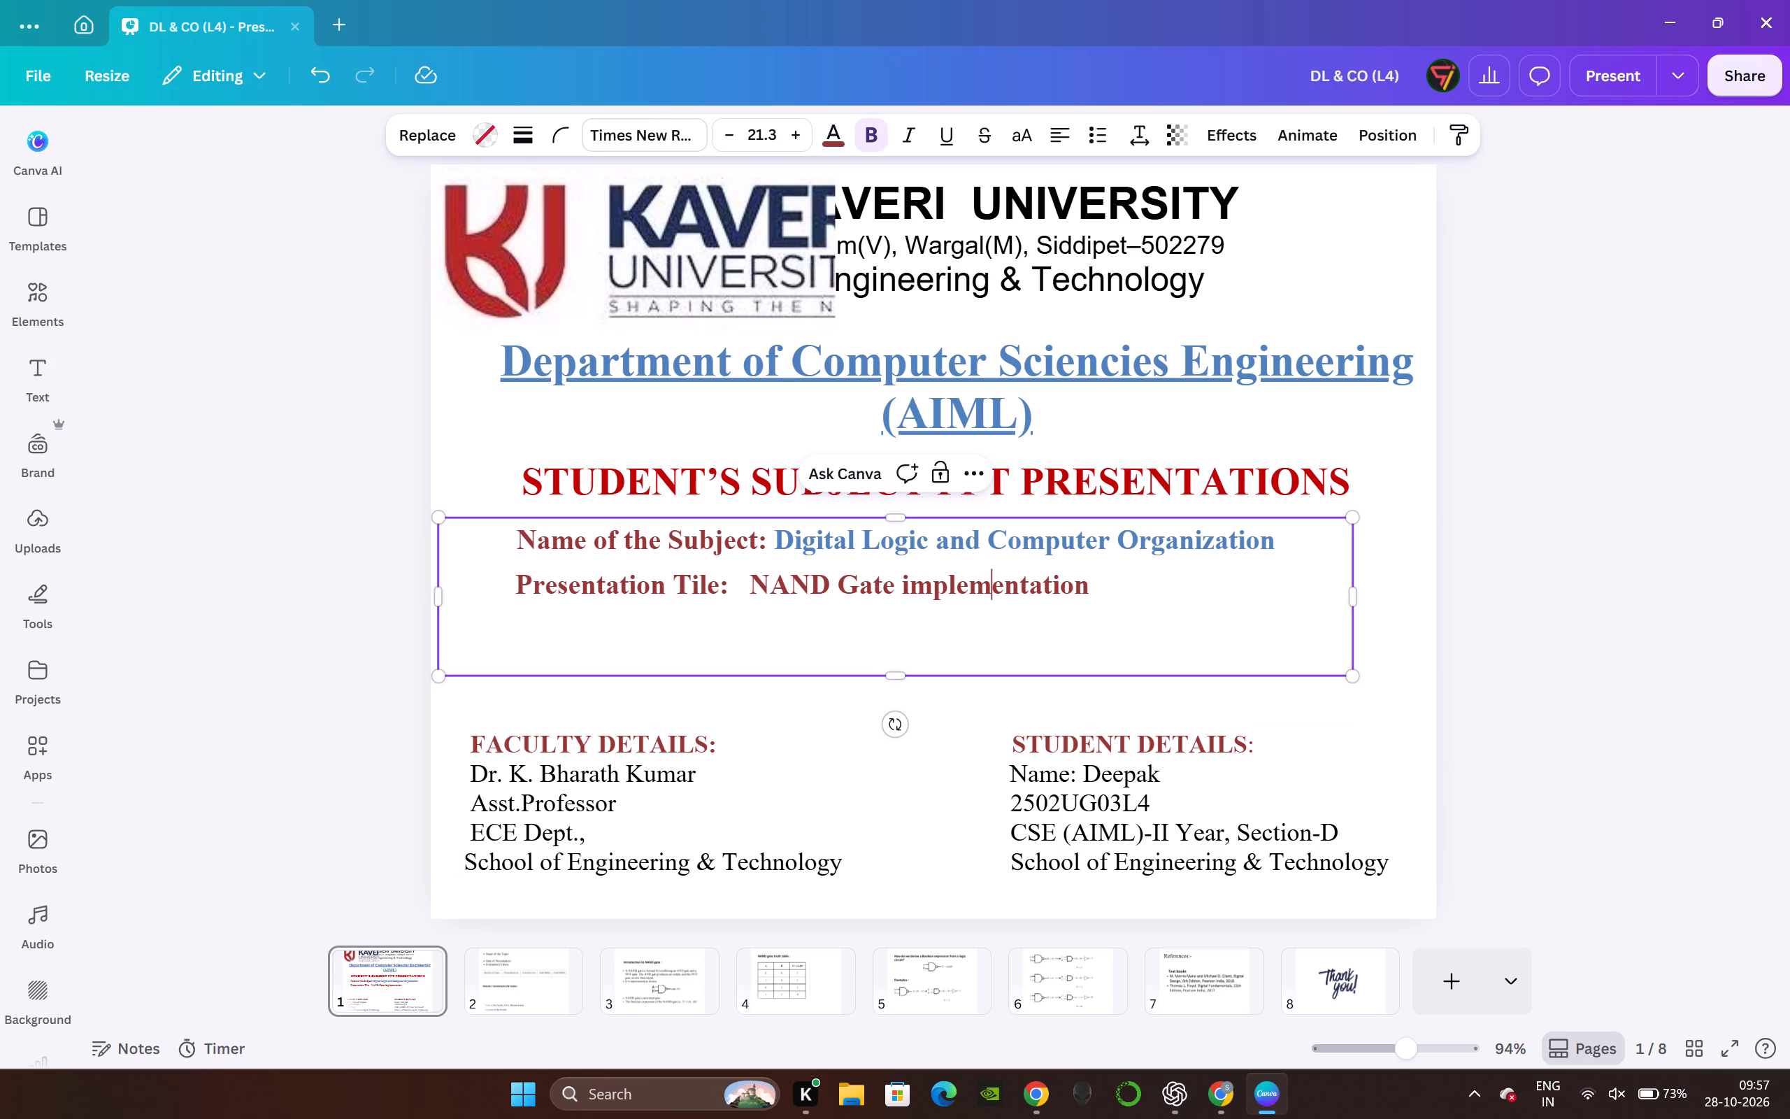
left_click_drag(743, 582, 1065, 620)
key("ctrl+c")
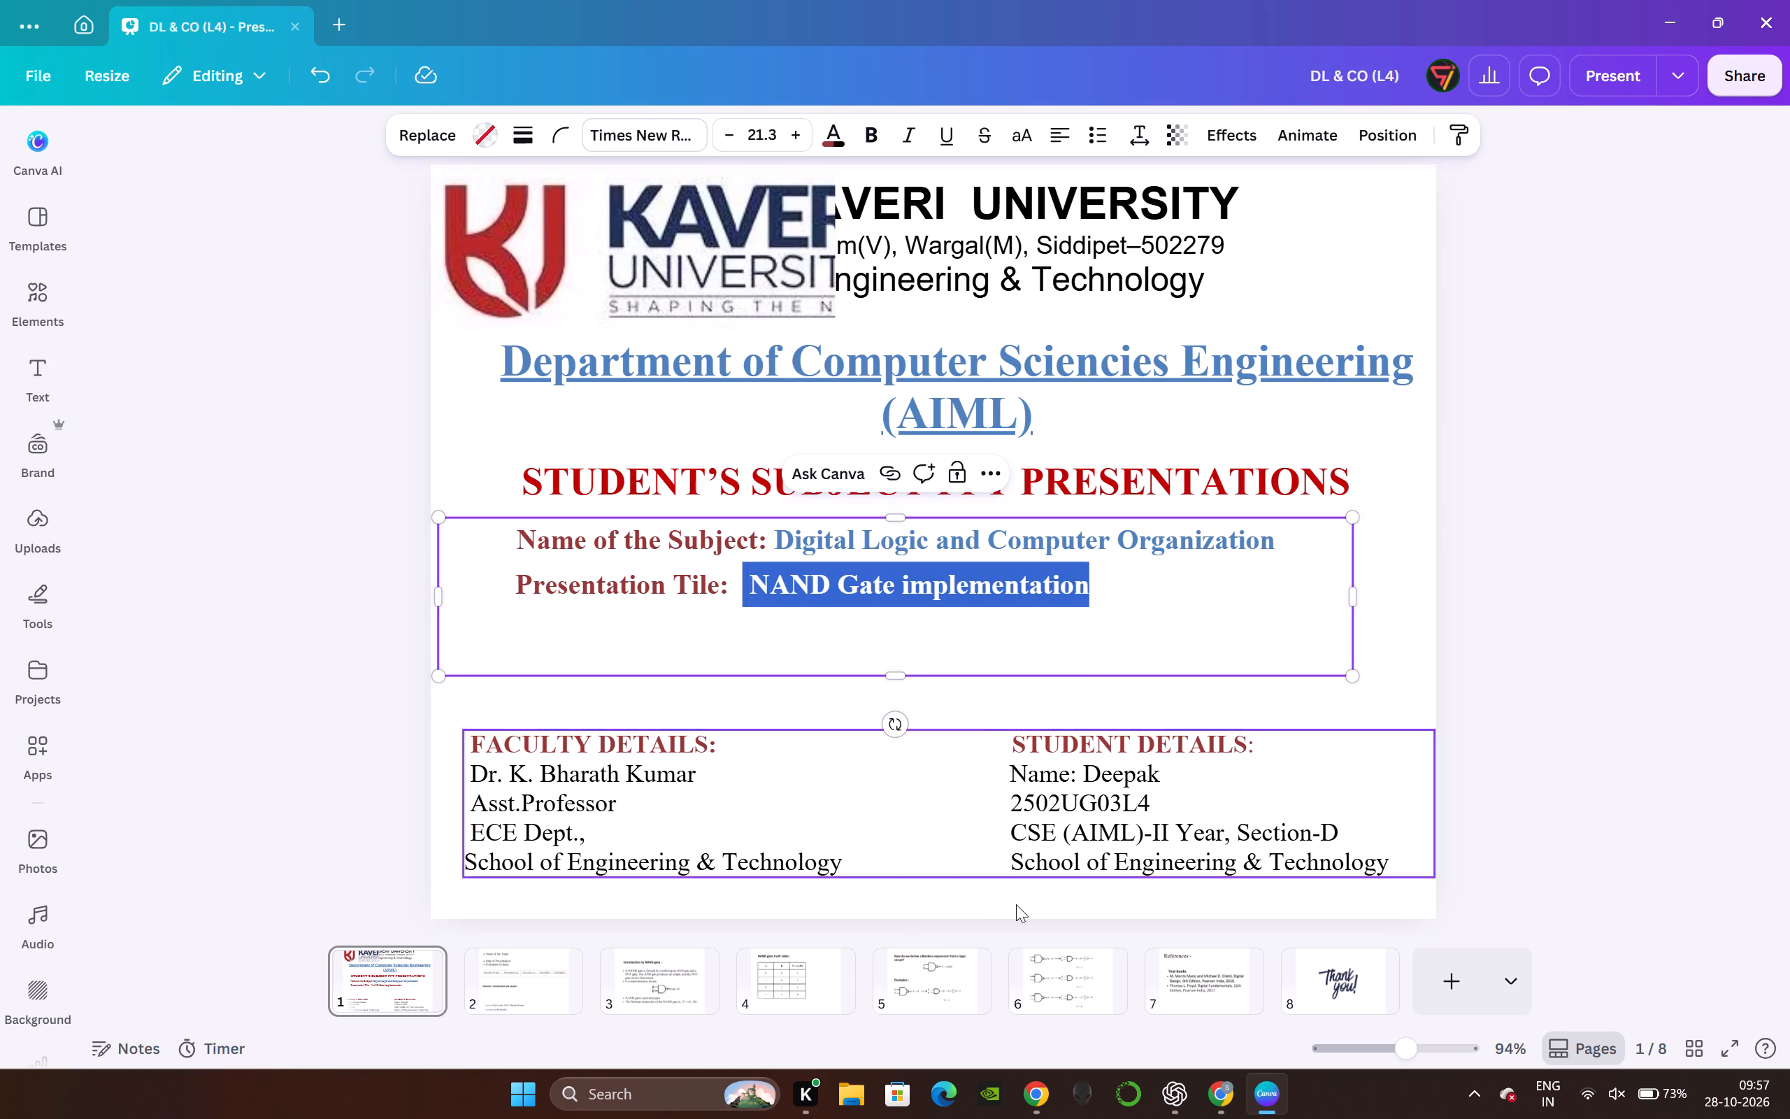
left_click(559, 968)
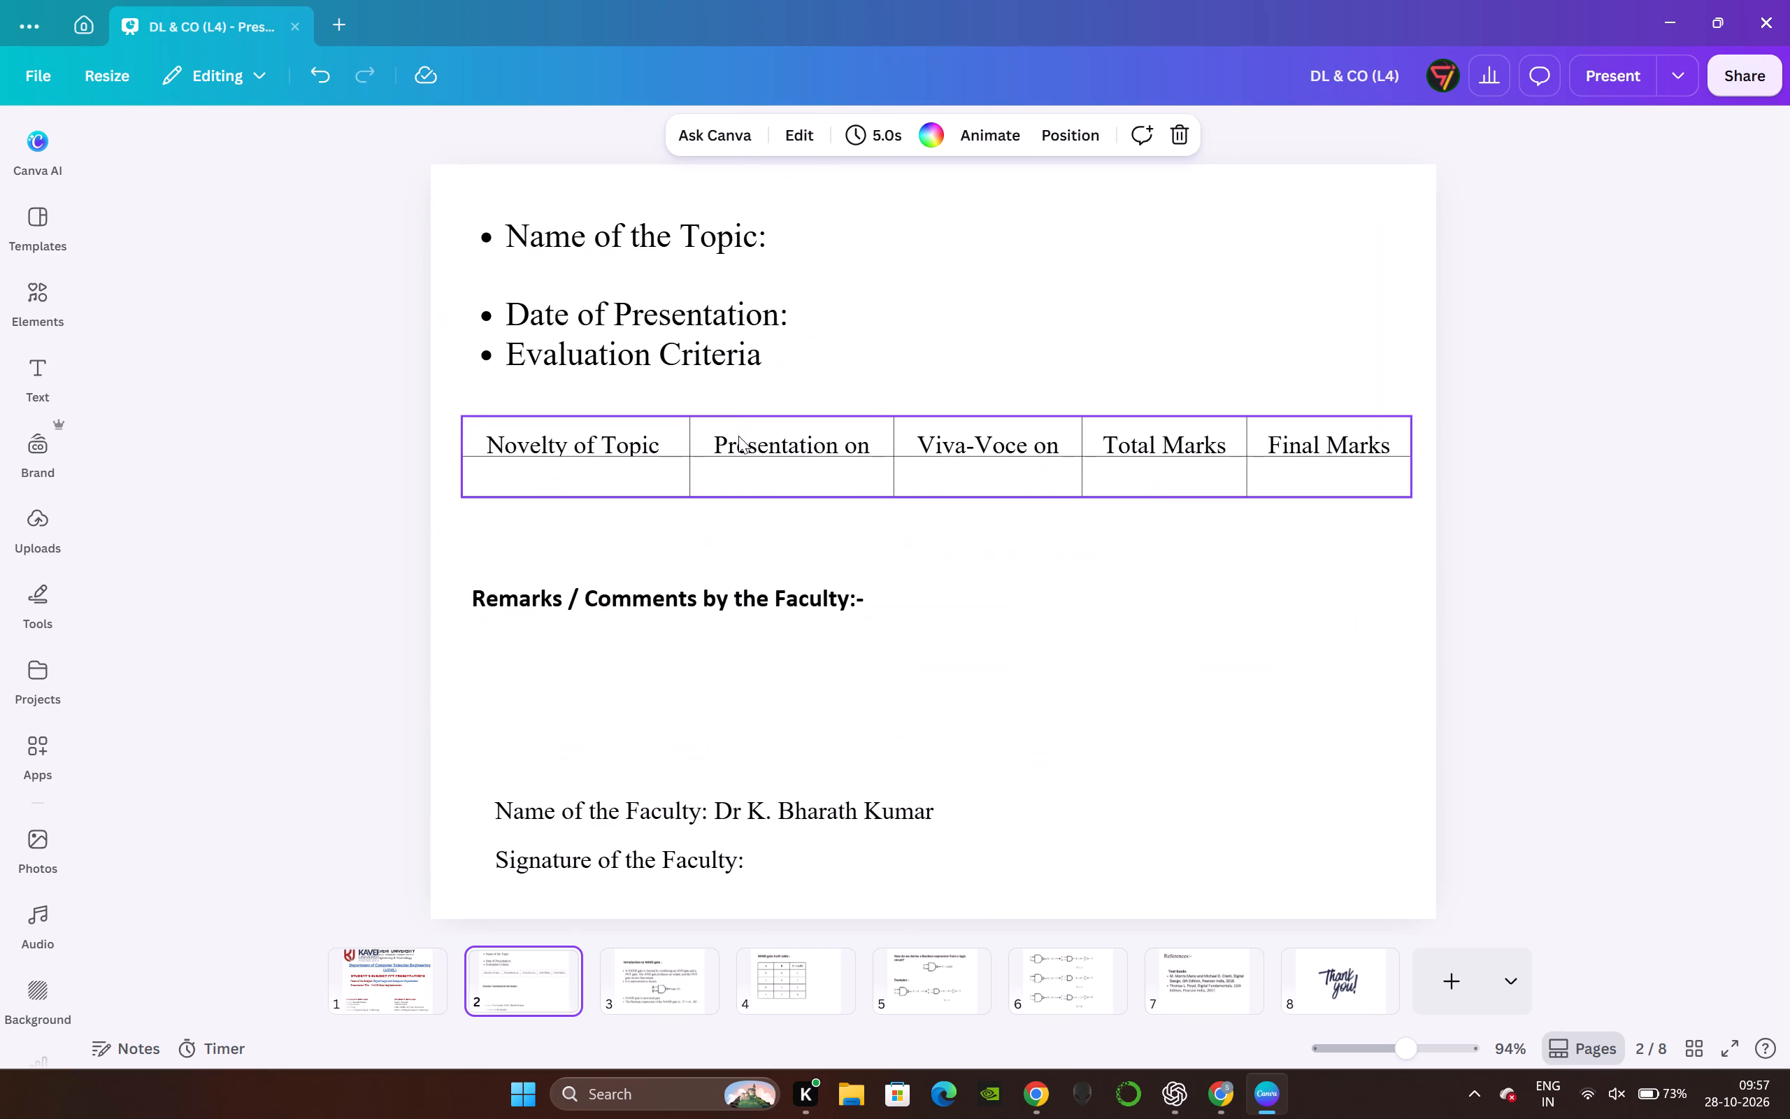
double_click(785, 235)
left_click(780, 238)
key("space")
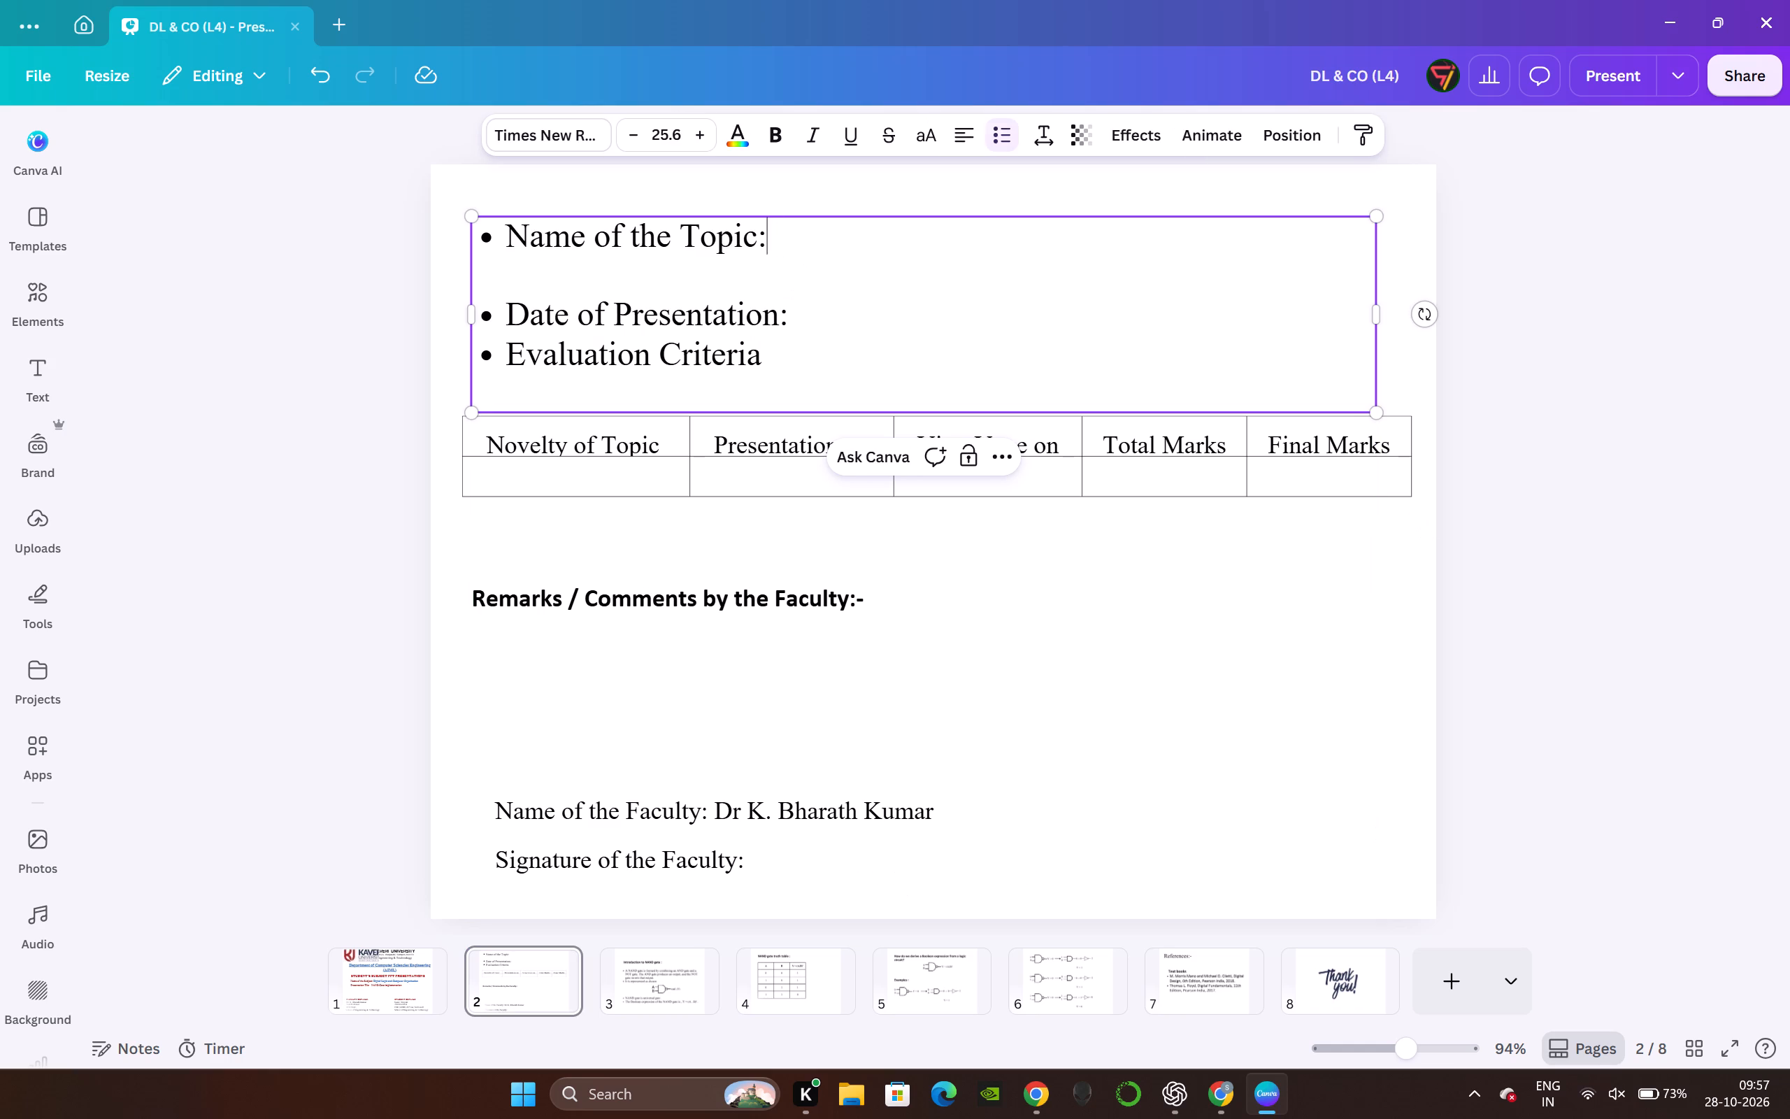
key("ctrl+v")
left_click(1553, 355)
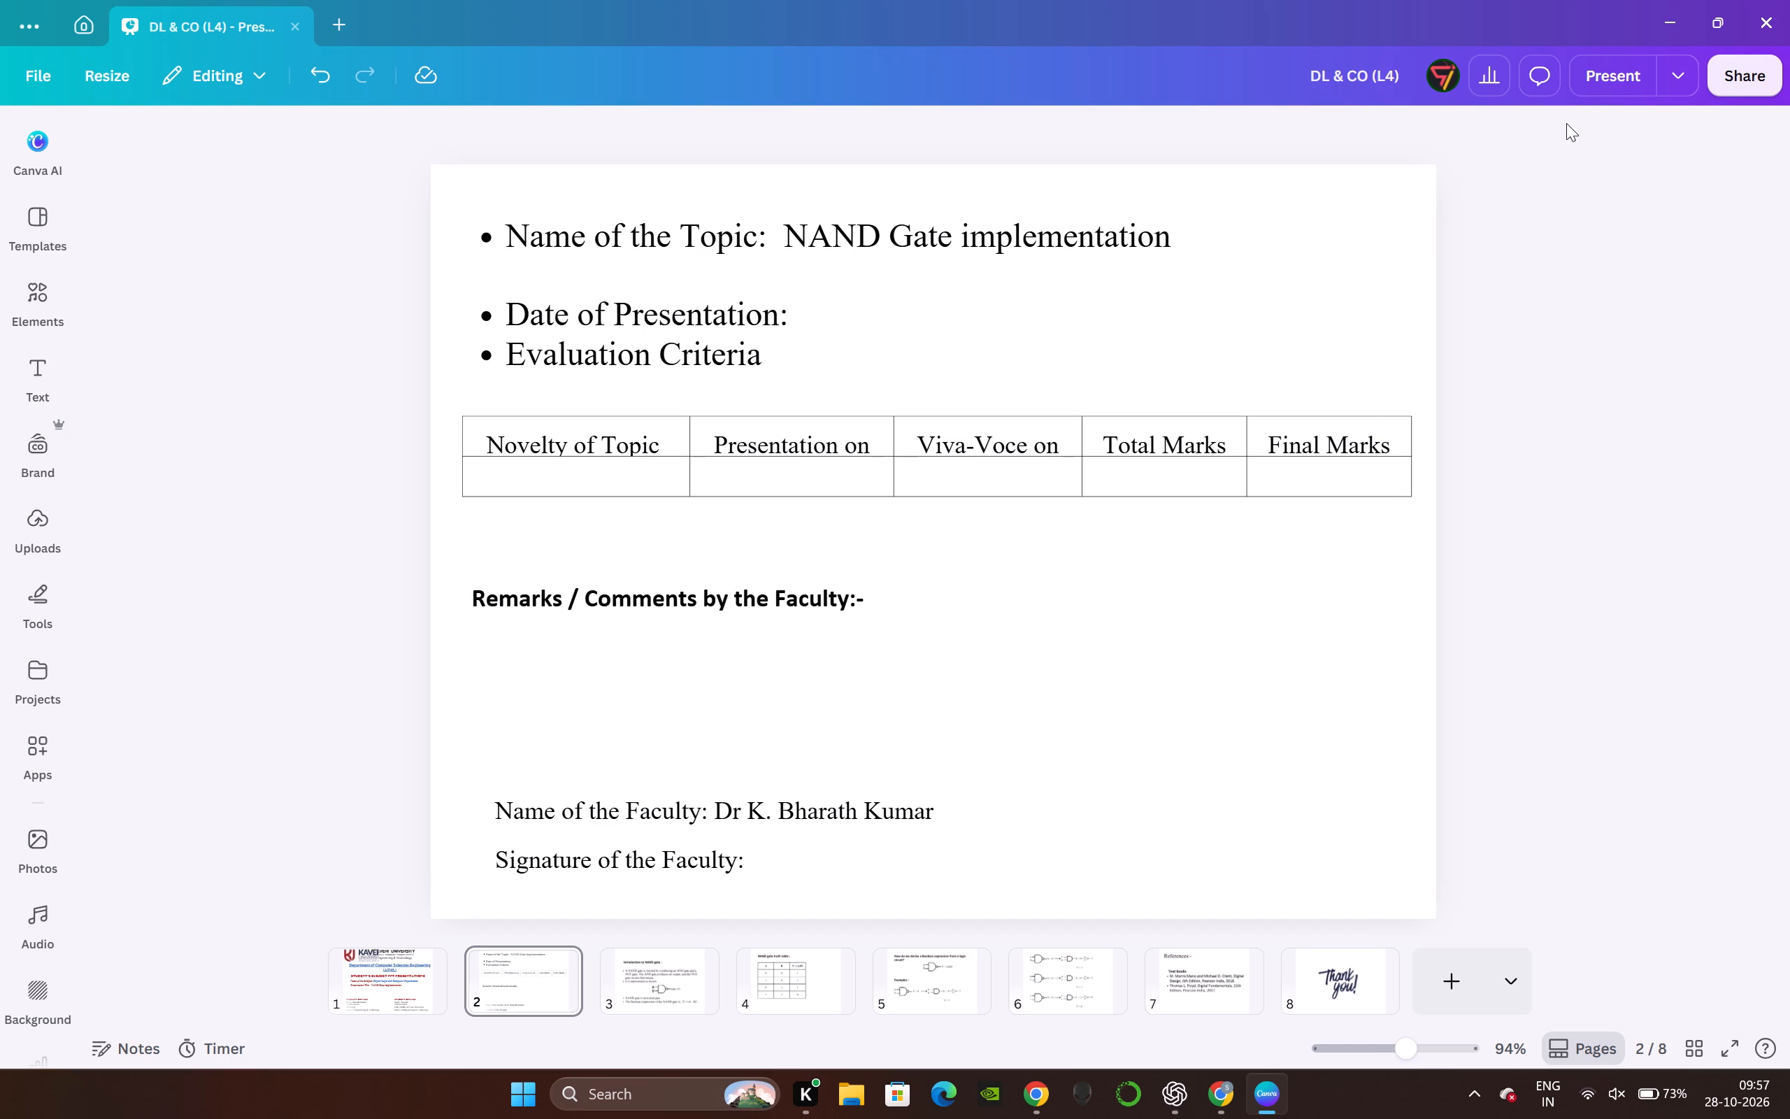
Switch to File Explorer, delete the DL & CO (L4) PowerPoint file from the Downloads folder, and close the window.
left_click(838, 1102)
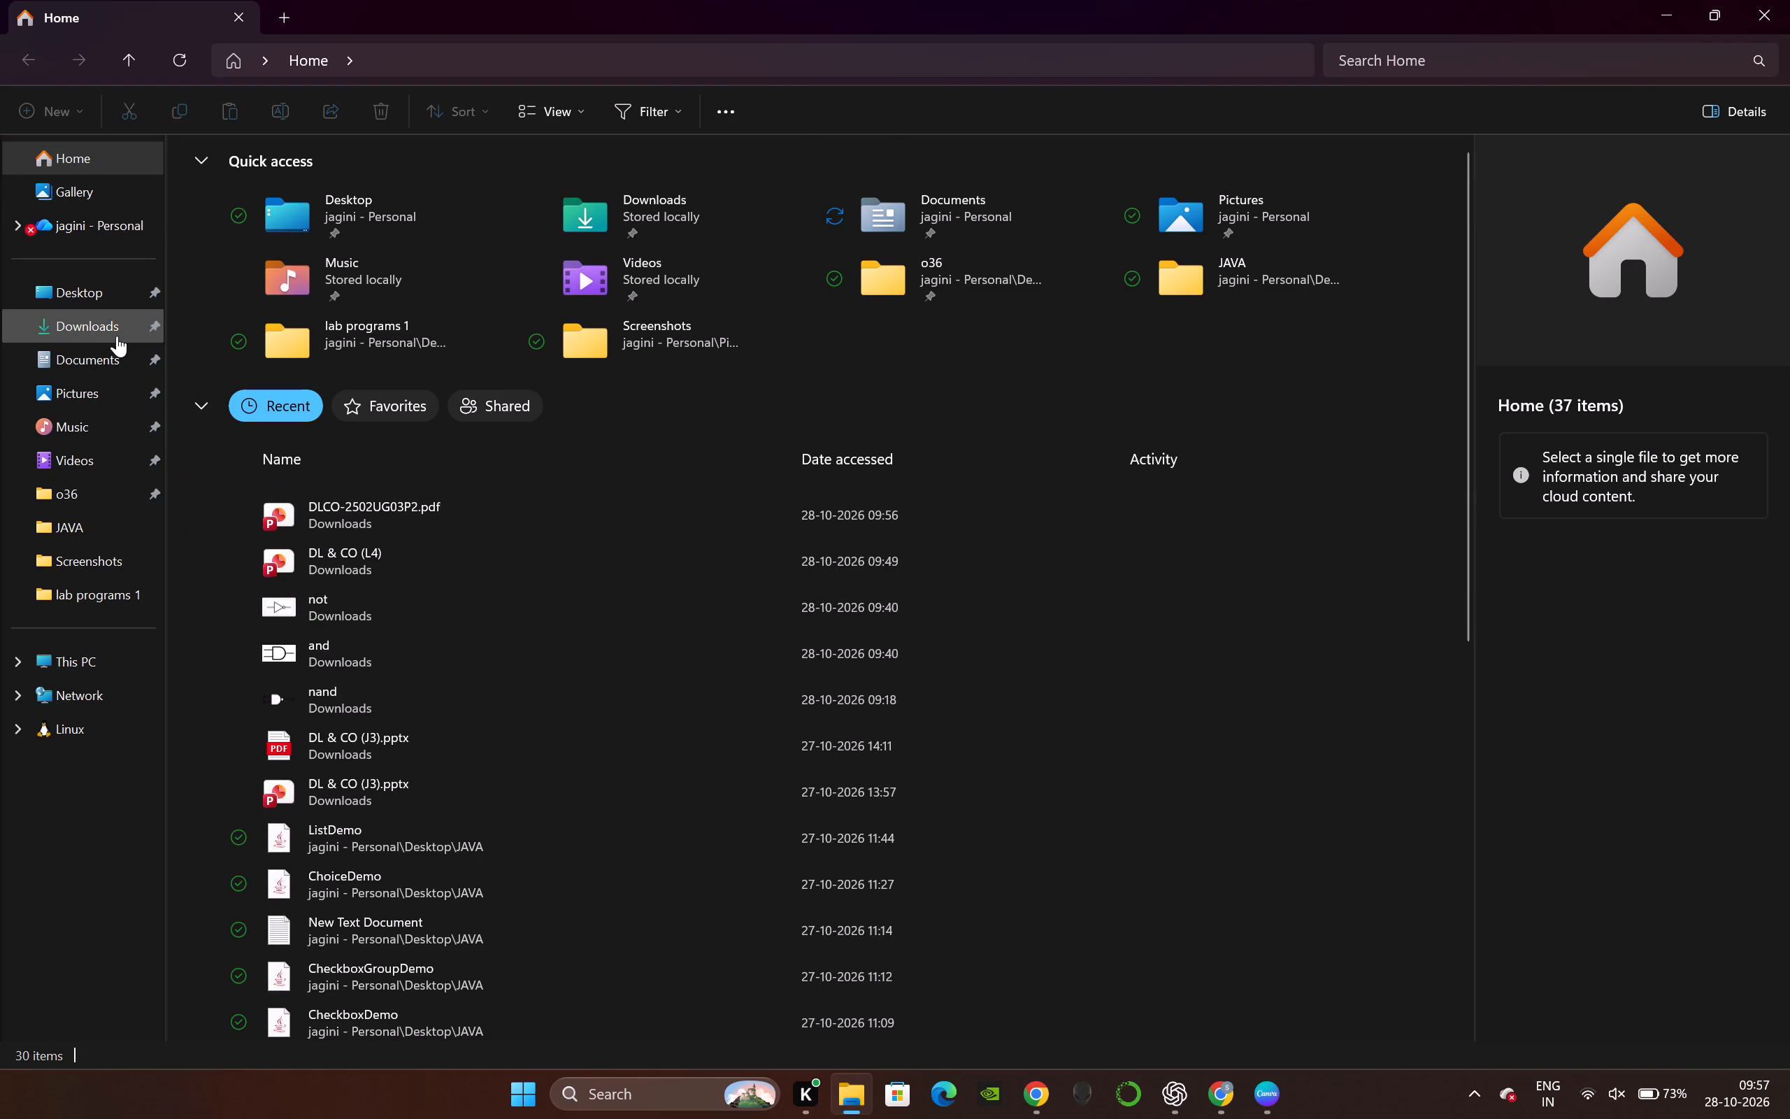
left_click(117, 336)
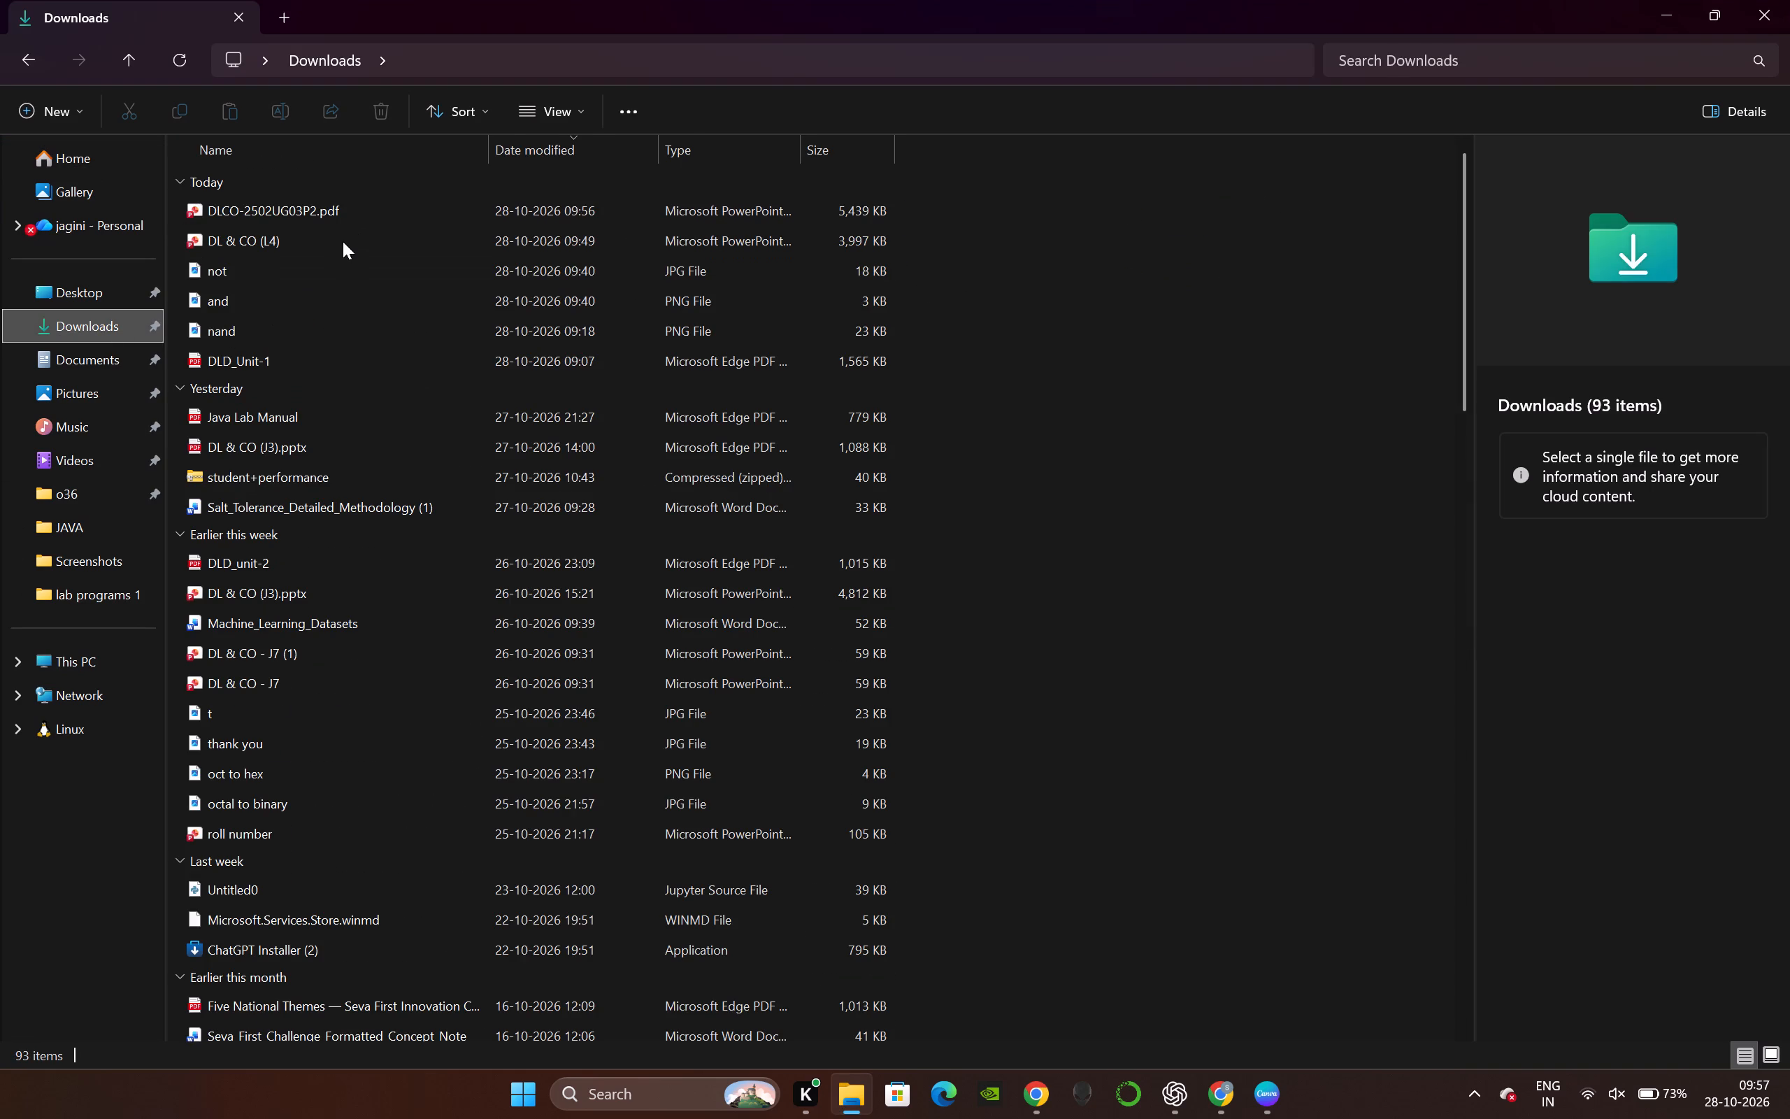
left_click(343, 241)
left_click(380, 118)
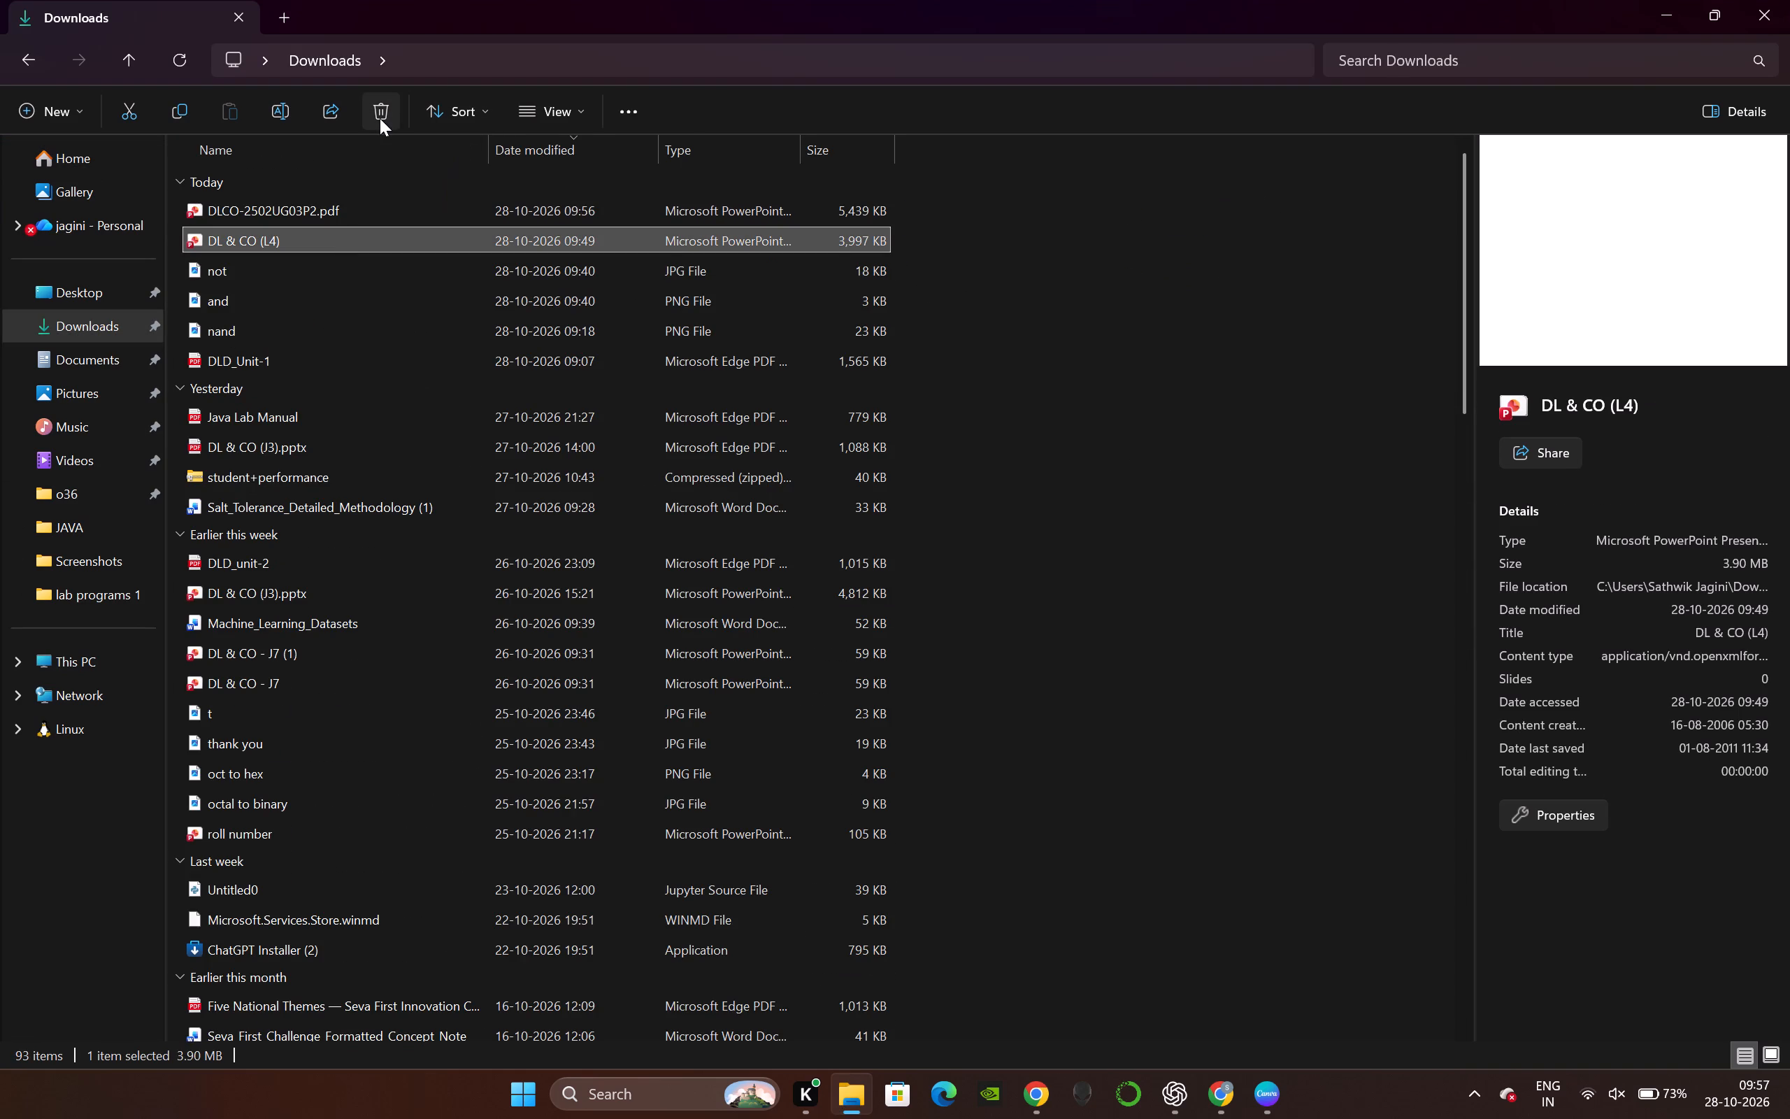
left_click(1784, 0)
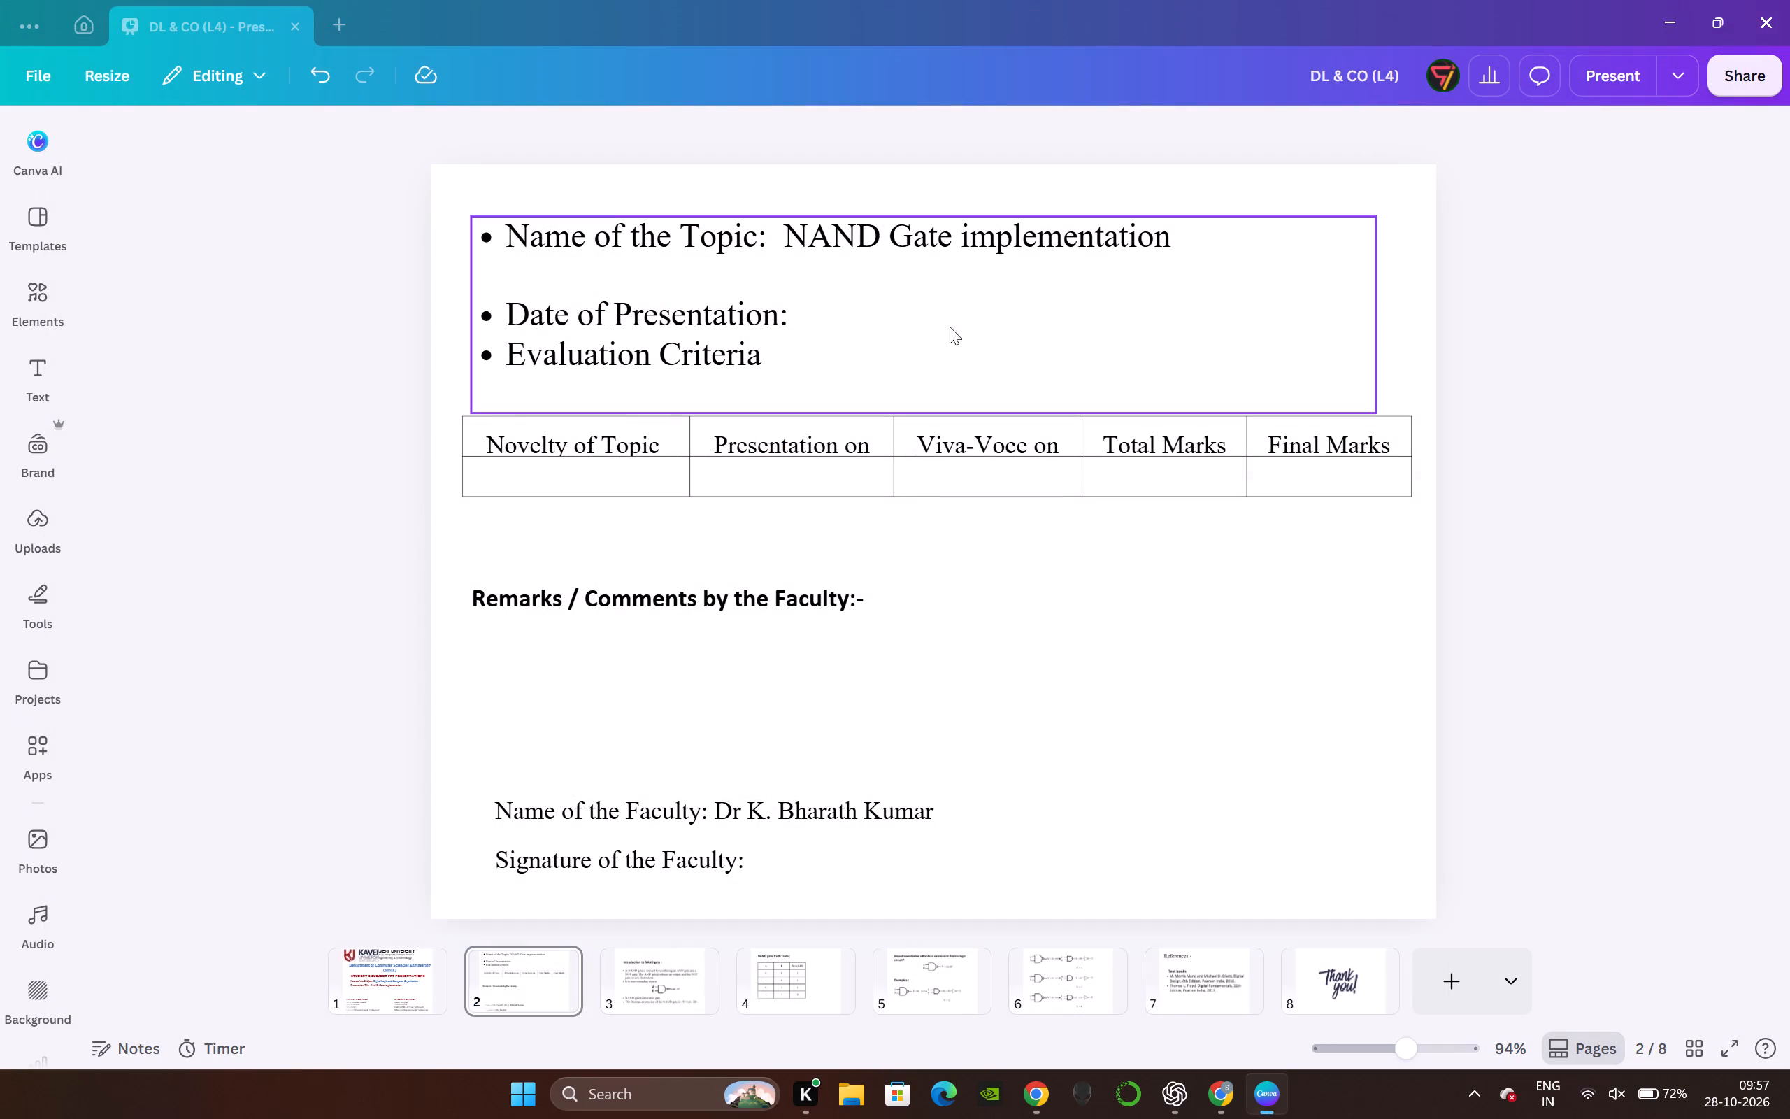
Download the DL & CO (L4) presentation as a PPTX file.
left_click(1733, 94)
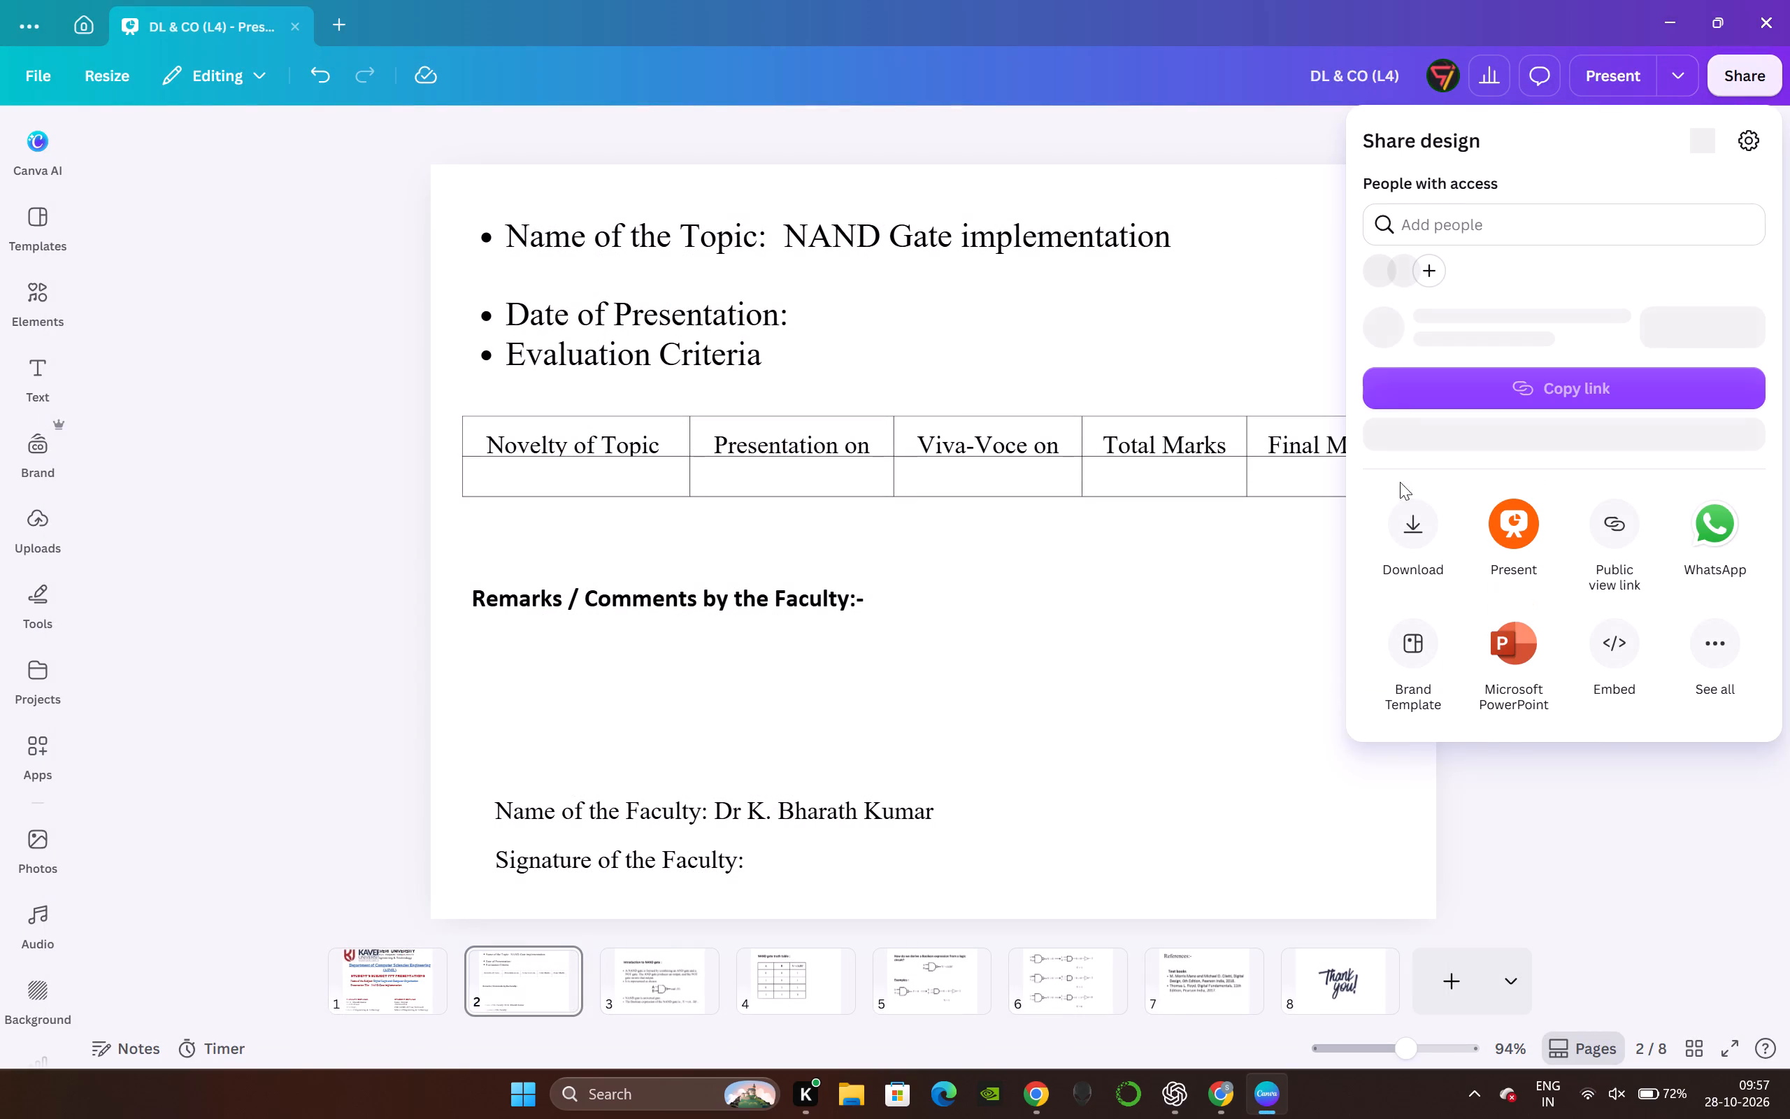
left_click(1420, 541)
left_click(1466, 229)
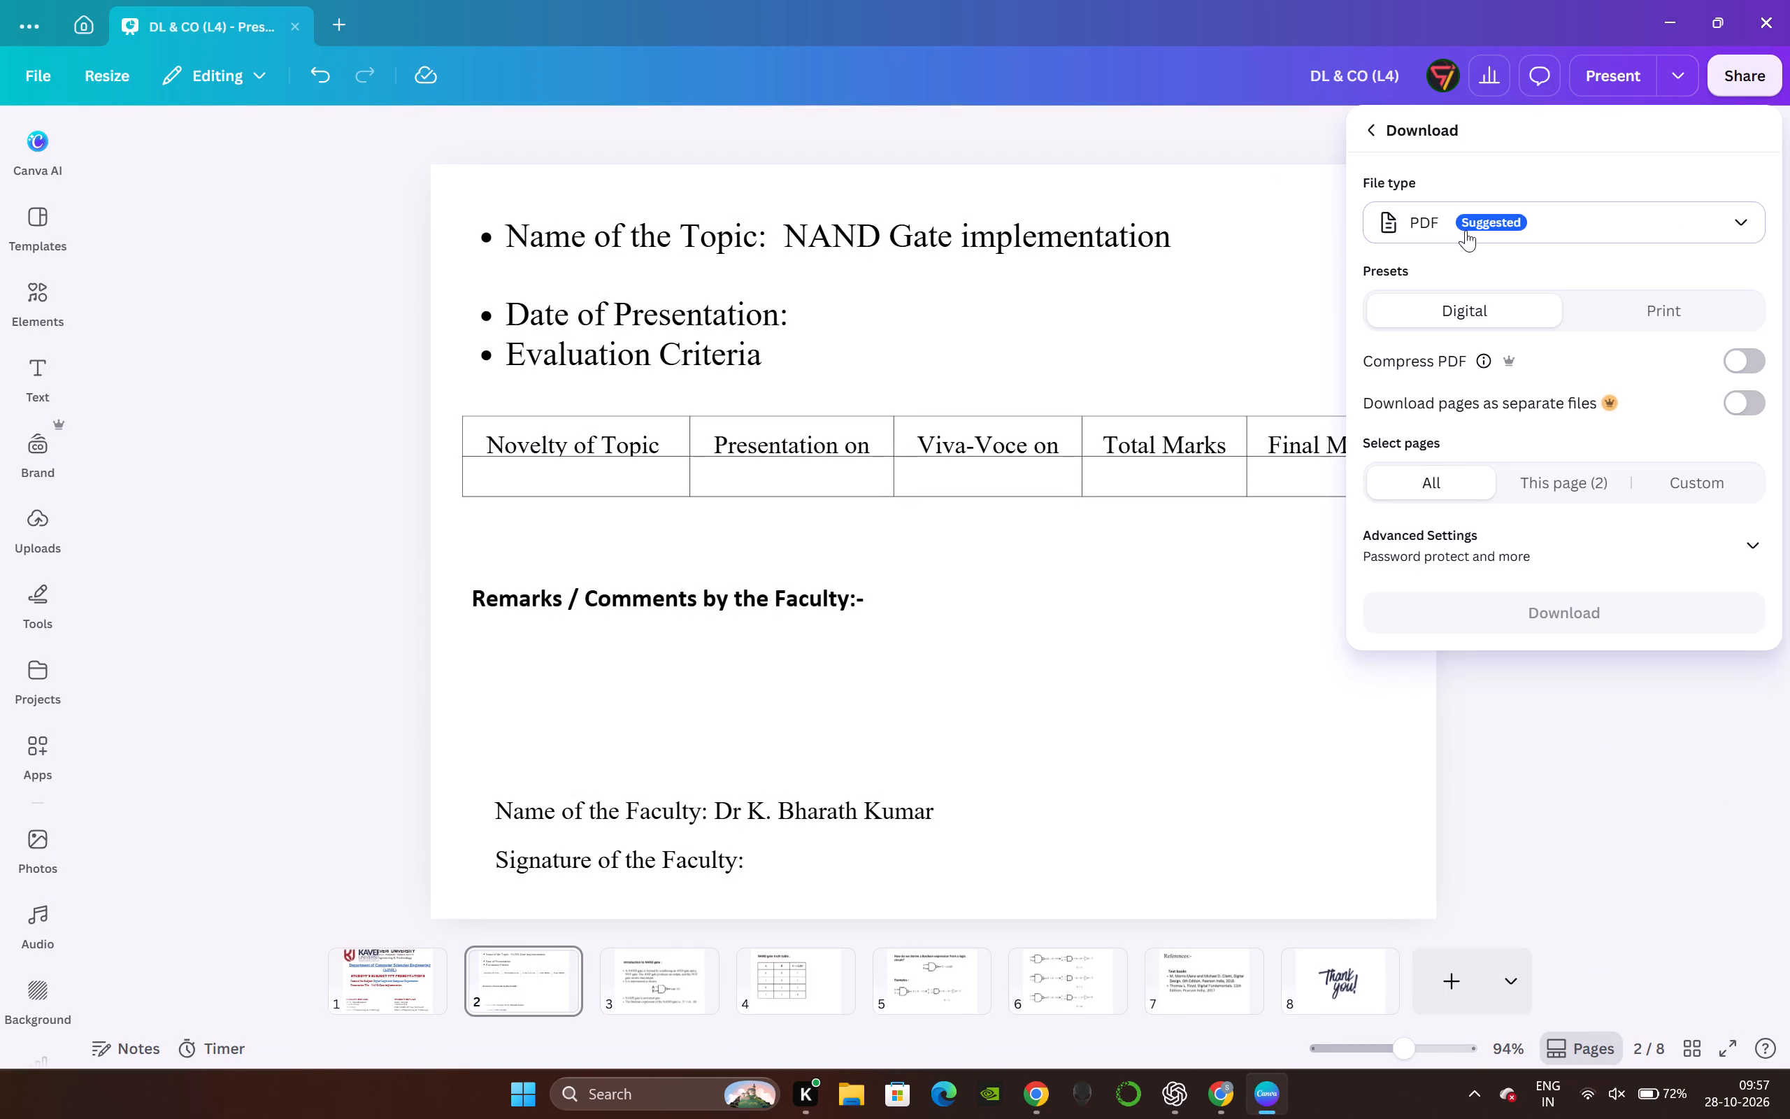
left_click(1504, 228)
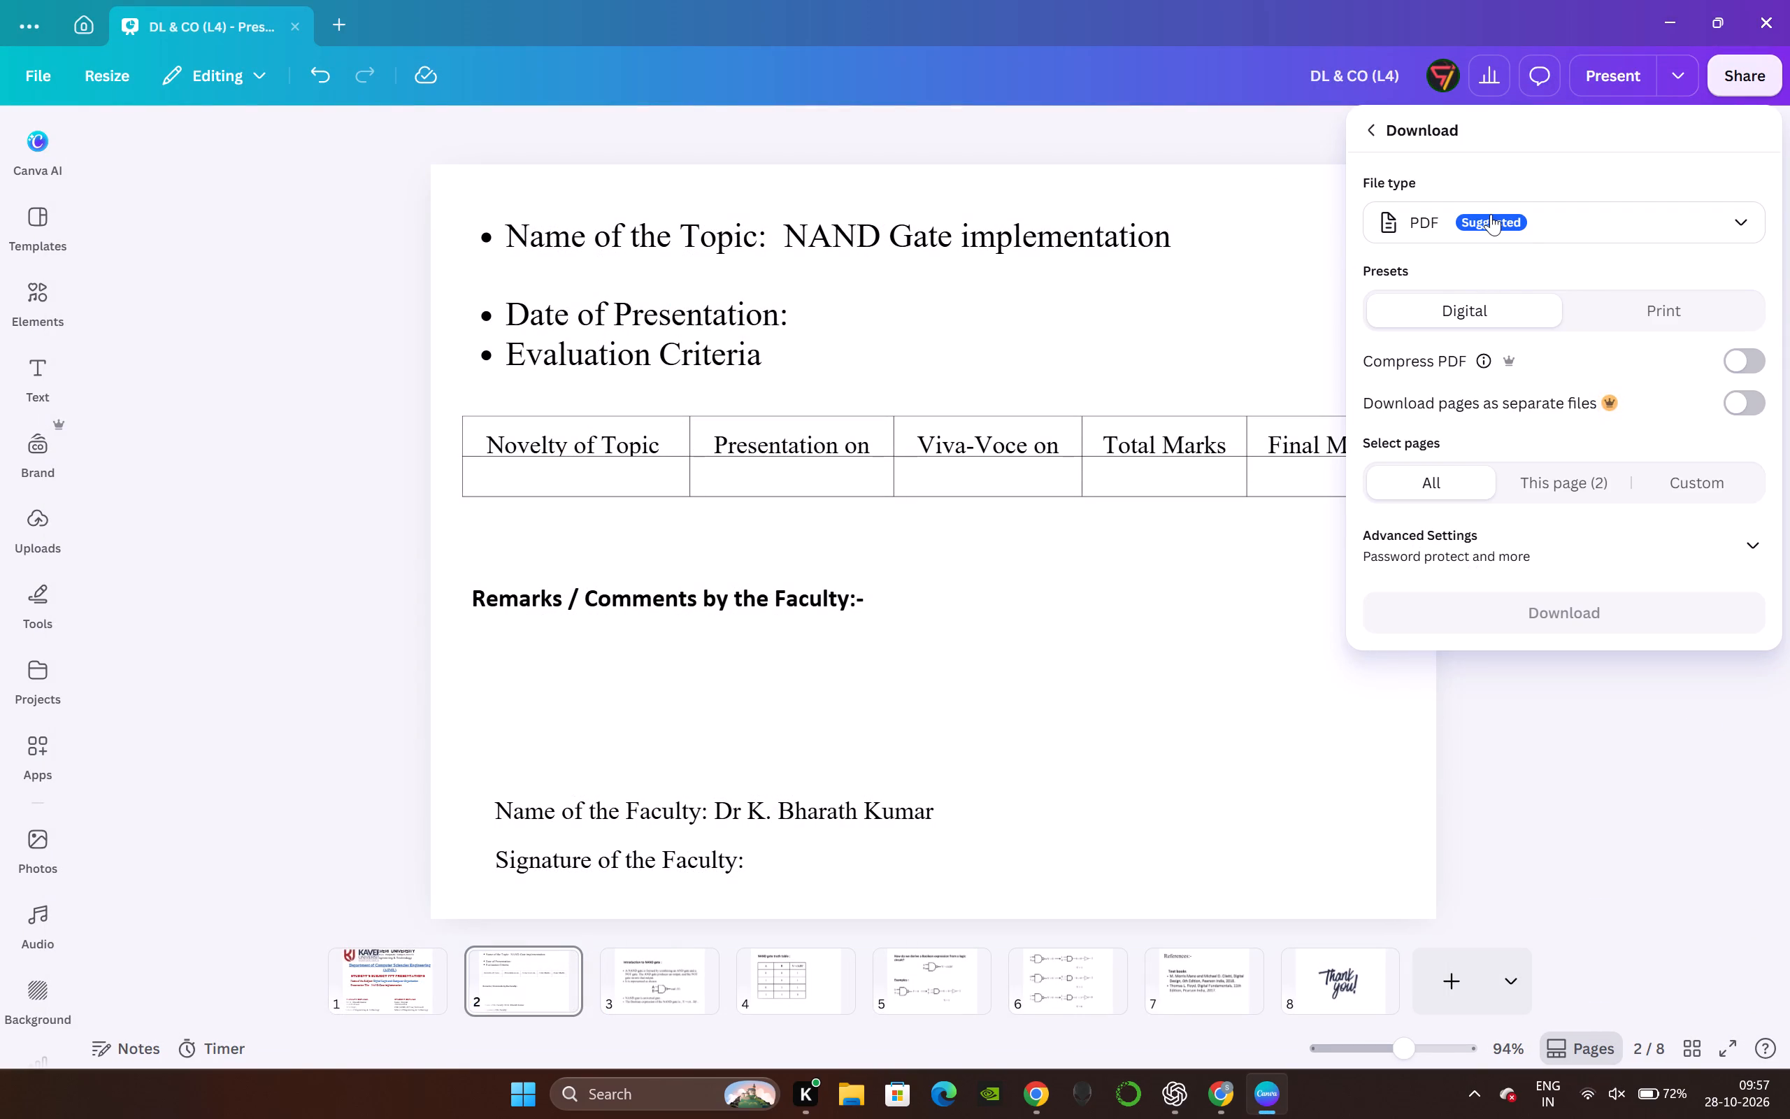
left_click(1491, 214)
left_click(1476, 231)
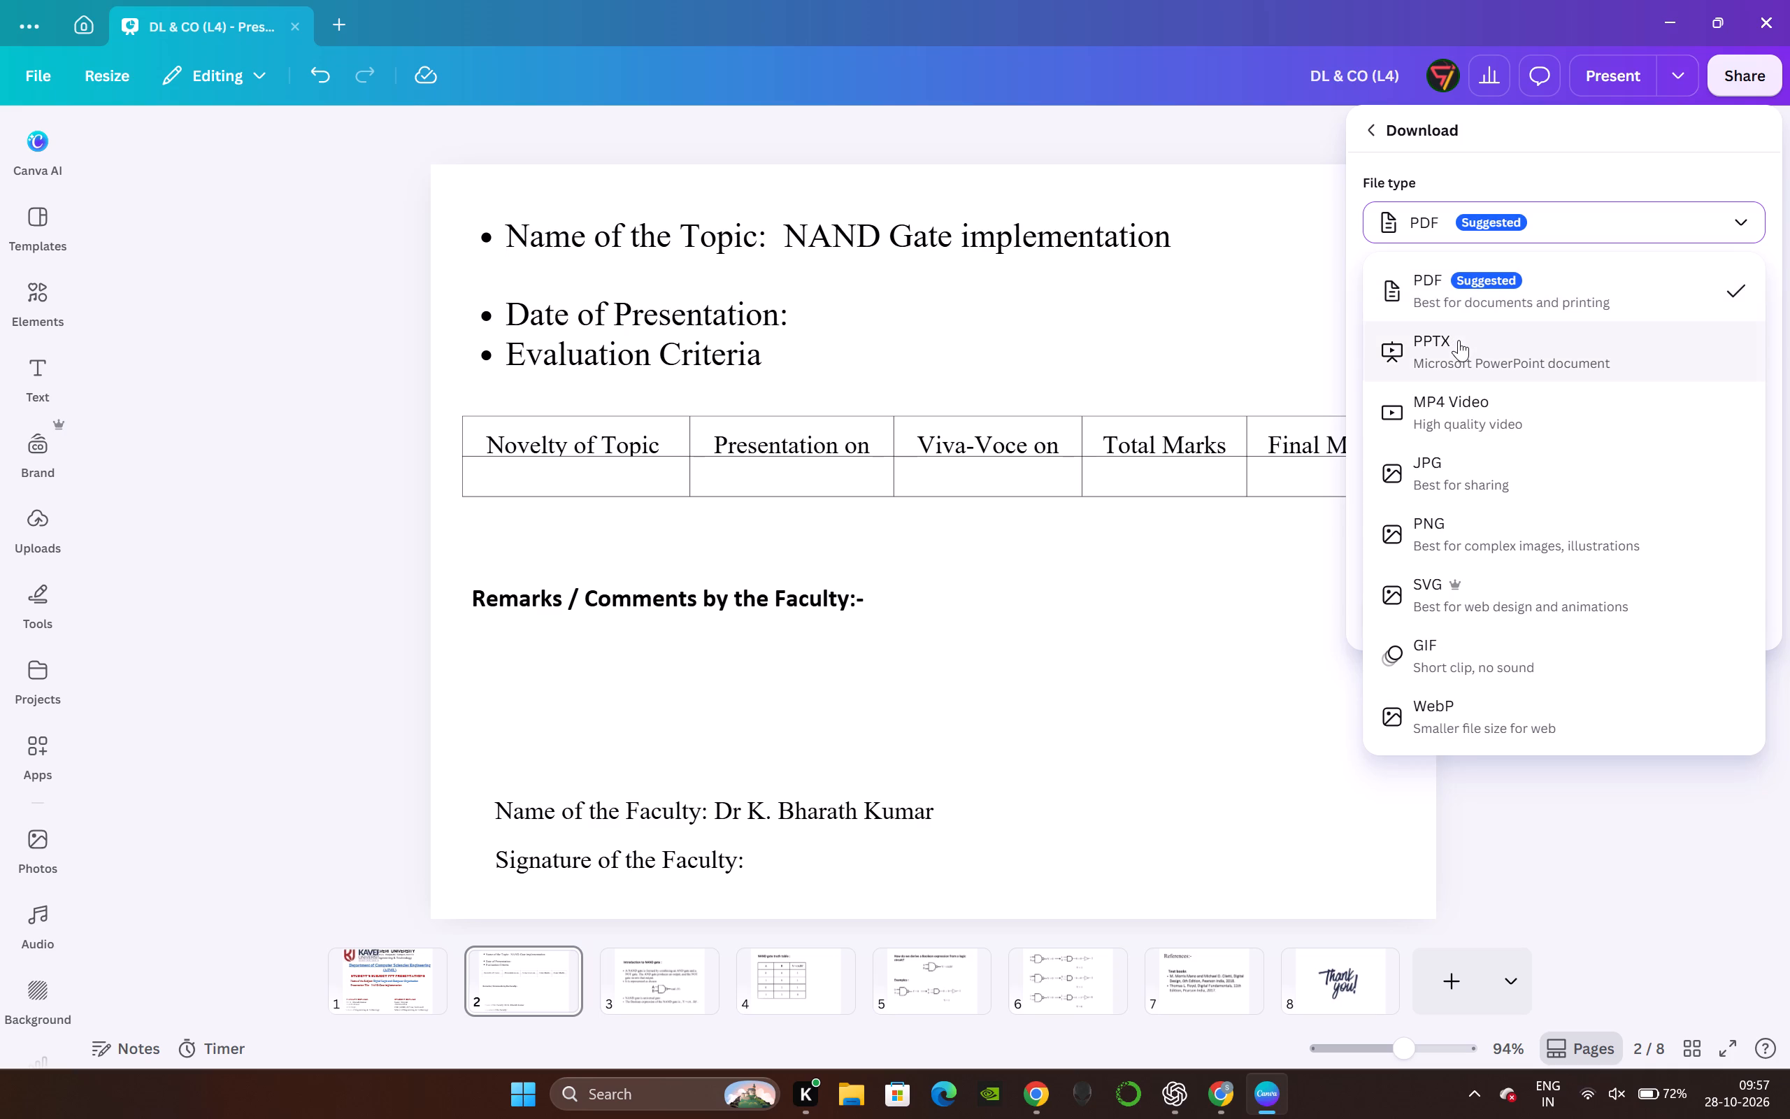
Set the download file type for the DL & CO (L4) presentation to PPTX.
left_click(1459, 340)
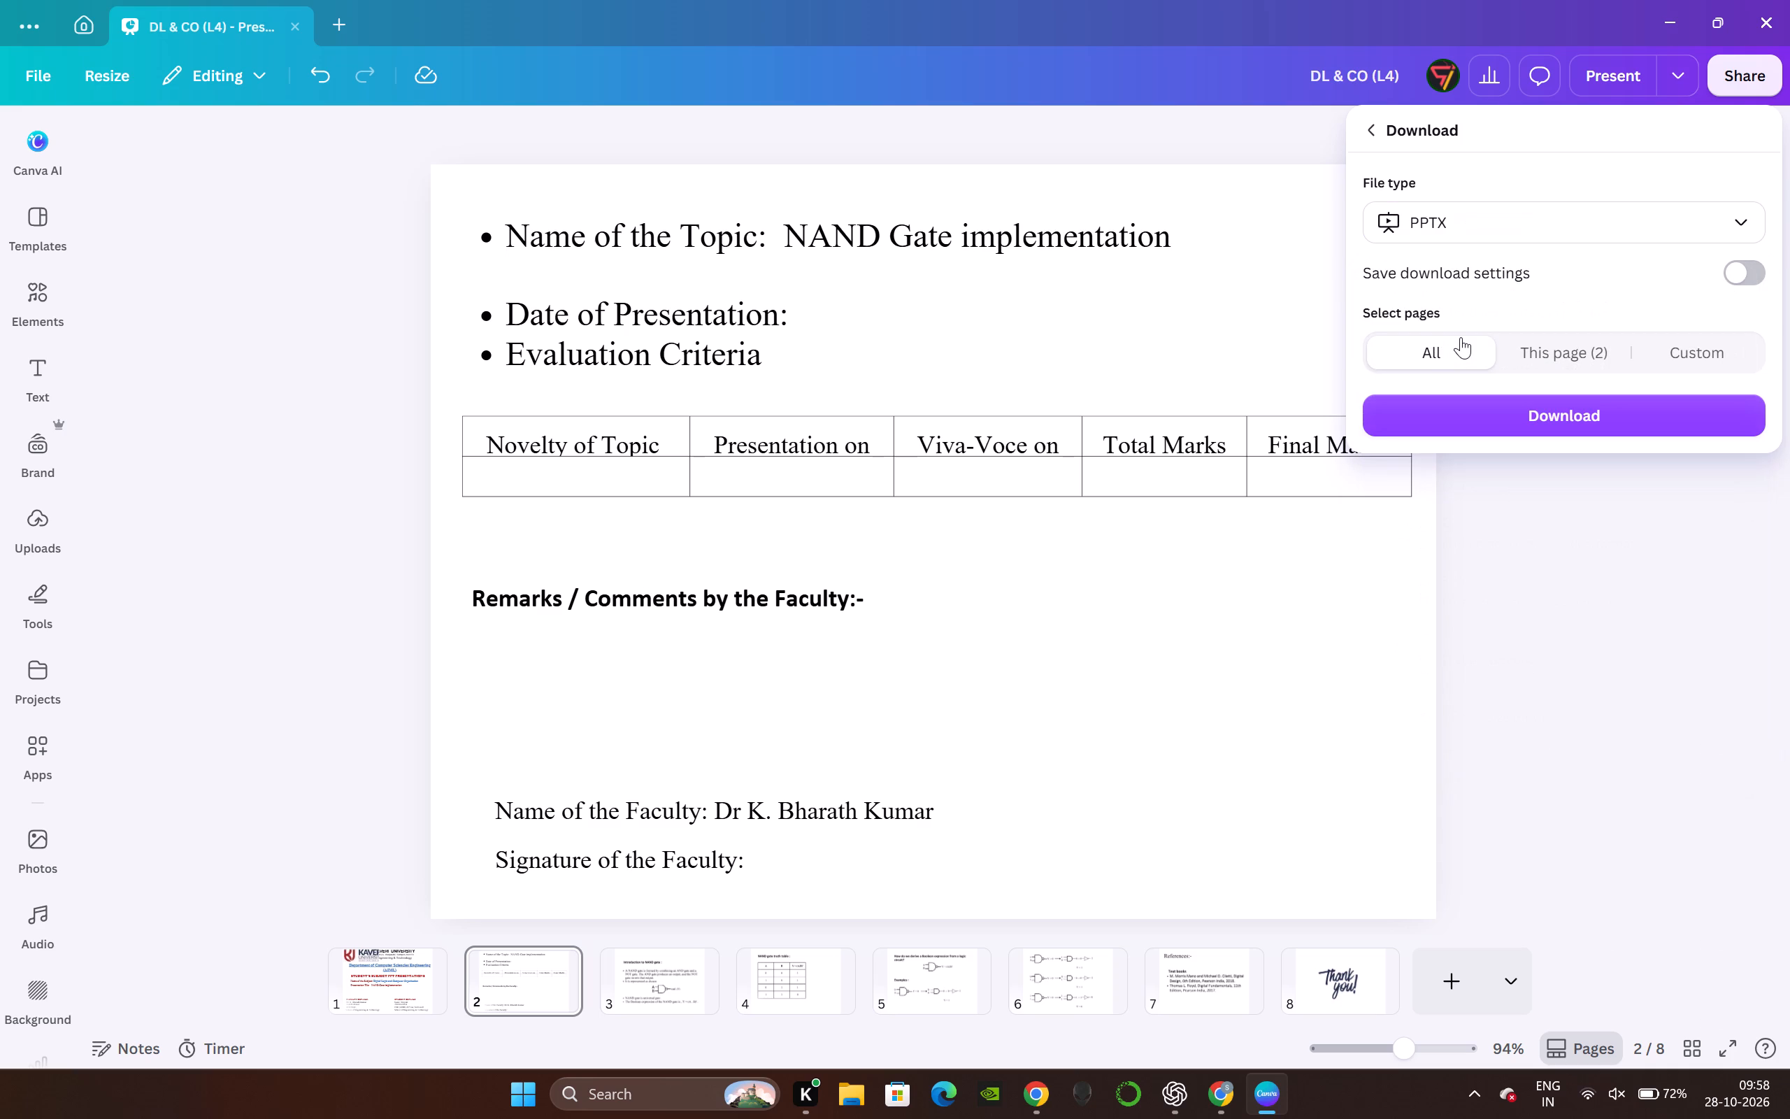